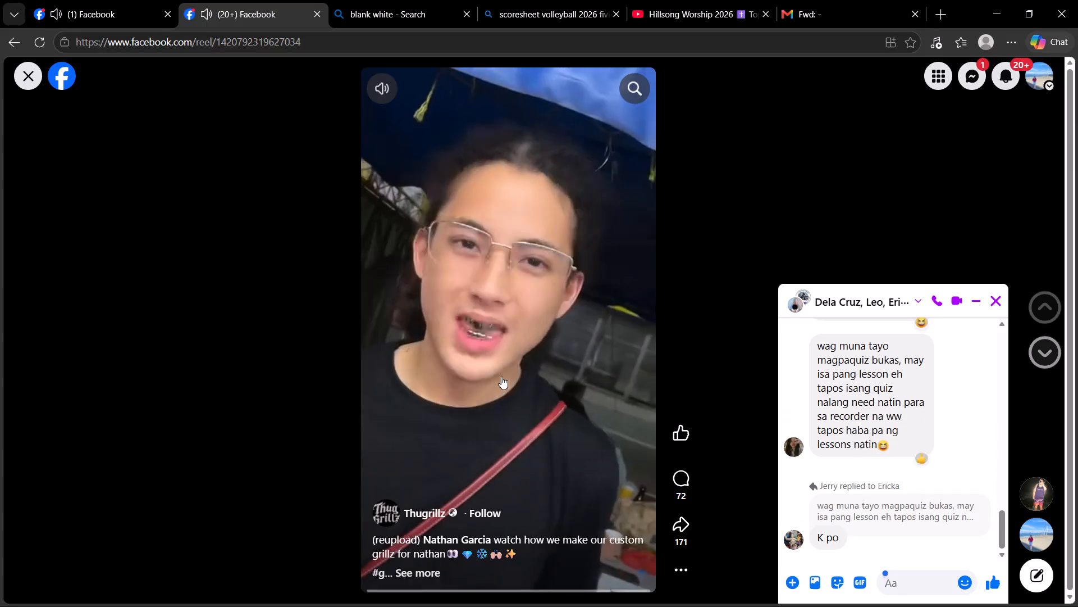
Dismiss the group chat pop-up and skim through the Thugrillz custom grillz reel, leaving it paused.
{"action": "left_click", "coordinate": [501, 377]}
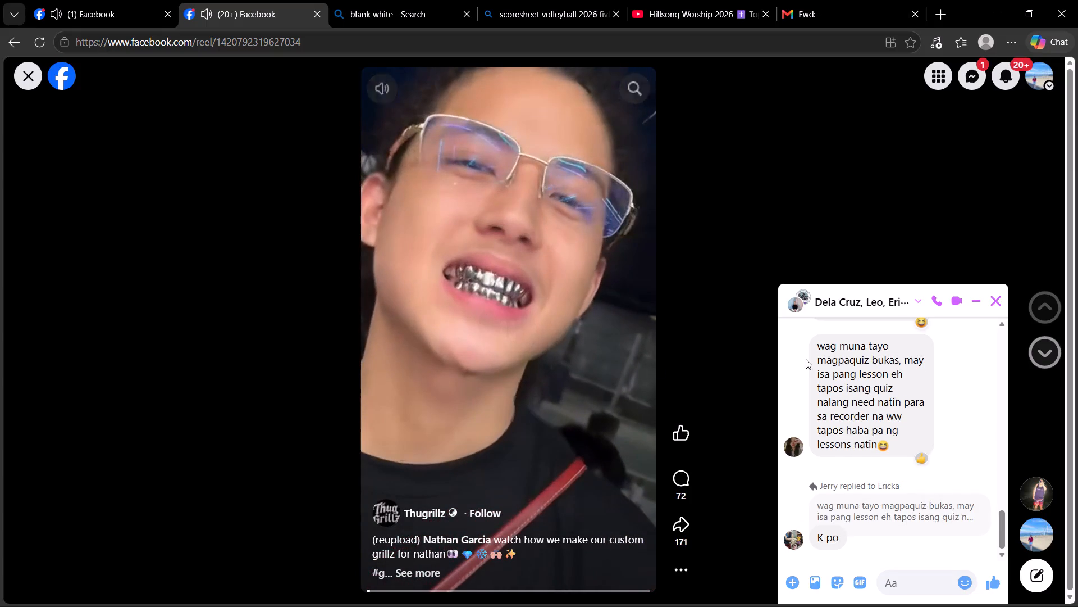
{"action": "left_click", "coordinate": [1000, 296]}
{"action": "left_click", "coordinate": [546, 351]}
{"action": "left_click", "coordinate": [550, 350]}
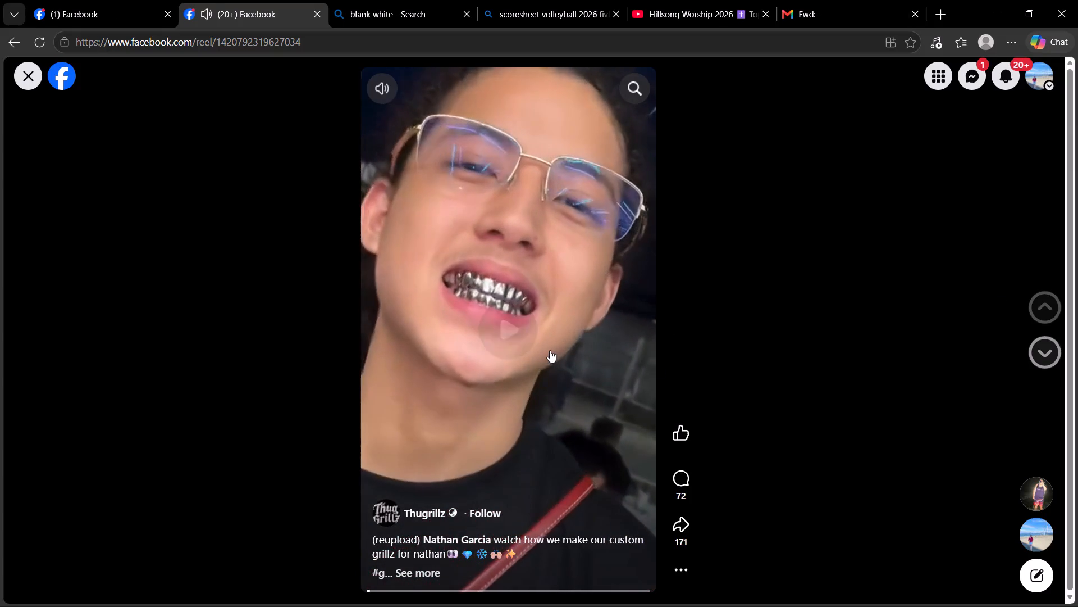
{"action": "left_click", "coordinate": [550, 350]}
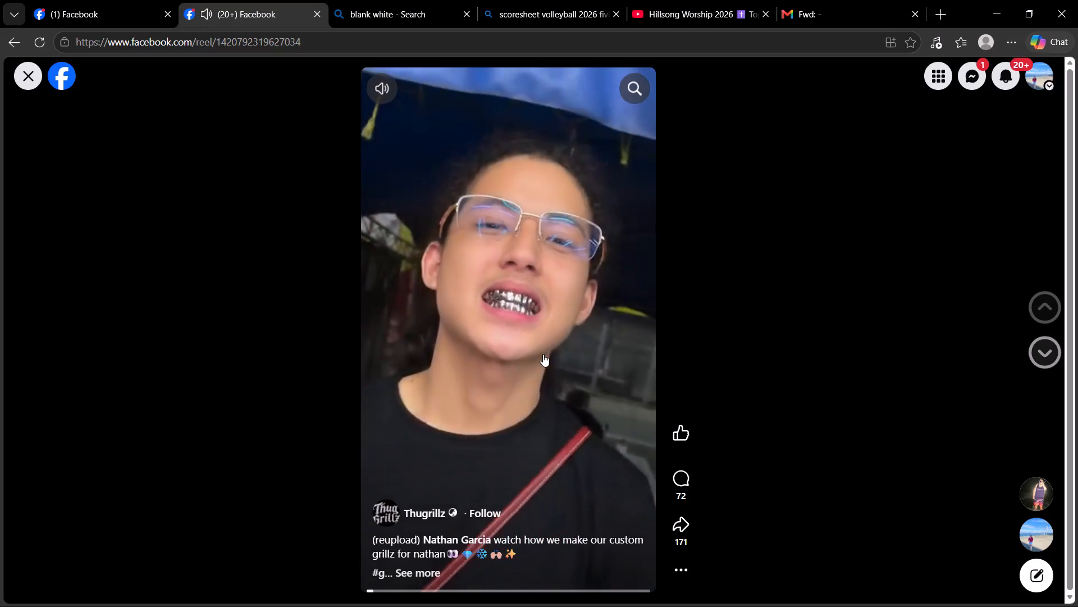
{"action": "left_click", "coordinate": [542, 356]}
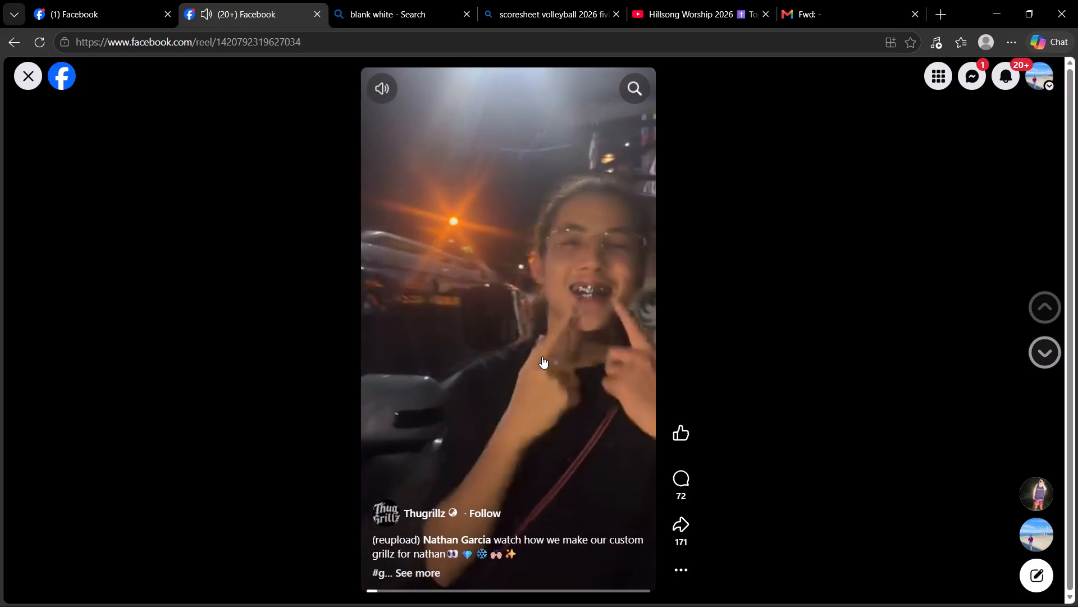
{"action": "left_click", "coordinate": [542, 356]}
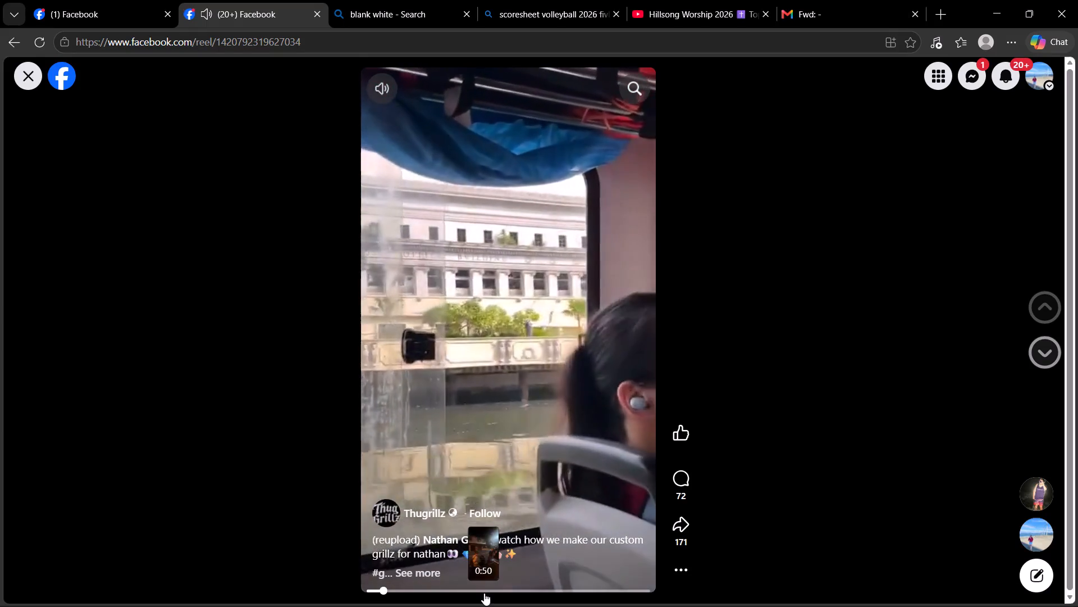
{"action": "left_click", "coordinate": [484, 593]}
{"action": "left_click", "coordinate": [505, 594]}
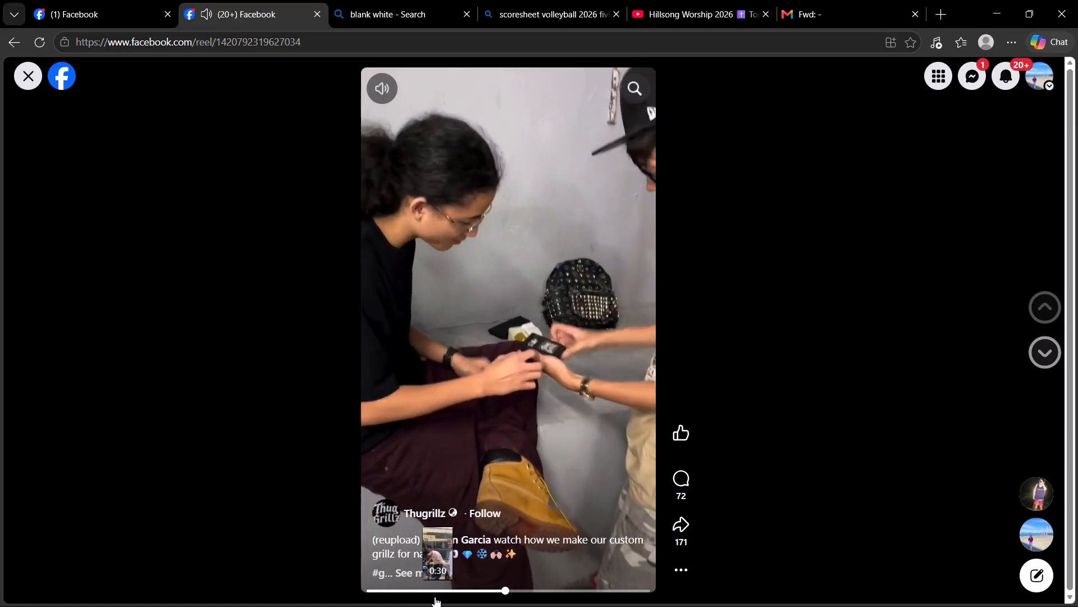
{"action": "left_click", "coordinate": [418, 590]}
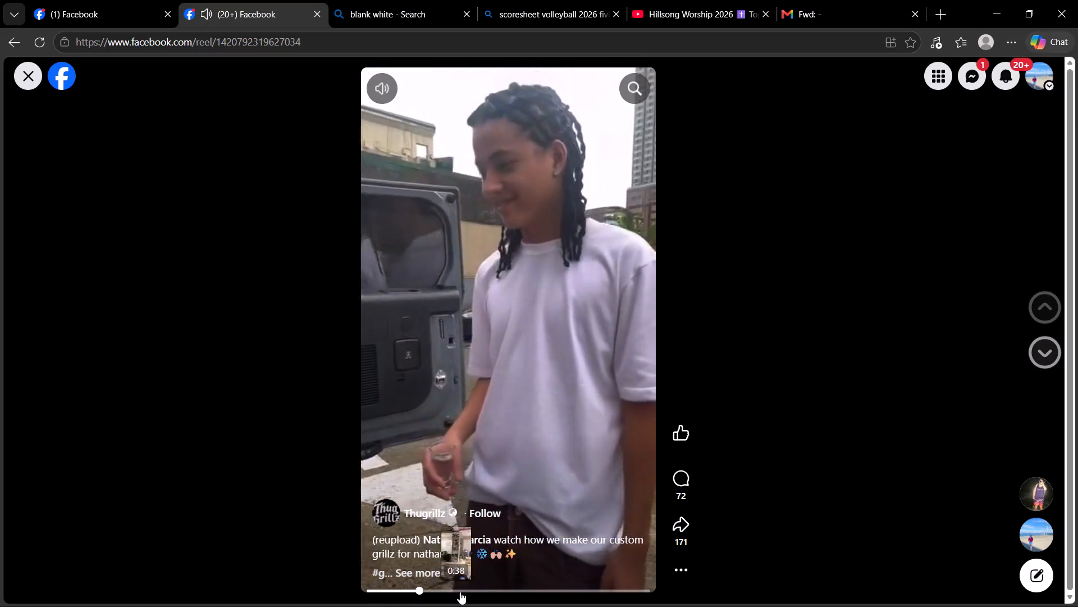
{"action": "left_click", "coordinate": [510, 587]}
{"action": "left_click", "coordinate": [537, 588]}
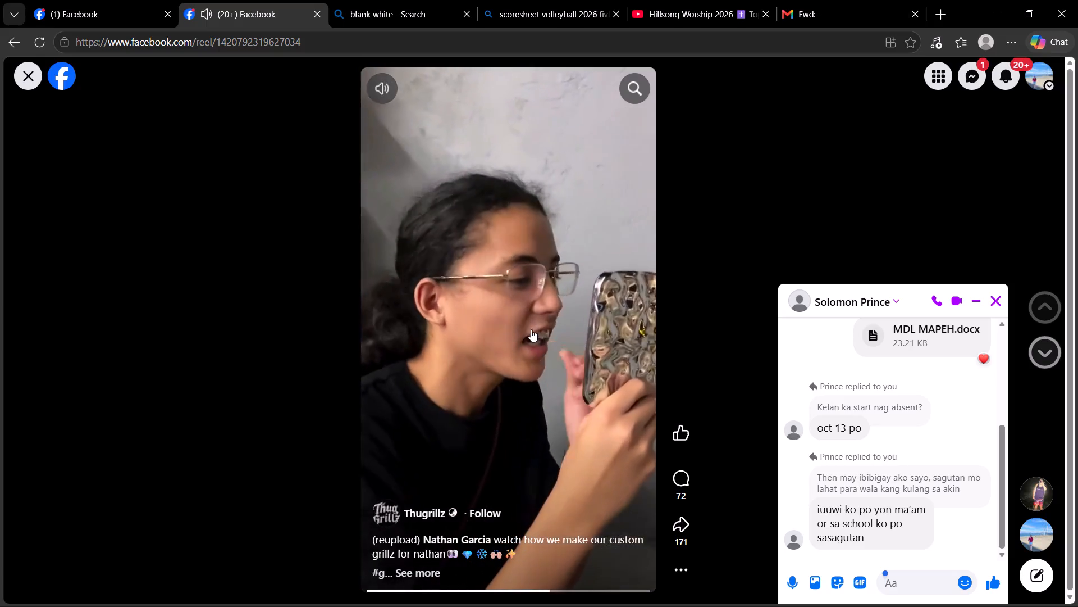
{"action": "left_click", "coordinate": [531, 329]}
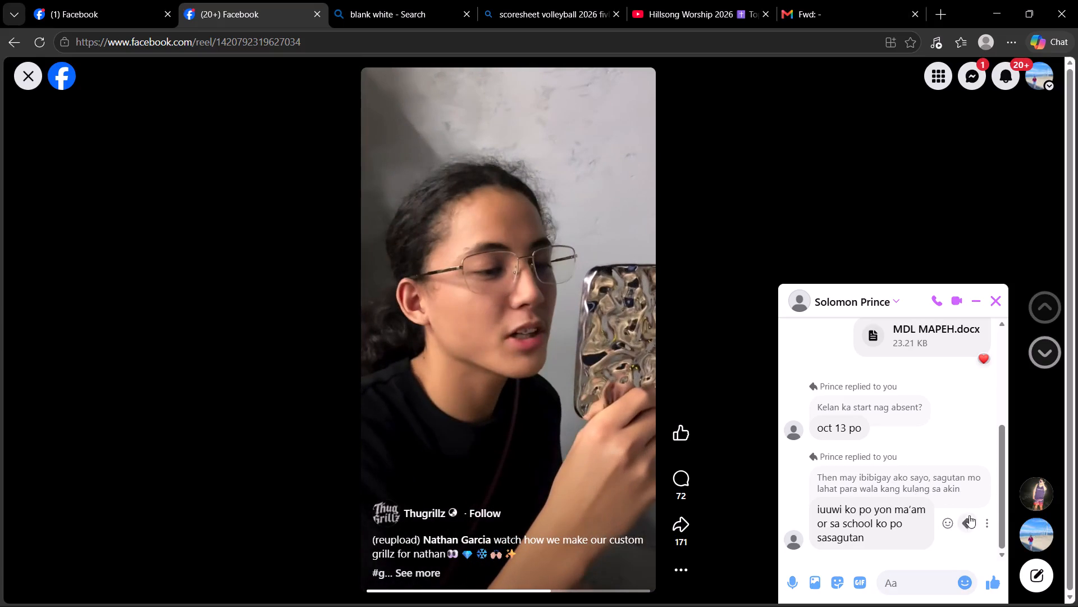
Reply to the student's message asking whether to answer at home or at school with "Dyan mo sagutan, pasa mo sa akin bukas".
{"action": "left_click", "coordinate": [969, 524]}
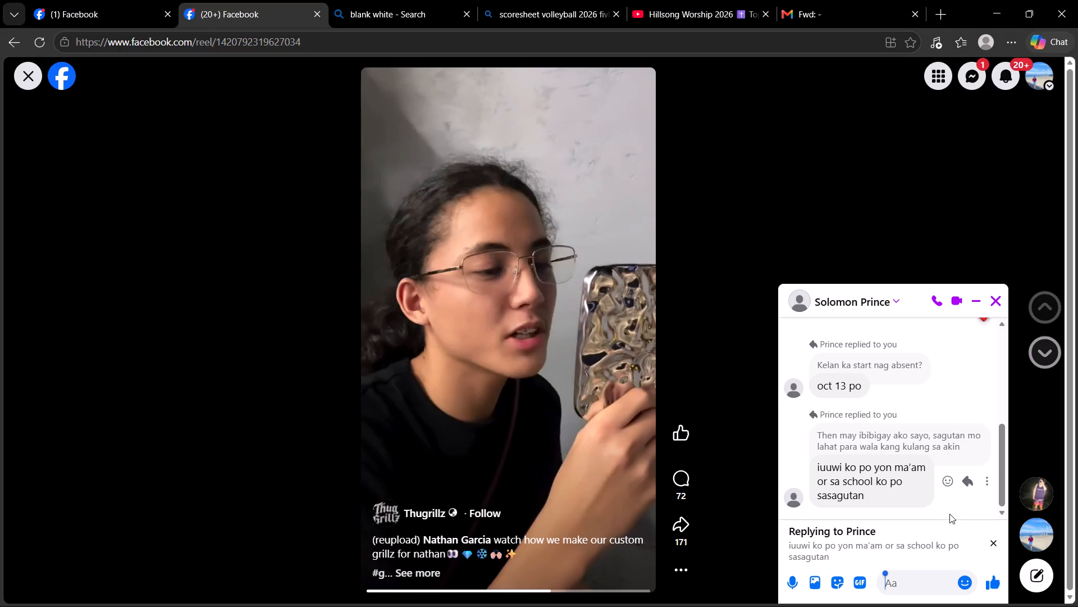
{"action": "key", "text": "BackSpace"}
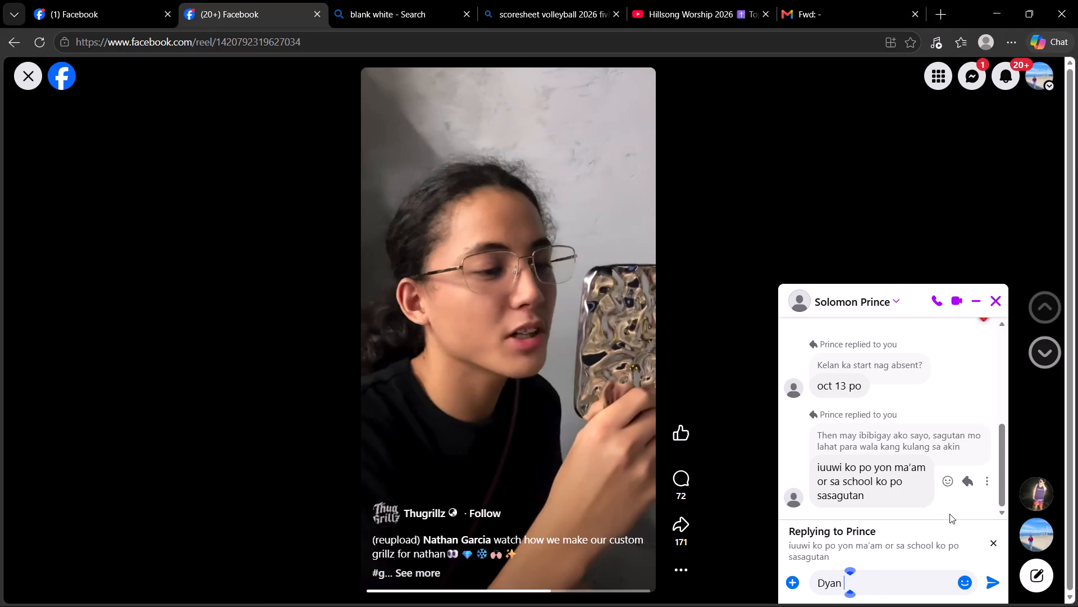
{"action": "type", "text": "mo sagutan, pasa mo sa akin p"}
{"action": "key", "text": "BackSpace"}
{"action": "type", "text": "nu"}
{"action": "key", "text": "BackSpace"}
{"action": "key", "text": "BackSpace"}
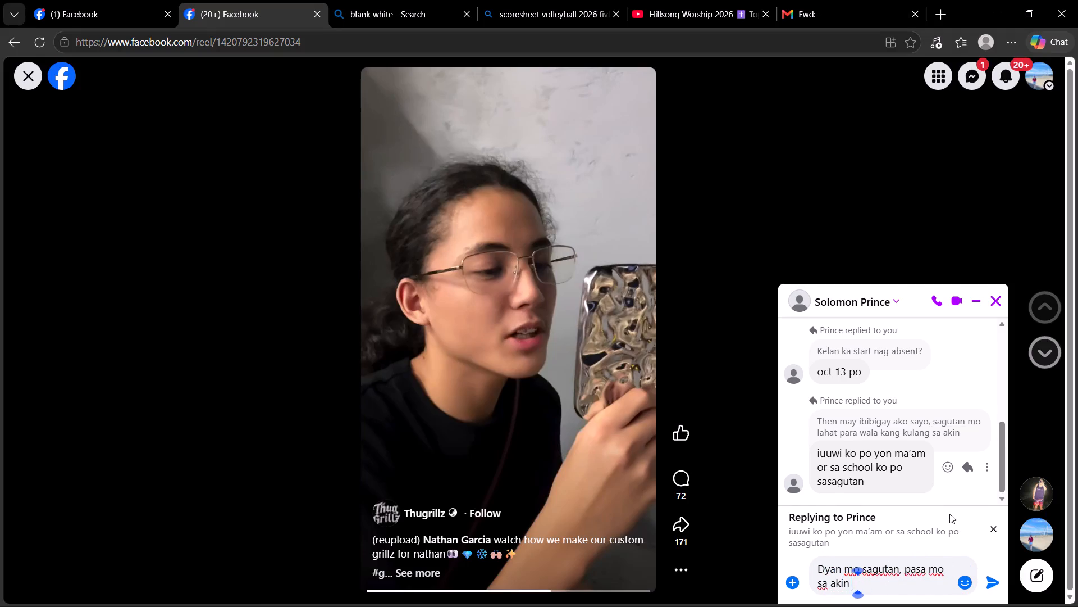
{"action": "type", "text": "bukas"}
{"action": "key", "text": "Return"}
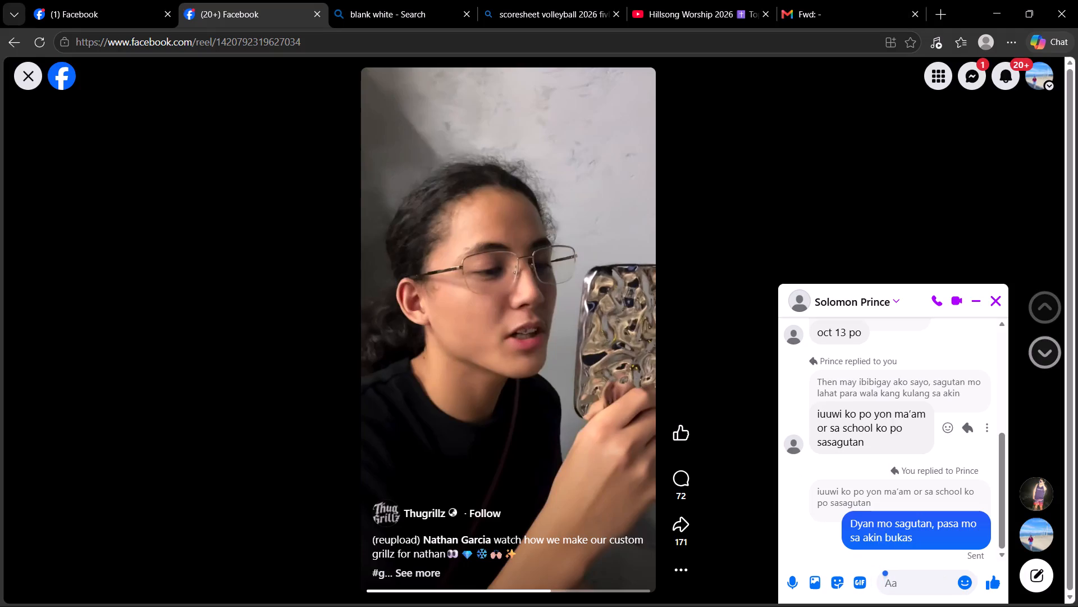
Close the open chat pop-ups on the other Facebook page showing the Canva reel, including G9 MAPEH MISIS and MAPEH-9 IPIL.
{"action": "left_click", "coordinate": [98, 0]}
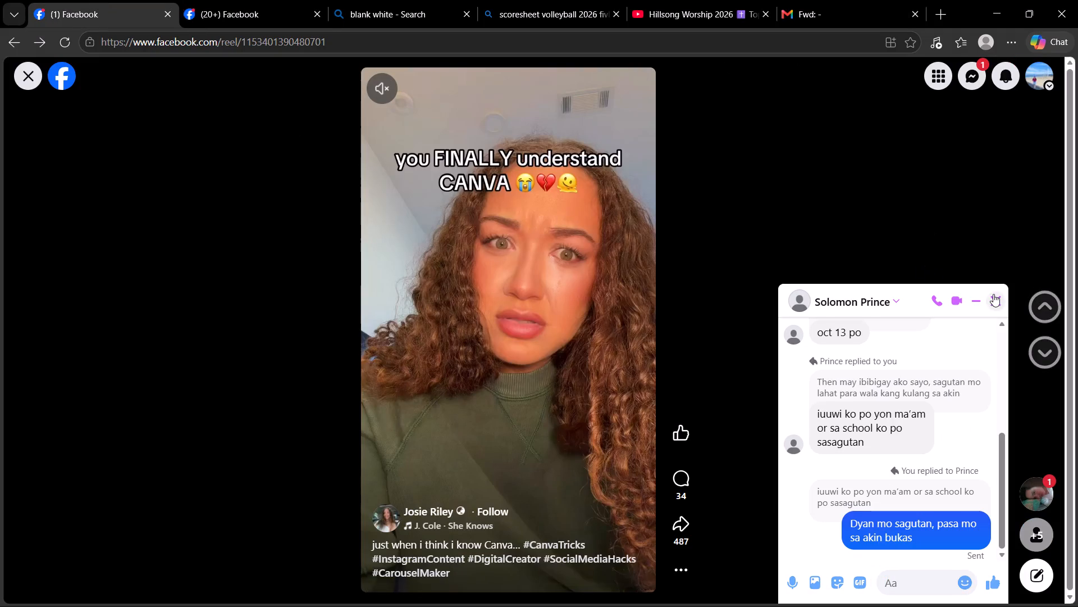
{"action": "left_click", "coordinate": [993, 294]}
{"action": "left_click", "coordinate": [991, 303]}
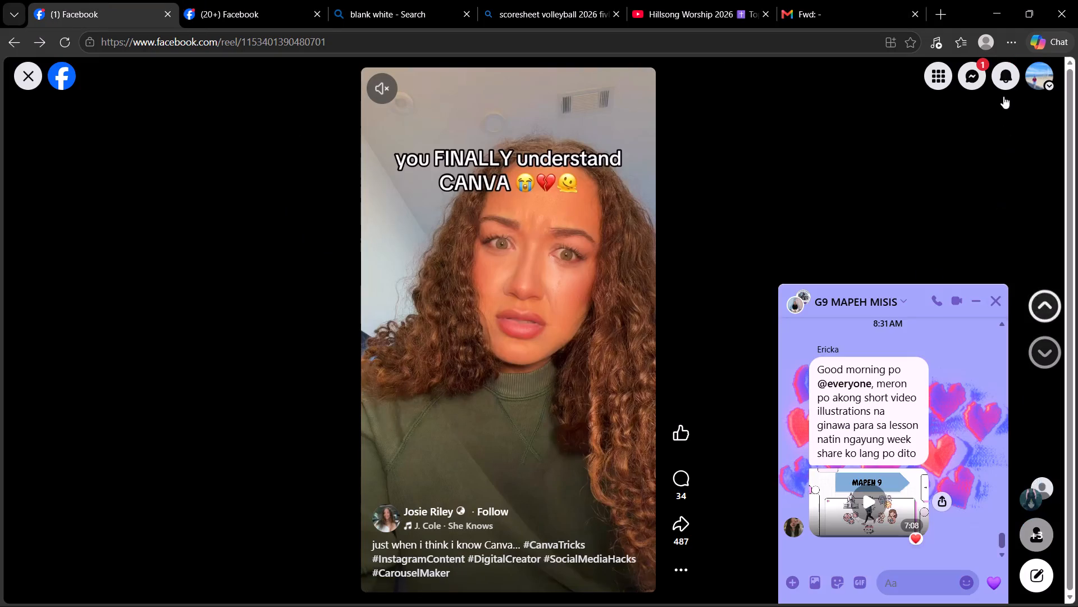
{"action": "left_click", "coordinate": [990, 298]}
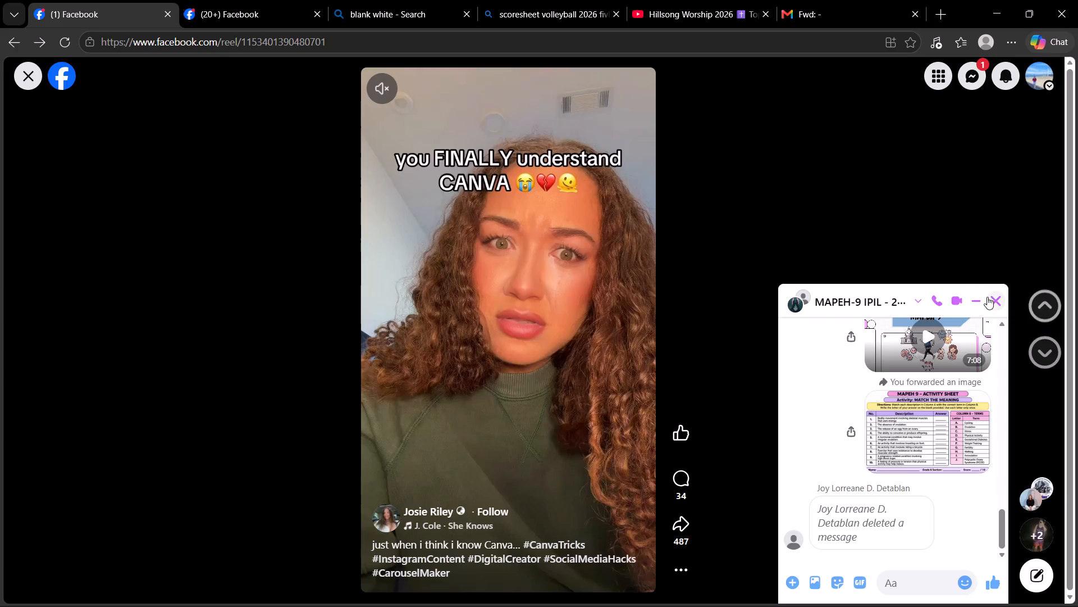
{"action": "left_click", "coordinate": [994, 306]}
Look through the recent conversations in the Messenger chat list.
{"action": "left_click", "coordinate": [985, 70]}
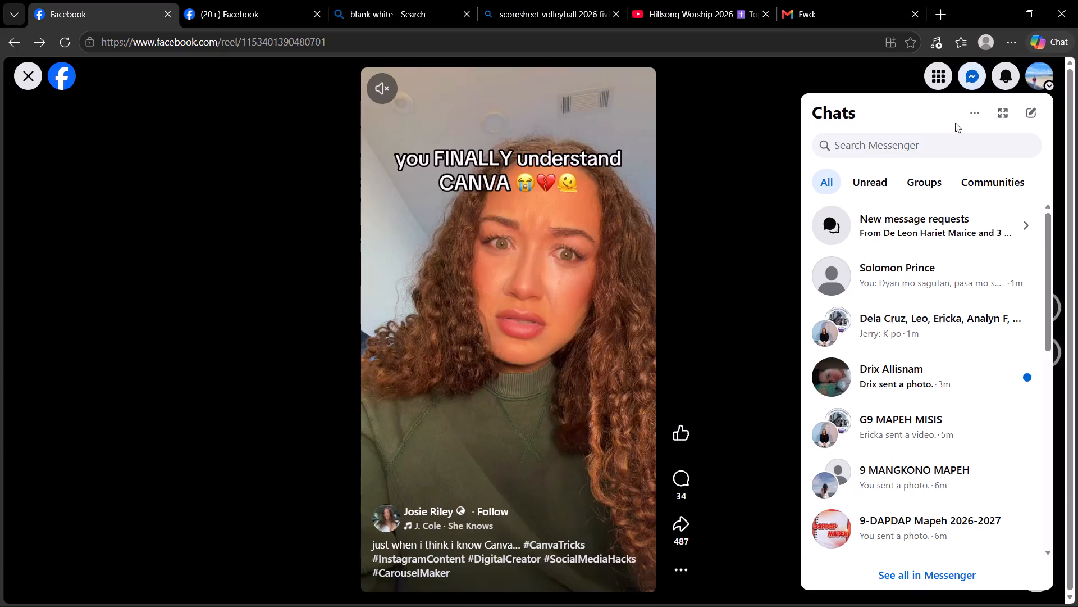
{"action": "scroll", "coordinate": [903, 366], "scroll_direction": "down", "scroll_amount": 3}
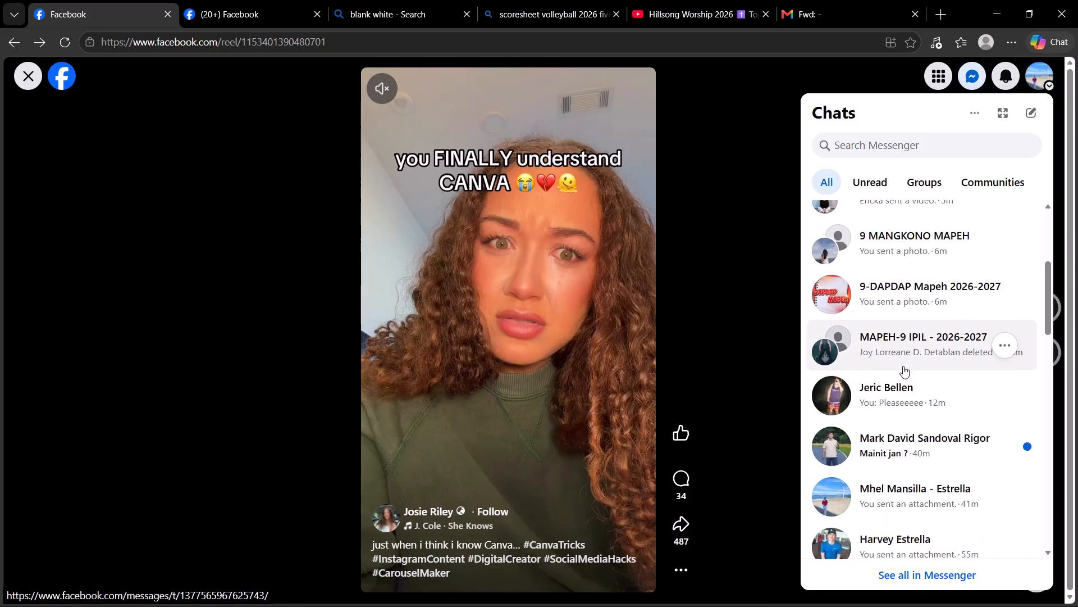
{"action": "scroll", "coordinate": [895, 343], "scroll_direction": "up", "scroll_amount": 3}
Start playing the Hillsong Worship 2026 playlist video on the open YouTube page.
{"action": "left_click", "coordinate": [538, 0]}
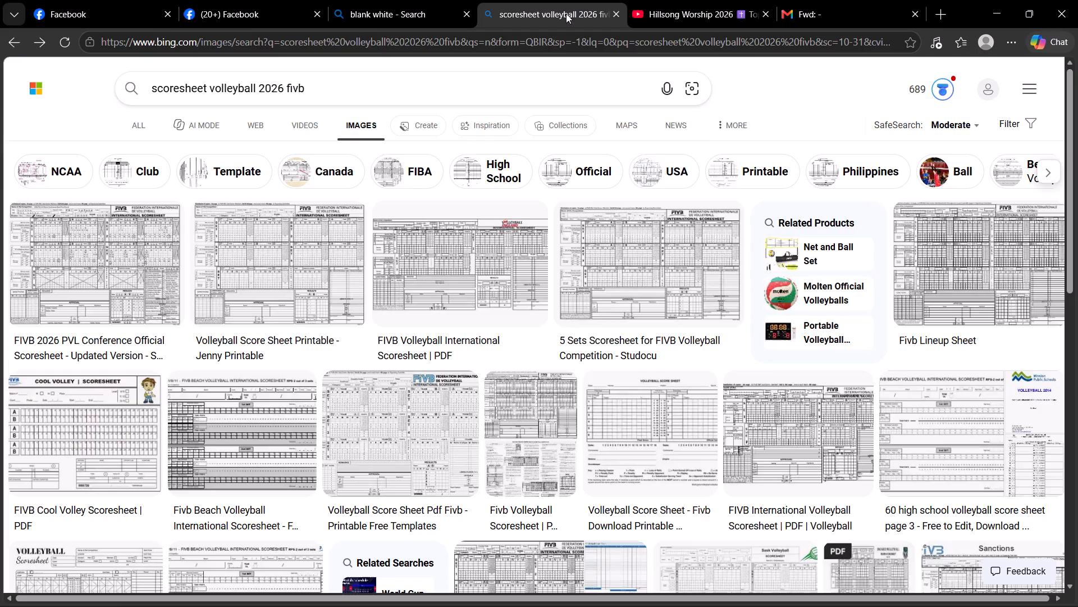
{"action": "left_click", "coordinate": [719, 16]}
{"action": "left_click", "coordinate": [548, 306]}
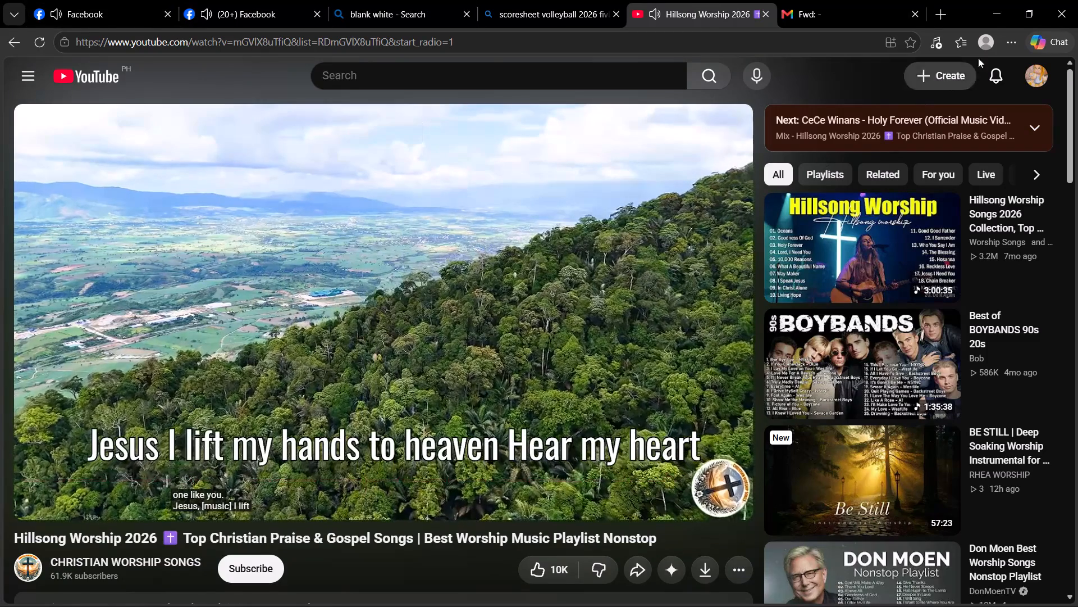
Switch to the "Untitled design" volleyball scoresheet presentation in PowerPoint.
{"action": "left_click", "coordinate": [108, 0]}
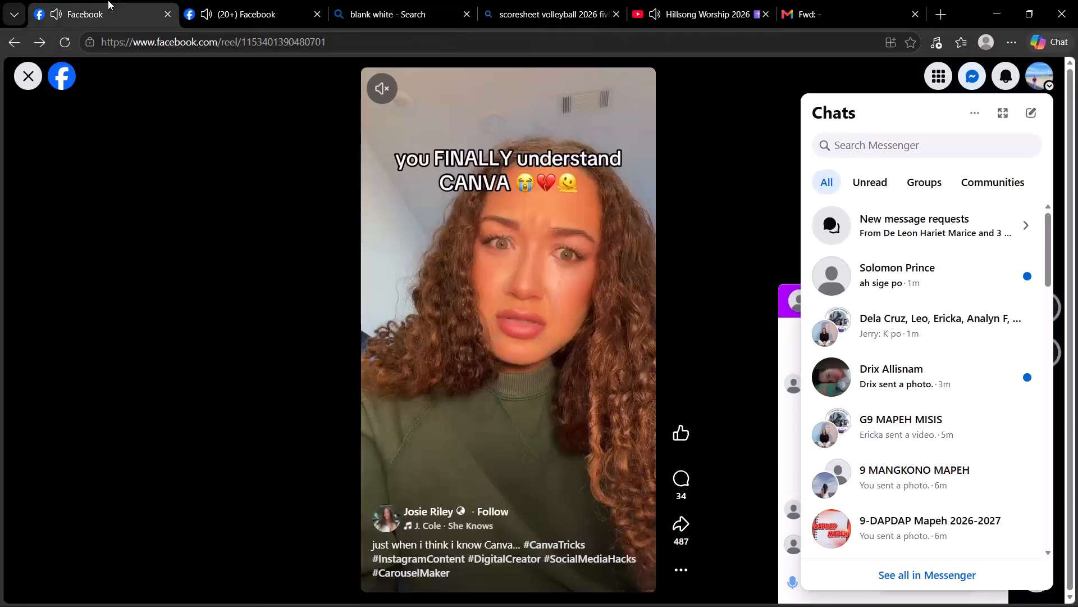
{"action": "left_click", "coordinate": [108, 0]}
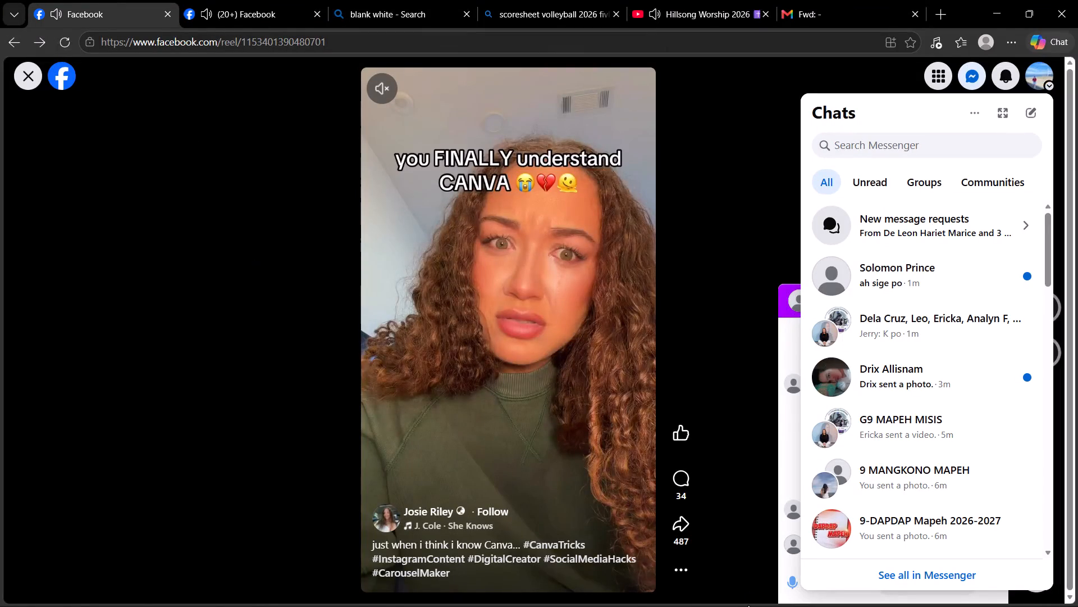
{"action": "left_click", "coordinate": [694, 594]}
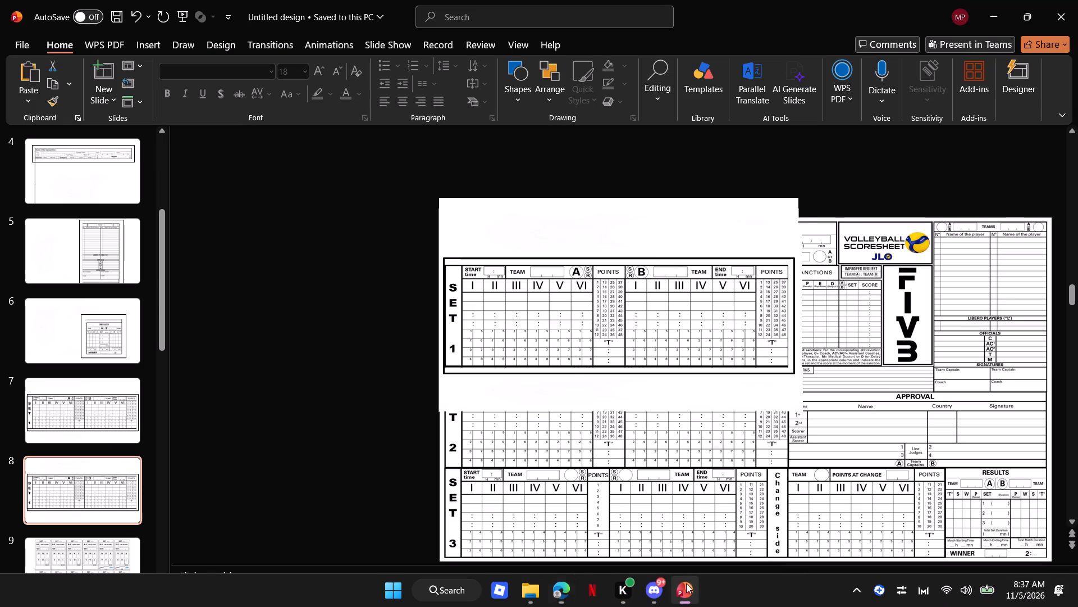
Open the taskbar options for the running Discord app.
{"action": "right_click", "coordinate": [660, 587]}
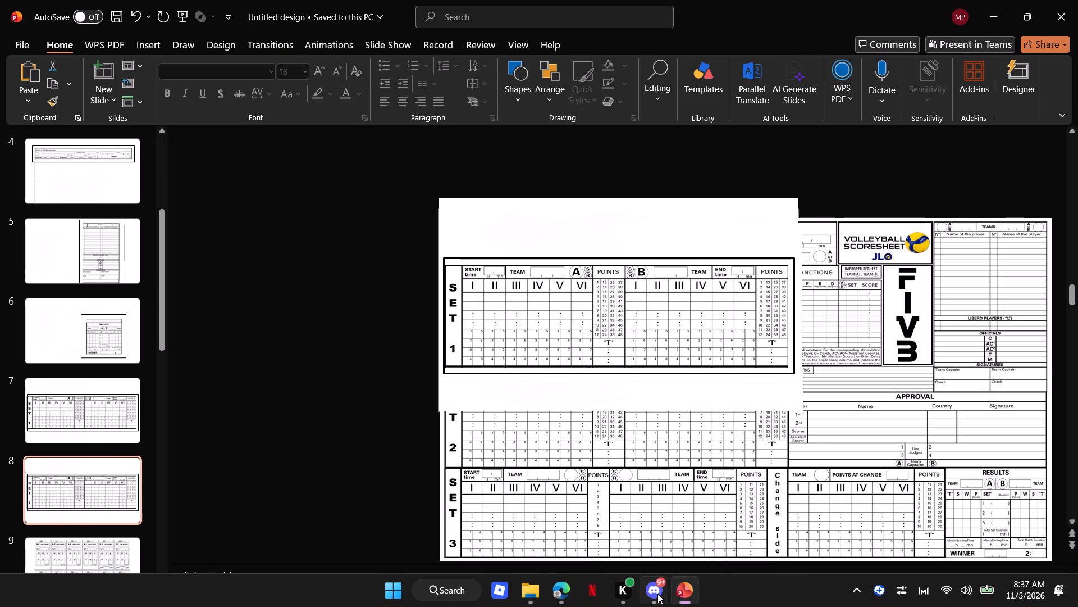
{"action": "right_click", "coordinate": [657, 594]}
{"action": "right_click", "coordinate": [657, 594]}
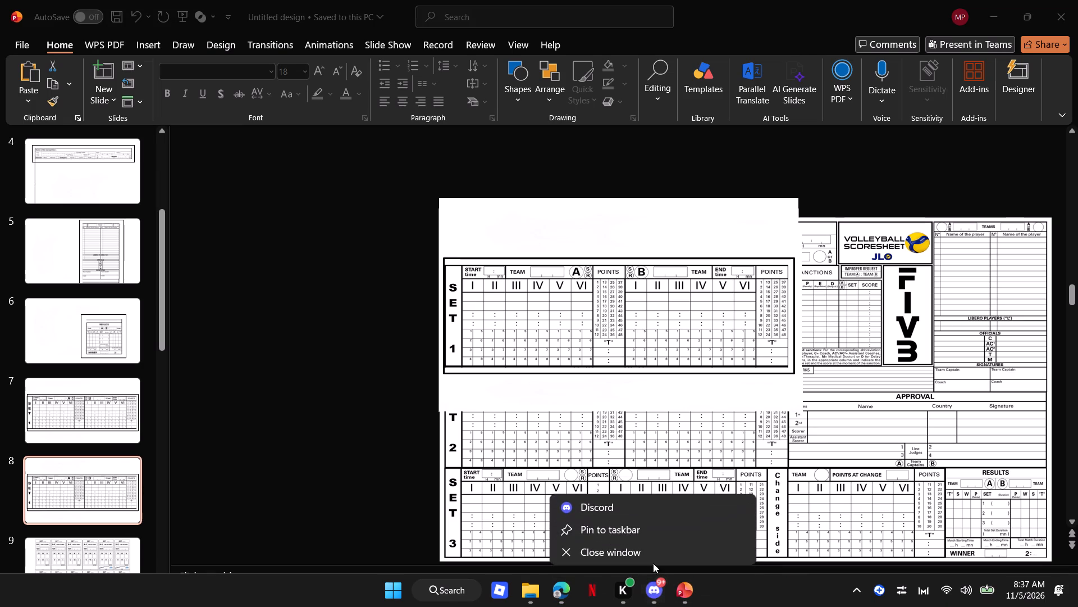
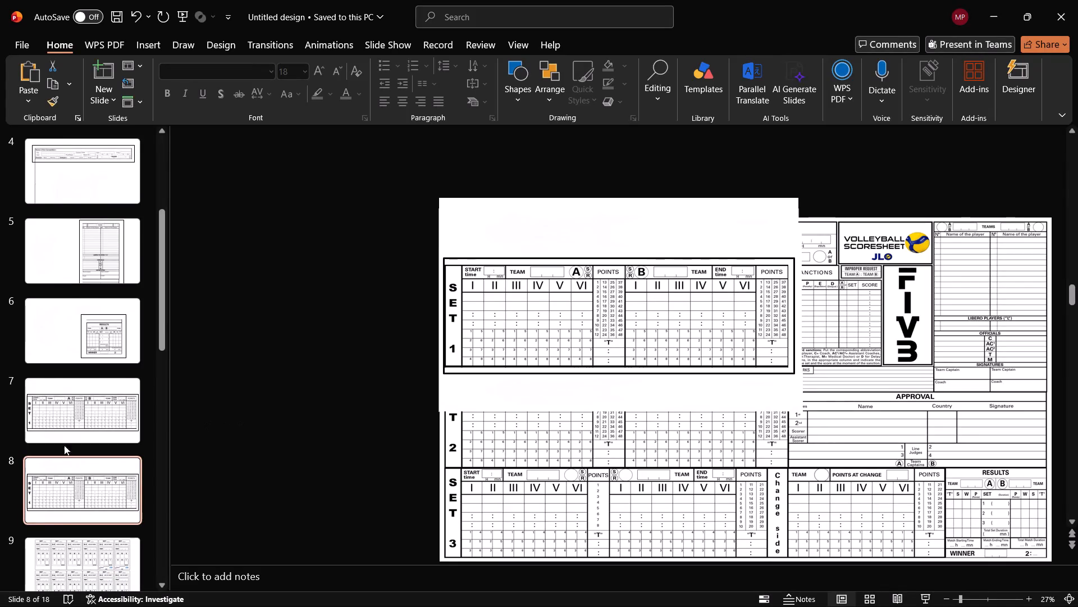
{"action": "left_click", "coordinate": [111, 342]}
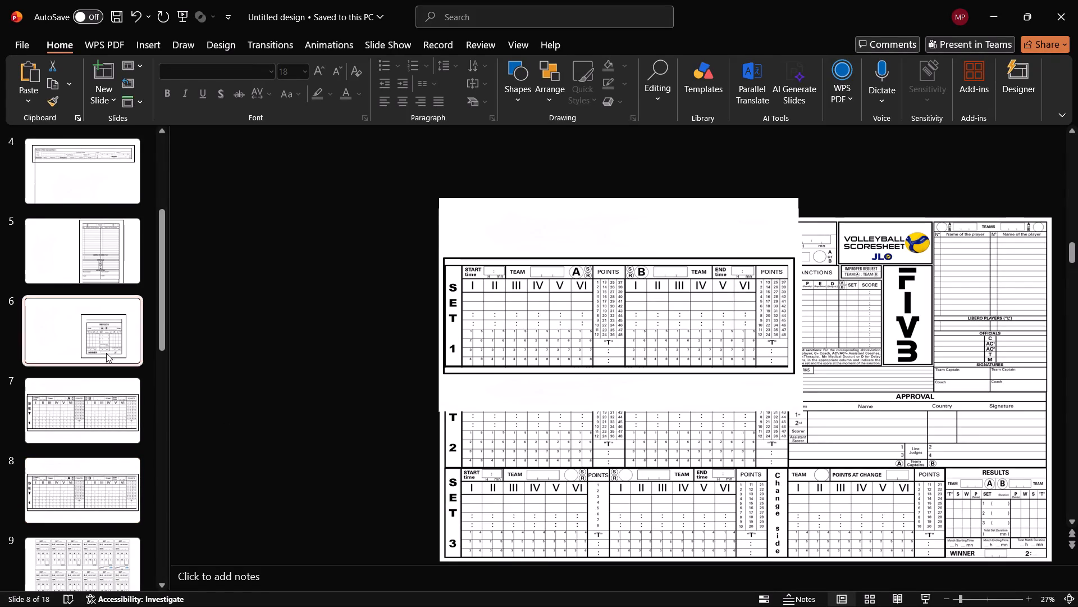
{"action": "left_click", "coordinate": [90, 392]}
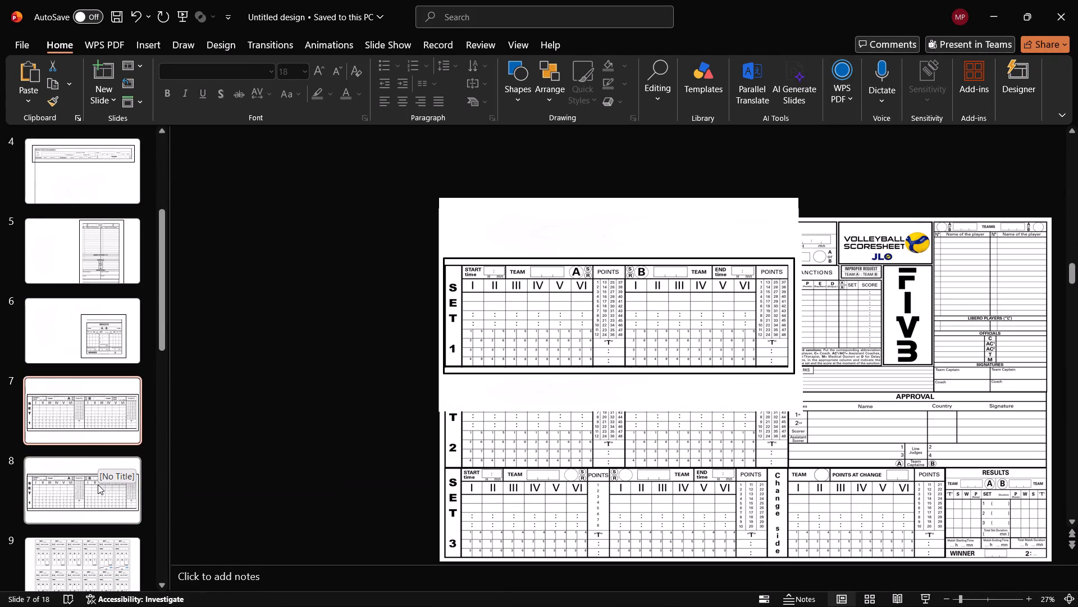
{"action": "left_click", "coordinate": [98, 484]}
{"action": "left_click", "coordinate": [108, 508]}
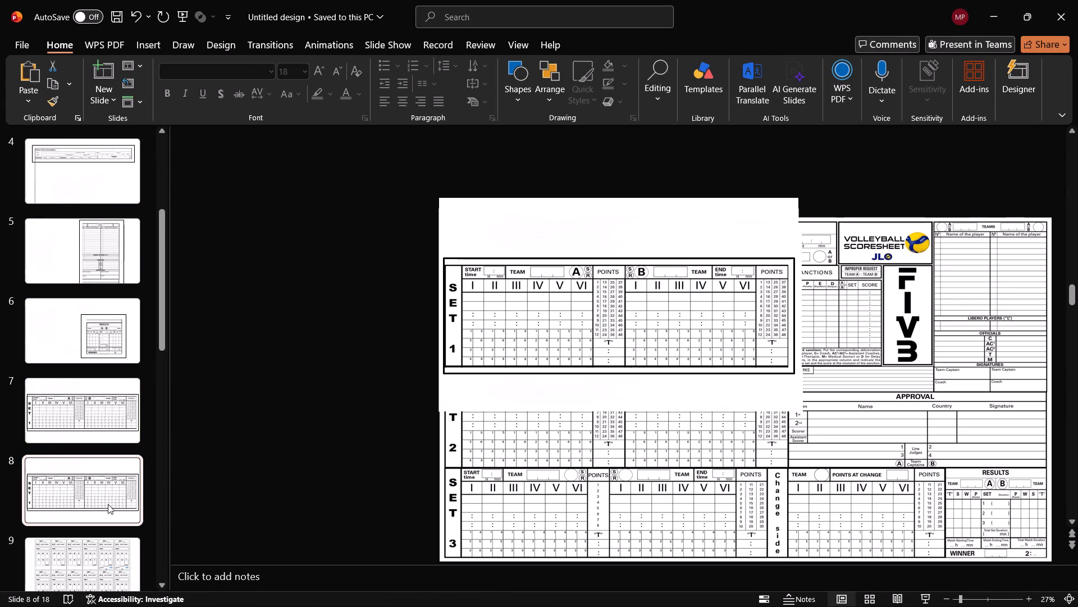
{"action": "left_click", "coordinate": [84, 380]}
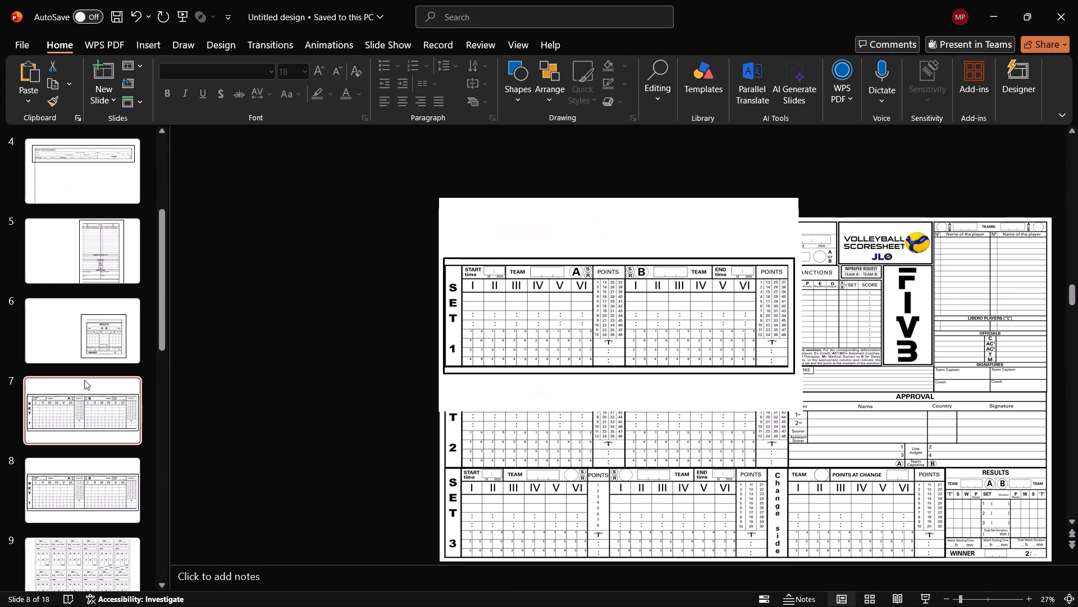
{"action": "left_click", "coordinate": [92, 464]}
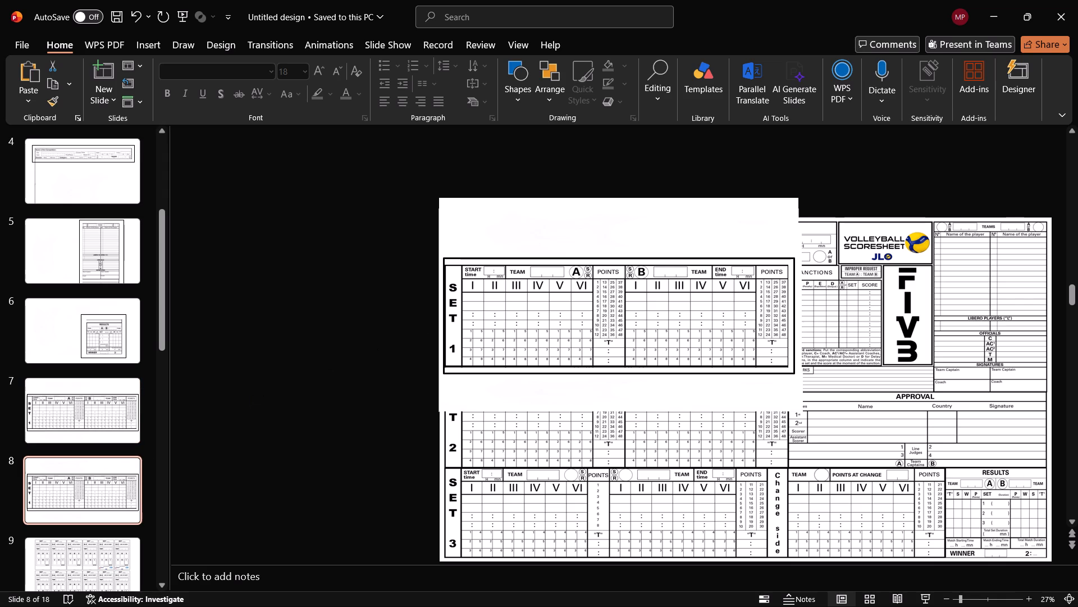
Enlarge the volleyball scoresheet picture on slide 8 and align its upper-left corner with the slide's left edge.
{"action": "left_click", "coordinate": [677, 315]}
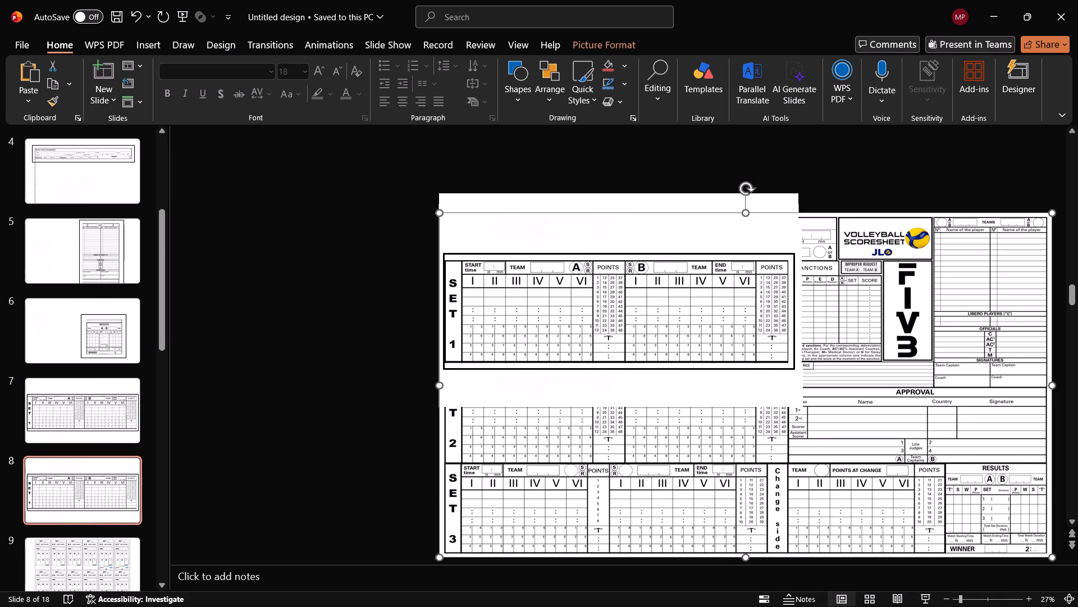
{"action": "left_click", "coordinate": [822, 429]}
{"action": "left_click", "coordinate": [850, 420]}
{"action": "left_click_drag", "start_coordinate": [827, 485], "coordinate": [850, 499]}
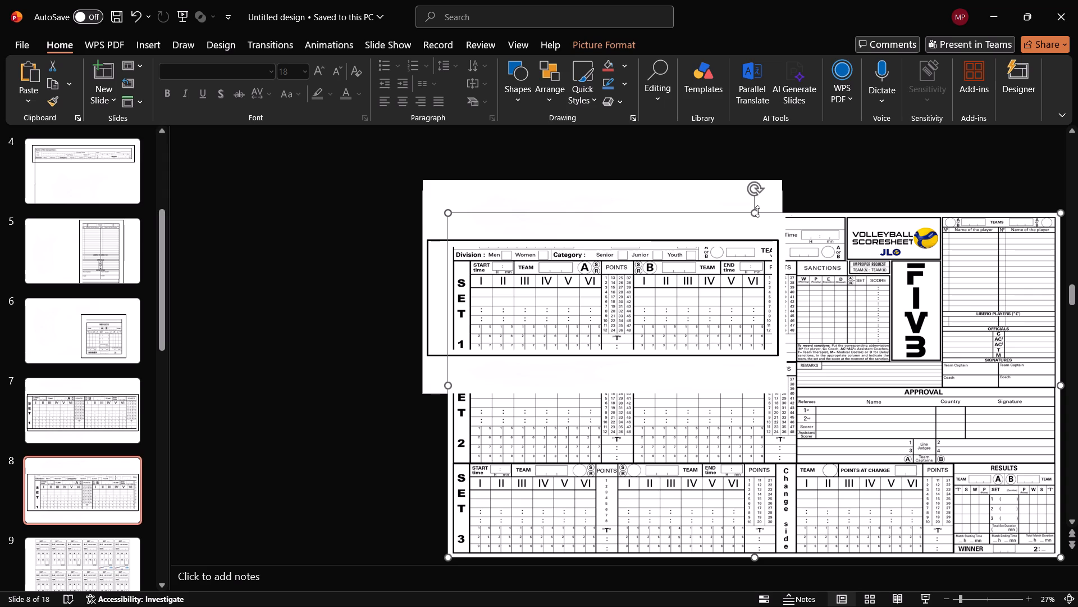
{"action": "left_click", "coordinate": [1059, 212]}
{"action": "left_click_drag", "start_coordinate": [448, 556], "coordinate": [373, 606]}
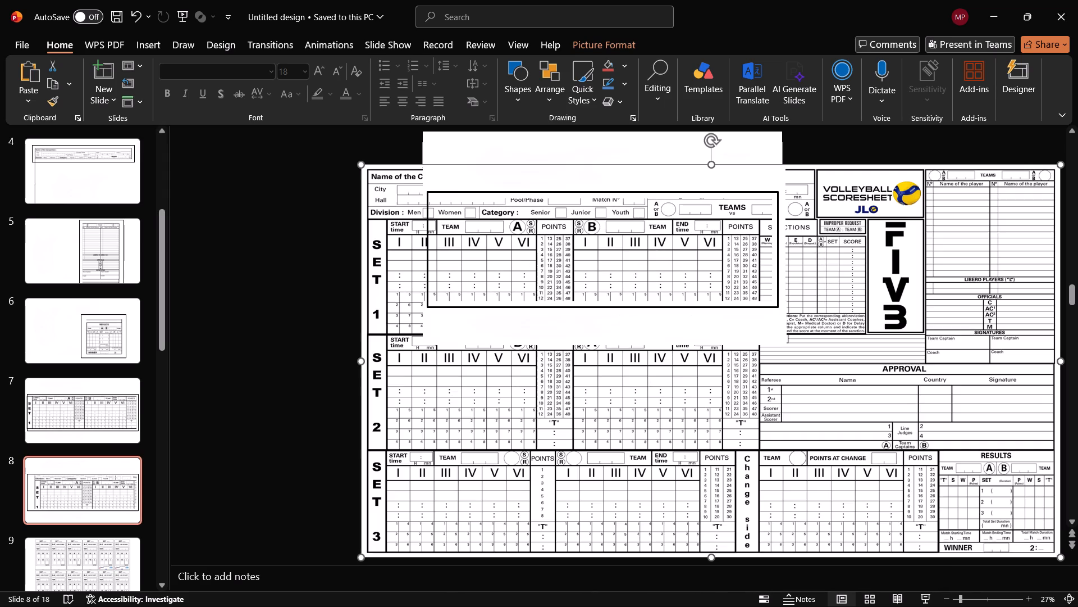
{"action": "left_click_drag", "start_coordinate": [528, 390], "coordinate": [579, 388]}
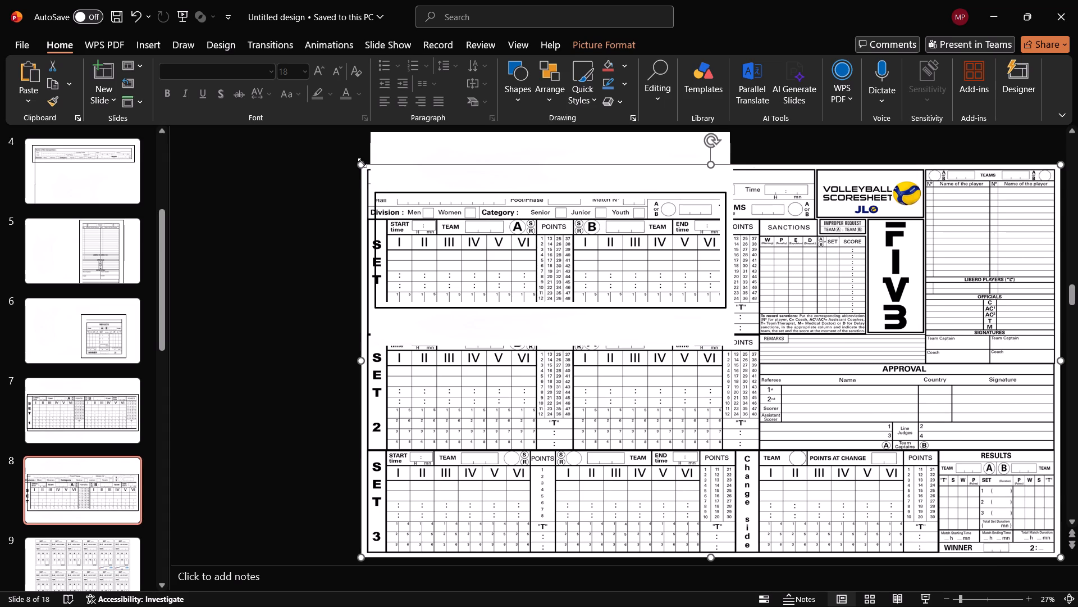
{"action": "left_click_drag", "start_coordinate": [362, 164], "coordinate": [370, 171]}
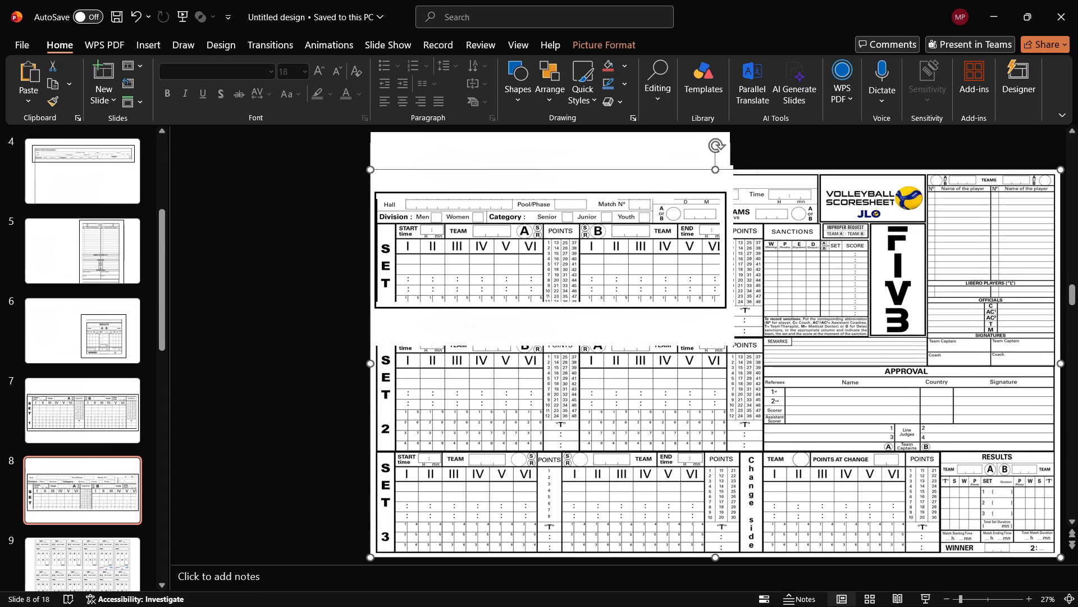
Move the two wide white cover pictures over the competition header and the lower rows of Set 1.
{"action": "left_click_drag", "start_coordinate": [554, 151], "coordinate": [555, 175]}
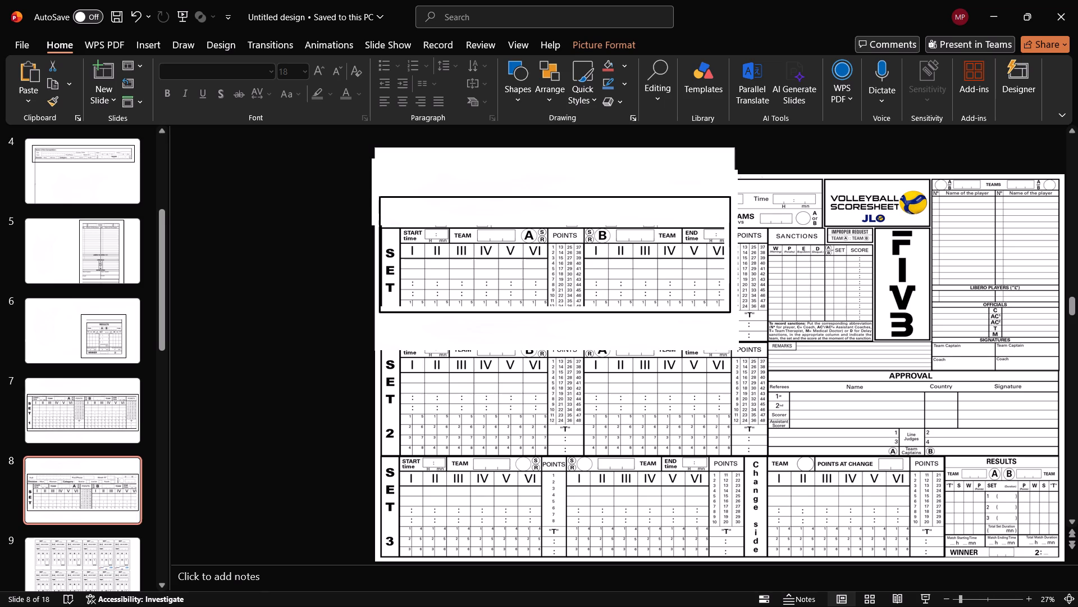
{"action": "left_click_drag", "start_coordinate": [555, 175], "coordinate": [555, 175]}
{"action": "left_click_drag", "start_coordinate": [556, 332], "coordinate": [558, 315]}
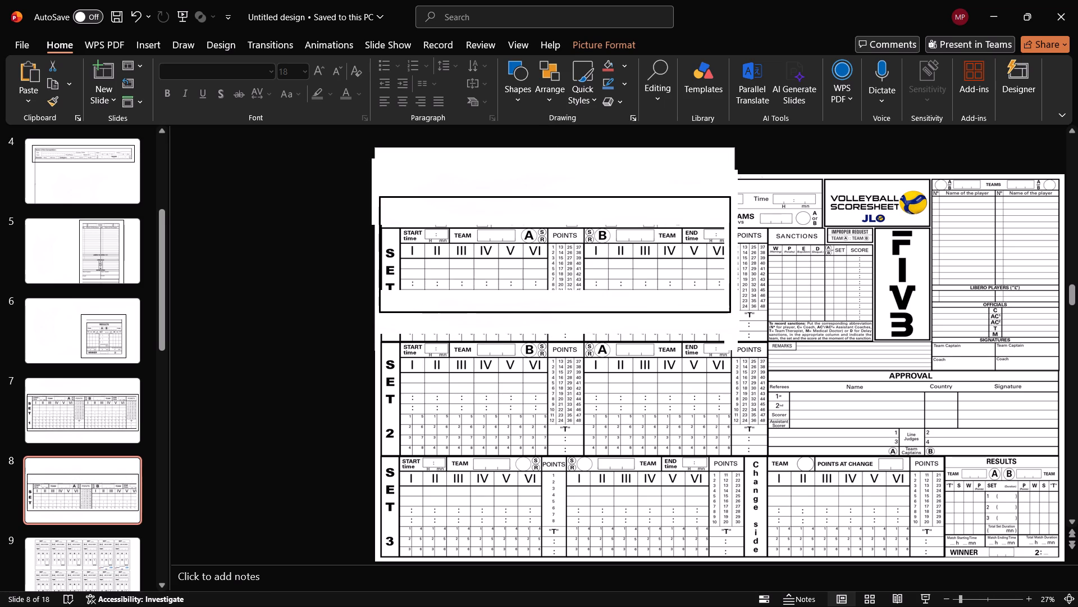
{"action": "left_click_drag", "start_coordinate": [558, 315], "coordinate": [560, 305]}
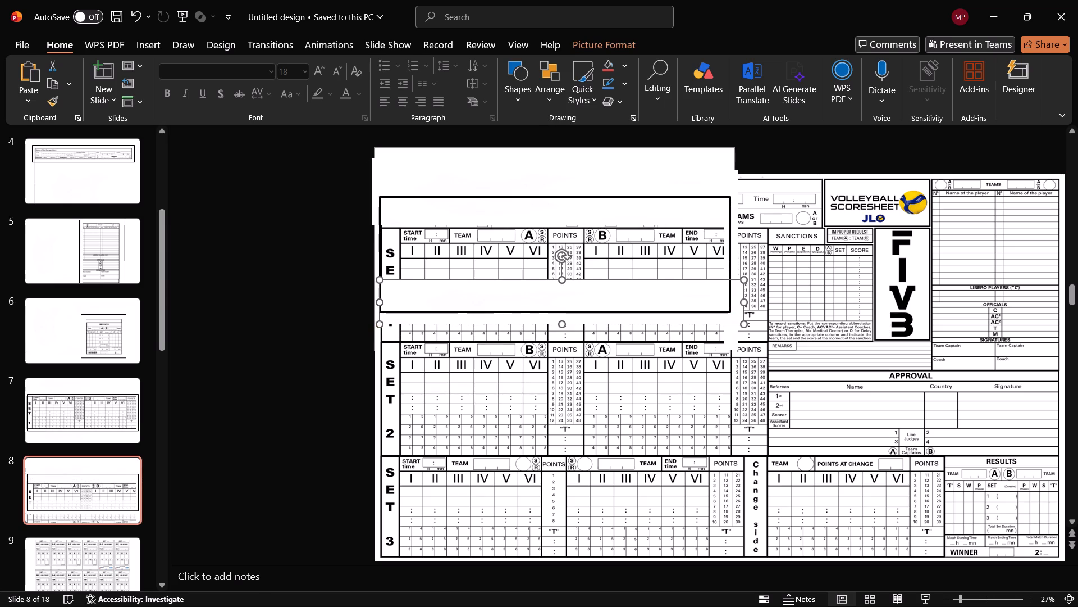
Pull out the narrow vertical white cover strip beside Set 1's last points column and delete it.
{"action": "left_click", "coordinate": [736, 246]}
{"action": "left_click_drag", "start_coordinate": [736, 246], "coordinate": [816, 253]}
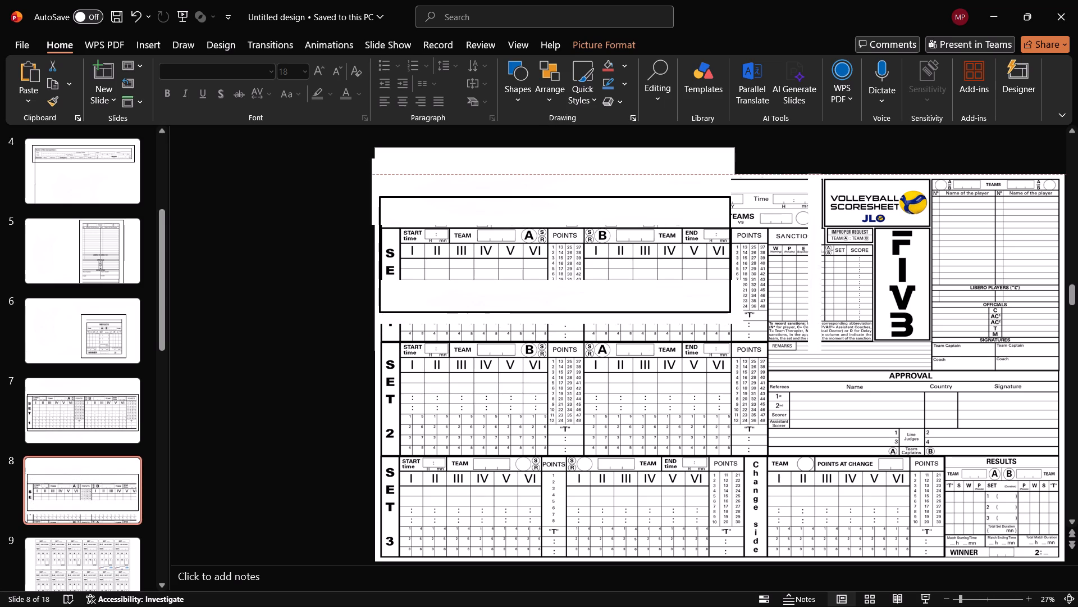
{"action": "left_click_drag", "start_coordinate": [816, 253], "coordinate": [782, 255]}
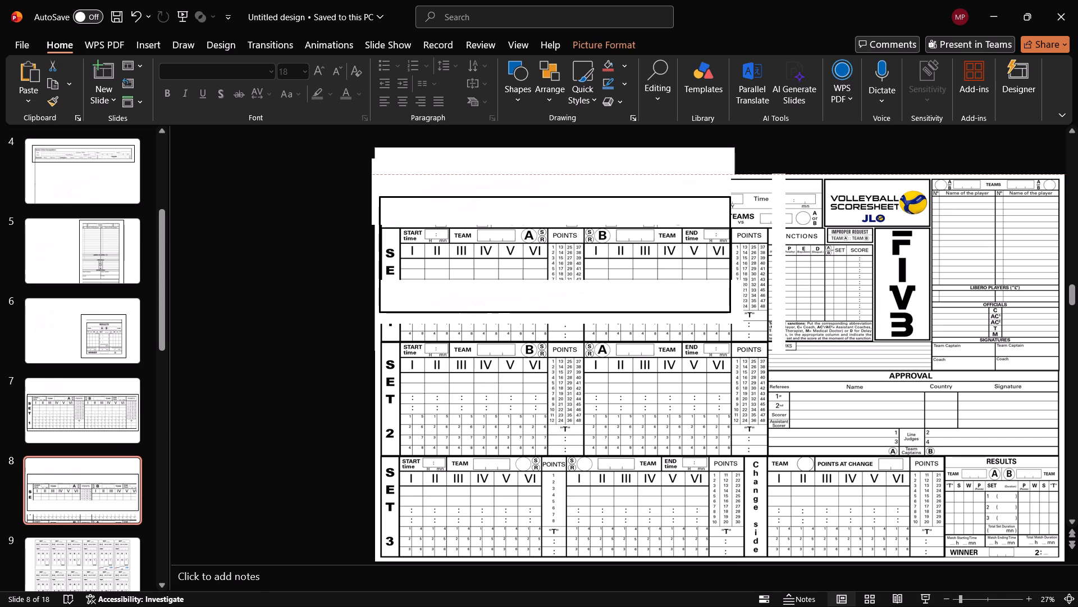
{"action": "left_click_drag", "start_coordinate": [782, 255], "coordinate": [768, 252]}
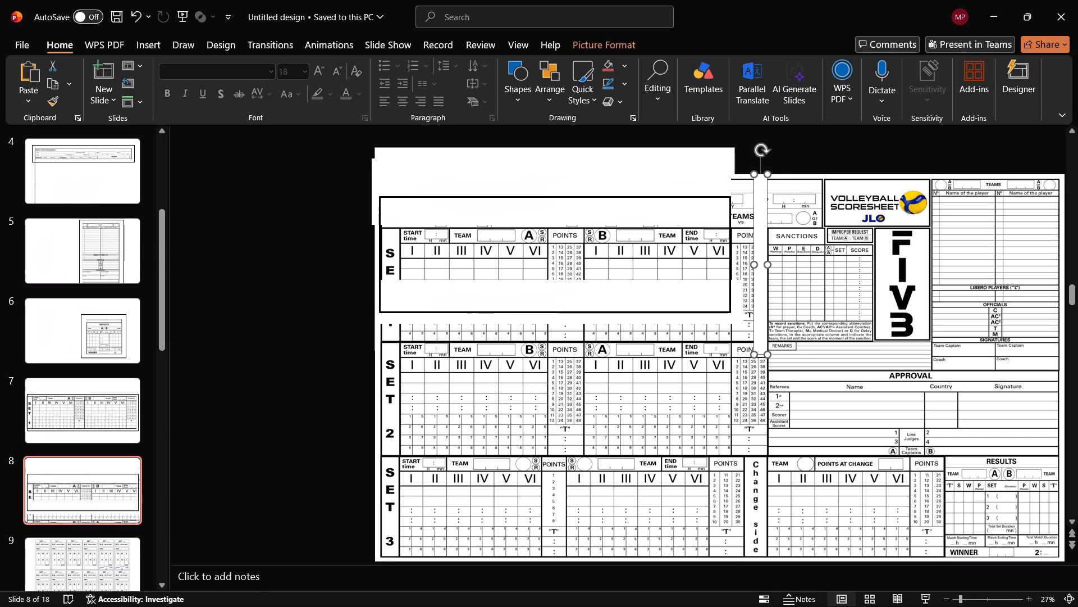
{"action": "key", "text": "Delete"}
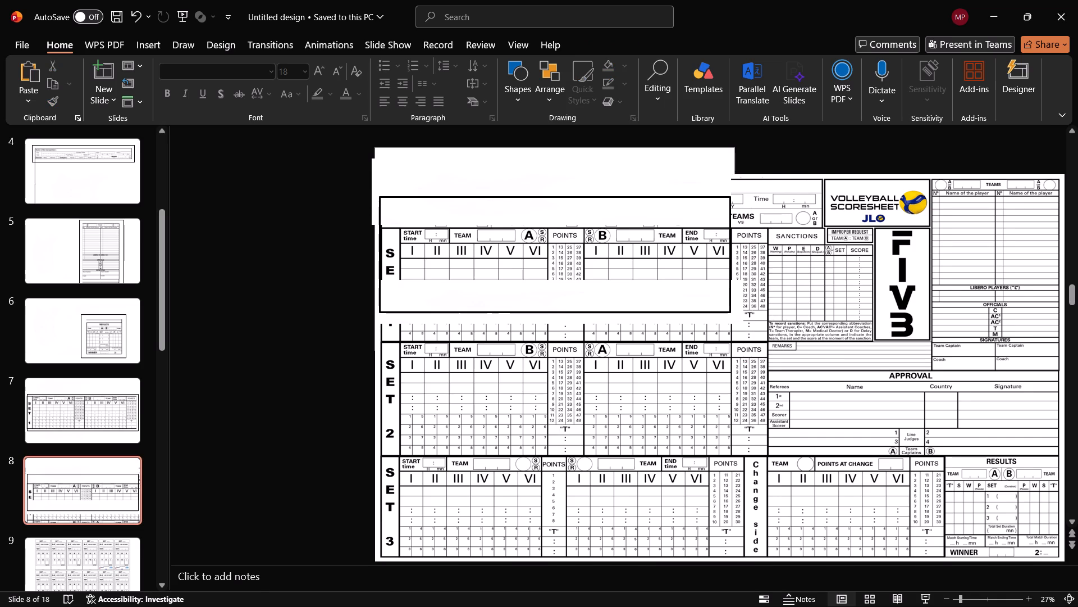
Reposition the upper white cover picture so it hides the competition header down to the top of the Set 1 row.
{"action": "left_click", "coordinate": [647, 266]}
{"action": "left_click_drag", "start_coordinate": [518, 164], "coordinate": [534, 166]}
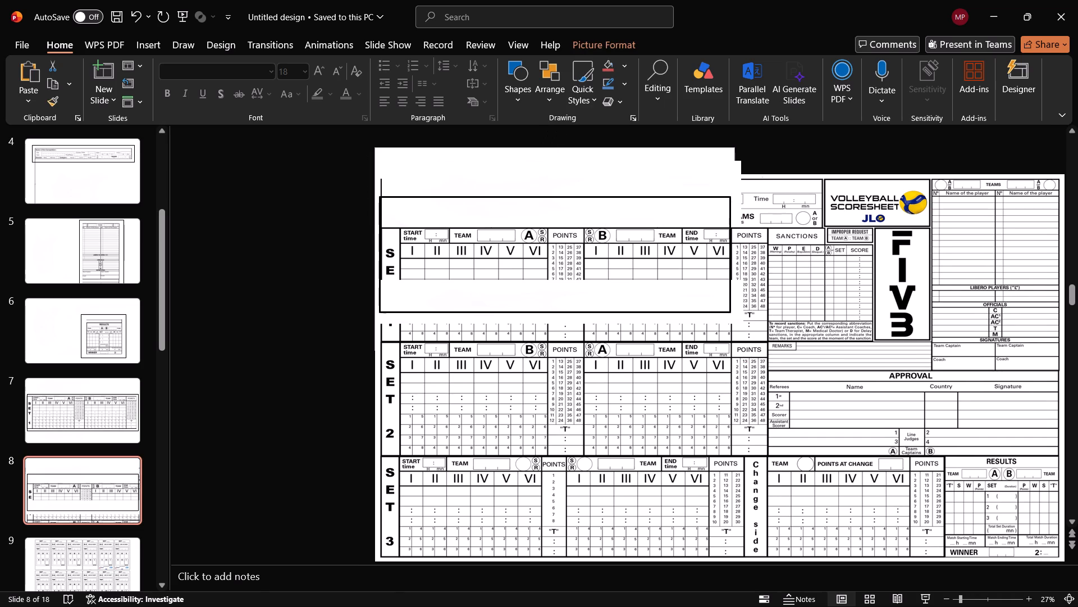
{"action": "left_click_drag", "start_coordinate": [534, 166], "coordinate": [534, 167]}
{"action": "left_click_drag", "start_coordinate": [495, 148], "coordinate": [625, 171]}
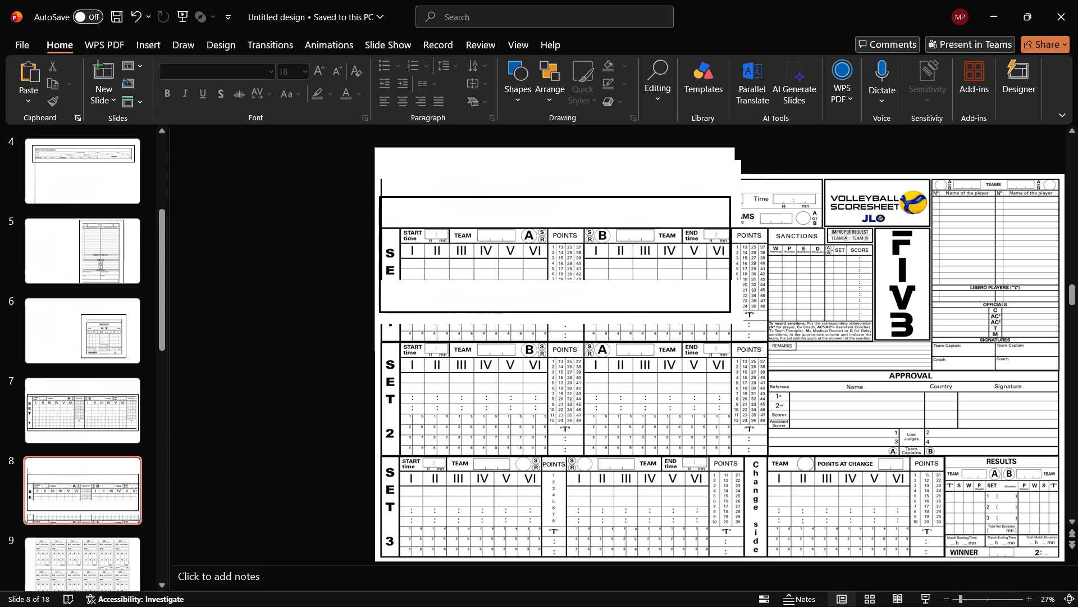
{"action": "left_click_drag", "start_coordinate": [665, 162], "coordinate": [673, 345]}
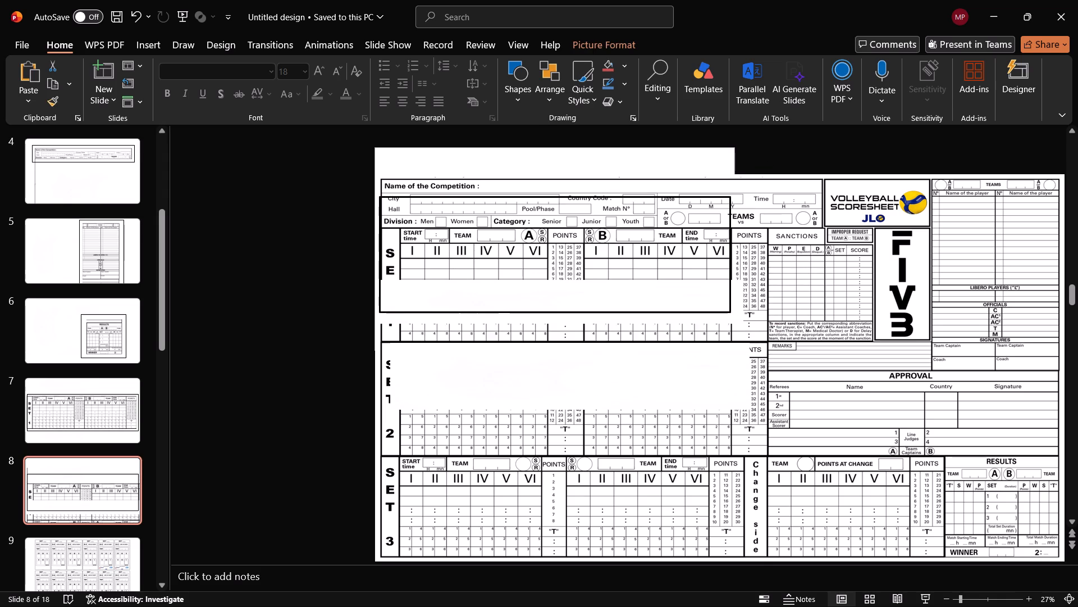
{"action": "left_click_drag", "start_coordinate": [673, 345], "coordinate": [656, 359]}
{"action": "left_click_drag", "start_coordinate": [558, 165], "coordinate": [598, 169]}
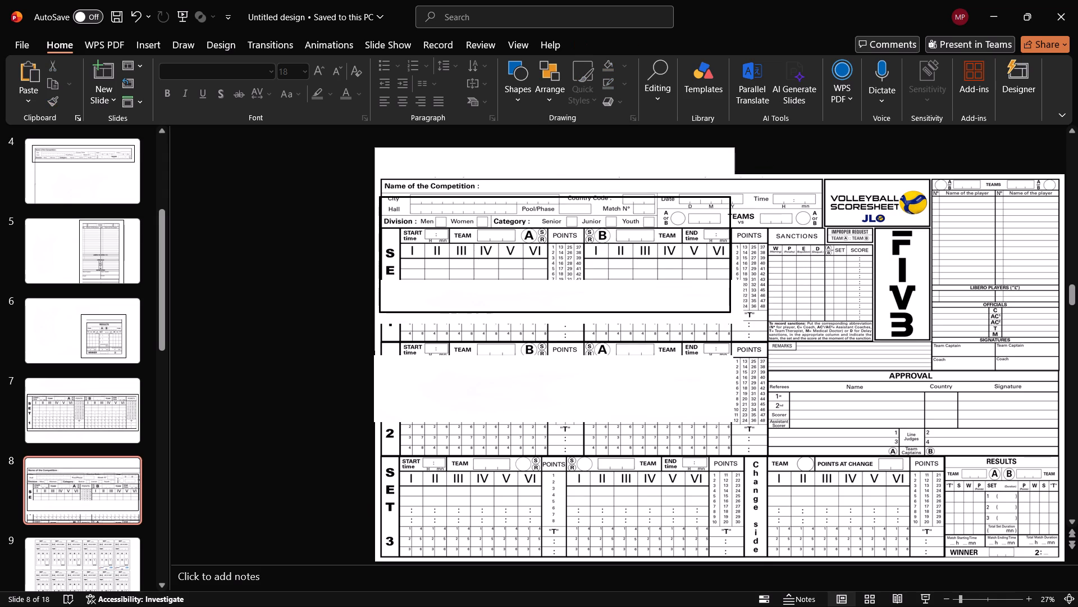
{"action": "left_click_drag", "start_coordinate": [651, 382], "coordinate": [654, 153]}
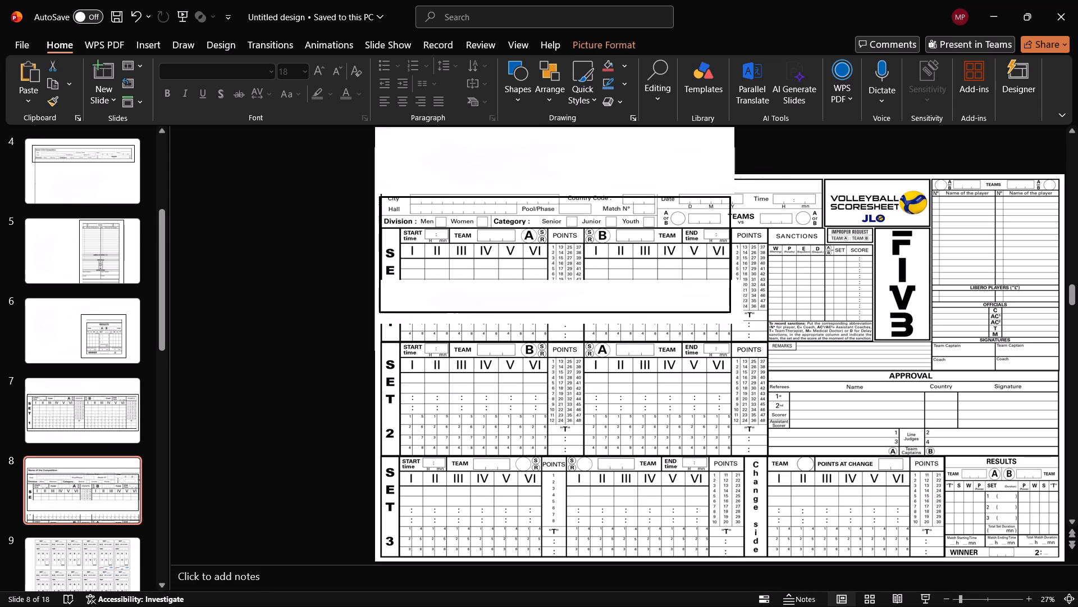
{"action": "left_click_drag", "start_coordinate": [654, 153], "coordinate": [654, 187]}
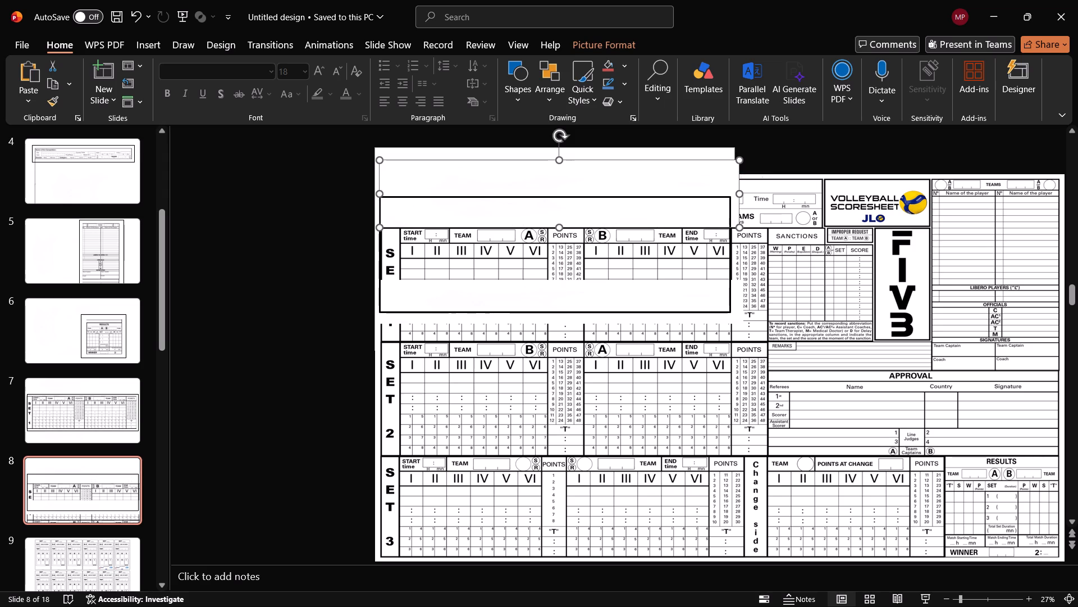
Shorten the black rectangle frame around Set 1 by lowering its top edge to just above the start time row.
{"action": "left_click", "coordinate": [730, 265]}
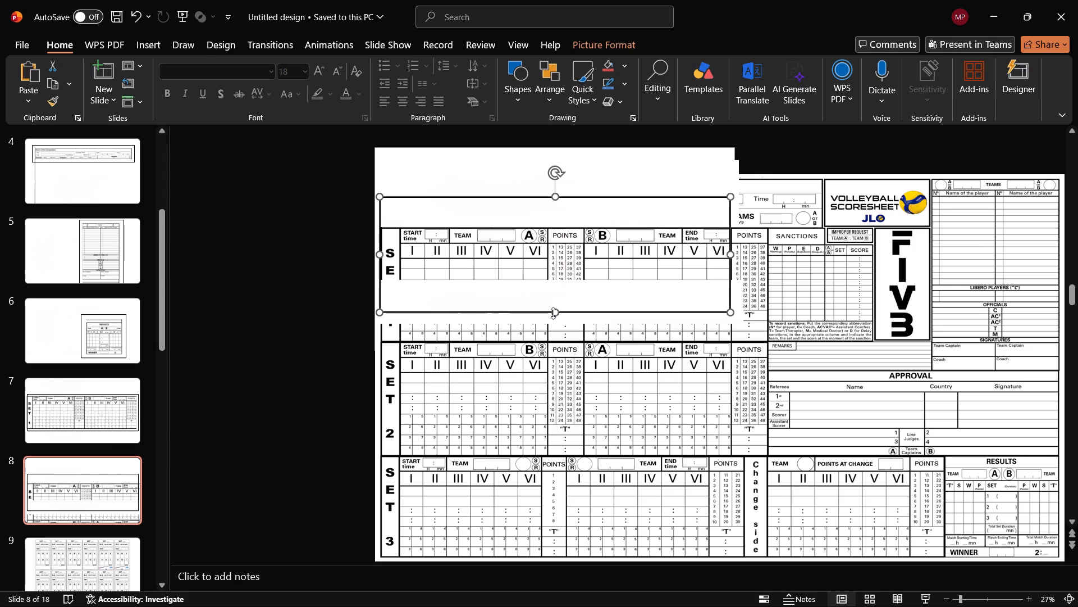
{"action": "left_click", "coordinate": [553, 313]}
{"action": "left_click_drag", "start_coordinate": [554, 196], "coordinate": [549, 232]}
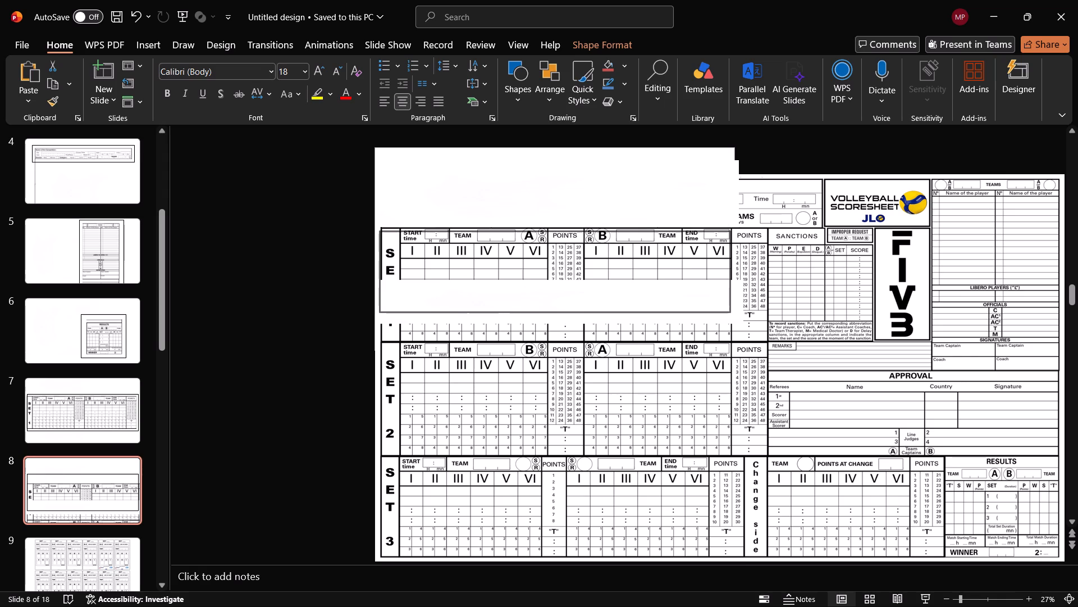
{"action": "left_click_drag", "start_coordinate": [549, 232], "coordinate": [555, 211]}
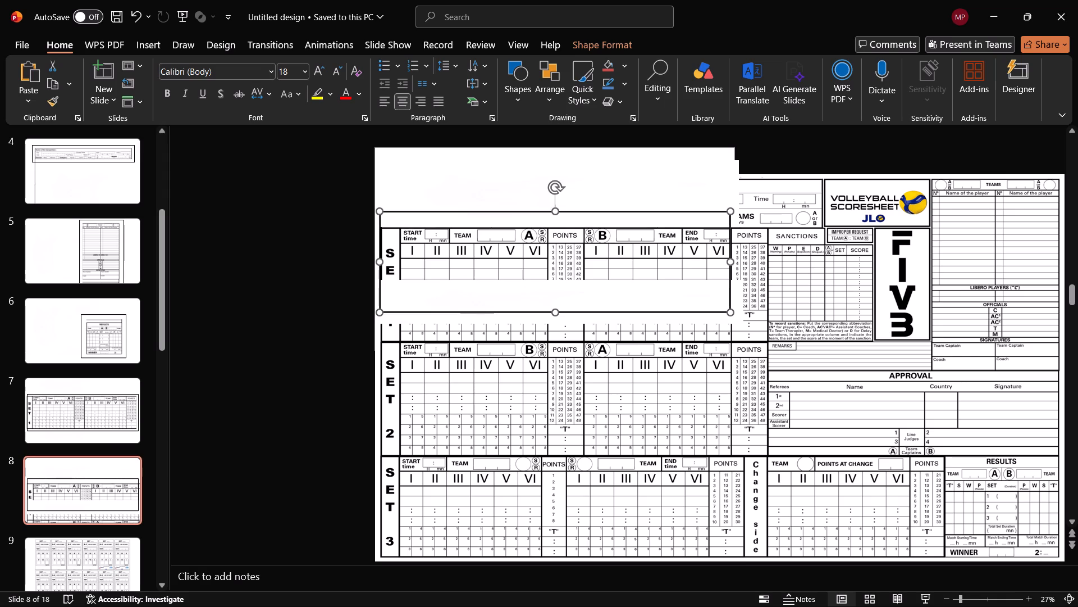
Preview slide 8 in the slide show and return to editing.
{"action": "left_click", "coordinate": [930, 604]}
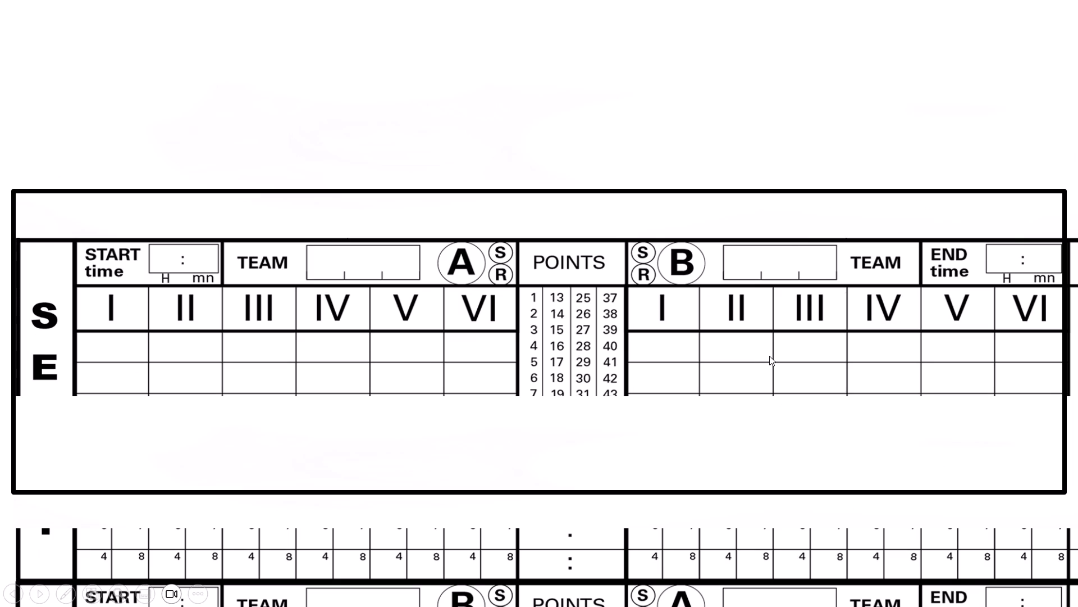
{"action": "key", "text": "Escape"}
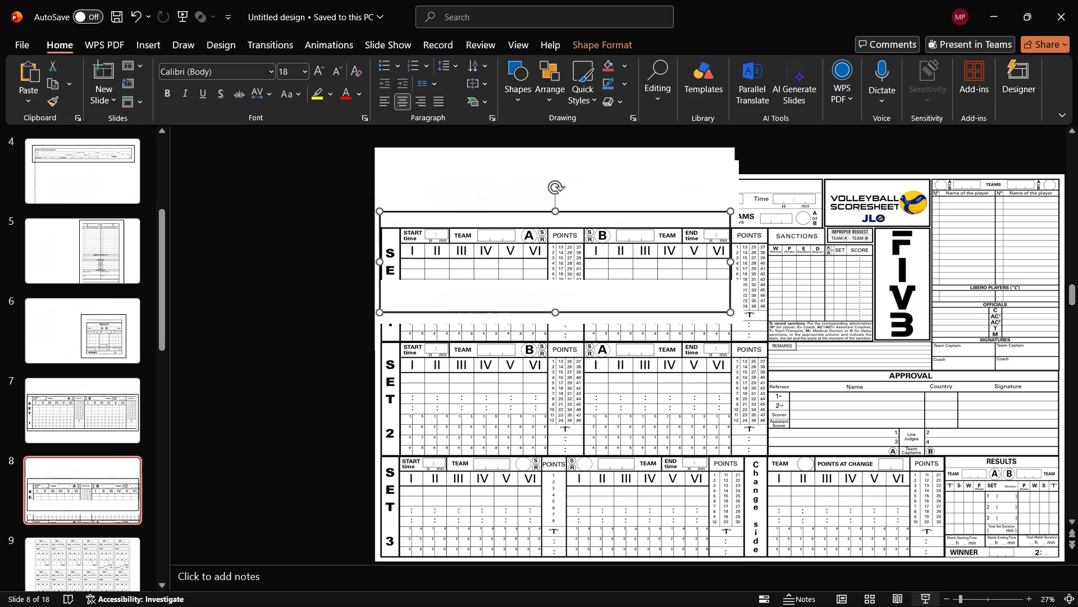
Move the upper white cover picture up so its lower edge meets the frame's top, uncovering the Division and Category row.
{"action": "left_click", "coordinate": [581, 194]}
{"action": "left_click_drag", "start_coordinate": [584, 184], "coordinate": [579, 327]}
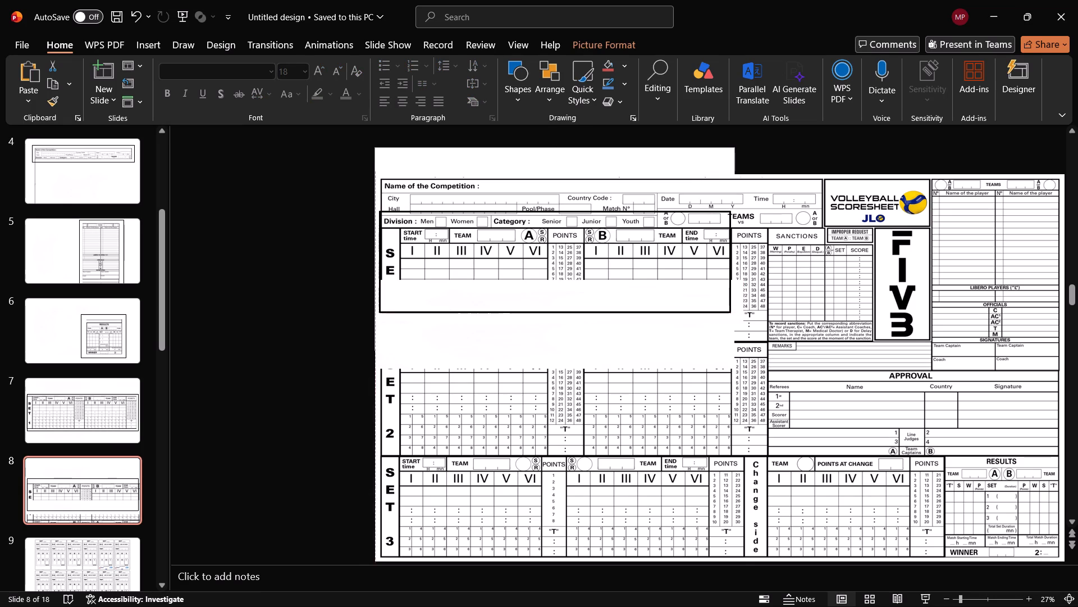
{"action": "left_click_drag", "start_coordinate": [579, 327], "coordinate": [579, 169]}
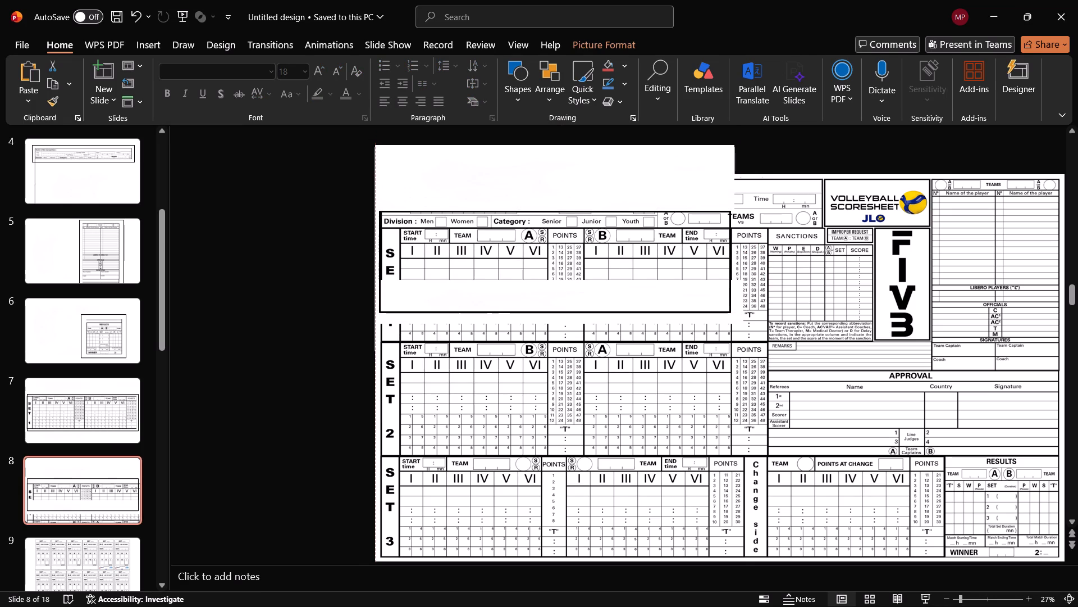
{"action": "left_click_drag", "start_coordinate": [579, 169], "coordinate": [581, 168]}
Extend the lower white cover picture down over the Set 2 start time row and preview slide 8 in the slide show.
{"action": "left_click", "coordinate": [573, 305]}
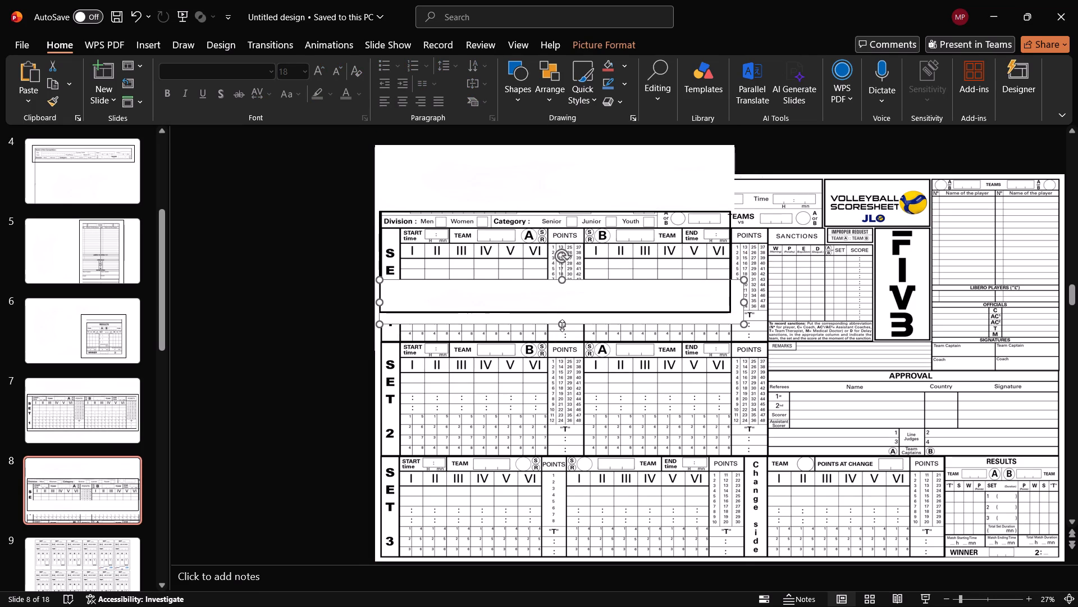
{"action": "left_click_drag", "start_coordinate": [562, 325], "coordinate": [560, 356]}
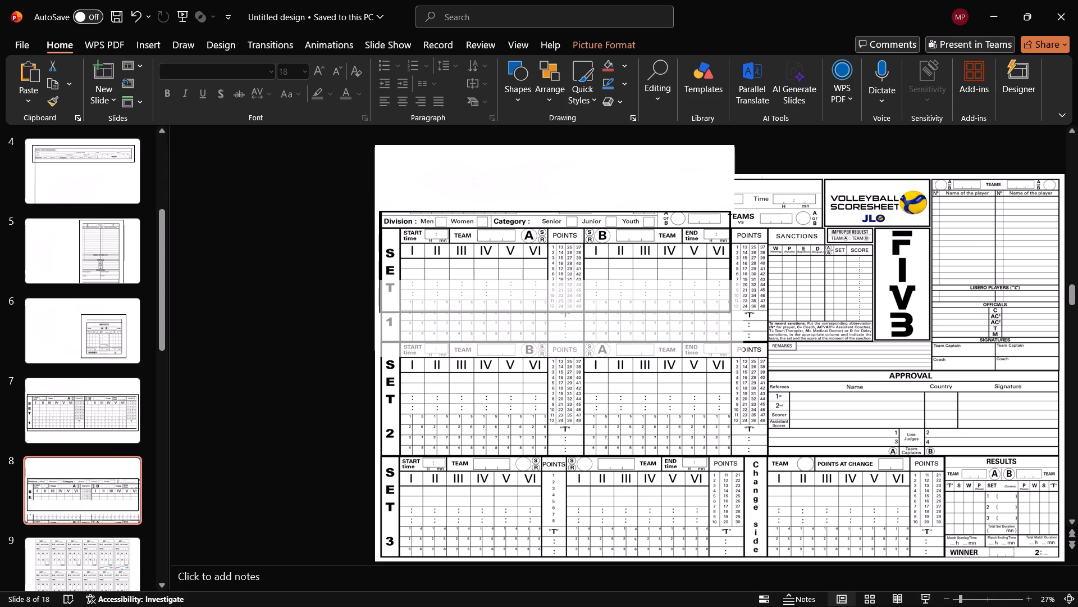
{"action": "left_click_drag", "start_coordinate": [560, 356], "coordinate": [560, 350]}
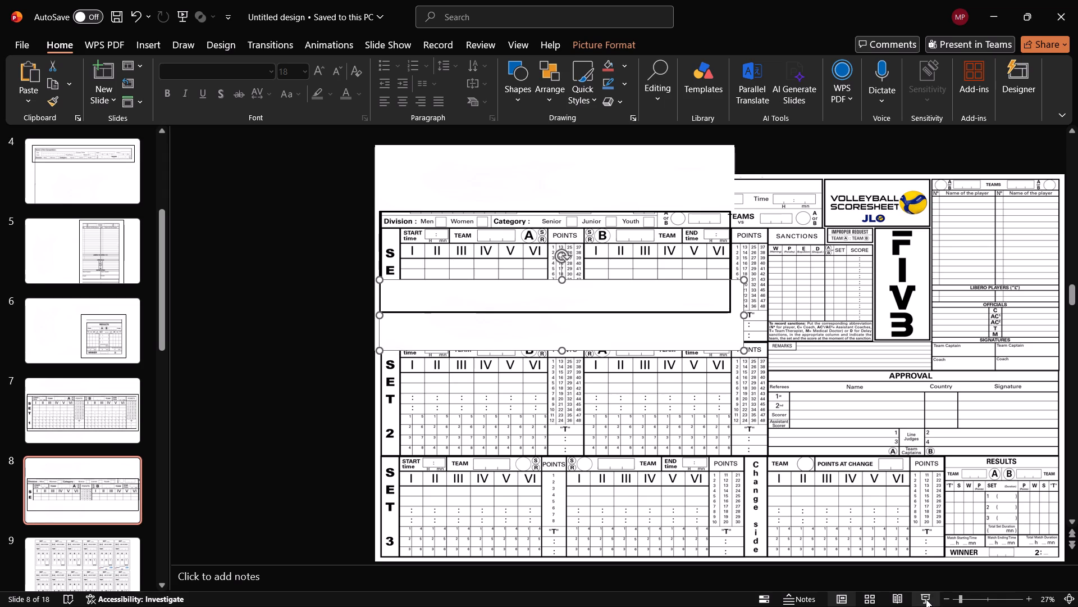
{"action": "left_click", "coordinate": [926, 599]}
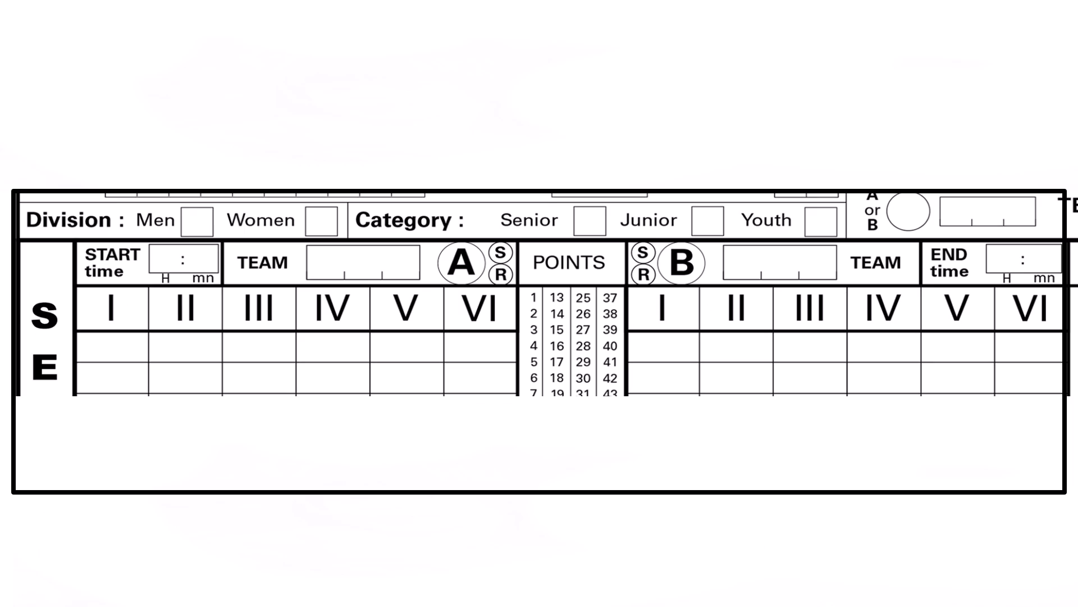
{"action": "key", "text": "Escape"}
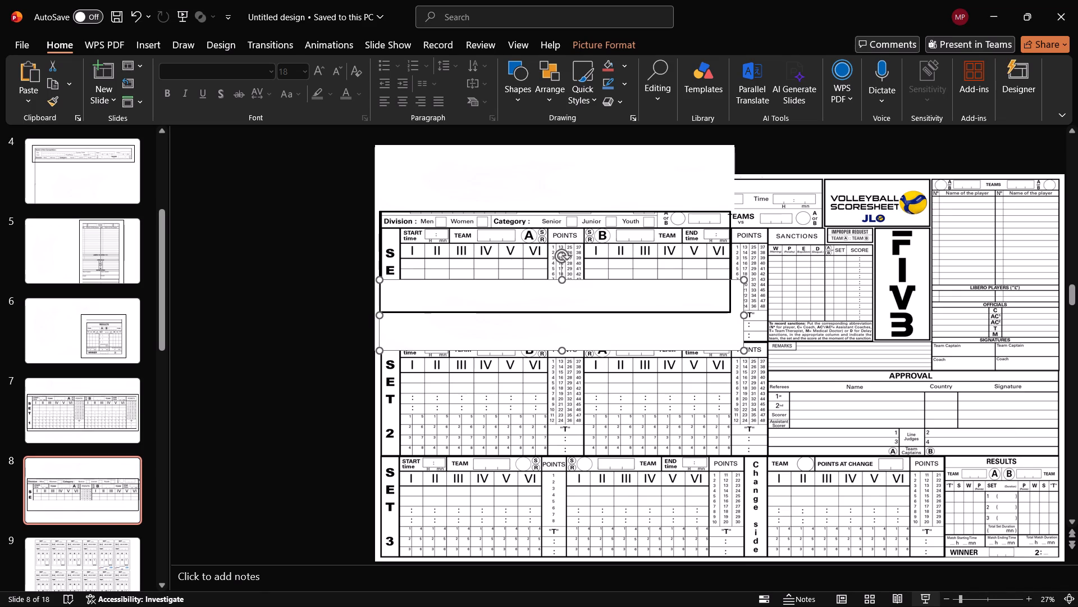
Undo the recent cover and frame edits on slide 8, back to the taller frame and the narrow vertical cover's earlier position.
{"action": "key", "text": "ctrl+z"}
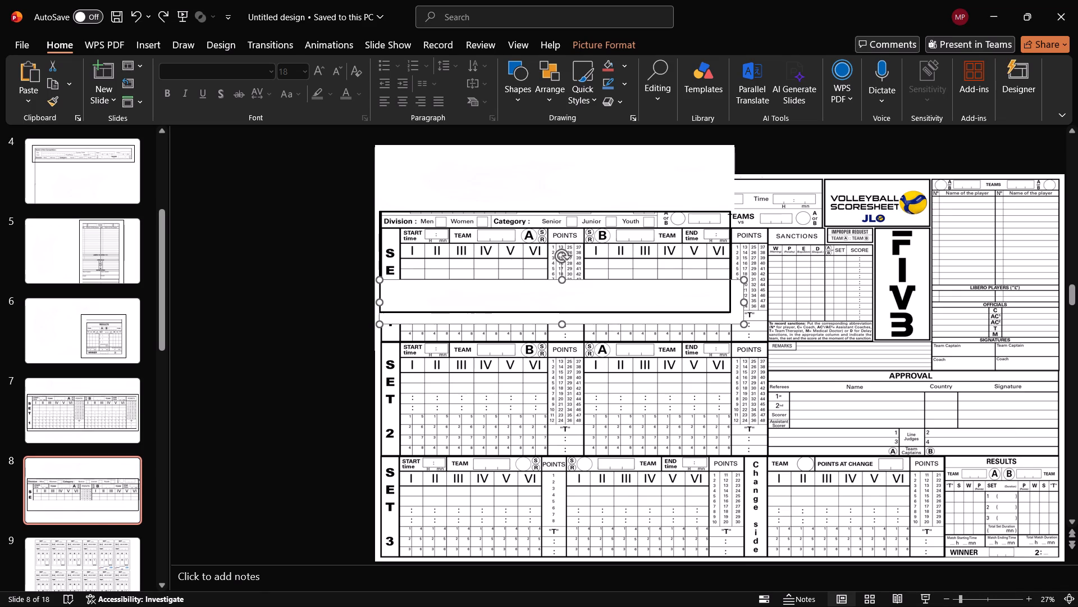
{"action": "key", "text": "ctrl+z"}
{"action": "key", "text": "ctrl+z"}
{"action": "key", "text": "ctrl+z"}
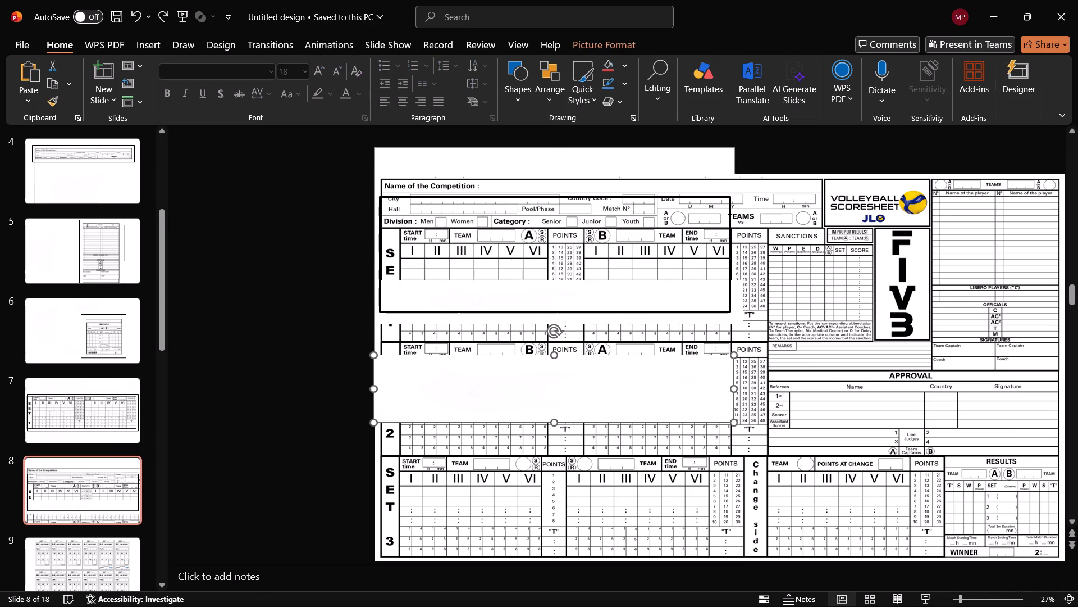
{"action": "key", "text": "ctrl+z"}
{"action": "key", "text": "ctrl+z"}
{"action": "key", "text": "ctrl+z"}
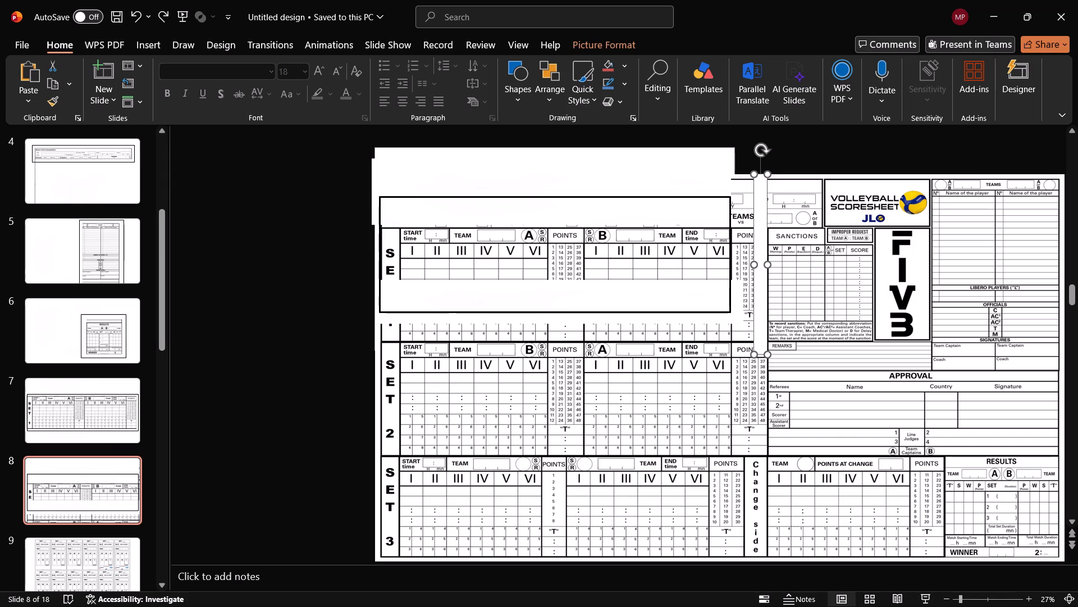
Reposition the upper white cover picture so its left edge aligns with the frame and its bottom meets the Set 1 start time row.
{"action": "left_click", "coordinate": [532, 175]}
{"action": "left_click_drag", "start_coordinate": [565, 176], "coordinate": [574, 175]}
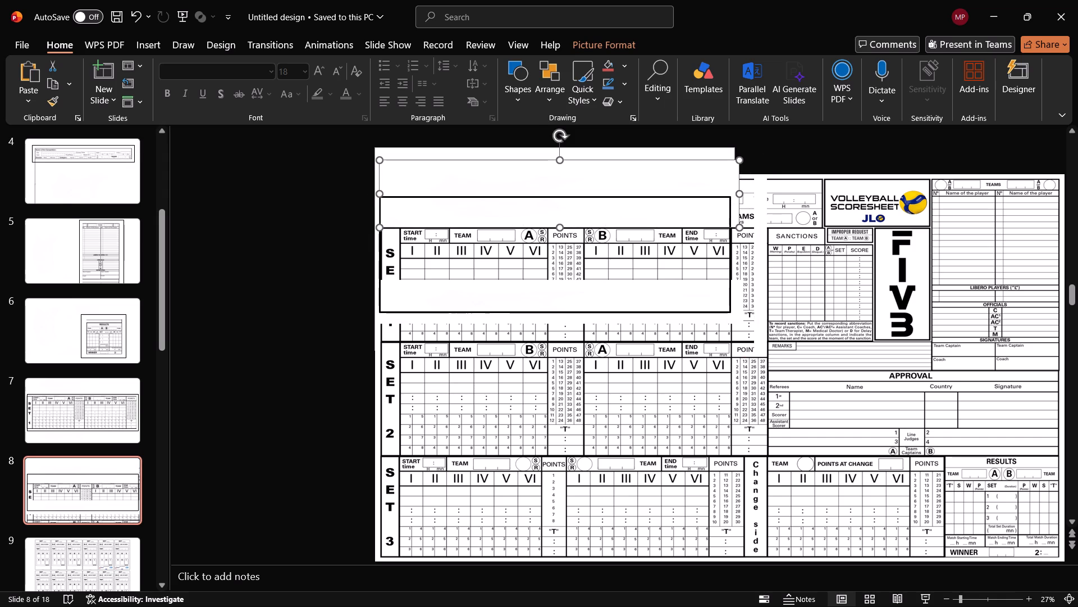
Move the narrow vertical white cover left so it sits against the frame's right edge, beside the Set 1 end time.
{"action": "left_click_drag", "start_coordinate": [762, 237], "coordinate": [741, 241]}
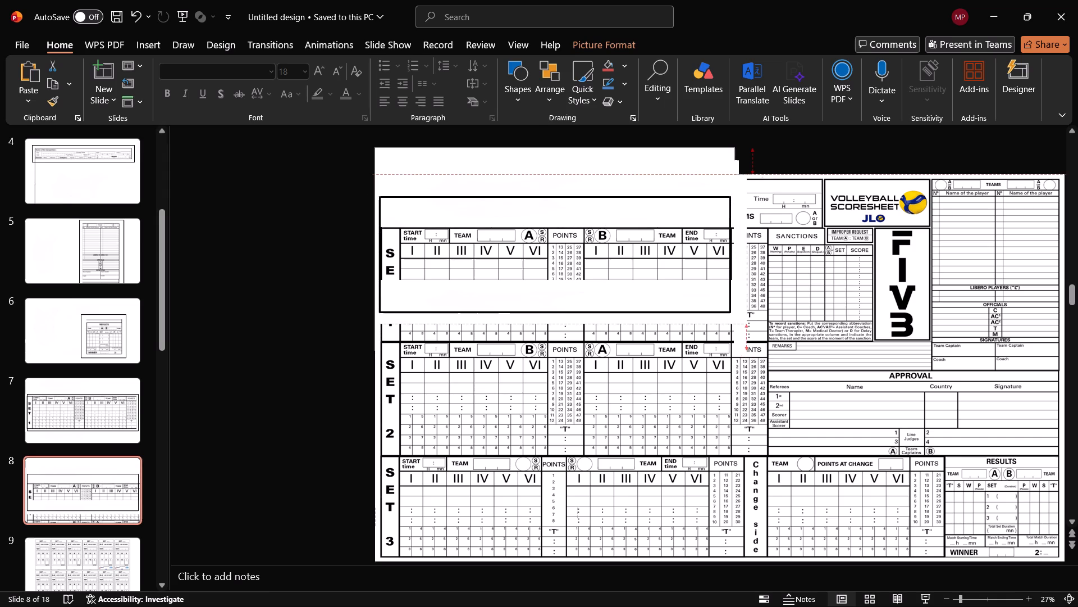
{"action": "left_click_drag", "start_coordinate": [741, 241], "coordinate": [739, 235]}
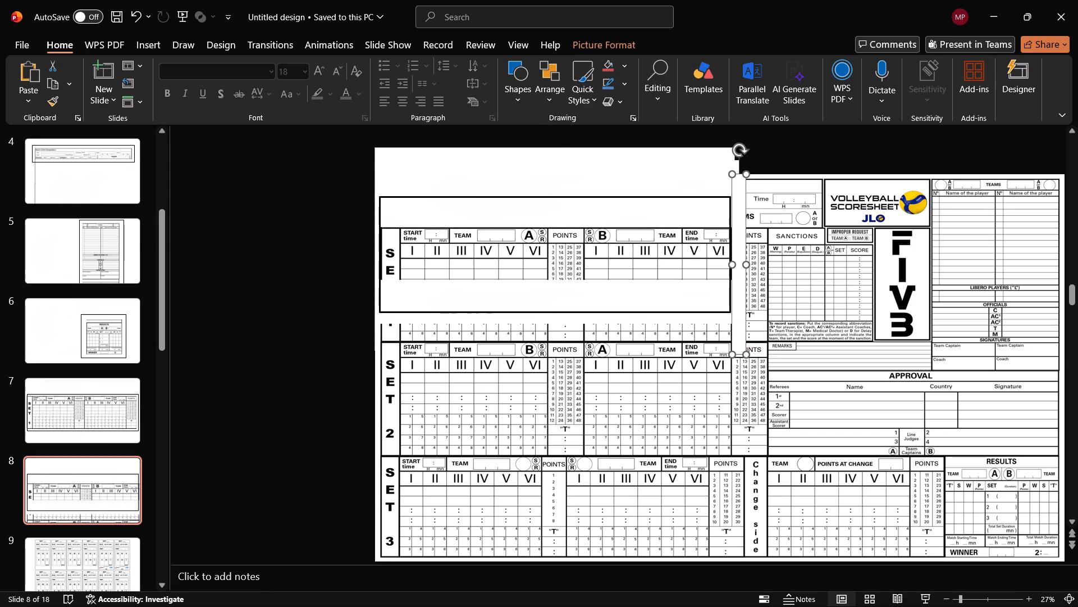
Extend the lower white cover picture down over the Set 2 start time row and check slide 8 in the slide show.
{"action": "left_click", "coordinate": [560, 313]}
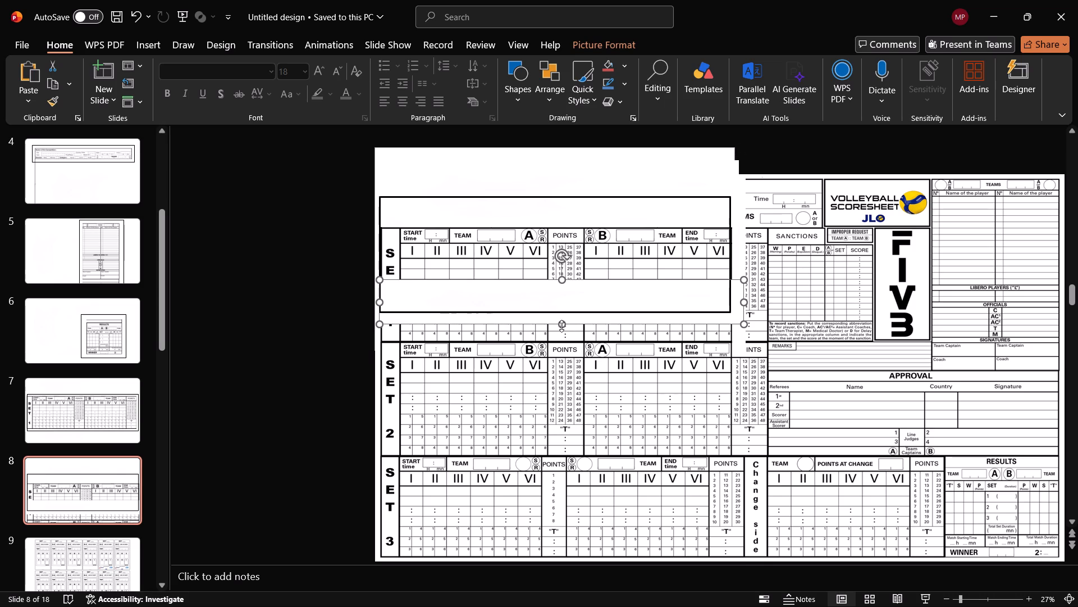
{"action": "left_click_drag", "start_coordinate": [561, 326], "coordinate": [565, 339]}
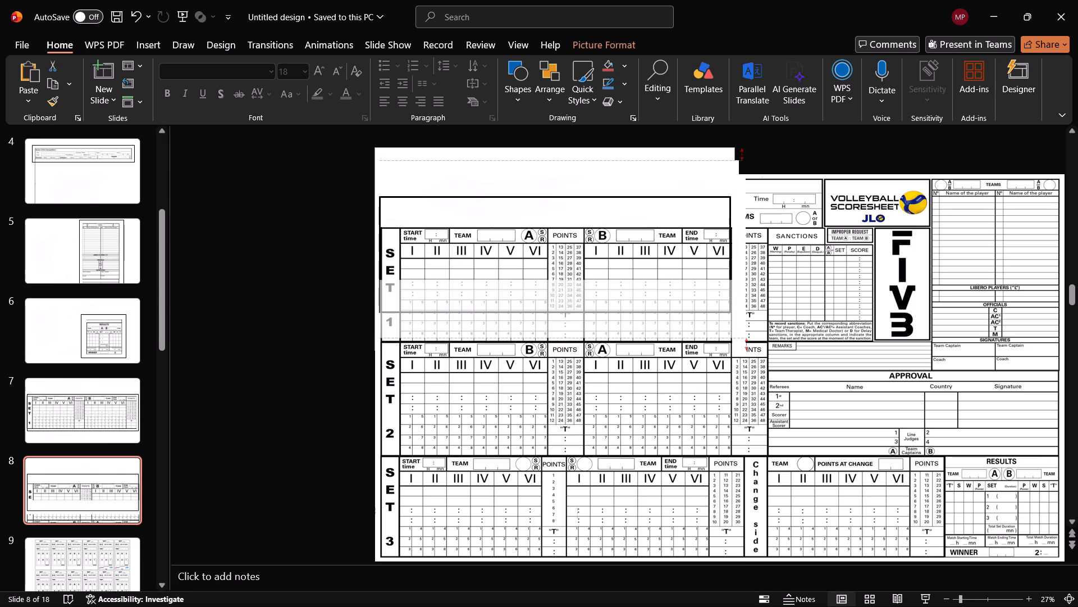
{"action": "left_click_drag", "start_coordinate": [565, 339], "coordinate": [565, 341]}
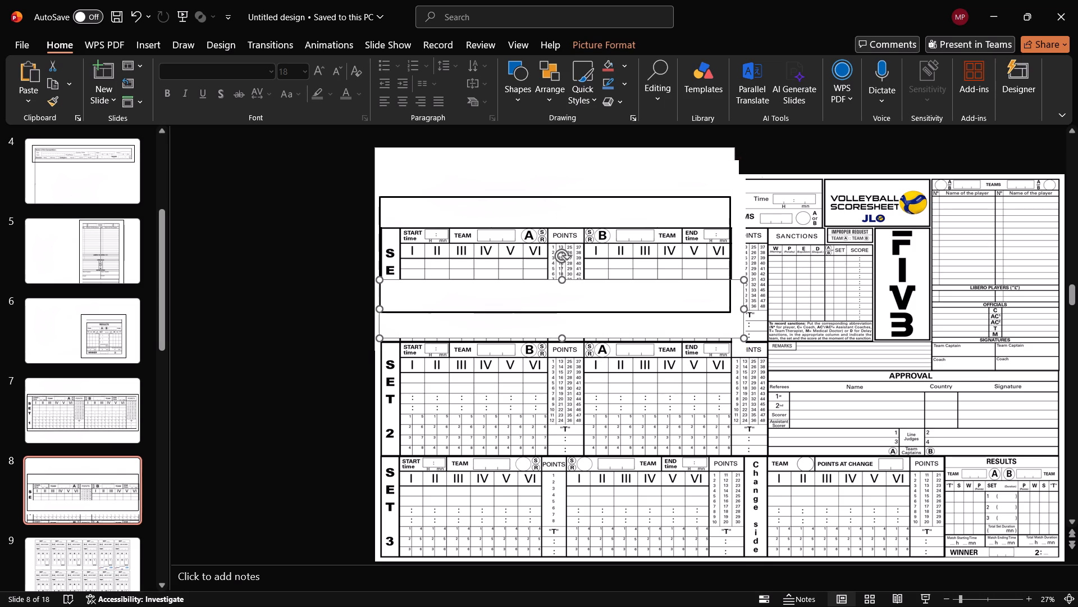
{"action": "left_click", "coordinate": [562, 336]}
{"action": "left_click", "coordinate": [918, 594]}
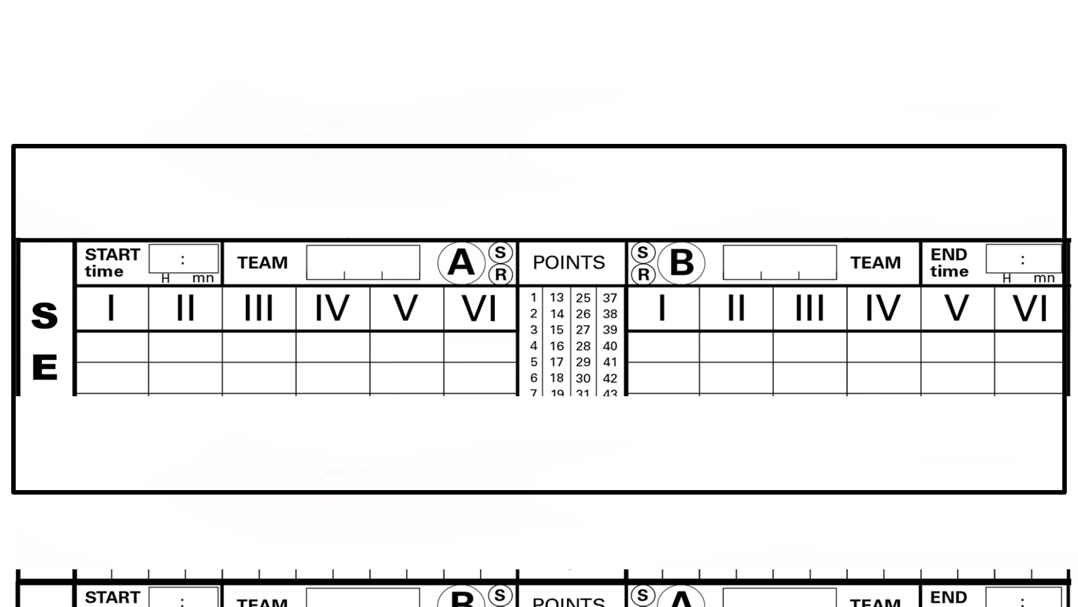
{"action": "key", "text": "Escape"}
{"action": "left_click", "coordinate": [556, 324]}
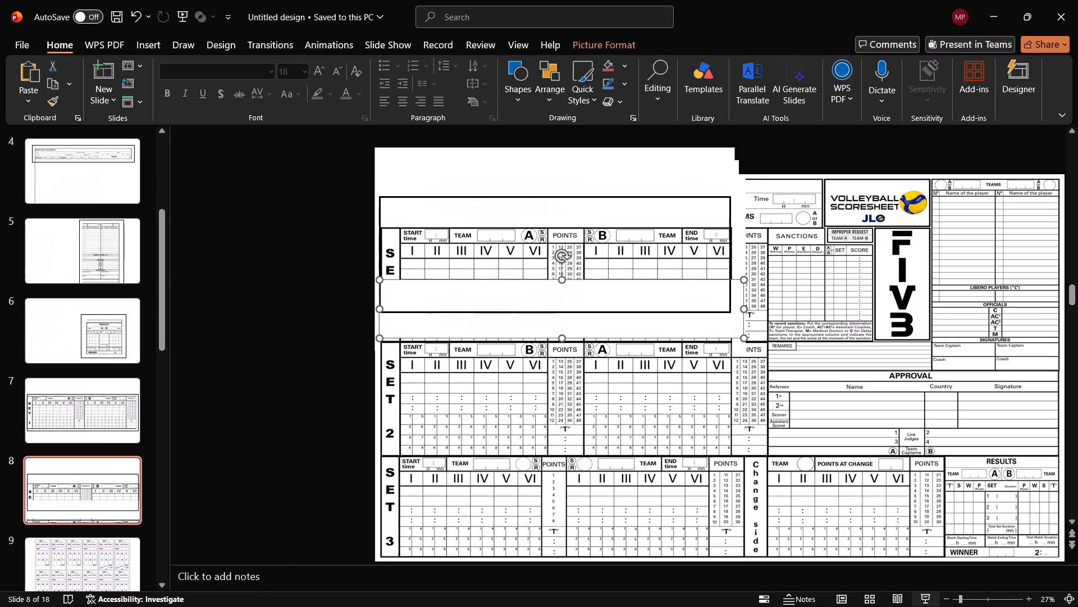
{"action": "left_click_drag", "start_coordinate": [561, 340], "coordinate": [561, 359]}
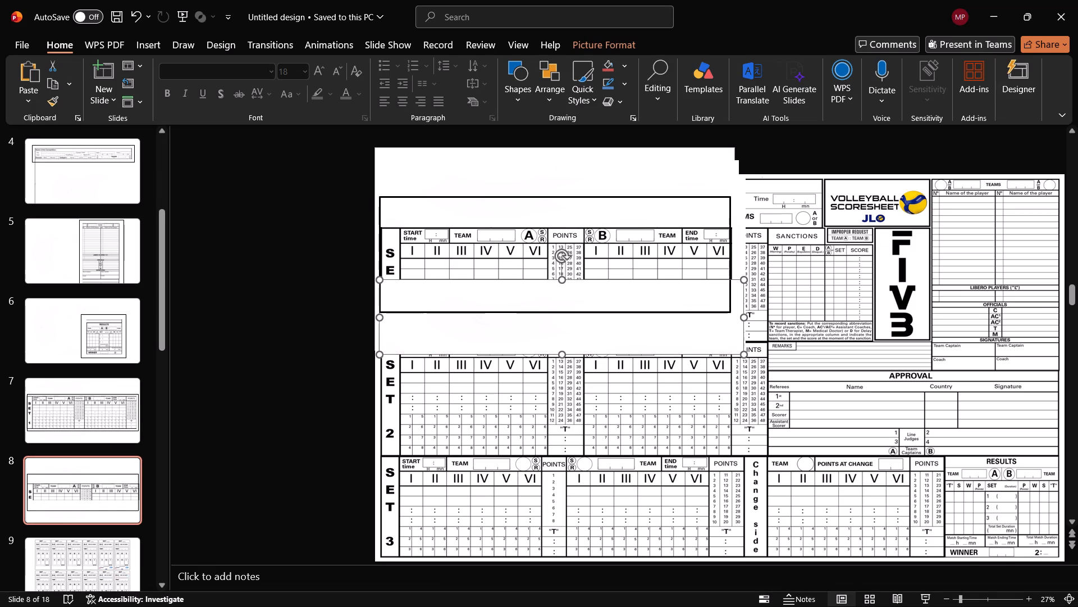
{"action": "left_click", "coordinate": [925, 600]}
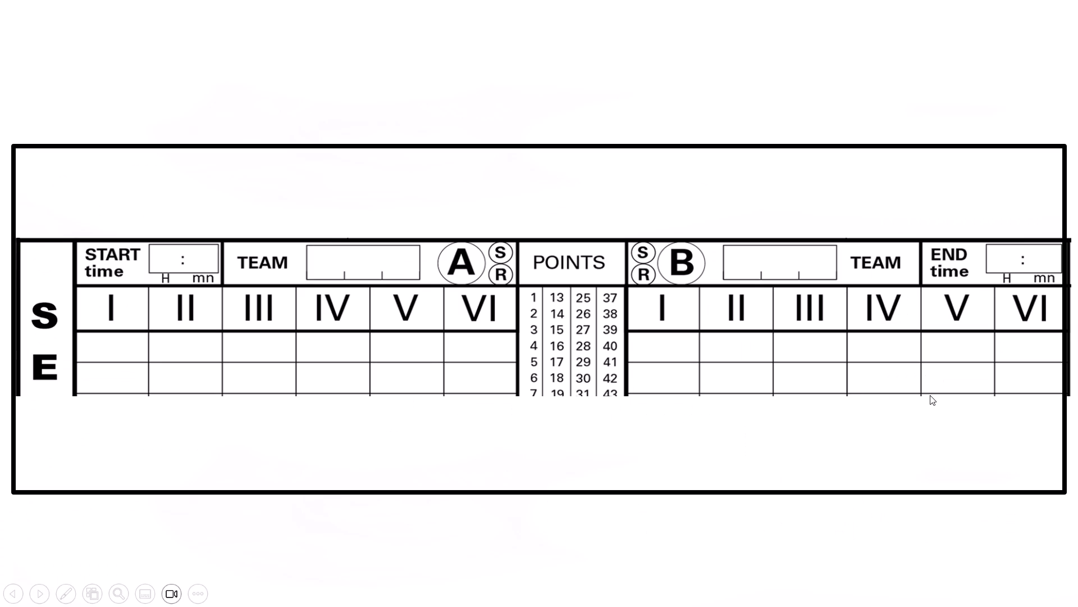
{"action": "key", "text": "Escape"}
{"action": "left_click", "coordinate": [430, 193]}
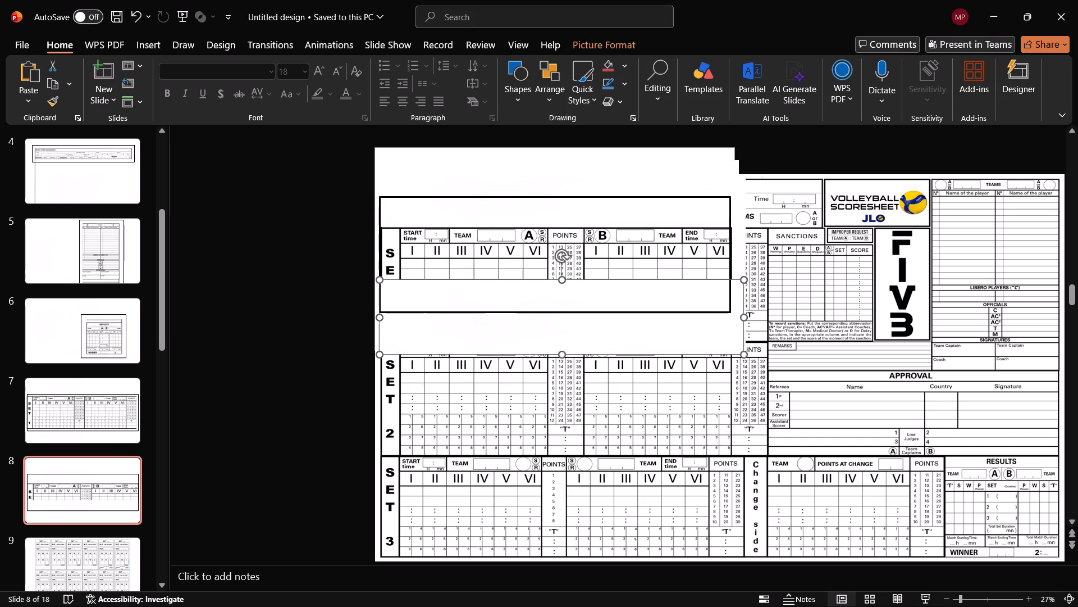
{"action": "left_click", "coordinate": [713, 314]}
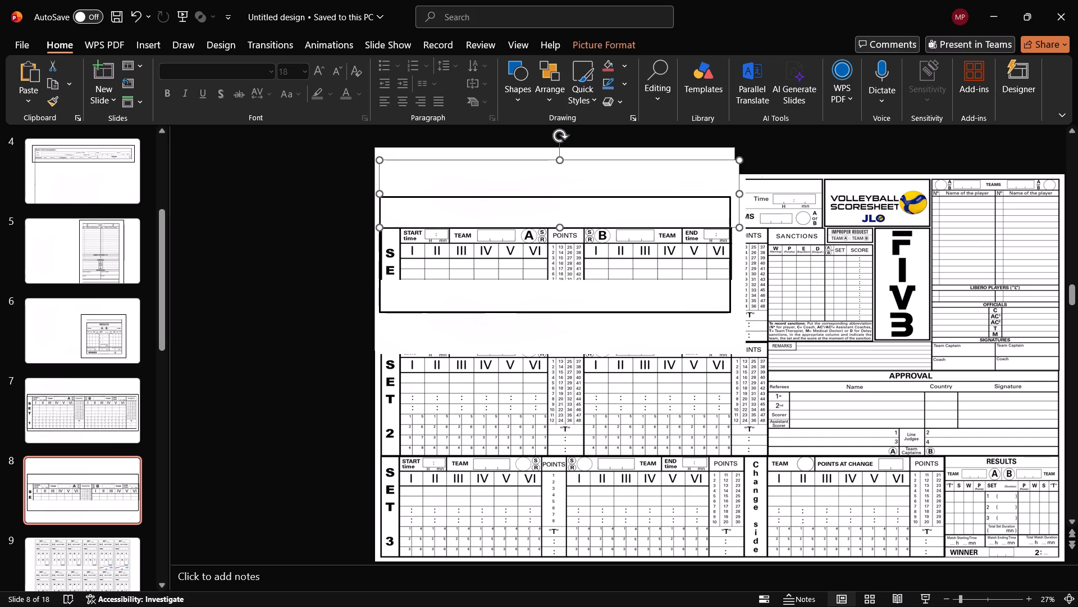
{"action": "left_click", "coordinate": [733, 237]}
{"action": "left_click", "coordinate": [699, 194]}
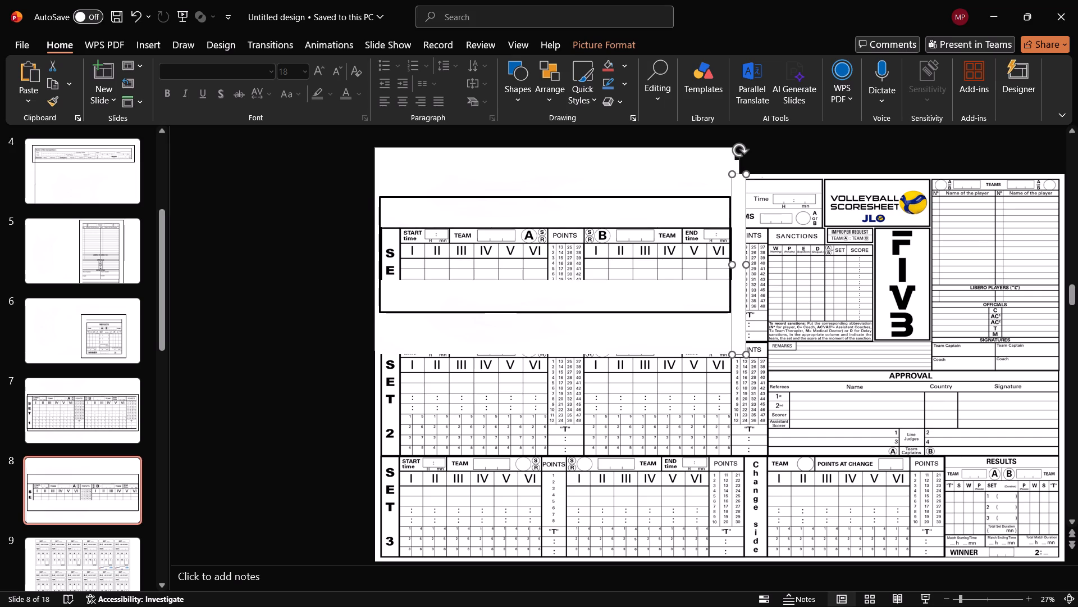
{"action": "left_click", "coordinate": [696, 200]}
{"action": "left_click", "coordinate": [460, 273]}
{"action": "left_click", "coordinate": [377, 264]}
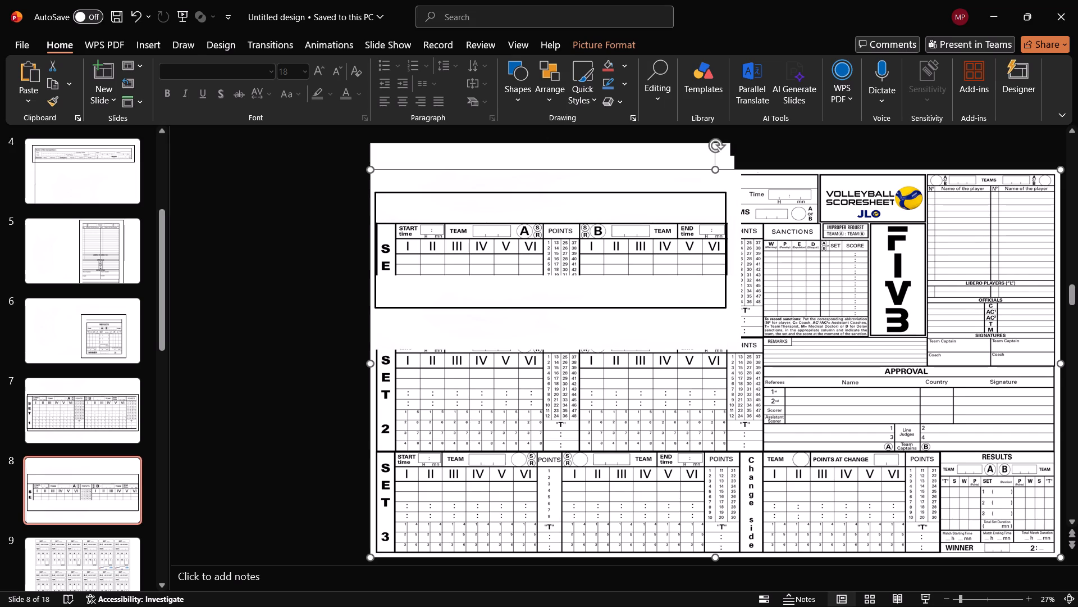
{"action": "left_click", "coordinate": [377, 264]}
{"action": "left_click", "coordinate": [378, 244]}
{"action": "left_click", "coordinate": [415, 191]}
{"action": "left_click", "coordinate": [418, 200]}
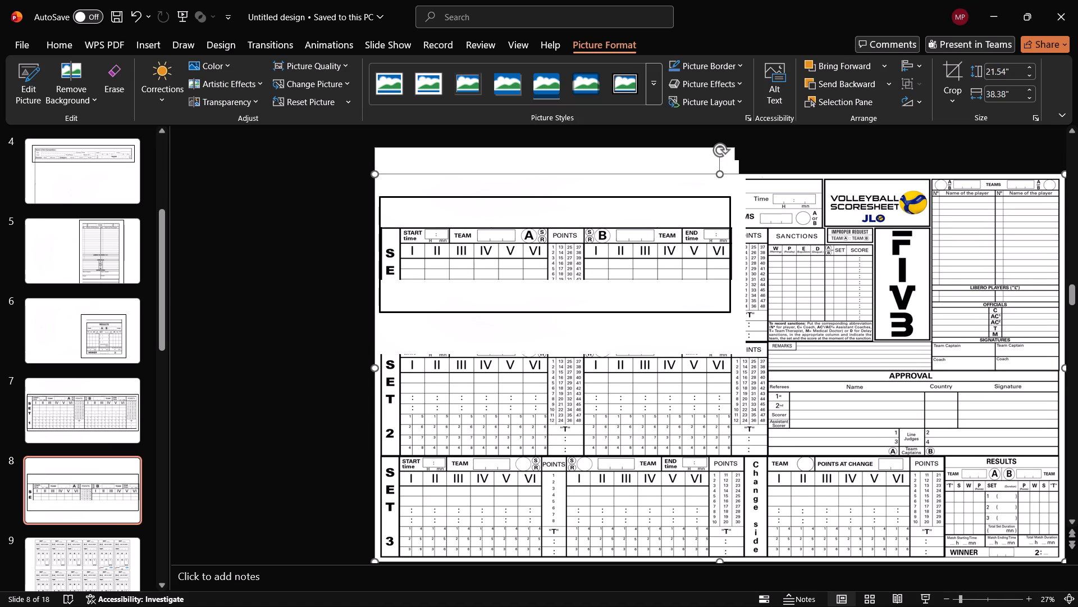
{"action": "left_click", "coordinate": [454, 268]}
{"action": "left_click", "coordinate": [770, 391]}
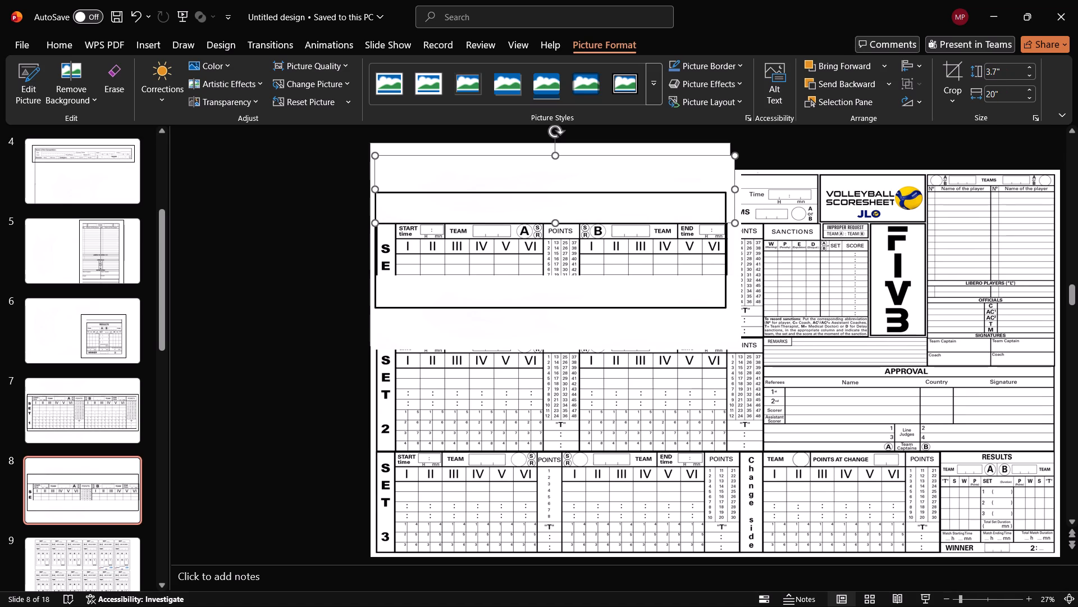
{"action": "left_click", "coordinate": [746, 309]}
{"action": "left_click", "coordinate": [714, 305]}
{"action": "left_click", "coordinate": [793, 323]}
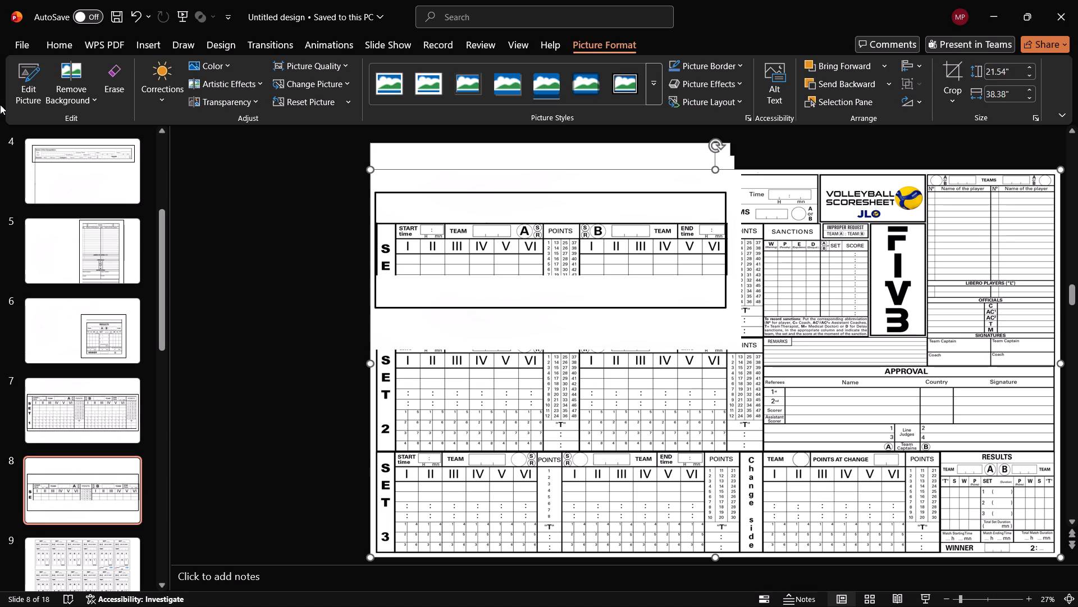
Preview slides 6 through 9 in the slide show and return to editing.
{"action": "left_click", "coordinate": [88, 329]}
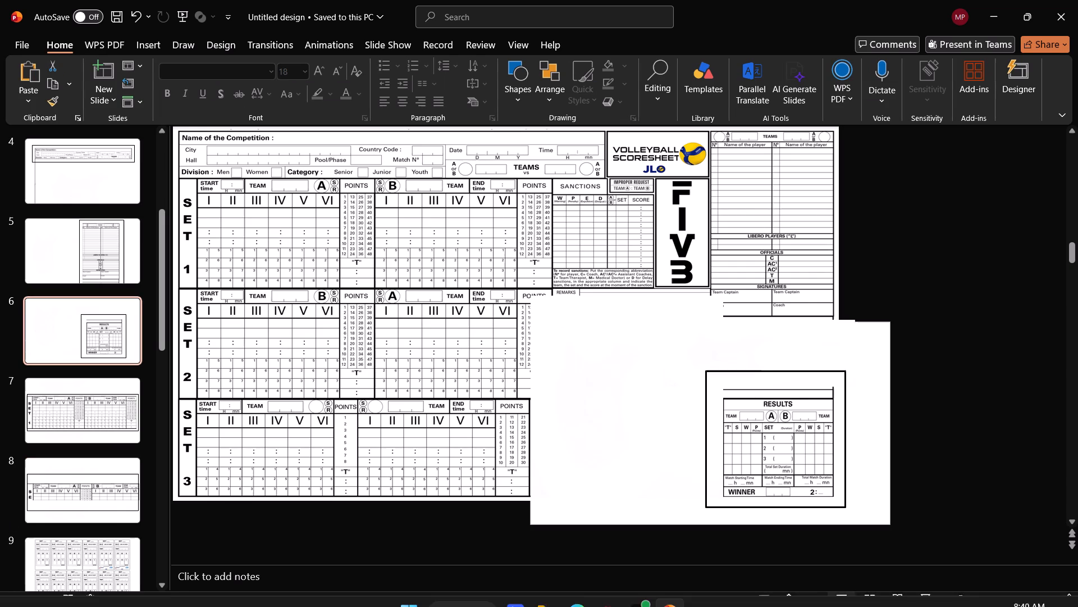
{"action": "left_click", "coordinate": [925, 596]}
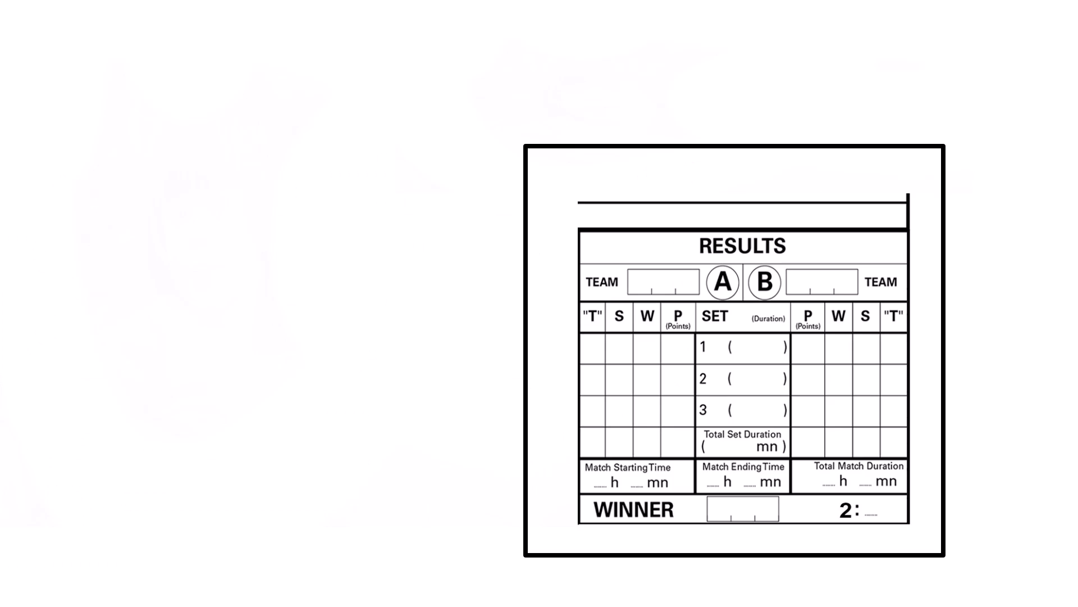
{"action": "key", "text": "Right"}
{"action": "key", "text": "Left"}
{"action": "key", "text": "Right"}
{"action": "key", "text": "Right"}
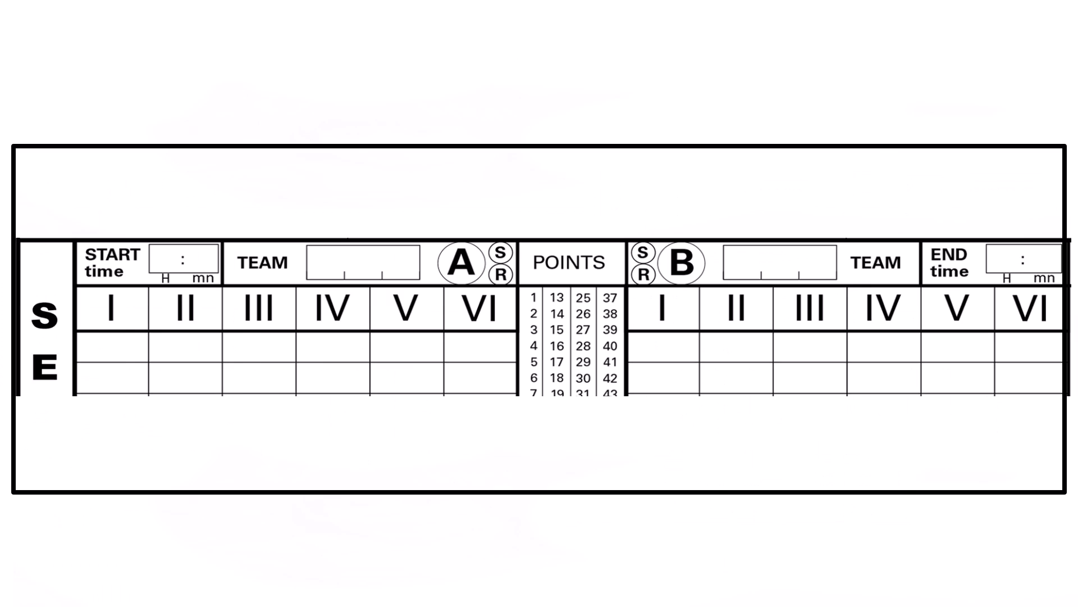
{"action": "key", "text": "Right"}
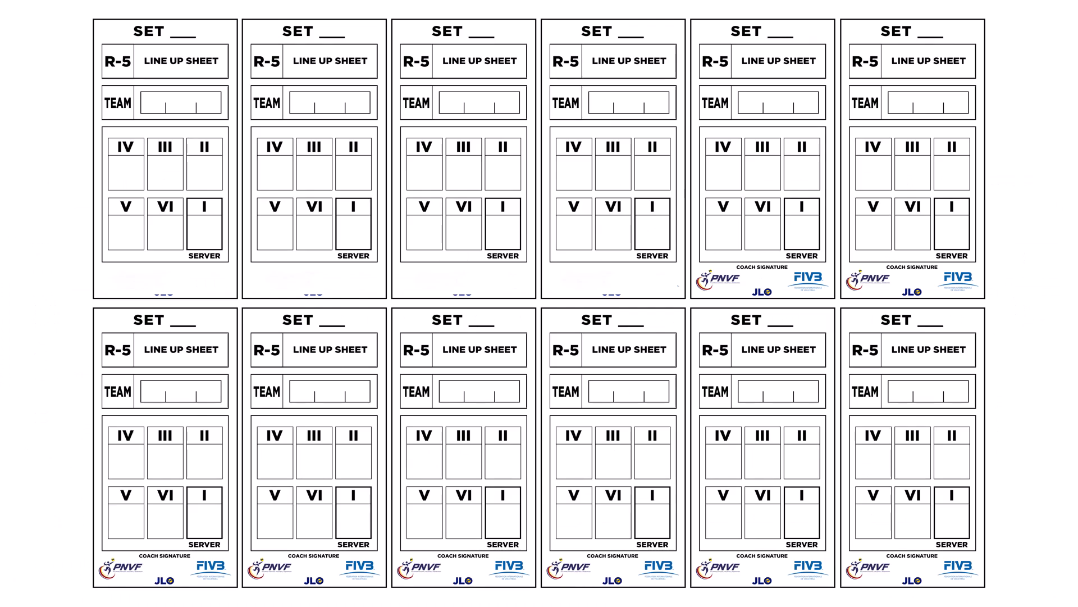
{"action": "key", "text": "Escape"}
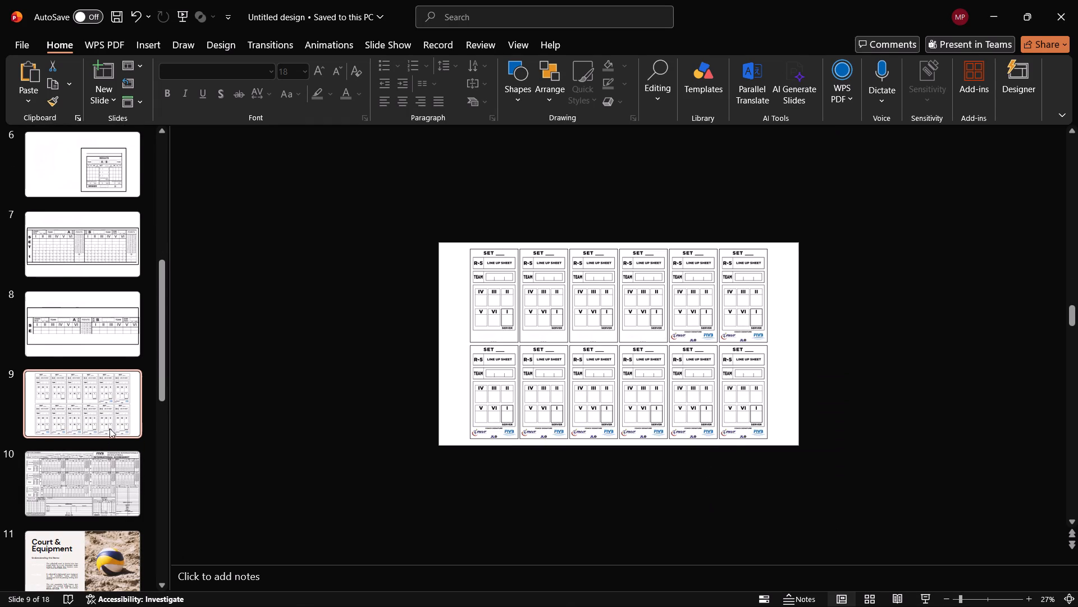
On slide 9, copy the white cover from the third upper line-up sheet over the fifth upper sheet's coach signature and logos.
{"action": "left_click", "coordinate": [125, 396]}
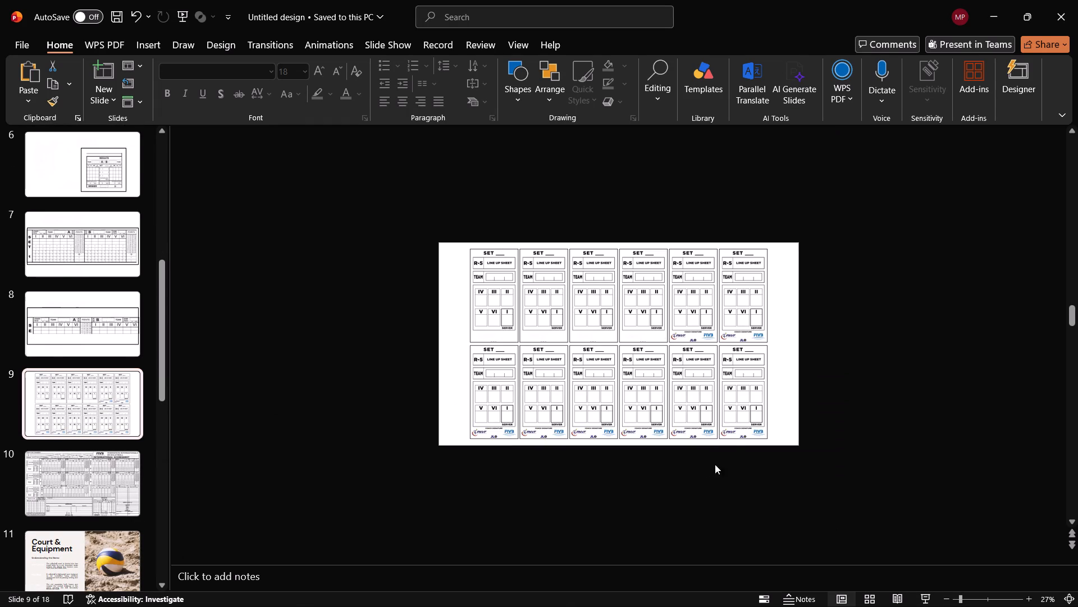
{"action": "left_click", "coordinate": [981, 599]}
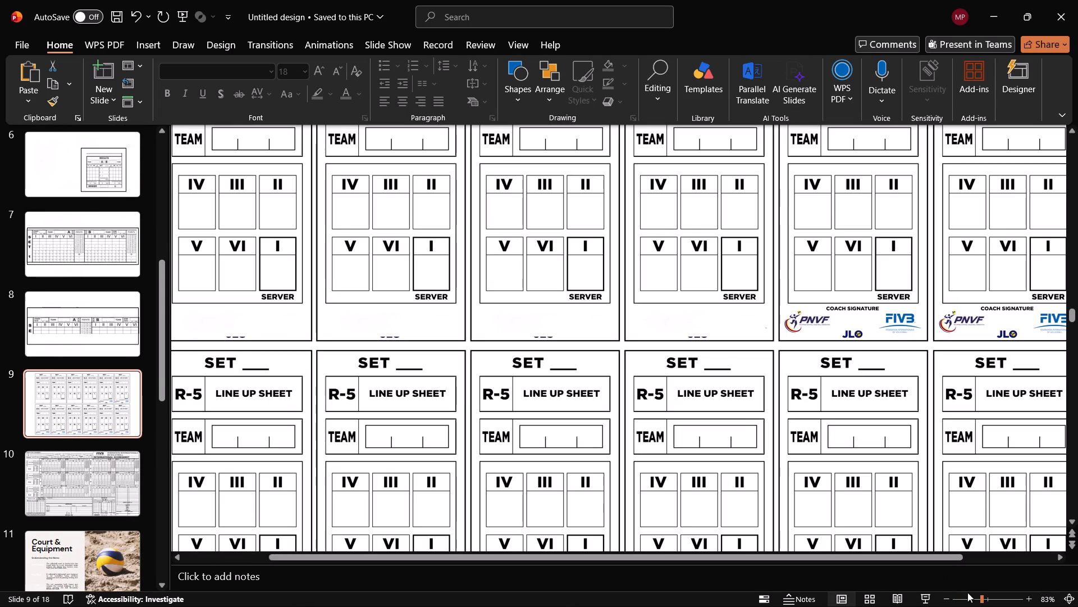
{"action": "left_click_drag", "start_coordinate": [965, 600], "coordinate": [979, 597]}
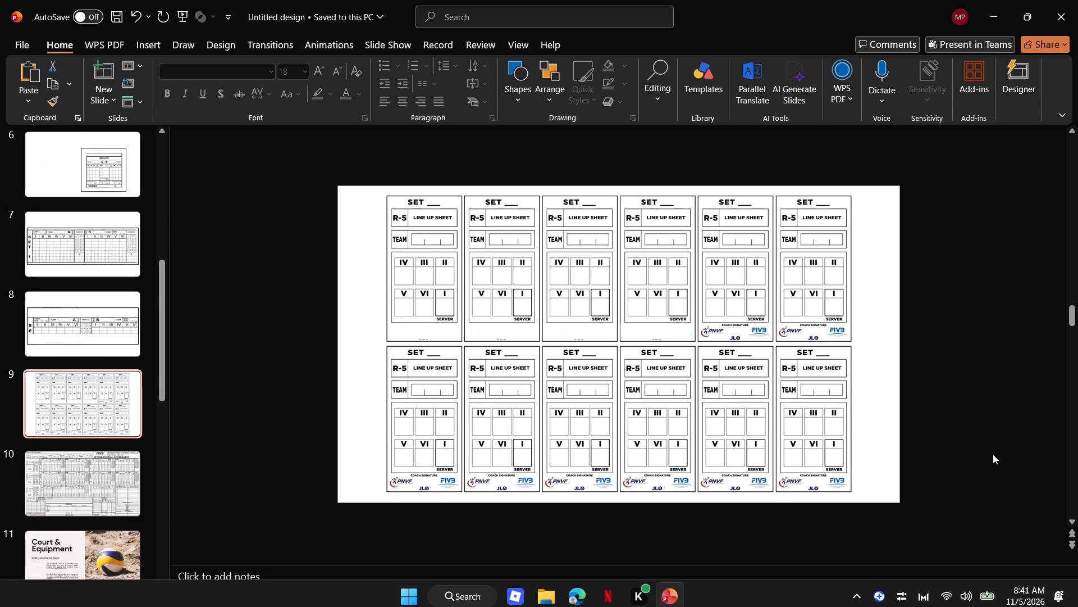
{"action": "left_click", "coordinate": [1031, 596]}
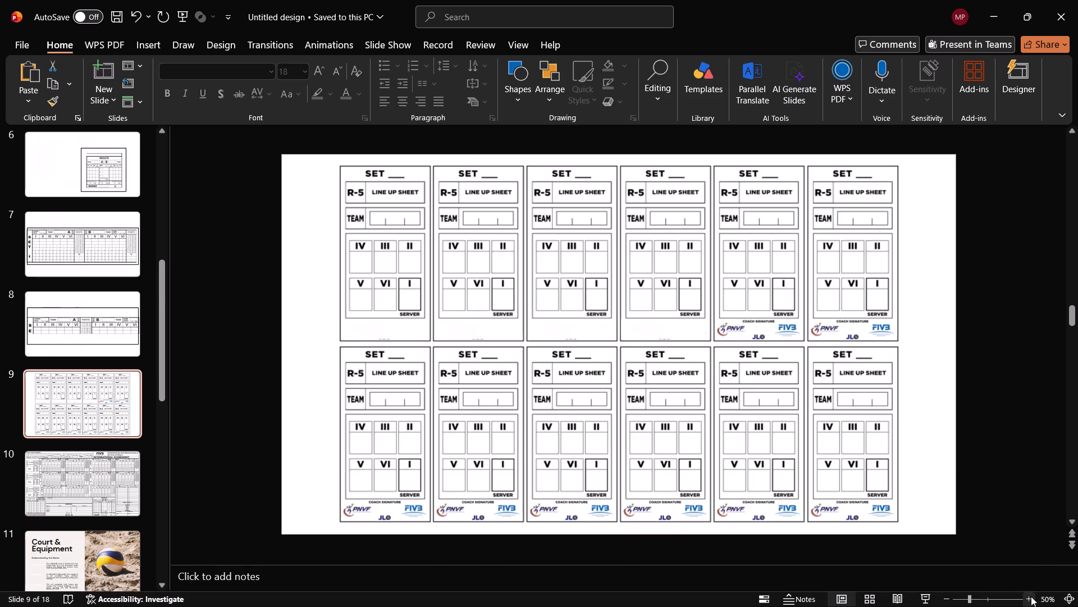
{"action": "left_click", "coordinate": [581, 328]}
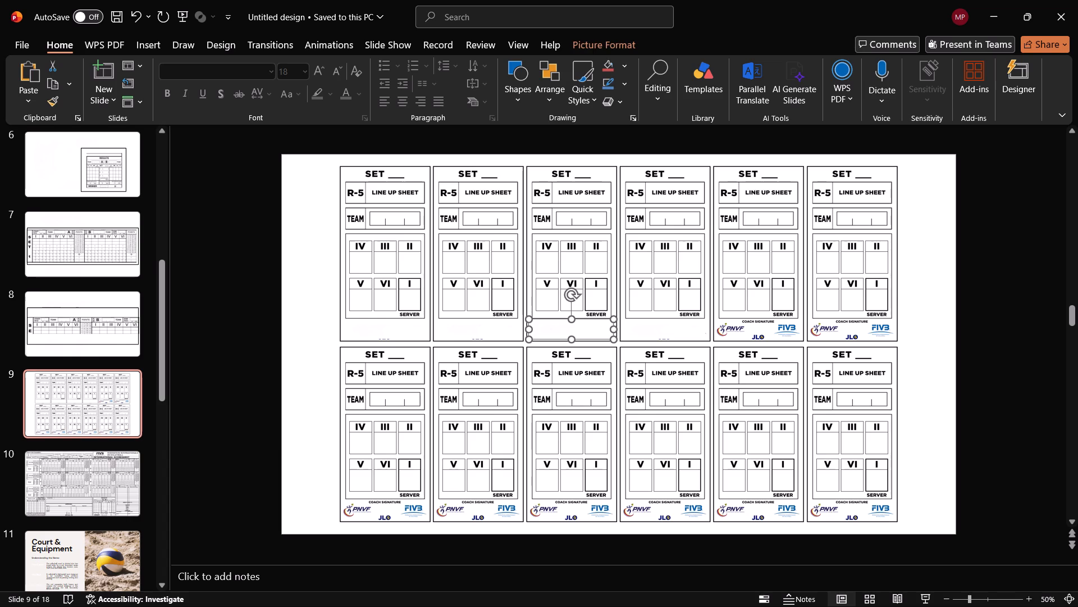
{"action": "key", "text": "ctrl+c"}
{"action": "left_click", "coordinate": [669, 333]}
{"action": "key", "text": "ctrl+v"}
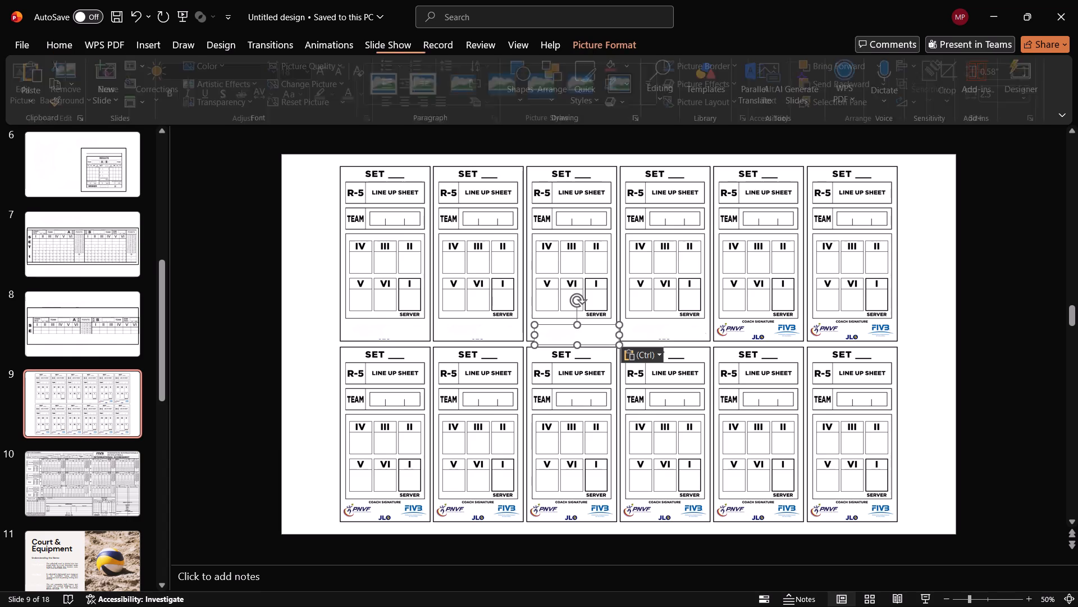
{"action": "left_click", "coordinate": [780, 333]}
{"action": "key", "text": "ctrl+v"}
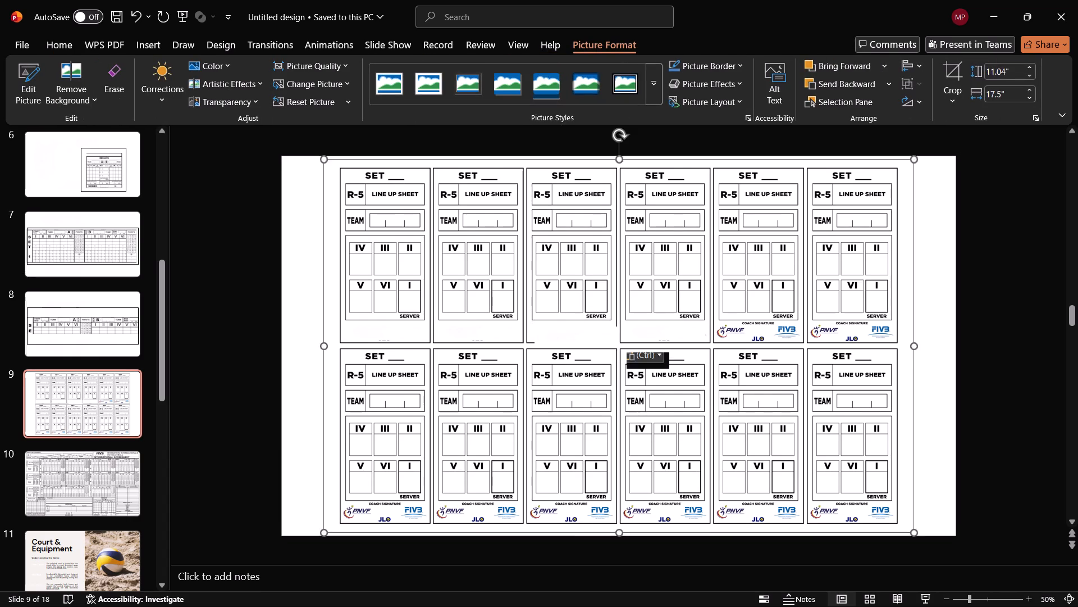
{"action": "left_click_drag", "start_coordinate": [612, 347], "coordinate": [782, 339]}
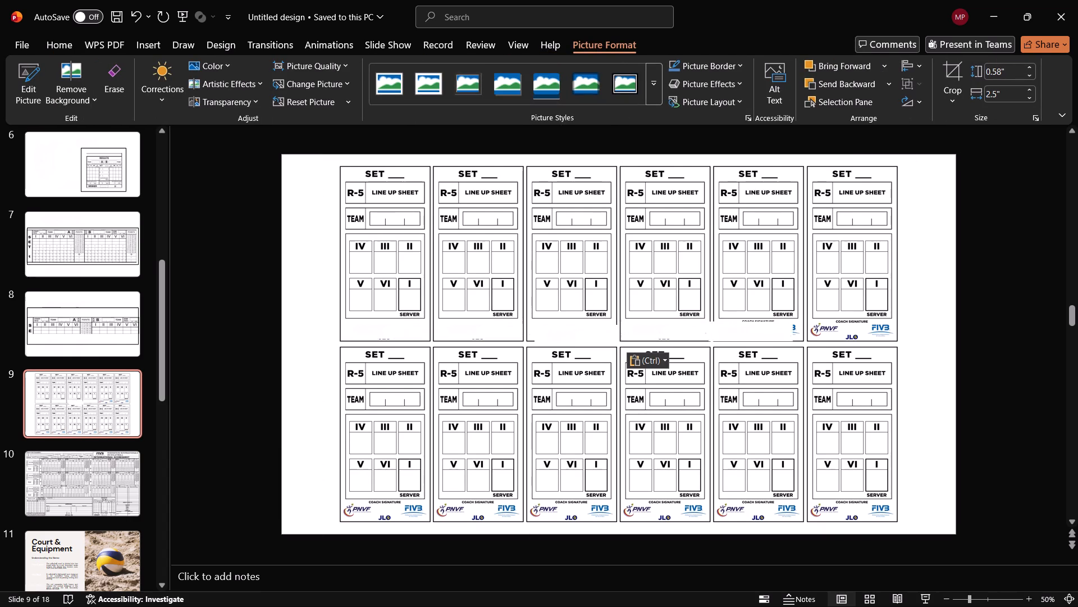
{"action": "left_click_drag", "start_coordinate": [782, 339], "coordinate": [787, 337]}
Place the other pasted white cover over the sixth upper sheet's coach signature and logos, aligned with the row of covers.
{"action": "left_click", "coordinate": [668, 332]}
{"action": "left_click_drag", "start_coordinate": [596, 335], "coordinate": [865, 329]}
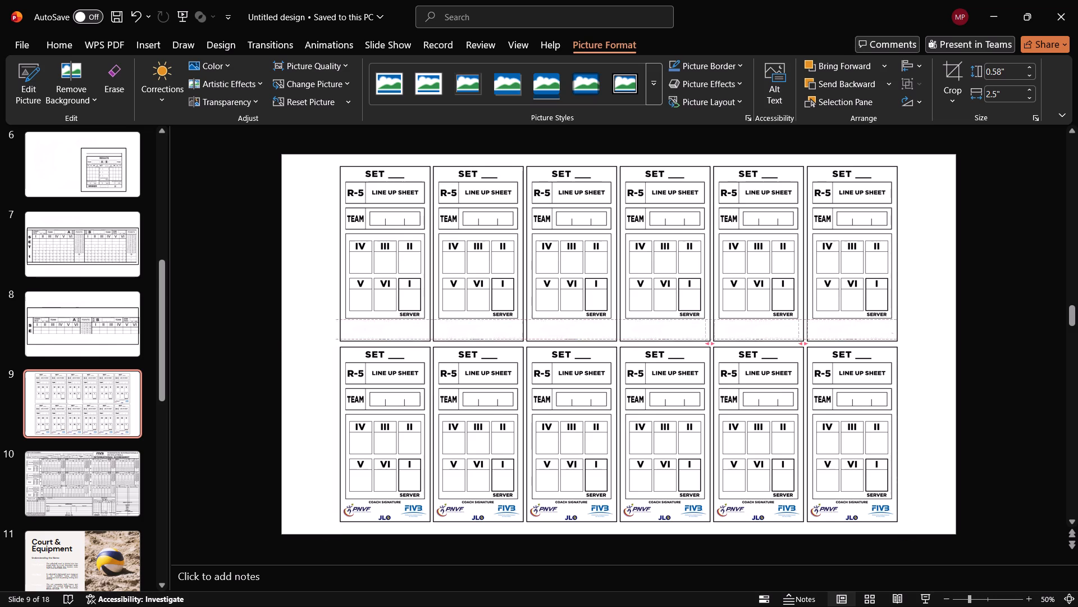
{"action": "left_click_drag", "start_coordinate": [865, 329], "coordinate": [869, 330]}
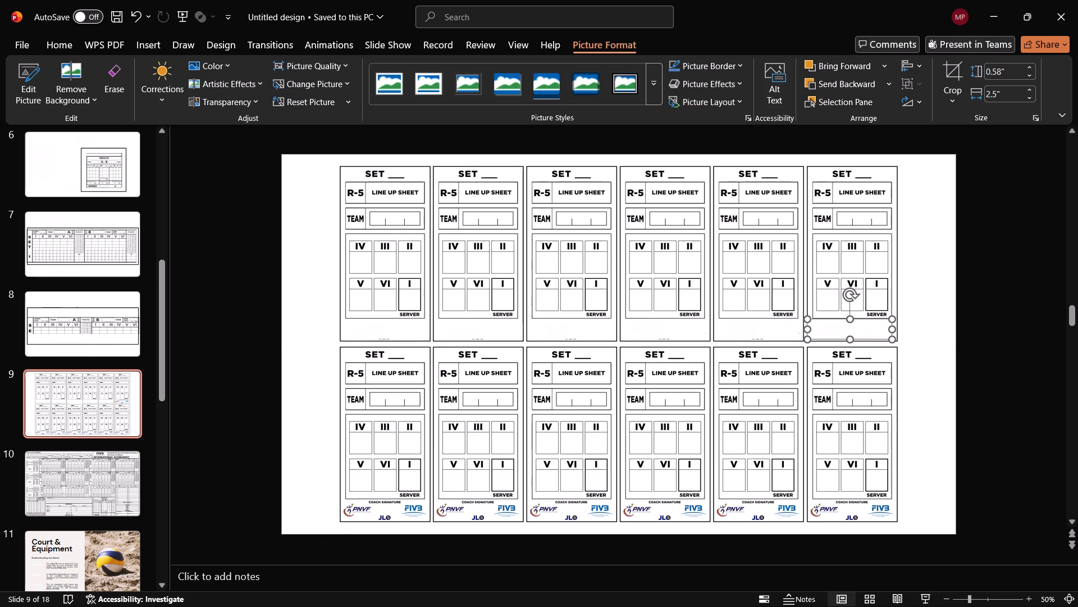
{"action": "left_click", "coordinate": [898, 369]}
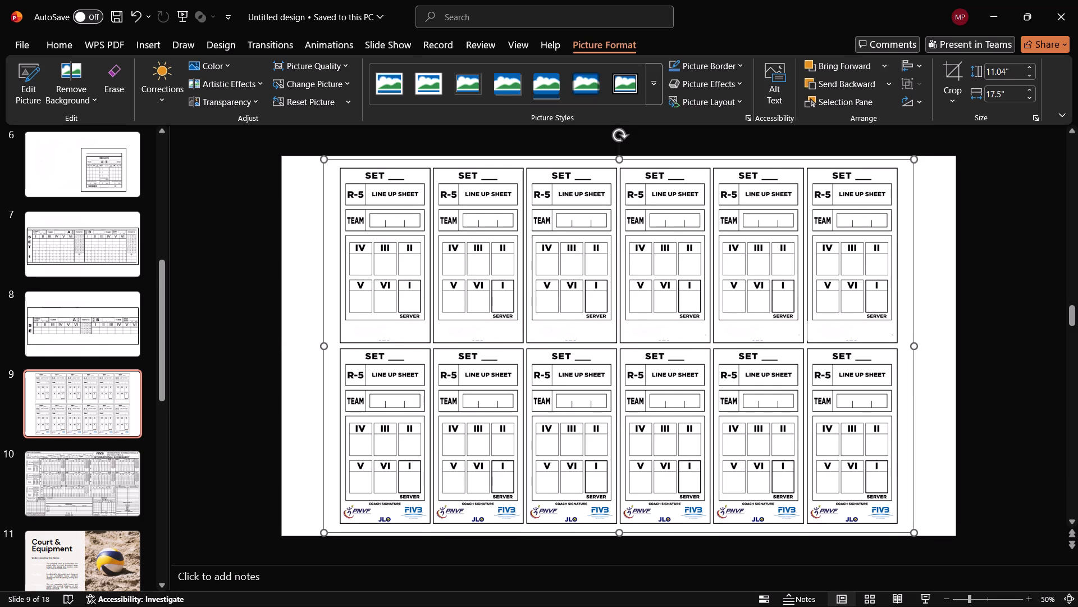
{"action": "left_click", "coordinate": [857, 332]}
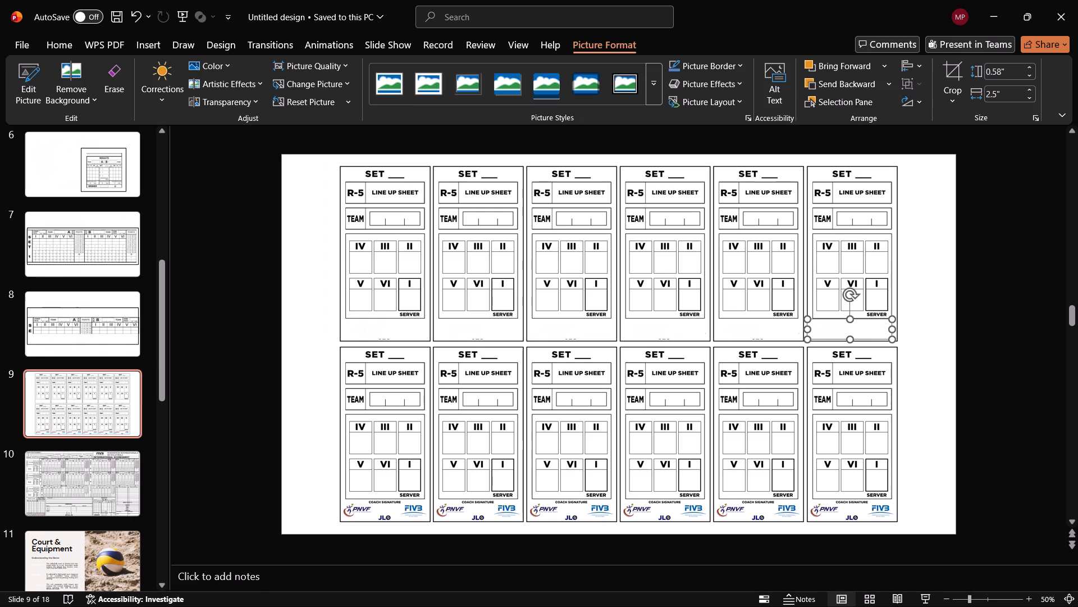
{"action": "left_click", "coordinate": [931, 346]}
{"action": "left_click", "coordinate": [840, 332]}
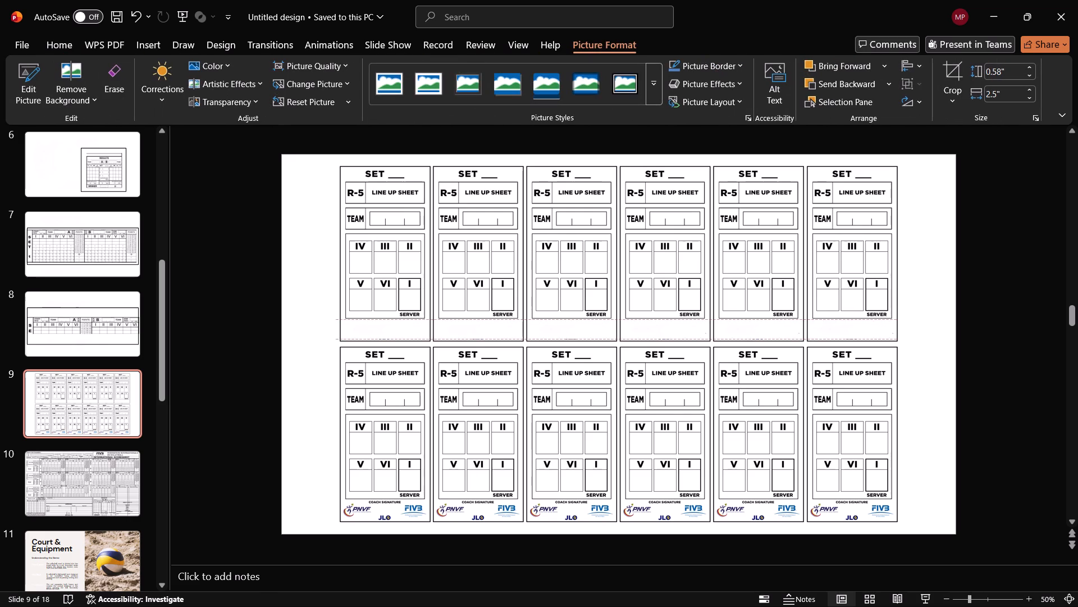
{"action": "left_click", "coordinate": [837, 336]}
{"action": "left_click", "coordinate": [907, 345]}
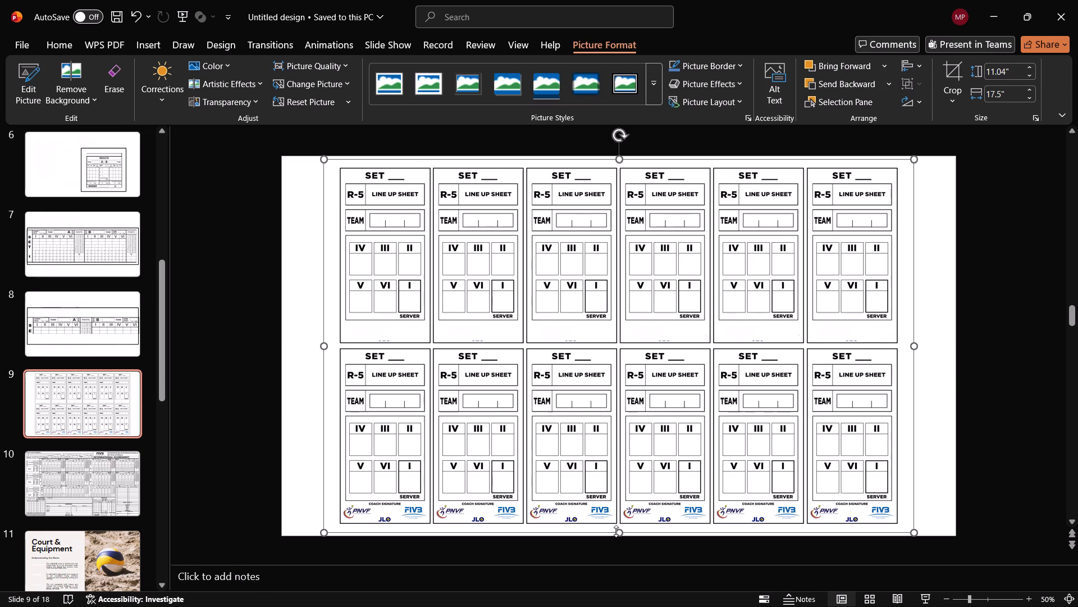
Paste two more white covers over the coach signature and logos of the first and second lower line-up sheets.
{"action": "key", "text": "ctrl+v"}
{"action": "left_click_drag", "start_coordinate": [582, 334], "coordinate": [393, 510]}
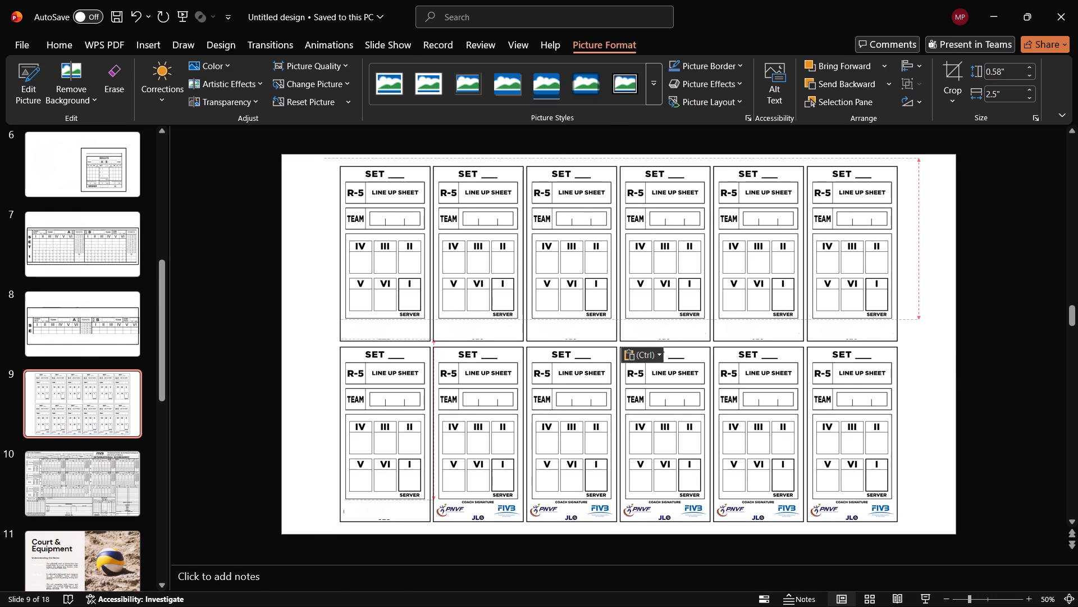
{"action": "left_click_drag", "start_coordinate": [393, 510], "coordinate": [390, 509]}
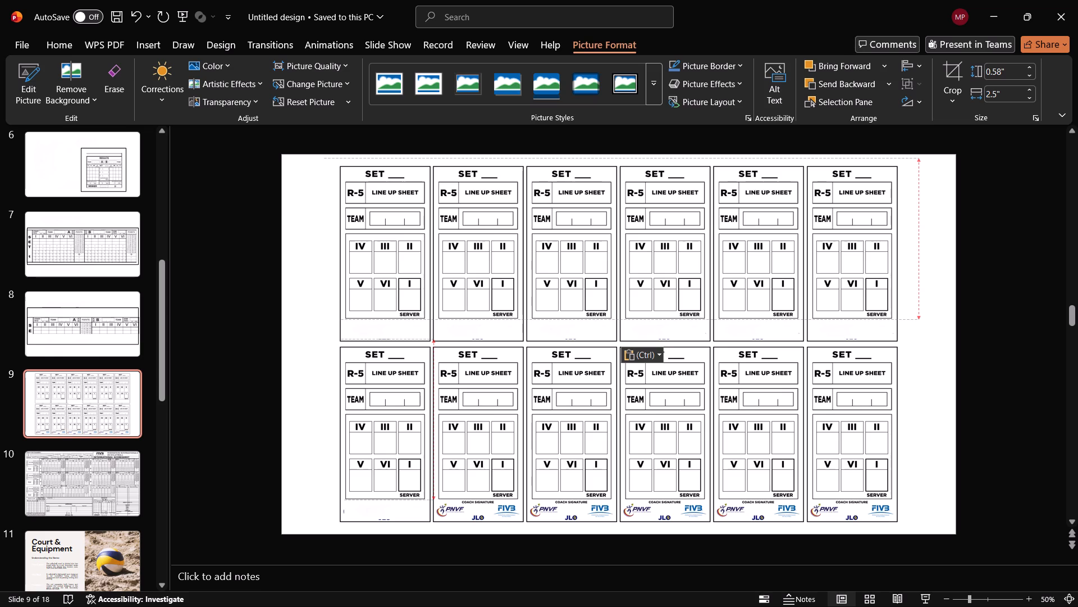
{"action": "left_click_drag", "start_coordinate": [390, 509], "coordinate": [390, 509]}
{"action": "left_click", "coordinate": [389, 510]}
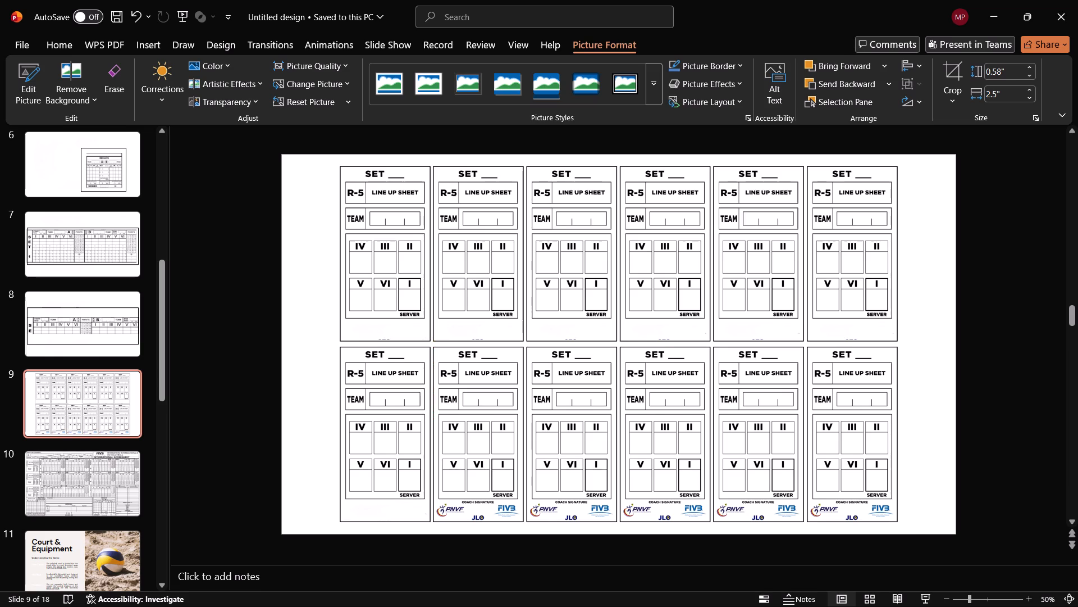
{"action": "left_click", "coordinate": [464, 515]}
{"action": "key", "text": "ctrl+v"}
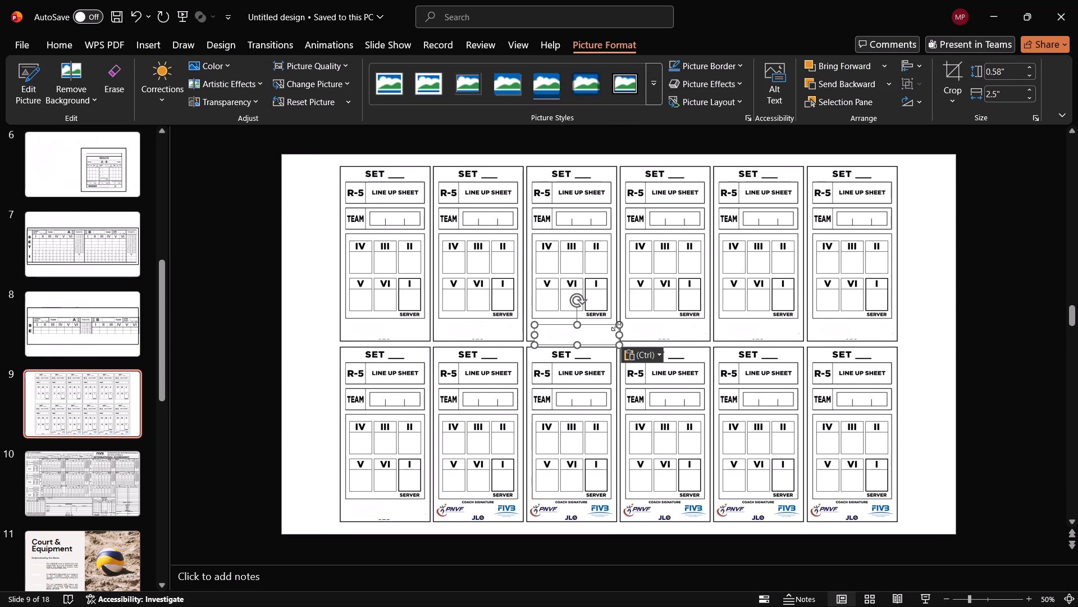
{"action": "left_click_drag", "start_coordinate": [582, 341], "coordinate": [483, 516]}
Paste white covers over the coach signature and logos of the third and fourth lower line-up sheets.
{"action": "left_click", "coordinate": [564, 518]}
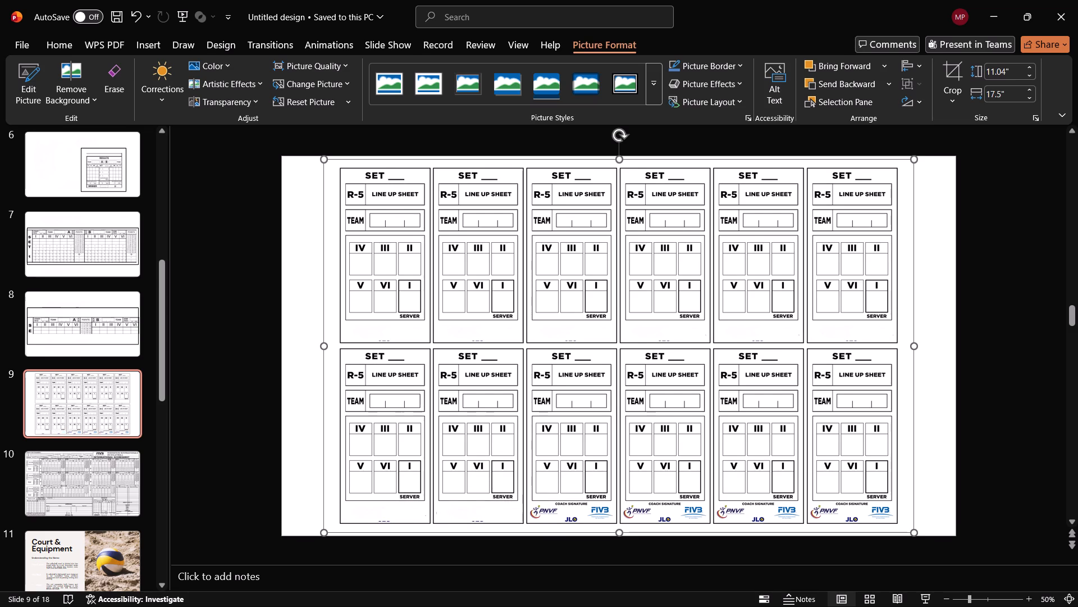
{"action": "key", "text": "ctrl+v"}
{"action": "left_click_drag", "start_coordinate": [578, 336], "coordinate": [568, 505]}
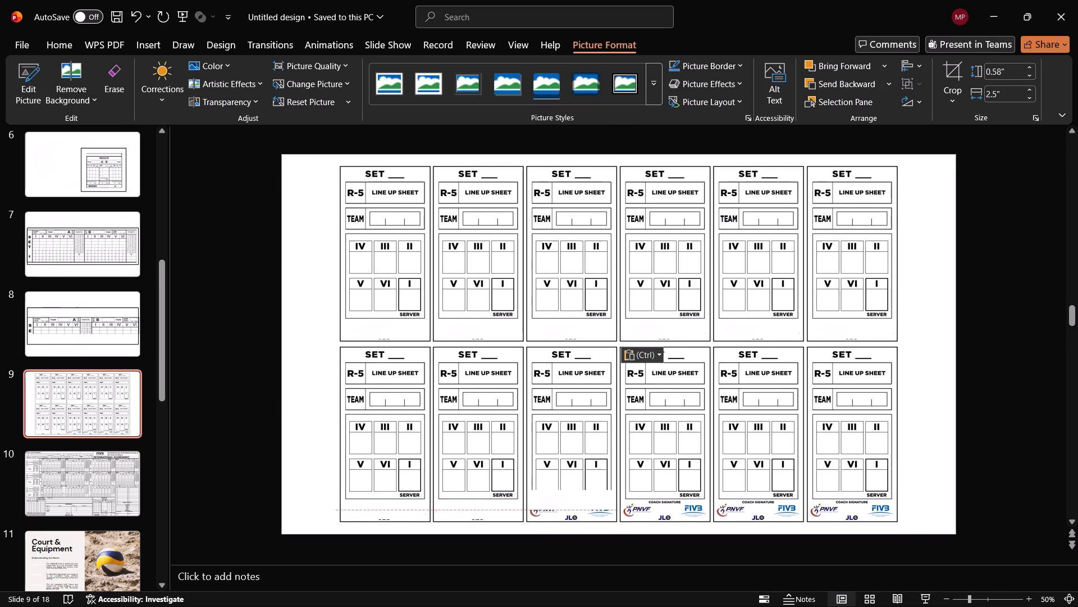
{"action": "left_click_drag", "start_coordinate": [568, 505], "coordinate": [570, 509]}
{"action": "left_click", "coordinate": [686, 468]}
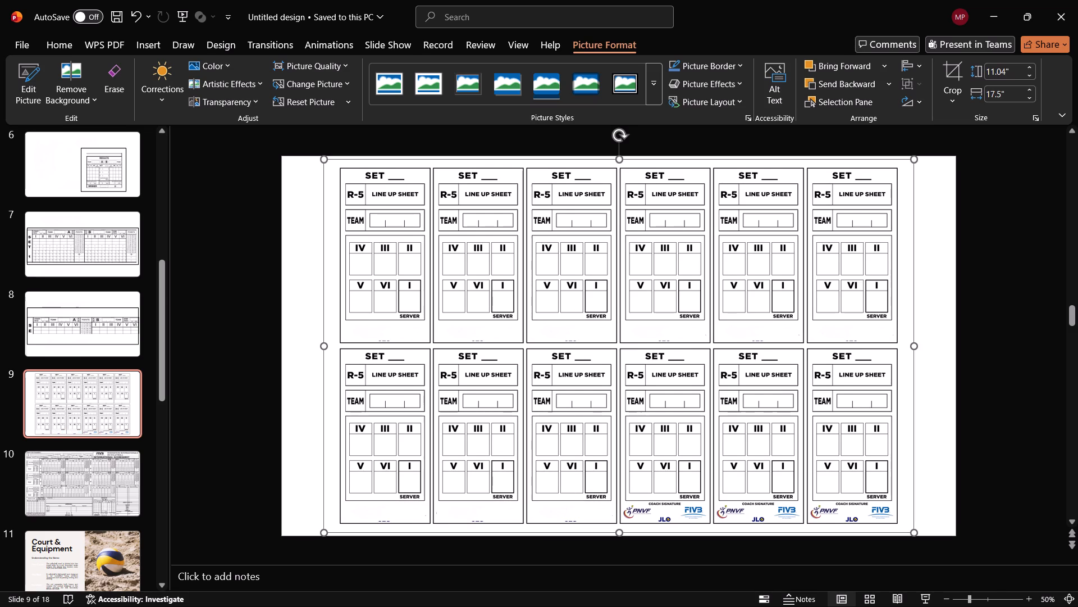
{"action": "key", "text": "ctrl+v"}
{"action": "left_click_drag", "start_coordinate": [587, 331], "coordinate": [620, 394]}
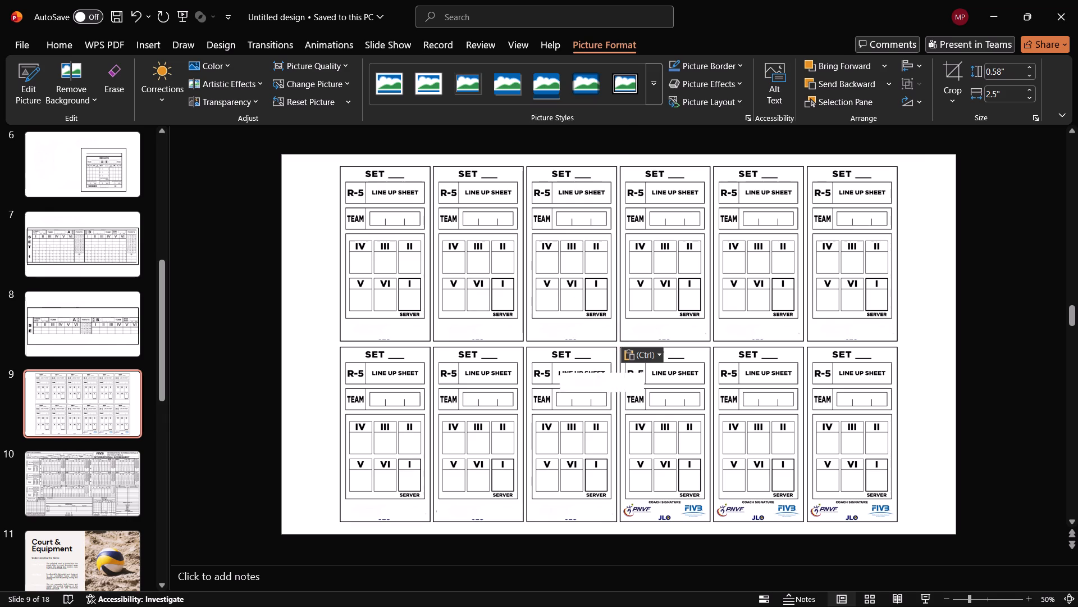
{"action": "left_click_drag", "start_coordinate": [620, 394], "coordinate": [673, 507]}
Paste white covers over the coach signature and logos of the fifth and sixth lower line-up sheets.
{"action": "left_click", "coordinate": [779, 484]}
{"action": "key", "text": "ctrl+v"}
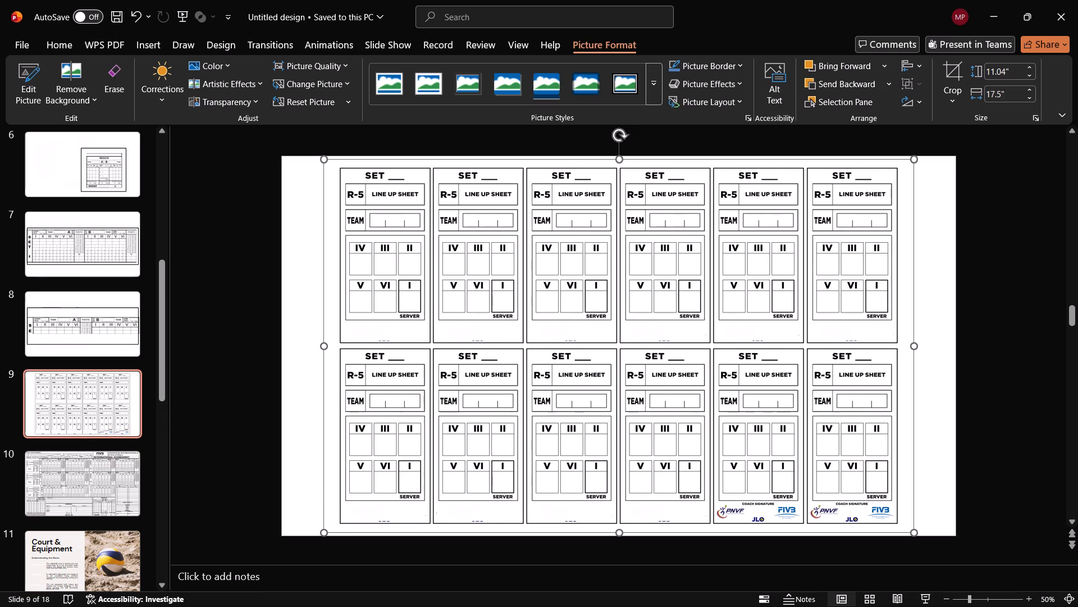
{"action": "left_click_drag", "start_coordinate": [582, 331], "coordinate": [763, 509]}
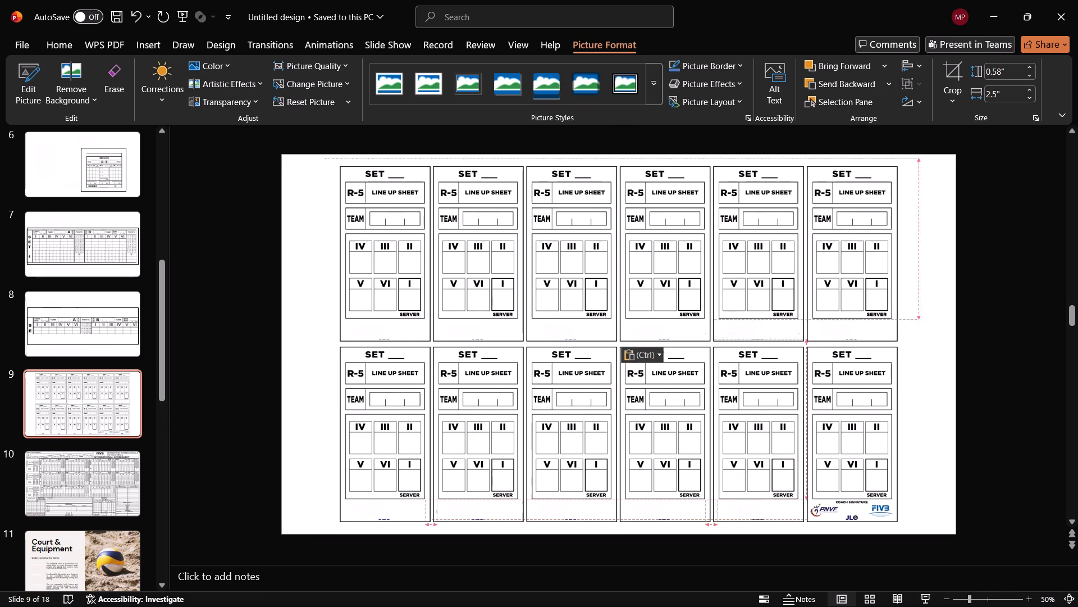
{"action": "left_click_drag", "start_coordinate": [763, 509], "coordinate": [765, 509]}
{"action": "left_click", "coordinate": [869, 457]}
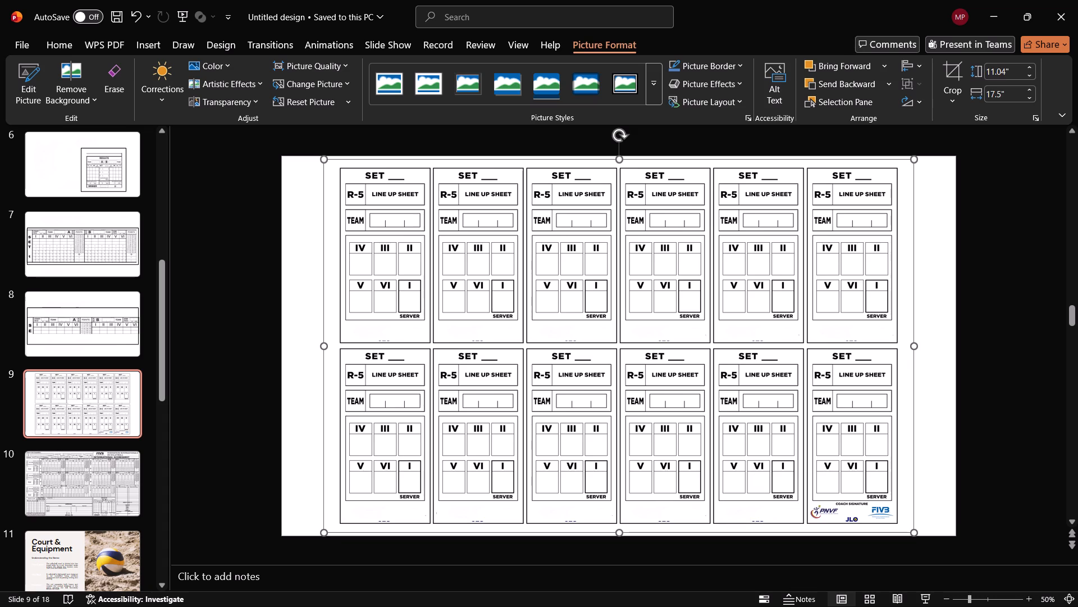
{"action": "key", "text": "ctrl+v"}
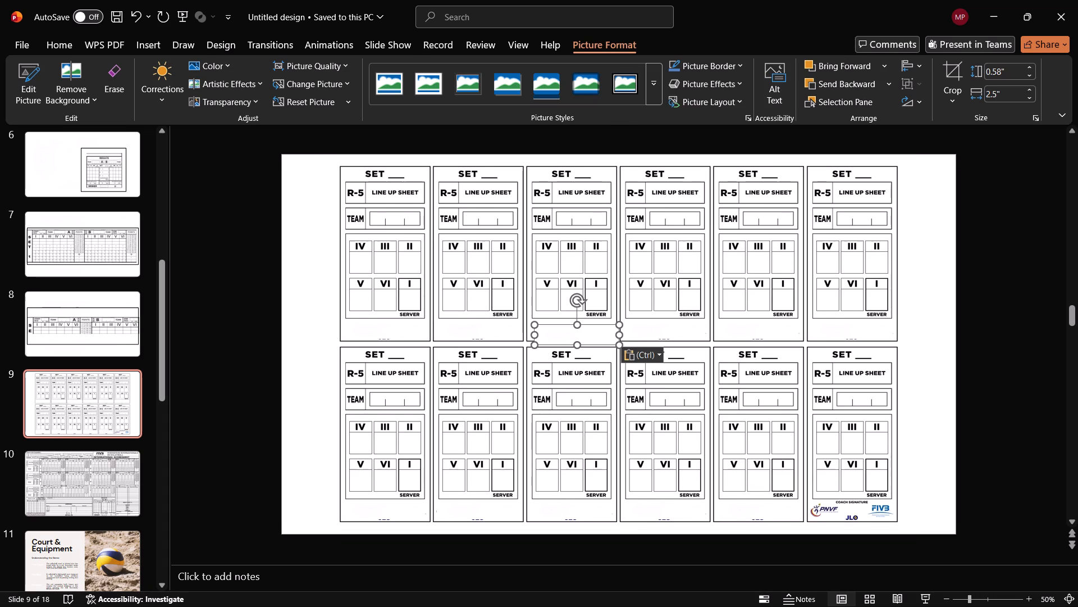
{"action": "left_click_drag", "start_coordinate": [574, 332], "coordinate": [842, 499]}
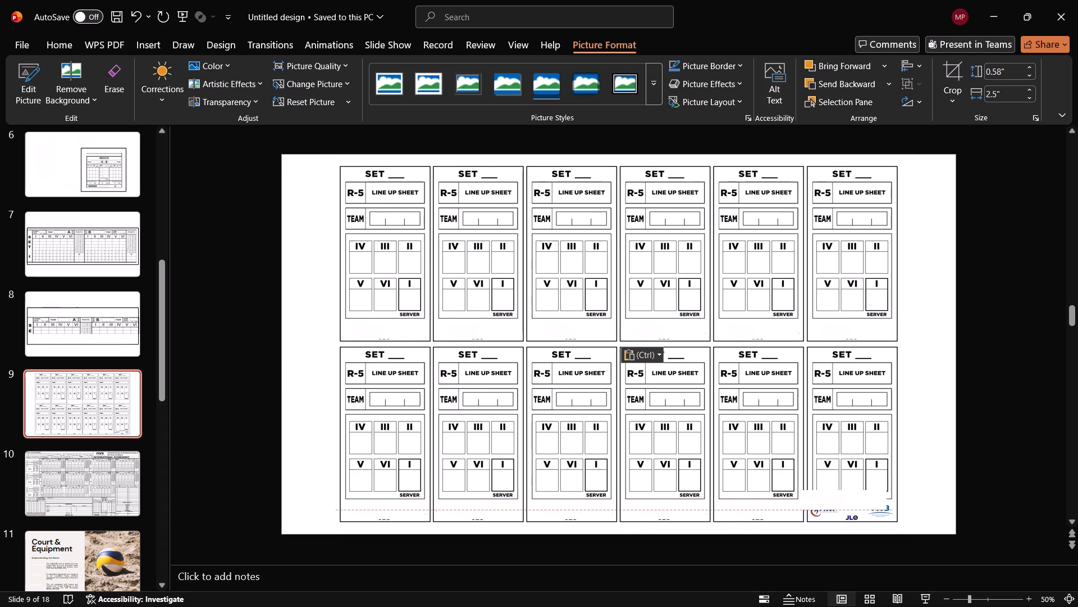
{"action": "left_click_drag", "start_coordinate": [842, 499], "coordinate": [848, 510]}
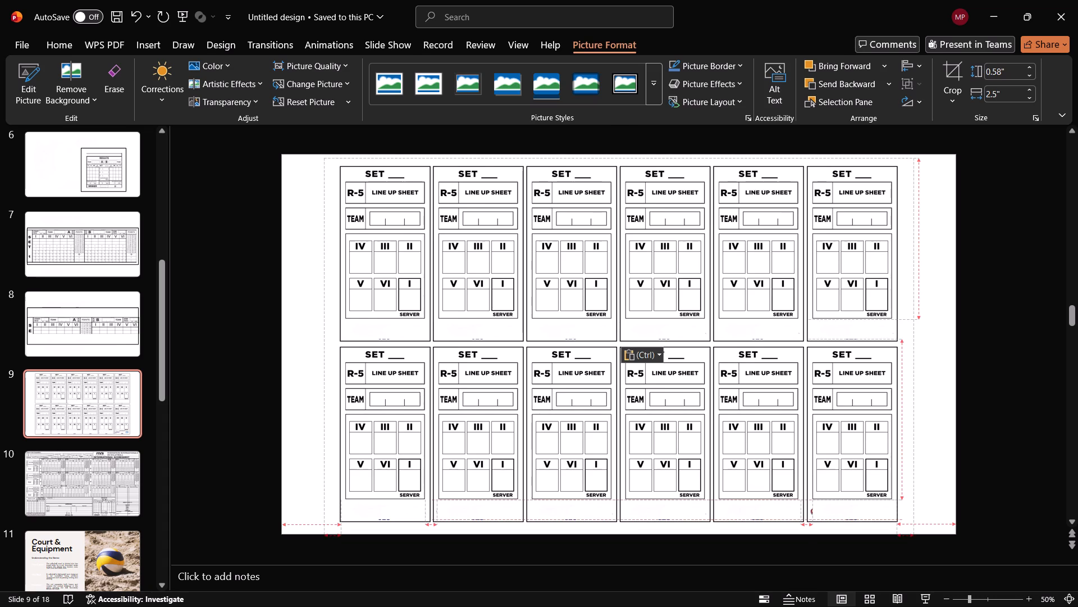
{"action": "left_click_drag", "start_coordinate": [848, 510], "coordinate": [846, 512]}
{"action": "left_click", "coordinate": [906, 464]}
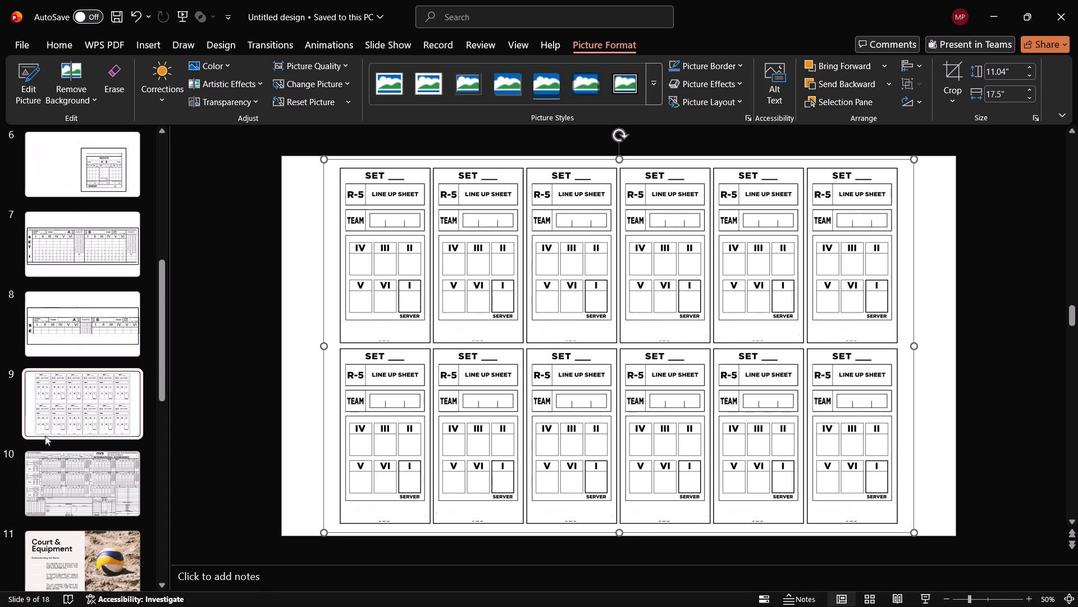
Delete the full-slide International Scoresheet picture from slide 10.
{"action": "left_click", "coordinate": [86, 341]}
{"action": "left_click", "coordinate": [103, 398]}
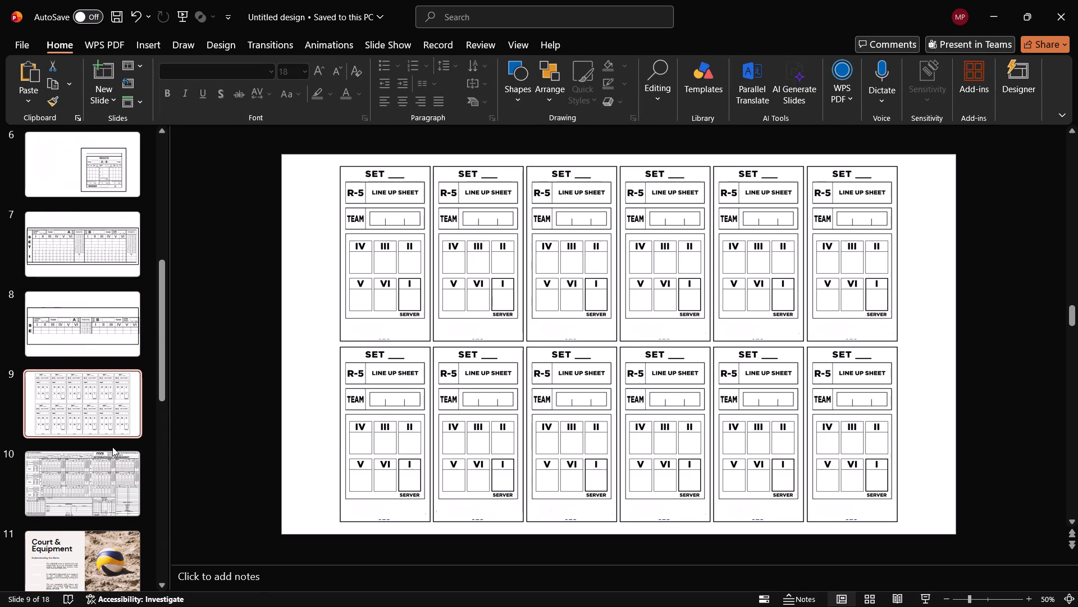
{"action": "left_click", "coordinate": [99, 473]}
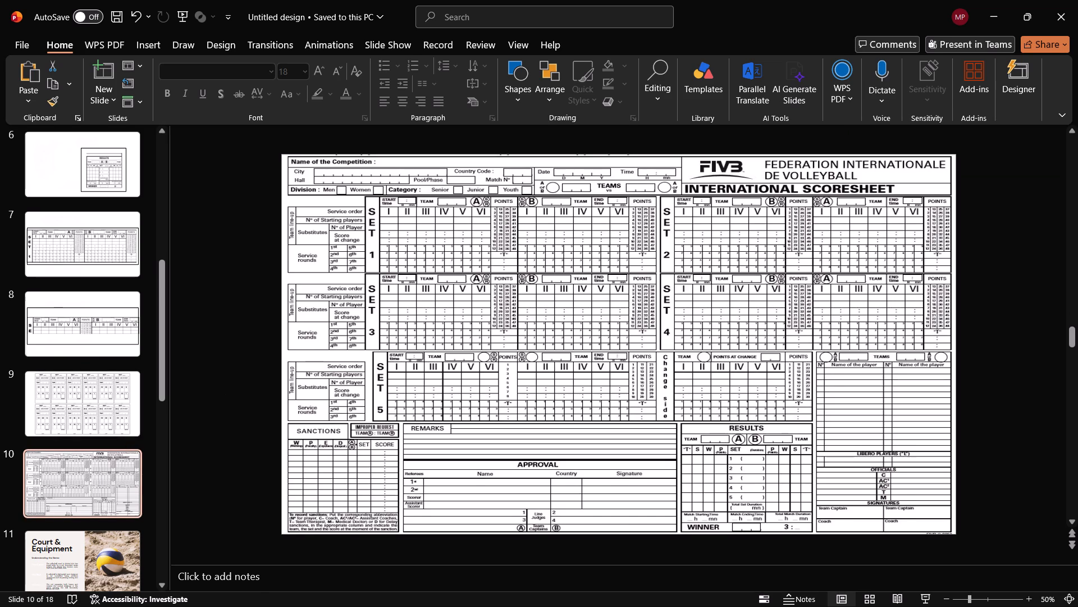
{"action": "left_click", "coordinate": [512, 339]}
{"action": "key", "text": "BackSpace"}
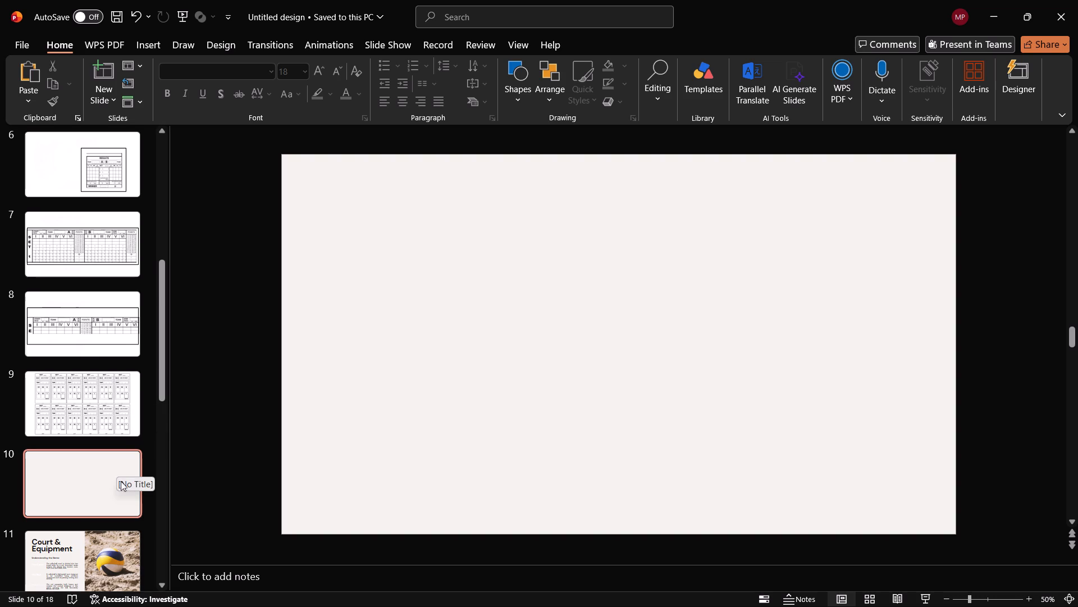
Duplicate the full scoresheet slide 3 and move the copy to position 10, directly after the line-up sheets slide.
{"action": "left_click", "coordinate": [98, 330]}
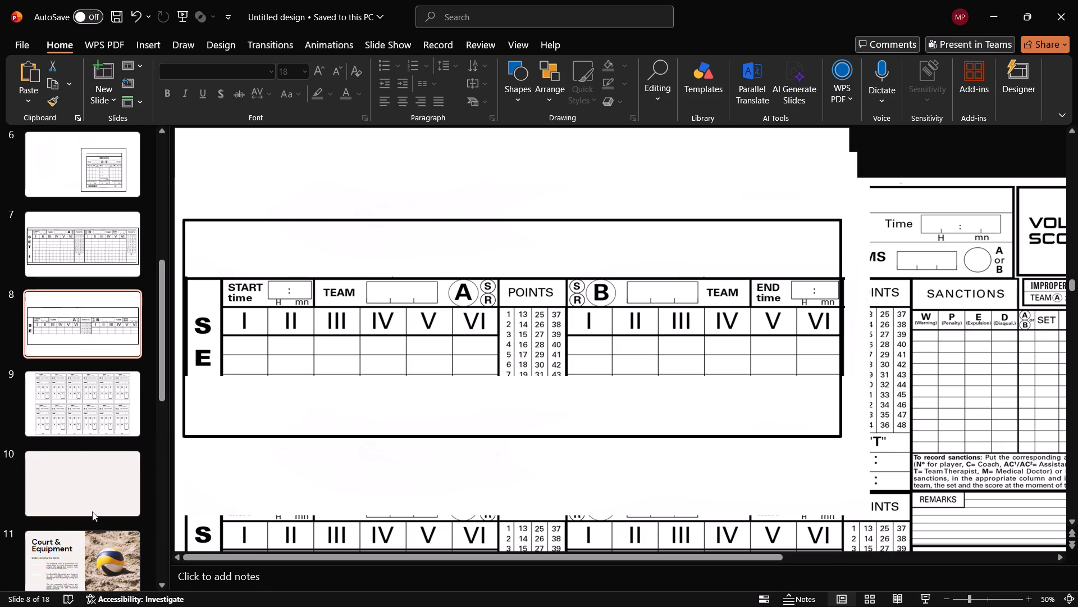
{"action": "scroll", "coordinate": [72, 198], "scroll_direction": "up", "scroll_amount": 4}
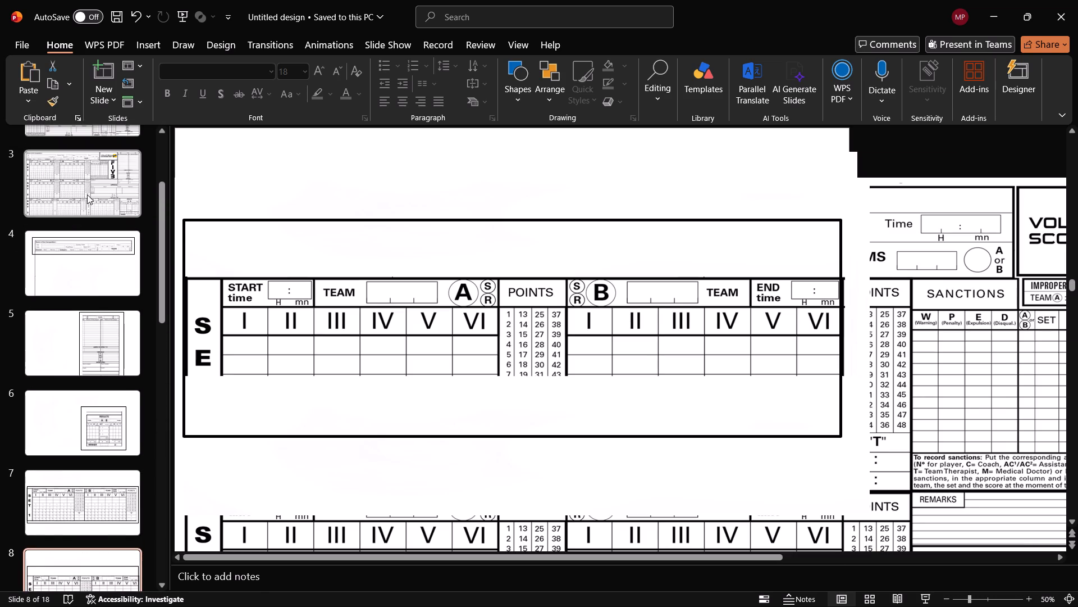
{"action": "left_click", "coordinate": [92, 190]}
{"action": "left_click_drag", "start_coordinate": [92, 190], "coordinate": [96, 230]}
{"action": "left_click", "coordinate": [96, 202]}
{"action": "right_click", "coordinate": [96, 202]}
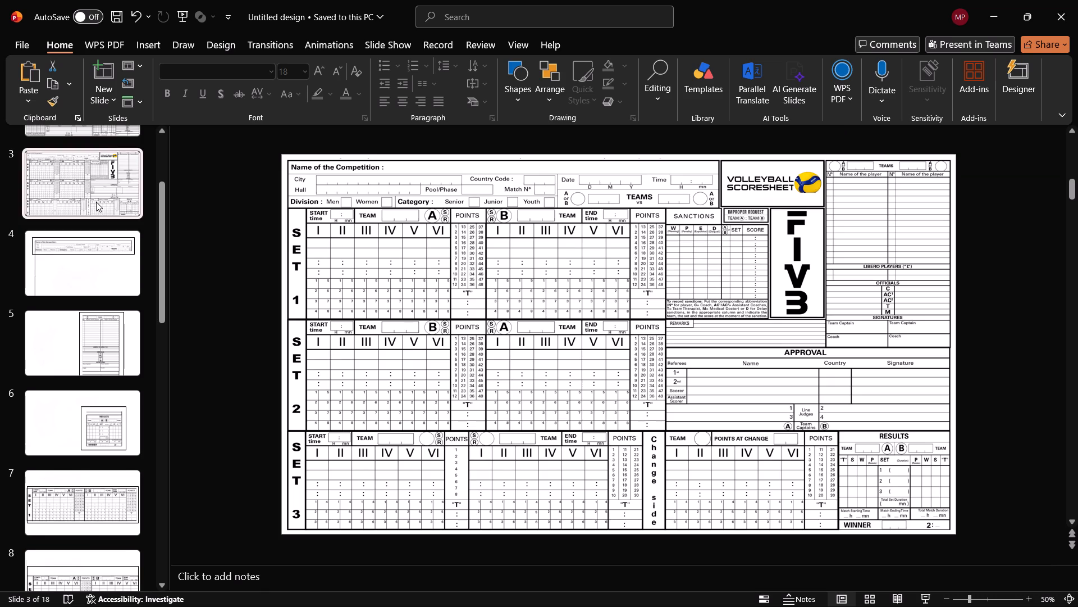
{"action": "left_click", "coordinate": [145, 370]}
{"action": "left_click_drag", "start_coordinate": [94, 255], "coordinate": [108, 346]}
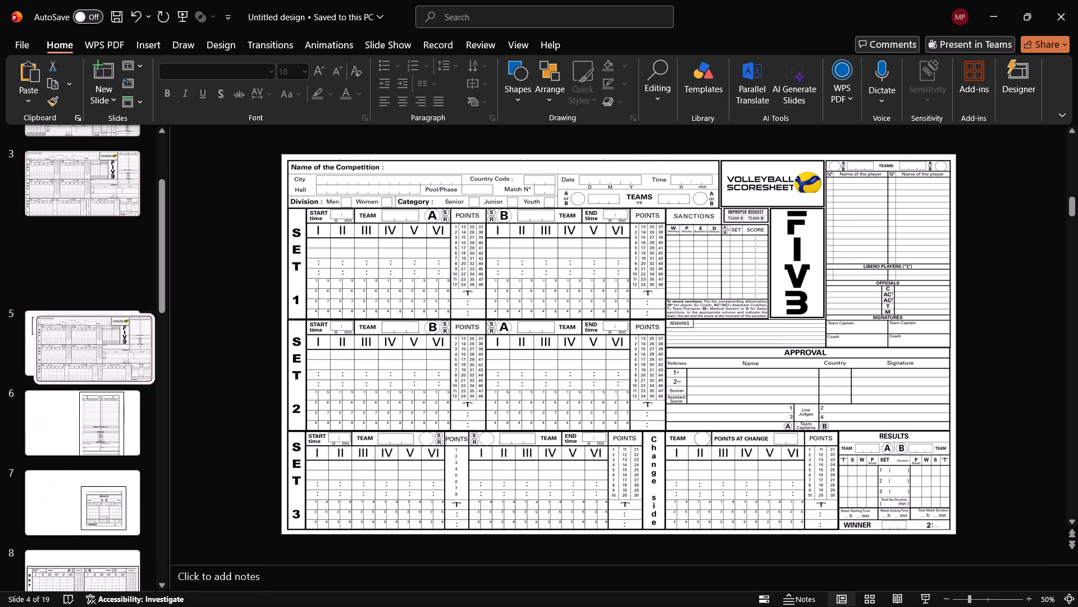
{"action": "left_click_drag", "start_coordinate": [108, 346], "coordinate": [161, 309]}
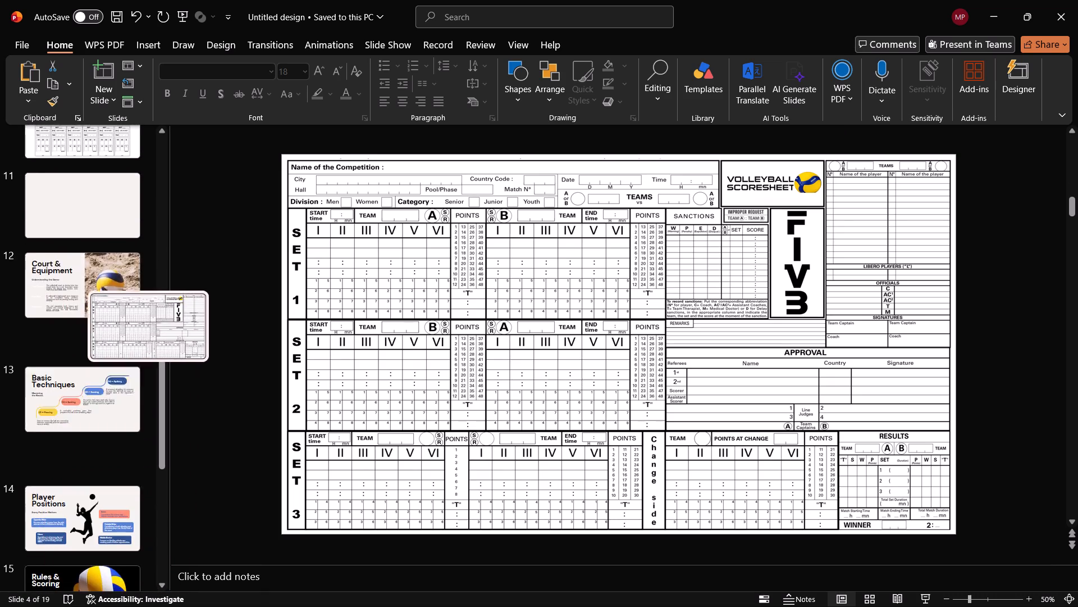
{"action": "left_click_drag", "start_coordinate": [161, 309], "coordinate": [97, 196]}
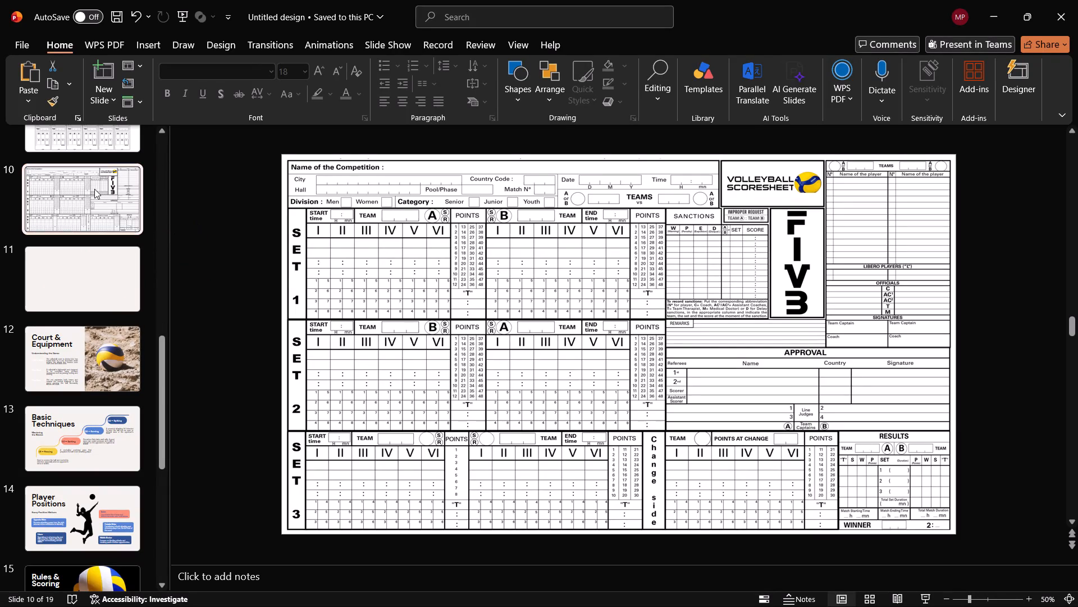
{"action": "left_click", "coordinate": [95, 182]}
Duplicate the full scoresheet slide at position 10.
{"action": "scroll", "coordinate": [476, 338], "scroll_direction": "up", "scroll_amount": 2}
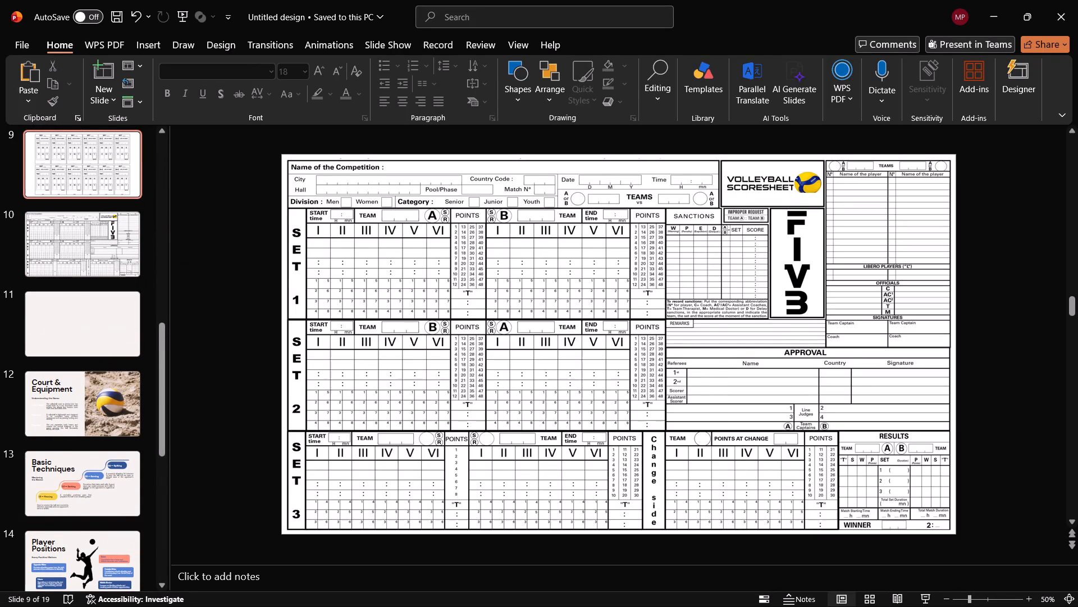
{"action": "scroll", "coordinate": [77, 288], "scroll_direction": "up", "scroll_amount": 2}
{"action": "left_click", "coordinate": [95, 456]}
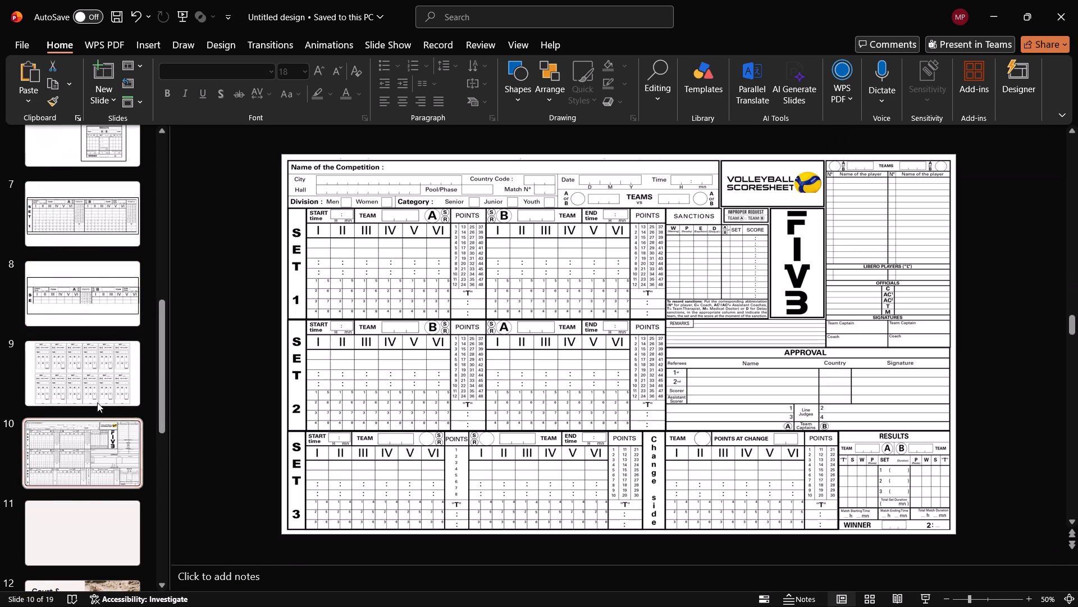
{"action": "left_click", "coordinate": [97, 378]}
{"action": "left_click", "coordinate": [90, 311]}
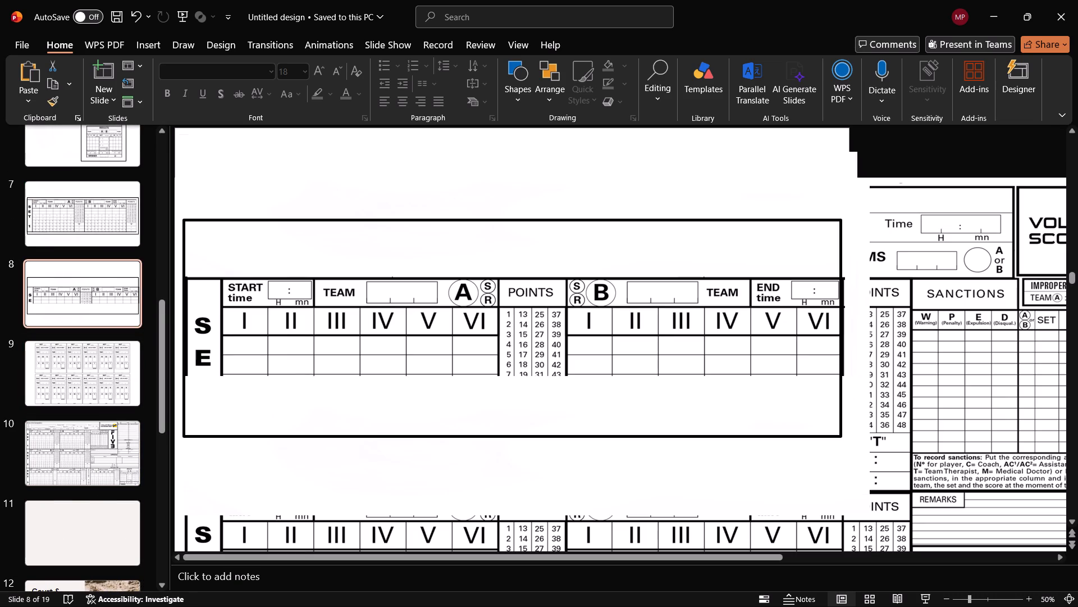
{"action": "scroll", "coordinate": [29, 396], "scroll_direction": "down", "scroll_amount": 1}
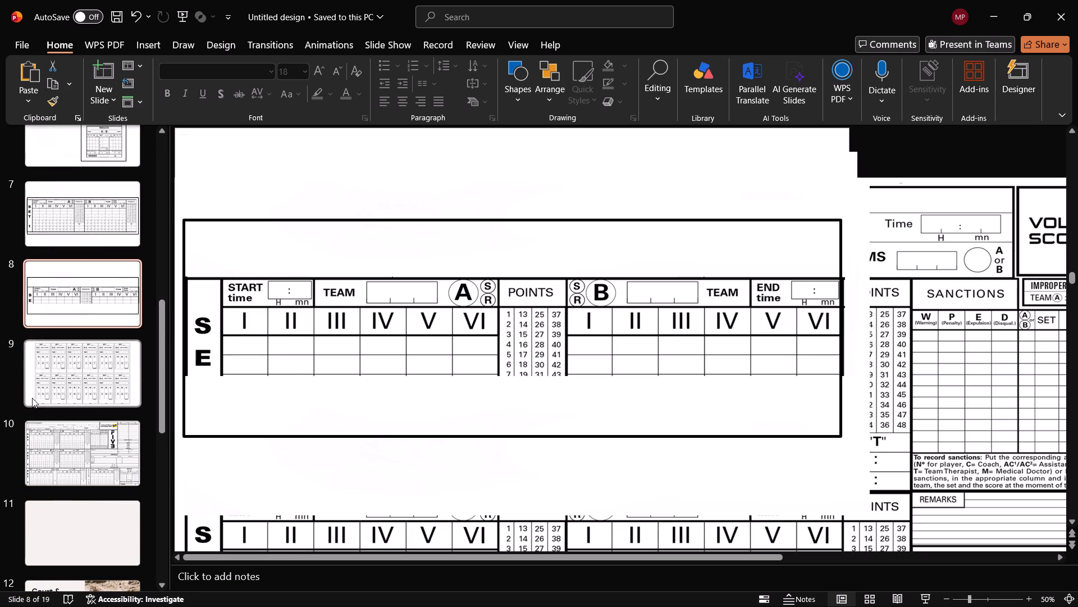
{"action": "left_click", "coordinate": [93, 367]}
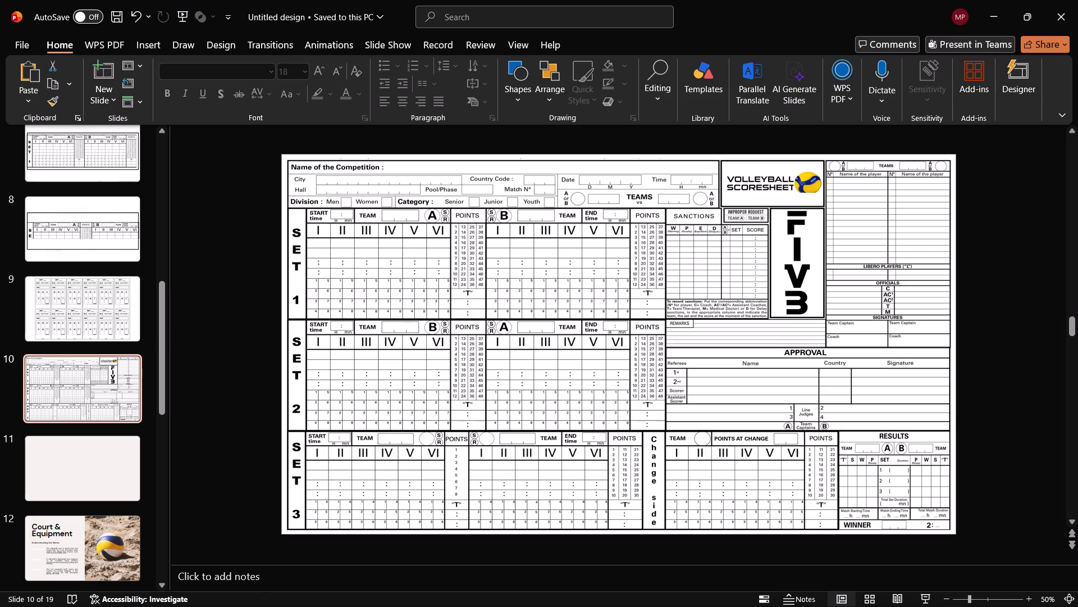
{"action": "right_click", "coordinate": [107, 394]}
{"action": "left_click", "coordinate": [203, 188]}
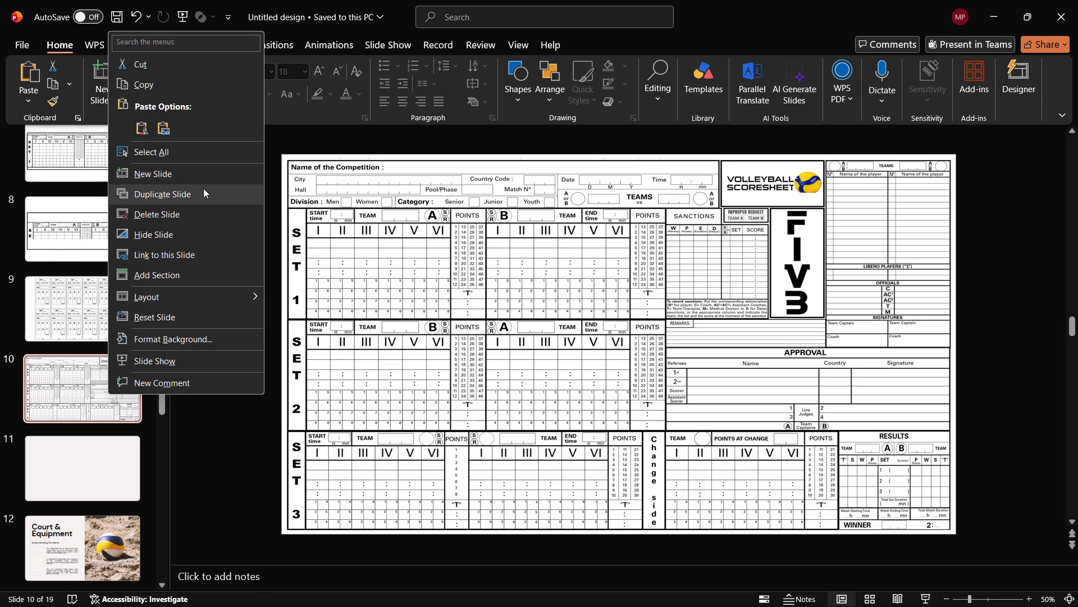
Enlarge the scoresheet picture on slide 11 well beyond the slide and align its upper-left corner with the slide's corner.
{"action": "left_click", "coordinate": [118, 466]}
{"action": "left_click_drag", "start_coordinate": [442, 346], "coordinate": [543, 389]}
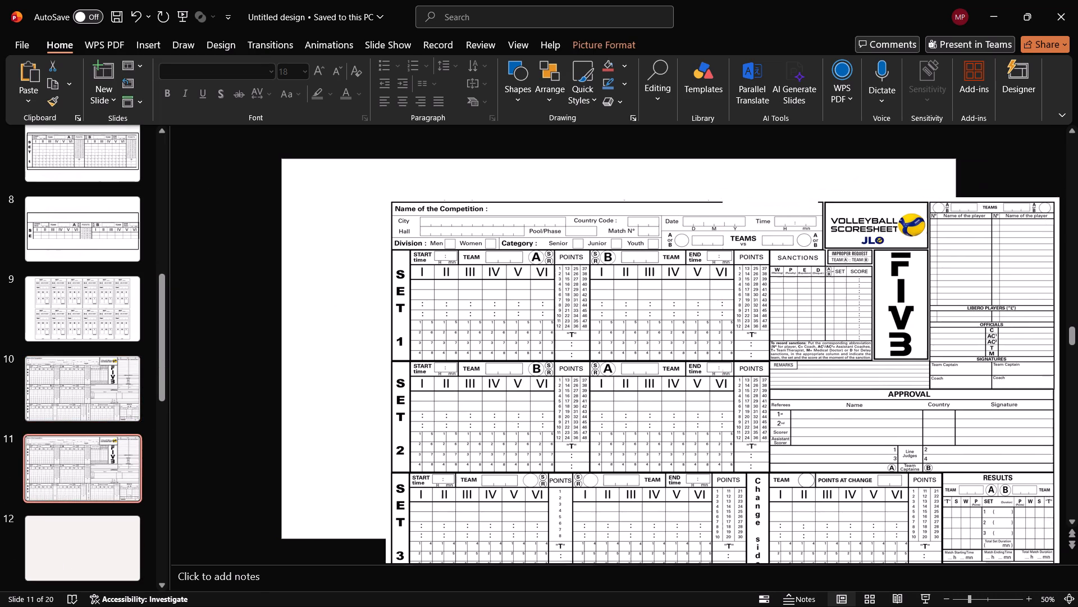
{"action": "left_click_drag", "start_coordinate": [543, 389], "coordinate": [500, 405]}
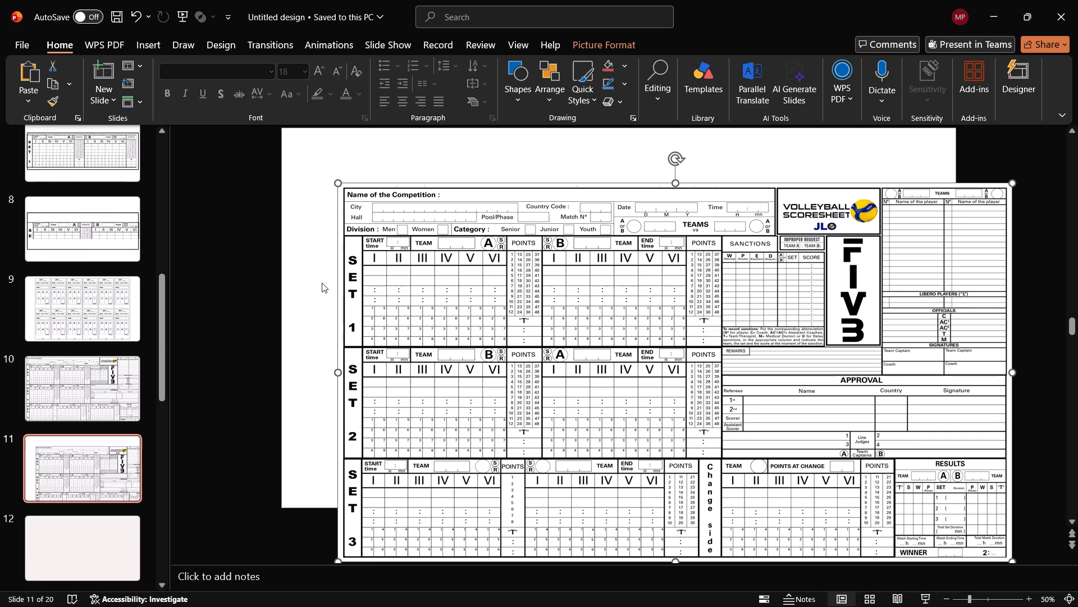
{"action": "left_click", "coordinate": [957, 598]}
{"action": "left_click_drag", "start_coordinate": [793, 453], "coordinate": [816, 465]}
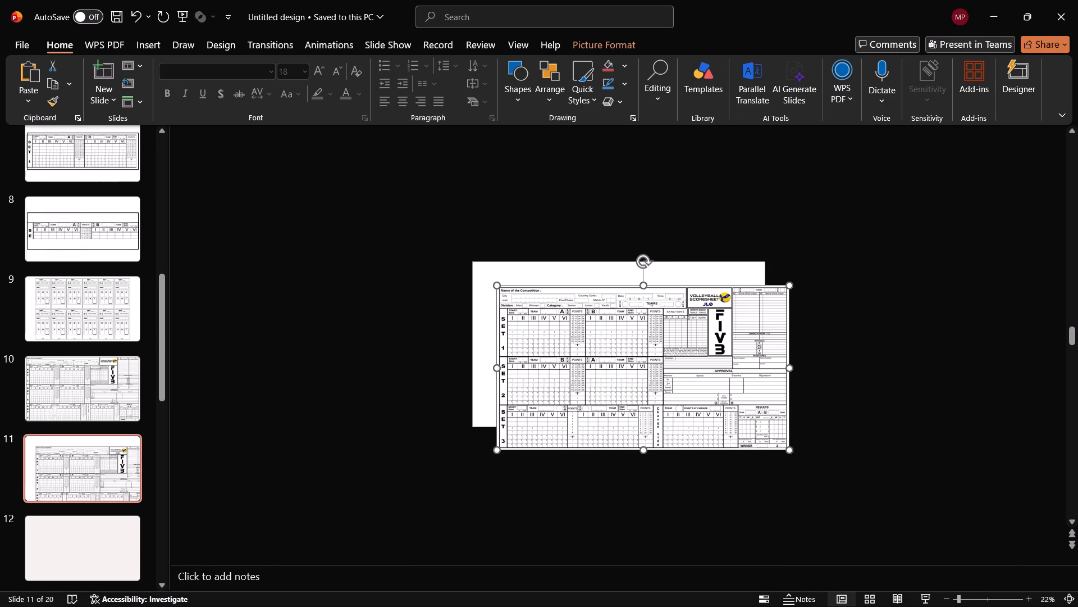
{"action": "left_click_drag", "start_coordinate": [816, 465], "coordinate": [1026, 575]}
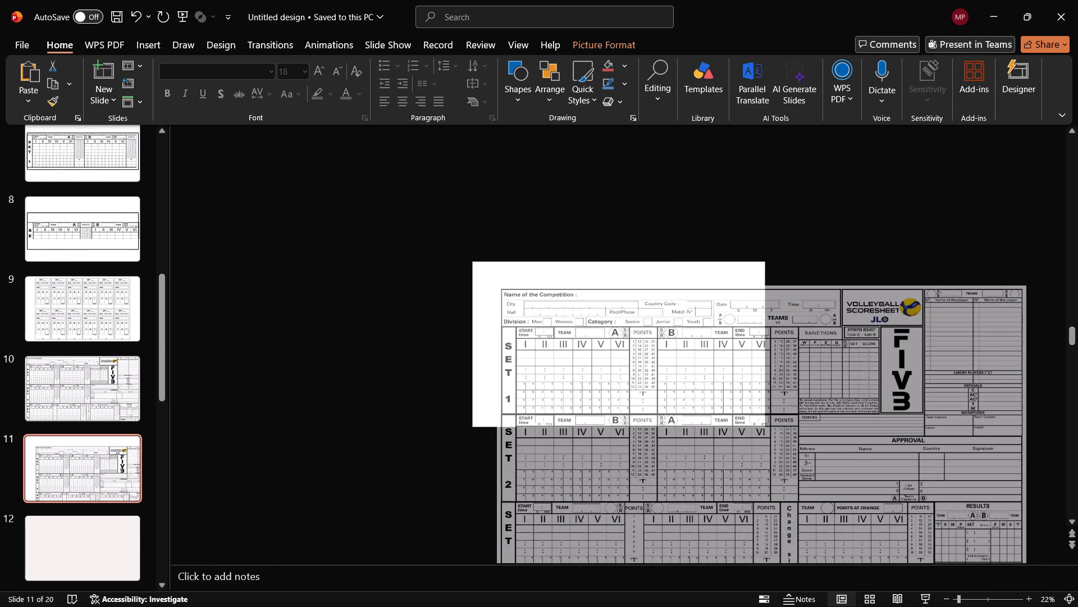
{"action": "left_click_drag", "start_coordinate": [1026, 575], "coordinate": [1077, 605]}
{"action": "left_click_drag", "start_coordinate": [903, 499], "coordinate": [886, 483]}
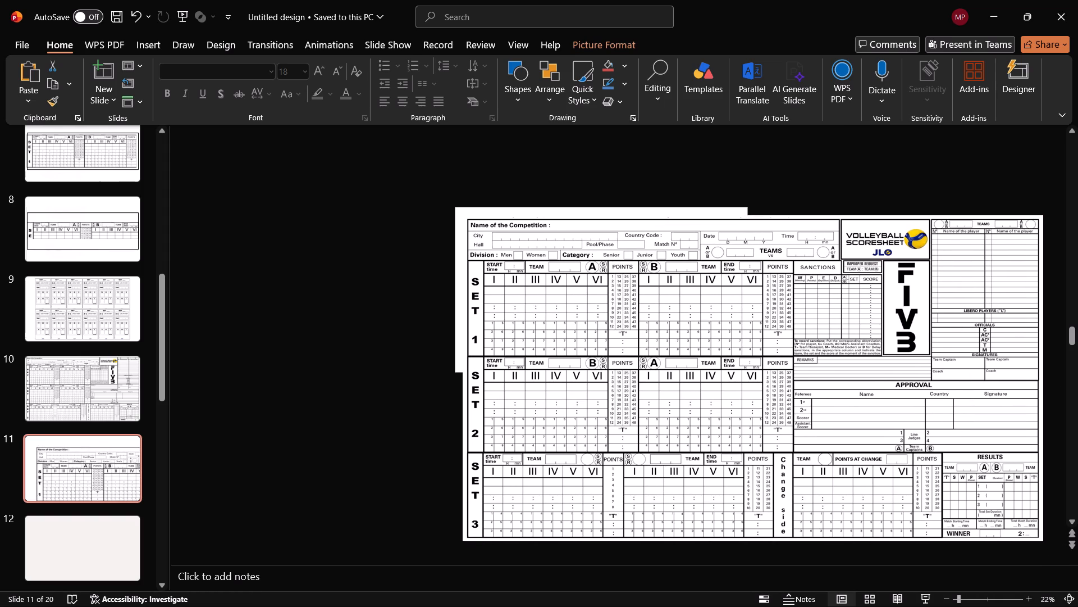
{"action": "left_click_drag", "start_coordinate": [886, 483], "coordinate": [881, 486]}
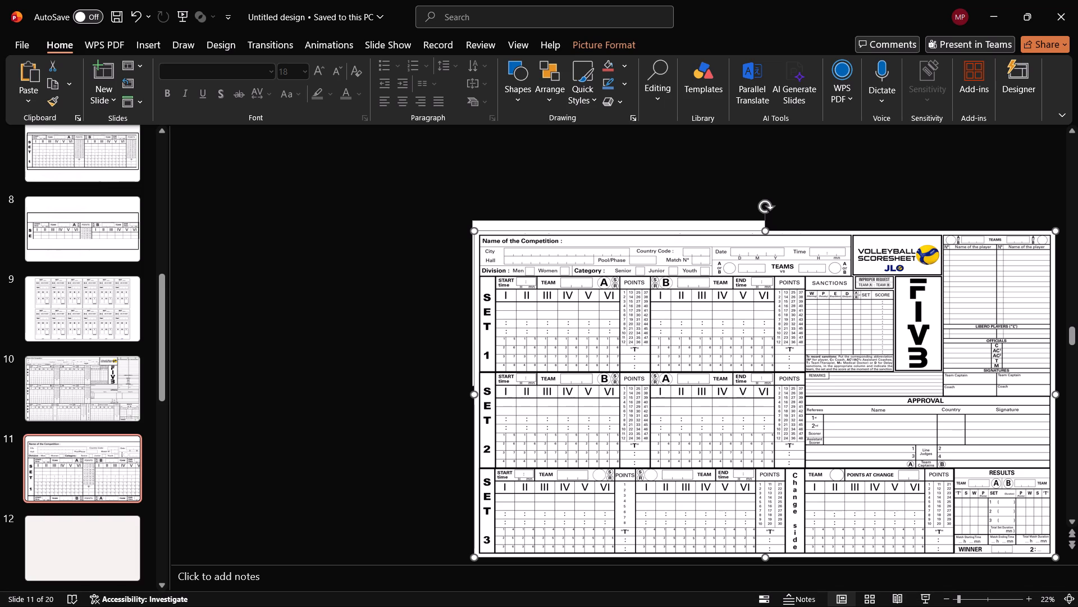
Scale the enlarged scoresheet picture on slide 11 down to about 19.75" high by 35.19" wide.
{"action": "left_click_drag", "start_coordinate": [1054, 556], "coordinate": [1029, 552]}
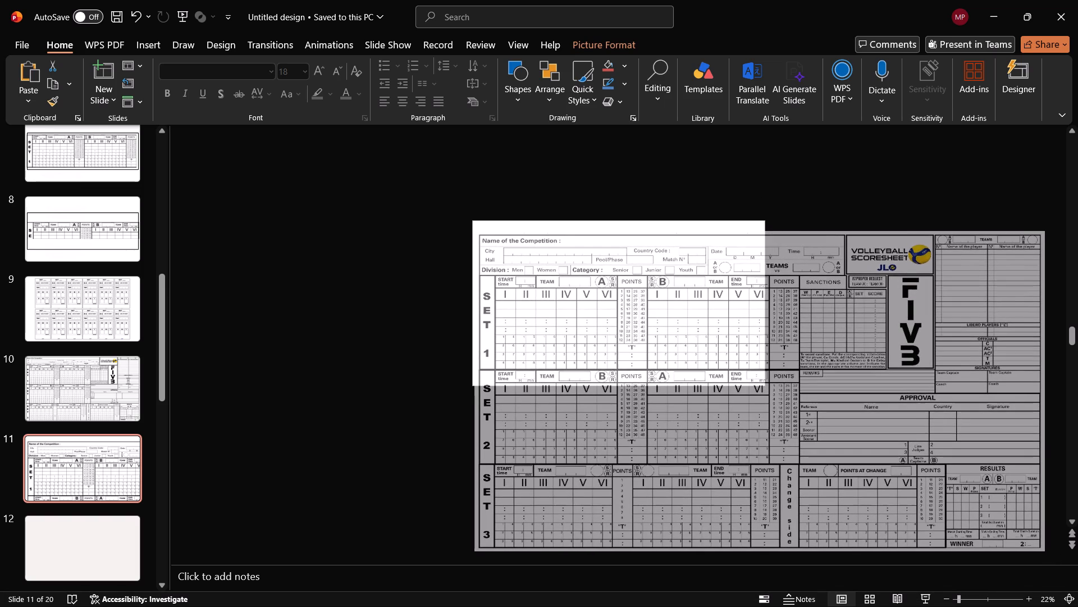
{"action": "left_click_drag", "start_coordinate": [1029, 552], "coordinate": [1010, 551]}
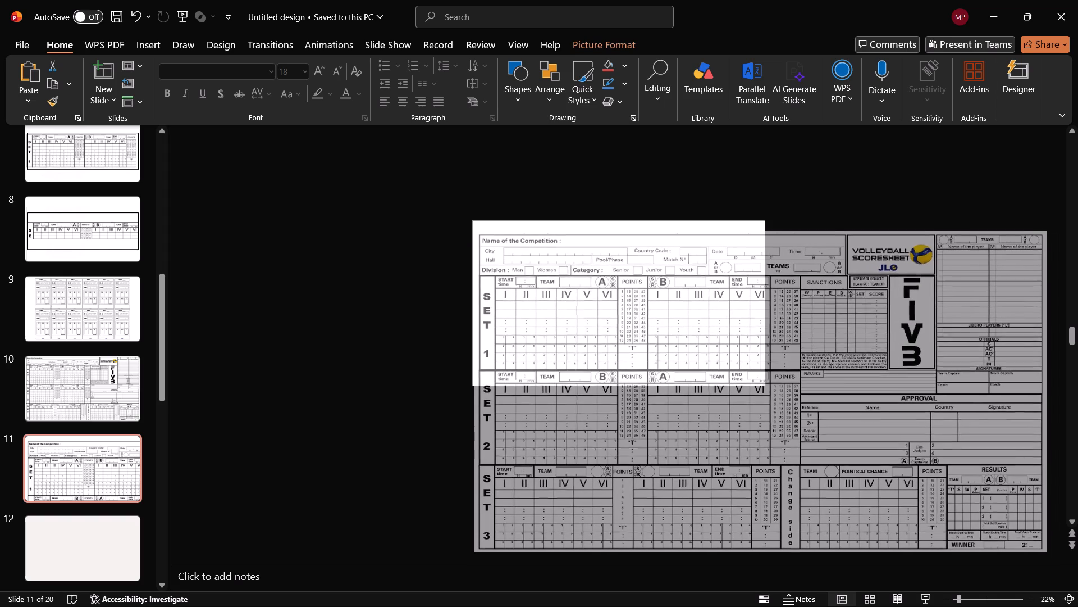
{"action": "left_click_drag", "start_coordinate": [1010, 551], "coordinate": [947, 523]}
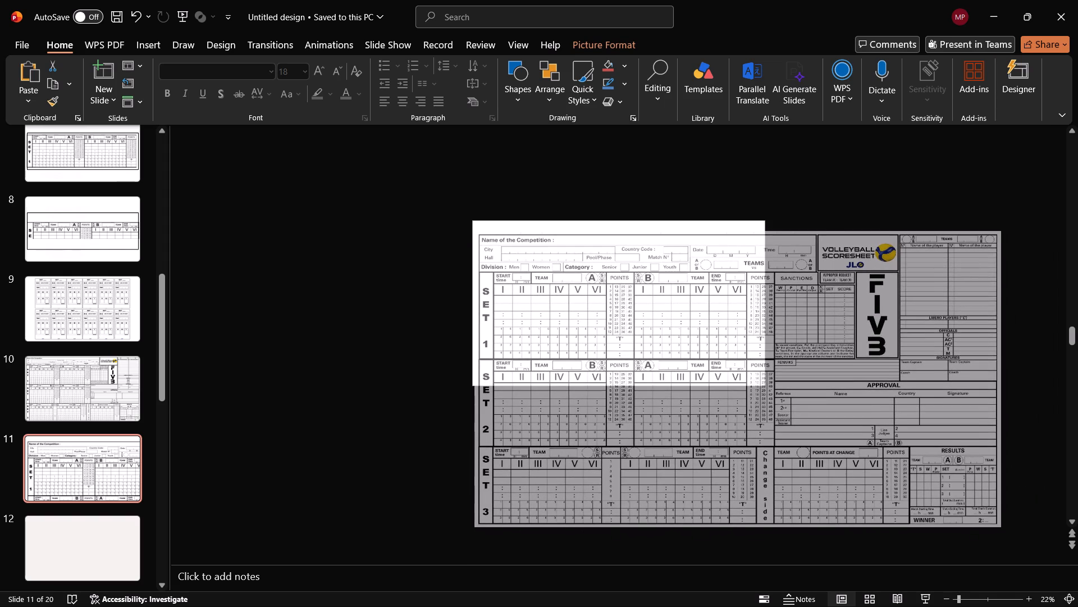
{"action": "left_click_drag", "start_coordinate": [947, 523], "coordinate": [939, 516]}
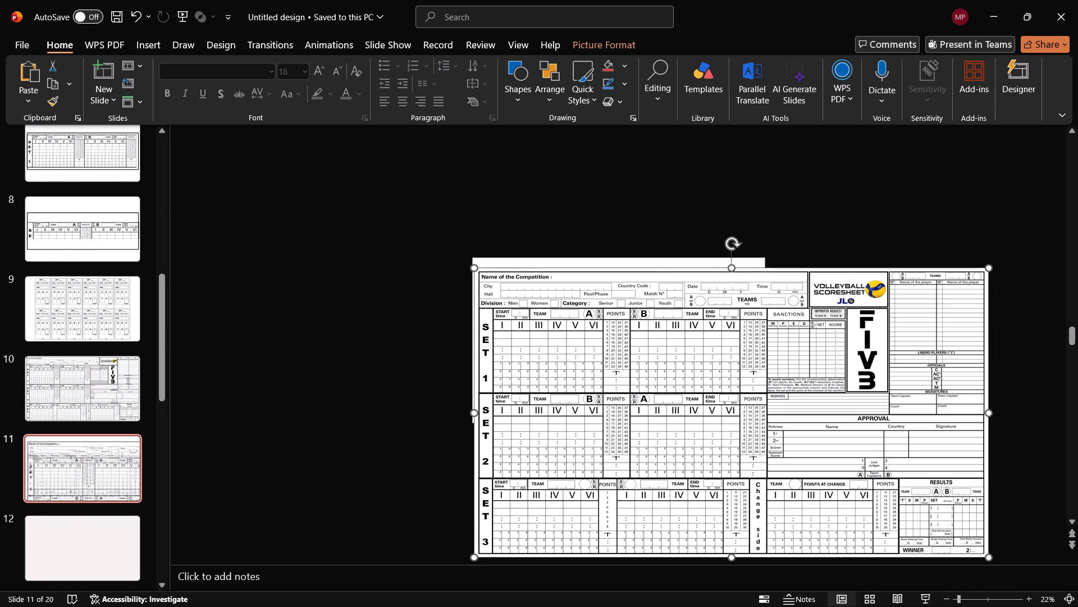
{"action": "left_click", "coordinate": [652, 355]}
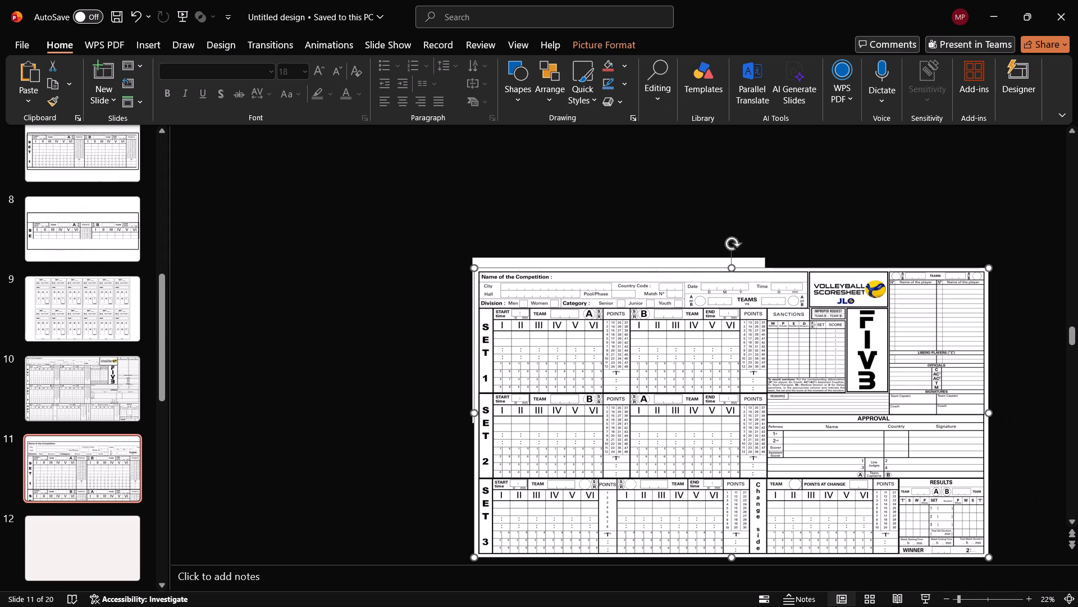
{"action": "left_click", "coordinate": [652, 355]}
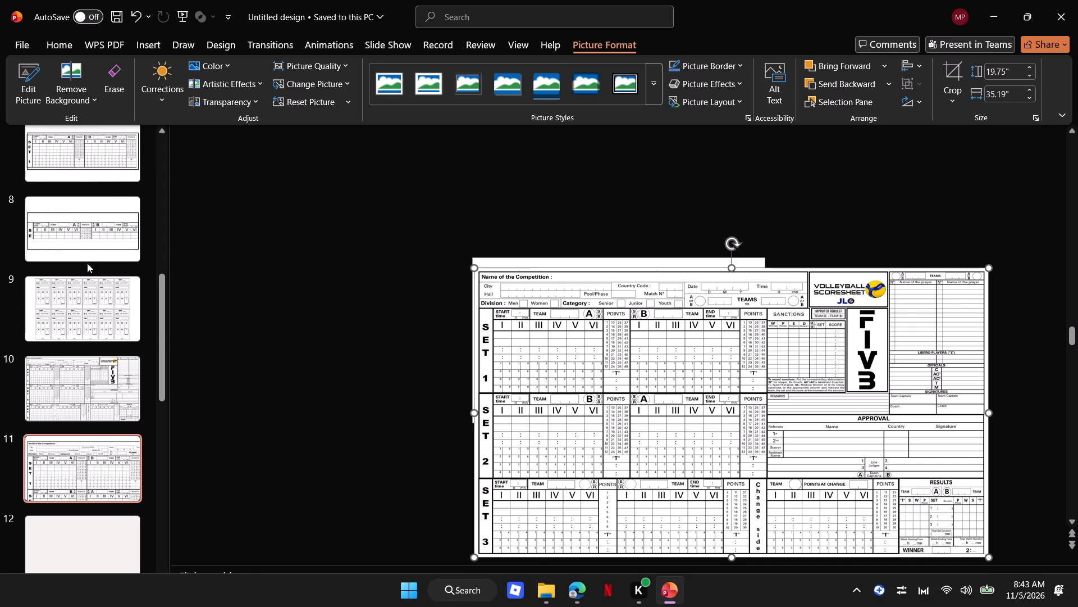
Copy a white cover from slide 8 onto slide 11 and place it over the Set 2 section, directly below Set 1.
{"action": "left_click", "coordinate": [93, 211]}
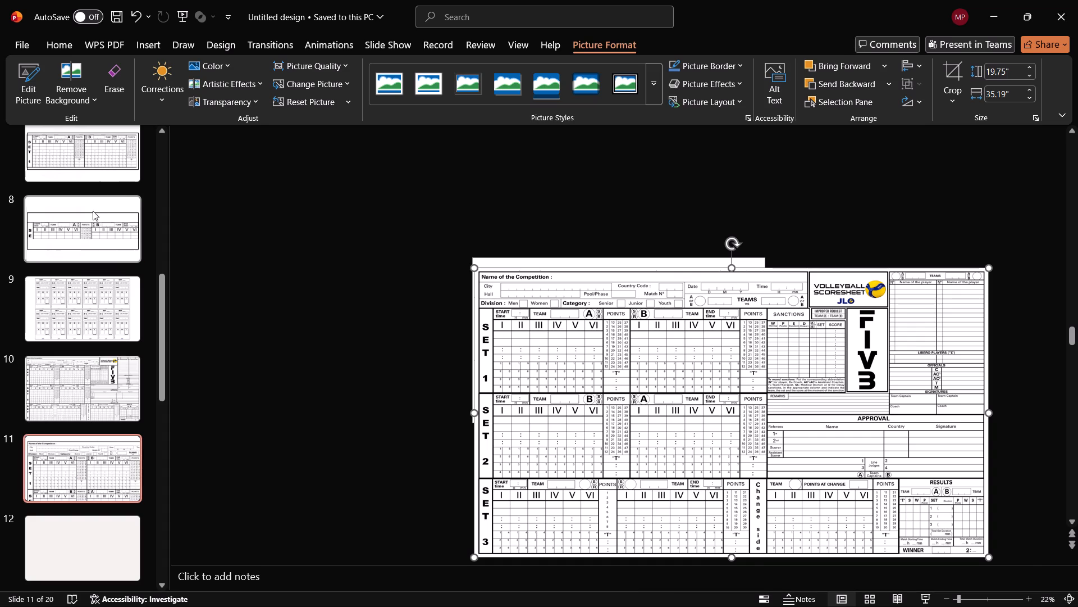
{"action": "left_click", "coordinate": [582, 235]}
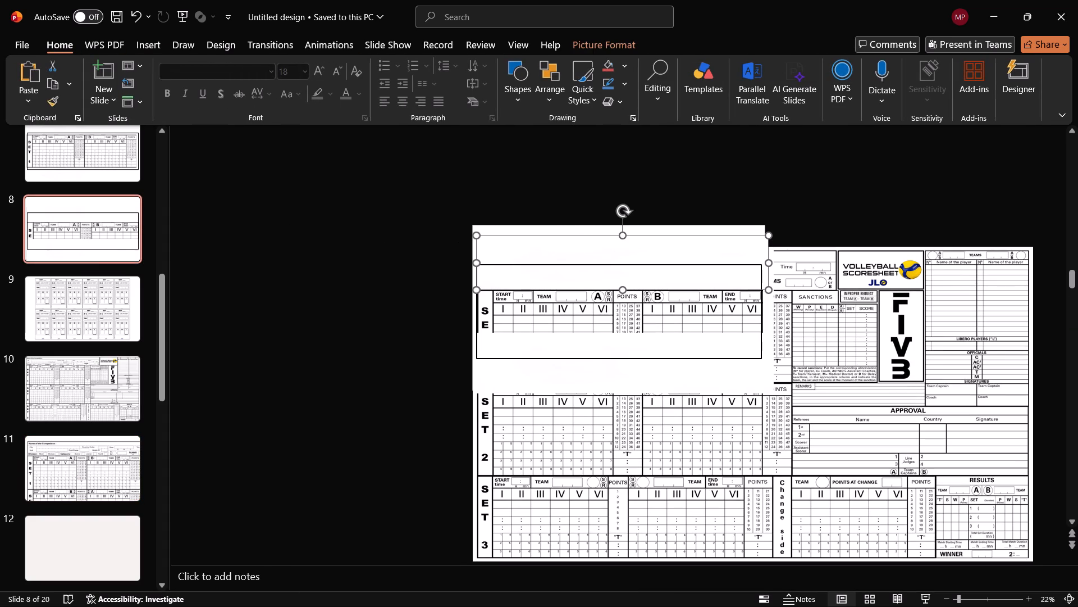
{"action": "key", "text": "ctrl+c"}
{"action": "left_click", "coordinate": [144, 464]}
{"action": "key", "text": "ctrl+v"}
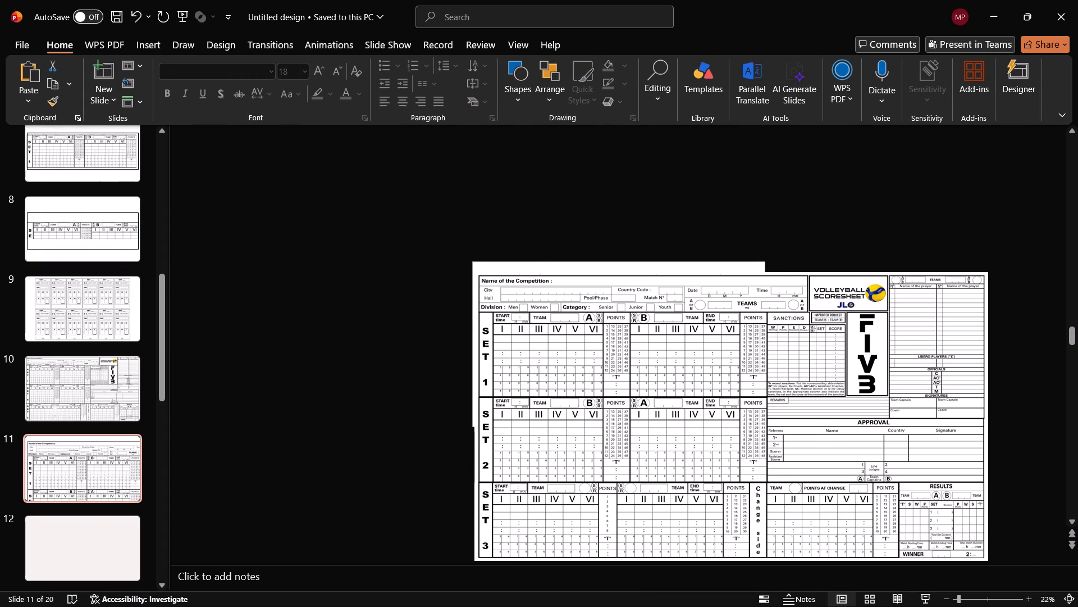
{"action": "left_click_drag", "start_coordinate": [635, 301], "coordinate": [640, 470]}
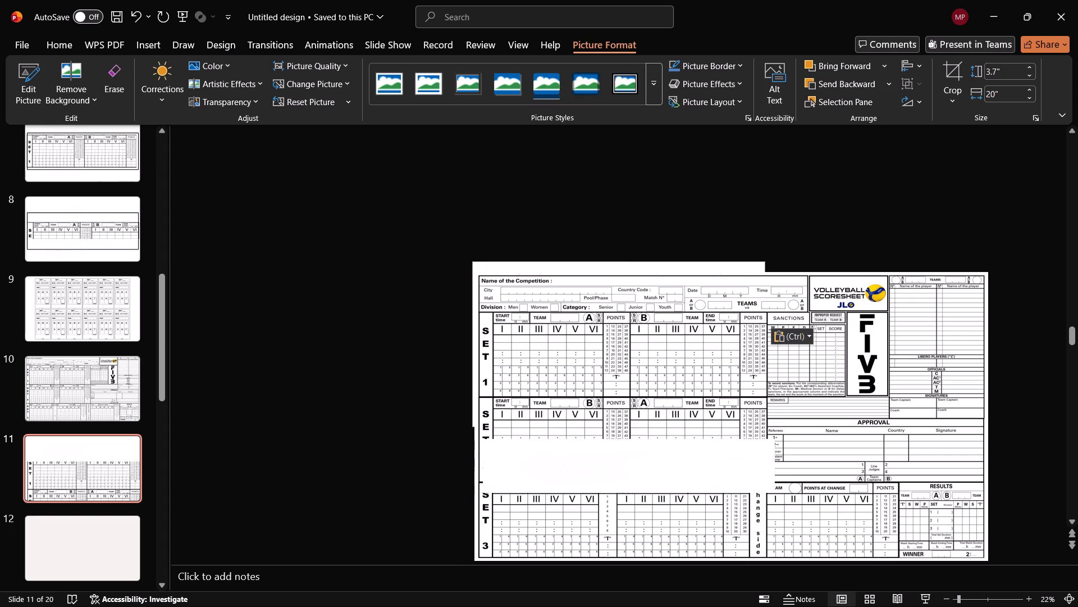
{"action": "left_click_drag", "start_coordinate": [640, 470], "coordinate": [633, 429]}
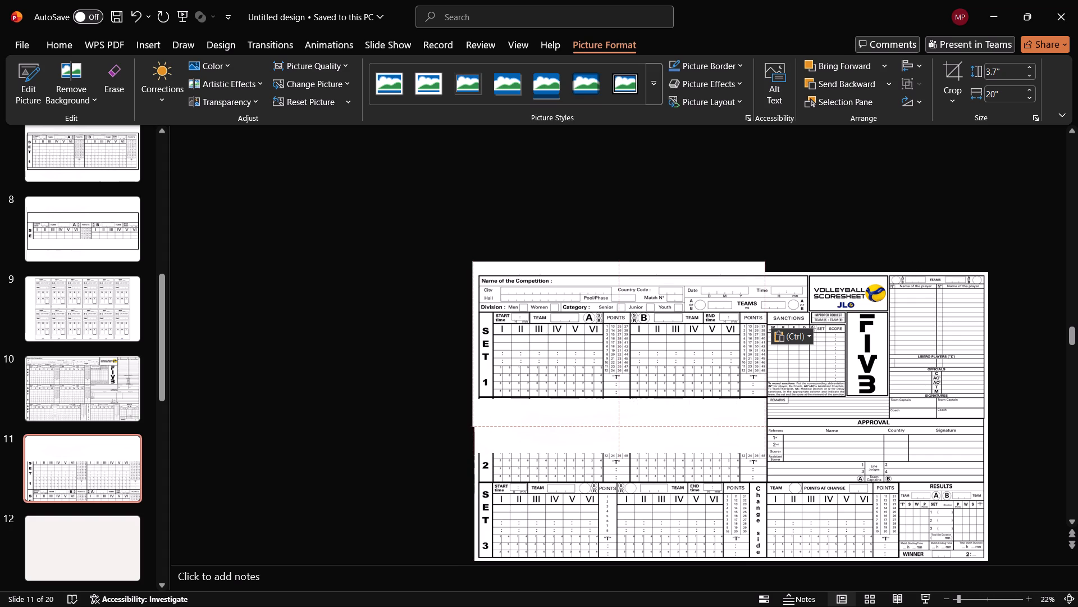
{"action": "left_click_drag", "start_coordinate": [633, 429], "coordinate": [632, 430]}
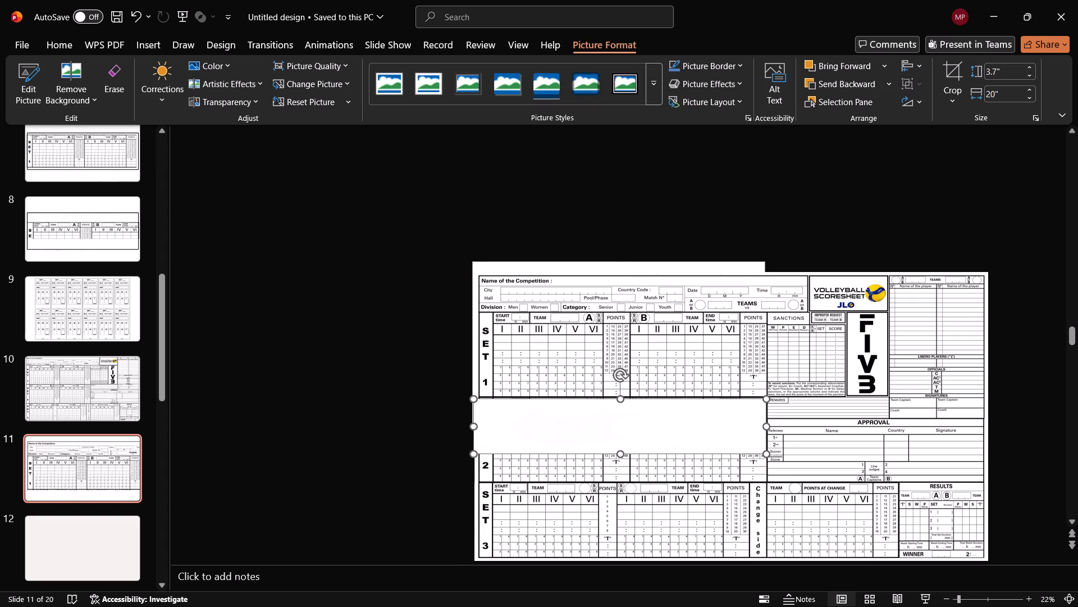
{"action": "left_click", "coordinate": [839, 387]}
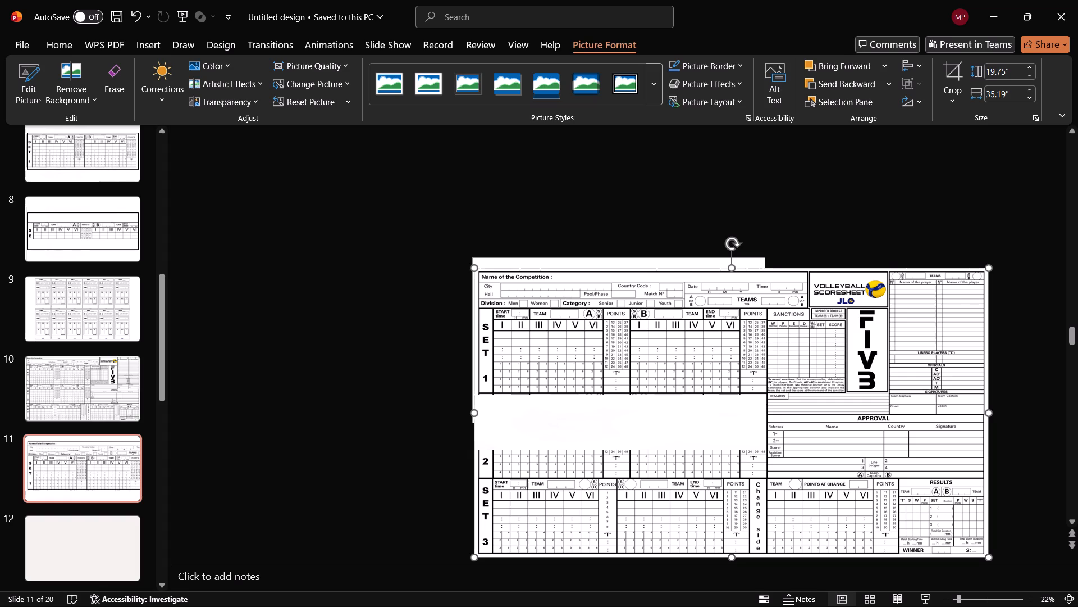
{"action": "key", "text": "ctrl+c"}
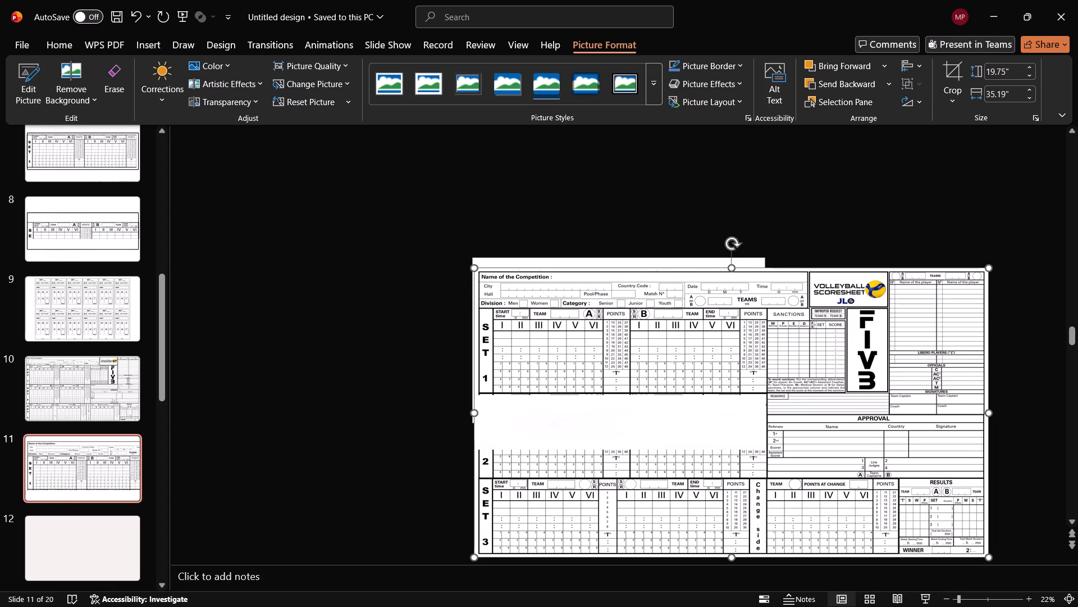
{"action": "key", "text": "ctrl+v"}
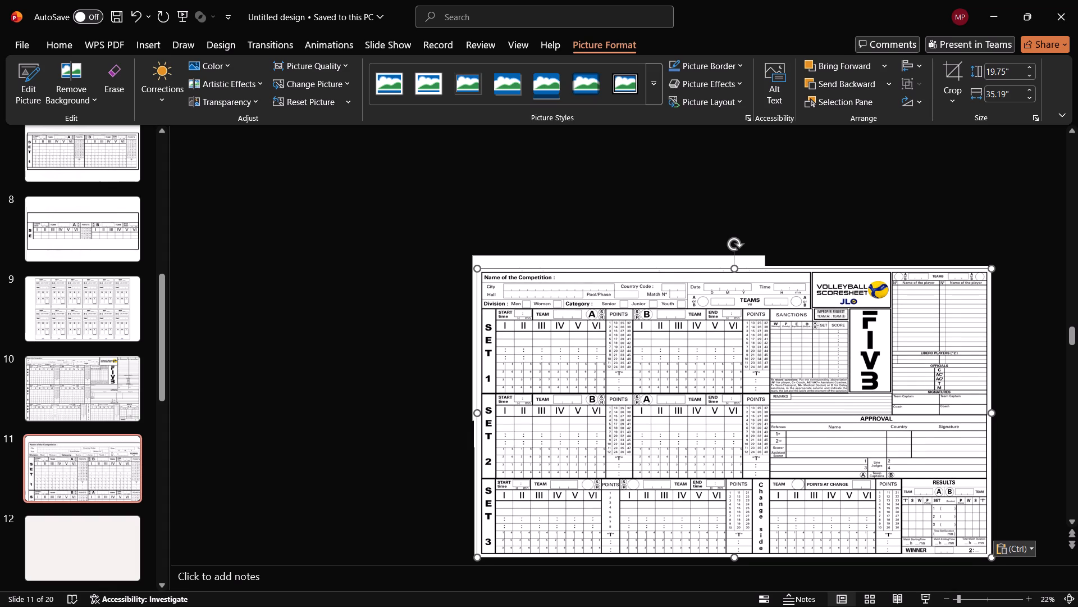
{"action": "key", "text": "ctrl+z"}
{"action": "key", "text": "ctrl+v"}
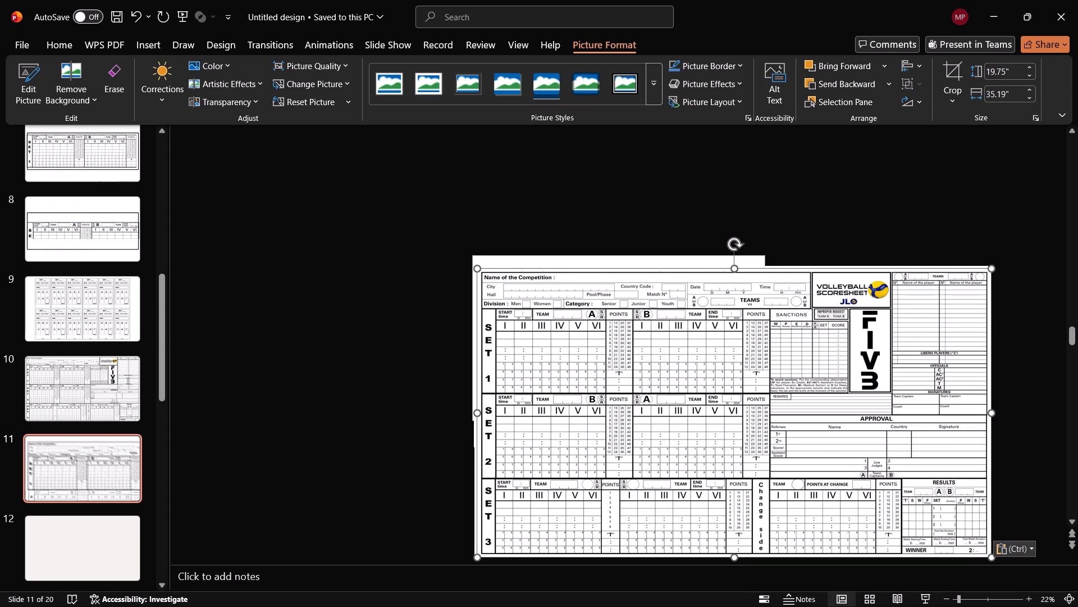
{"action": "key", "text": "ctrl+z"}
Duplicate the white Set 2 cover on slide 11 and scale the copy down to about 2.31" high by 12.49" wide.
{"action": "left_click", "coordinate": [697, 412]}
{"action": "key", "text": "ctrl+c"}
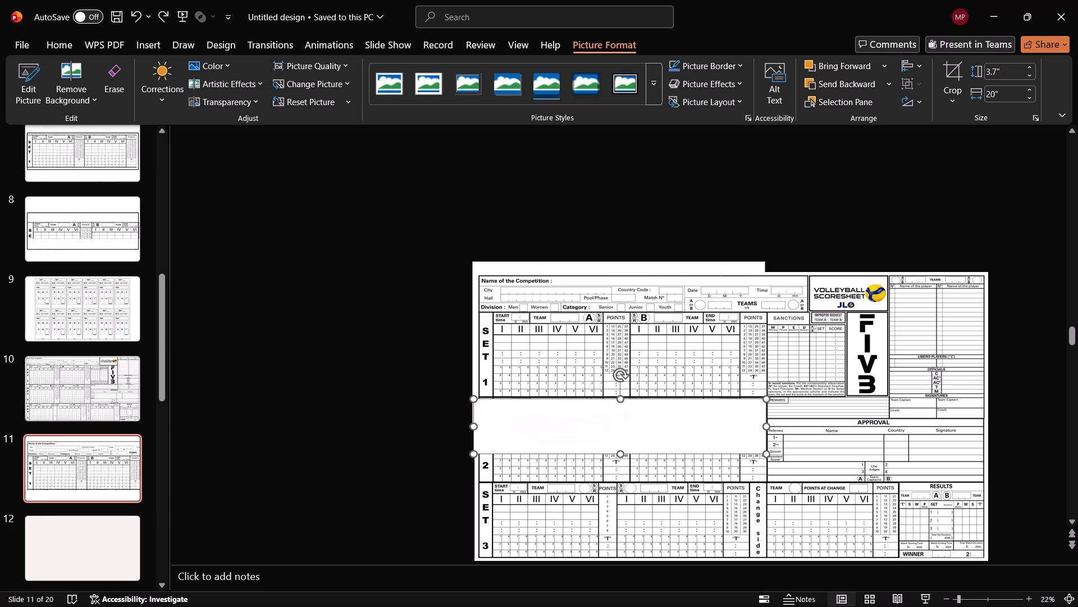
{"action": "key", "text": "ctrl+v"}
{"action": "left_click", "coordinate": [686, 419]}
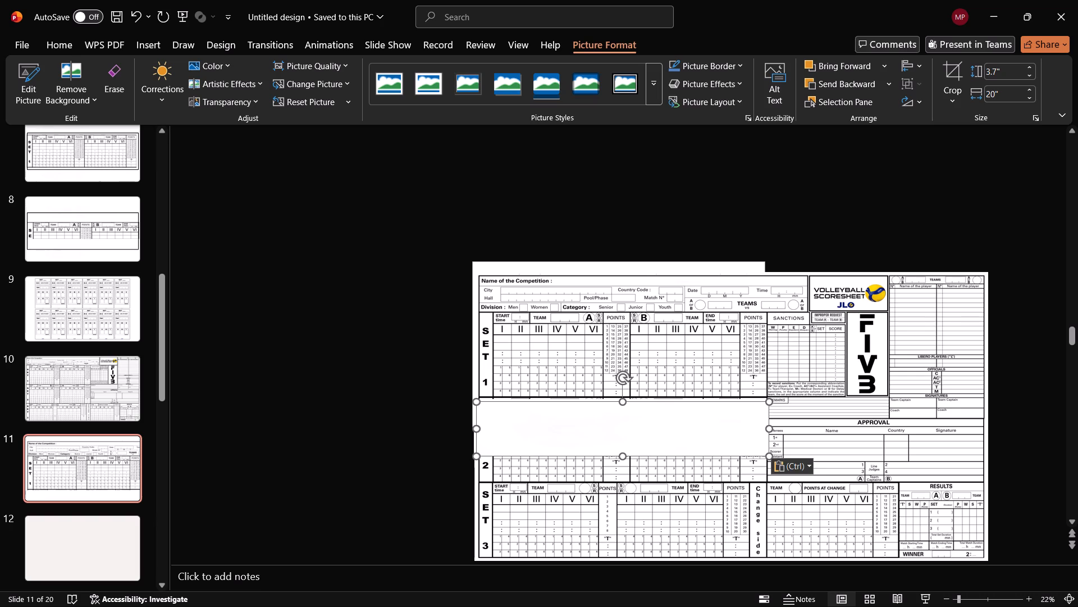
{"action": "left_click_drag", "start_coordinate": [766, 456], "coordinate": [648, 427]}
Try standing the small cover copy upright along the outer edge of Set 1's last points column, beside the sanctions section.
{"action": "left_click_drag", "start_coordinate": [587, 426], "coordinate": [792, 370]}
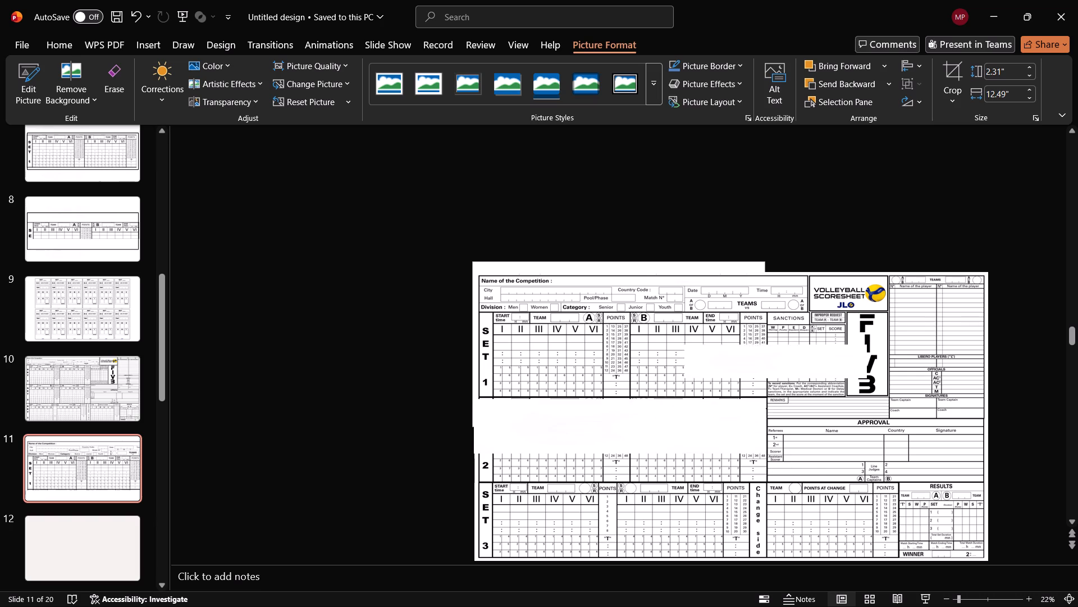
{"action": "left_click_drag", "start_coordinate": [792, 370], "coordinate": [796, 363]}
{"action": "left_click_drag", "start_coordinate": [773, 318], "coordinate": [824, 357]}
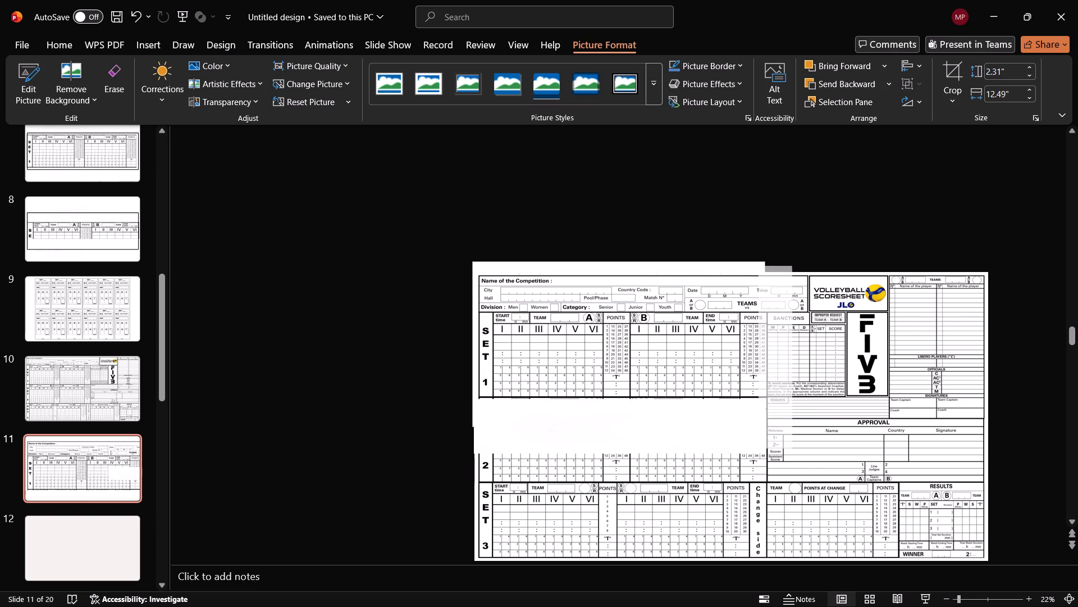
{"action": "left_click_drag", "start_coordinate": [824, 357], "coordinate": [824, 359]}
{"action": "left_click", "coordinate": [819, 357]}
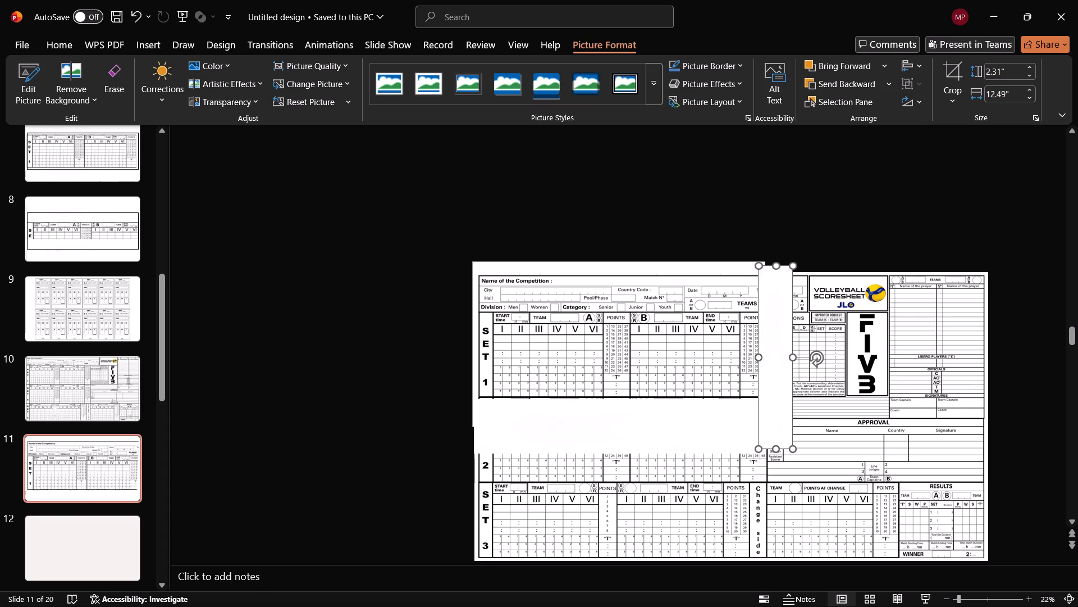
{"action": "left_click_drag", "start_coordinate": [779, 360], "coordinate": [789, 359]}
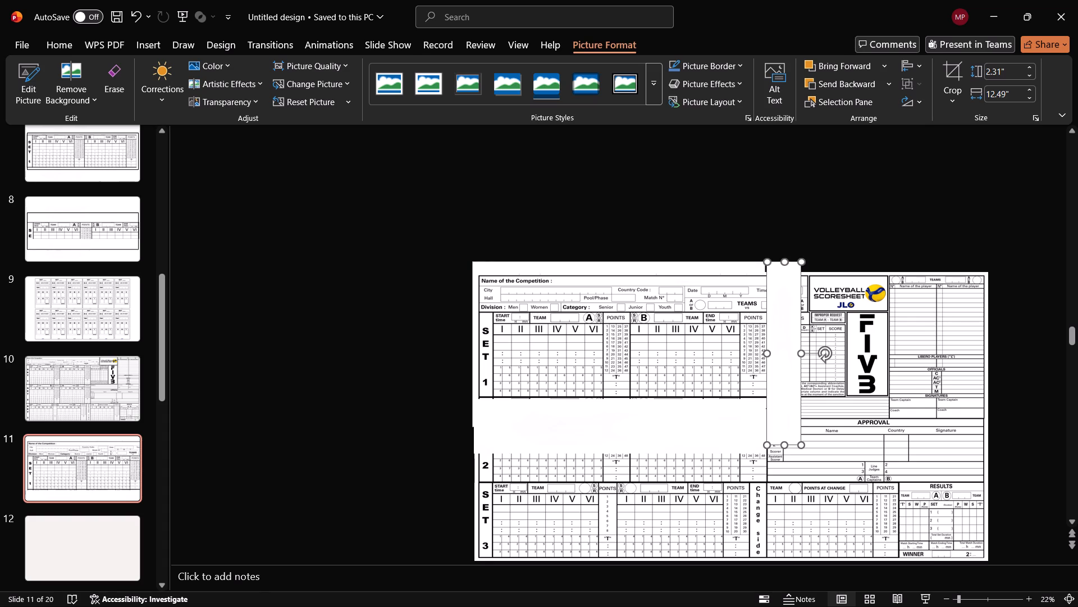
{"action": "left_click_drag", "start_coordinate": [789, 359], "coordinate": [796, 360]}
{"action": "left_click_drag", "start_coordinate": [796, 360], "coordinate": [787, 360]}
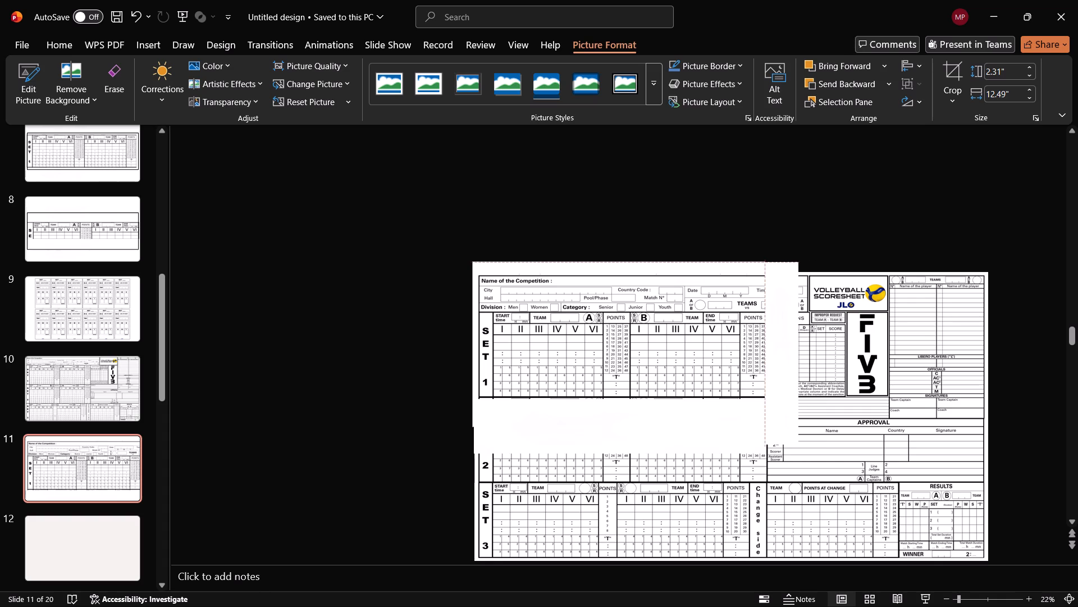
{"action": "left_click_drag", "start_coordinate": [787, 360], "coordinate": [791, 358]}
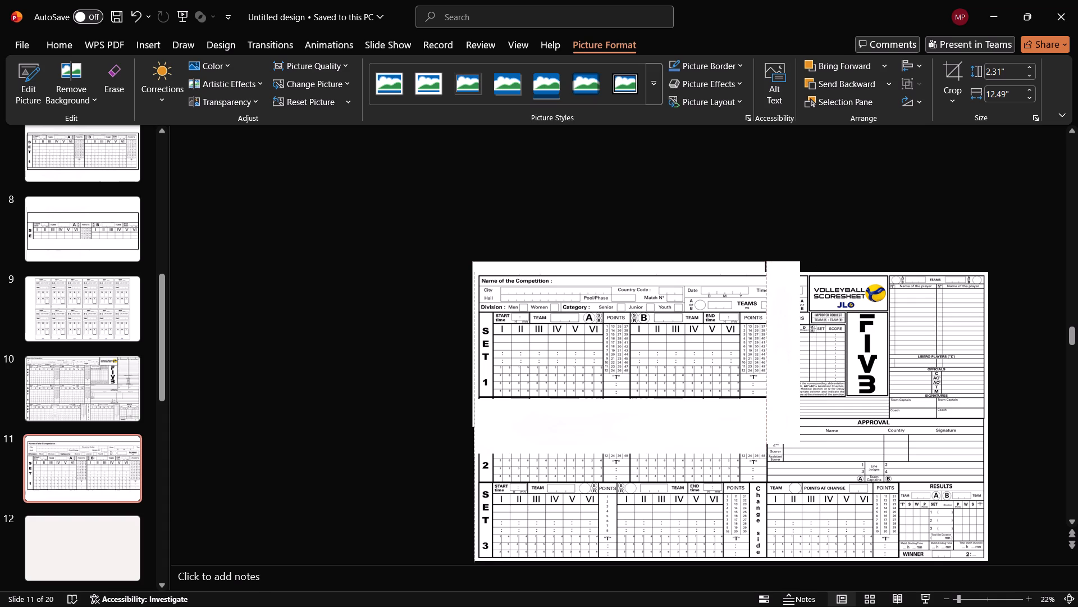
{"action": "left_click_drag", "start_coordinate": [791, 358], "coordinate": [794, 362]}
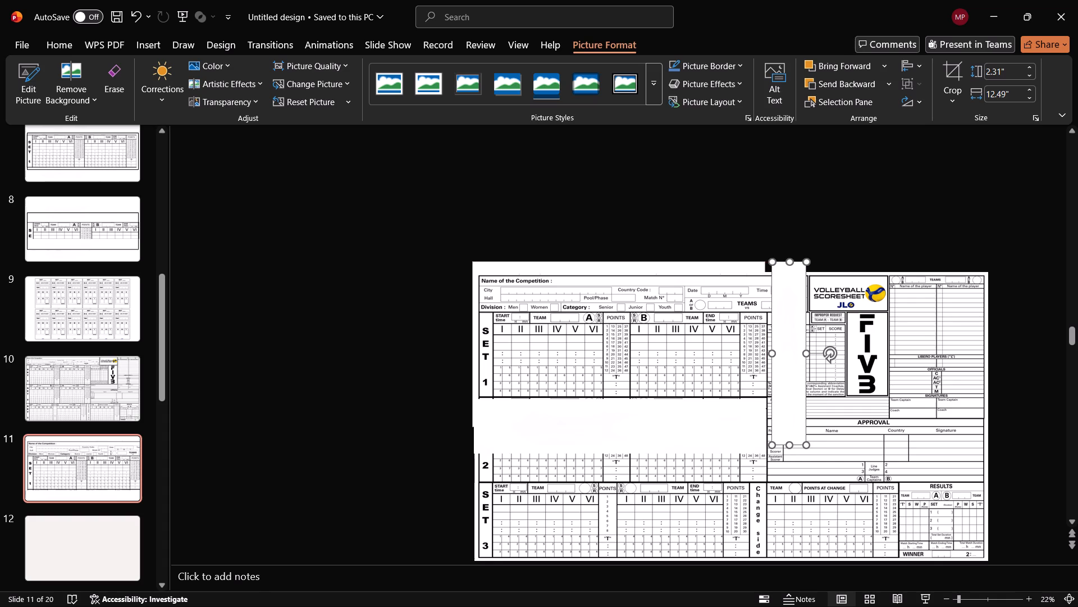
Rotate the small cover back to horizontal and move it over the scoresheet header, aligned with the slide's upper-left corner.
{"action": "left_click_drag", "start_coordinate": [795, 334], "coordinate": [675, 369]}
{"action": "left_click_drag", "start_coordinate": [711, 383], "coordinate": [685, 337]}
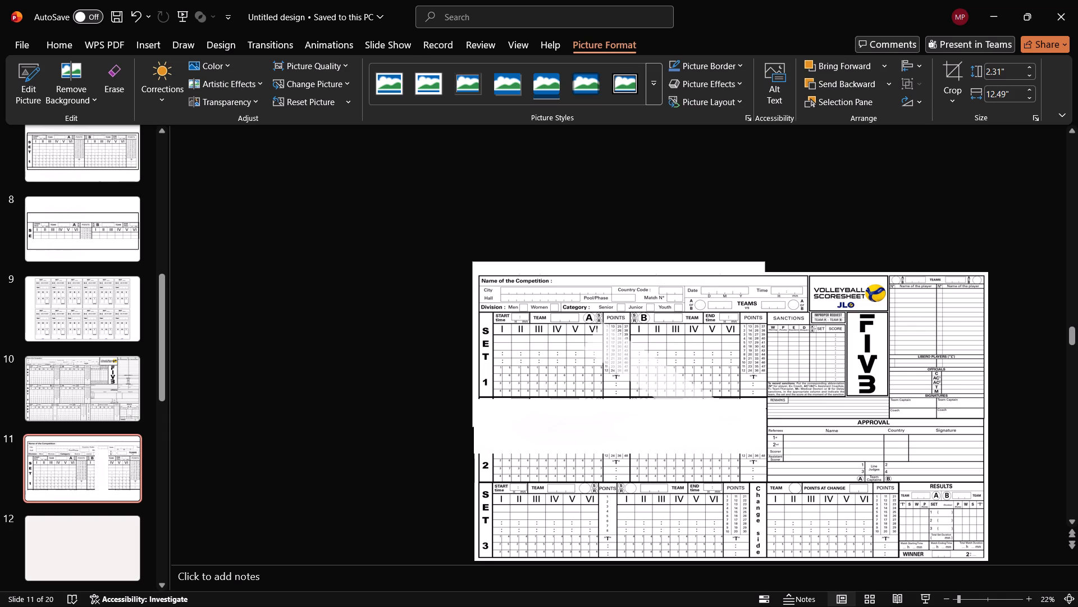
{"action": "left_click_drag", "start_coordinate": [685, 337], "coordinate": [661, 341]}
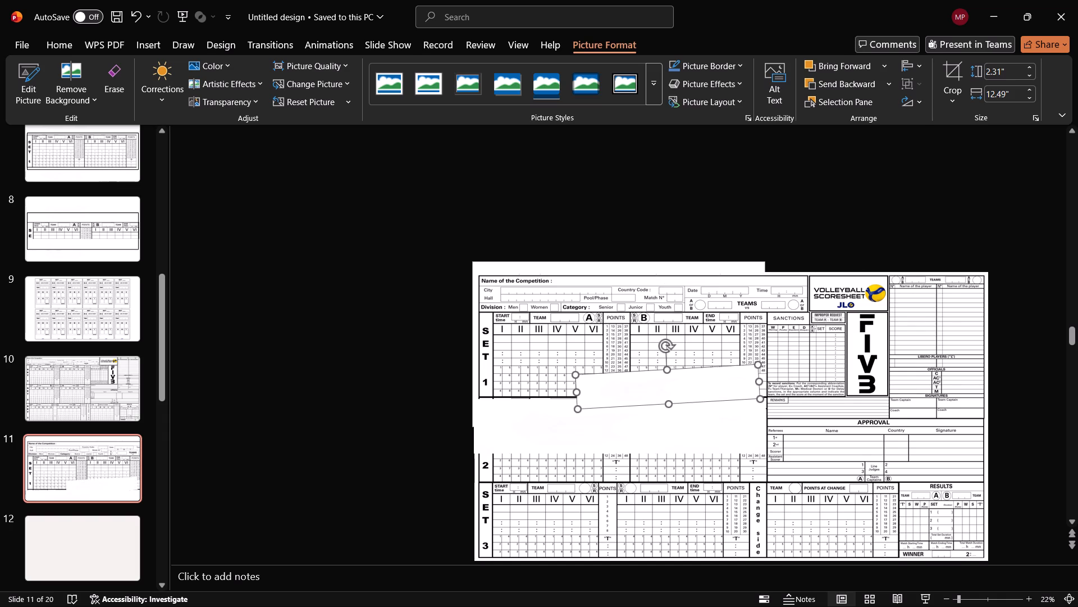
{"action": "left_click", "coordinate": [671, 342]}
{"action": "key", "text": "ctrl+z"}
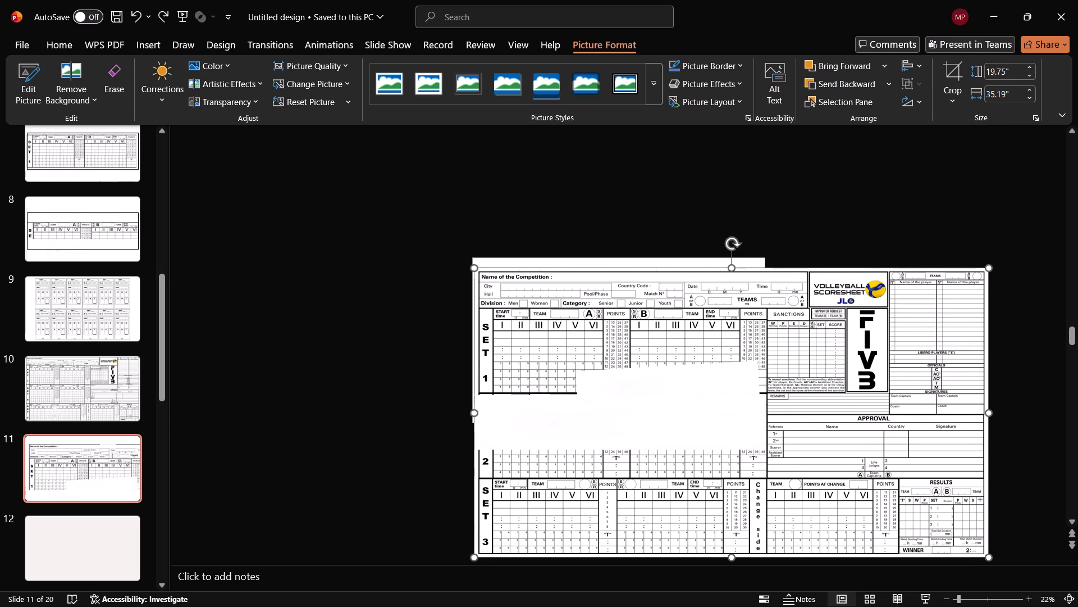
{"action": "left_click", "coordinate": [655, 387]}
{"action": "left_click", "coordinate": [668, 345]}
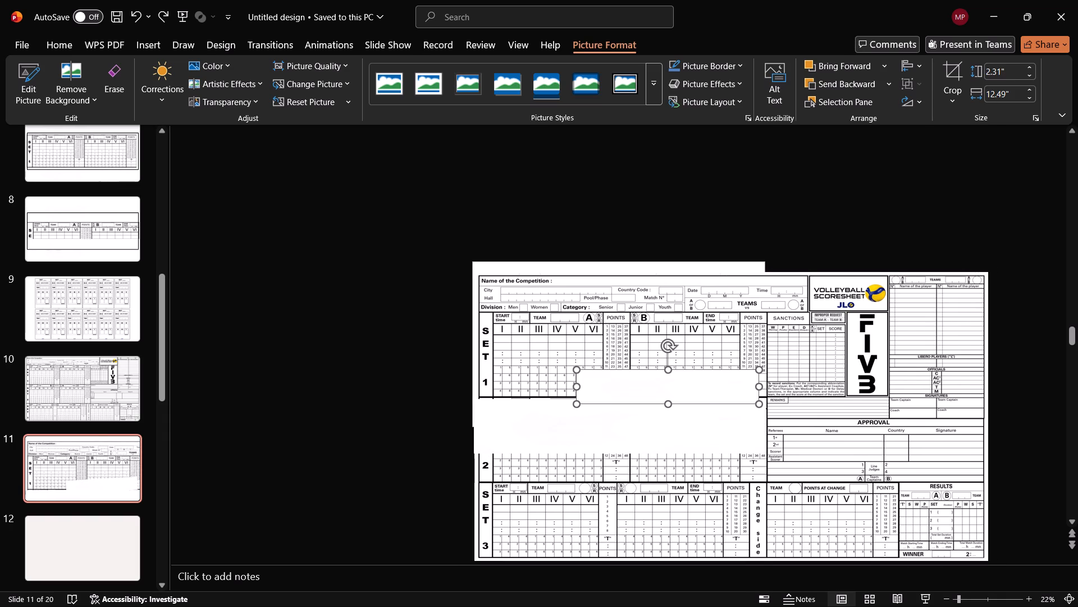
{"action": "left_click_drag", "start_coordinate": [680, 395], "coordinate": [579, 301]}
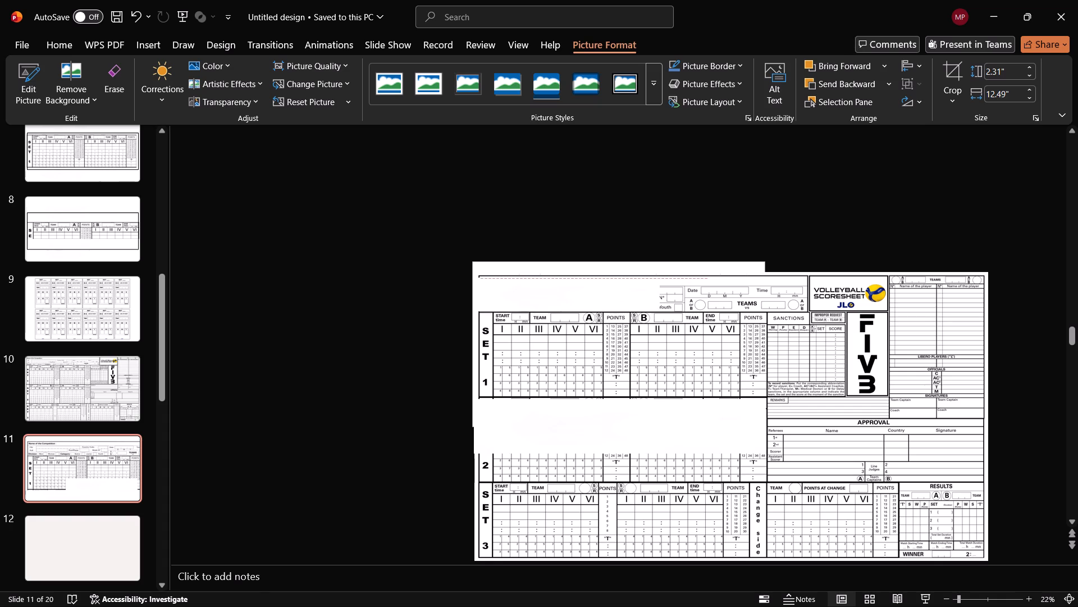
{"action": "left_click_drag", "start_coordinate": [579, 301], "coordinate": [578, 286]}
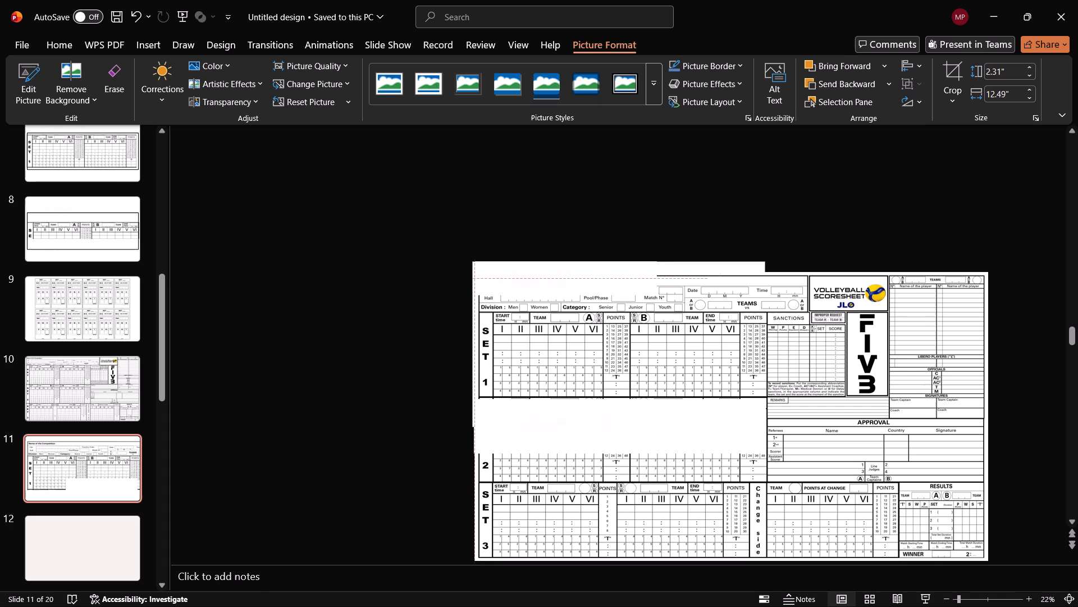
{"action": "left_click_drag", "start_coordinate": [578, 286], "coordinate": [577, 287]}
Enlarge the header cover to 20" wide, trim its height to about 3.33" above Set 1, and preview the slide full screen.
{"action": "left_click_drag", "start_coordinate": [655, 297], "coordinate": [675, 319]}
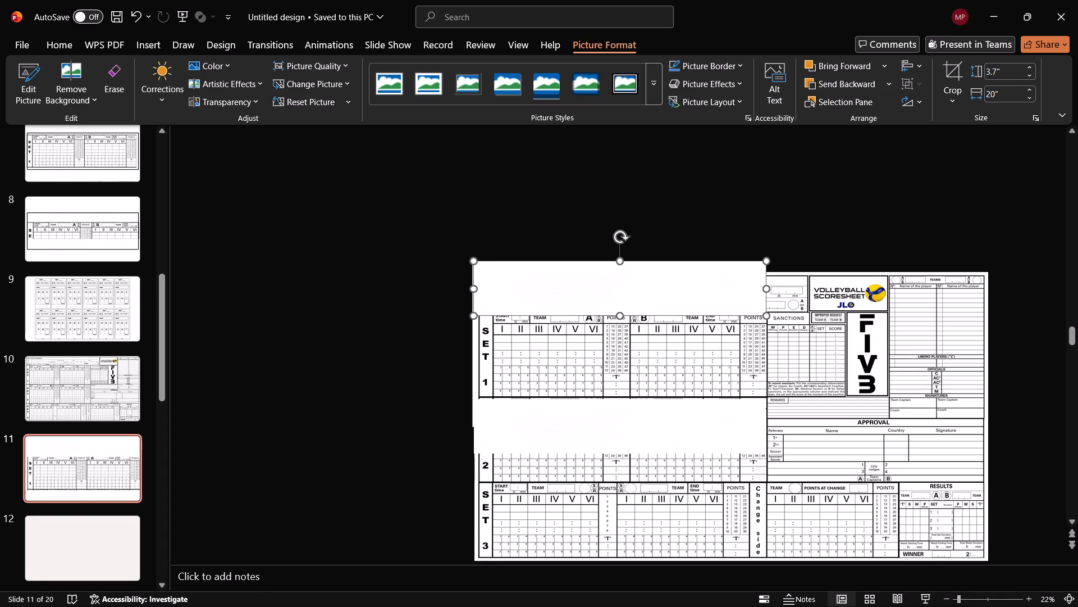
{"action": "left_click", "coordinate": [621, 312]}
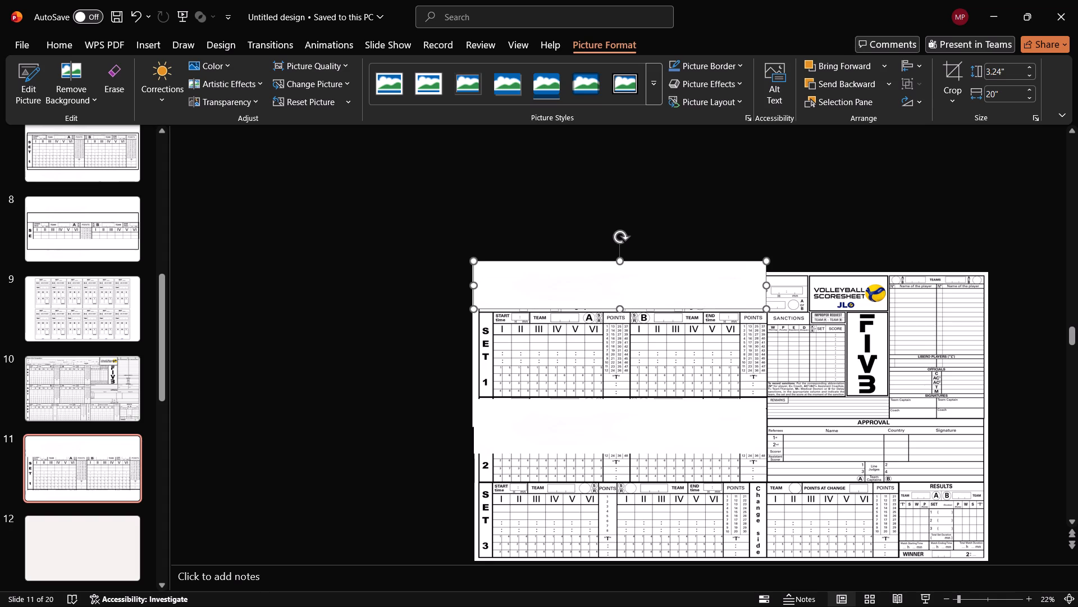
{"action": "left_click", "coordinate": [618, 309]}
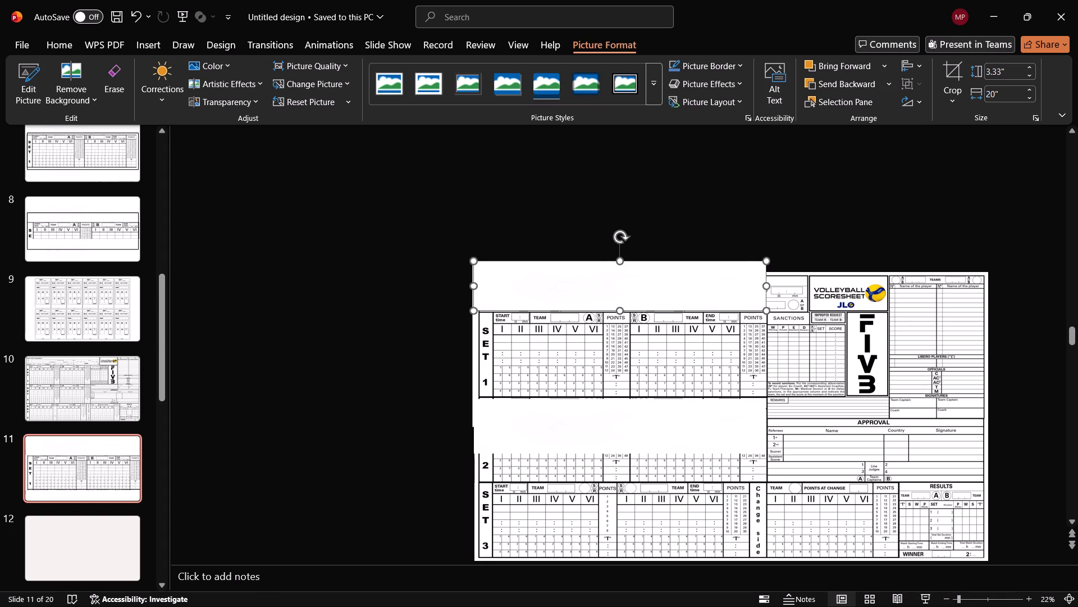
{"action": "left_click", "coordinate": [929, 597]}
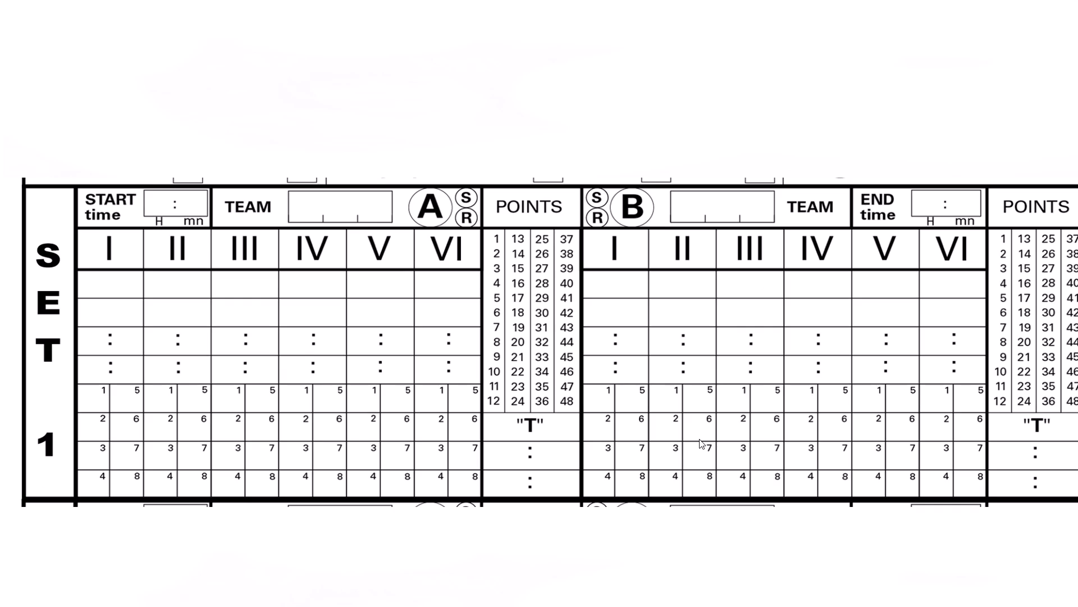
{"action": "key", "text": "Escape"}
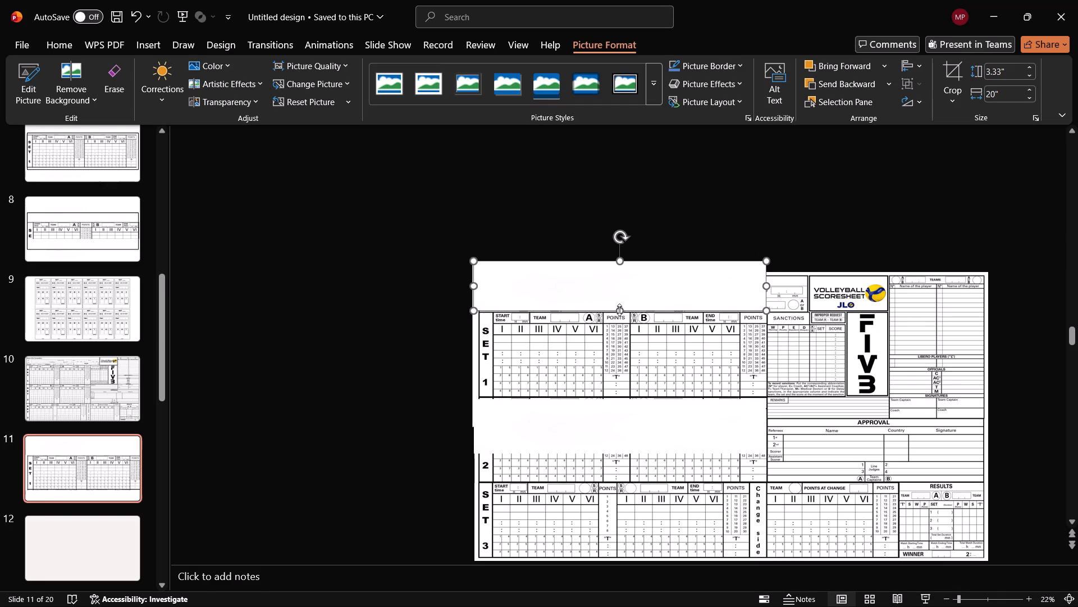
Extend the header cover down towards Set 1's top border and the Set 2 cover up to about 3.81" high, and preview the slide.
{"action": "left_click", "coordinate": [619, 310]}
{"action": "left_click", "coordinate": [624, 419]}
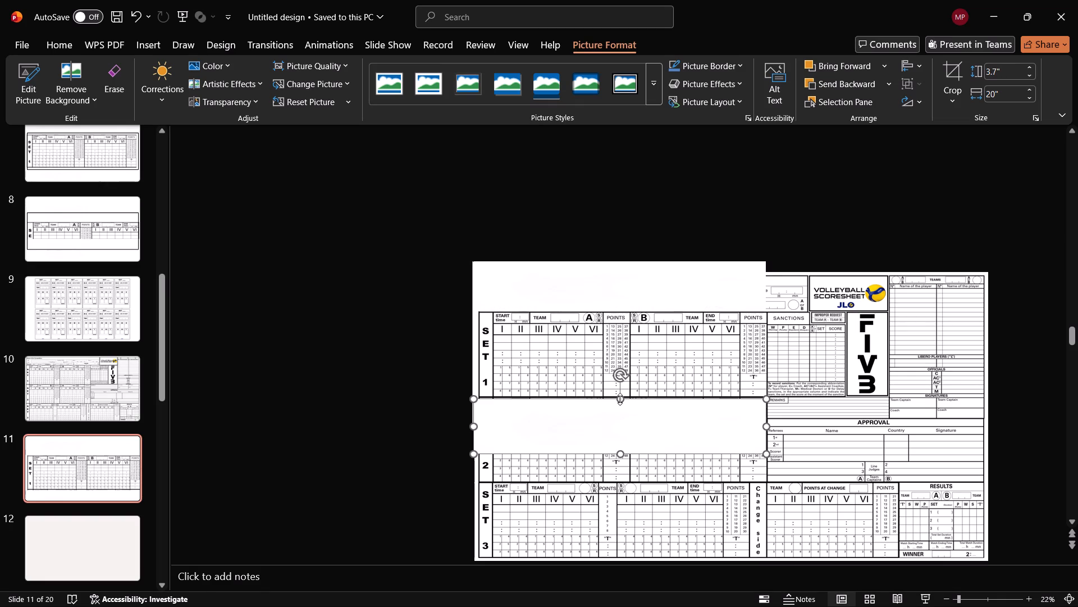
{"action": "left_click", "coordinate": [620, 399]}
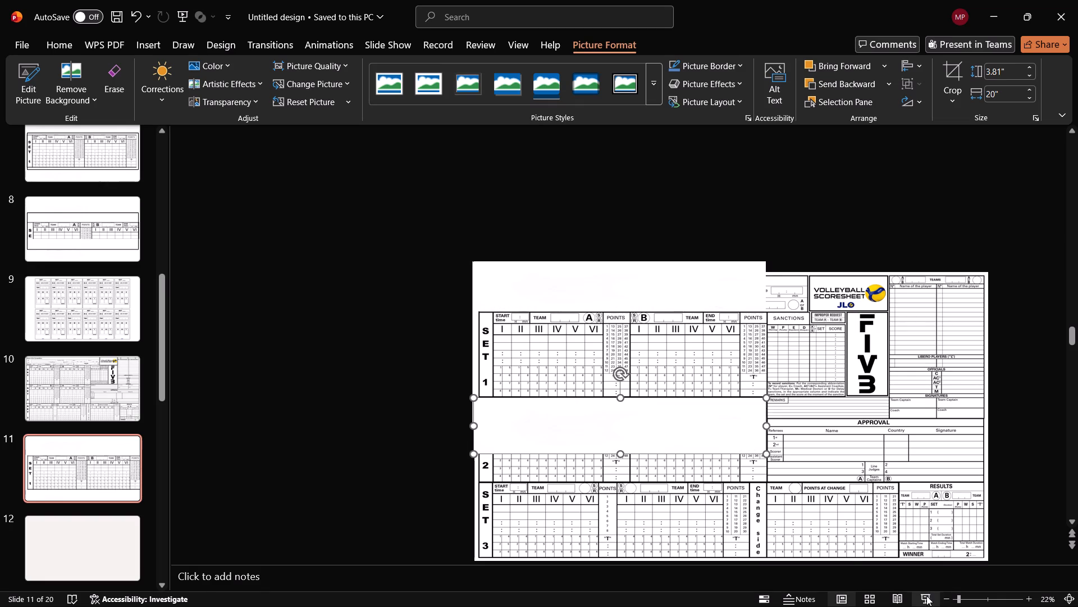
{"action": "left_click", "coordinate": [926, 596]}
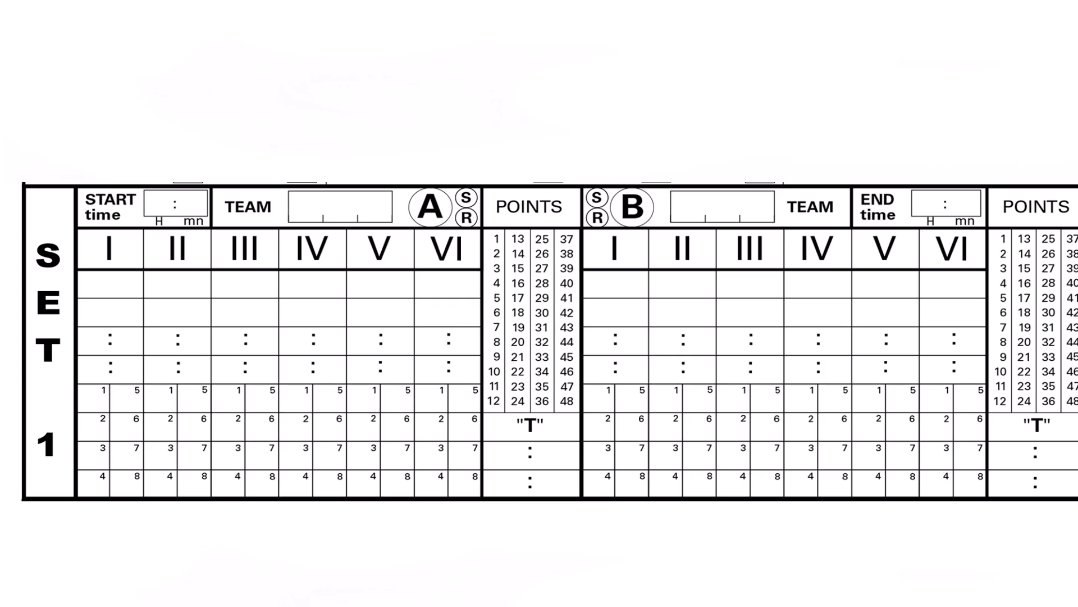
{"action": "key", "text": "Escape"}
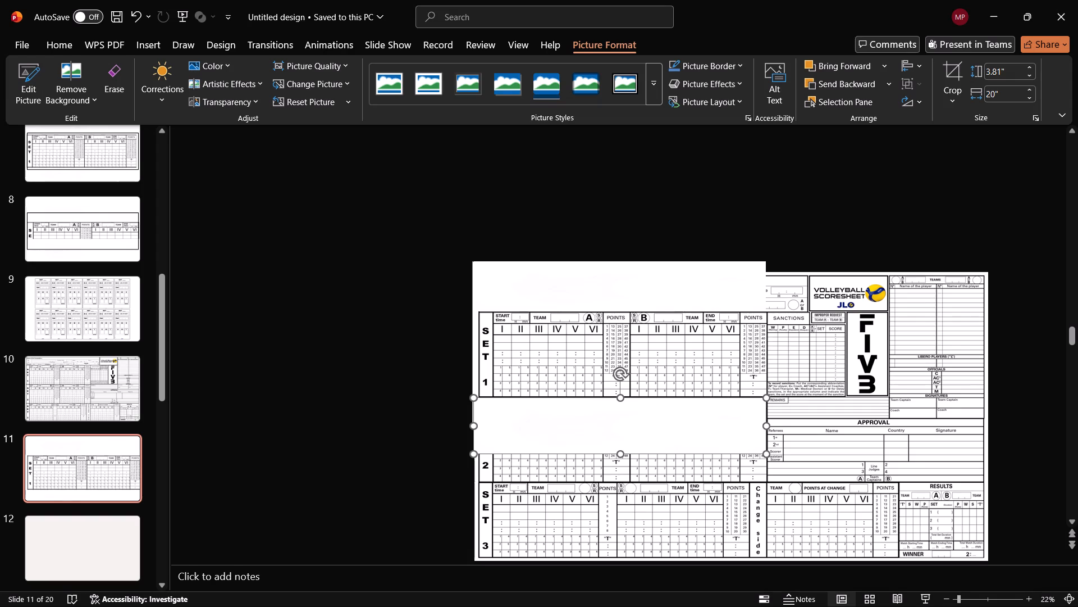
Shift the scoresheet picture on slide 11 slightly left beneath the covers, preview it, and align its left edge with the slide's.
{"action": "left_click_drag", "start_coordinate": [783, 374], "coordinate": [775, 376]}
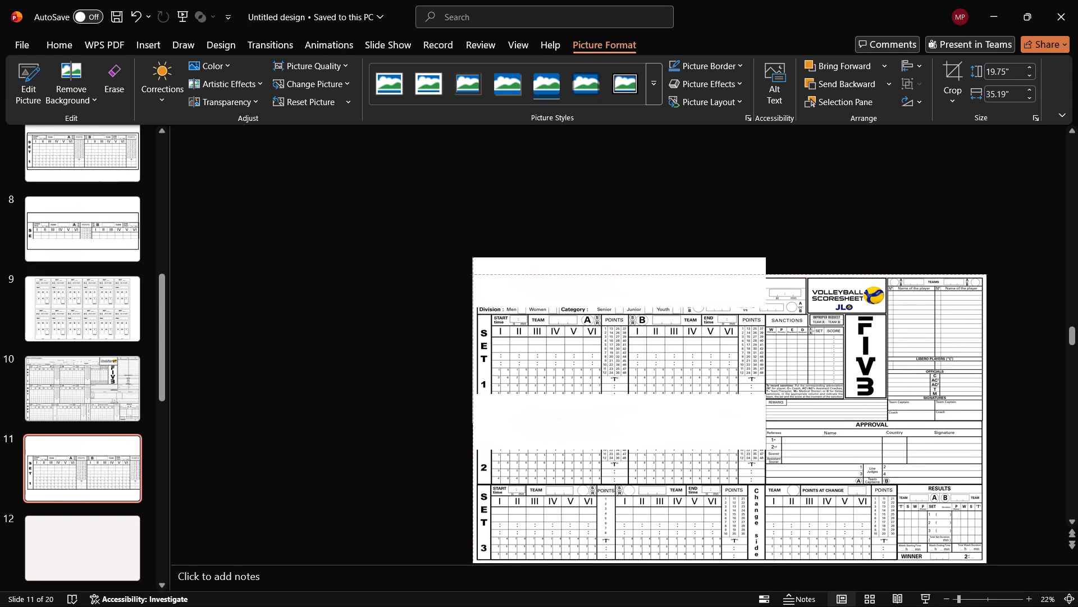
{"action": "left_click_drag", "start_coordinate": [775, 376], "coordinate": [779, 369]}
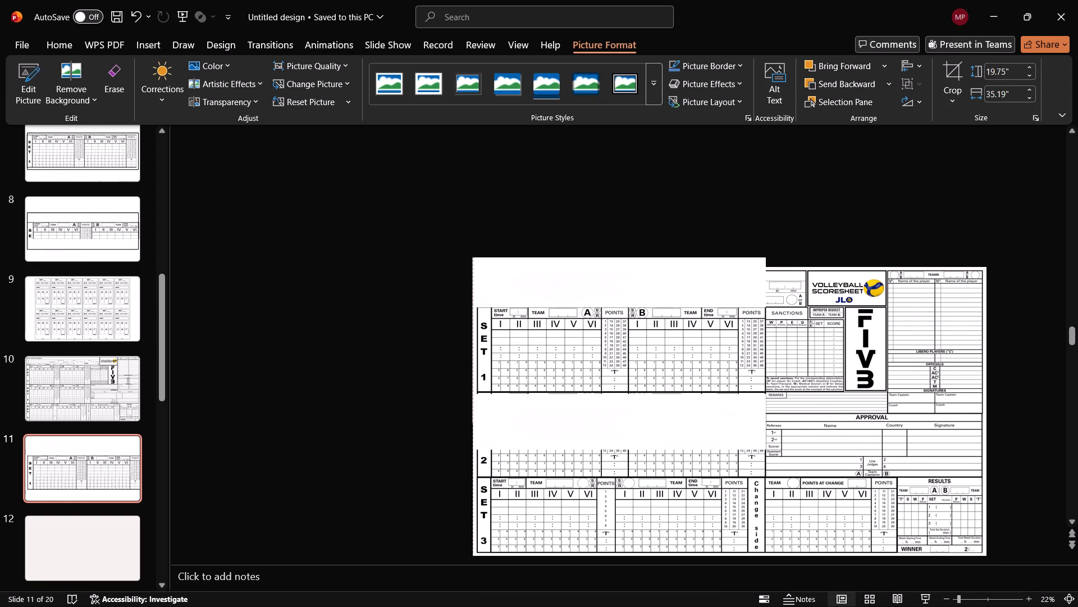
{"action": "left_click_drag", "start_coordinate": [779, 369], "coordinate": [775, 370]}
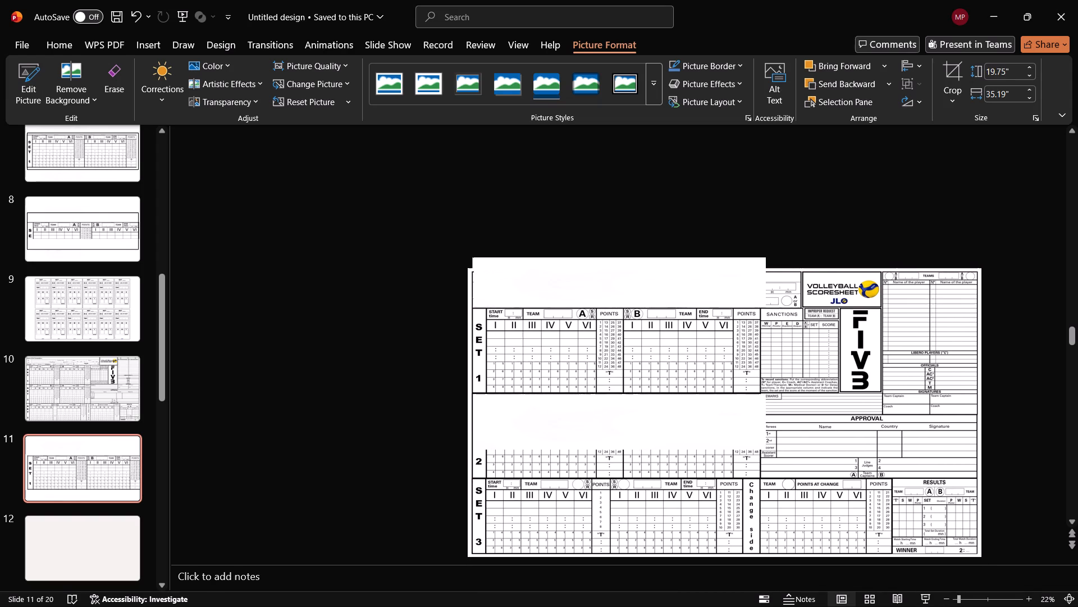
{"action": "left_click_drag", "start_coordinate": [775, 370], "coordinate": [776, 370]}
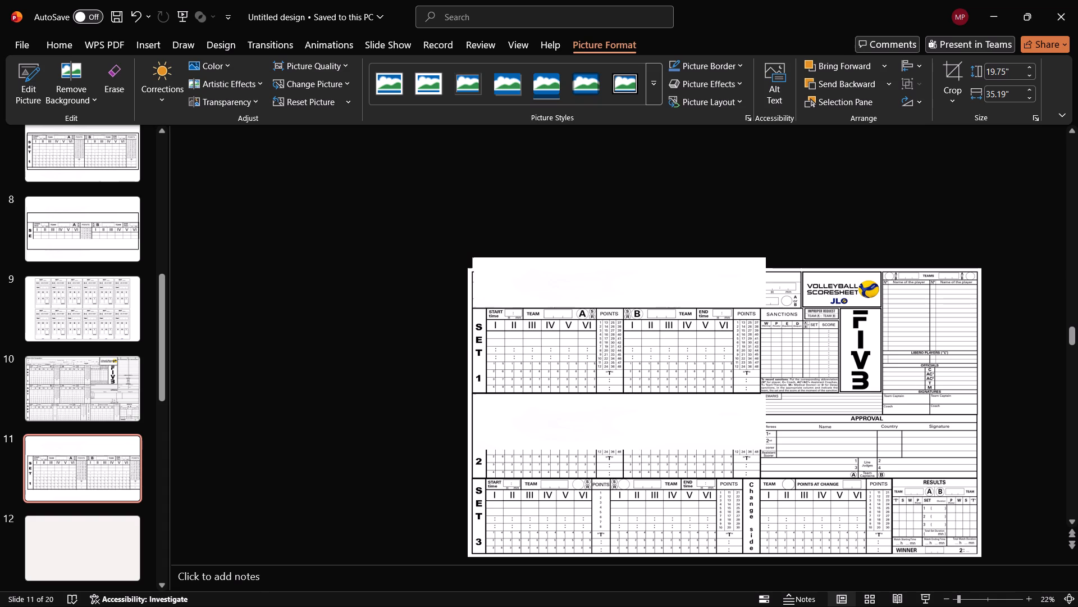
{"action": "left_click_drag", "start_coordinate": [776, 370], "coordinate": [775, 370]}
{"action": "left_click", "coordinate": [922, 596]}
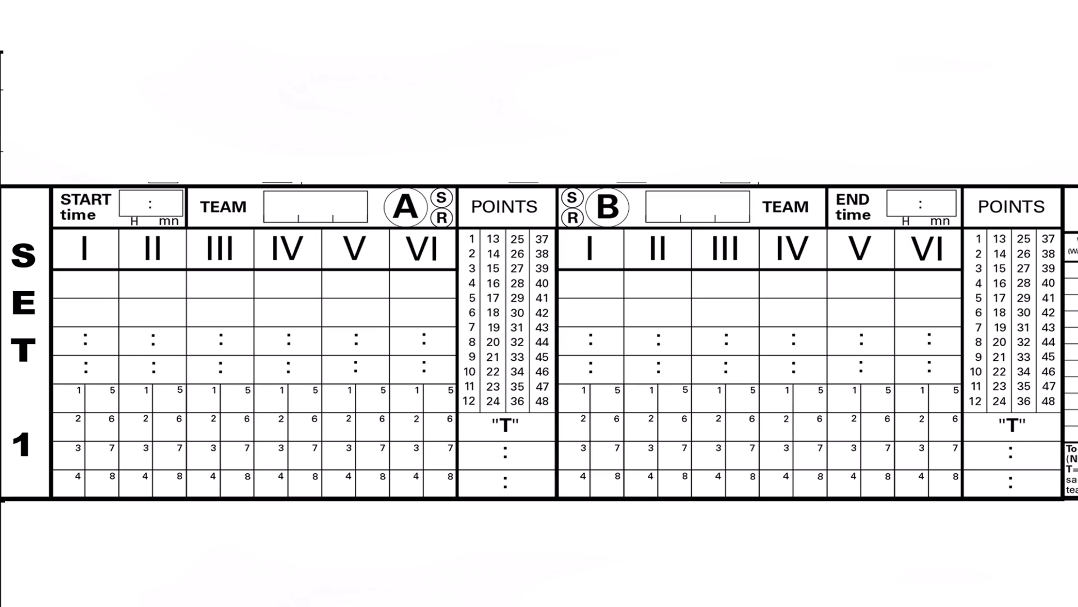
{"action": "key", "text": "Escape"}
{"action": "left_click", "coordinate": [808, 396]}
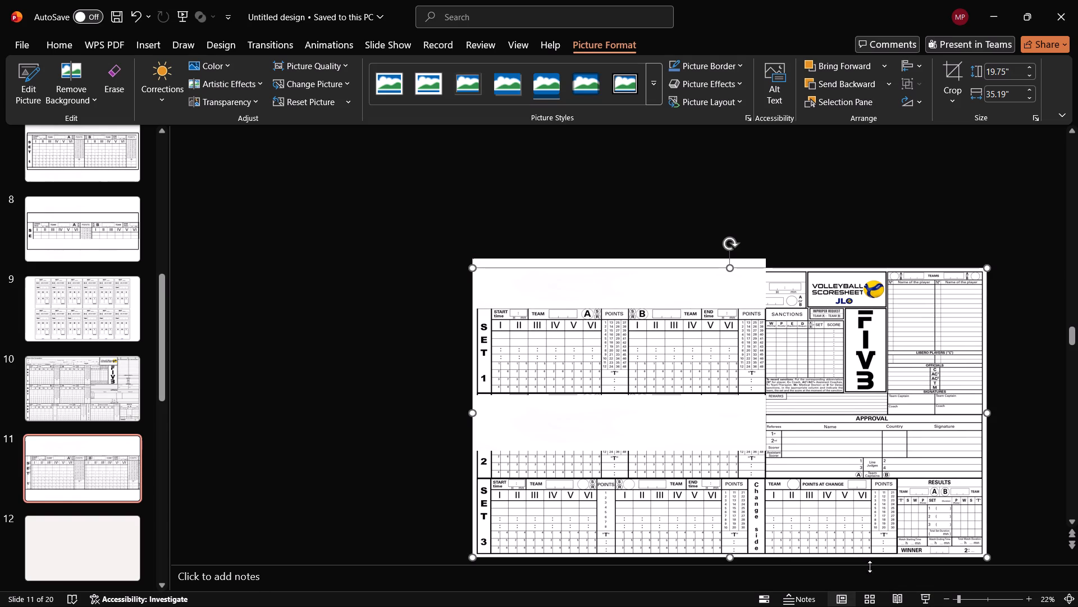
Preview slide 11 full screen and extend the Set 2 cover slightly up to meet Set 1's bottom border.
{"action": "left_click", "coordinate": [921, 601]}
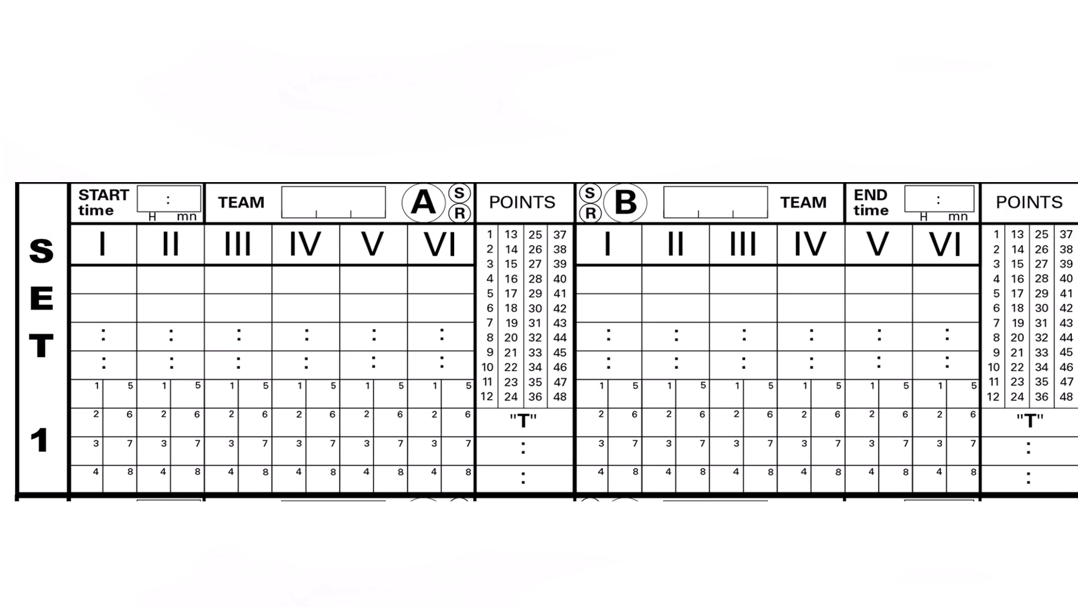
{"action": "key", "text": "Escape"}
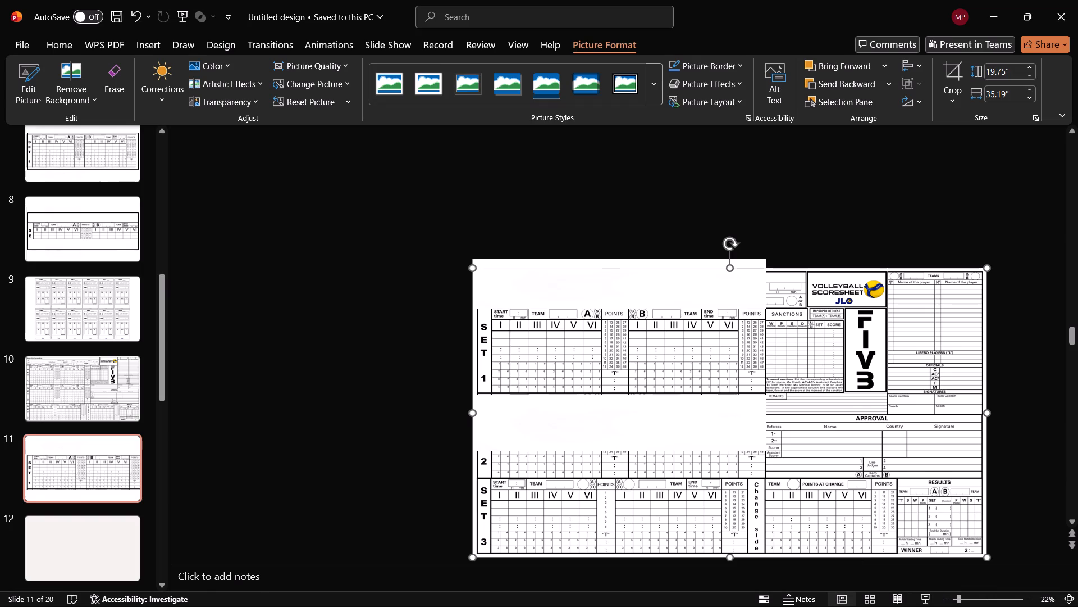
{"action": "left_click", "coordinate": [675, 411]}
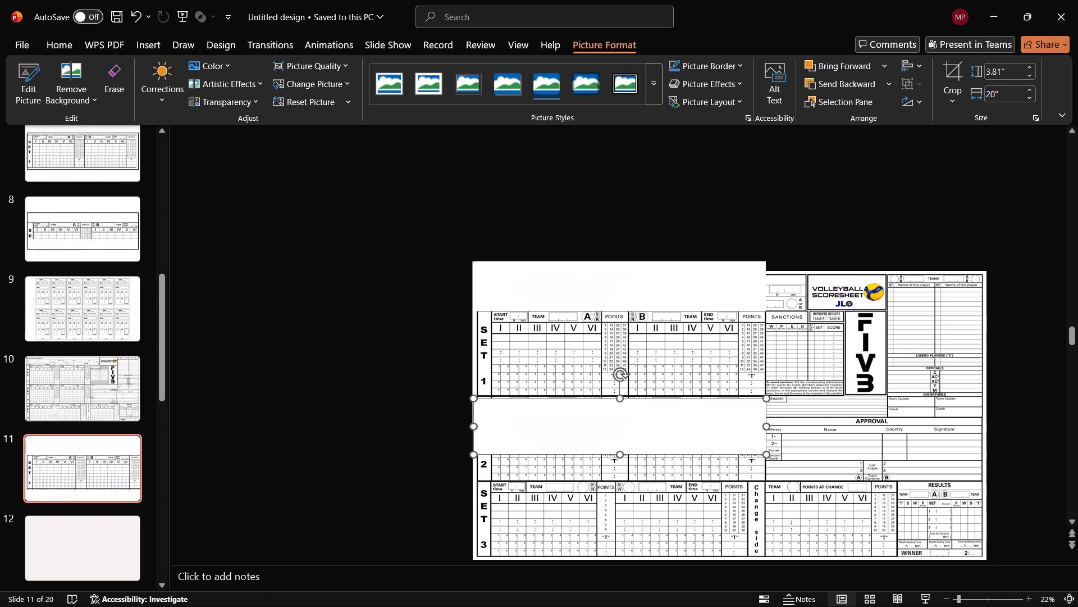
{"action": "left_click", "coordinate": [619, 398]}
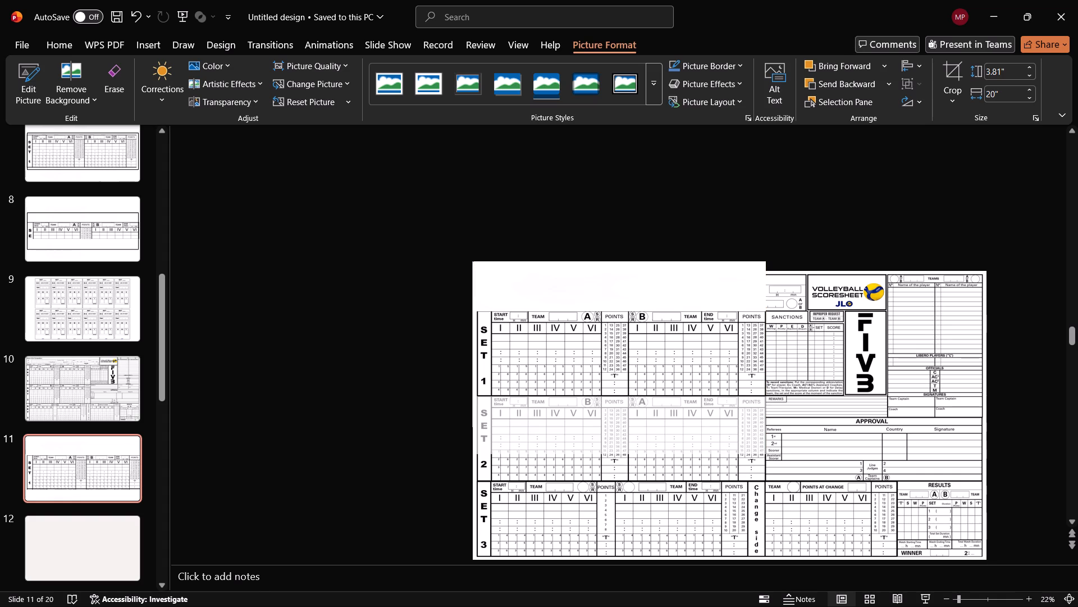
{"action": "left_click", "coordinate": [830, 434]}
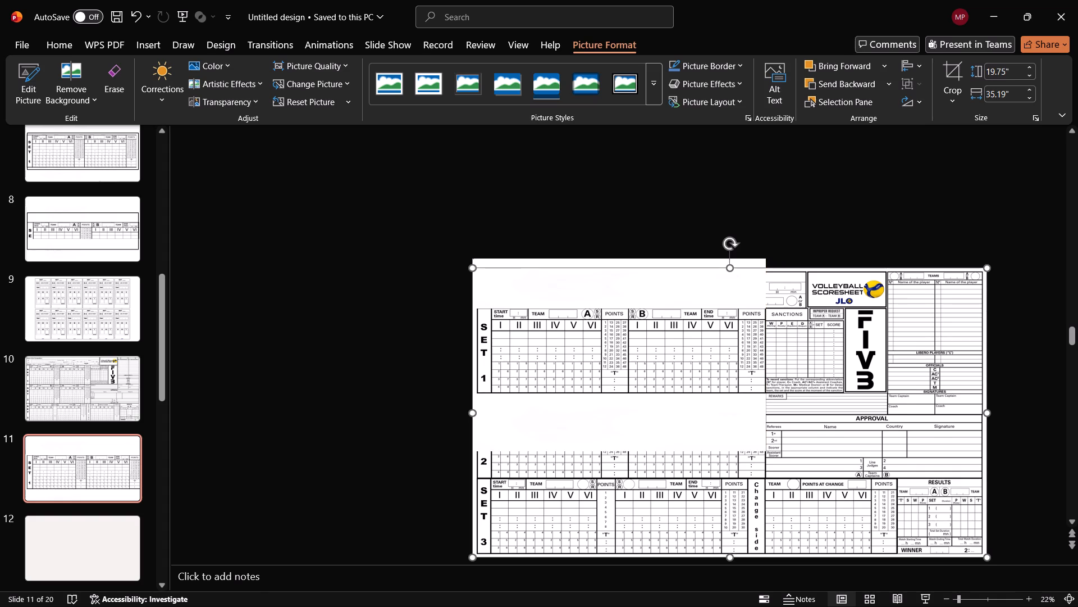
Raise the header cover's lower edge slightly to uncover Set 1's full top border, and preview slide 11.
{"action": "left_click", "coordinate": [634, 289]}
{"action": "left_click", "coordinate": [620, 312]}
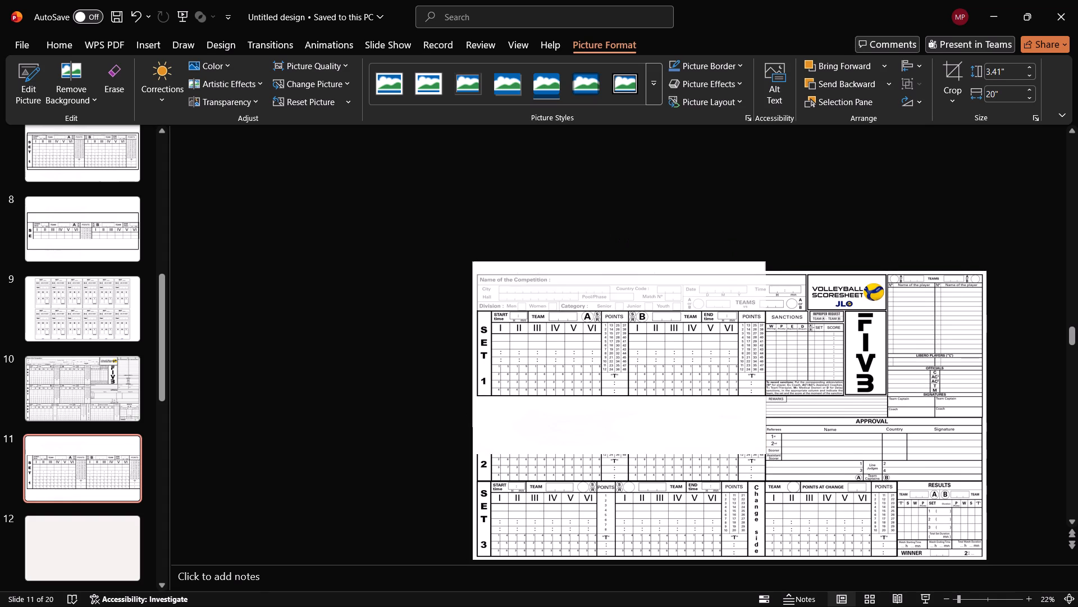
{"action": "left_click", "coordinate": [869, 382]}
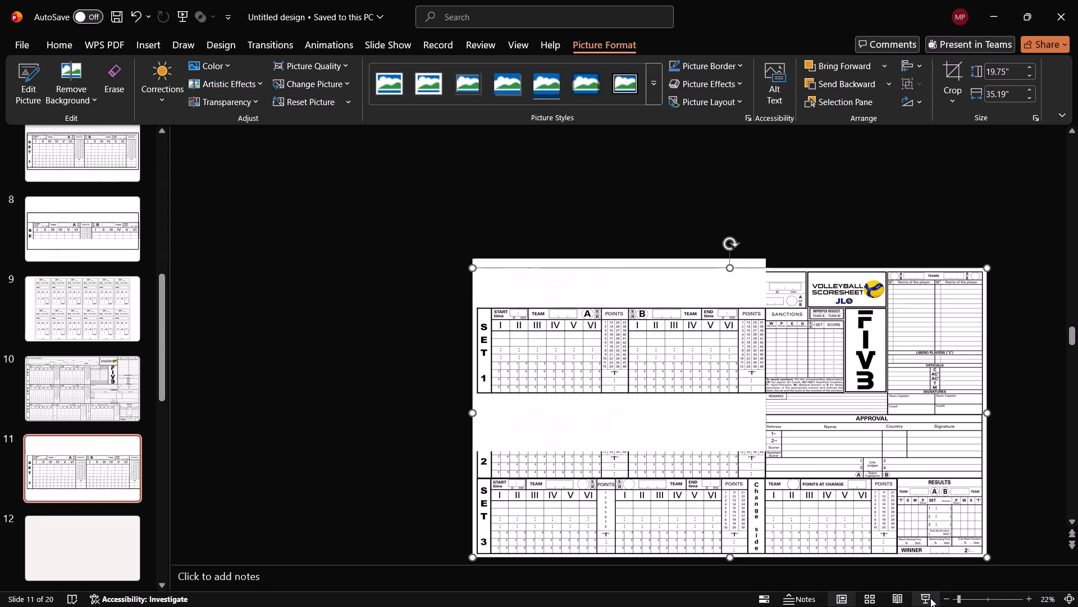
{"action": "left_click", "coordinate": [928, 597]}
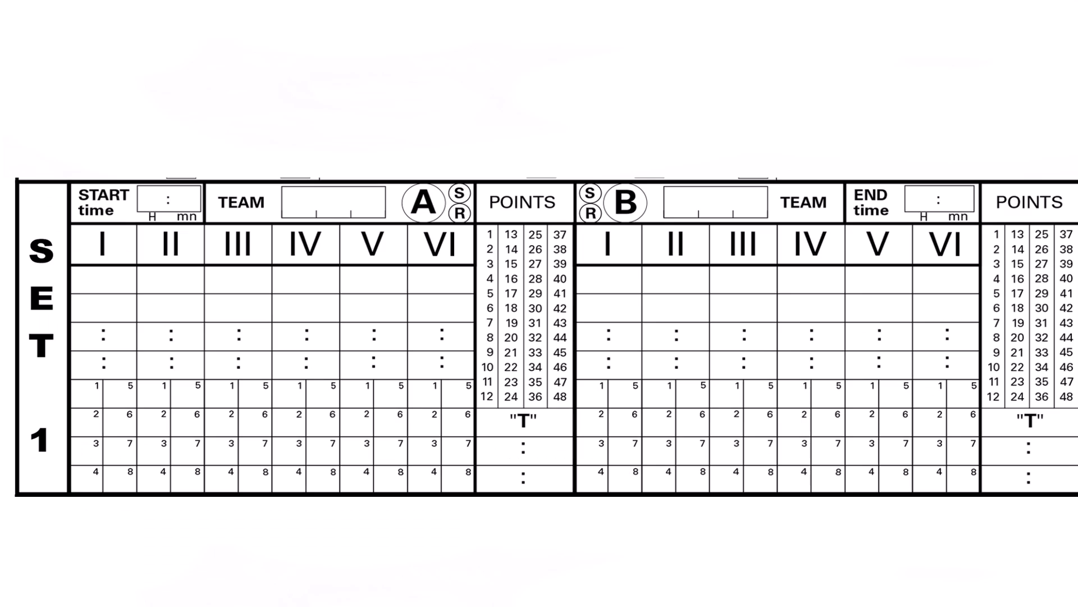
{"action": "key", "text": "Escape"}
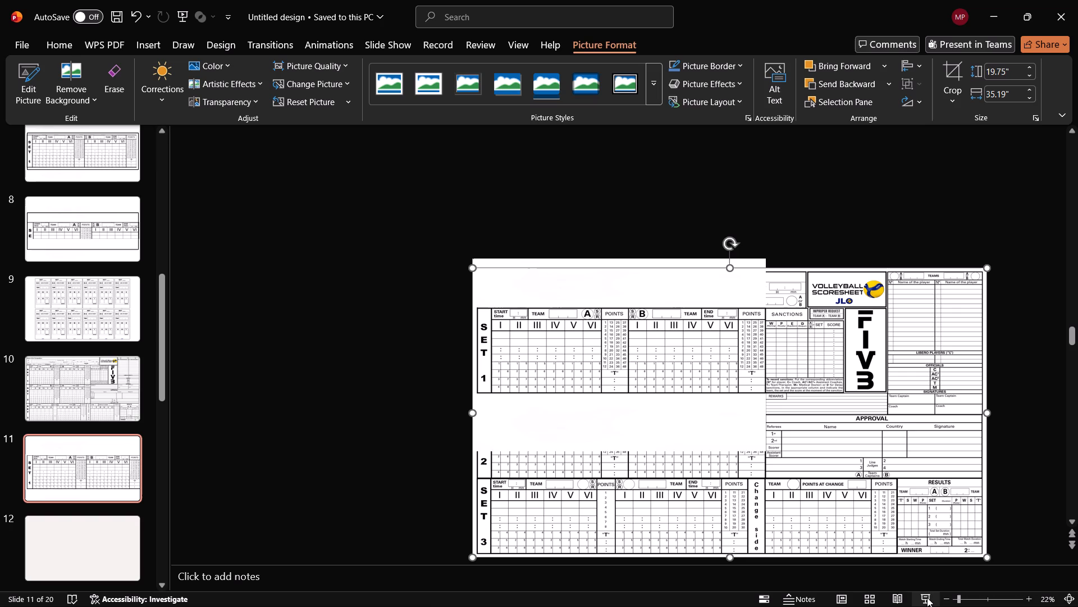
Duplicate slide 11 with the Set 1 close-up.
{"action": "right_click", "coordinate": [79, 466]}
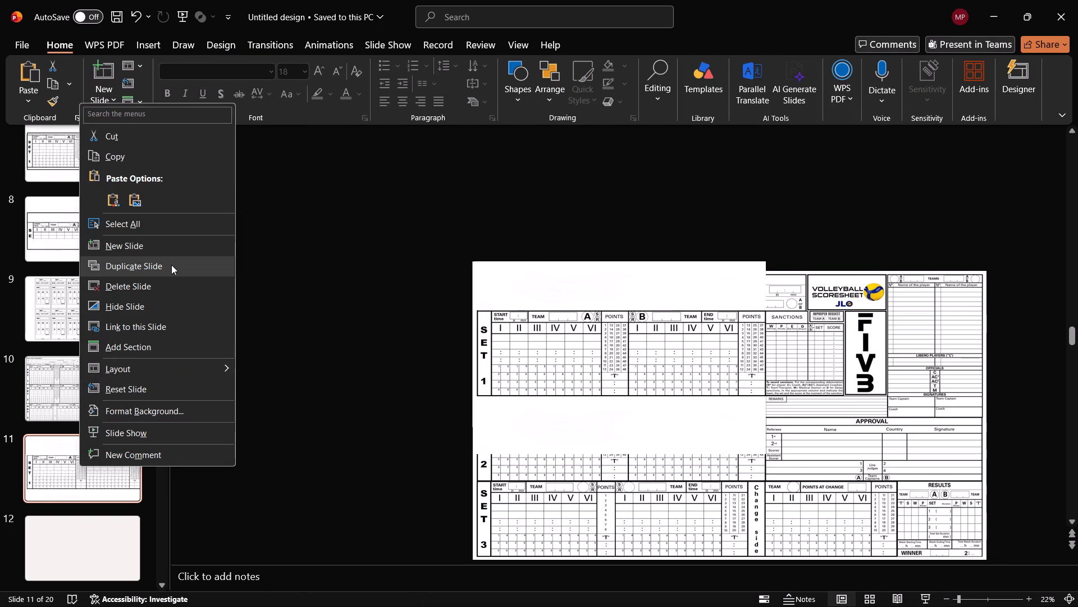
Duplicate slide 11 with the Set 1 close-up and go to the copy, slide 12.
{"action": "left_click", "coordinate": [171, 265]}
{"action": "left_click", "coordinate": [80, 564]}
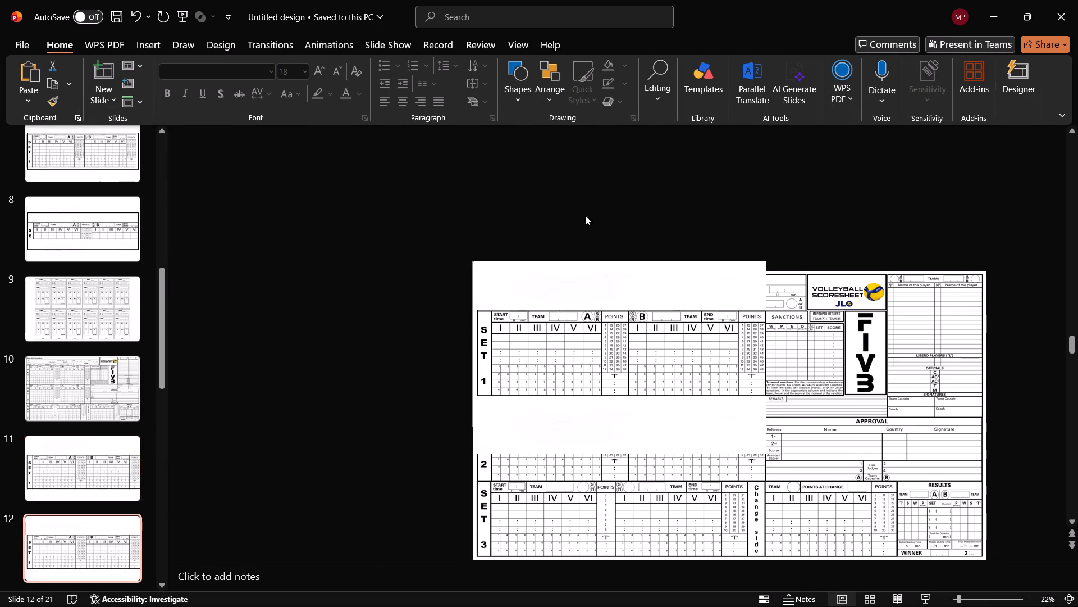
{"action": "left_click", "coordinate": [150, 46]}
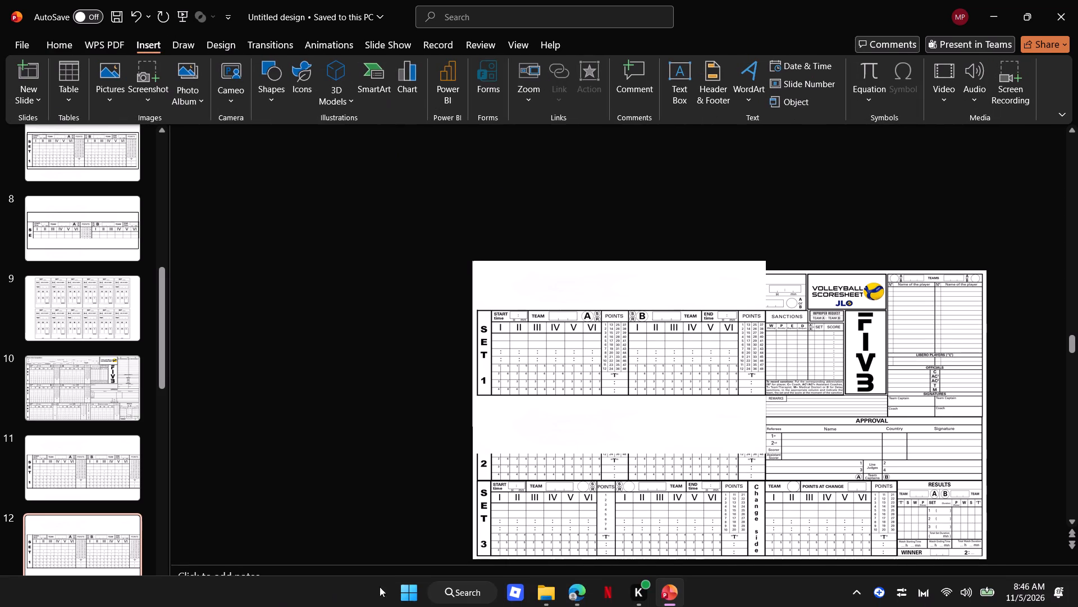
Switch to Edge, open the unread Messenger chat about the Gilmore tricycle, and react to that message with the sad emoji.
{"action": "left_click", "coordinate": [569, 590]}
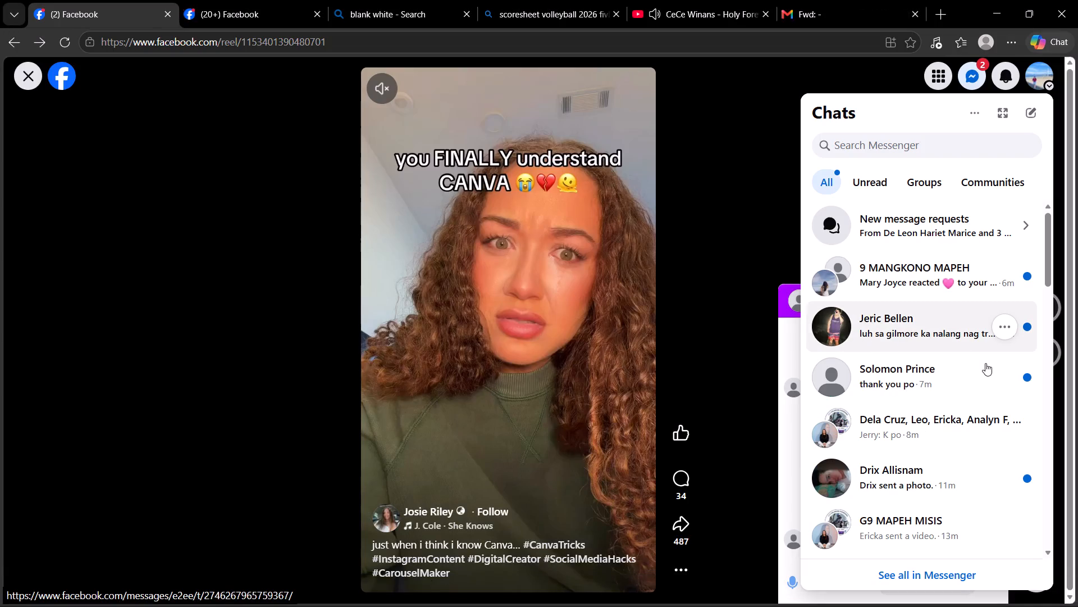
{"action": "left_click", "coordinate": [935, 329]}
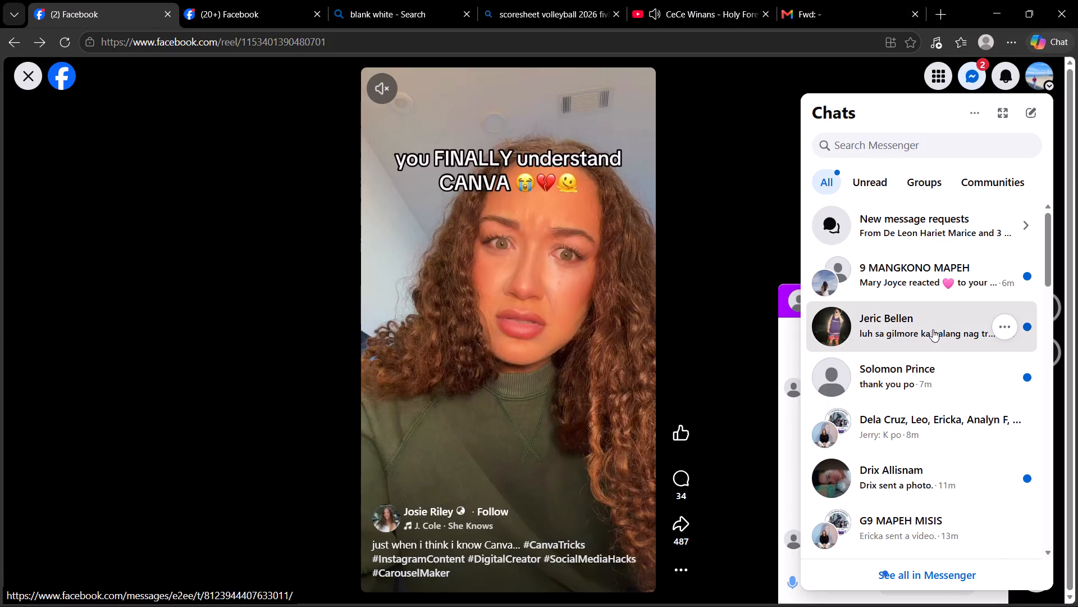
{"action": "left_click", "coordinate": [943, 535]}
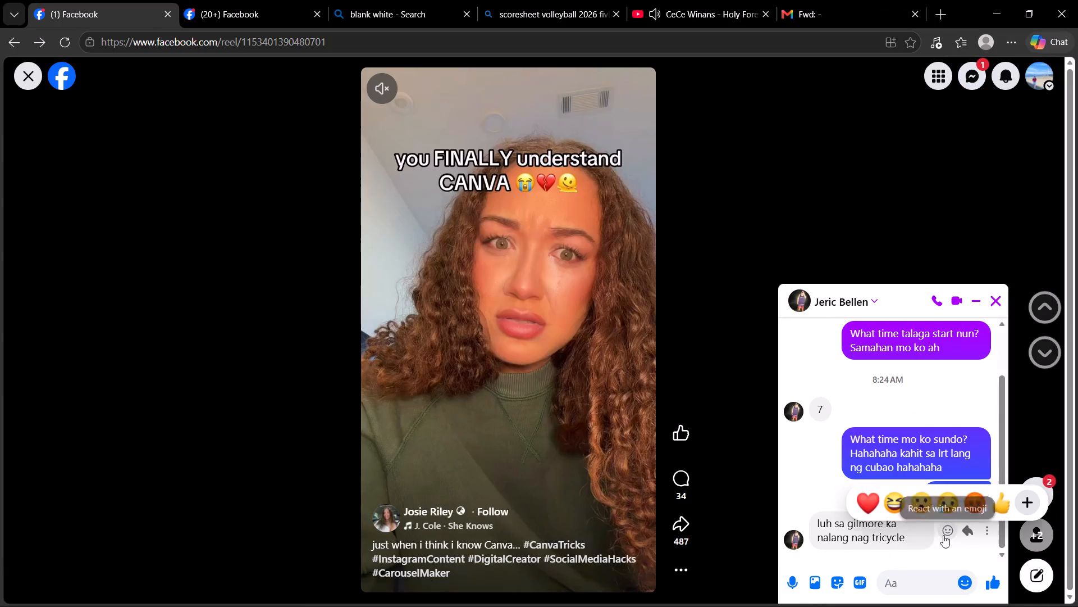
{"action": "left_click", "coordinate": [948, 502]}
Reply to the Gilmore tricycle message with "Wala ako pambayad hahaha" and send it.
{"action": "left_click", "coordinate": [970, 525]}
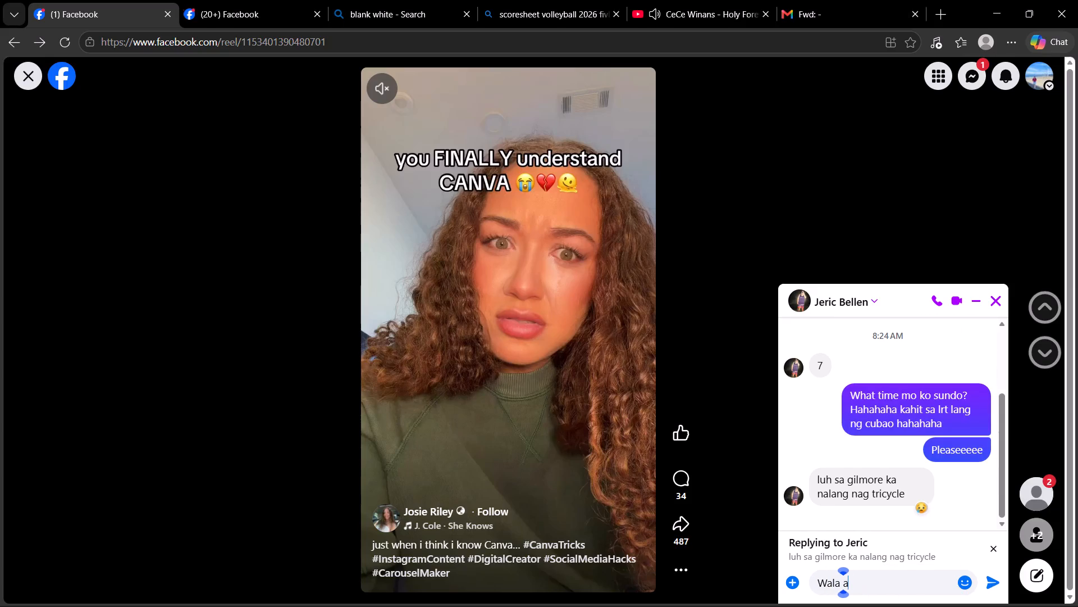
{"action": "key", "text": "BackSpace"}
{"action": "key", "text": "BackSpace"}
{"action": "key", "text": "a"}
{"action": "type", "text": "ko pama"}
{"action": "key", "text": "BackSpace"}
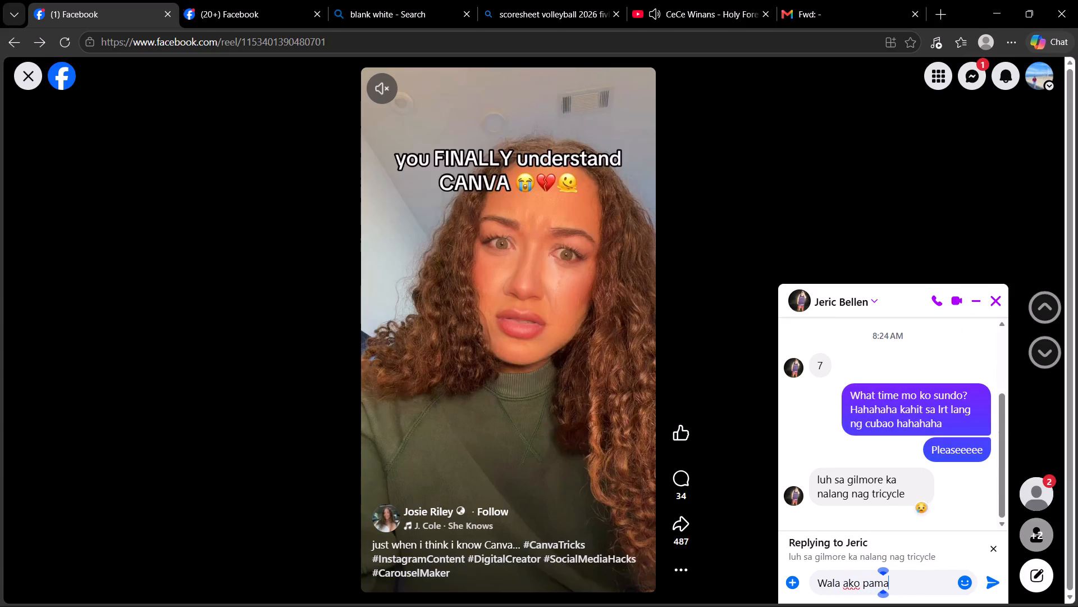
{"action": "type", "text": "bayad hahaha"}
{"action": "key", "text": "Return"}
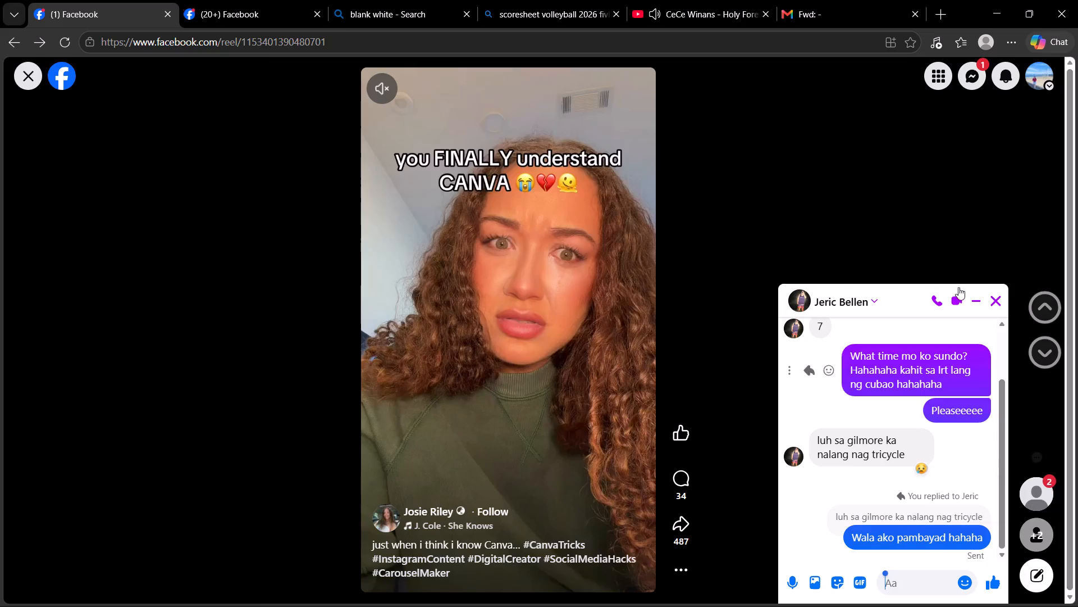
Close both open Messenger chat windows.
{"action": "left_click", "coordinate": [1000, 298]}
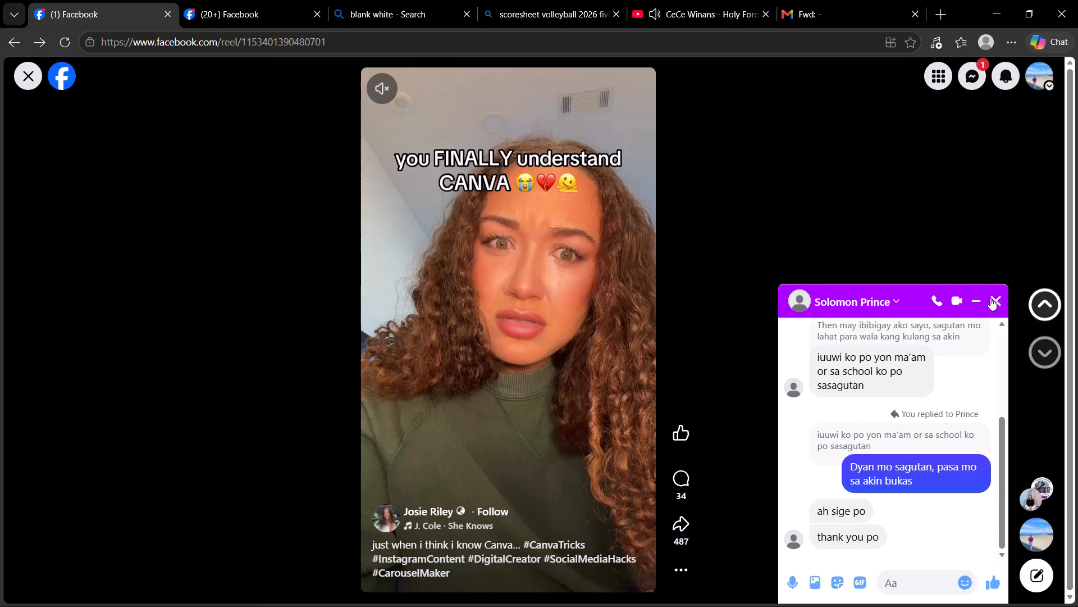
{"action": "left_click", "coordinate": [994, 299]}
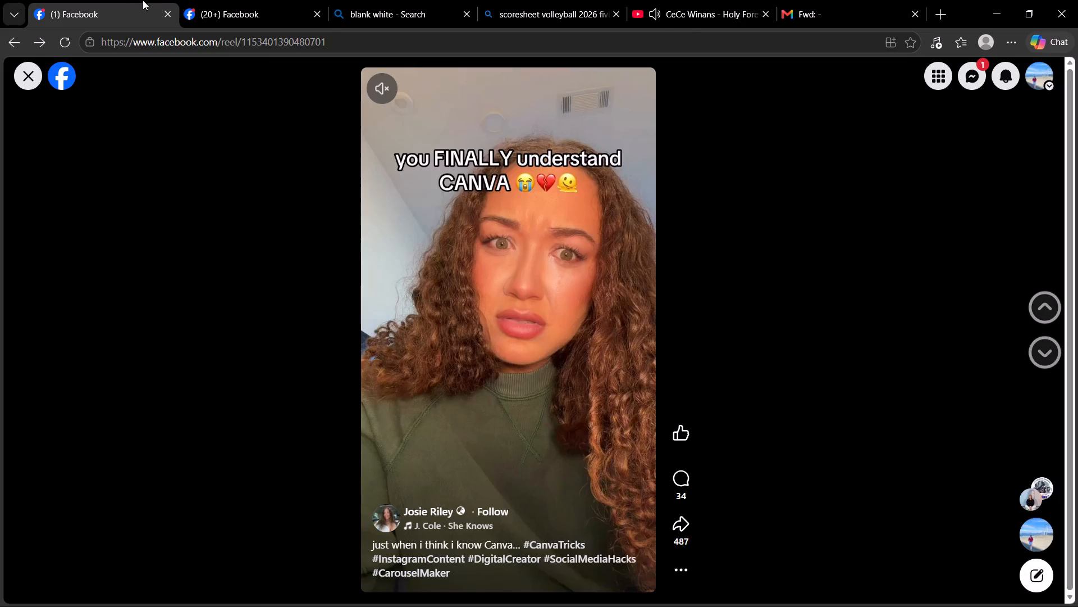
Skip the YouTube ad playing before CeCe Winans - Holy Forever.
{"action": "left_click", "coordinate": [687, 20]}
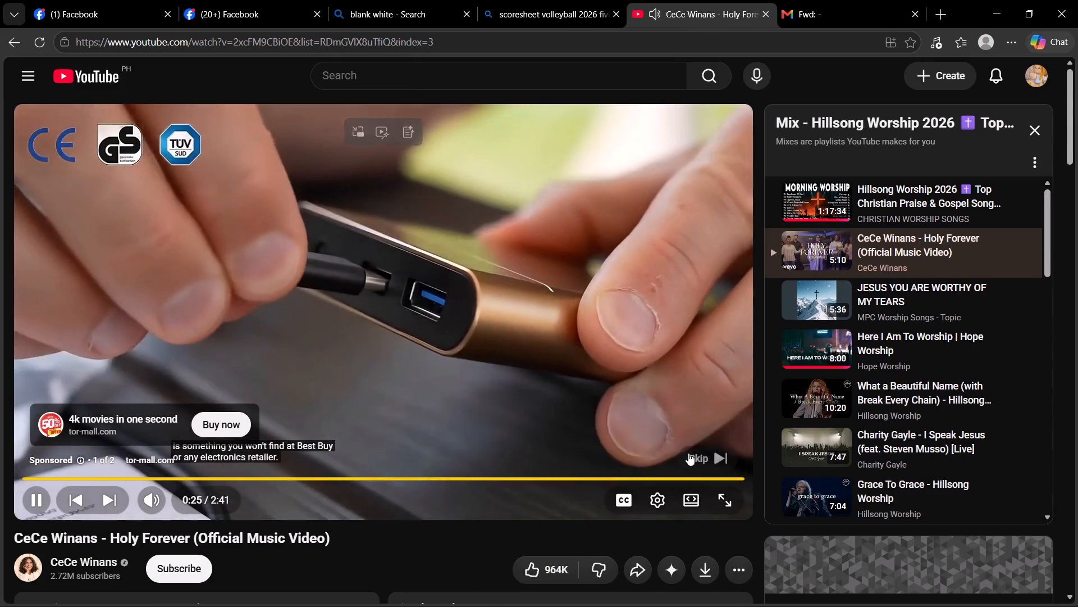
{"action": "left_click", "coordinate": [688, 453]}
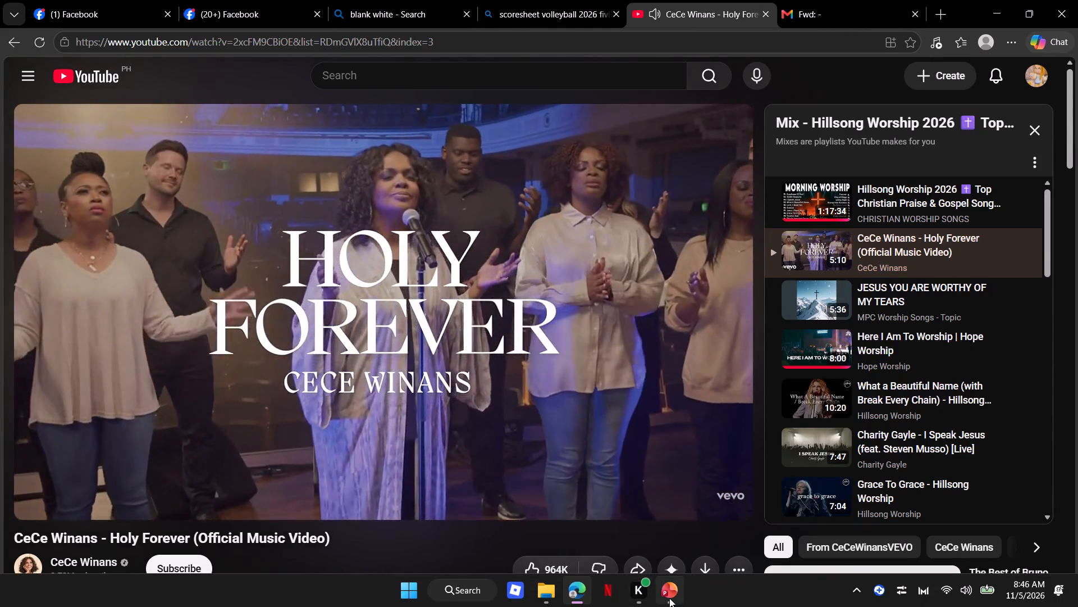
Switch back to the volleyball scoresheet presentation in PowerPoint.
{"action": "left_click", "coordinate": [669, 598]}
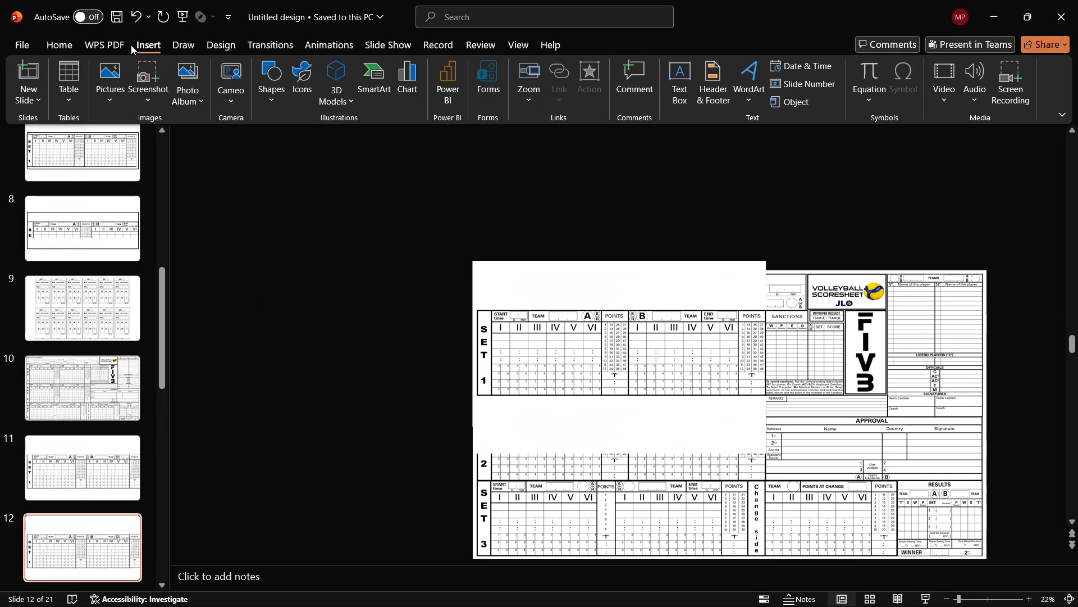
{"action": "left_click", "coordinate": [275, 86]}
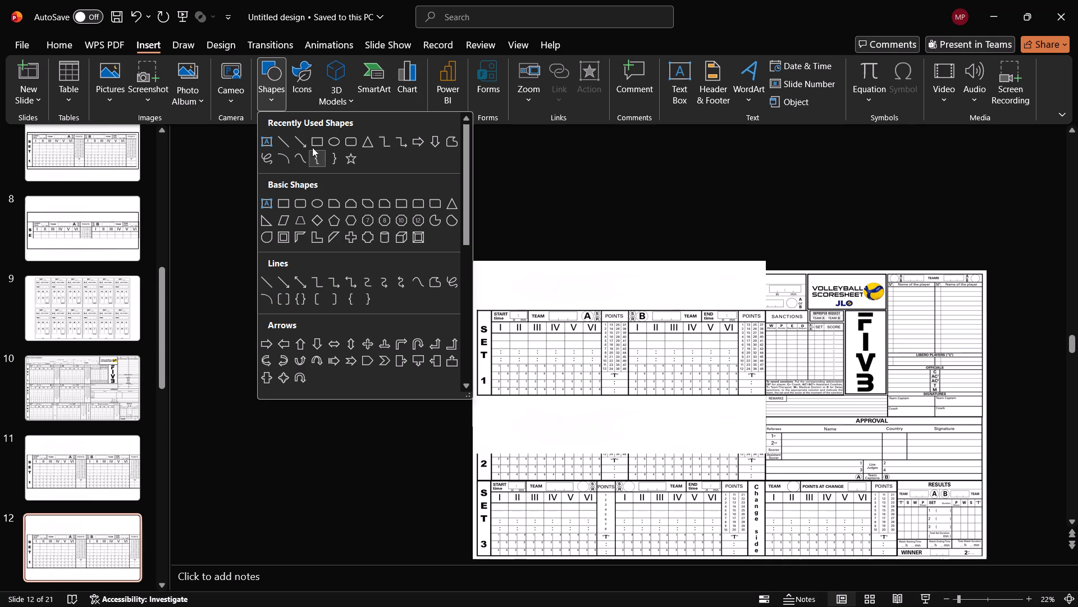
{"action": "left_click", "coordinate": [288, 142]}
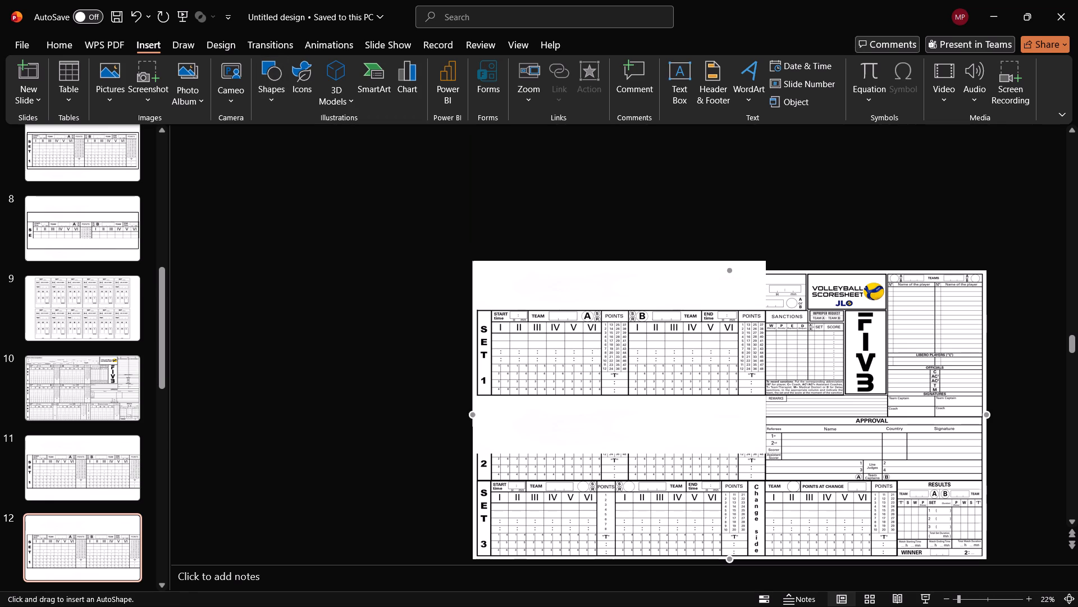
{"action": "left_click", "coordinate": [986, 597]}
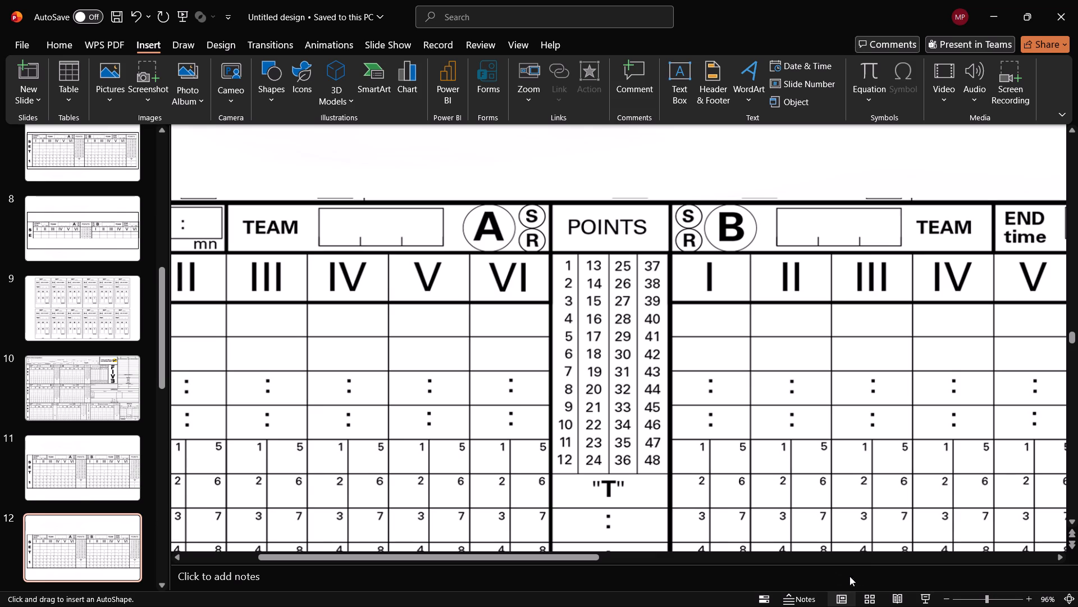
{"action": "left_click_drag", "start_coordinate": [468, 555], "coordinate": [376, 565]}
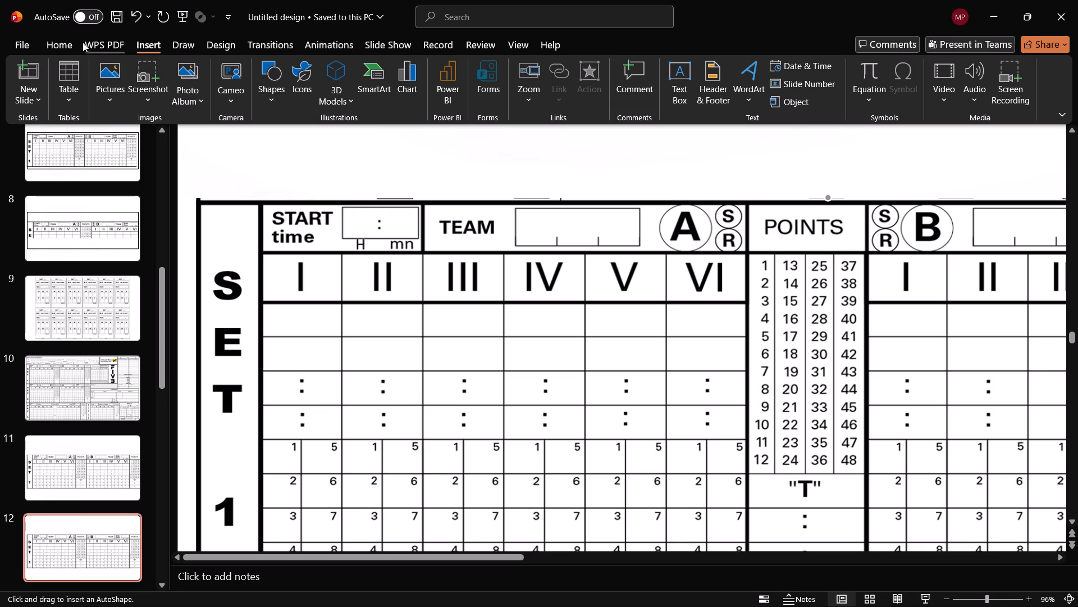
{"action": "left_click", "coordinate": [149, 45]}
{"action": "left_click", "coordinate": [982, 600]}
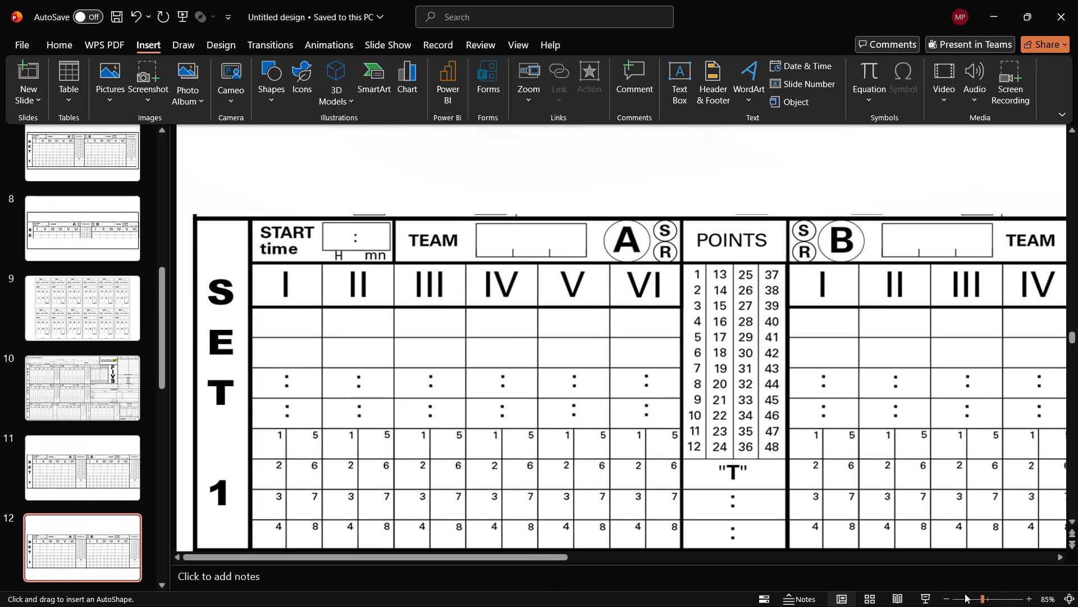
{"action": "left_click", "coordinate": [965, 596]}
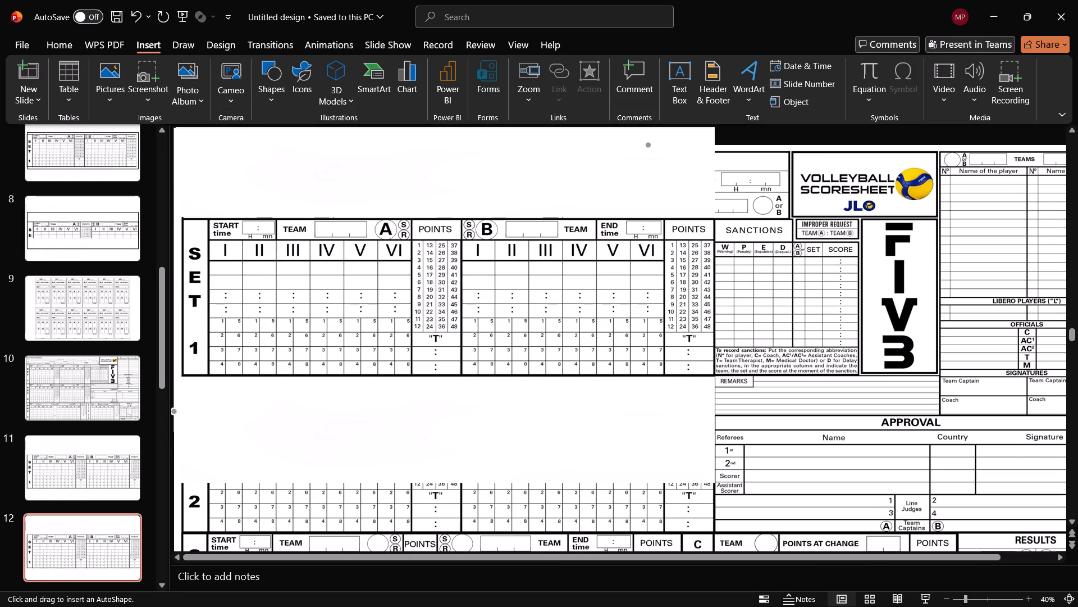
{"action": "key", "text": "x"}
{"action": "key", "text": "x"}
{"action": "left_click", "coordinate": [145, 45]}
Add an "x" after "Court &" in slide 14's title and copy that letter.
{"action": "scroll", "coordinate": [48, 486], "scroll_direction": "down", "scroll_amount": 2}
{"action": "left_click", "coordinate": [55, 591]}
{"action": "left_click", "coordinate": [61, 565]}
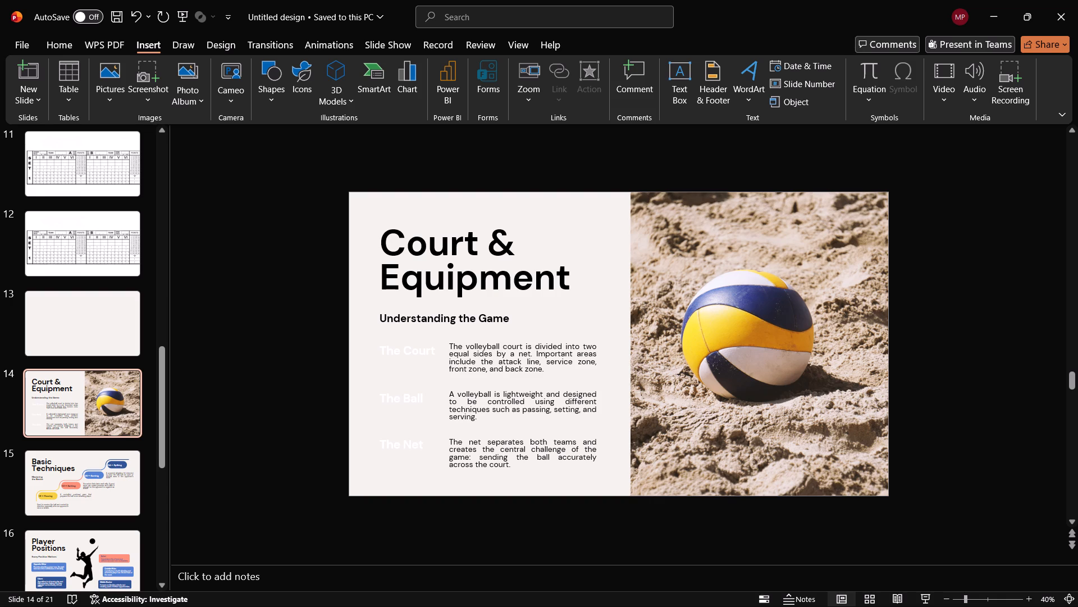
{"action": "left_click", "coordinate": [403, 241]}
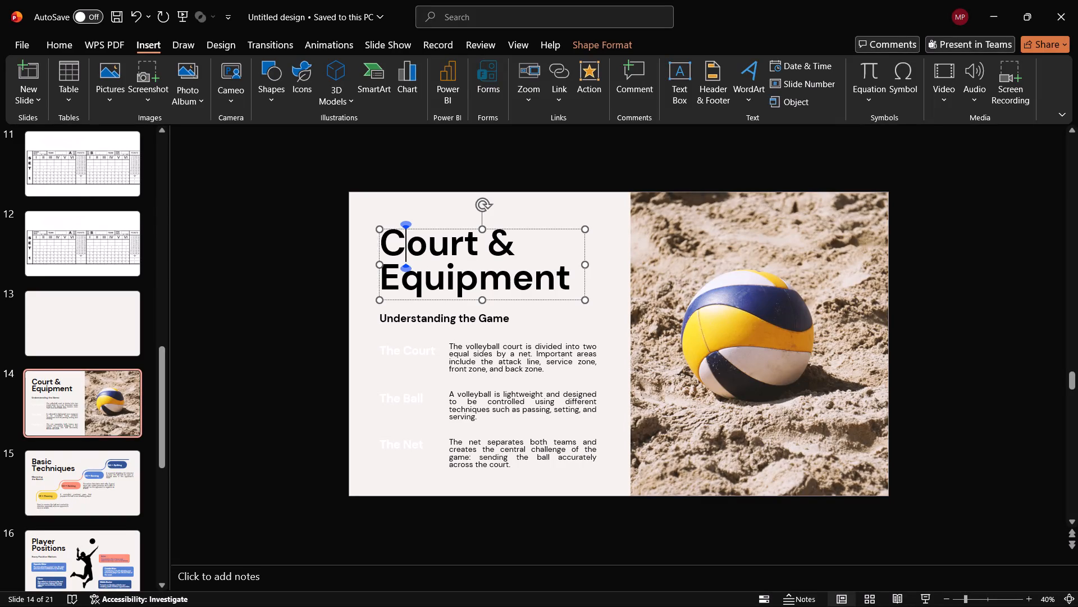
{"action": "left_click", "coordinate": [501, 241]}
{"action": "left_click", "coordinate": [540, 246]}
{"action": "key", "text": "x"}
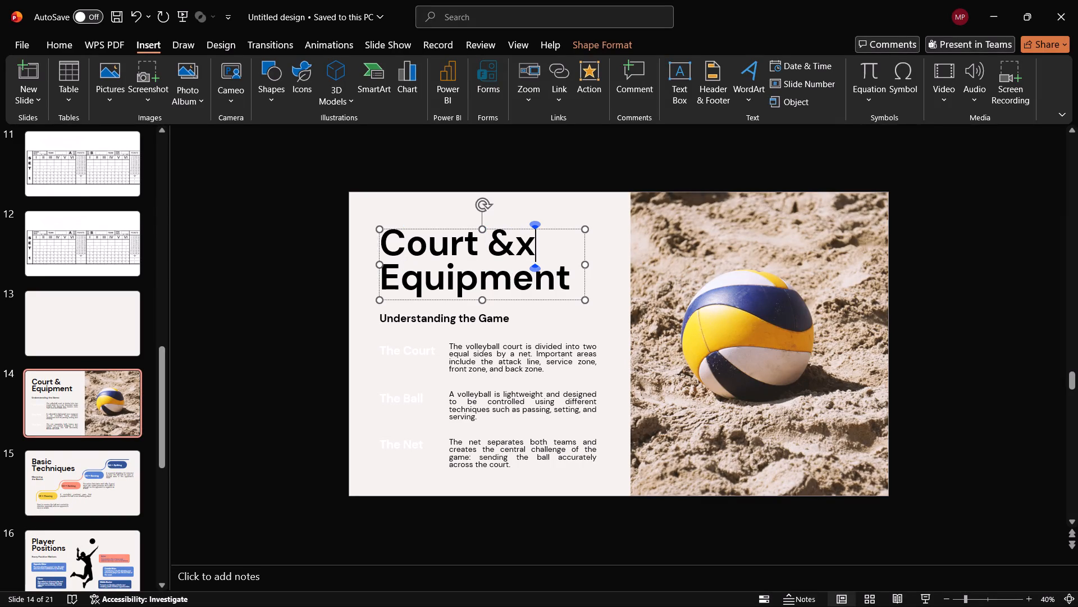
{"action": "left_click_drag", "start_coordinate": [549, 248], "coordinate": [518, 250]}
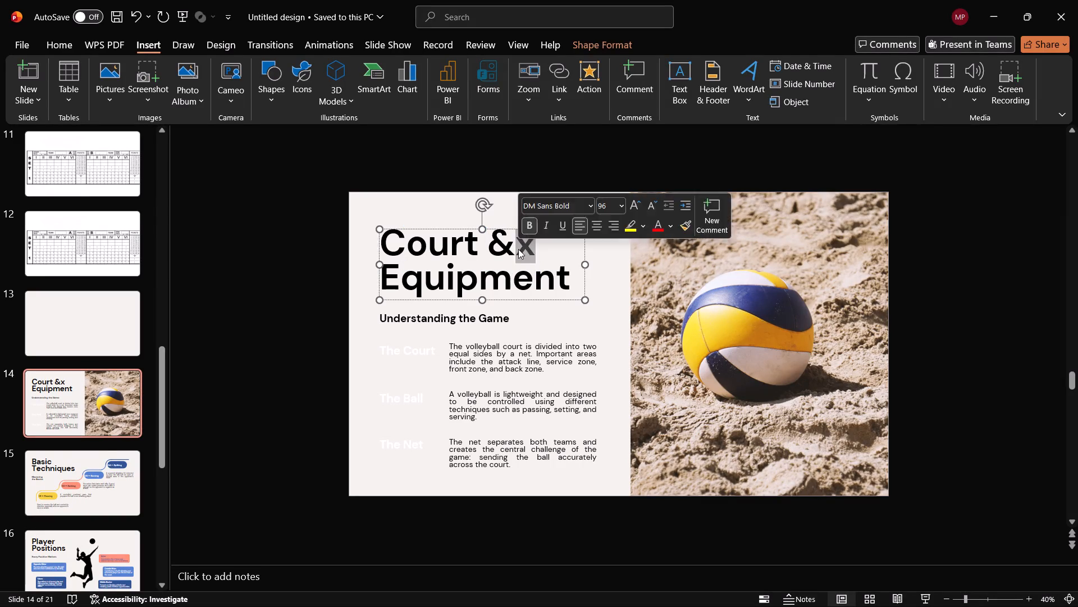
{"action": "key", "text": "ctrl+c"}
Paste the x onto slide 12 below Set 1's POINTS column and narrow its text box to the letter's width.
{"action": "left_click", "coordinate": [85, 225]}
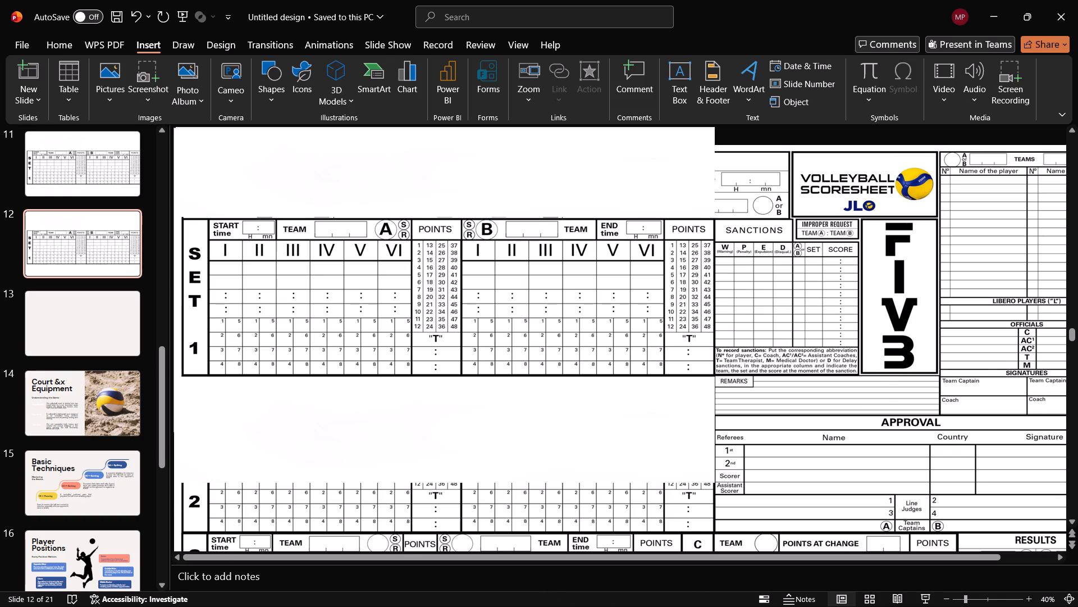
{"action": "key", "text": "ctrl+v"}
{"action": "left_click", "coordinate": [540, 400]}
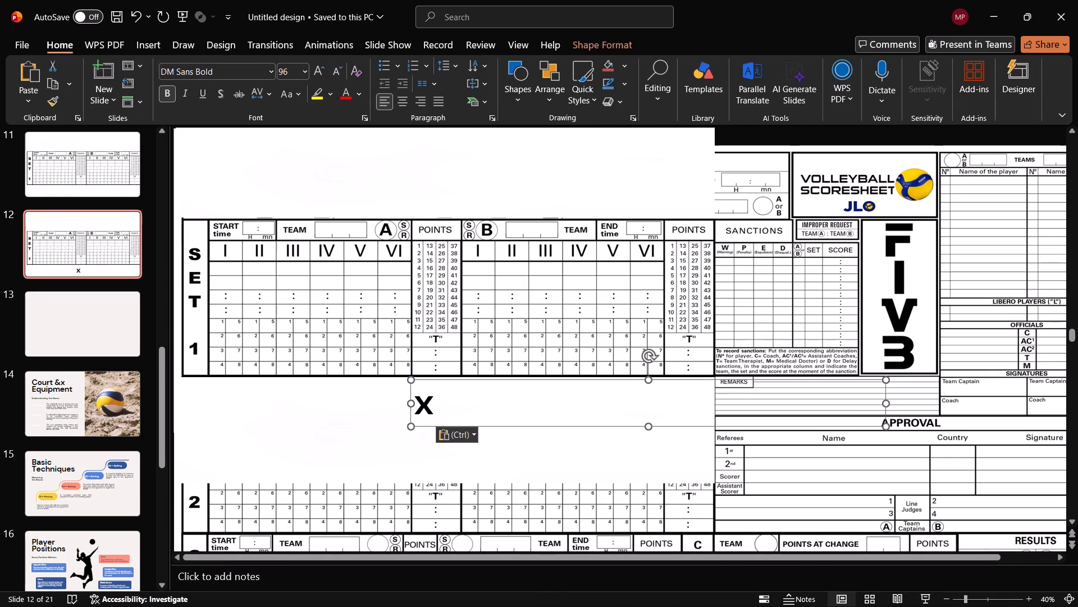
{"action": "left_click_drag", "start_coordinate": [887, 406], "coordinate": [533, 420]}
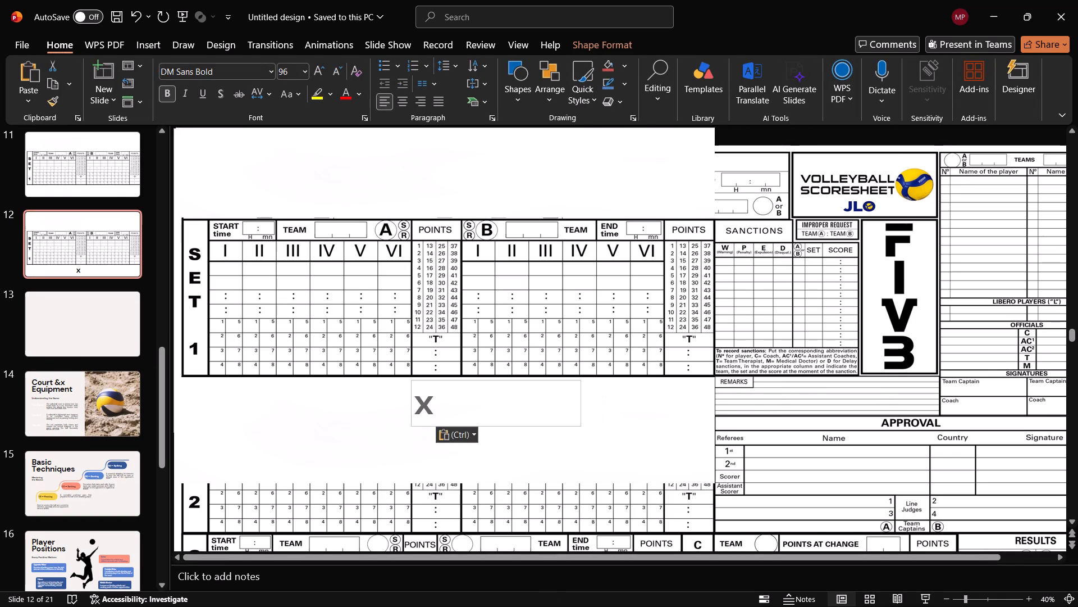
{"action": "left_click_drag", "start_coordinate": [533, 420], "coordinate": [433, 424]}
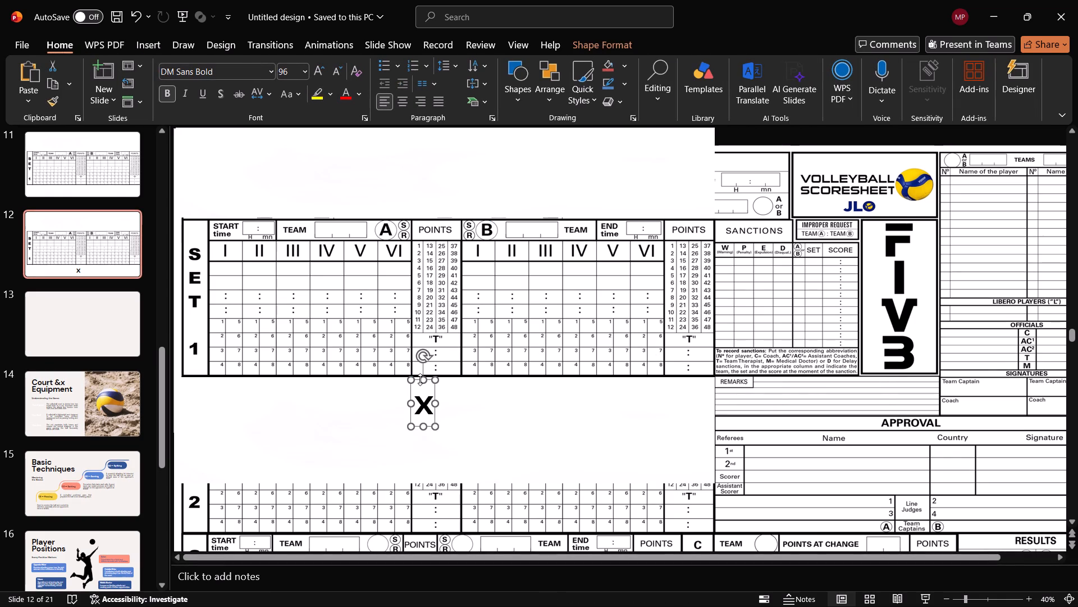
{"action": "left_click_drag", "start_coordinate": [422, 379], "coordinate": [424, 422]}
Reduce the pasted x's font size to 54 and narrow its text box to fit the smaller letter.
{"action": "left_click", "coordinate": [424, 409]}
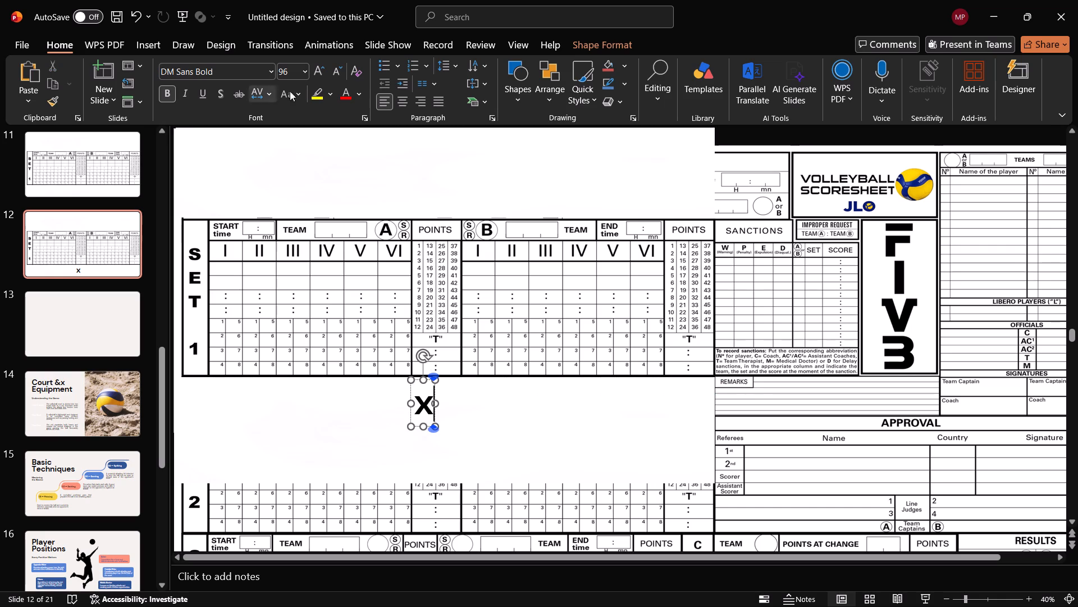
{"action": "triple_click", "coordinate": [341, 66]}
{"action": "left_click", "coordinate": [420, 414]}
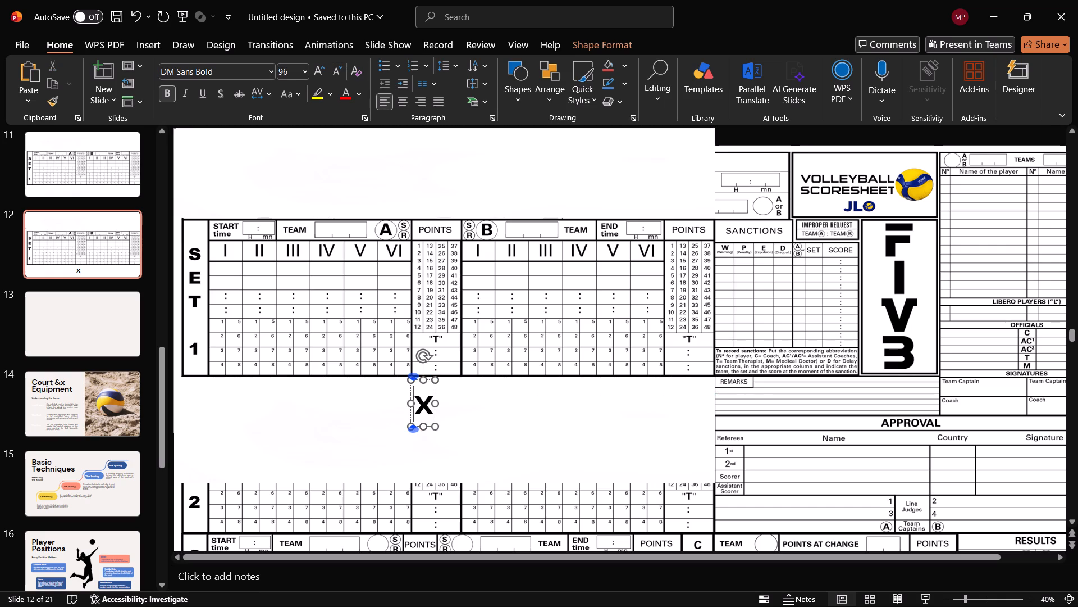
{"action": "key", "text": "ctrl+a"}
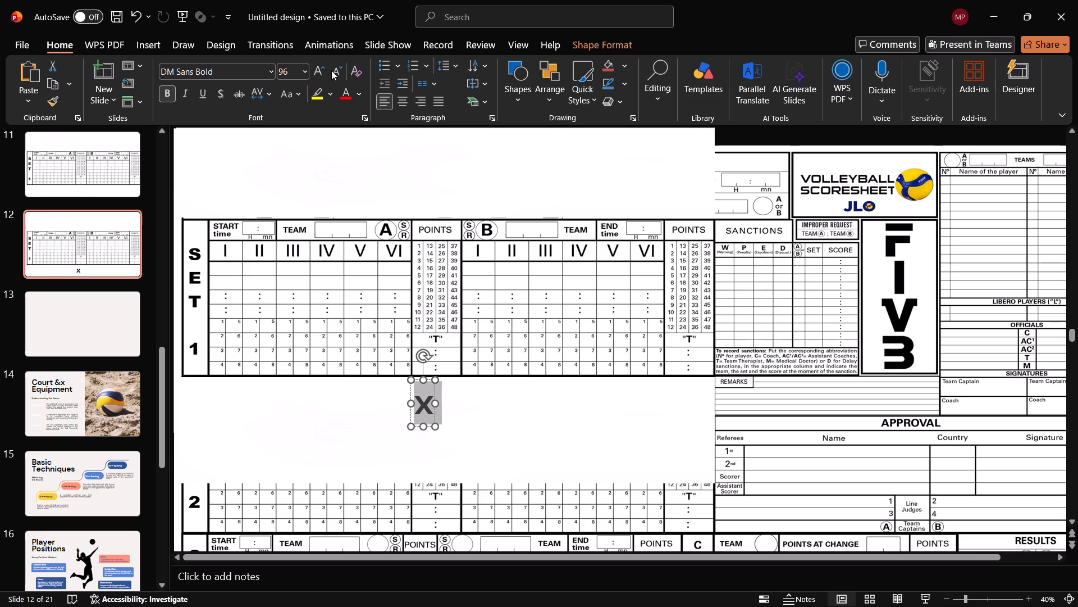
{"action": "triple_click", "coordinate": [332, 71]}
{"action": "triple_click", "coordinate": [332, 71]}
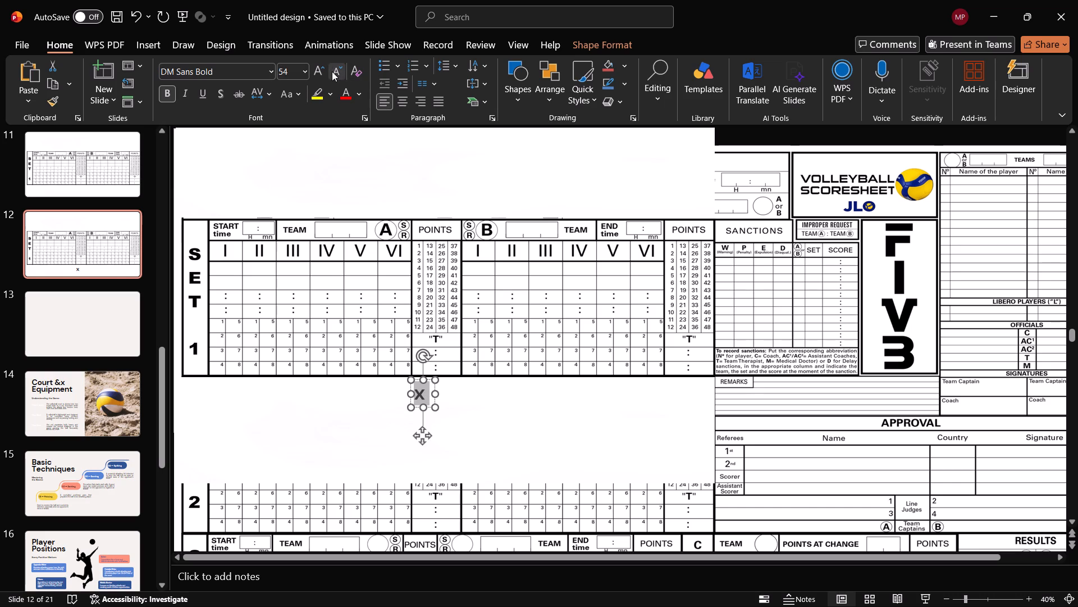
{"action": "left_click", "coordinate": [489, 445]}
{"action": "left_click", "coordinate": [420, 396]}
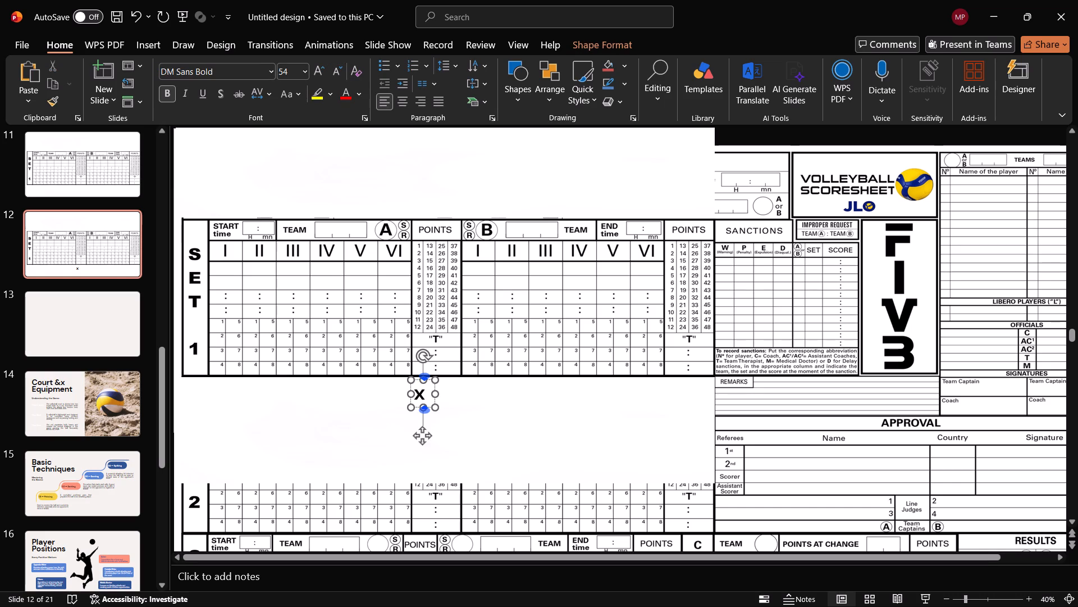
{"action": "left_click_drag", "start_coordinate": [435, 396], "coordinate": [426, 400]}
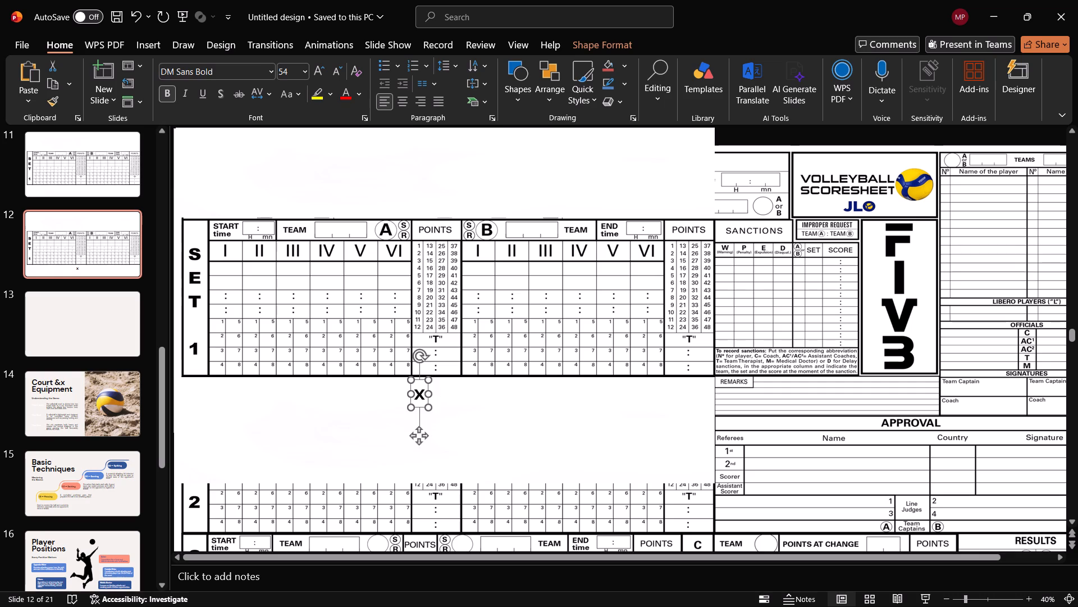
{"action": "left_click", "coordinate": [451, 410]}
{"action": "left_click", "coordinate": [423, 399]}
Move the x from below the POINTS column up to the S/R circles beside team A in Set 1.
{"action": "left_click_drag", "start_coordinate": [417, 380], "coordinate": [401, 208]}
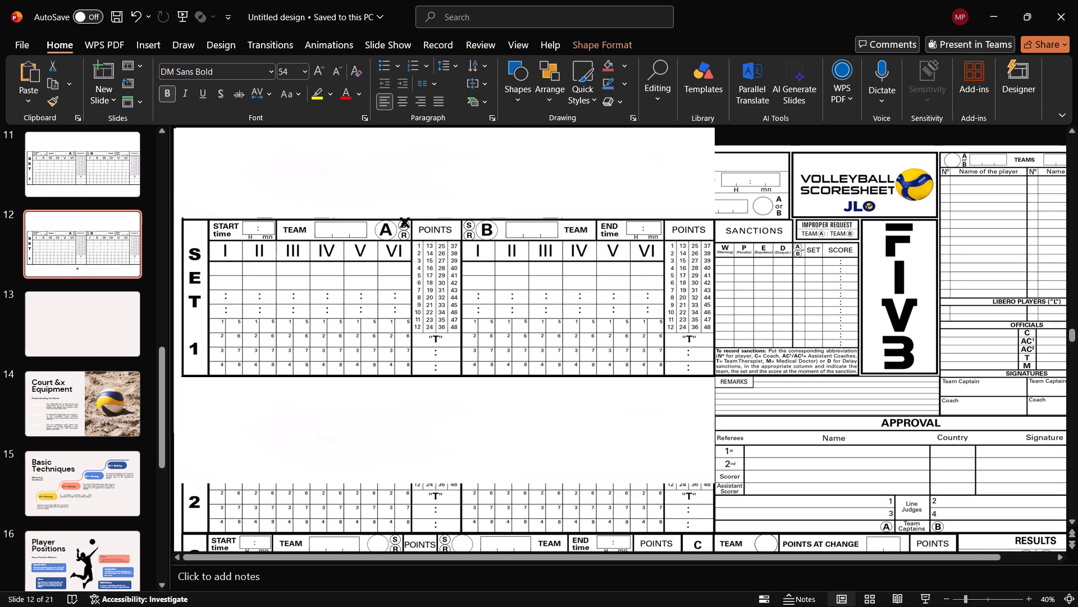
{"action": "left_click_drag", "start_coordinate": [401, 208], "coordinate": [400, 214]}
{"action": "left_click_drag", "start_coordinate": [400, 214], "coordinate": [402, 214]}
{"action": "left_click_drag", "start_coordinate": [402, 214], "coordinate": [399, 212]}
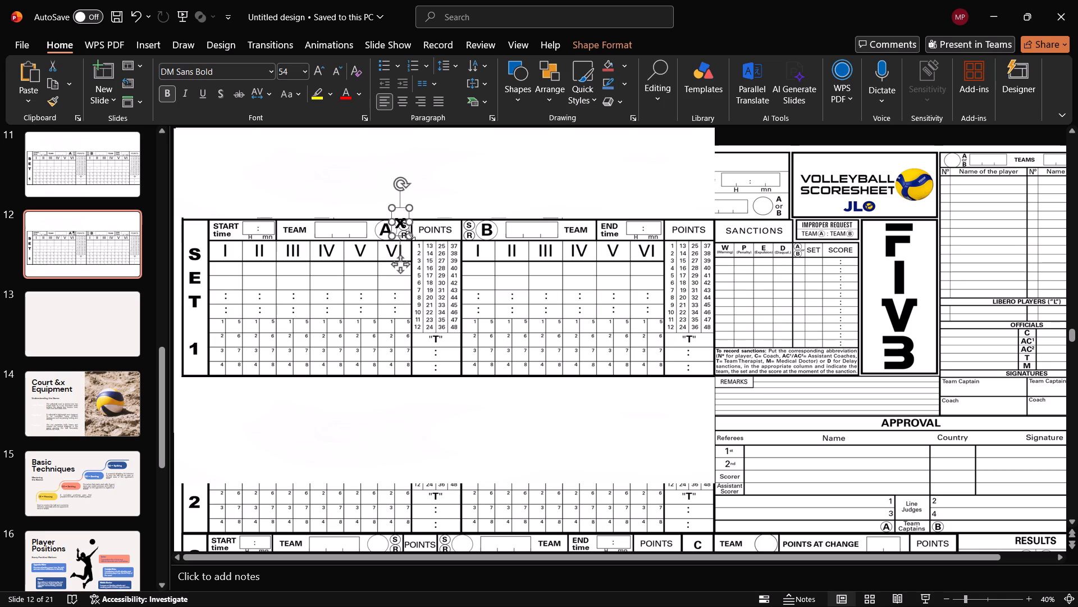
Widen the text box of the x beside team A and set its font size to 40.
{"action": "left_click_drag", "start_coordinate": [410, 236], "coordinate": [403, 228]}
{"action": "left_click_drag", "start_coordinate": [403, 219], "coordinate": [415, 221]}
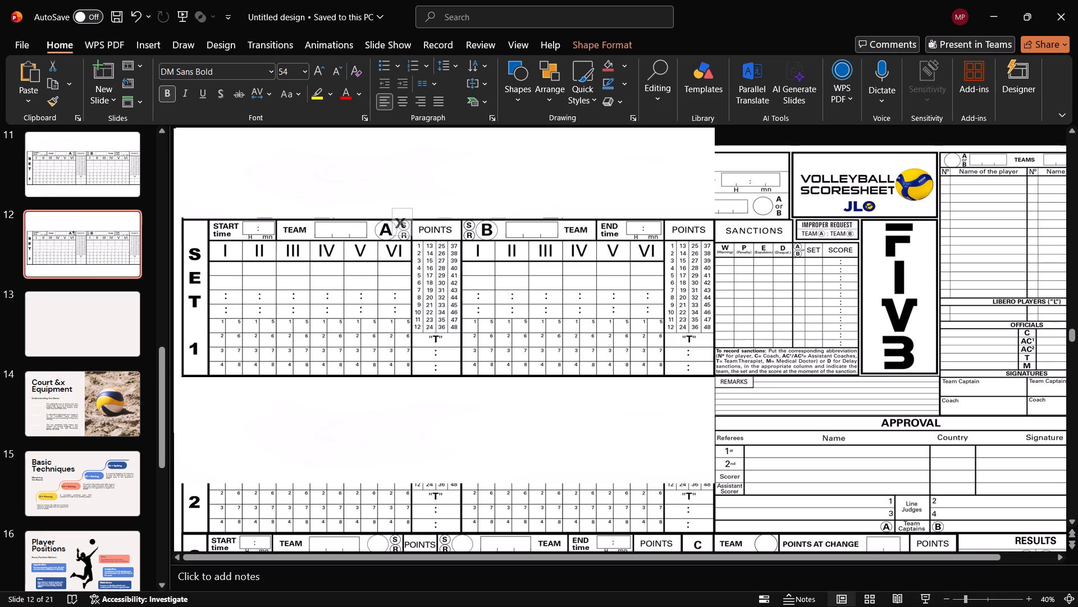
{"action": "left_click_drag", "start_coordinate": [415, 221], "coordinate": [427, 224]}
{"action": "left_click", "coordinate": [402, 223]}
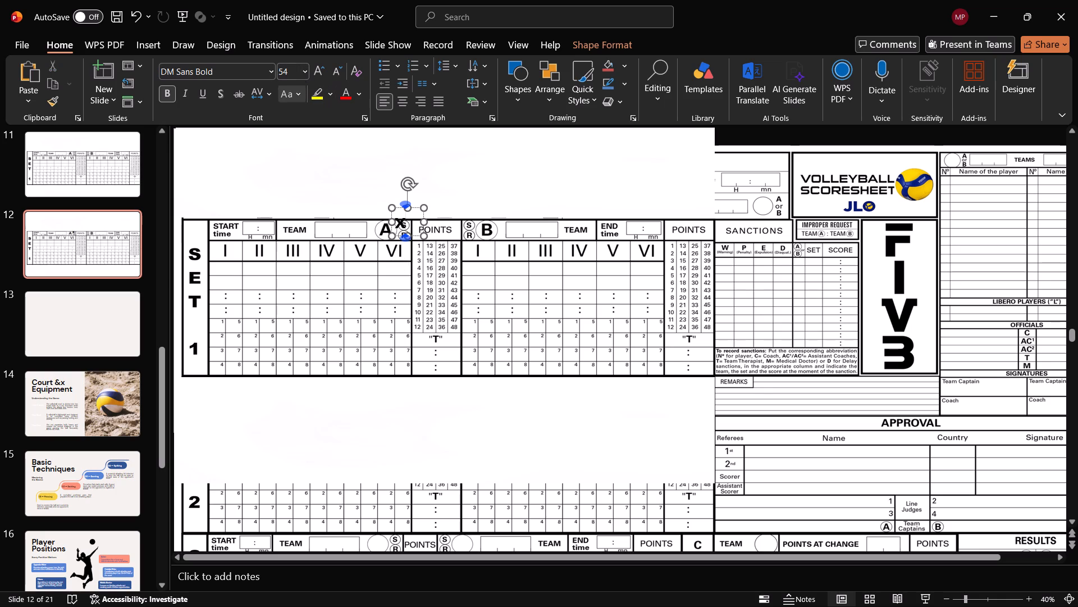
{"action": "left_click", "coordinate": [336, 71]}
{"action": "left_click", "coordinate": [336, 71]}
{"action": "left_click", "coordinate": [413, 225]}
{"action": "left_click", "coordinate": [403, 226]}
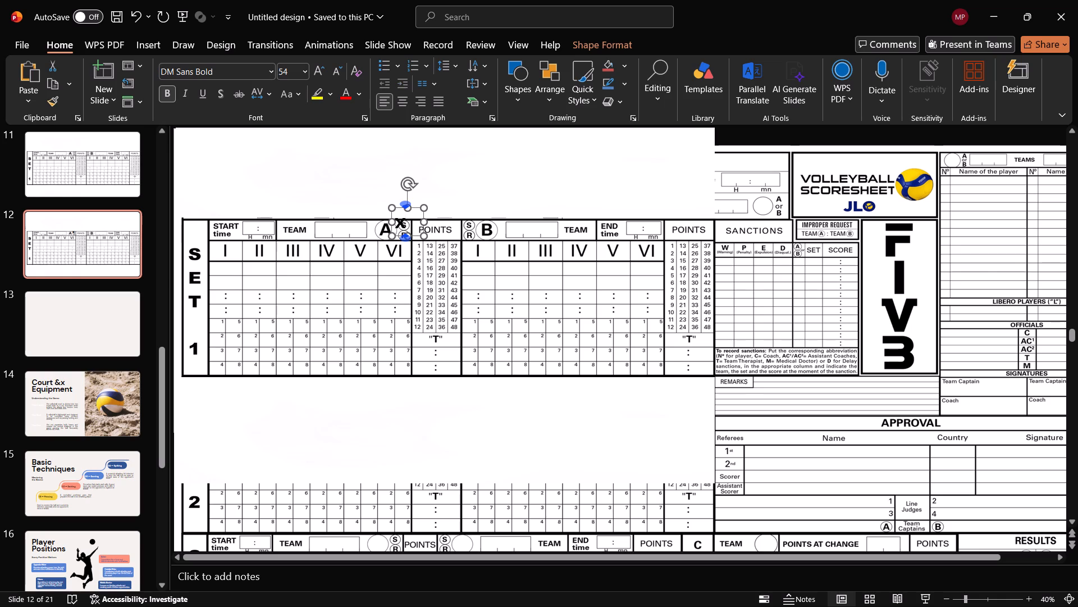
{"action": "left_click", "coordinate": [409, 225]}
{"action": "left_click", "coordinate": [404, 222]}
{"action": "key", "text": "ctrl+a"}
{"action": "left_click", "coordinate": [286, 69]}
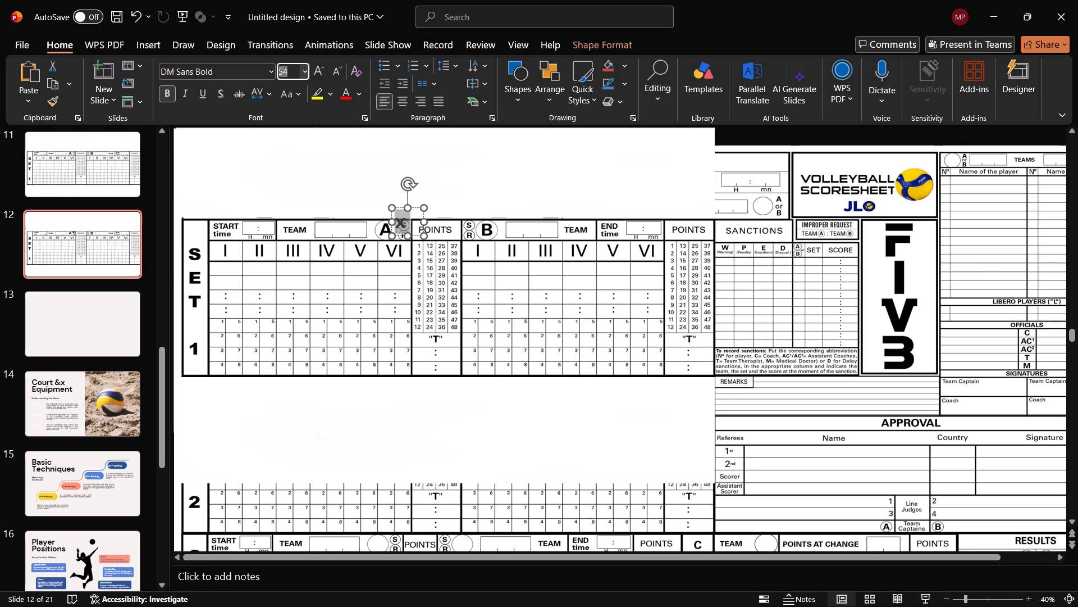
{"action": "type", "text": "40"}
{"action": "key", "text": "Return"}
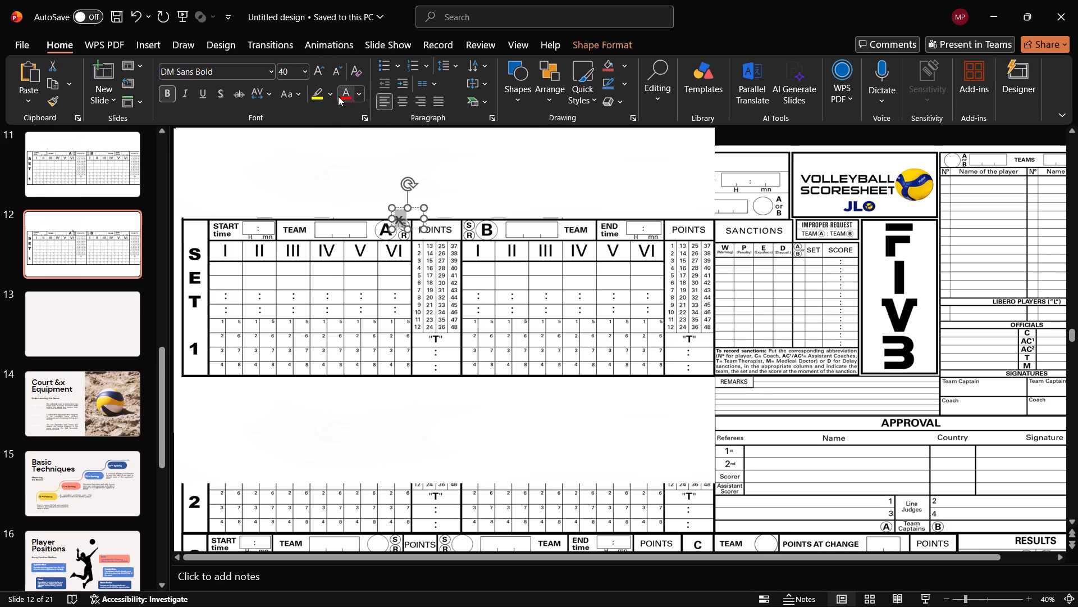
Change the x's font color to the standard dark blue.
{"action": "left_click", "coordinate": [357, 91]}
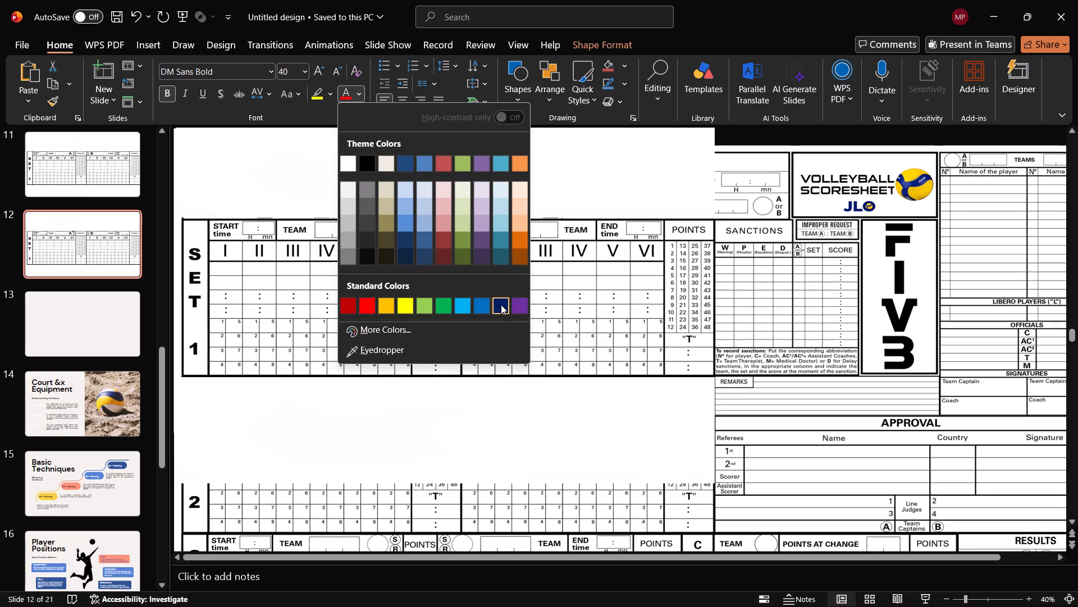
{"action": "left_click", "coordinate": [501, 305]}
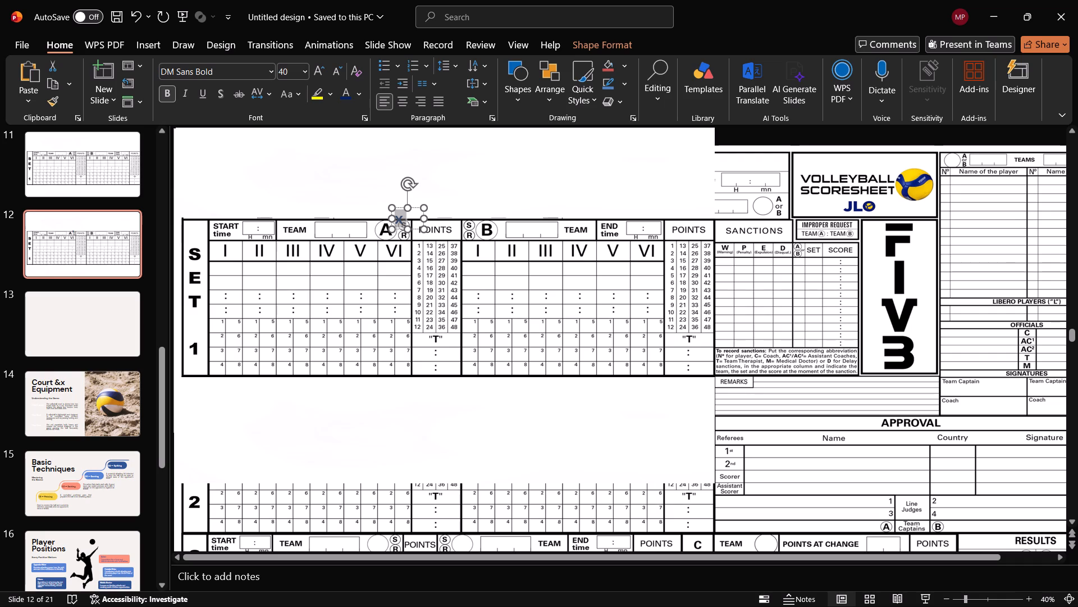
{"action": "left_click", "coordinate": [432, 194]}
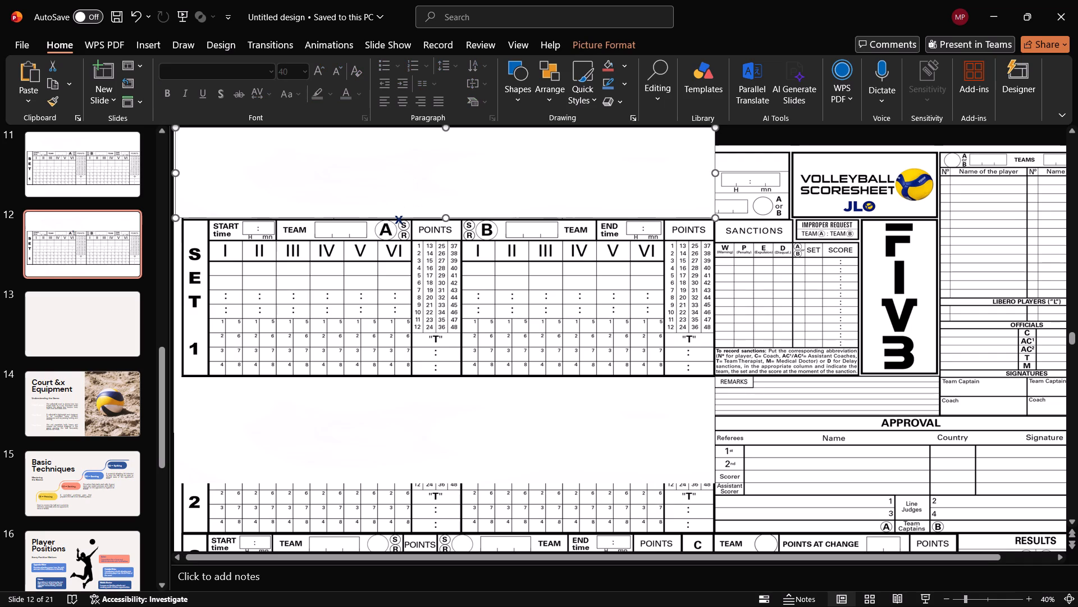
Narrow the blue x's text box to the letter and place it over the S circle beside team A.
{"action": "left_click", "coordinate": [395, 219]}
{"action": "left_click", "coordinate": [400, 218]}
{"action": "left_click", "coordinate": [412, 237]}
{"action": "left_click", "coordinate": [403, 224]}
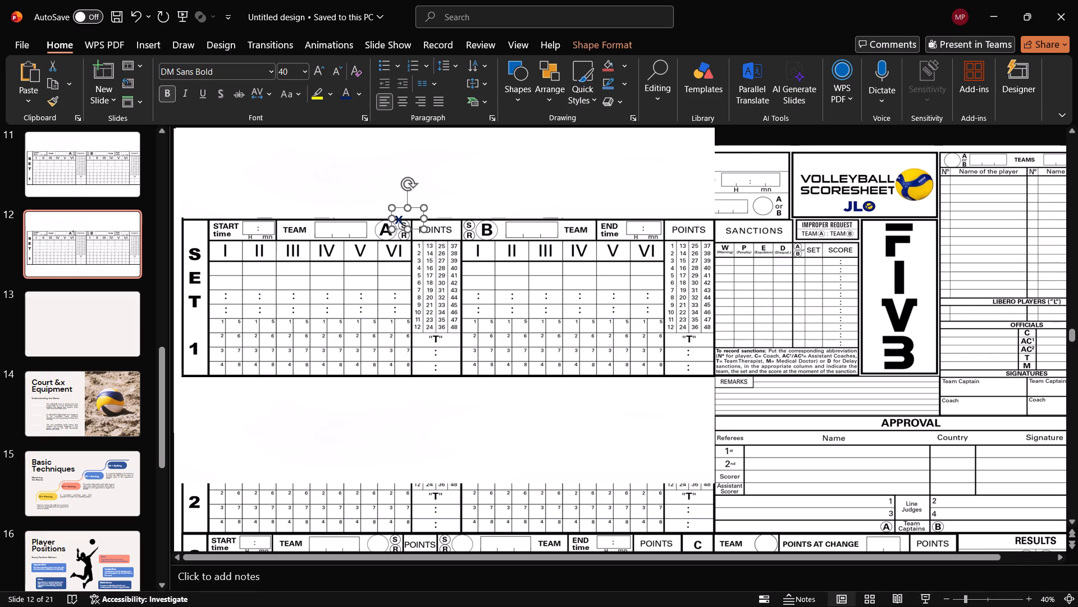
{"action": "left_click", "coordinate": [402, 222]}
{"action": "left_click_drag", "start_coordinate": [426, 232], "coordinate": [406, 227]}
{"action": "left_click_drag", "start_coordinate": [398, 207], "coordinate": [403, 214]}
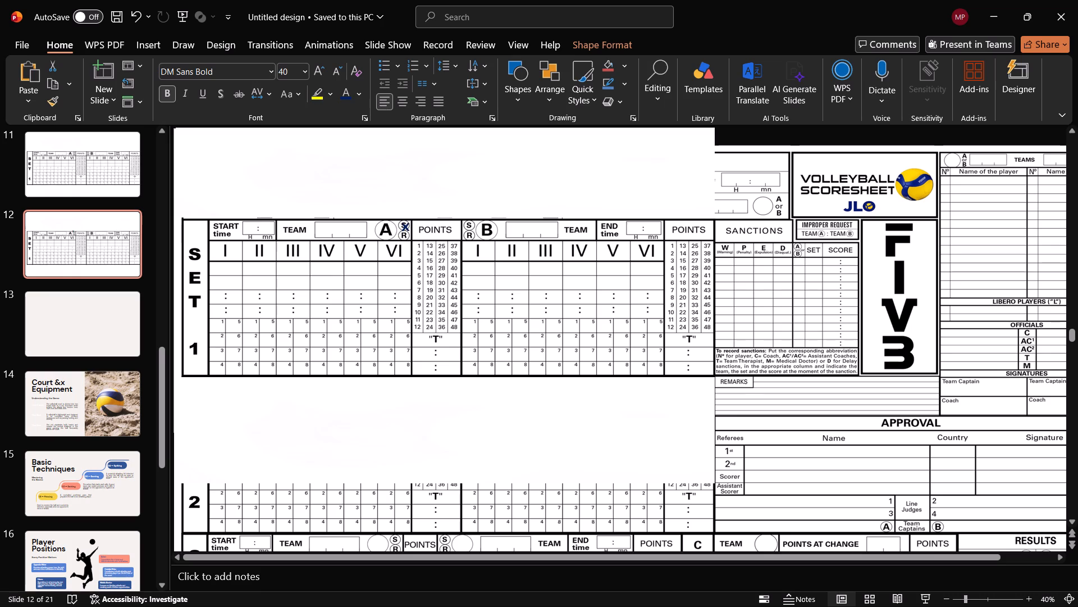
{"action": "left_click_drag", "start_coordinate": [403, 214], "coordinate": [401, 212]}
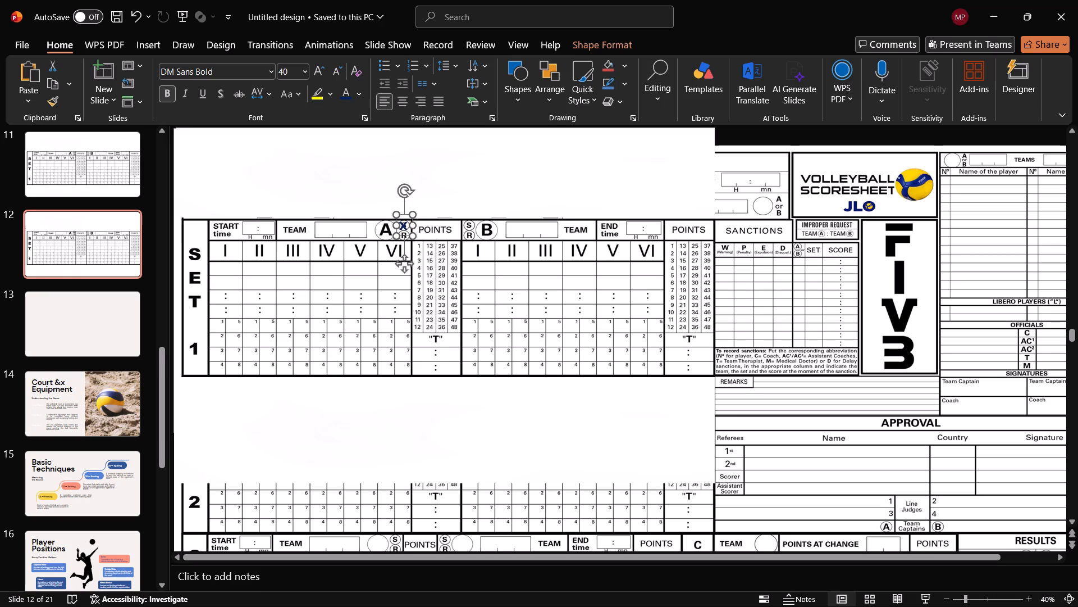
Duplicate the blue x and place the copy over the R circle beside team B in Set 1.
{"action": "key", "text": "ctrl+c"}
{"action": "key", "text": "ctrl+v"}
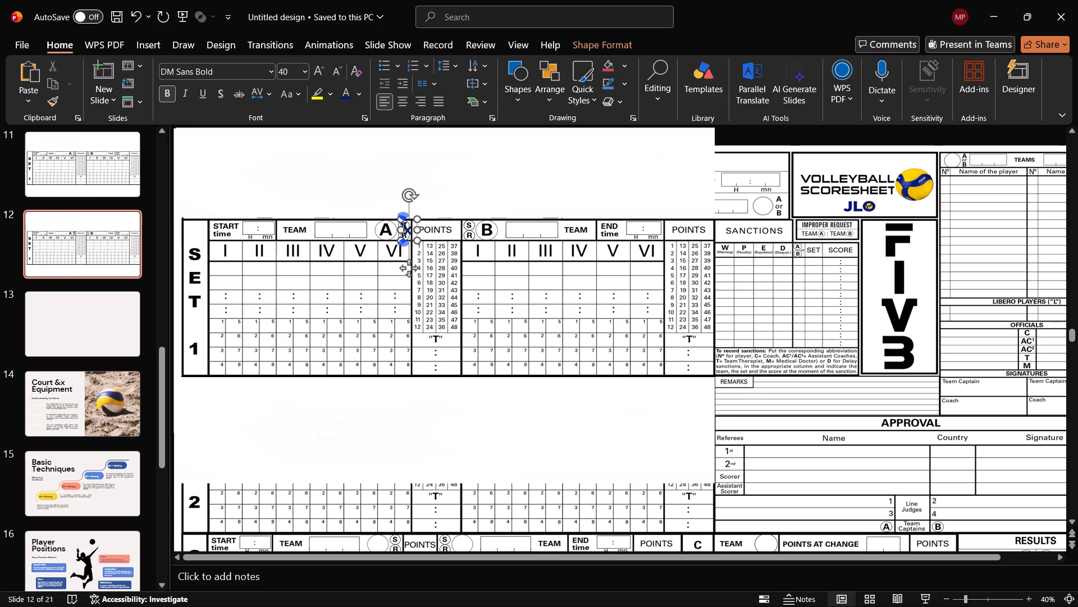
{"action": "left_click_drag", "start_coordinate": [410, 218], "coordinate": [472, 216]}
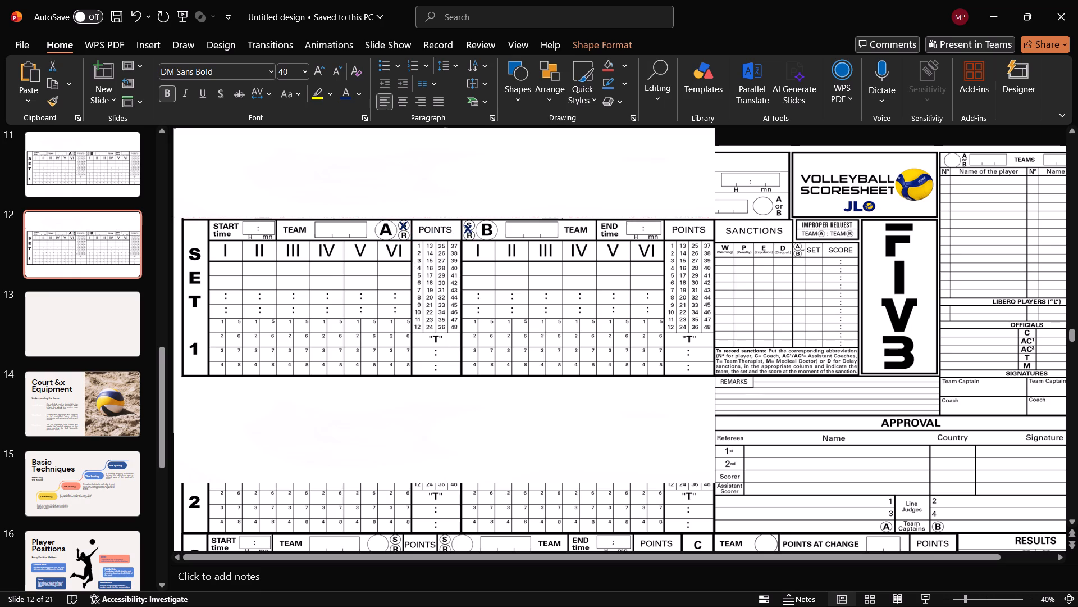
{"action": "left_click_drag", "start_coordinate": [472, 216], "coordinate": [471, 222]}
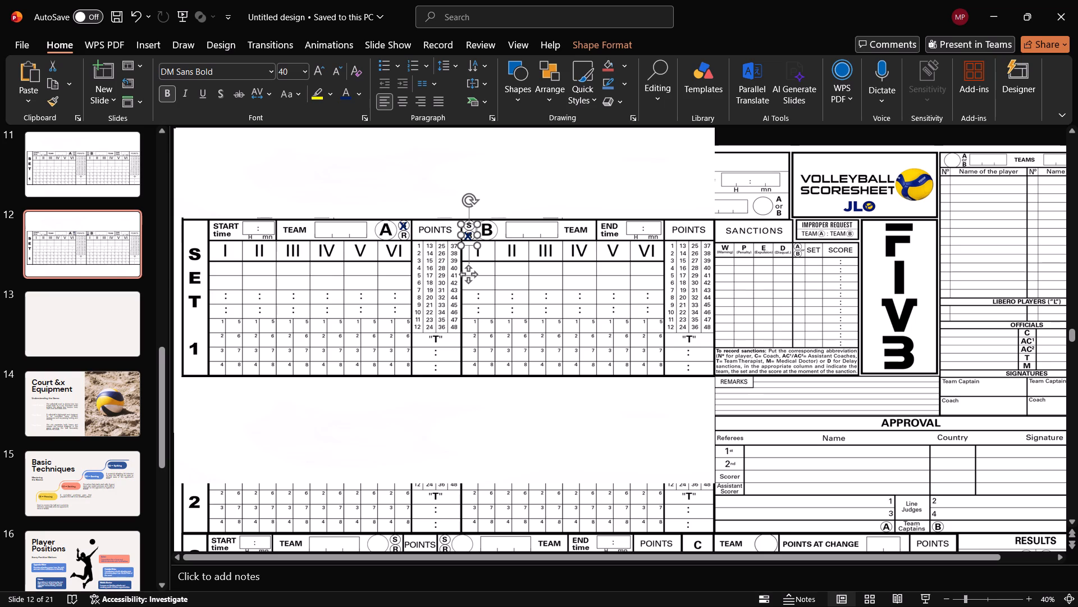
{"action": "left_click", "coordinate": [469, 224]}
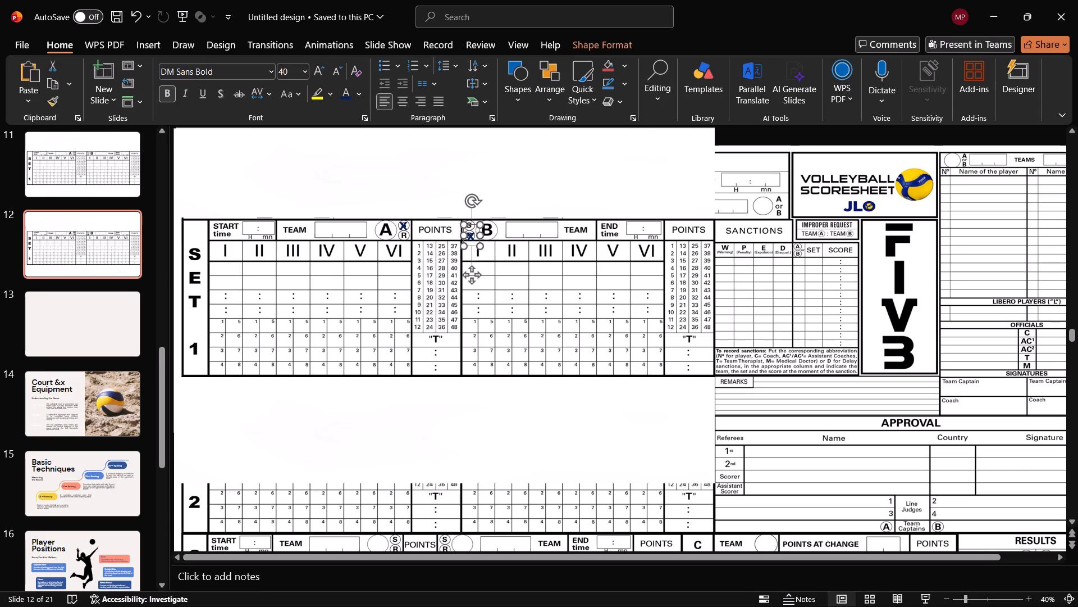
{"action": "left_click", "coordinate": [512, 240]}
{"action": "left_click", "coordinate": [470, 235]}
{"action": "left_click", "coordinate": [481, 247]}
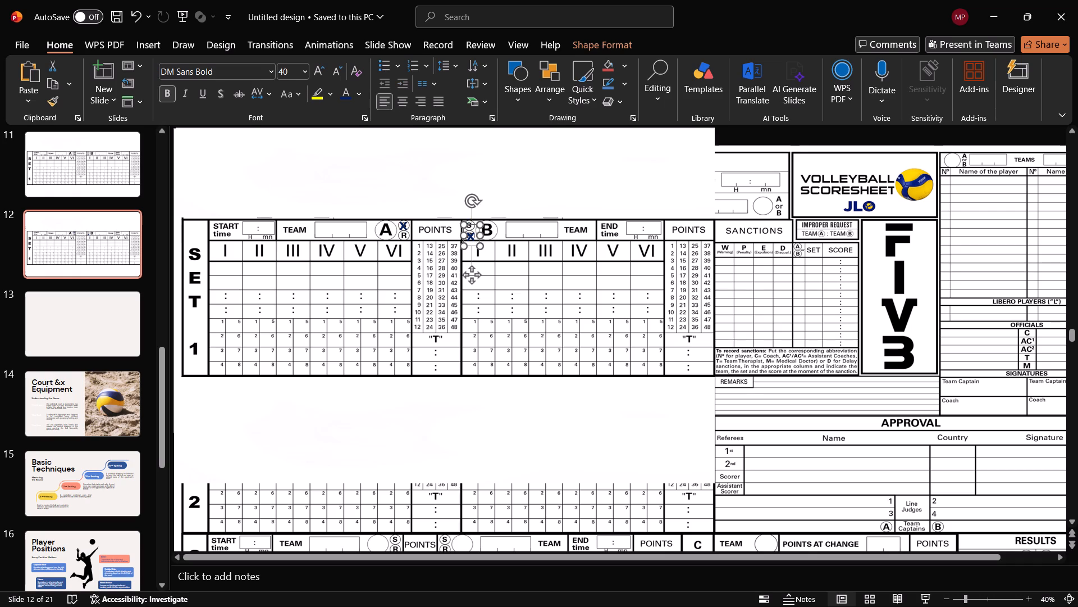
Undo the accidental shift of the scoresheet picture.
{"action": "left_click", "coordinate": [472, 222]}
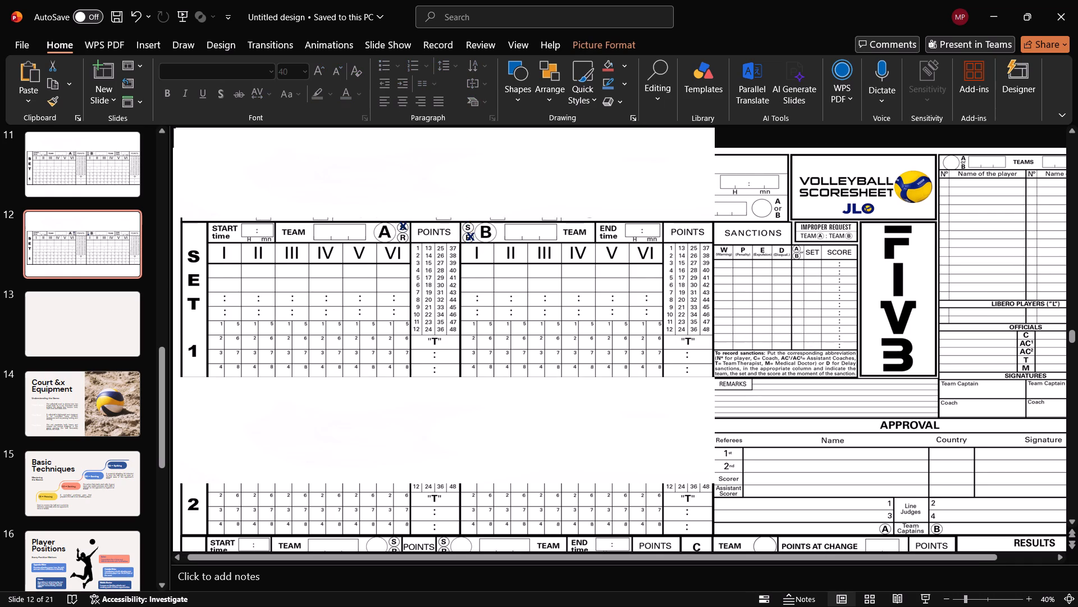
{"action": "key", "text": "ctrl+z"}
Fine-tune the position of the copied blue x so it sits over the R circle beside team B in Set 1.
{"action": "left_click", "coordinate": [489, 250]}
{"action": "left_click", "coordinate": [472, 235]}
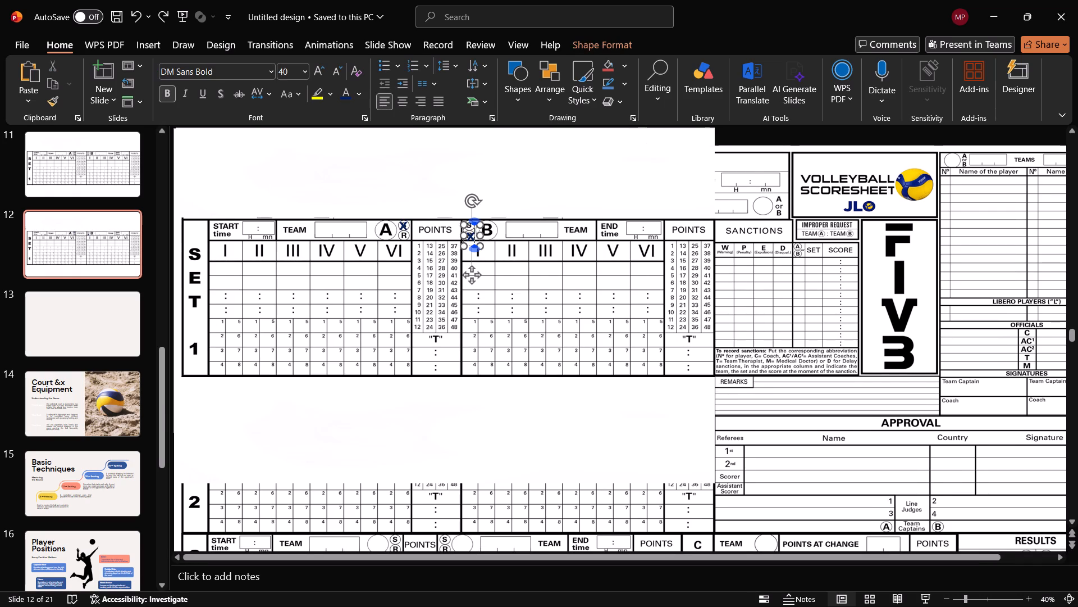
{"action": "left_click", "coordinate": [470, 226]}
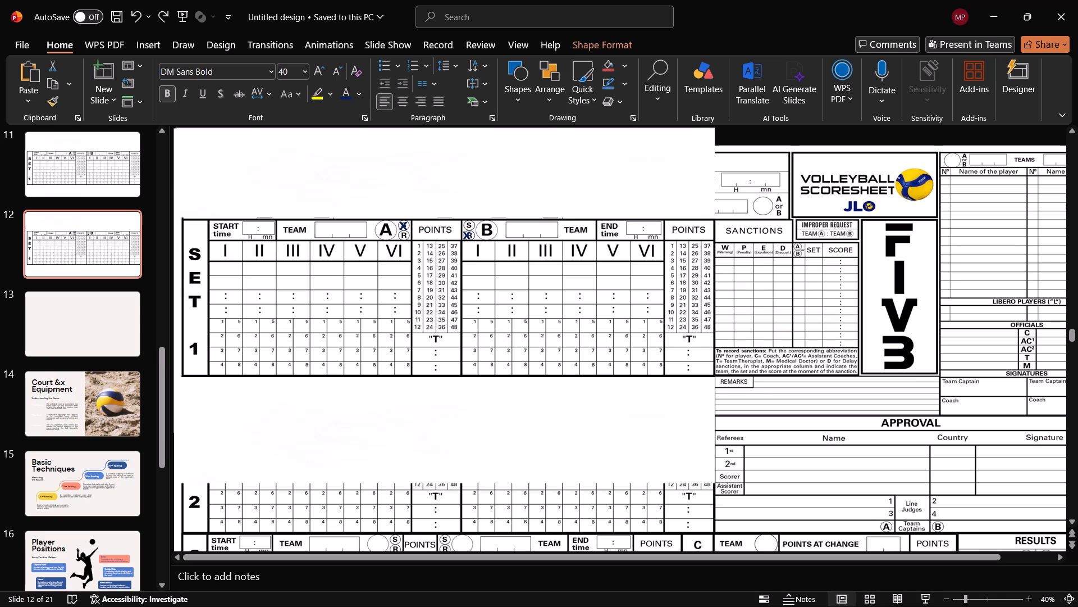
{"action": "left_click_drag", "start_coordinate": [478, 246], "coordinate": [474, 241]}
{"action": "left_click_drag", "start_coordinate": [470, 238], "coordinate": [471, 249]}
{"action": "left_click_drag", "start_coordinate": [469, 271], "coordinate": [471, 270]}
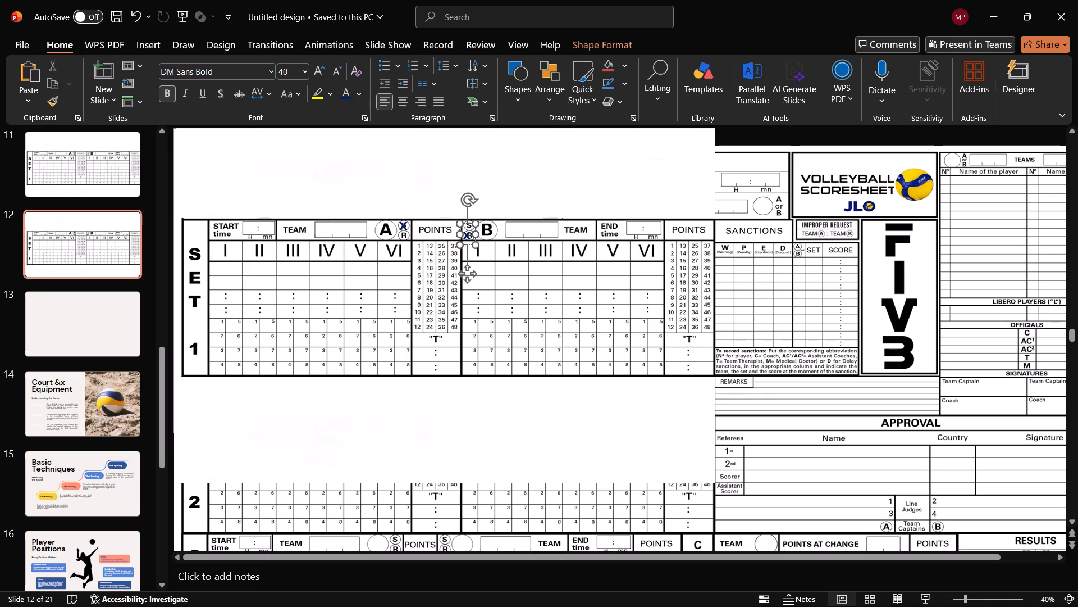
{"action": "left_click_drag", "start_coordinate": [471, 270], "coordinate": [471, 270]}
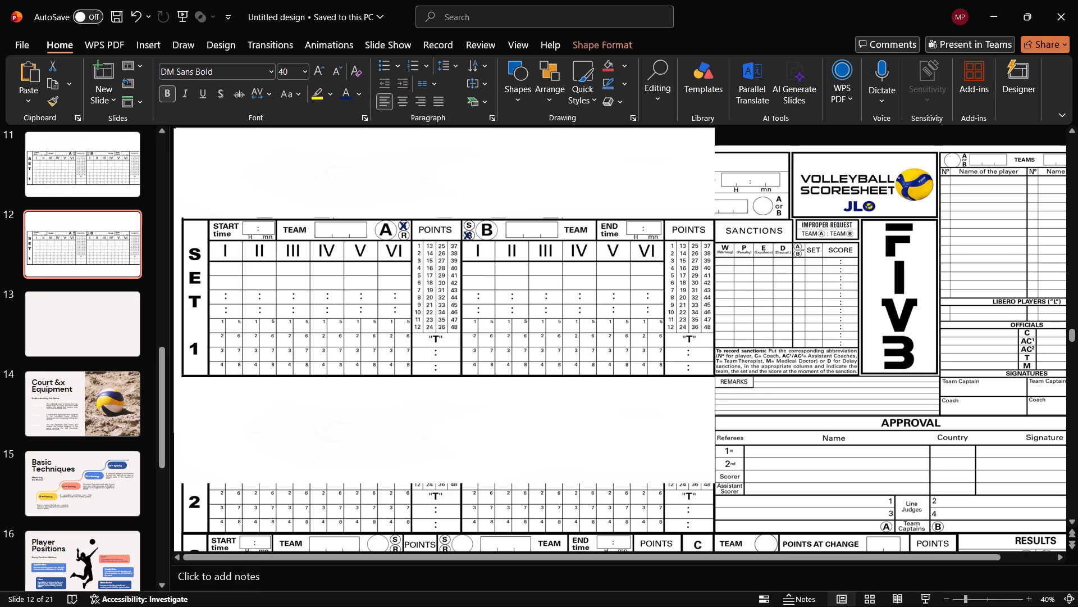
{"action": "left_click_drag", "start_coordinate": [471, 270], "coordinate": [473, 270]}
{"action": "left_click_drag", "start_coordinate": [473, 270], "coordinate": [471, 268]}
{"action": "left_click_drag", "start_coordinate": [471, 268], "coordinate": [472, 268]}
{"action": "left_click_drag", "start_coordinate": [472, 268], "coordinate": [472, 270]}
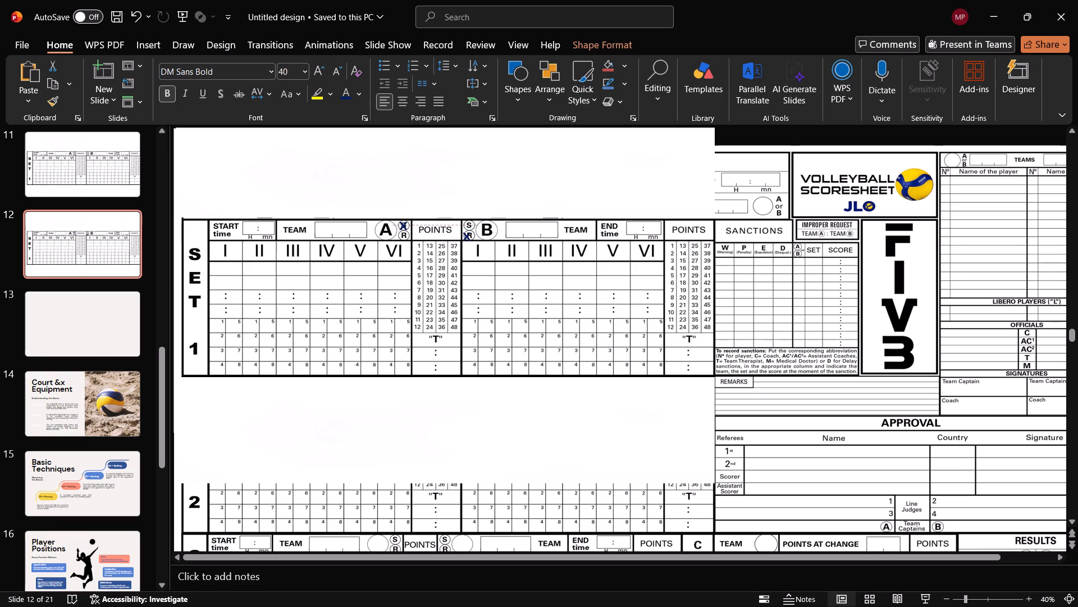
{"action": "left_click_drag", "start_coordinate": [472, 270], "coordinate": [474, 269]}
{"action": "left_click_drag", "start_coordinate": [481, 247], "coordinate": [479, 244]}
{"action": "left_click_drag", "start_coordinate": [479, 244], "coordinate": [475, 236]}
{"action": "left_click_drag", "start_coordinate": [477, 237], "coordinate": [483, 238]}
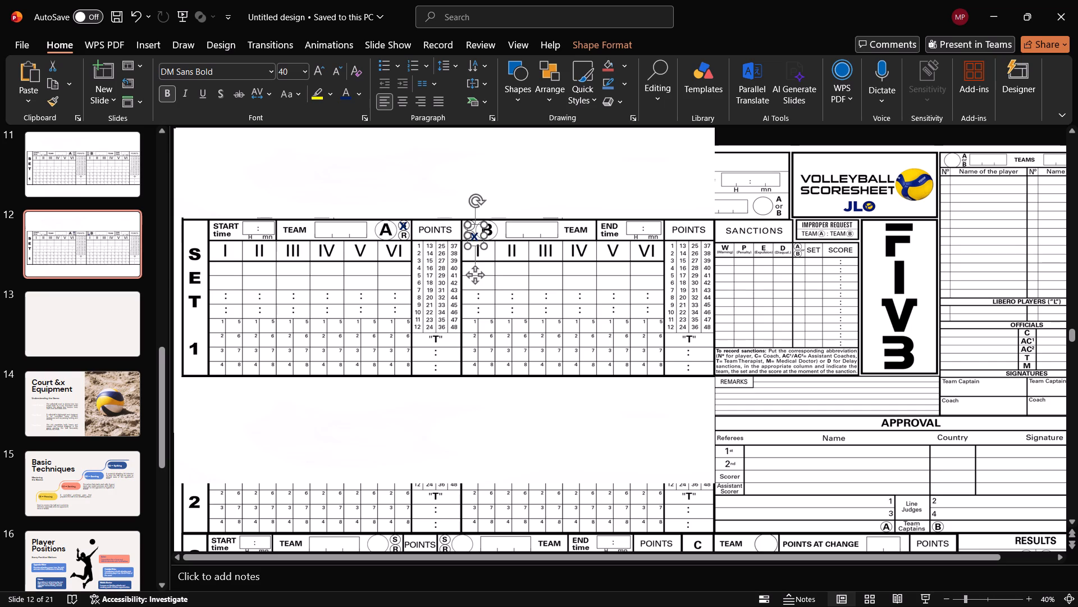
{"action": "left_click", "coordinate": [474, 276]}
{"action": "left_click", "coordinate": [475, 234]}
{"action": "left_click_drag", "start_coordinate": [472, 226], "coordinate": [467, 224]}
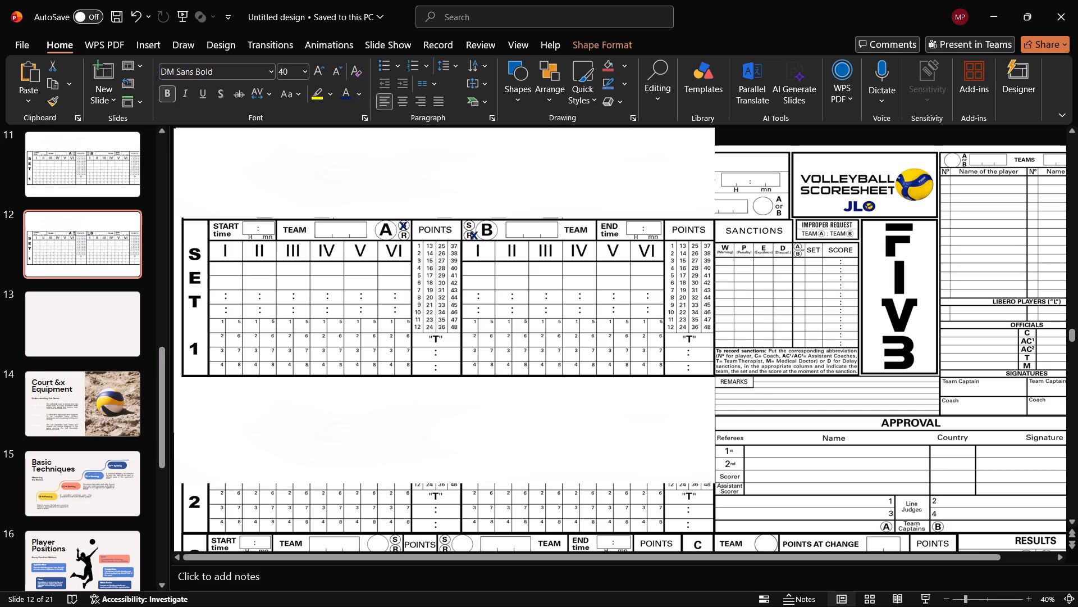
{"action": "left_click_drag", "start_coordinate": [467, 224], "coordinate": [468, 223]}
{"action": "left_click_drag", "start_coordinate": [468, 223], "coordinate": [465, 223]}
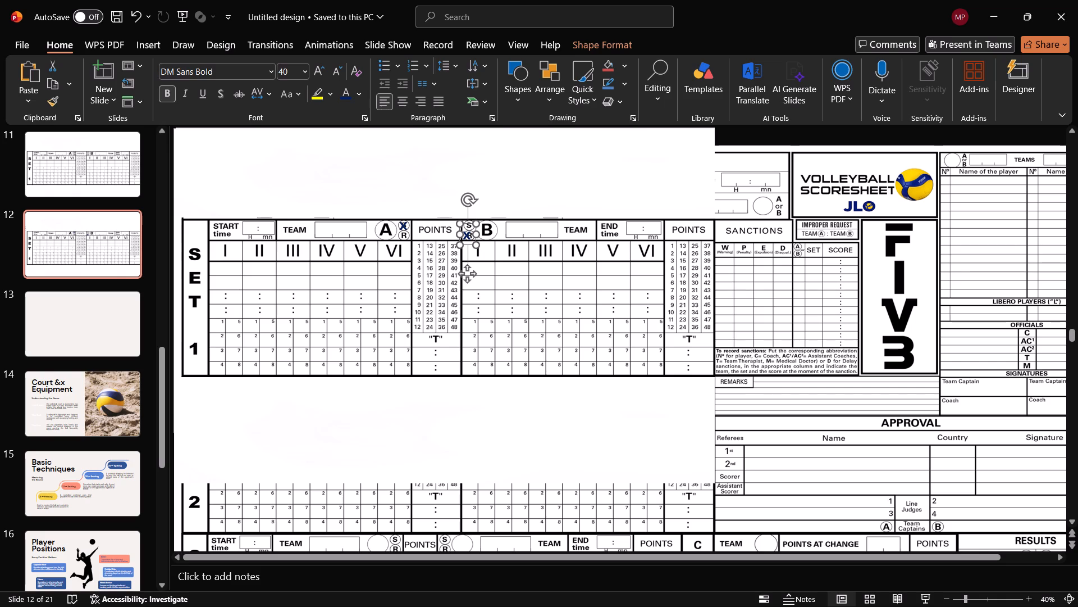
{"action": "left_click", "coordinate": [512, 269]}
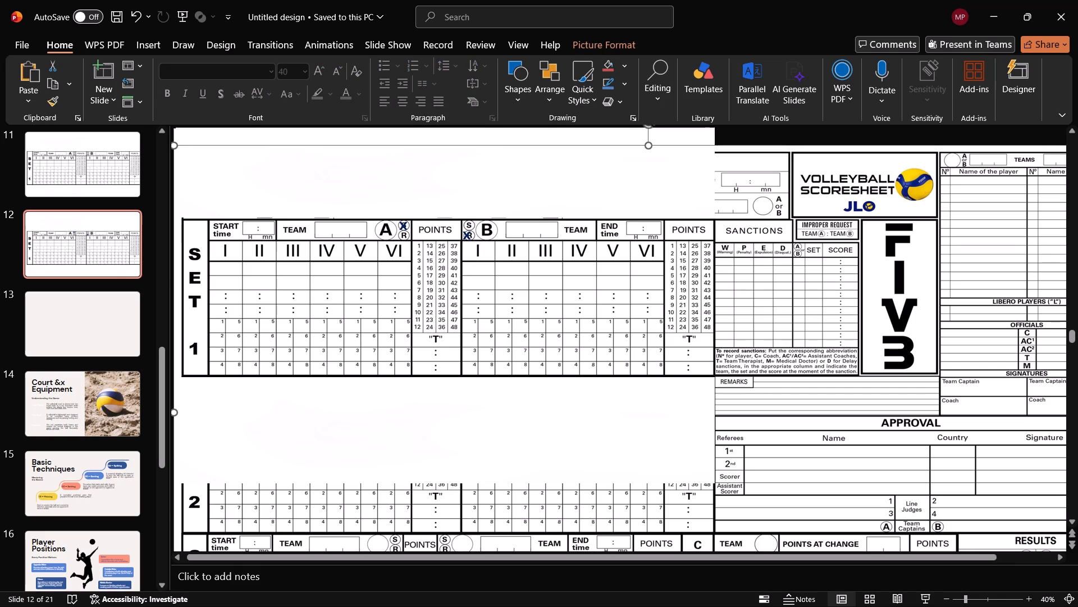
{"action": "left_click", "coordinate": [468, 236]}
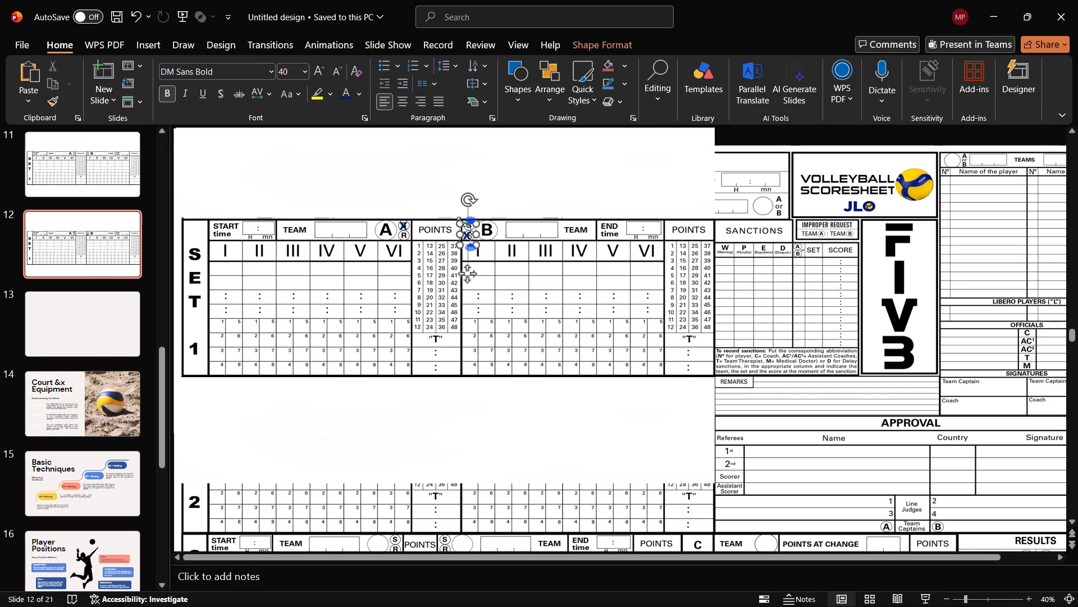
{"action": "left_click", "coordinate": [469, 224]}
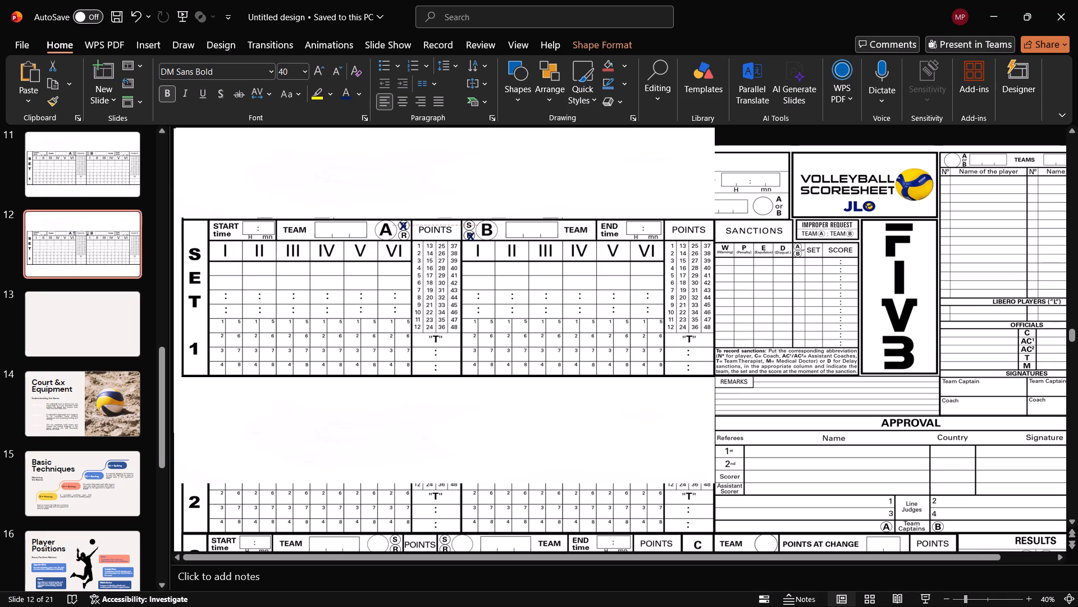
{"action": "left_click", "coordinate": [535, 300]}
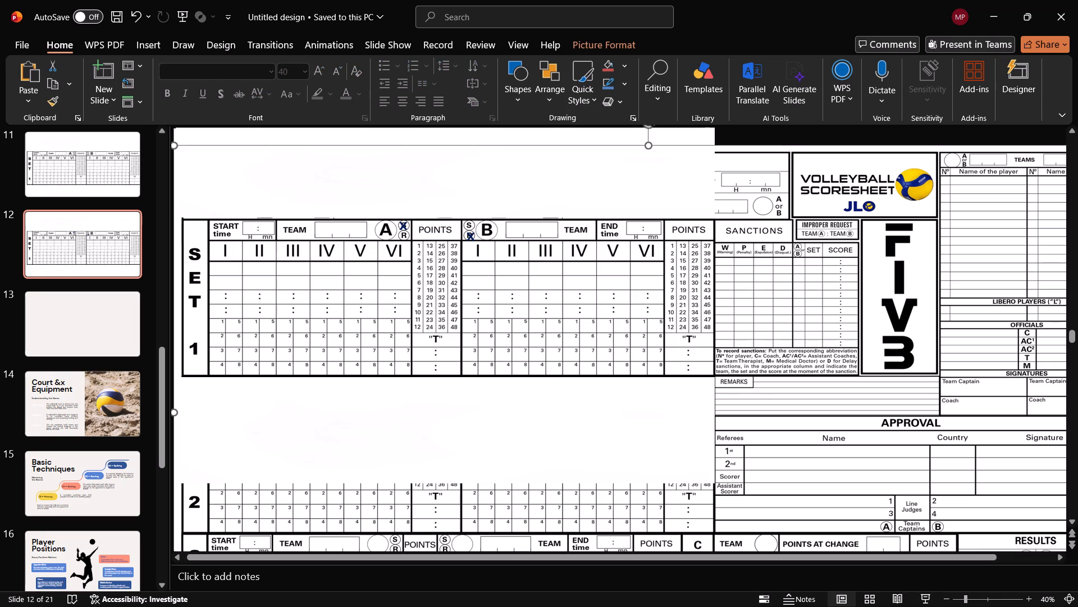
Paste another blue x, move it into team A's name box in Set 1, and widen its text box to fit the box.
{"action": "key", "text": "ctrl+v"}
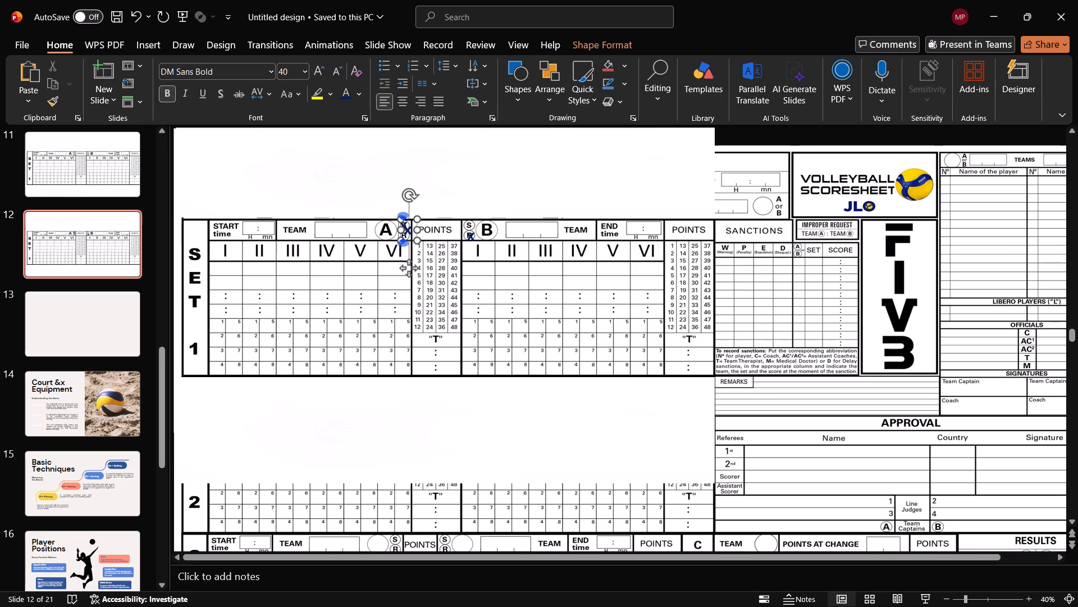
{"action": "left_click_drag", "start_coordinate": [407, 274], "coordinate": [314, 275]}
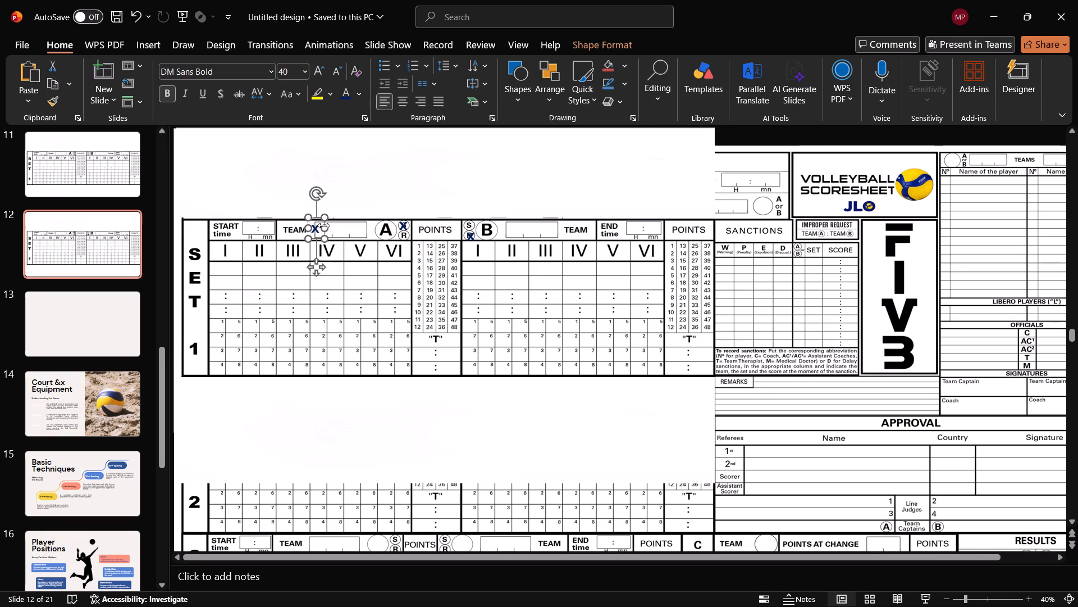
{"action": "left_click_drag", "start_coordinate": [324, 226], "coordinate": [364, 228]}
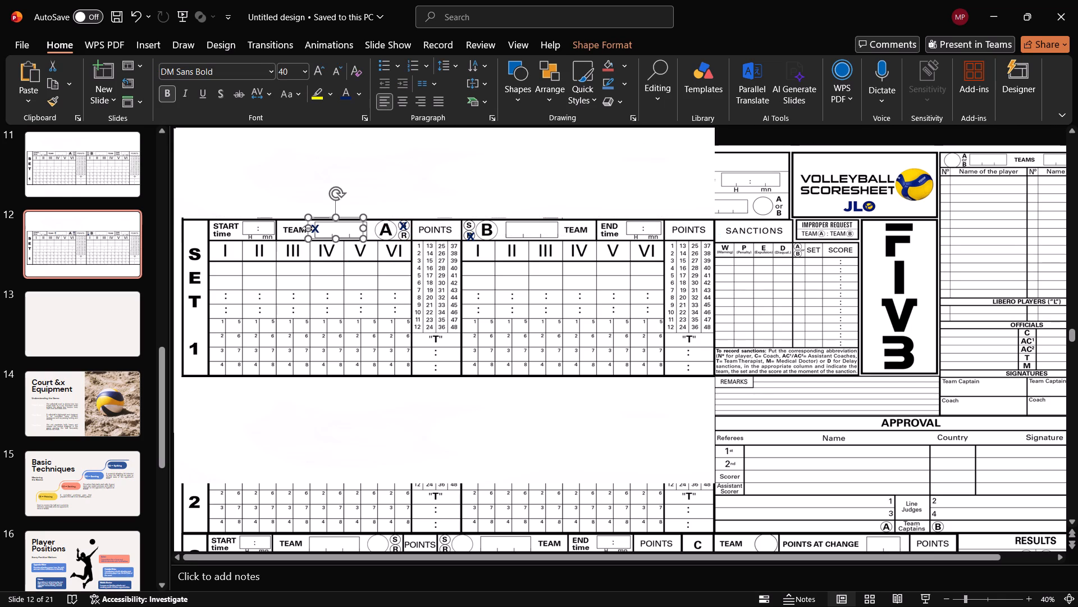
{"action": "left_click_drag", "start_coordinate": [308, 228], "coordinate": [315, 232]}
Replace the pasted x in team A's name box with the text TUA.
{"action": "triple_click", "coordinate": [333, 229]}
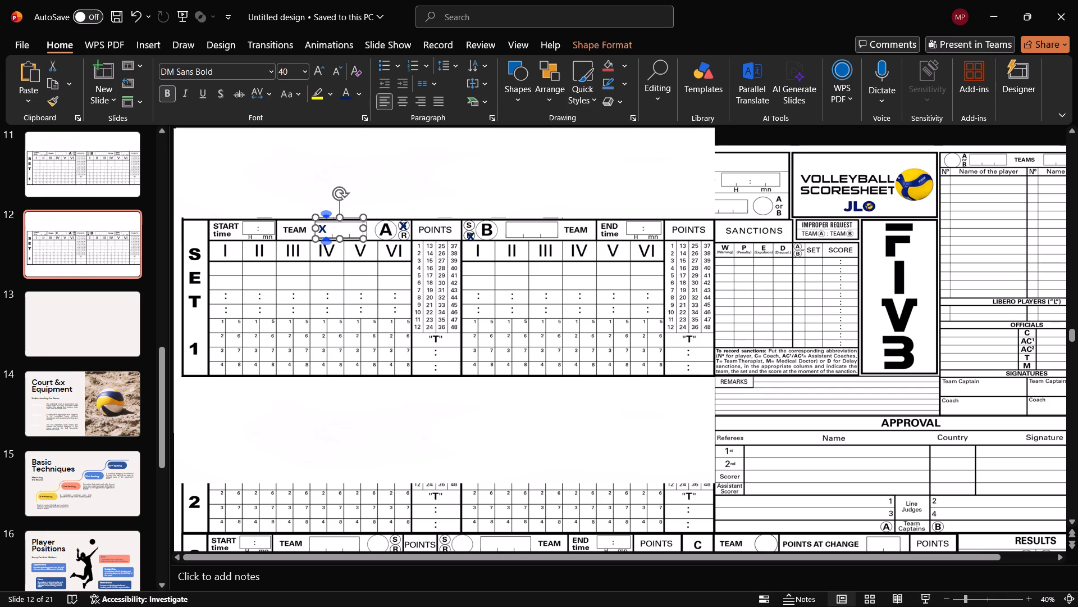
{"action": "key", "text": "BackSpace"}
{"action": "key", "text": "t"}
{"action": "type", "text": "TUA"}
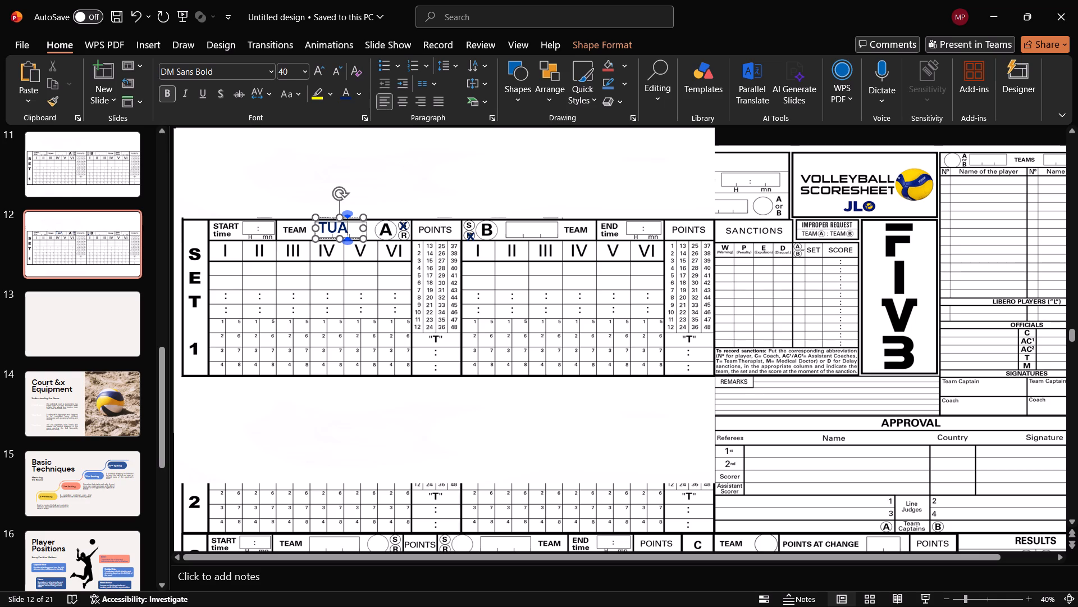
Narrow the TUA text box to its letters and shift it toward the middle of team A's name box.
{"action": "left_click_drag", "start_coordinate": [364, 227], "coordinate": [350, 228]}
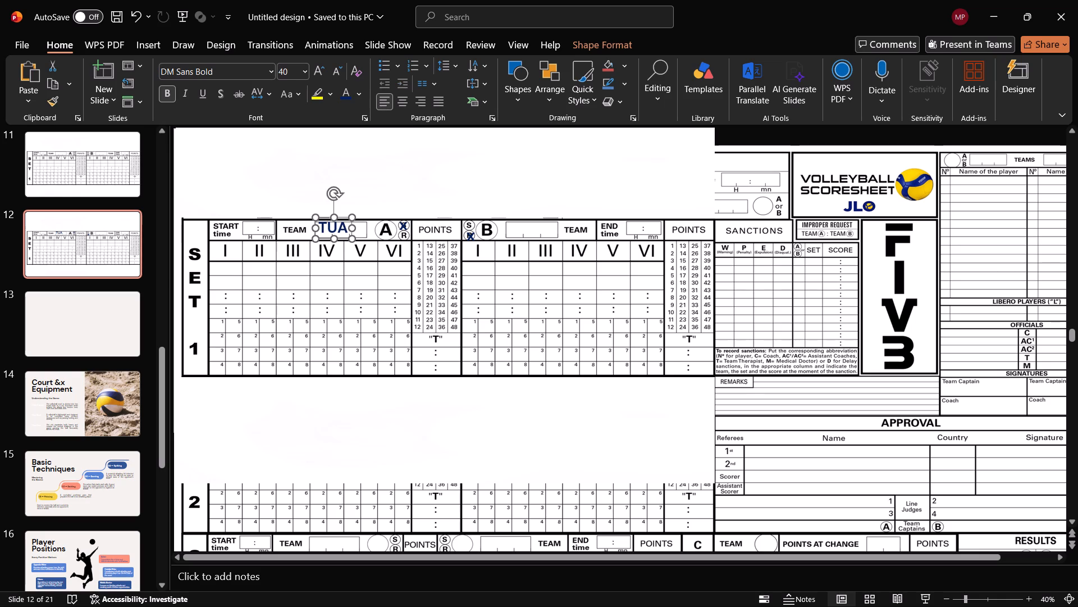
{"action": "left_click_drag", "start_coordinate": [342, 215], "coordinate": [349, 219]}
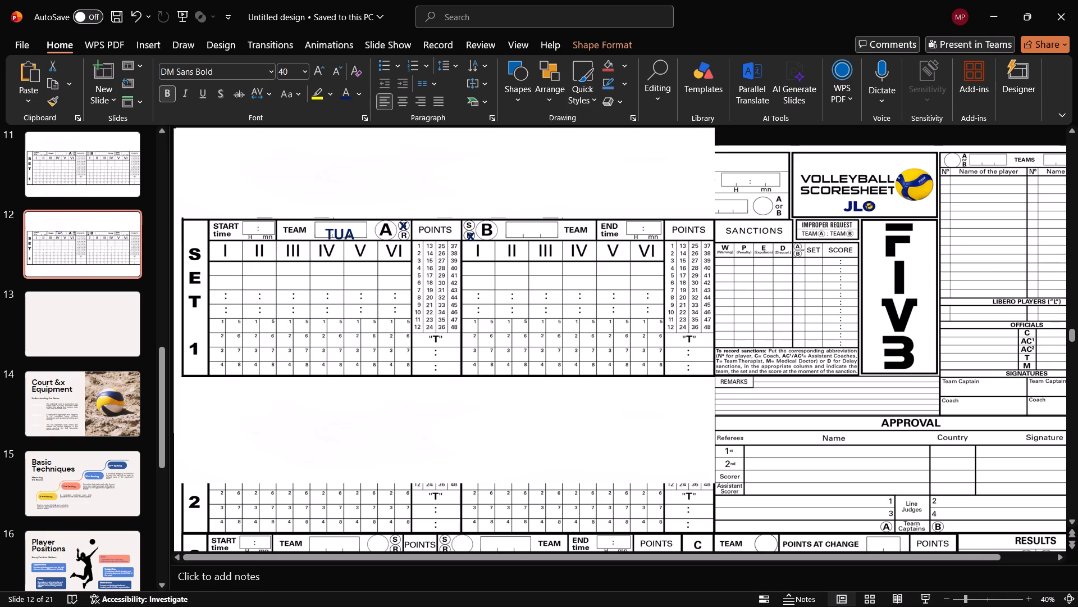
{"action": "left_click_drag", "start_coordinate": [349, 219], "coordinate": [349, 219]}
Set the TUA text's font size to 38.
{"action": "left_click", "coordinate": [346, 238]}
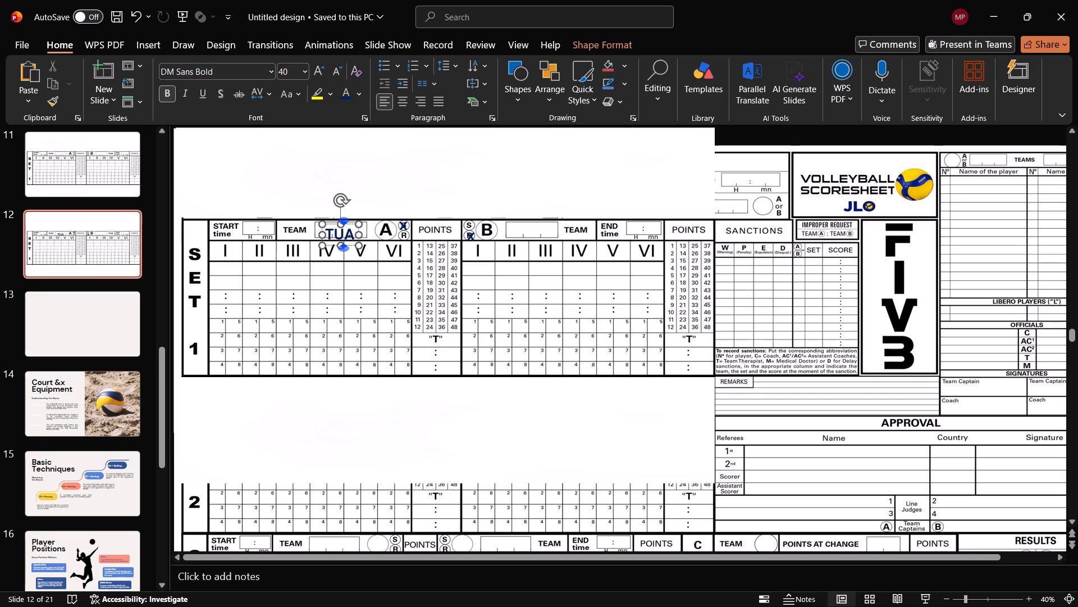
{"action": "key", "text": "ctrl+a"}
{"action": "left_click", "coordinate": [294, 71]}
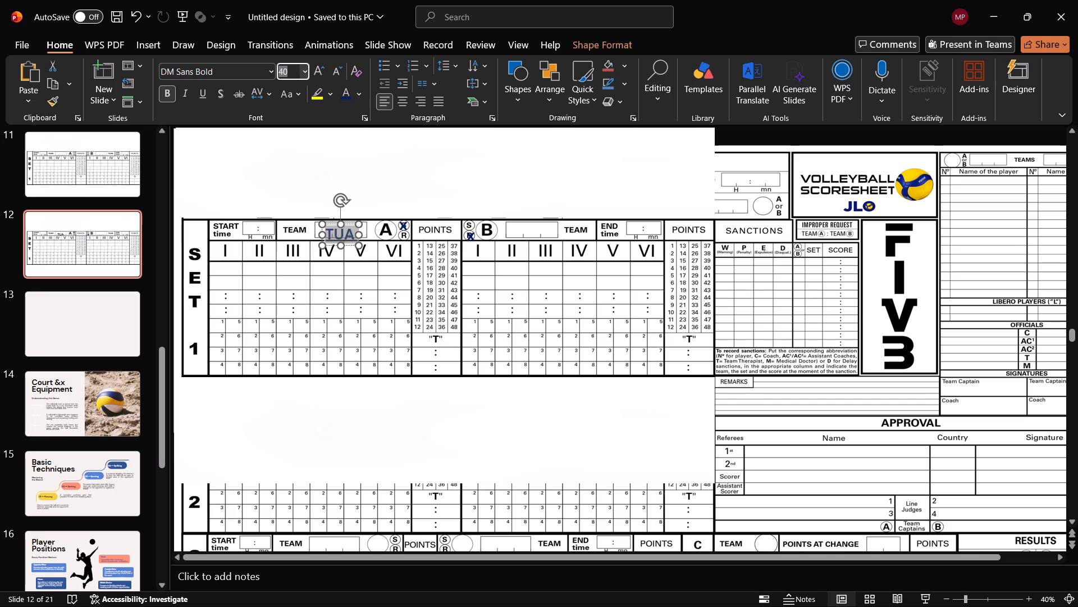
{"action": "type", "text": "39"}
{"action": "key", "text": "Return"}
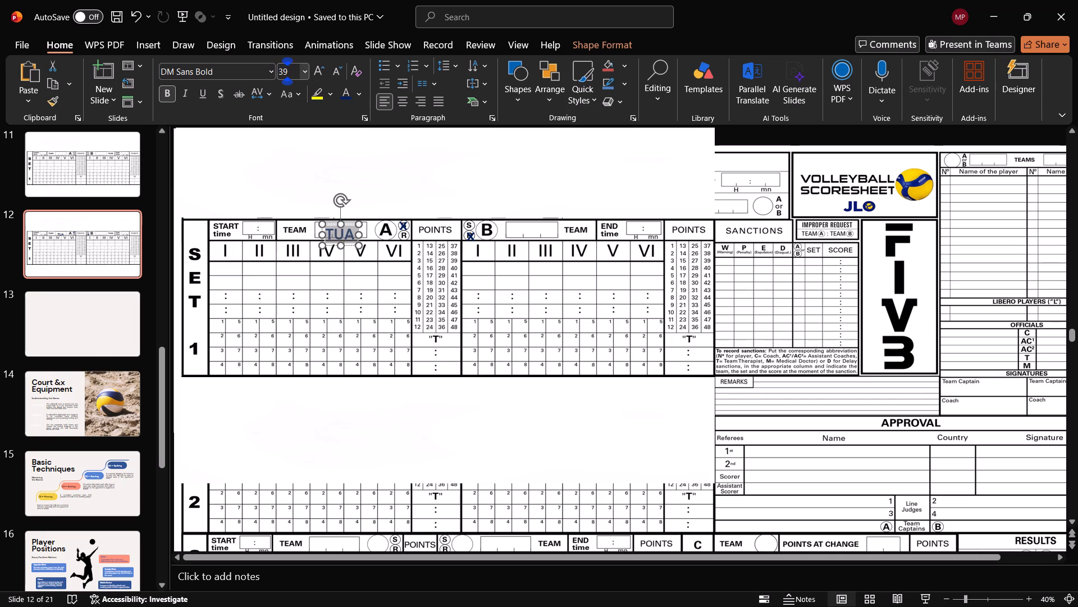
{"action": "left_click", "coordinate": [290, 70]}
{"action": "type", "text": "38"}
{"action": "key", "text": "Return"}
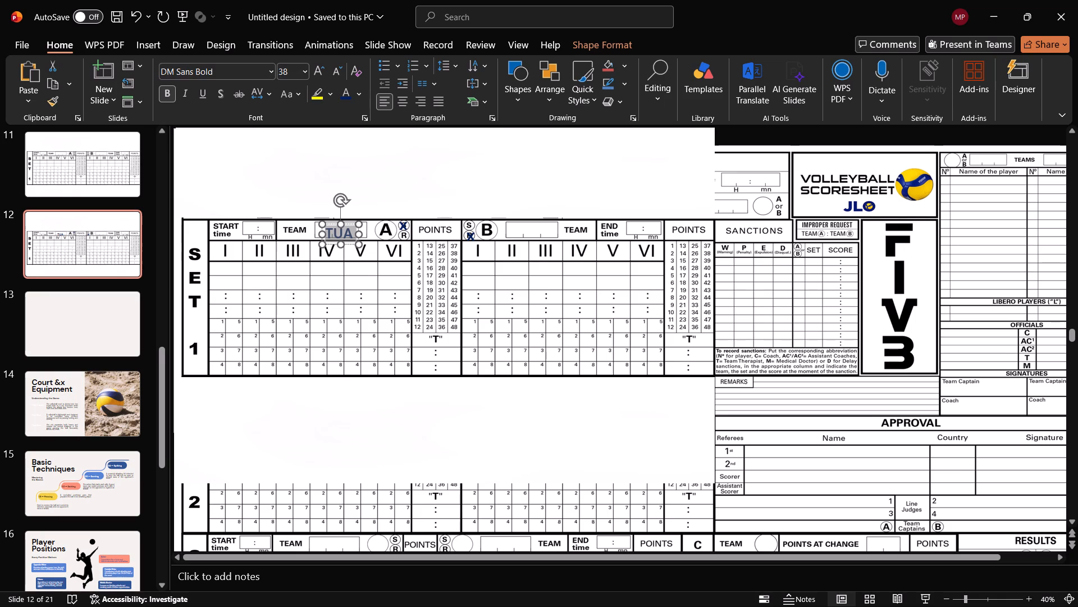
{"action": "left_click", "coordinate": [332, 247]}
{"action": "key", "text": "ctrl+z"}
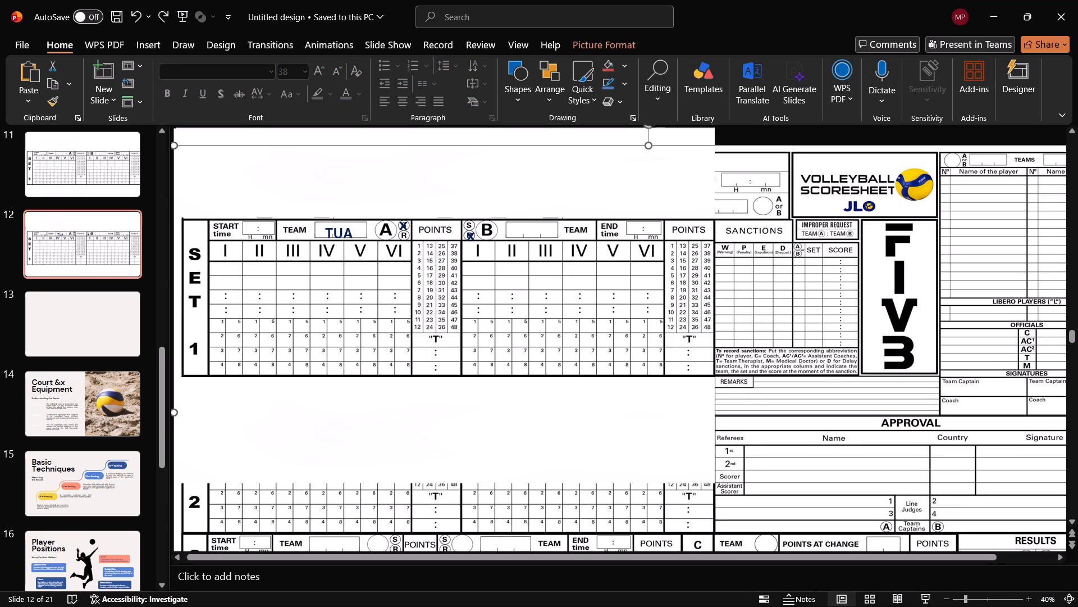
Widen the TUA text box slightly and move it up so the text sits inside team A's name box in Set 1.
{"action": "left_click", "coordinate": [339, 233]}
{"action": "left_click", "coordinate": [331, 225]}
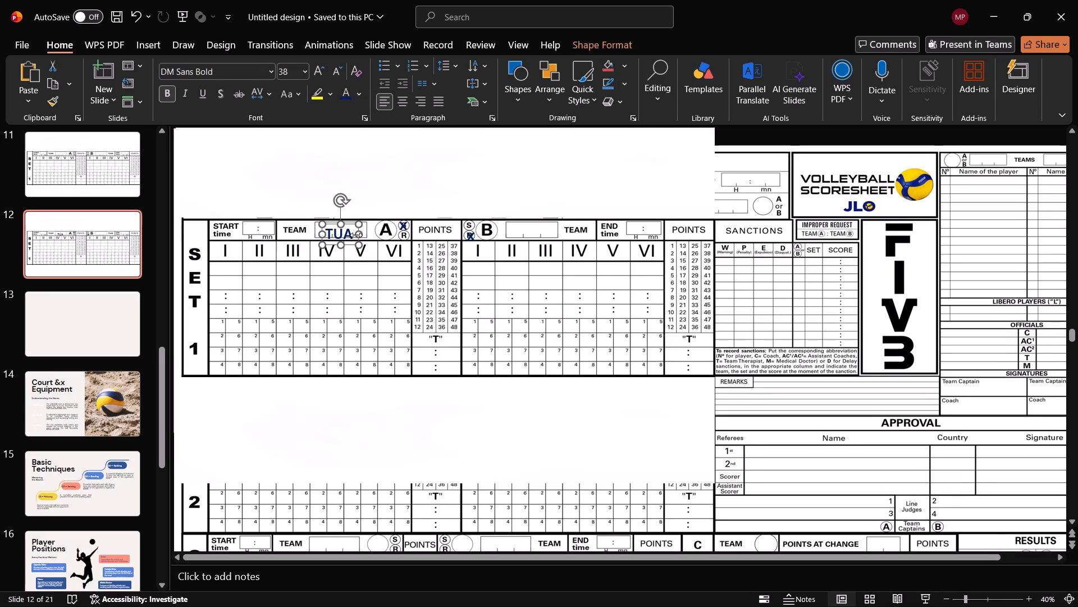
{"action": "left_click_drag", "start_coordinate": [358, 235], "coordinate": [364, 235]}
{"action": "left_click_drag", "start_coordinate": [344, 243], "coordinate": [344, 241]}
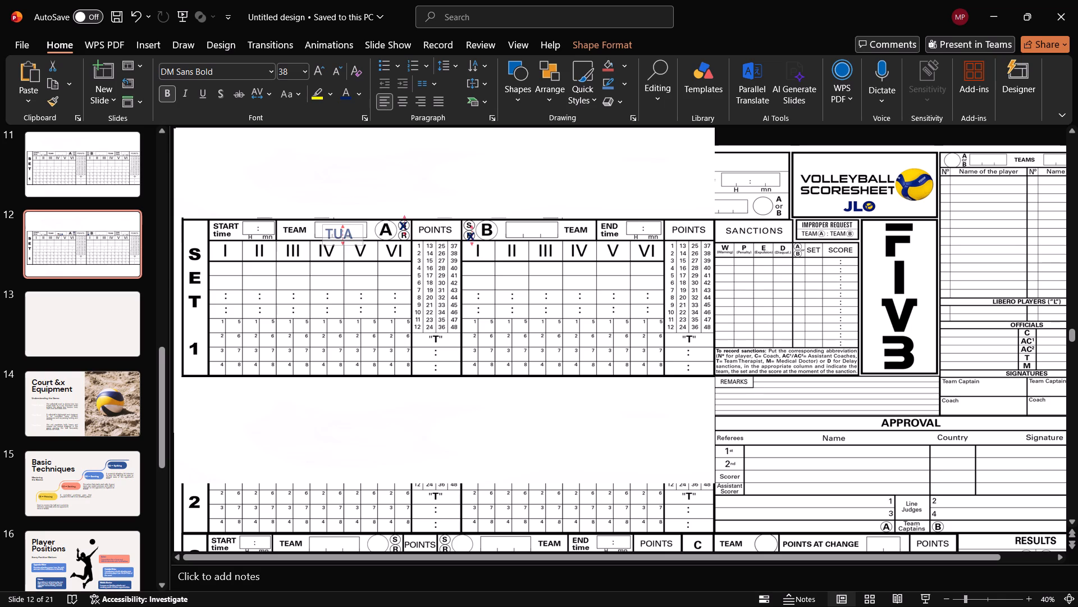
{"action": "left_click_drag", "start_coordinate": [344, 241], "coordinate": [344, 238]}
{"action": "left_click", "coordinate": [341, 226]}
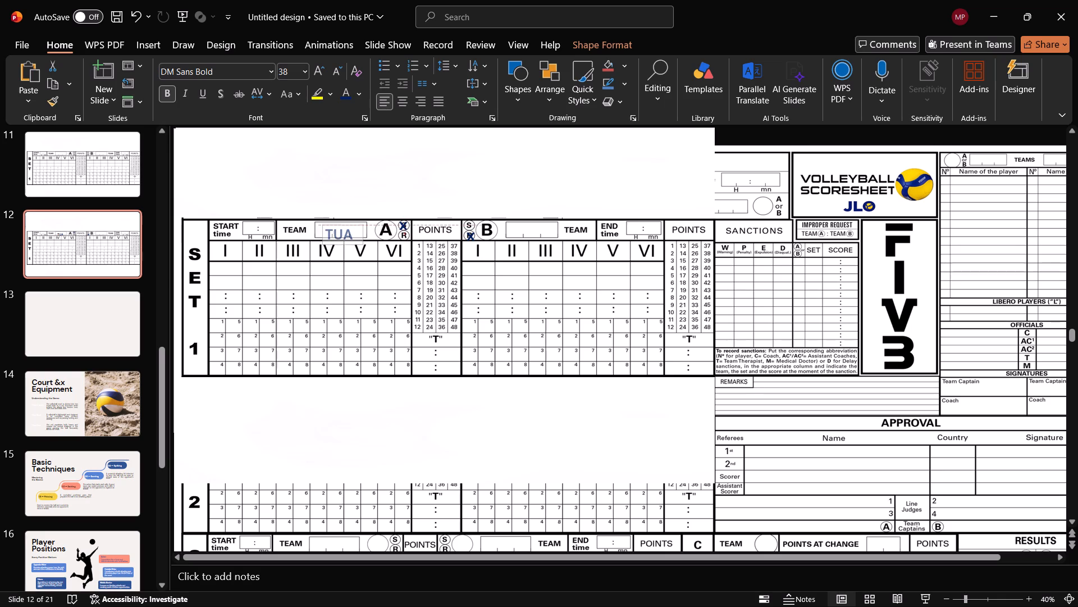
{"action": "left_click", "coordinate": [369, 190]}
{"action": "left_click", "coordinate": [347, 232]}
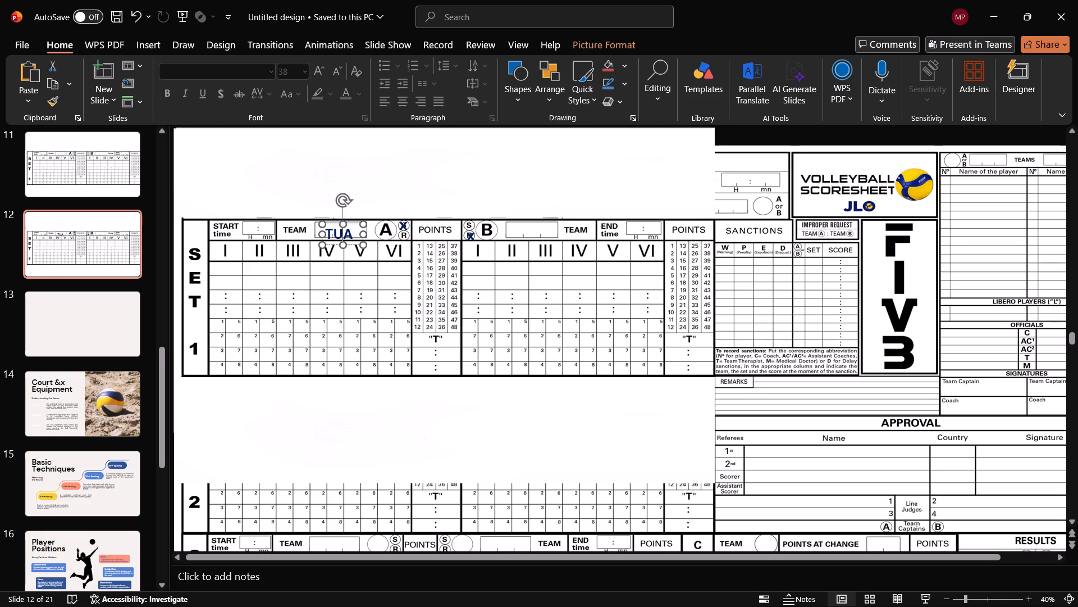
{"action": "left_click", "coordinate": [330, 224]}
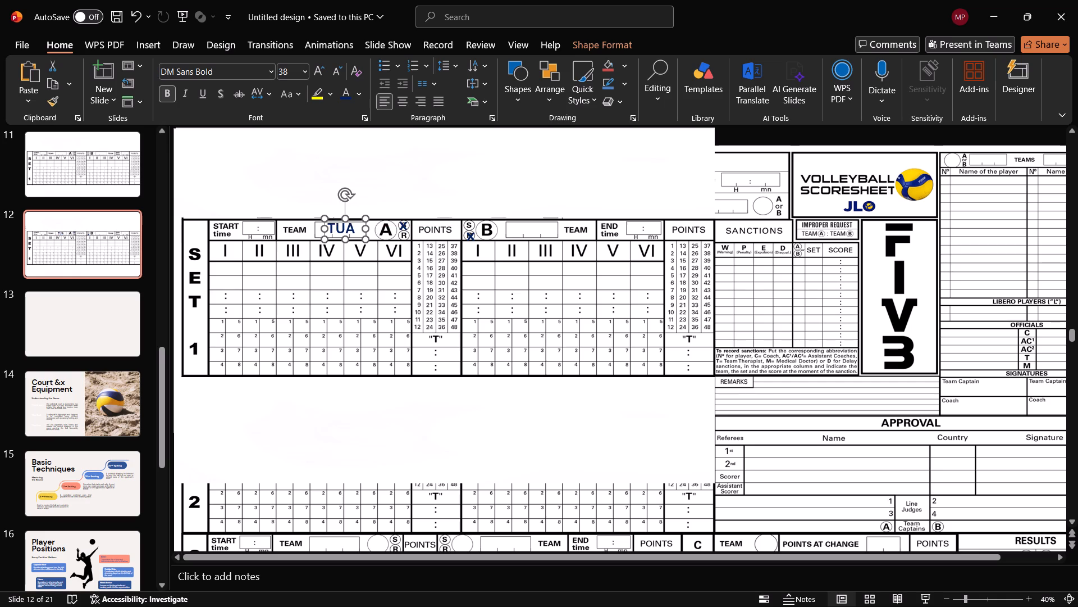
Duplicate the TUA text into team B's name box in Set 1 and change the copy to SBU.
{"action": "left_click", "coordinate": [386, 179]}
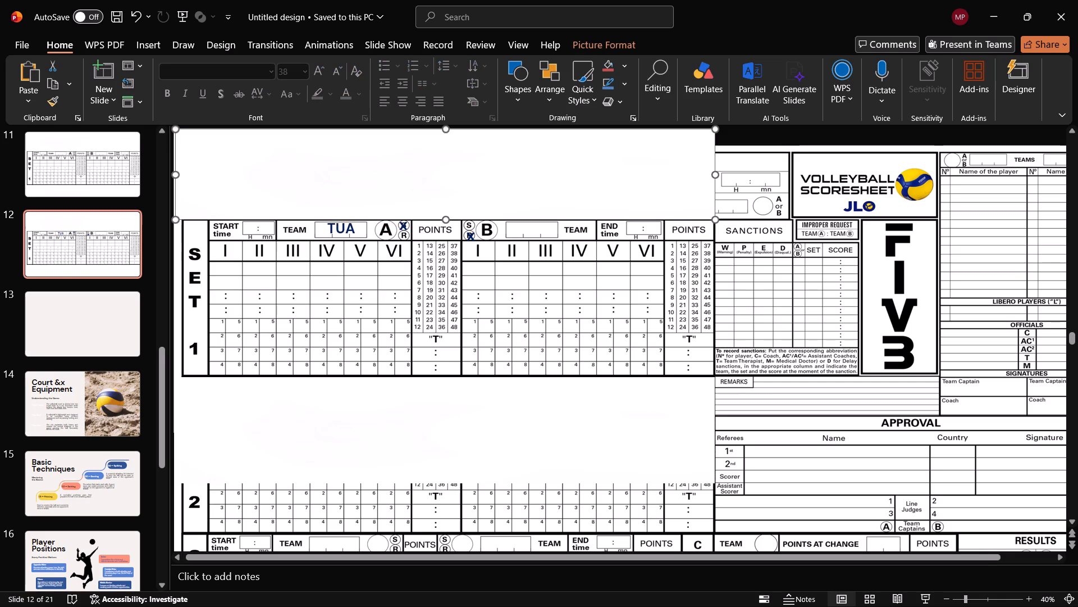
{"action": "left_click", "coordinate": [357, 230]}
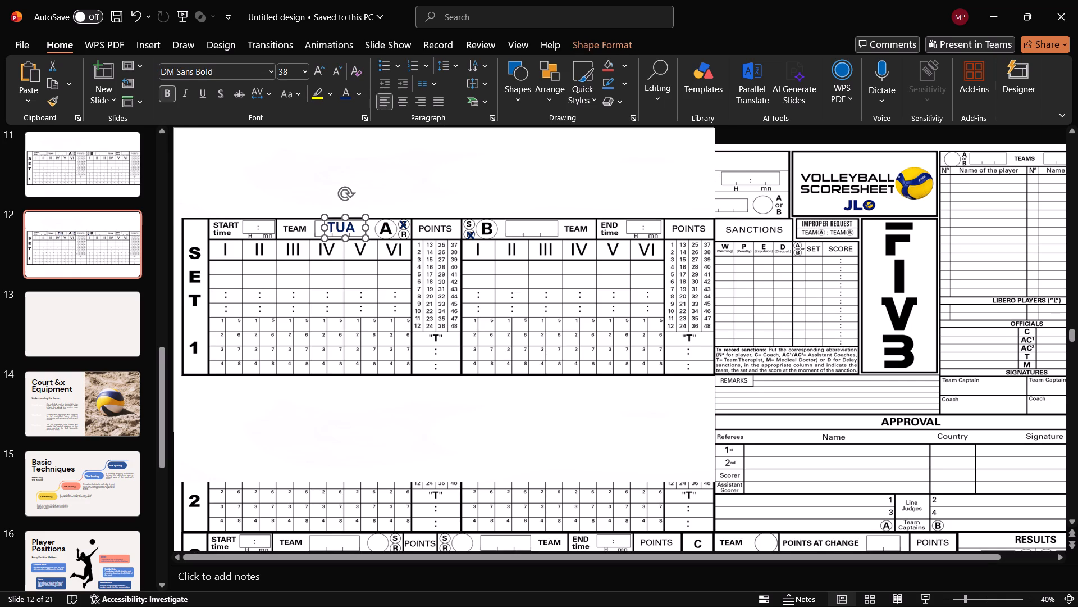
{"action": "key", "text": "ctrl+c"}
{"action": "key", "text": "ctrl+v"}
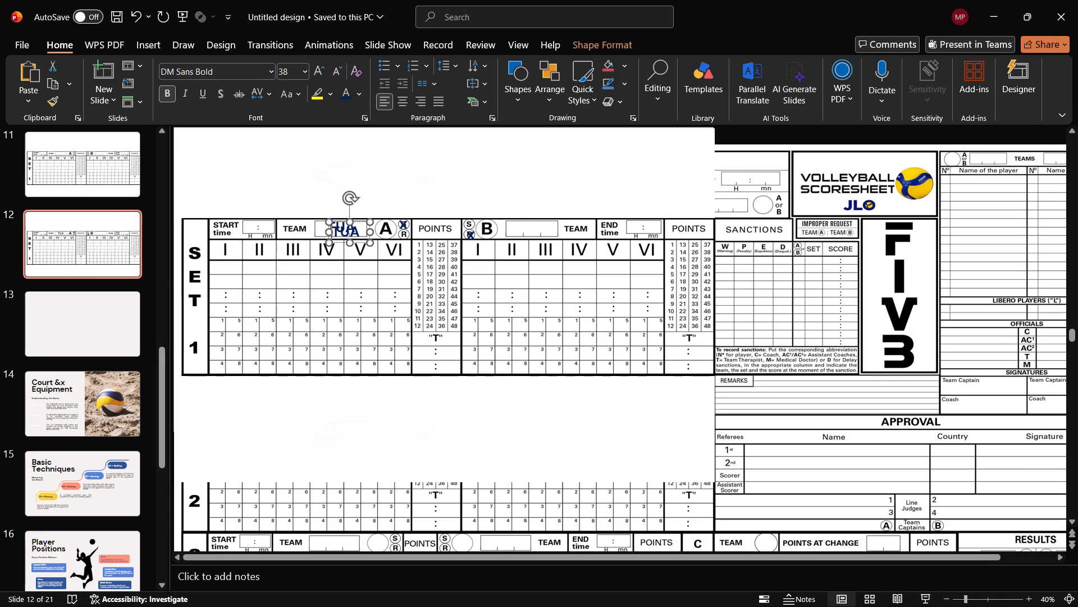
{"action": "left_click_drag", "start_coordinate": [341, 220], "coordinate": [378, 227]}
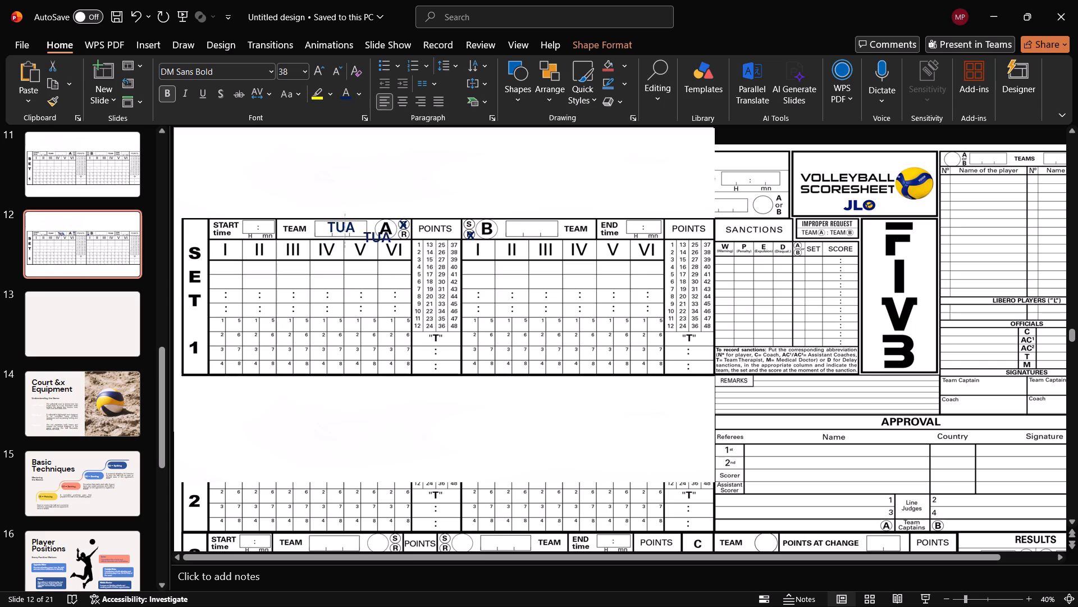
{"action": "left_click_drag", "start_coordinate": [378, 227], "coordinate": [526, 217]}
{"action": "left_click", "coordinate": [544, 228]}
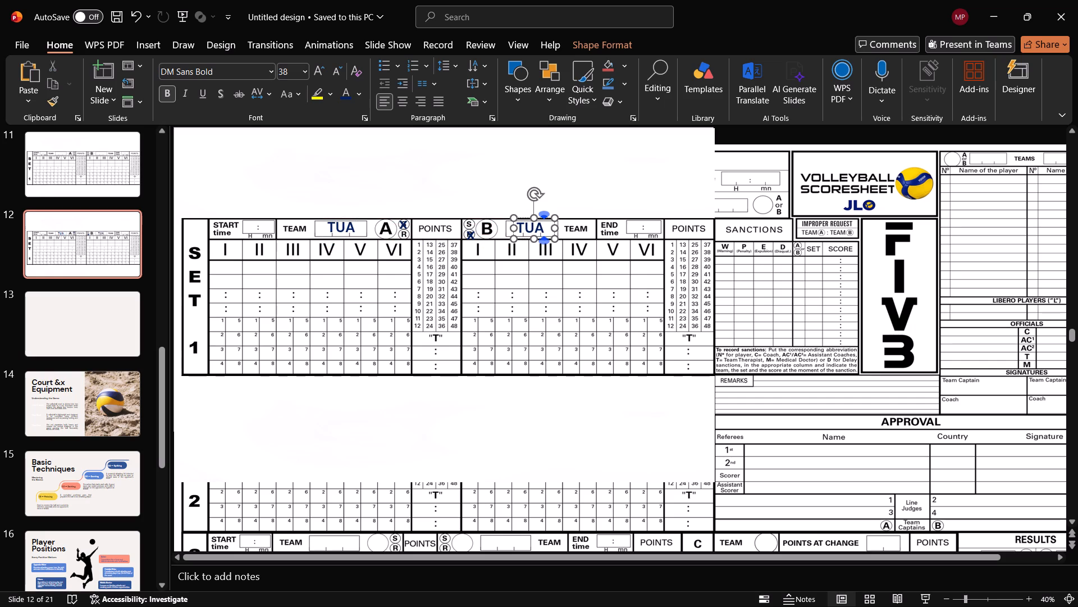
{"action": "key", "text": "ctrl+a"}
{"action": "type", "text": "SBU"}
{"action": "left_click", "coordinate": [563, 167]}
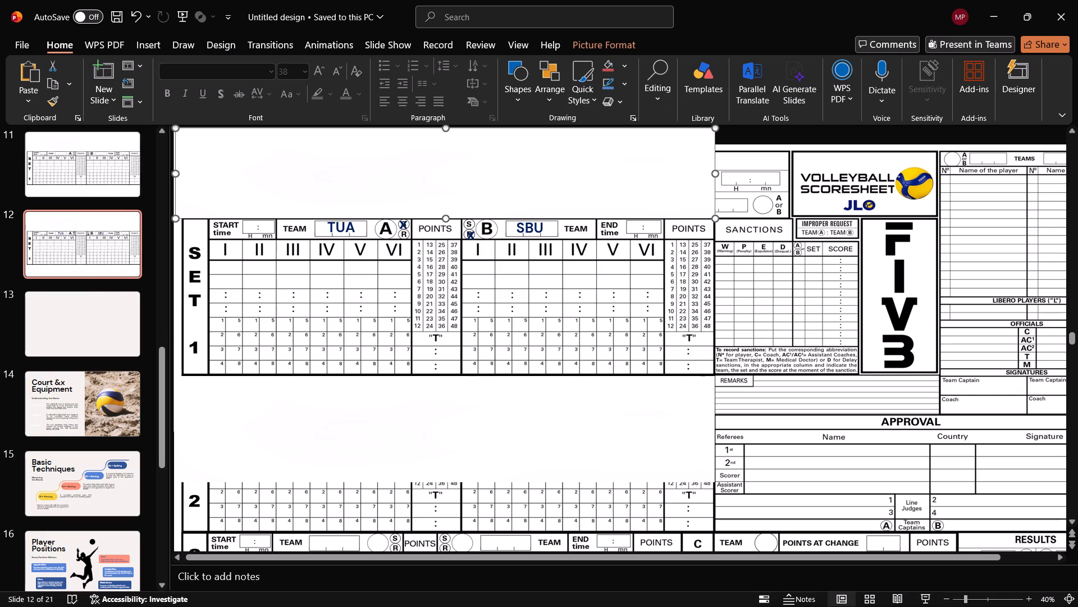
Look over the full scoresheet on slide 10 and the neighbouring slides, ending back on slide 12.
{"action": "left_click", "coordinate": [95, 161]}
{"action": "scroll", "coordinate": [95, 162], "scroll_direction": "up", "scroll_amount": 1}
{"action": "left_click", "coordinate": [99, 181]}
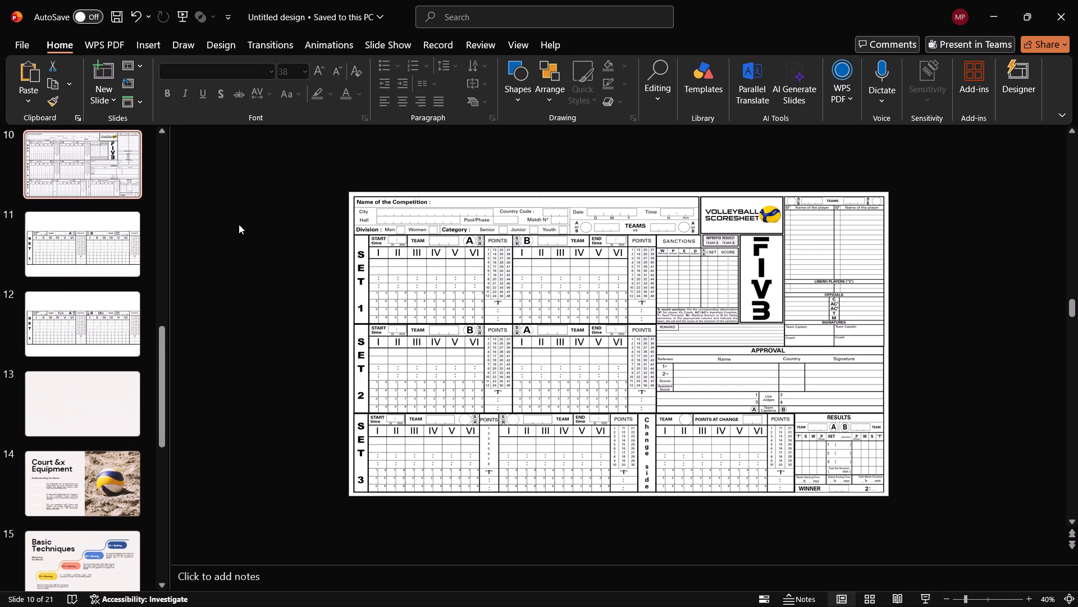
{"action": "scroll", "coordinate": [109, 166], "scroll_direction": "up", "scroll_amount": 2}
{"action": "scroll", "coordinate": [93, 238], "scroll_direction": "up", "scroll_amount": 2}
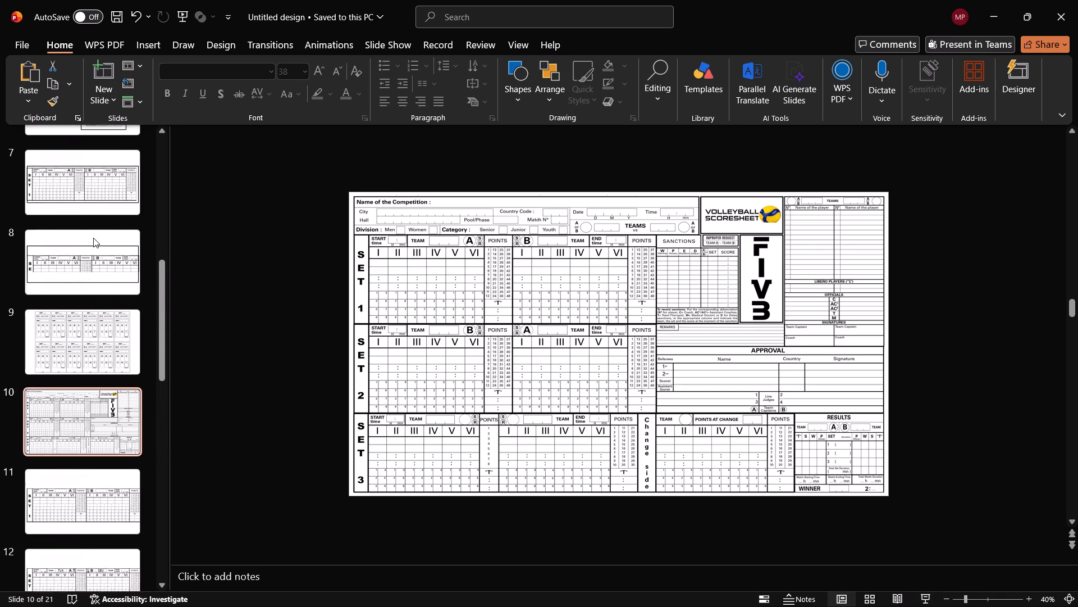
{"action": "scroll", "coordinate": [112, 182], "scroll_direction": "up", "scroll_amount": 2}
{"action": "scroll", "coordinate": [115, 210], "scroll_direction": "down", "scroll_amount": 5}
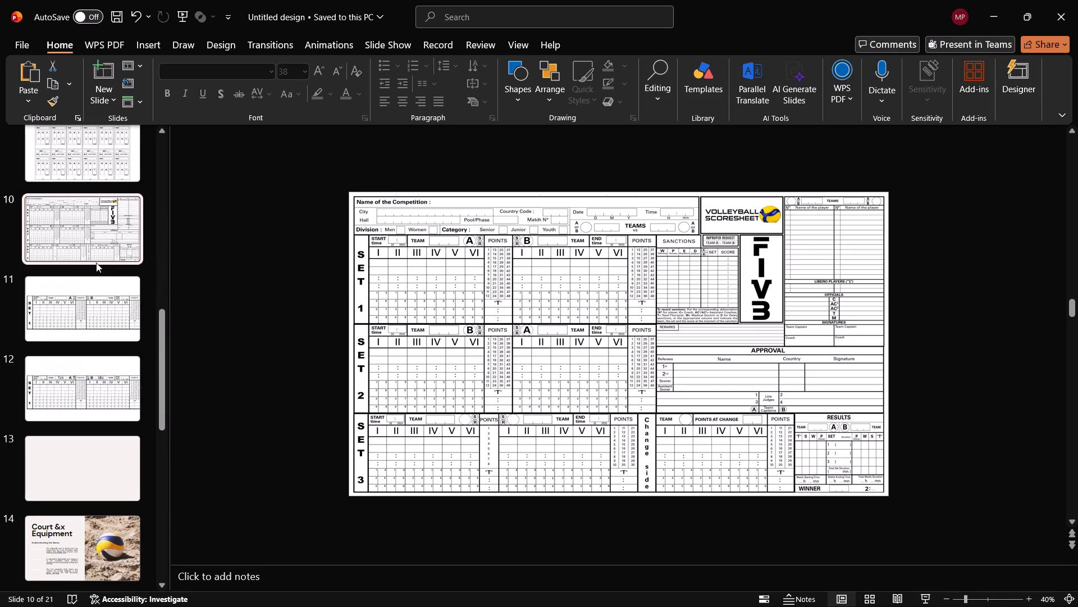
{"action": "left_click", "coordinate": [96, 372]}
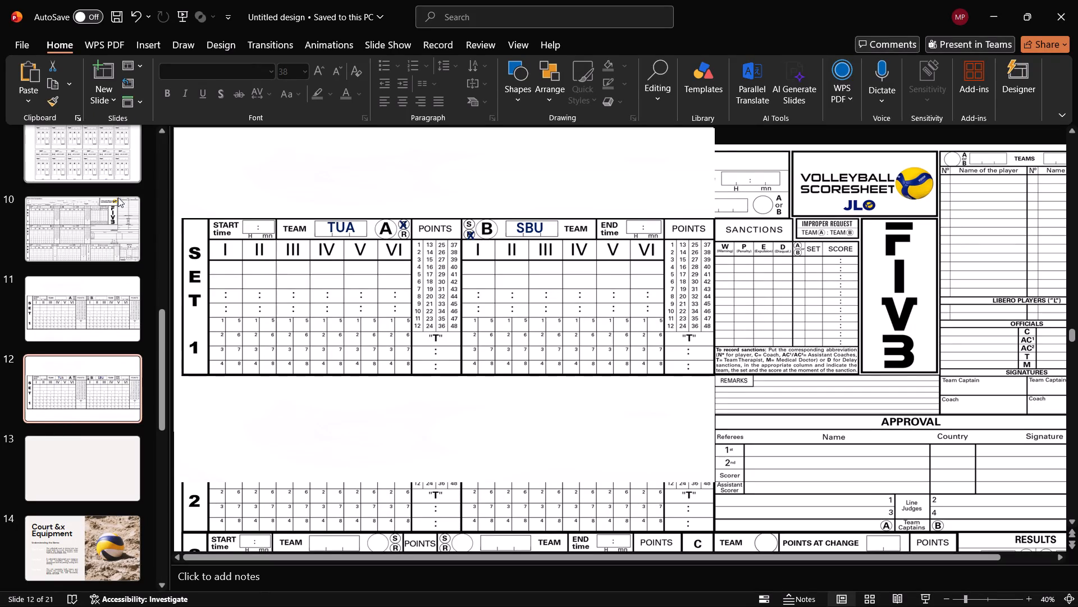
{"action": "left_click", "coordinate": [83, 322]}
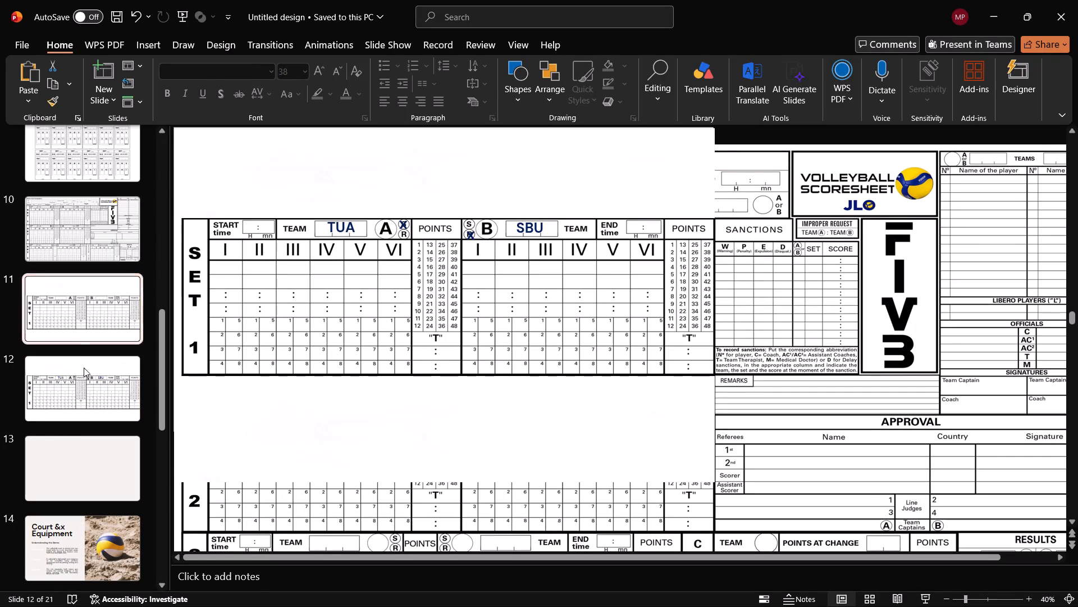
{"action": "left_click", "coordinate": [86, 374]}
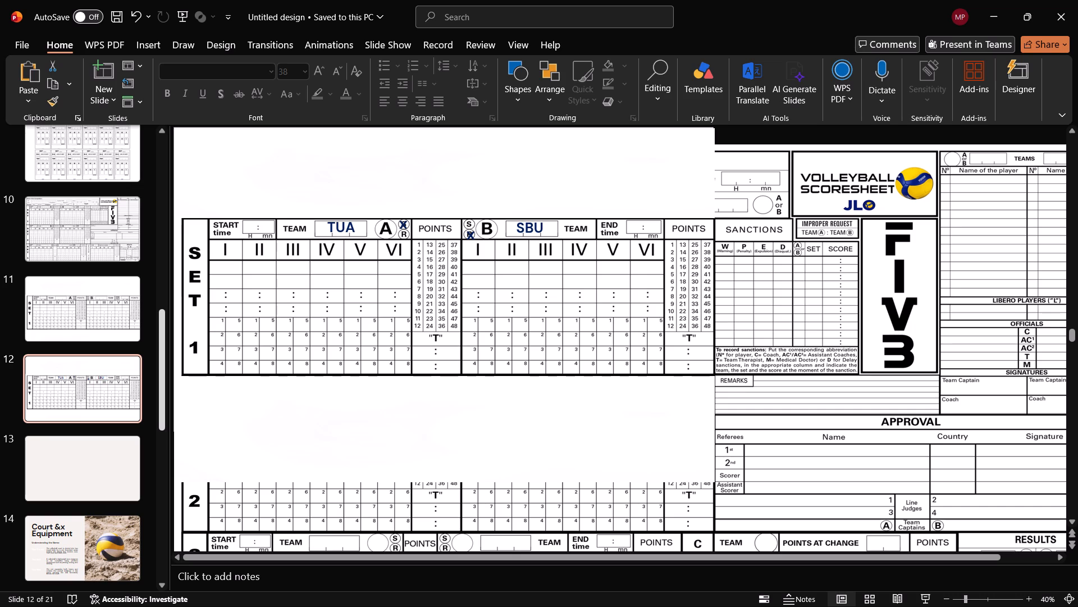
Switch to the MAPEH group chat on Facebook in Edge and check who voted for PORK in the Christmas party ham poll.
{"action": "left_click", "coordinate": [577, 592]}
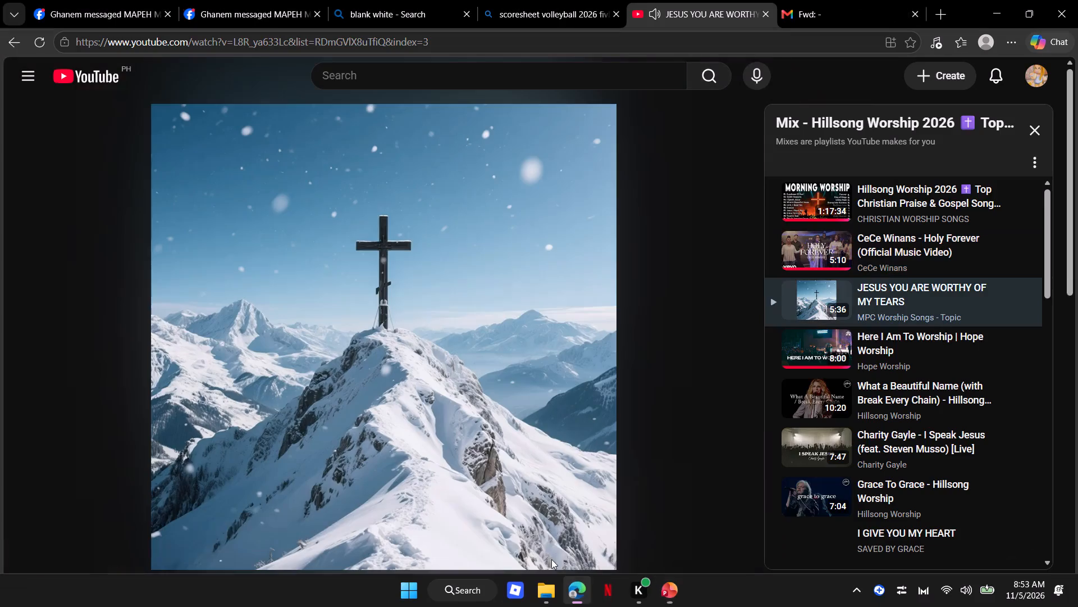
{"action": "left_click", "coordinate": [85, 0]}
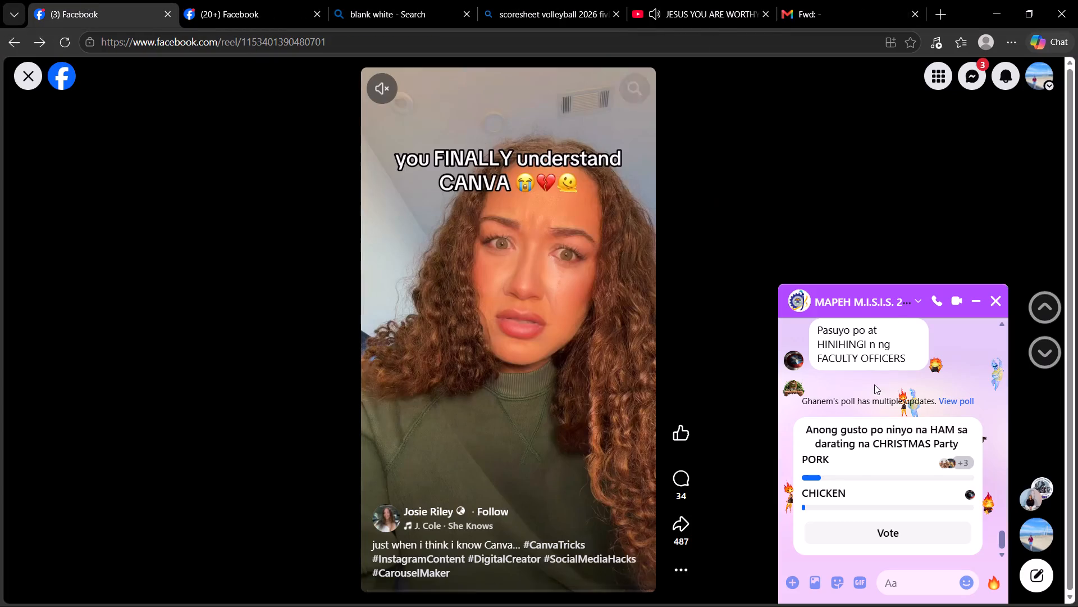
{"action": "left_click", "coordinate": [889, 536]}
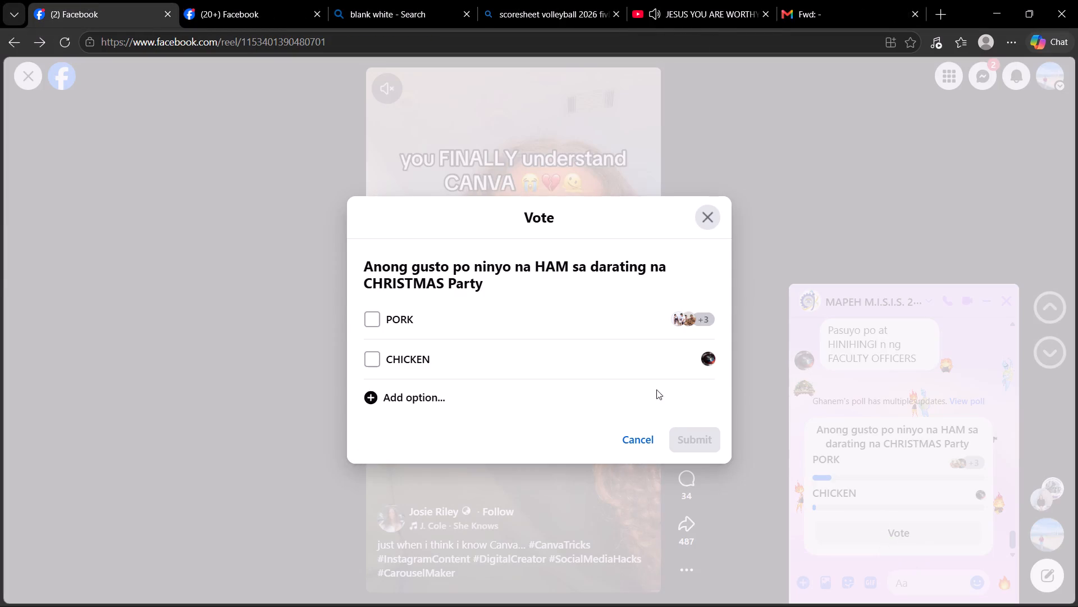
{"action": "left_click", "coordinate": [701, 319]}
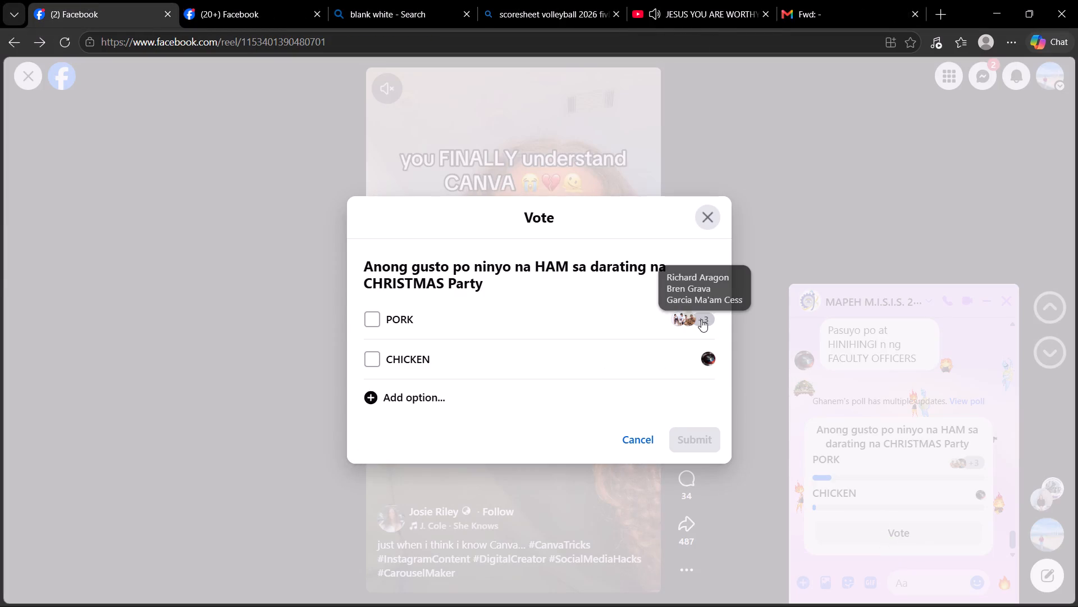
{"action": "scroll", "coordinate": [526, 355], "scroll_direction": "down", "scroll_amount": 2}
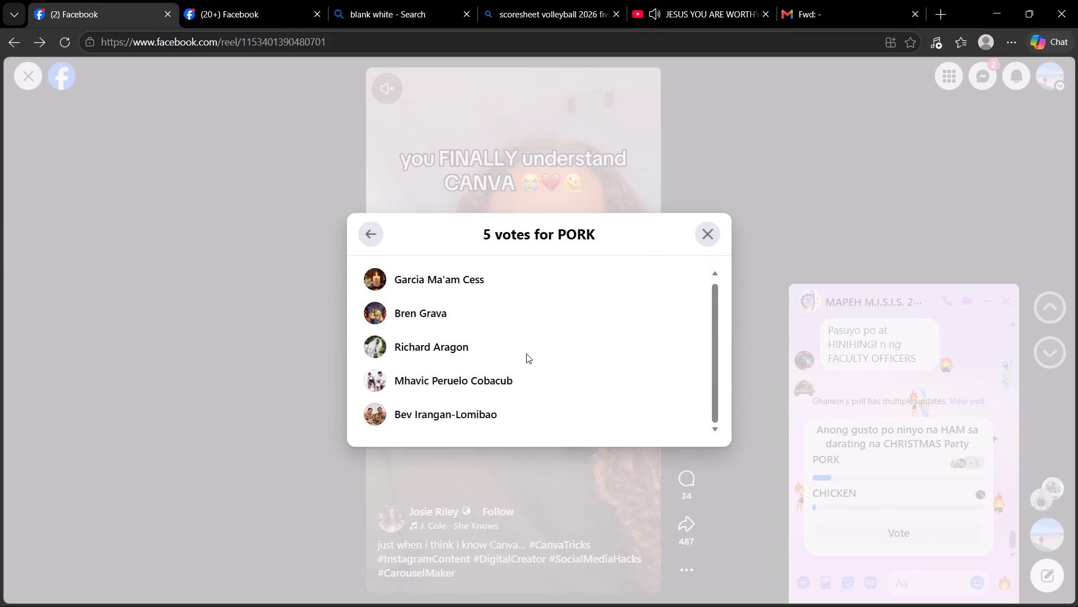
{"action": "scroll", "coordinate": [526, 354], "scroll_direction": "down", "scroll_amount": 3}
{"action": "left_click", "coordinate": [698, 232]}
Vote for PORK in the Christmas party ham poll and submit the vote.
{"action": "left_click", "coordinate": [860, 470]}
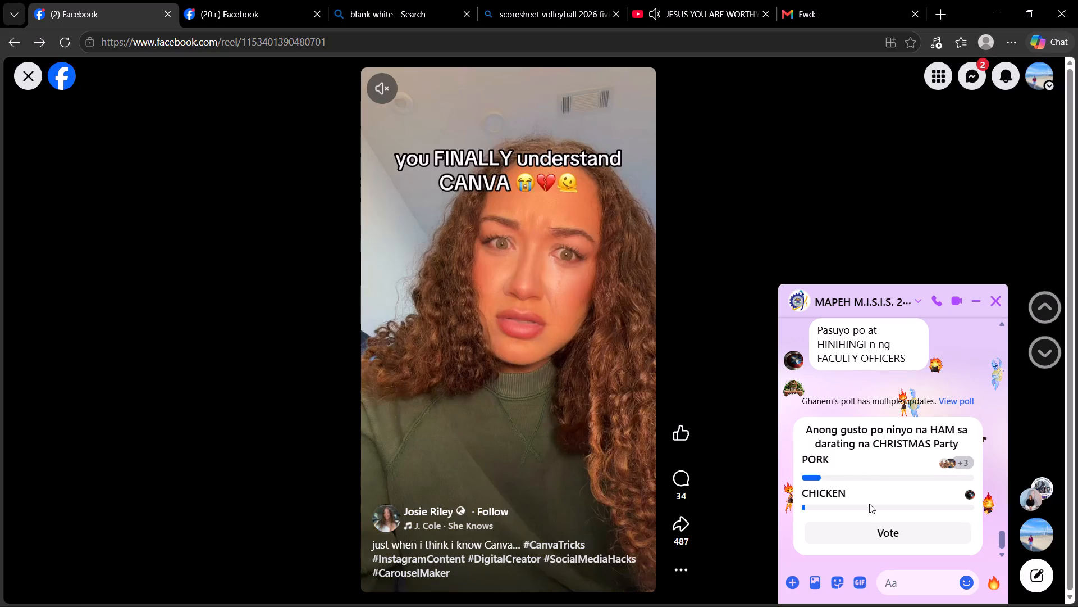
{"action": "left_click", "coordinate": [876, 533]}
{"action": "left_click_drag", "start_coordinate": [368, 316], "coordinate": [370, 323]}
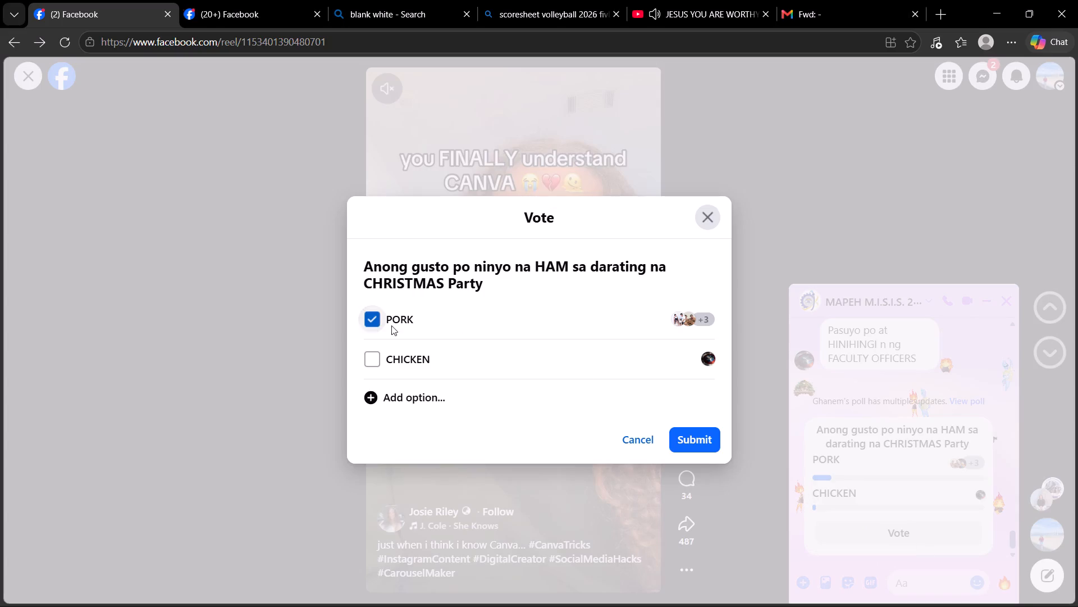
{"action": "left_click", "coordinate": [689, 436]}
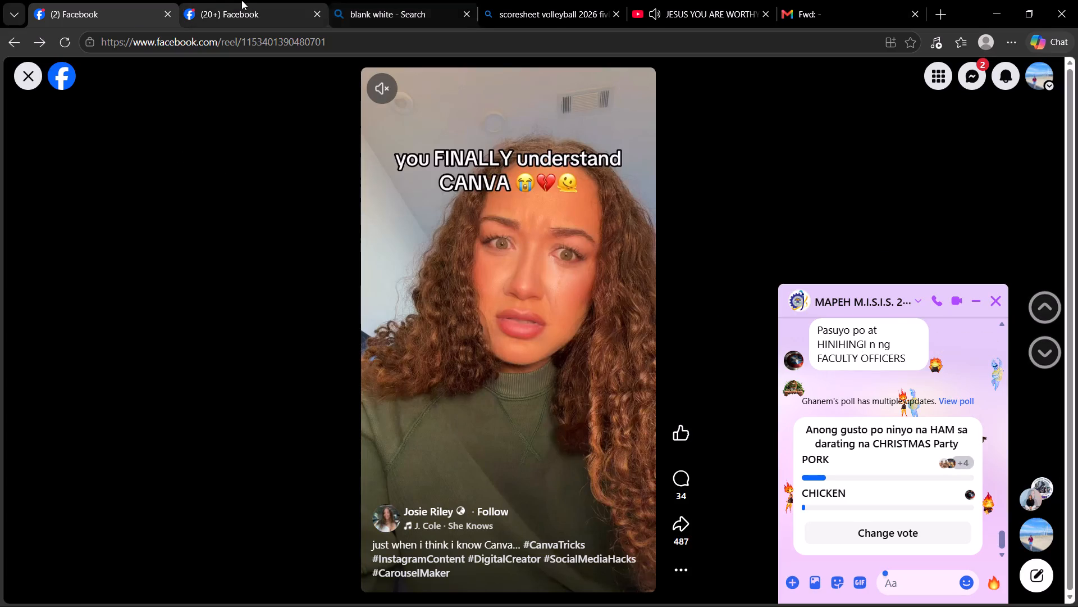
Switch to YouTube and pause the song JESUS YOU ARE WORTHY OF MY TEARS.
{"action": "left_click", "coordinate": [748, 0]}
{"action": "left_click", "coordinate": [280, 310]}
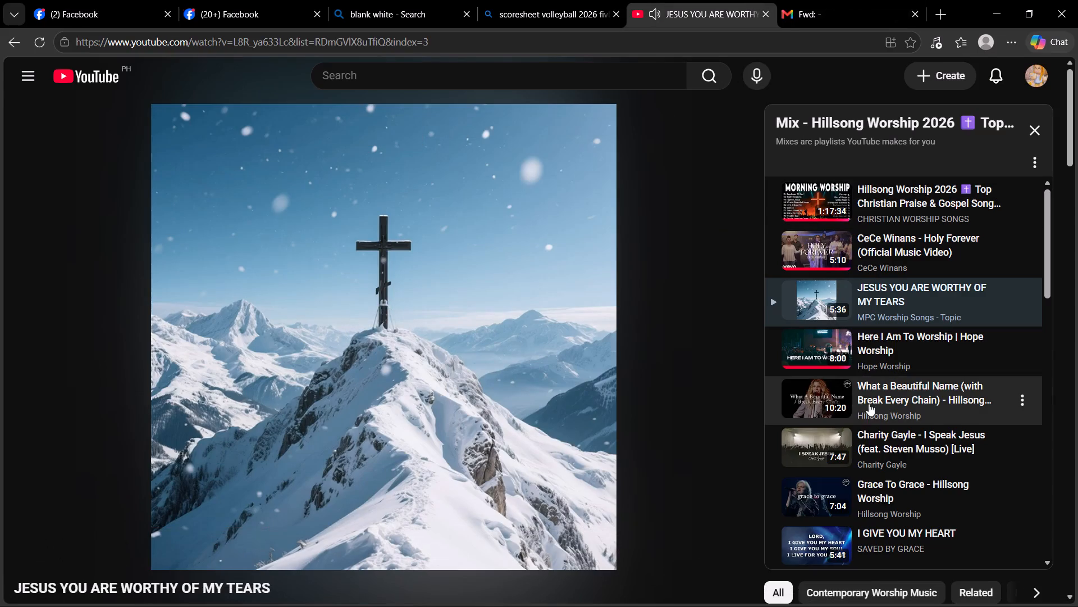
Start a new video search on YouTube.
{"action": "left_click", "coordinate": [506, 60]}
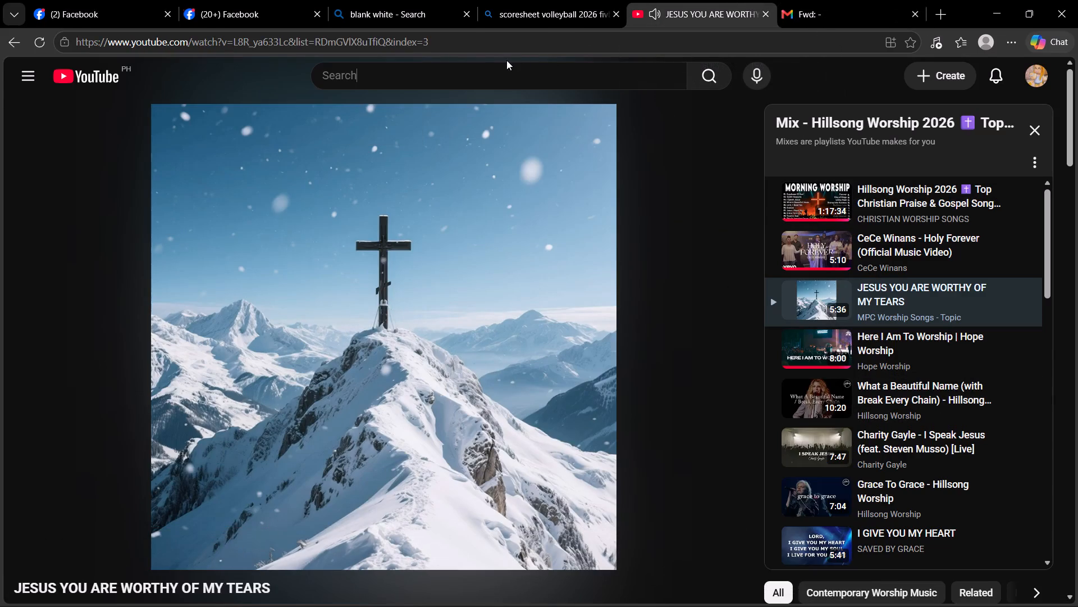
{"action": "left_click_drag", "start_coordinate": [506, 75], "coordinate": [285, 78]}
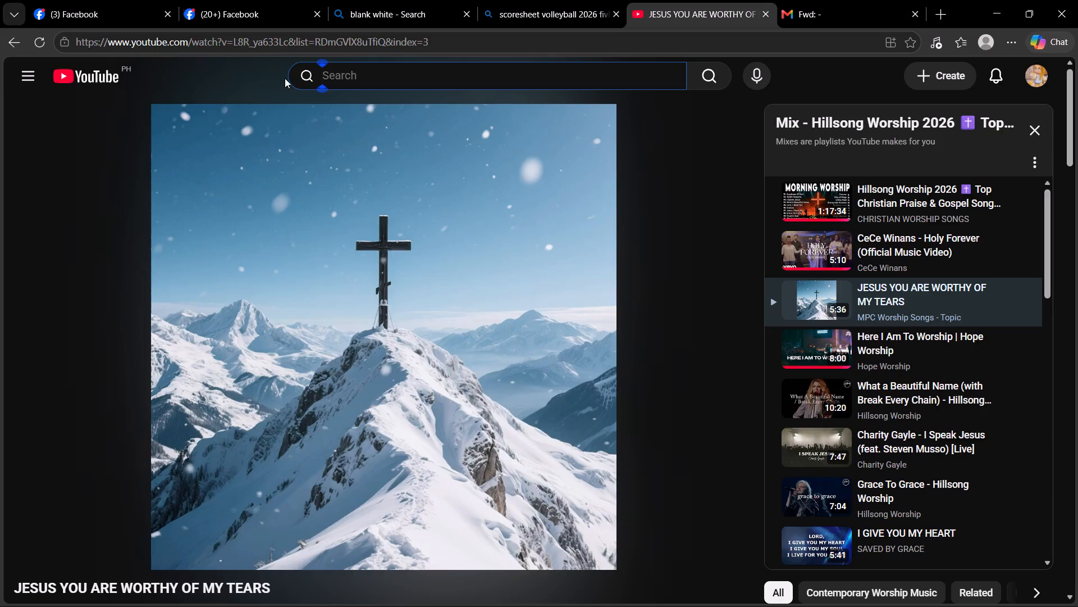
Search YouTube for puff me up and play the official SUPAFLY music video, skipping the ad.
{"action": "type", "text": "PUFF"}
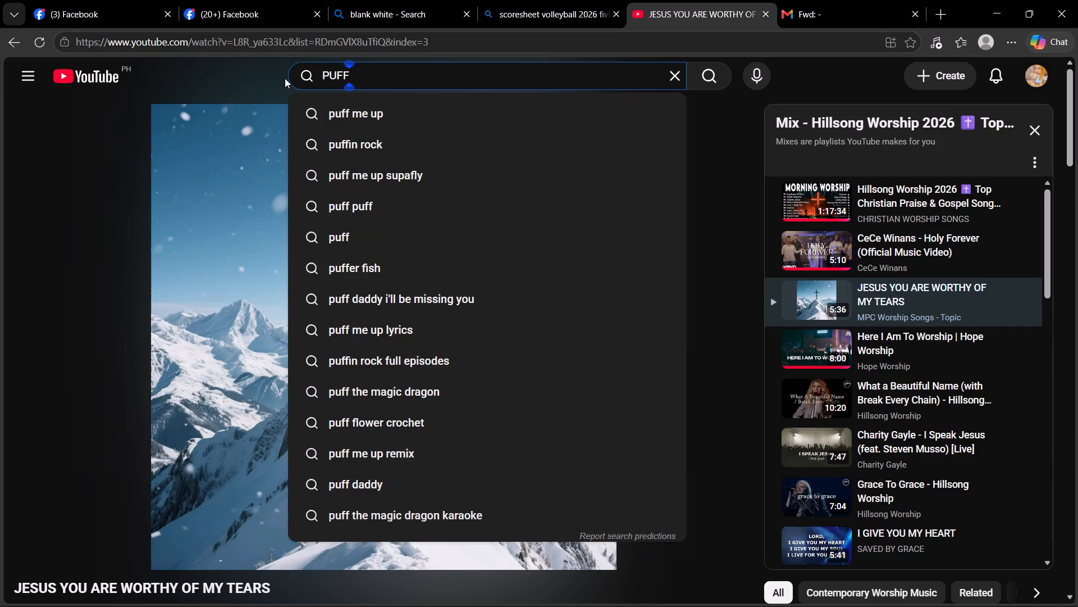
{"action": "left_click", "coordinate": [386, 110]}
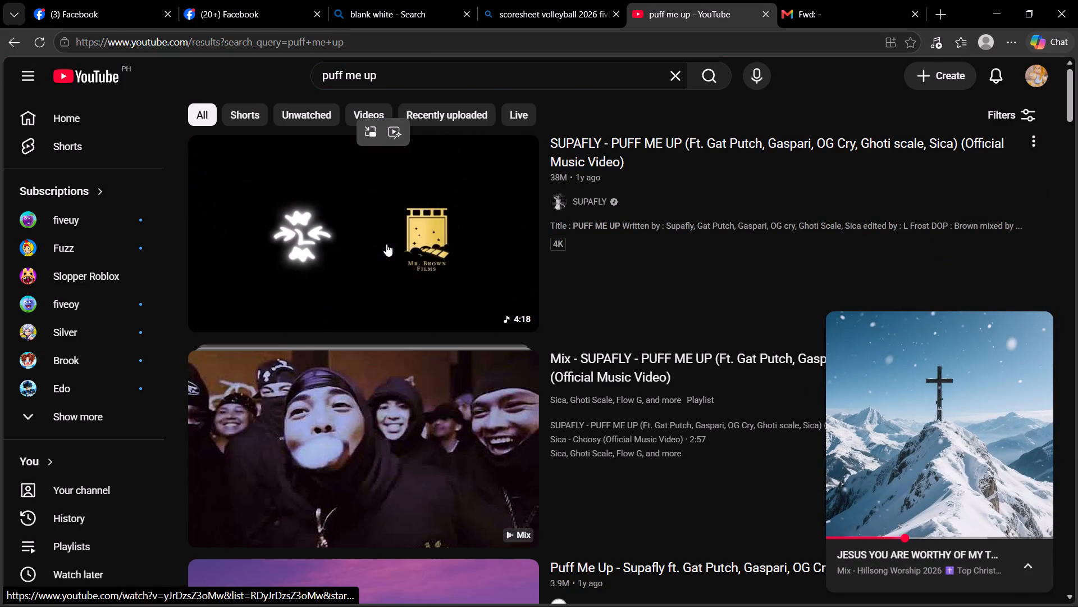
{"action": "left_click", "coordinate": [386, 244]}
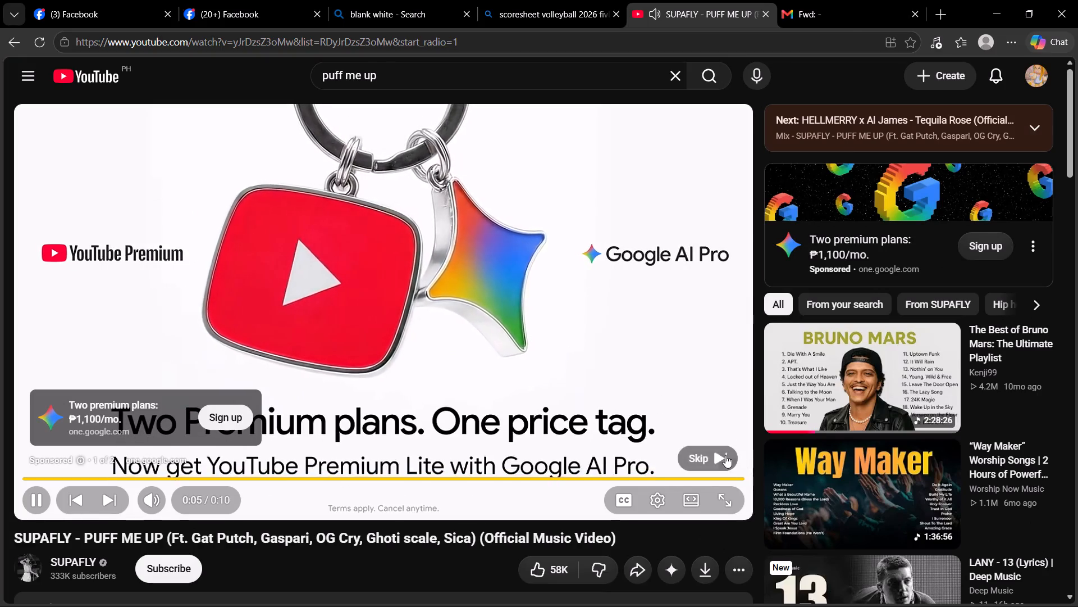
{"action": "left_click", "coordinate": [725, 455]}
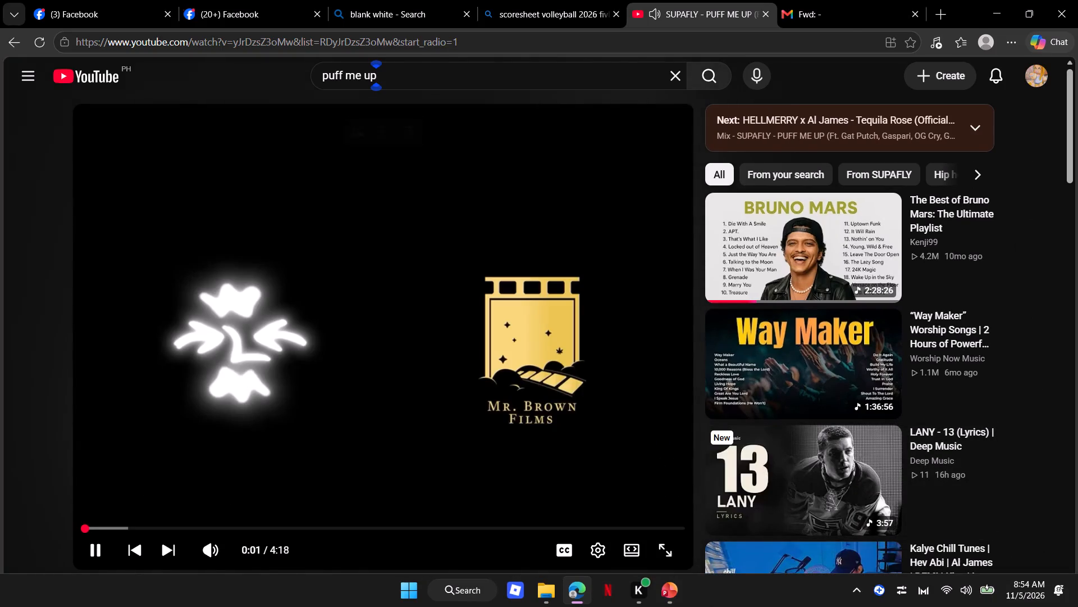
Switch back to PowerPoint and paste another copy of the TUA text on slide 12.
{"action": "left_click", "coordinate": [665, 595]}
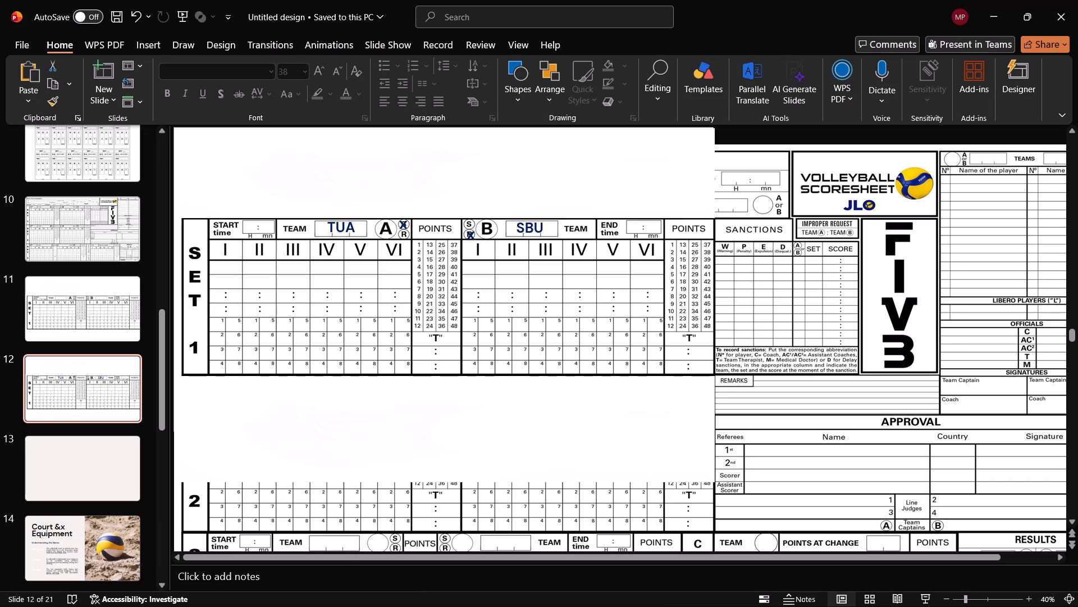
{"action": "key", "text": "ctrl+v"}
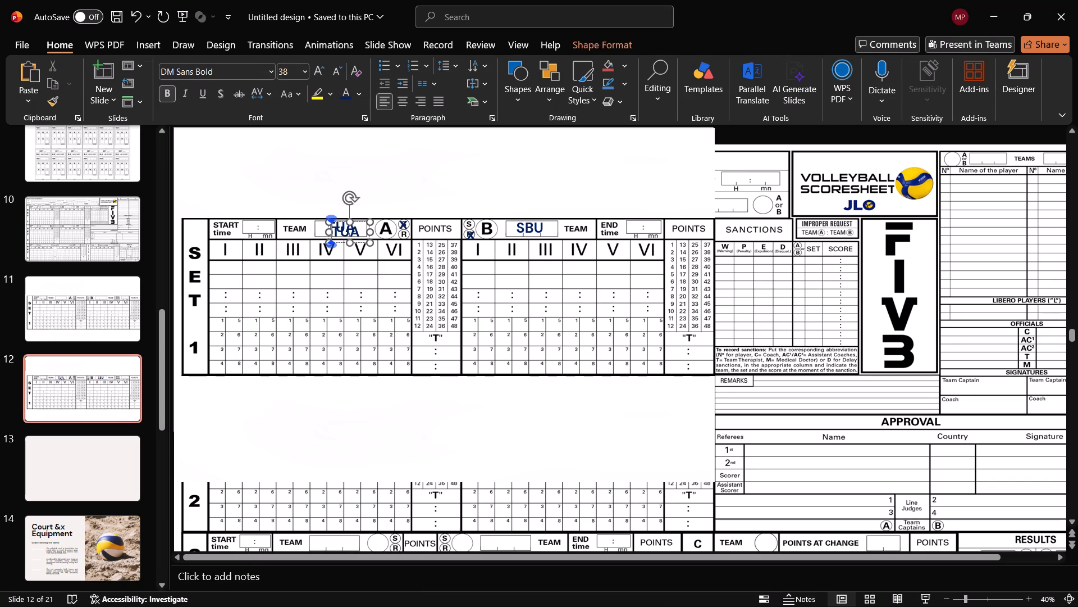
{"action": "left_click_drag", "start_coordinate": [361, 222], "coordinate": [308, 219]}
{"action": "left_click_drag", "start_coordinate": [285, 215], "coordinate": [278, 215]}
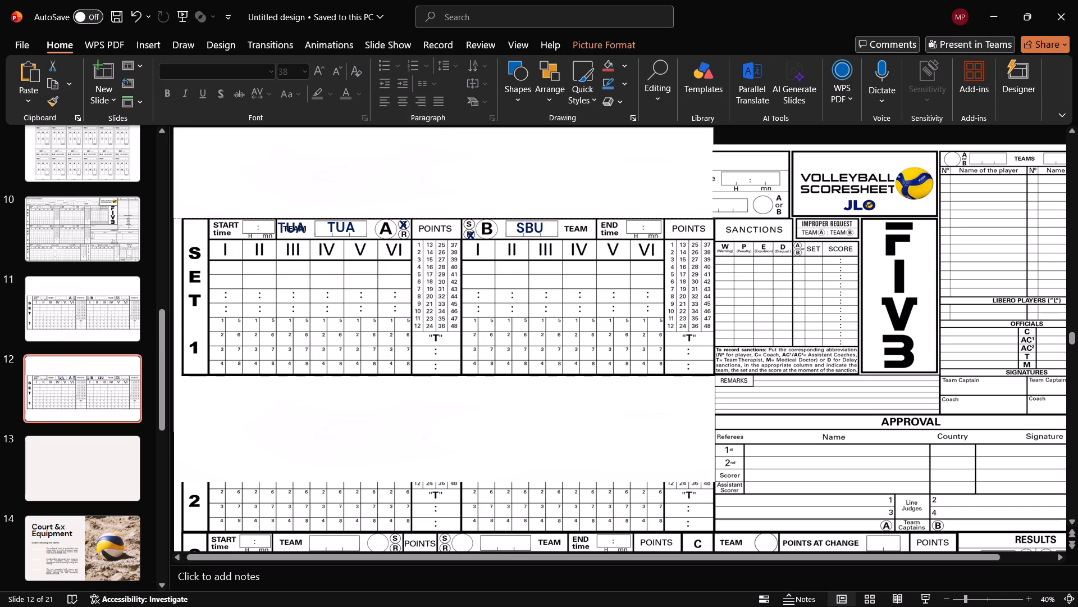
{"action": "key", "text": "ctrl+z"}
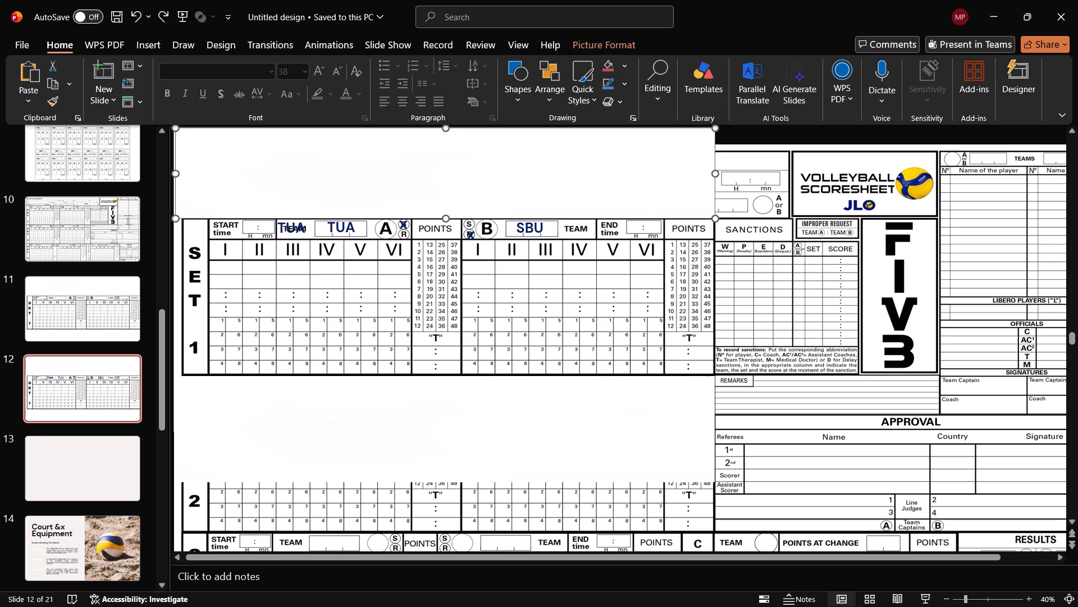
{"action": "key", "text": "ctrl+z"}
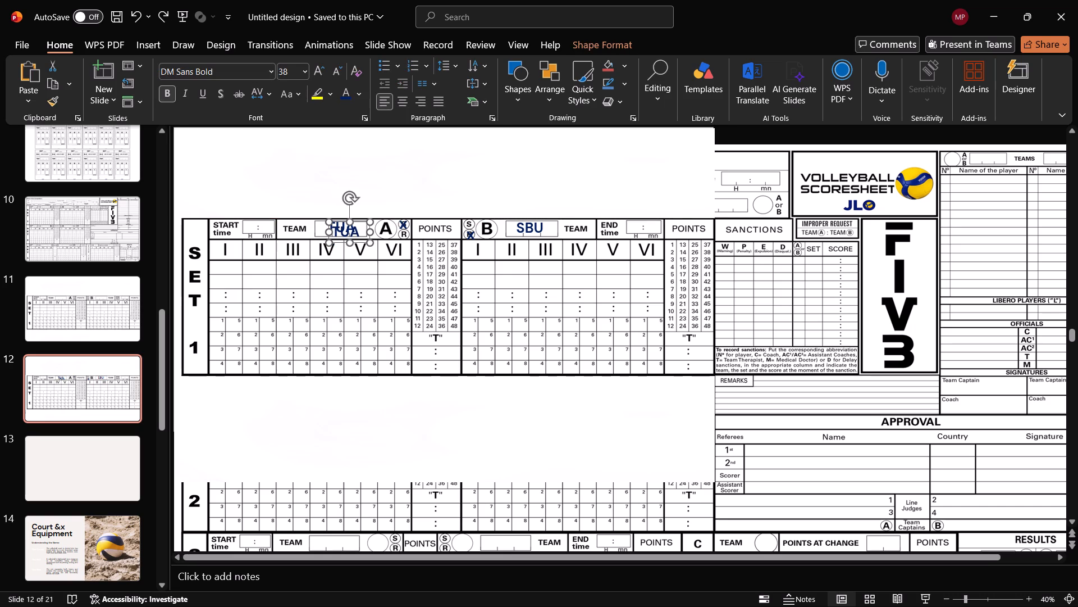
Move the pasted TUA copy into Set 1's start time box and replace its text with 10:32.
{"action": "left_click_drag", "start_coordinate": [344, 221], "coordinate": [255, 216]}
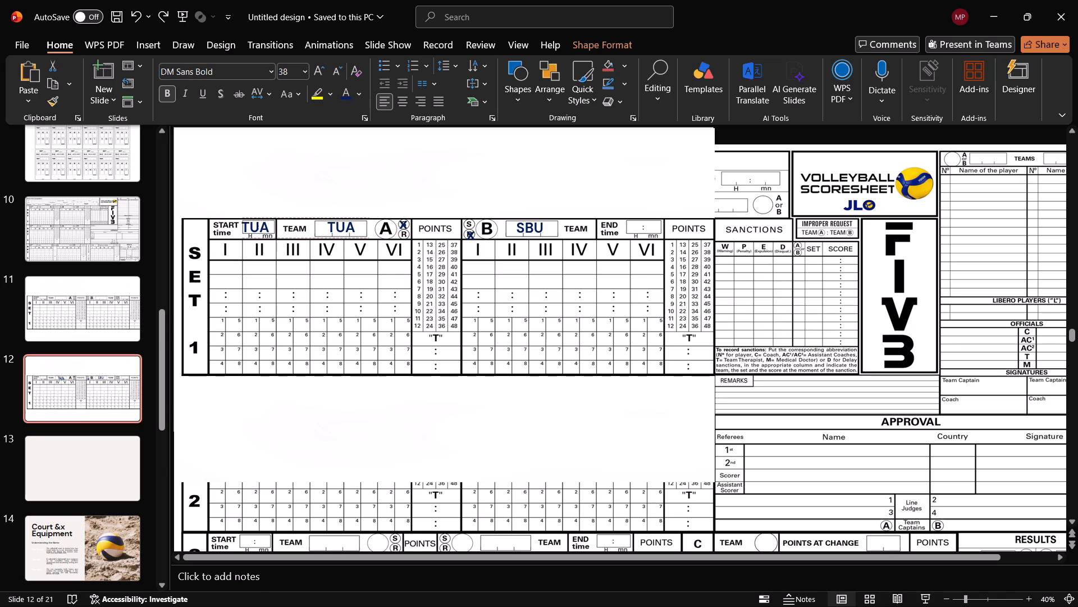
{"action": "left_click_drag", "start_coordinate": [255, 216], "coordinate": [258, 216]}
{"action": "left_click", "coordinate": [263, 227]}
{"action": "left_click", "coordinate": [270, 230]}
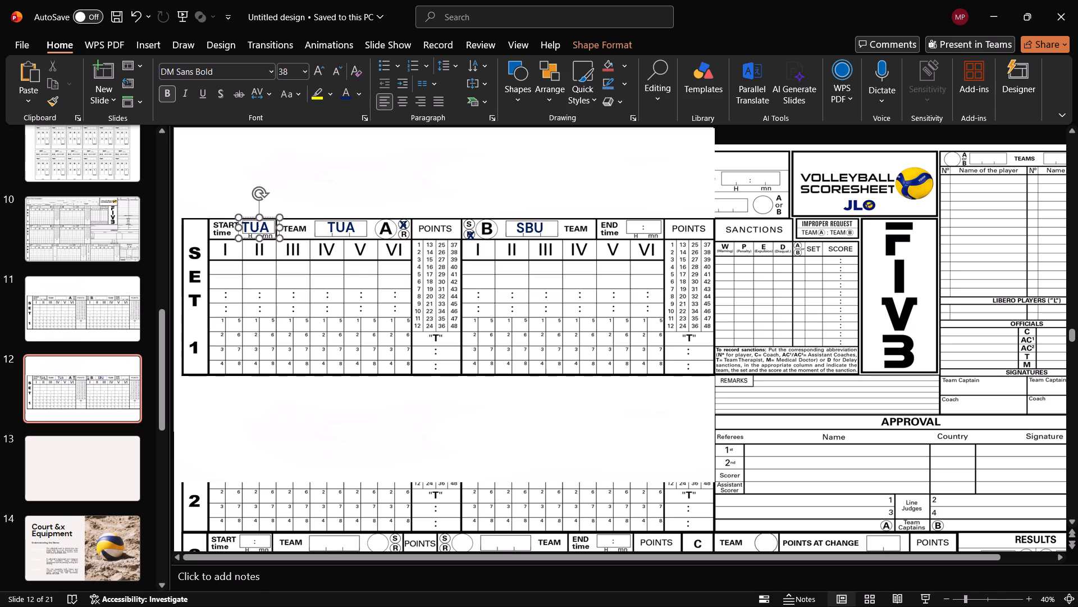
{"action": "left_click", "coordinate": [269, 228]}
{"action": "double_click", "coordinate": [266, 228]}
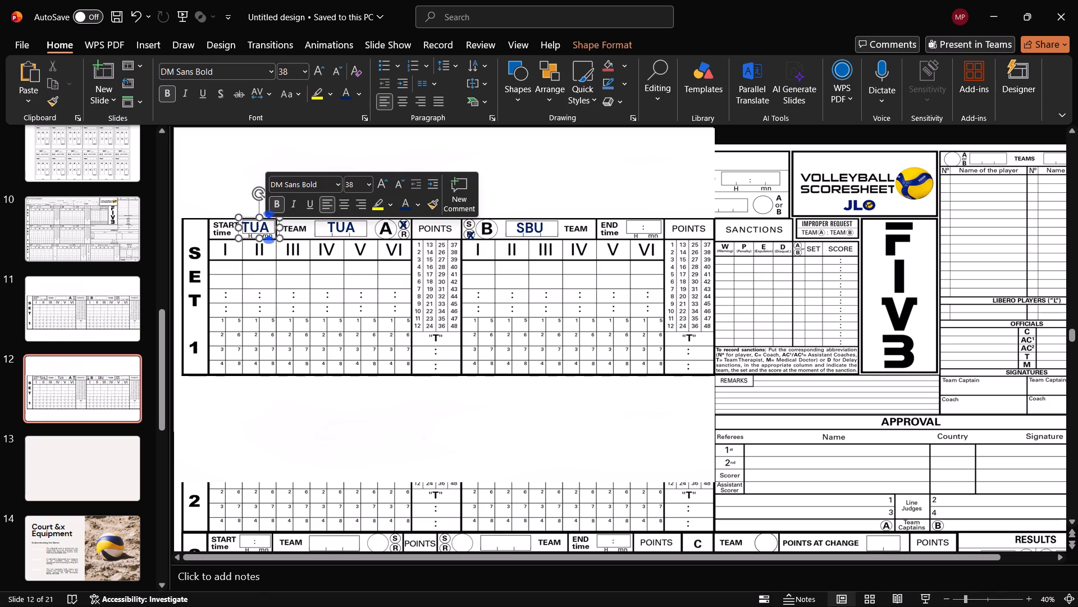
{"action": "key", "text": "BackSpace"}
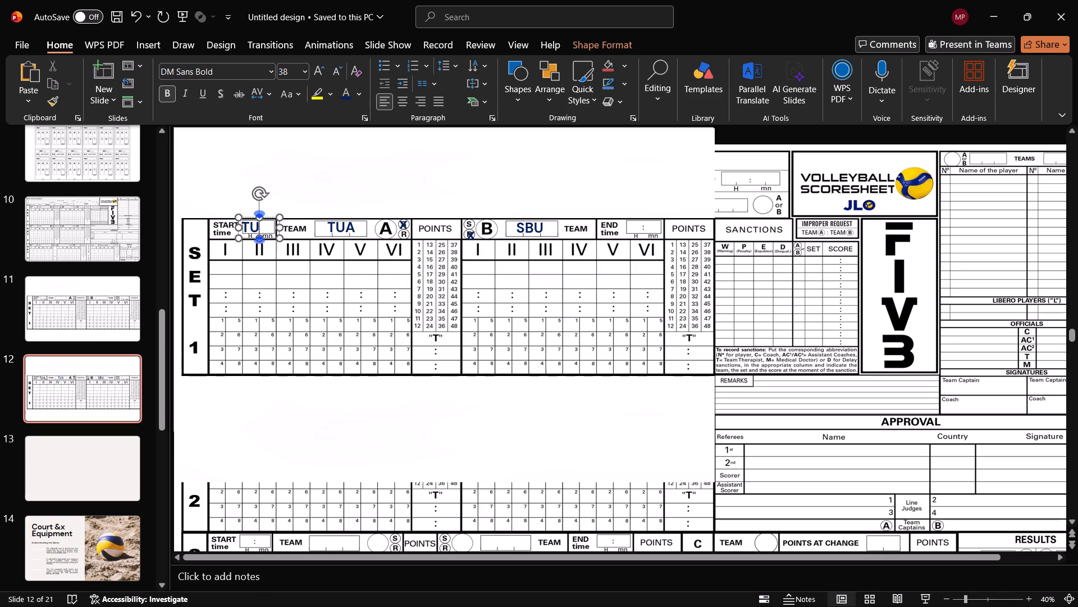
{"action": "key", "text": "BackSpace"}
{"action": "key", "text": "BackSpace"}
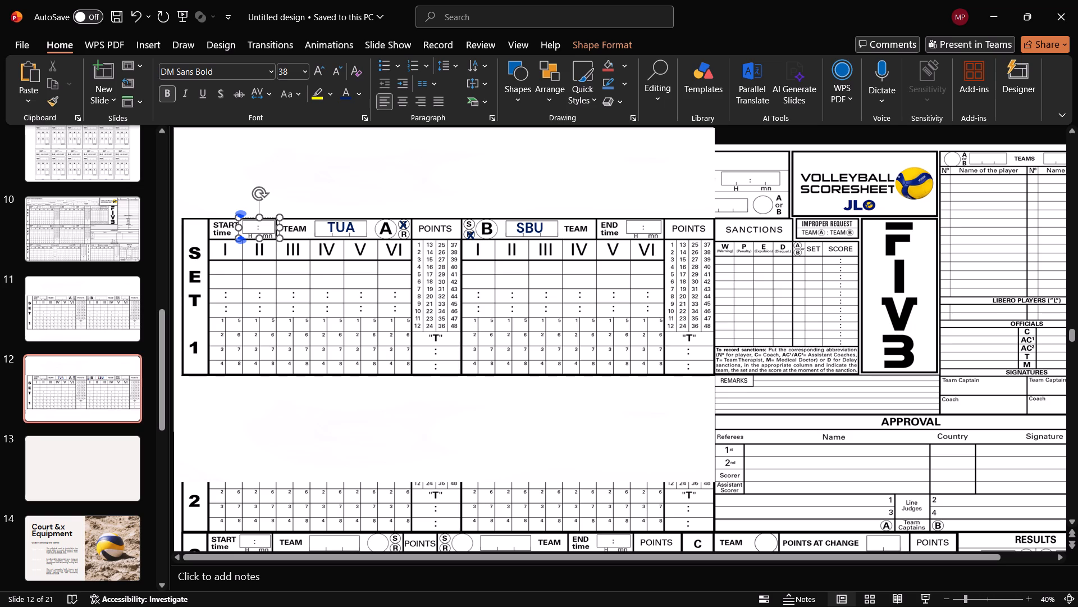
{"action": "type", "text": "10:"}
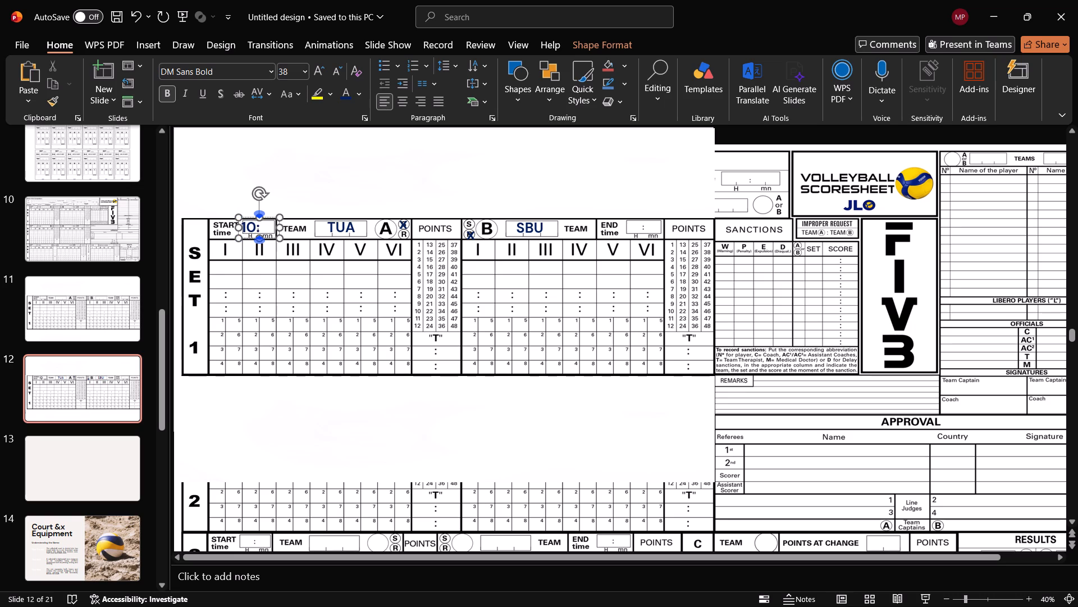
{"action": "type", "text": "32"}
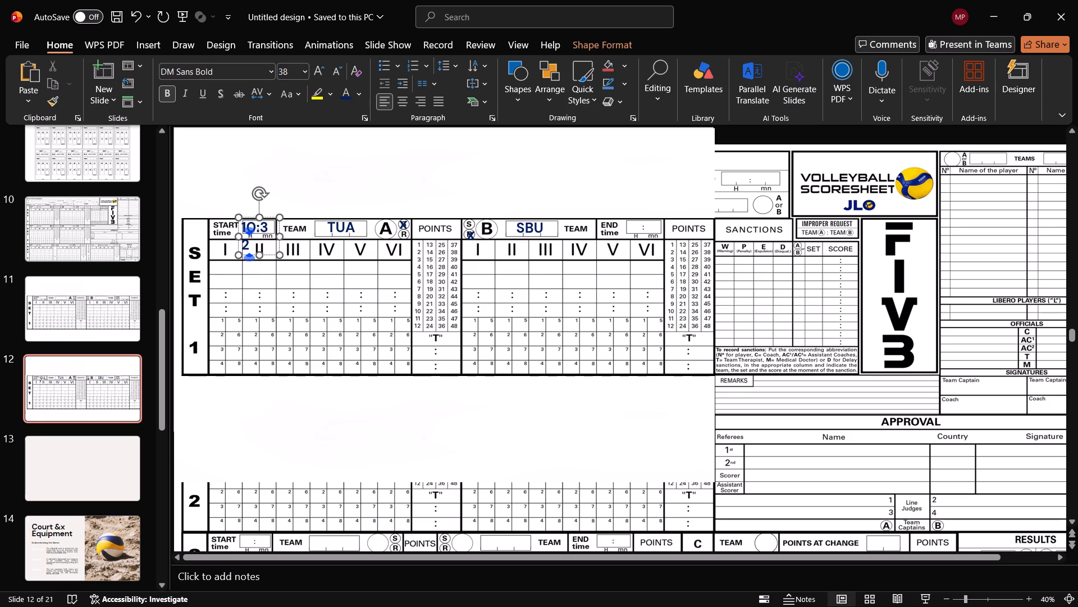
Reduce the 10:32 start time text to font size 24.
{"action": "key", "text": "ctrl+a"}
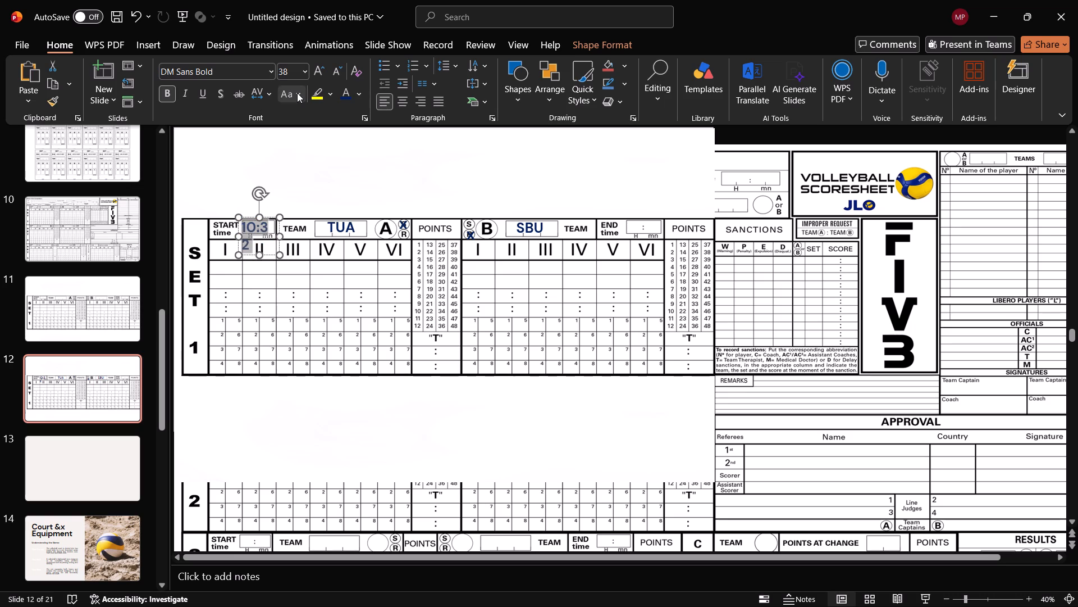
{"action": "left_click", "coordinate": [343, 73]}
{"action": "left_click", "coordinate": [343, 73]}
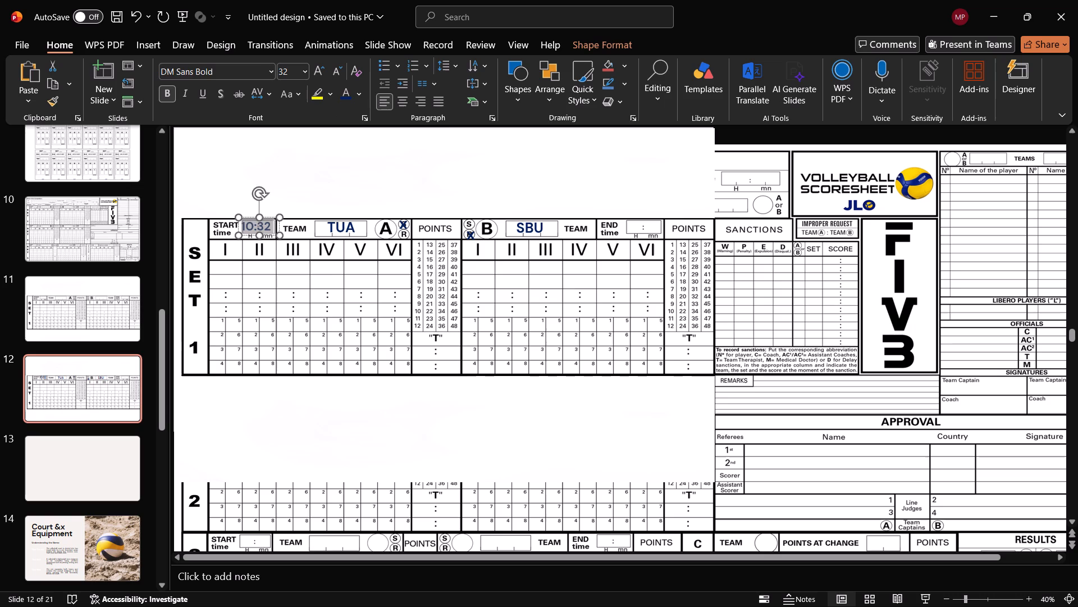
{"action": "left_click", "coordinate": [302, 184]}
{"action": "left_click", "coordinate": [263, 223]}
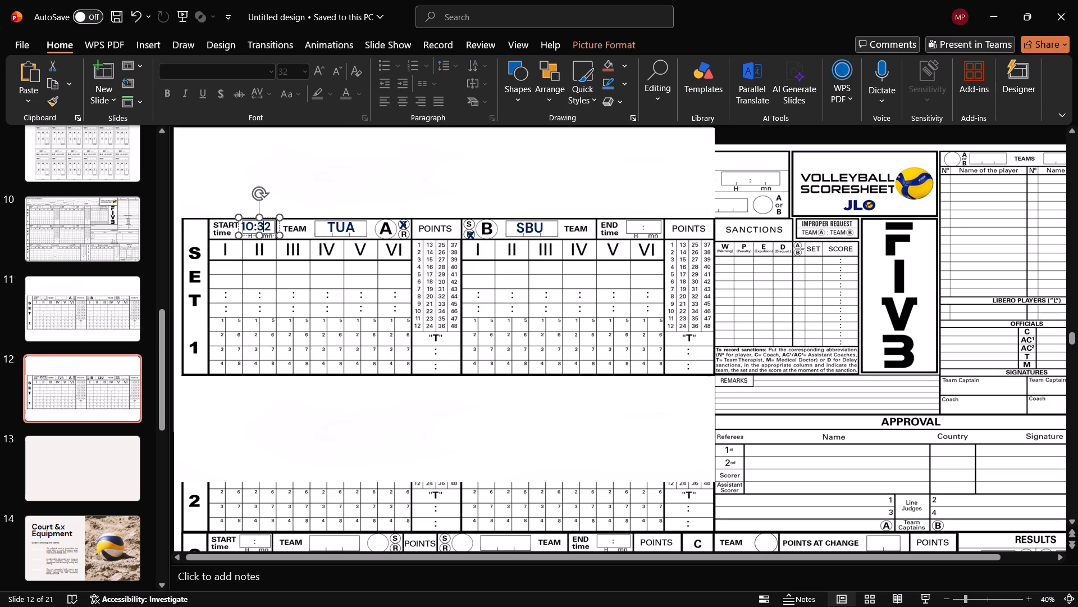
{"action": "key", "text": "ctrl+a"}
{"action": "left_click", "coordinate": [338, 66]}
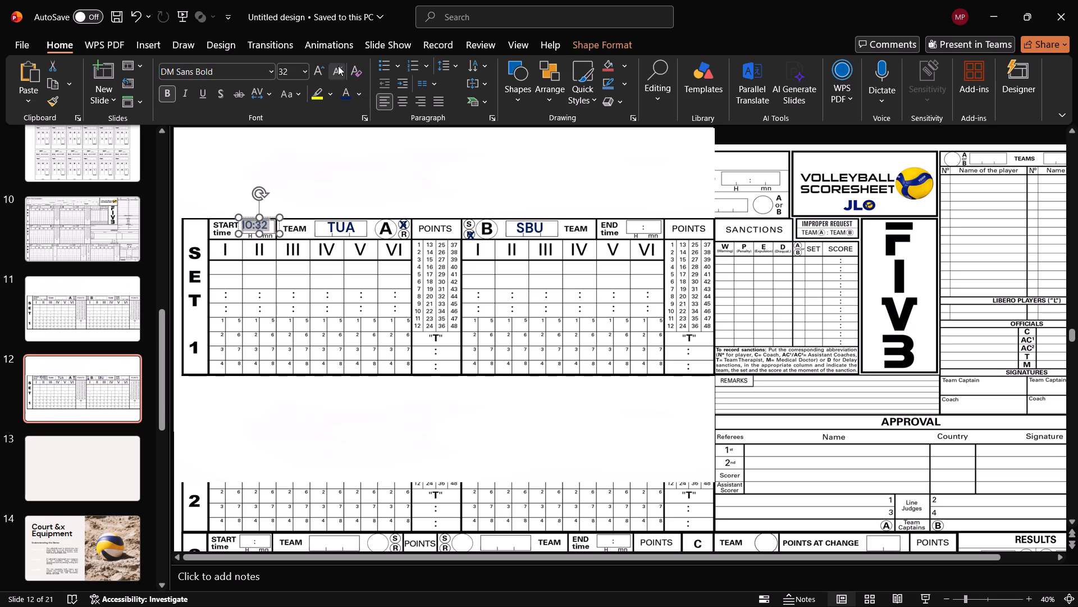
{"action": "left_click", "coordinate": [338, 66]}
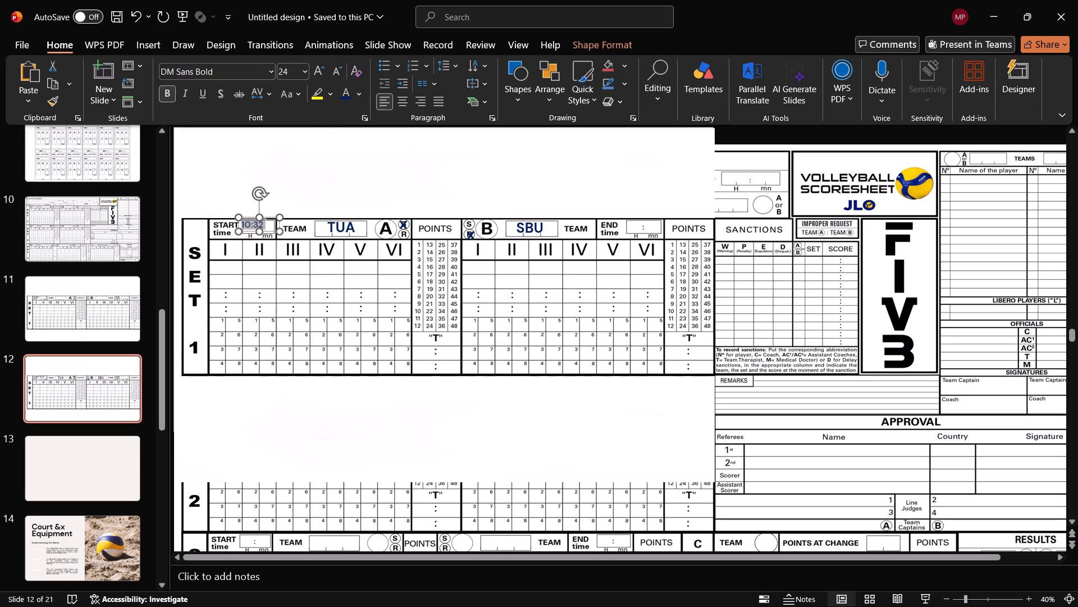
Narrow the 10:32 text box and center it inside Set 1's start time box on slide 12.
{"action": "left_click_drag", "start_coordinate": [280, 232], "coordinate": [269, 232]}
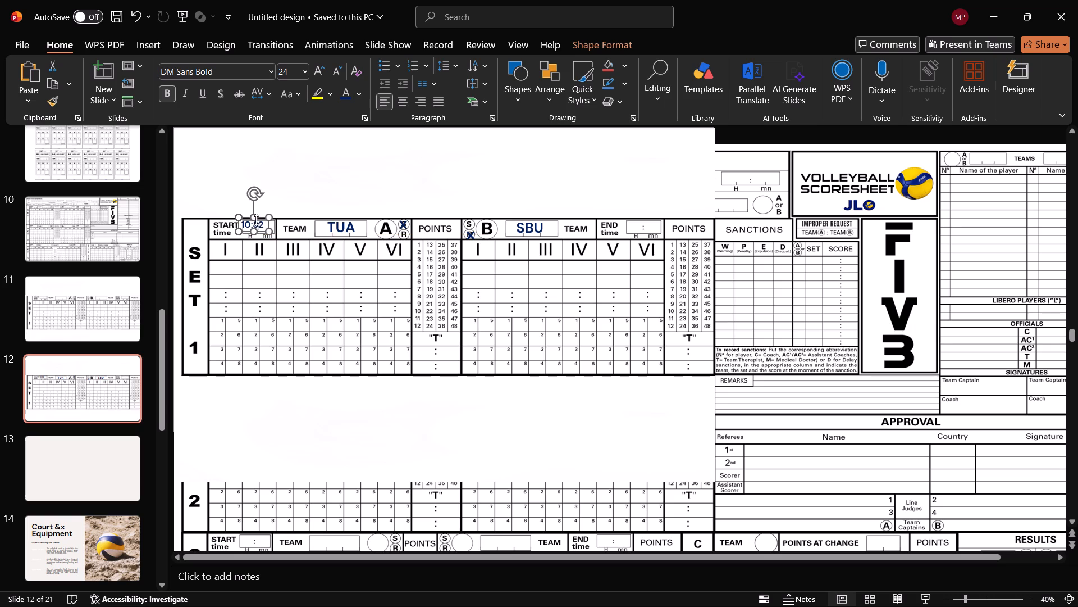
{"action": "left_click", "coordinate": [257, 218]}
{"action": "left_click", "coordinate": [306, 184]}
{"action": "left_click", "coordinate": [261, 230]}
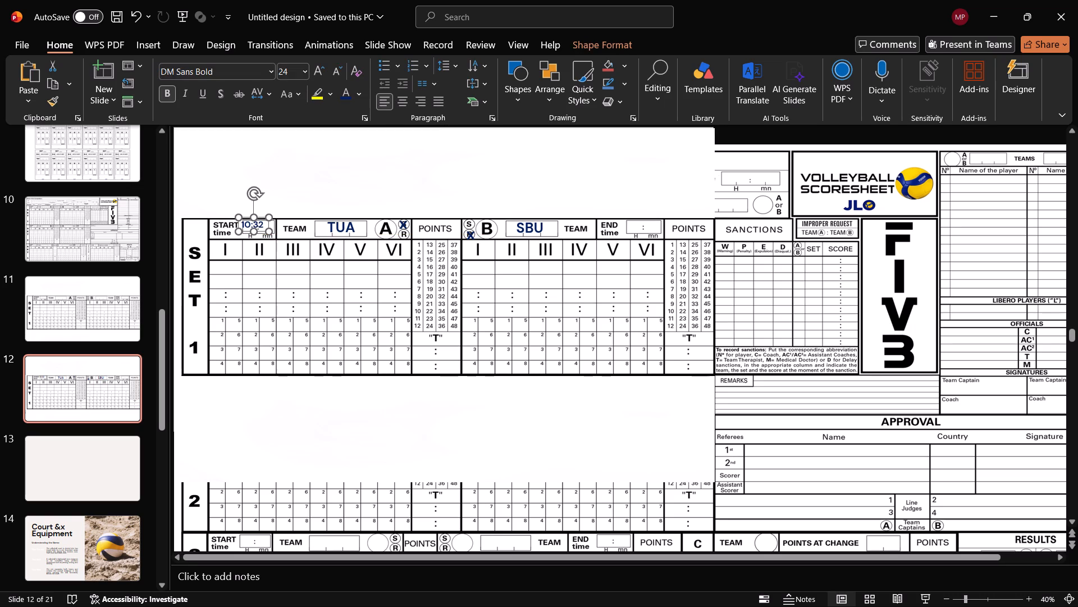
{"action": "left_click", "coordinate": [254, 217]}
{"action": "left_click", "coordinate": [240, 229]}
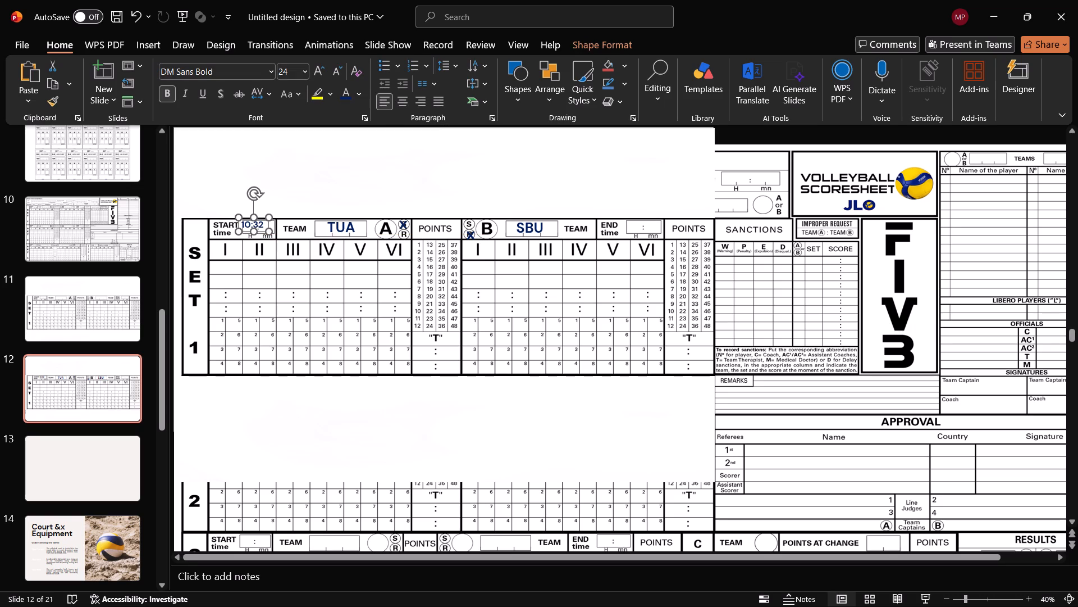
{"action": "left_click", "coordinate": [248, 229]}
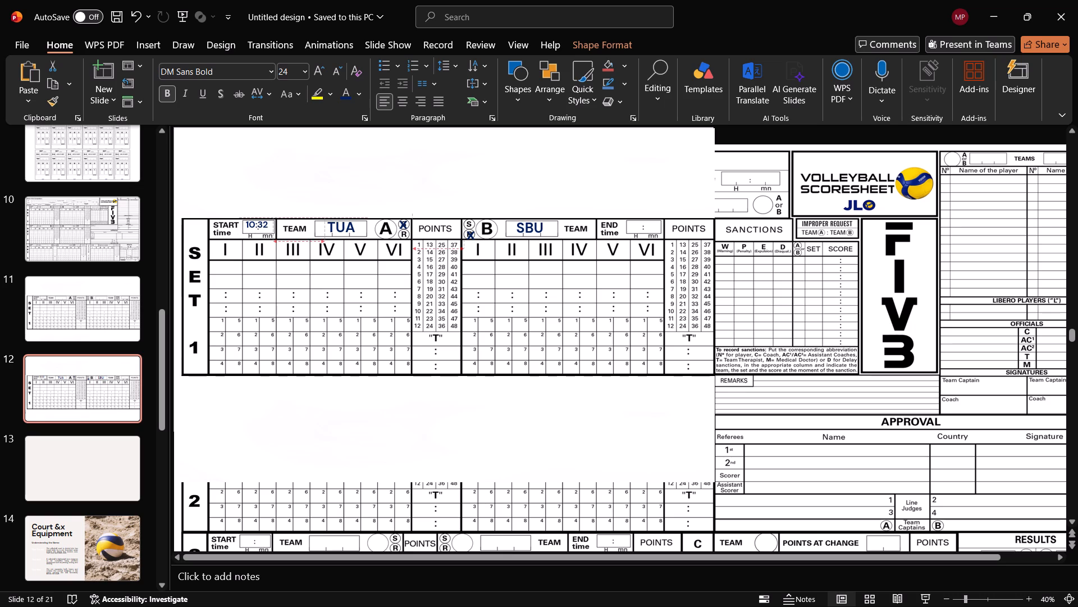
{"action": "left_click", "coordinate": [304, 296]}
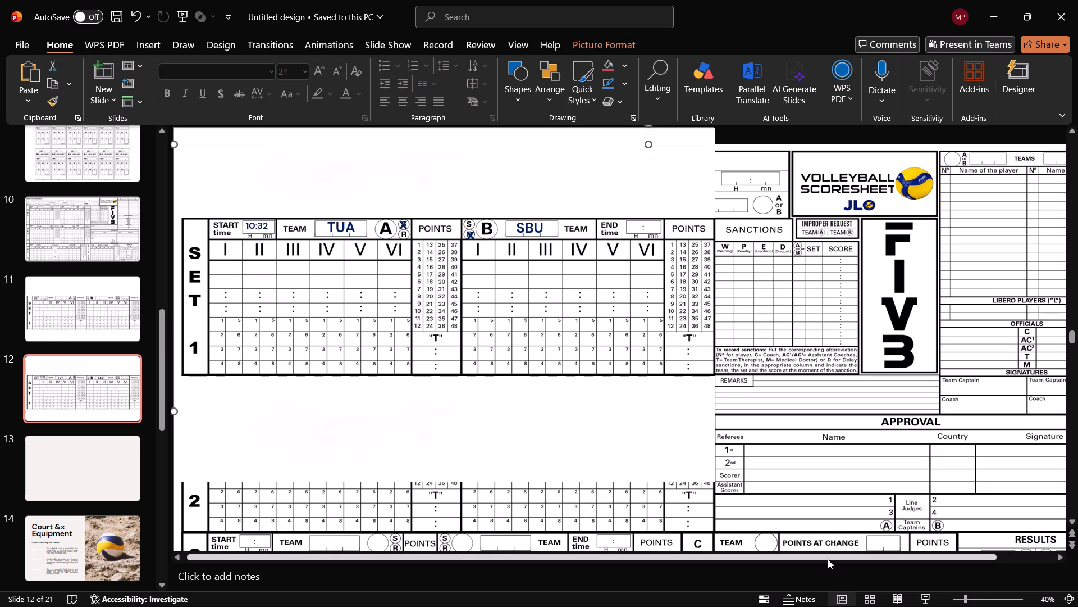
Preview slide 12 full screen, compare it with slide 11, and return to editing.
{"action": "left_click", "coordinate": [926, 604]}
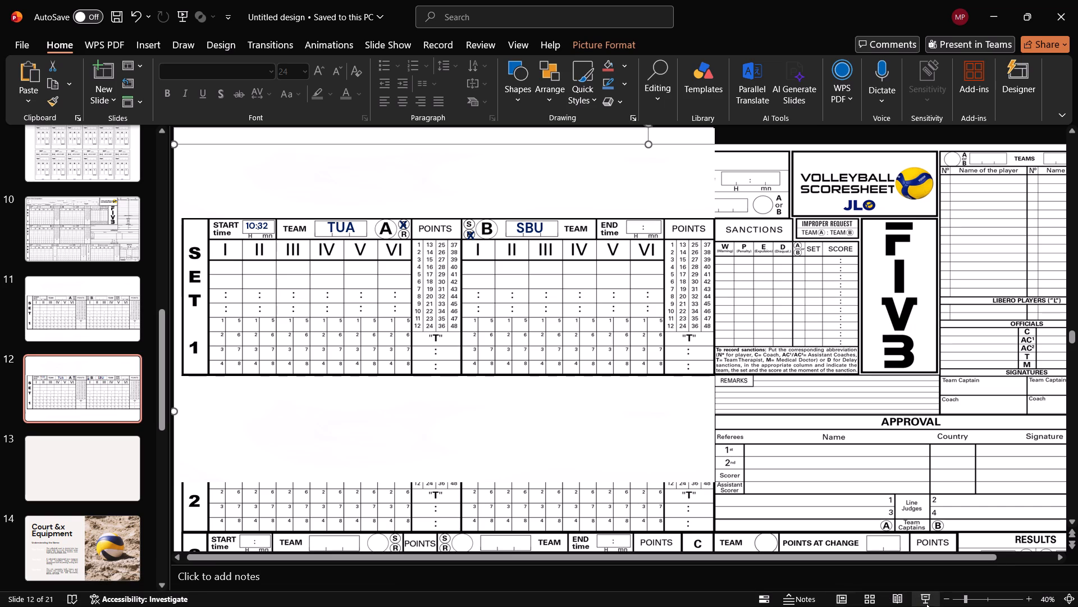
{"action": "key", "text": "Left"}
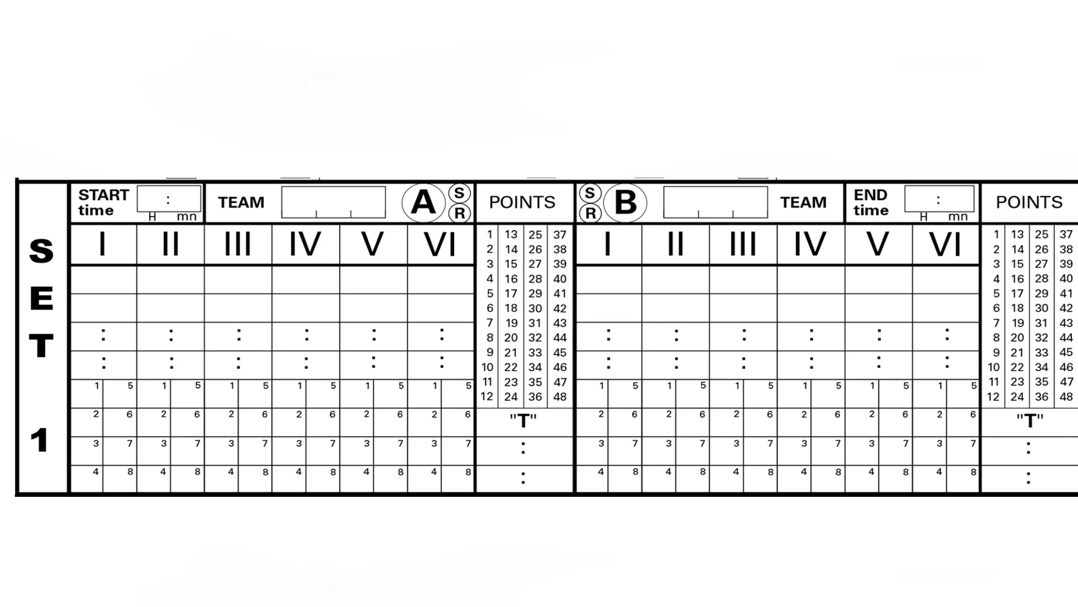
{"action": "key", "text": "Right"}
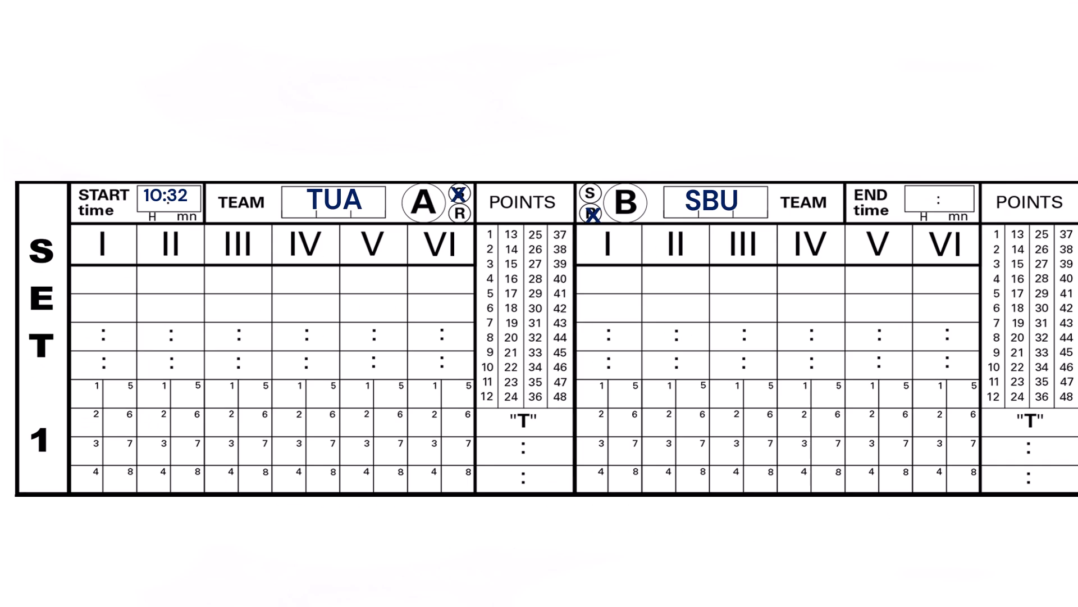
{"action": "key", "text": "Escape"}
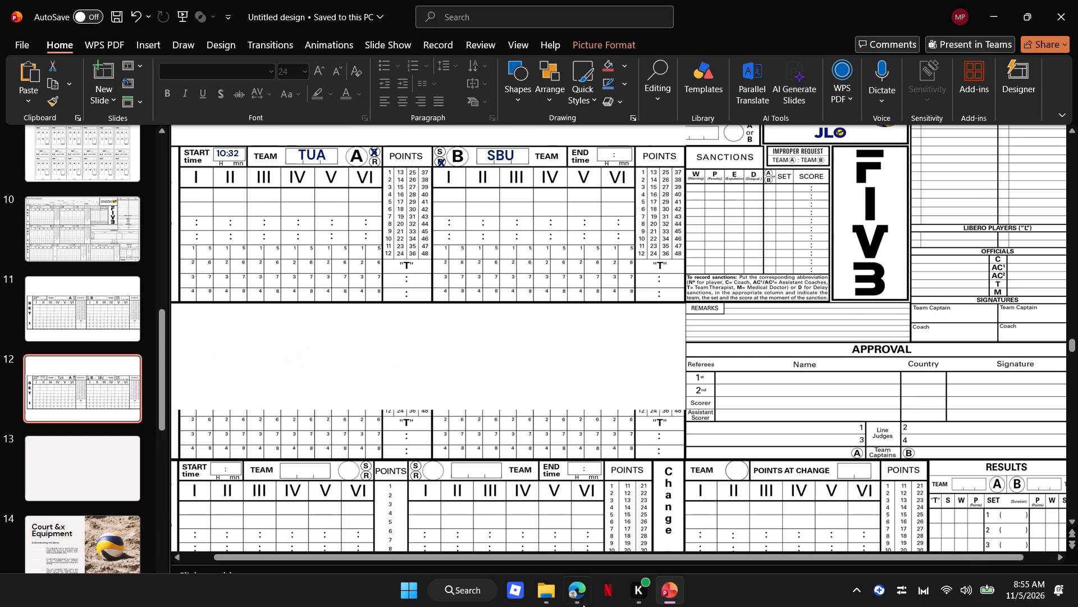
Switch to Microsoft Edge and pause the SUPAFLY music video on YouTube.
{"action": "left_click", "coordinate": [583, 600]}
{"action": "left_click", "coordinate": [542, 277]}
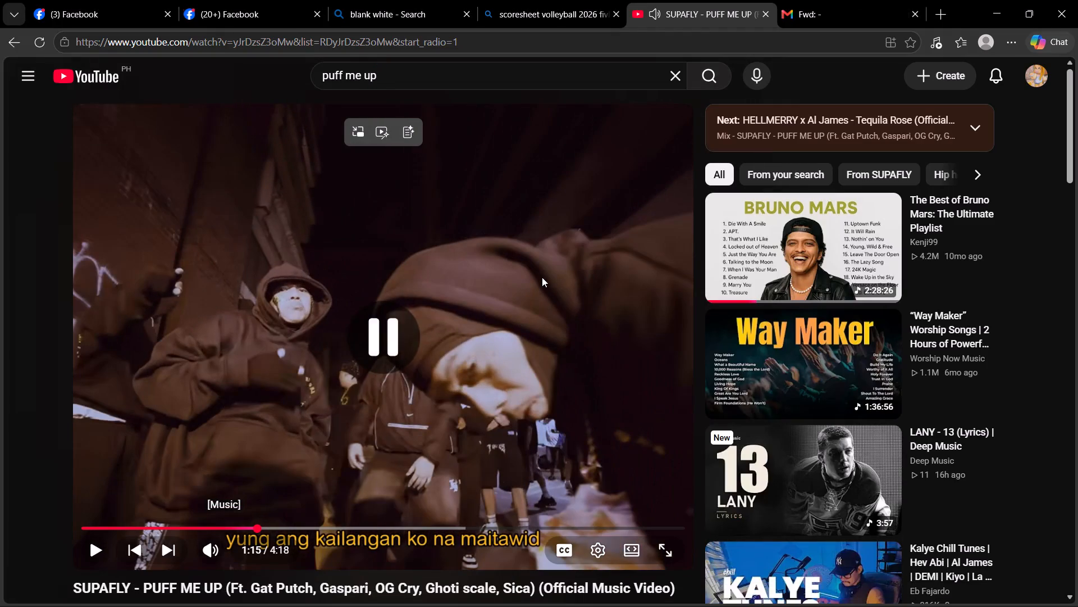
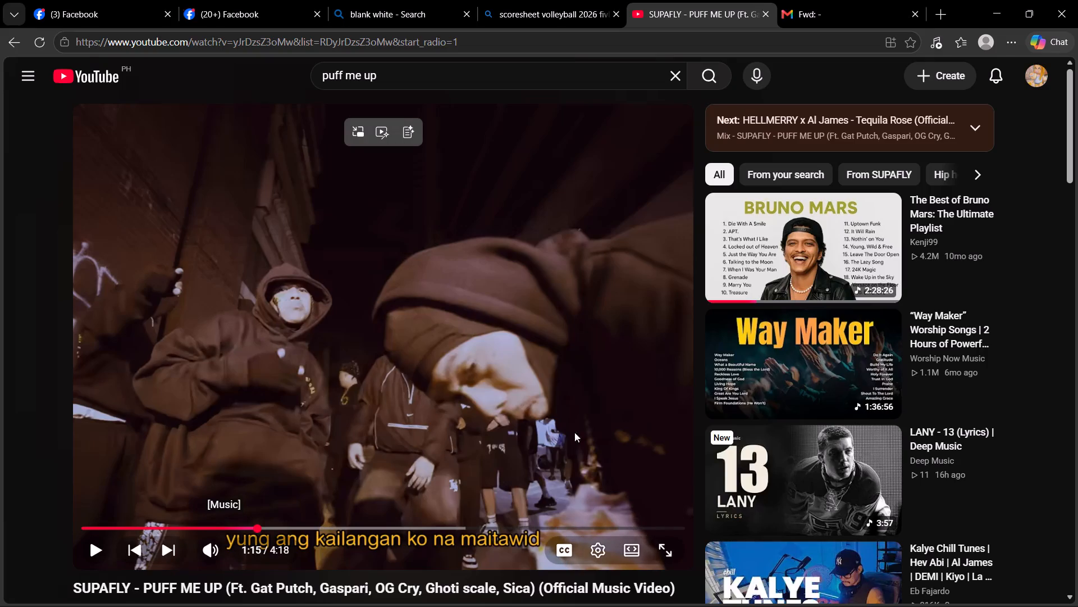
Resume the SUPAFLY music video on YouTube and switch back to the PowerPoint presentation.
{"action": "left_click", "coordinate": [464, 253]}
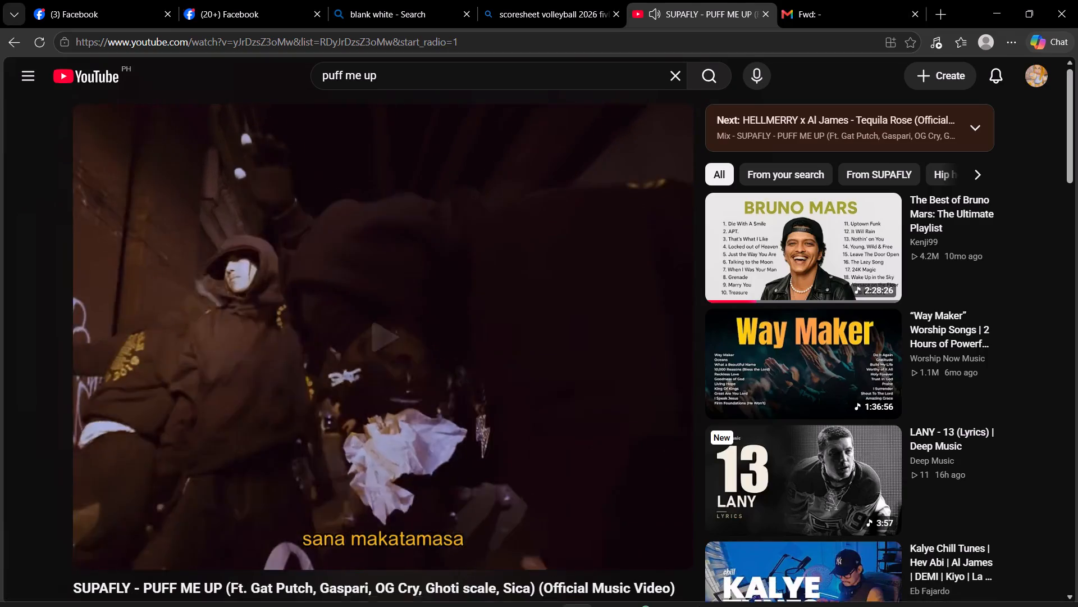
{"action": "left_click", "coordinate": [668, 592]}
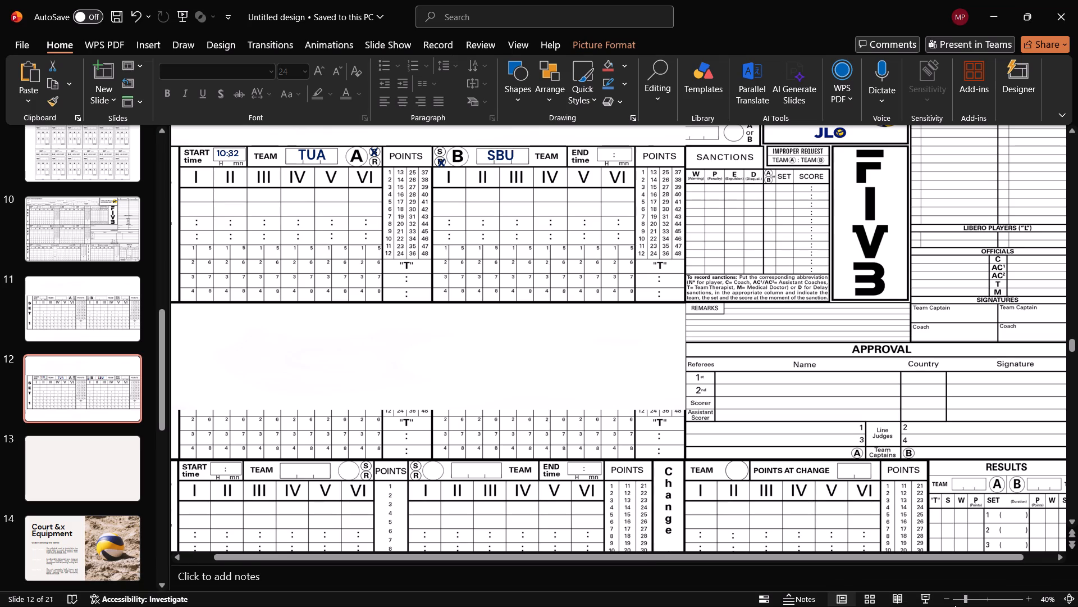
Examine the Set 1 section on slide 12 up close, covering both team tables and the start and end time boxes.
{"action": "left_click", "coordinate": [976, 599]}
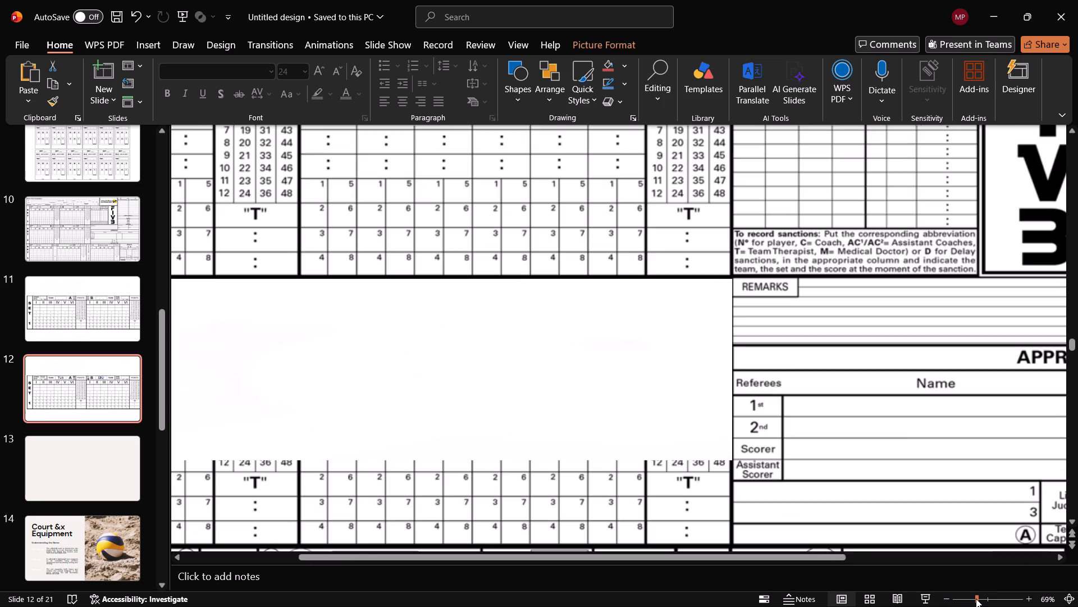
{"action": "scroll", "coordinate": [793, 474], "scroll_direction": "up", "scroll_amount": 6}
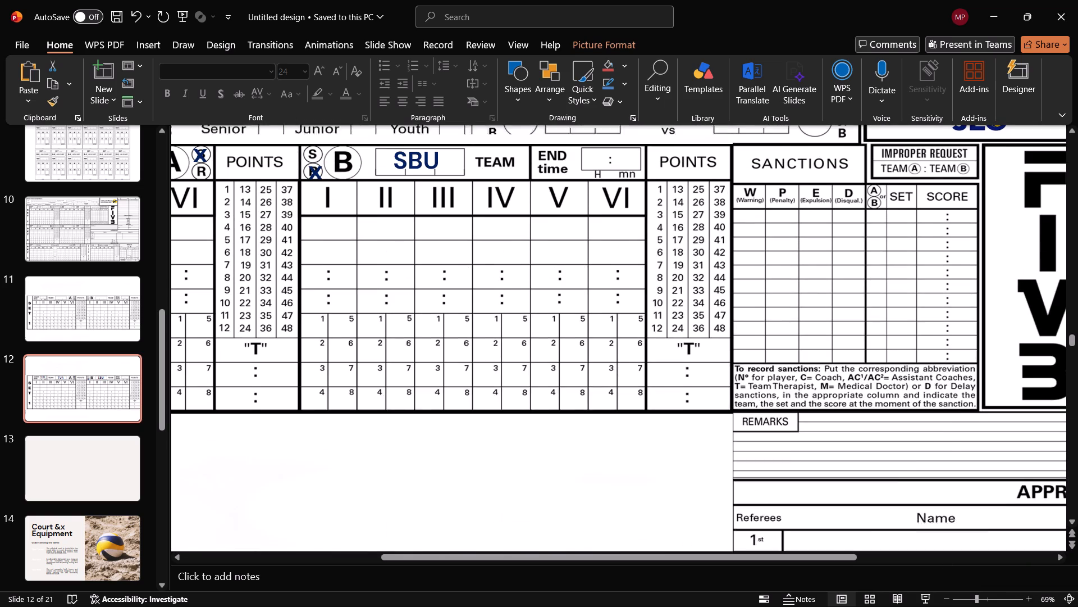
{"action": "scroll", "coordinate": [781, 447], "scroll_direction": "up", "scroll_amount": 4}
{"action": "left_click_drag", "start_coordinate": [701, 559], "coordinate": [629, 564]}
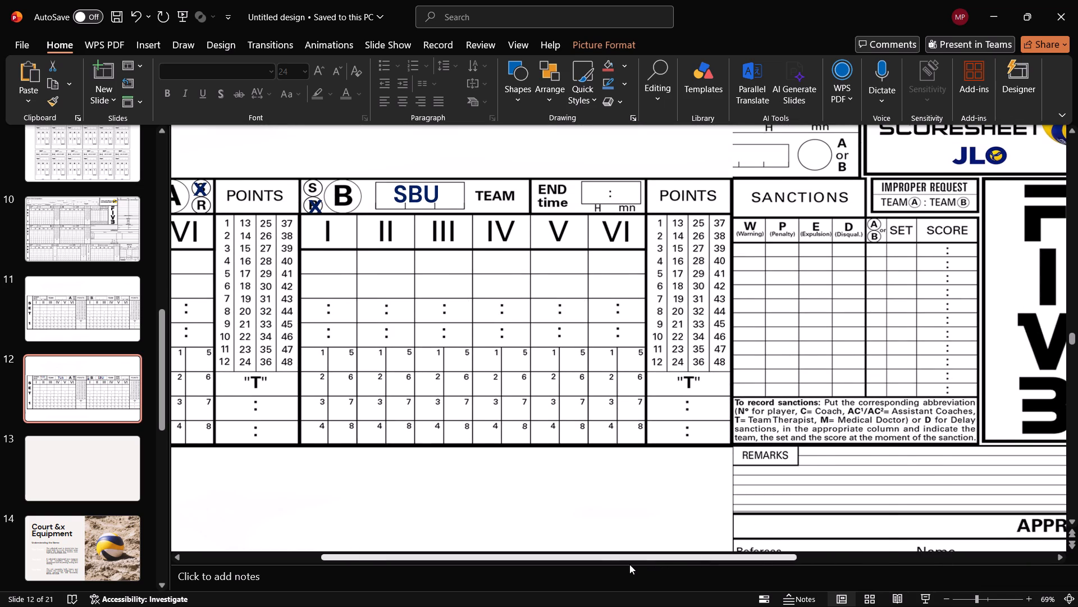
{"action": "left_click_drag", "start_coordinate": [629, 564], "coordinate": [618, 565]}
{"action": "left_click_drag", "start_coordinate": [613, 568], "coordinate": [564, 571]}
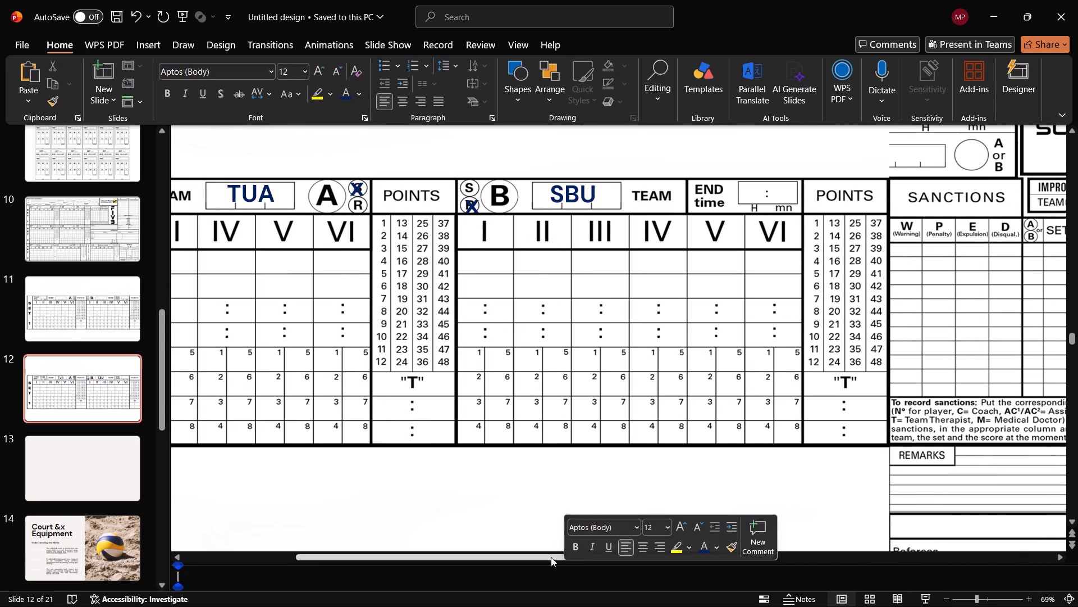
{"action": "left_click_drag", "start_coordinate": [551, 557], "coordinate": [468, 561]}
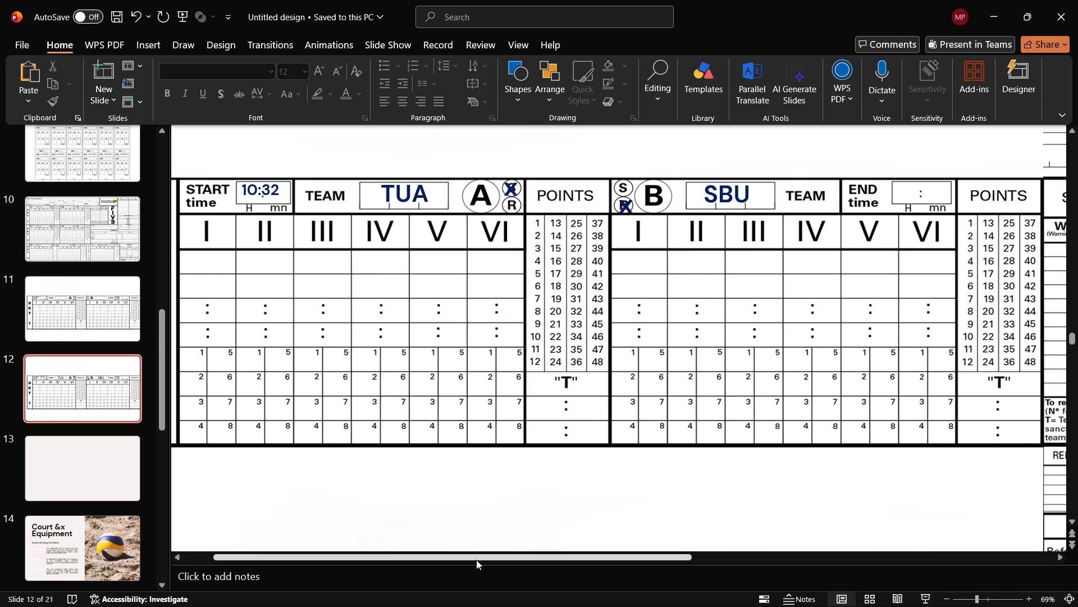
{"action": "left_click_drag", "start_coordinate": [476, 560], "coordinate": [427, 556]}
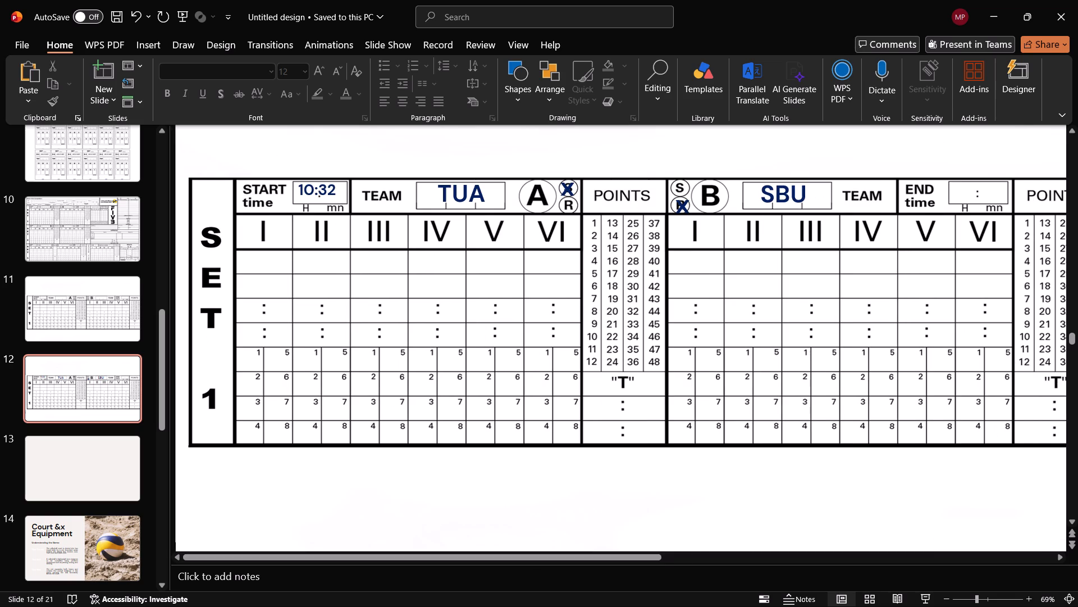
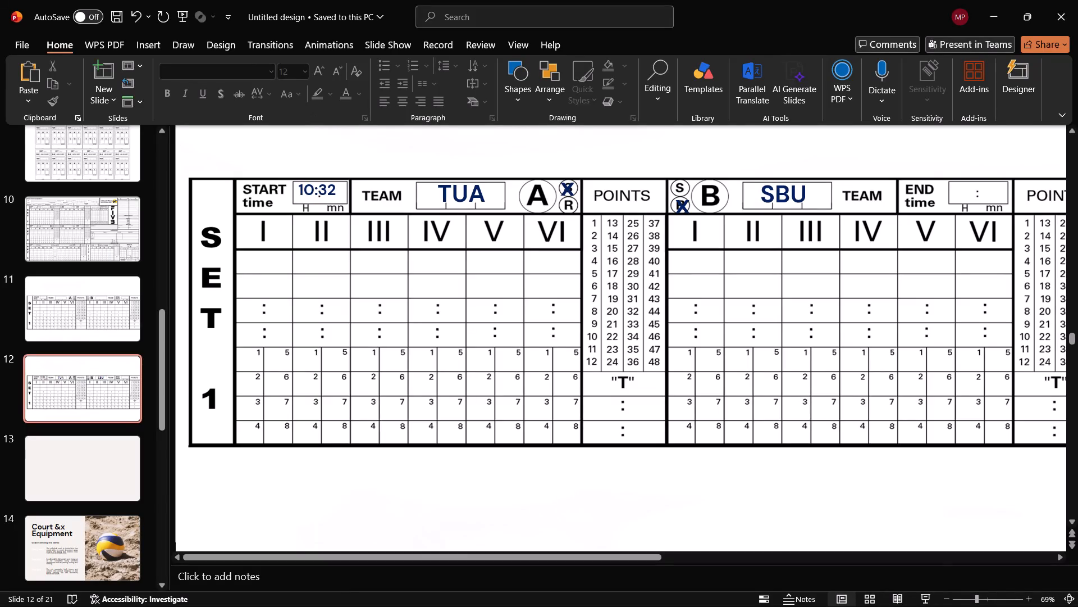
Center the blue 10:32 text inside the START time box of Set 1 on slide 12.
{"action": "left_click", "coordinate": [319, 180]}
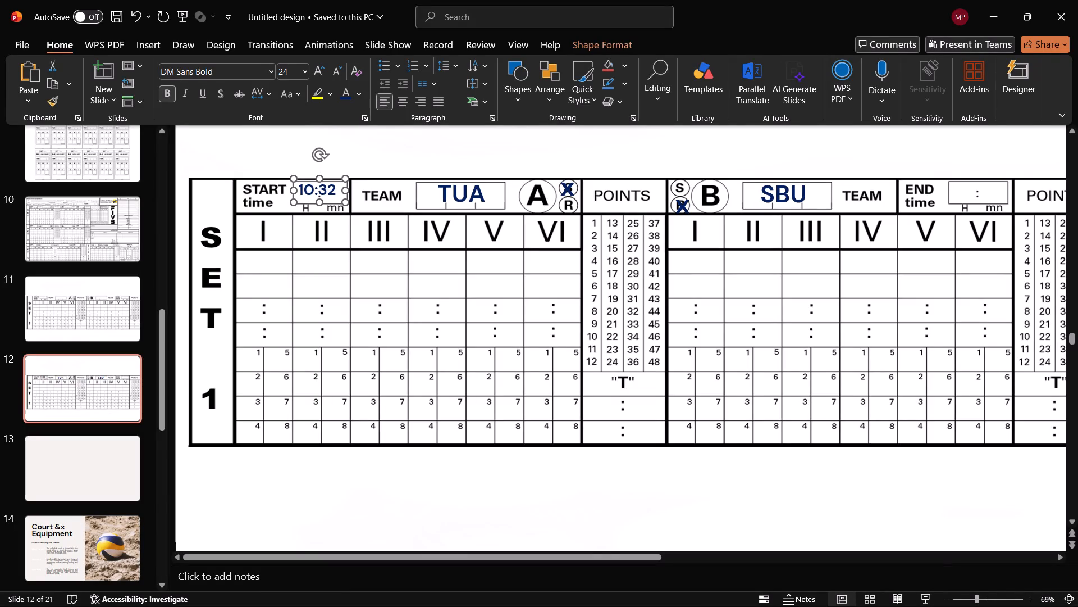
{"action": "left_click_drag", "start_coordinate": [333, 178], "coordinate": [337, 183]}
{"action": "left_click", "coordinate": [337, 183]}
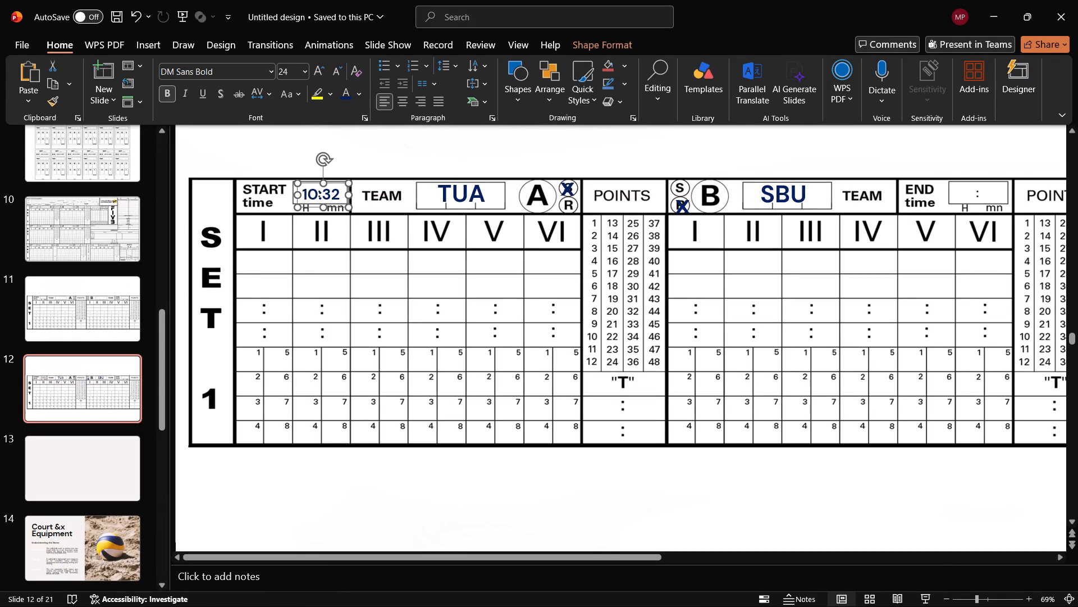
{"action": "left_click", "coordinate": [335, 184]}
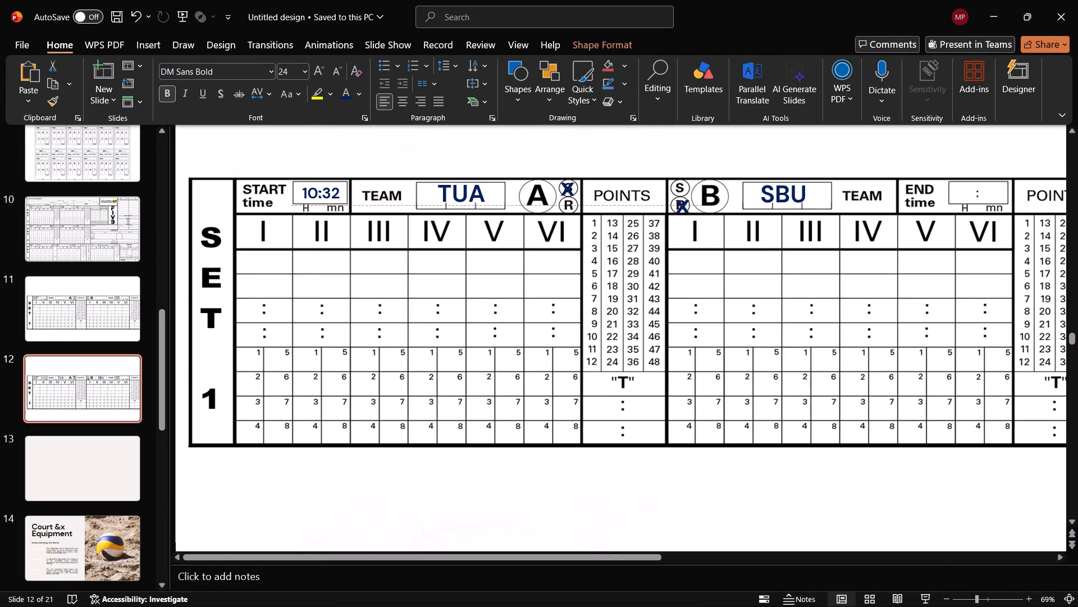
{"action": "left_click", "coordinate": [395, 251]}
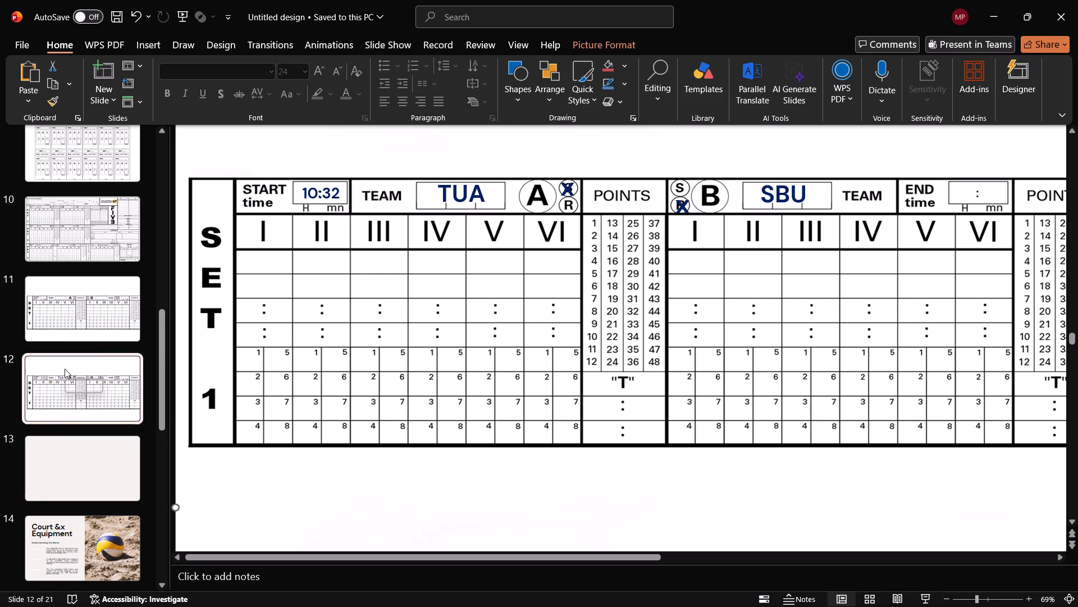
Compare the blank Set 1 sheet on slide 11 with the filled-in version on slide 12.
{"action": "left_click", "coordinate": [57, 397]}
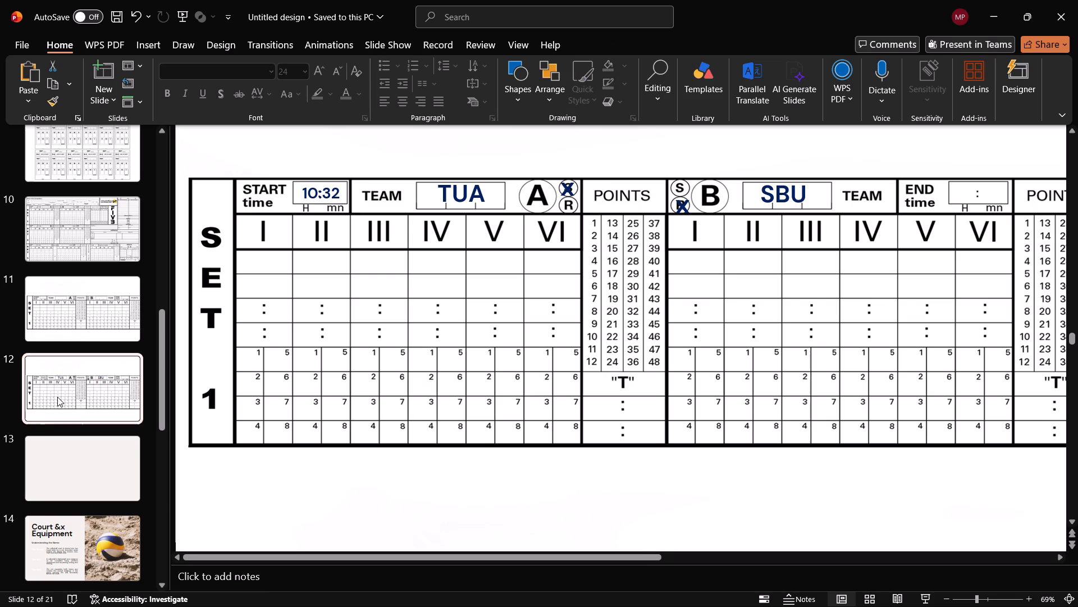
{"action": "left_click", "coordinate": [95, 303]}
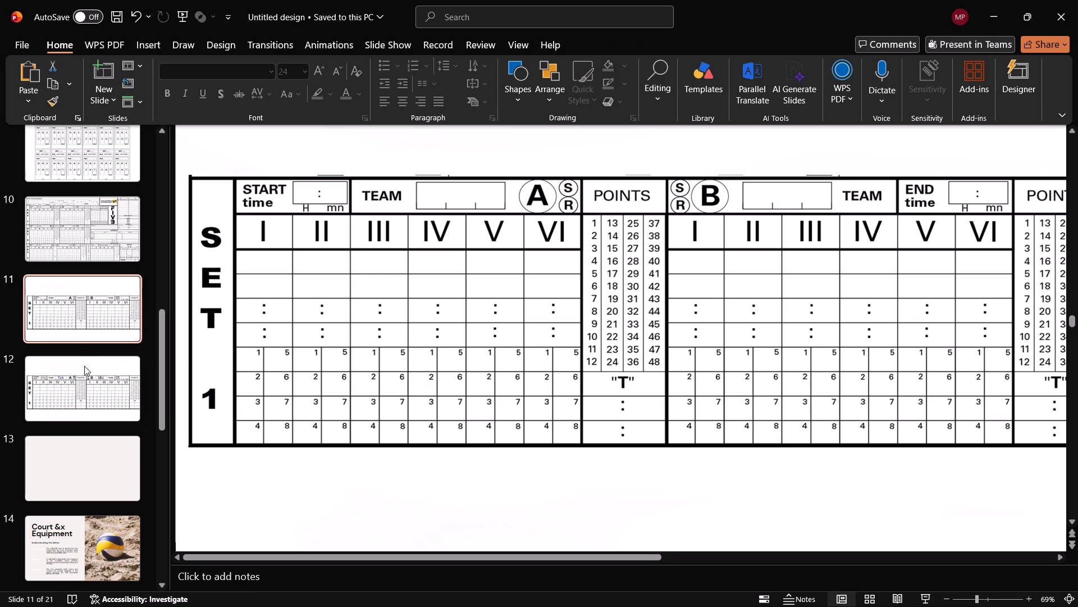
{"action": "left_click", "coordinate": [83, 377]}
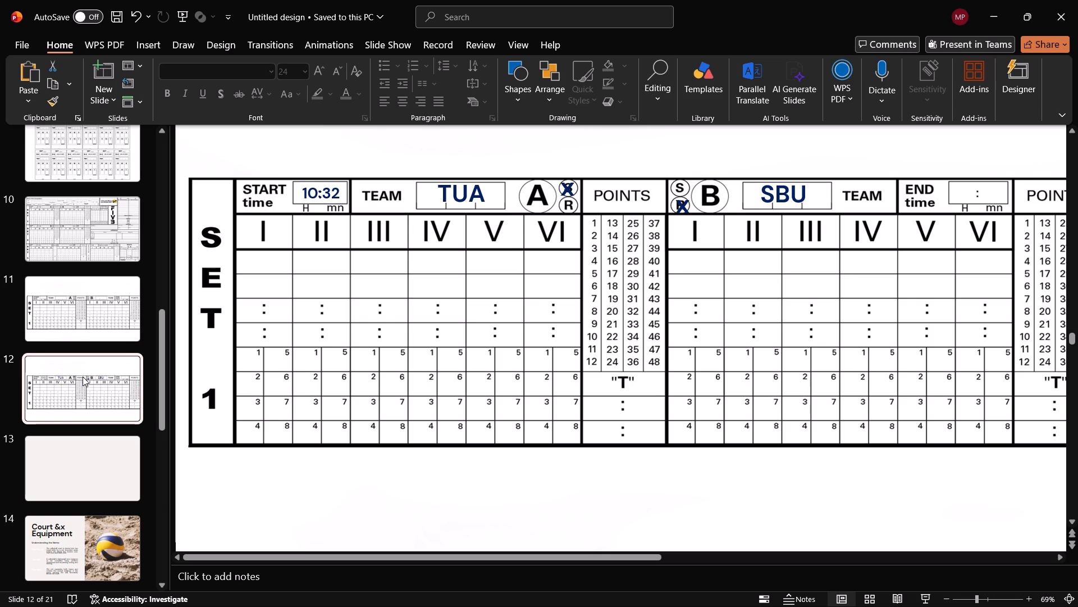
{"action": "left_click", "coordinate": [98, 255]}
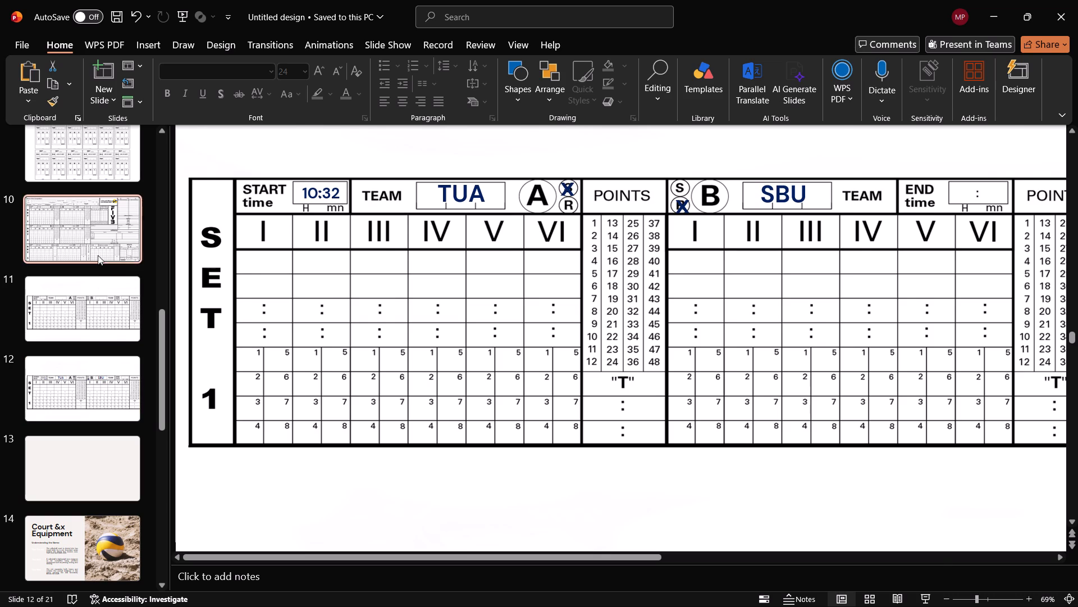
{"action": "left_click", "coordinate": [97, 307]}
{"action": "left_click", "coordinate": [92, 393]}
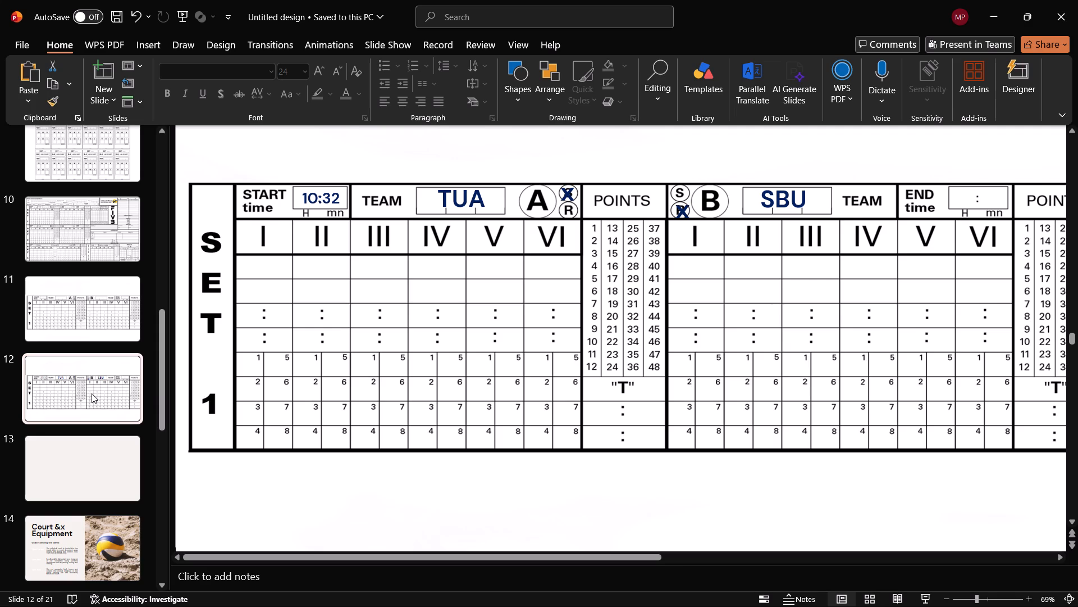
{"action": "left_click", "coordinate": [83, 318]}
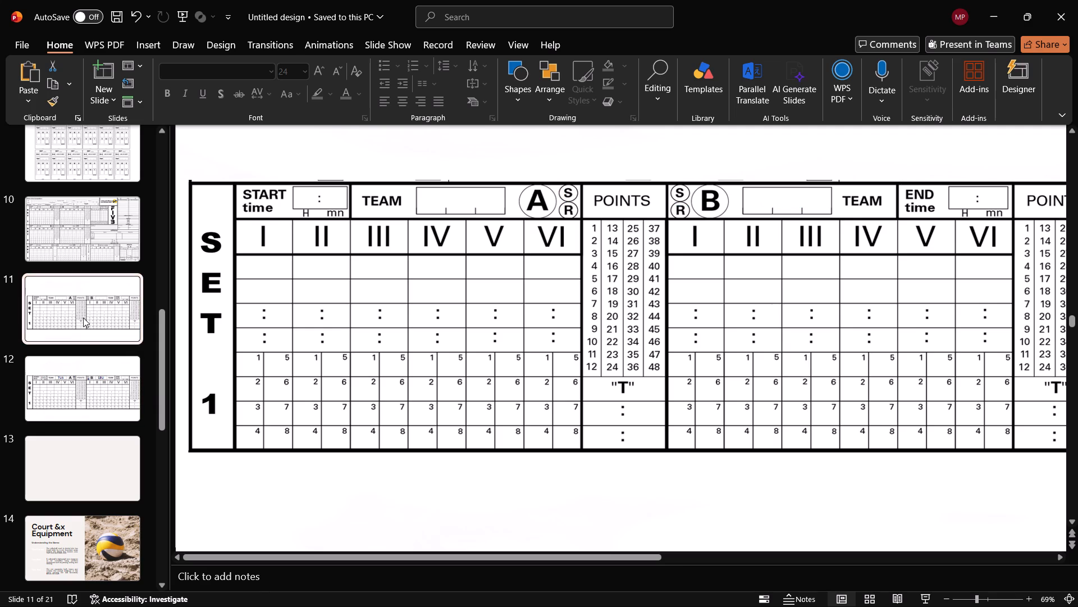
Duplicate slide 12 with the filled-in Set 1 header.
{"action": "left_click", "coordinate": [88, 383]}
{"action": "right_click", "coordinate": [88, 383]}
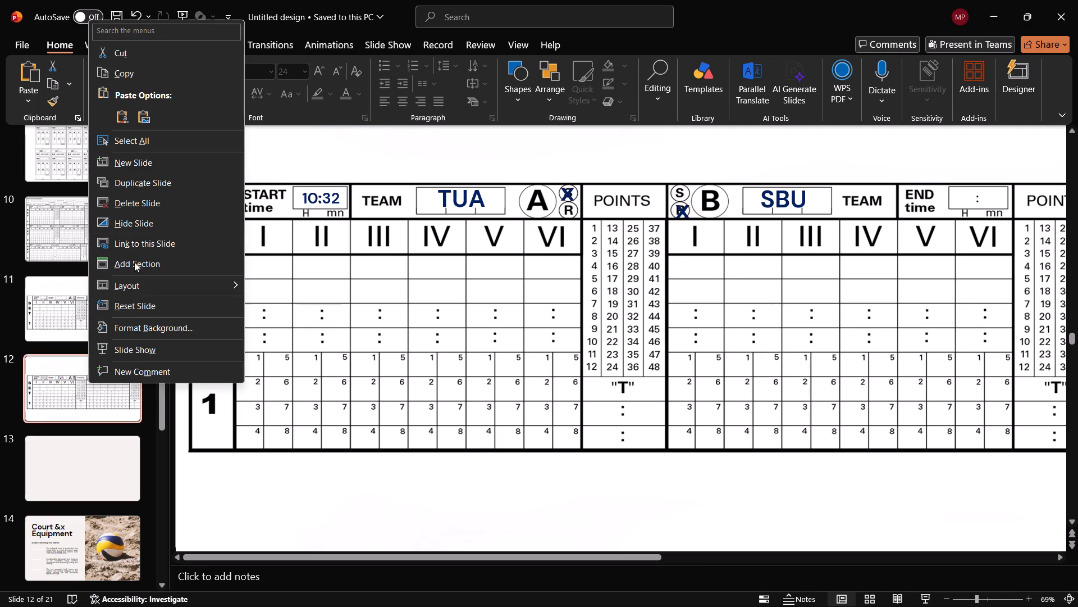
{"action": "left_click", "coordinate": [167, 184]}
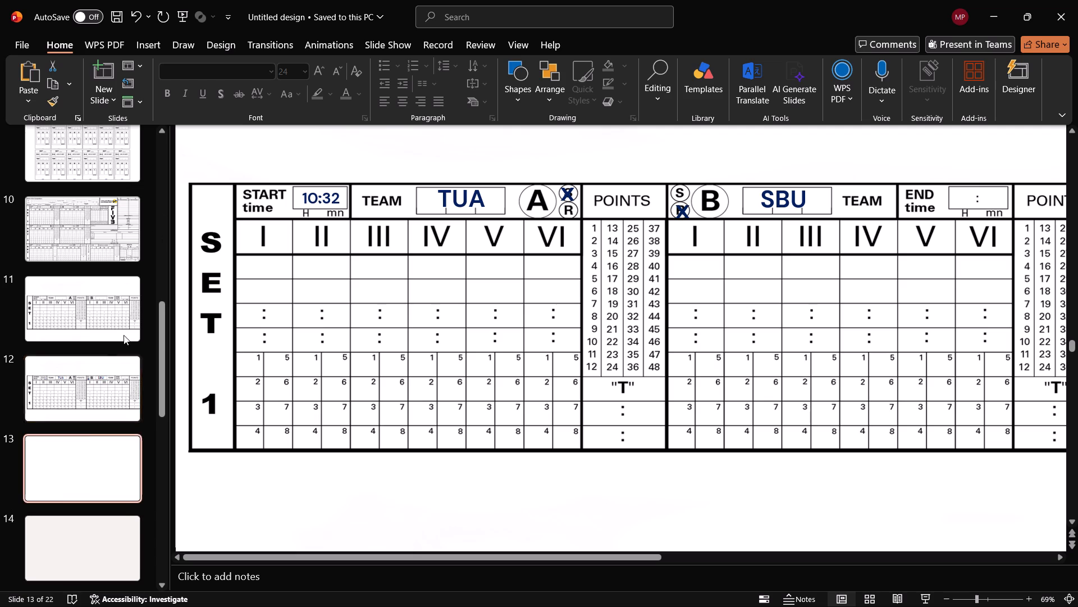
{"action": "left_click", "coordinate": [71, 463]}
Delete the 10:32 start time from slide 12, keeping it on the copy.
{"action": "left_click", "coordinate": [76, 386]}
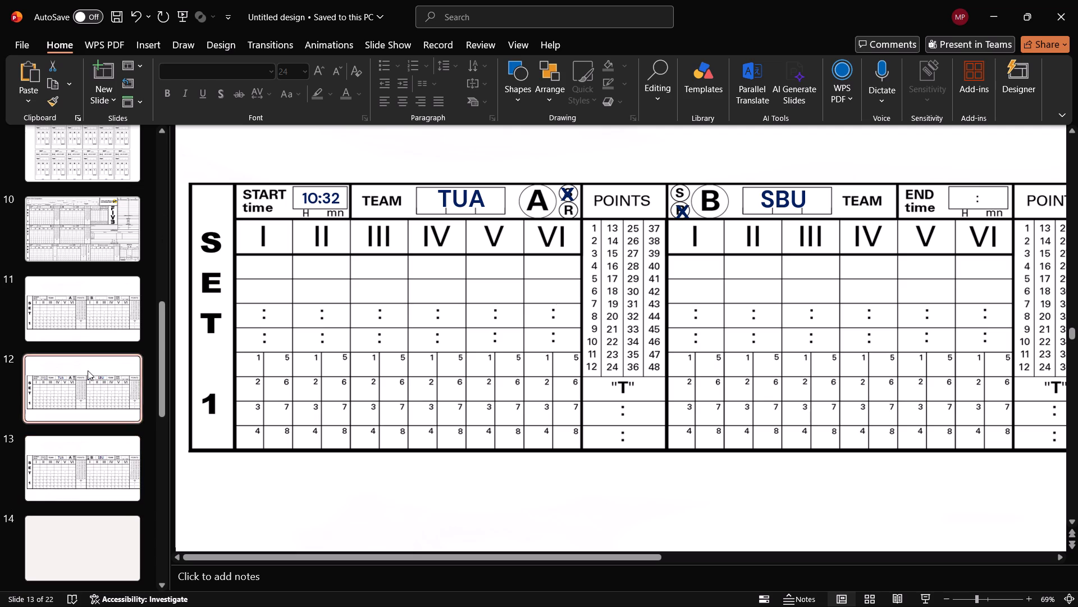
{"action": "left_click", "coordinate": [325, 195]}
{"action": "left_click", "coordinate": [332, 186]}
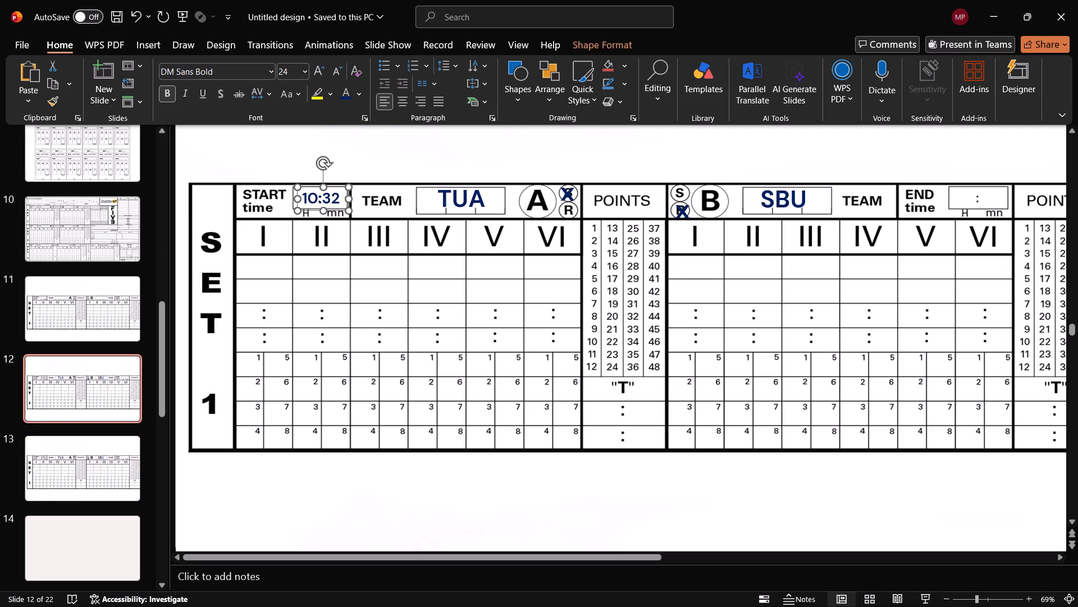
{"action": "key", "text": "Delete"}
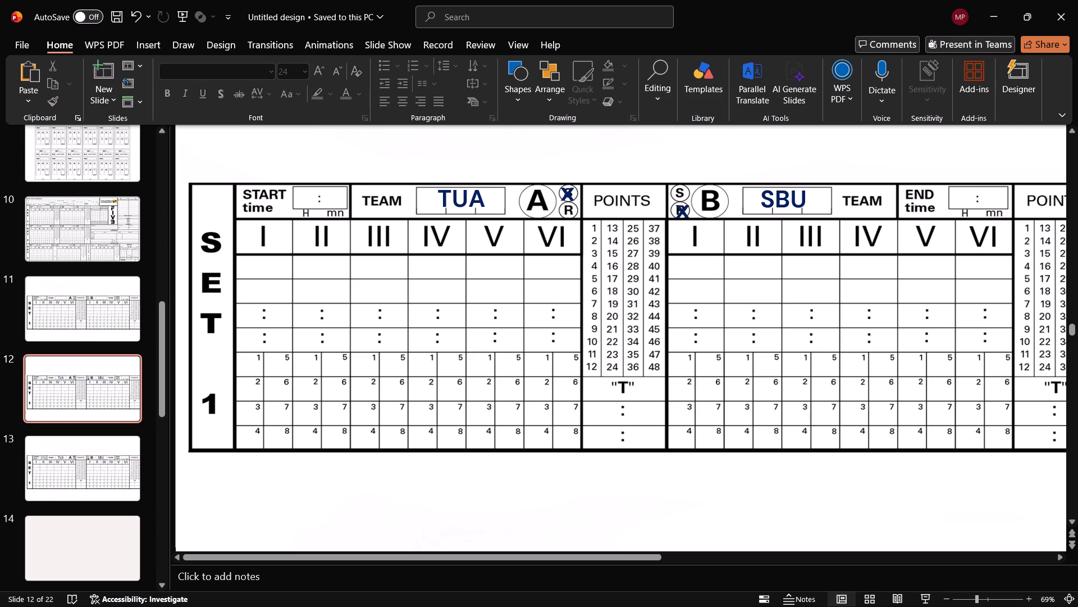
Duplicate slide 12, the Set 1 version without a start time.
{"action": "left_click", "coordinate": [99, 450]}
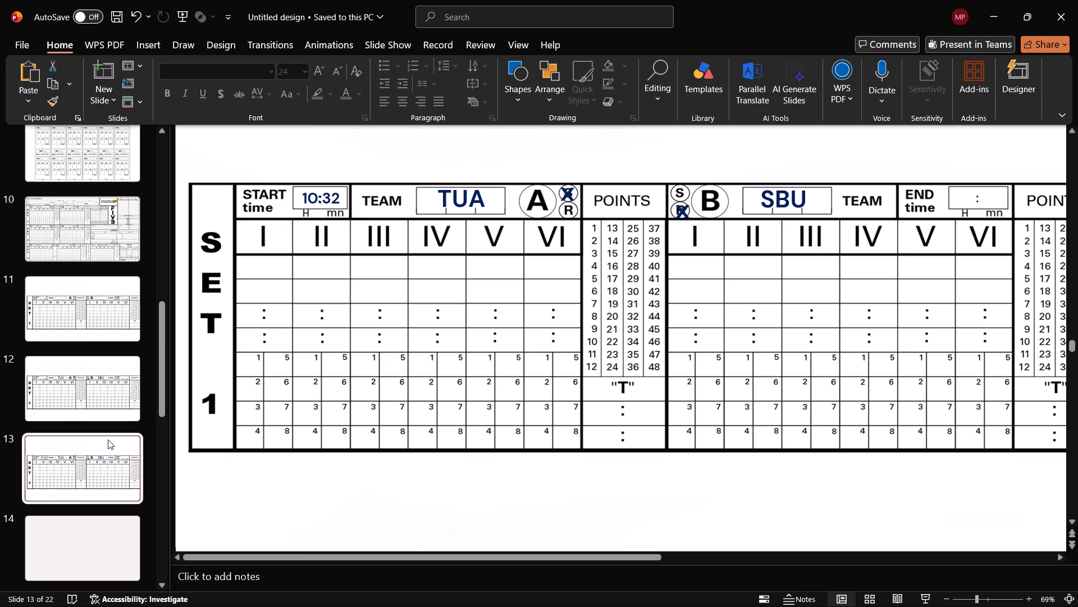
{"action": "right_click", "coordinate": [95, 394]}
{"action": "left_click", "coordinate": [162, 195]}
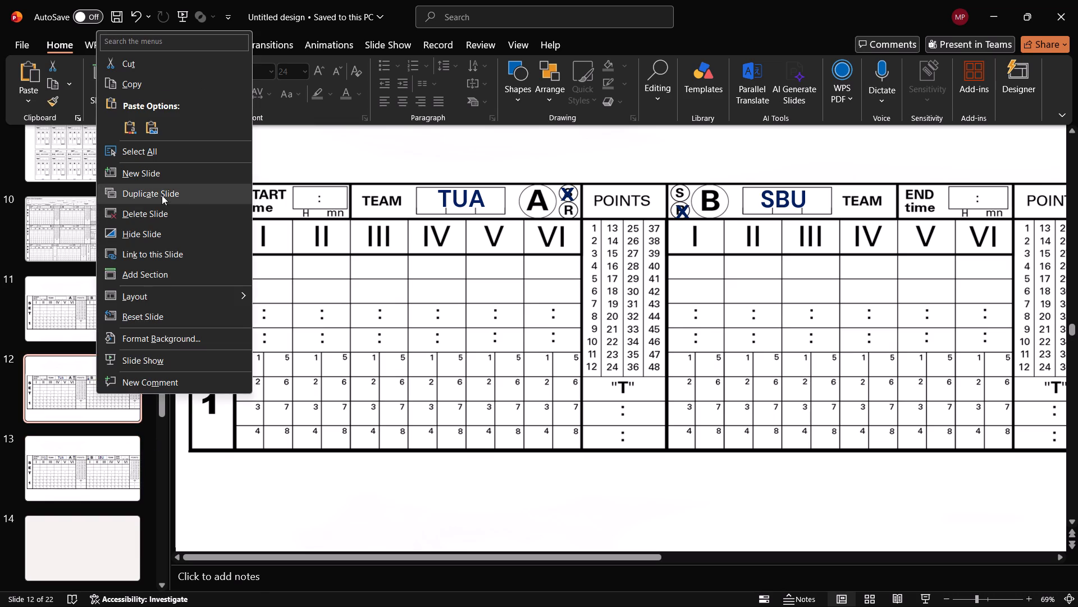
{"action": "left_click", "coordinate": [101, 459]}
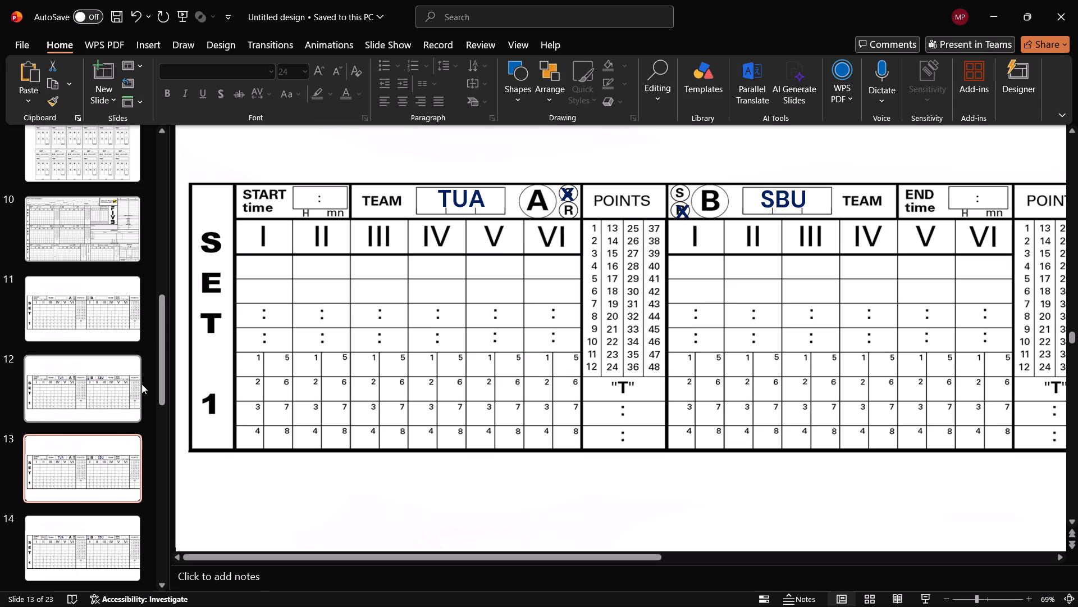
Examine the progression from the blank Set 1 on slide 11 to the marked version on slide 12.
{"action": "left_click", "coordinate": [99, 387]}
{"action": "left_click", "coordinate": [116, 316]}
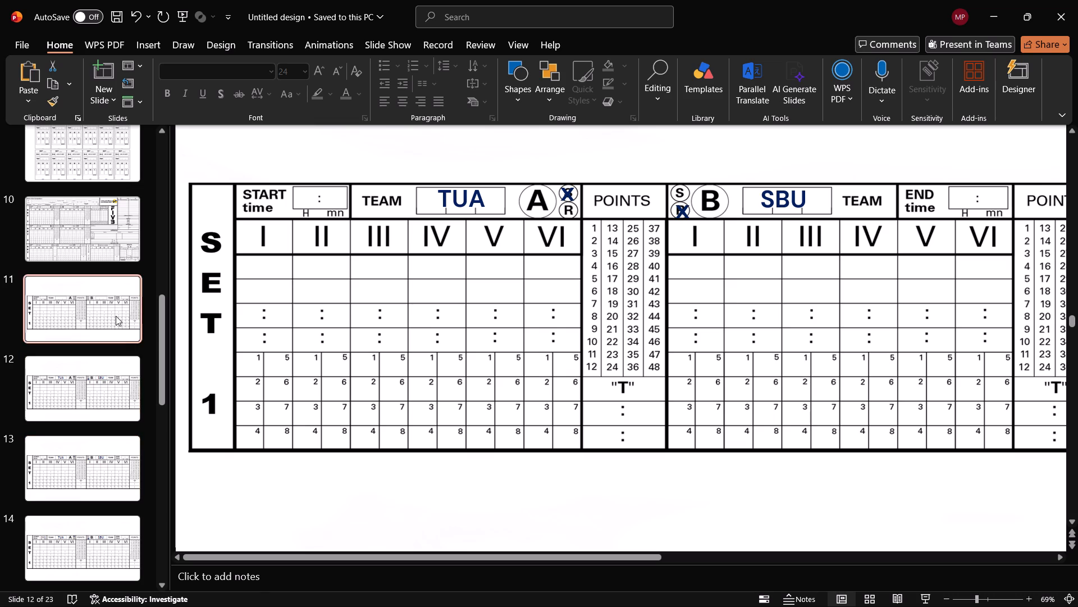
{"action": "left_click", "coordinate": [116, 393]}
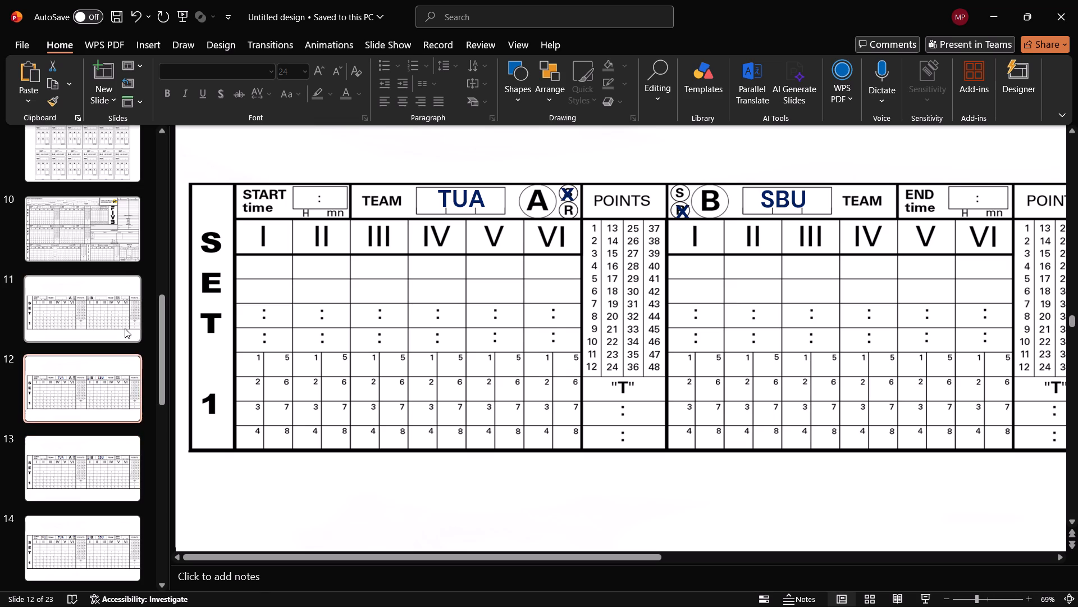
{"action": "left_click", "coordinate": [118, 305]}
{"action": "left_click", "coordinate": [121, 317]}
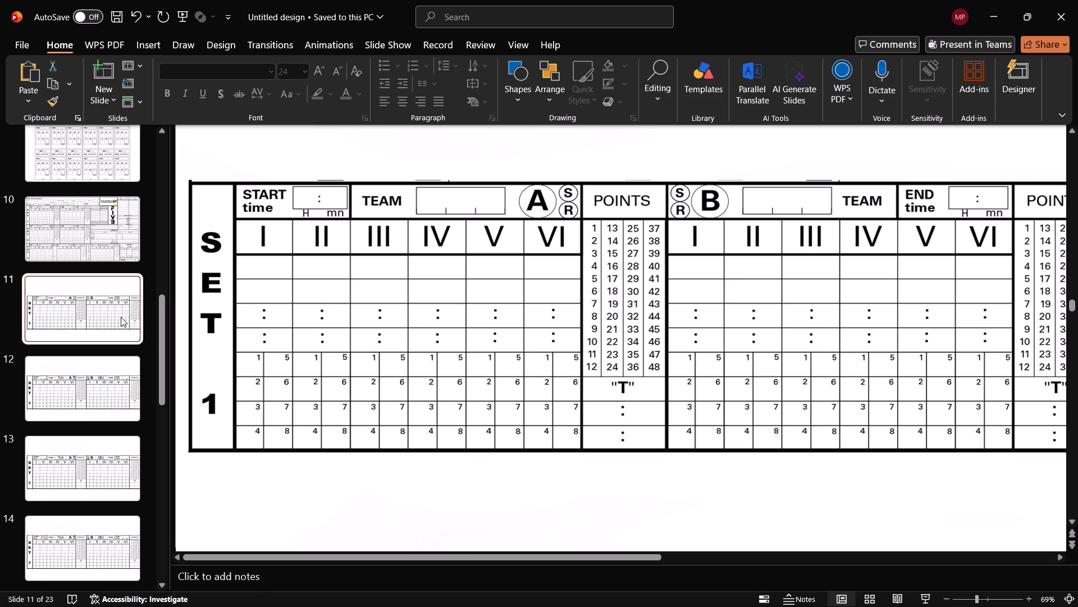
{"action": "left_click", "coordinate": [111, 369]}
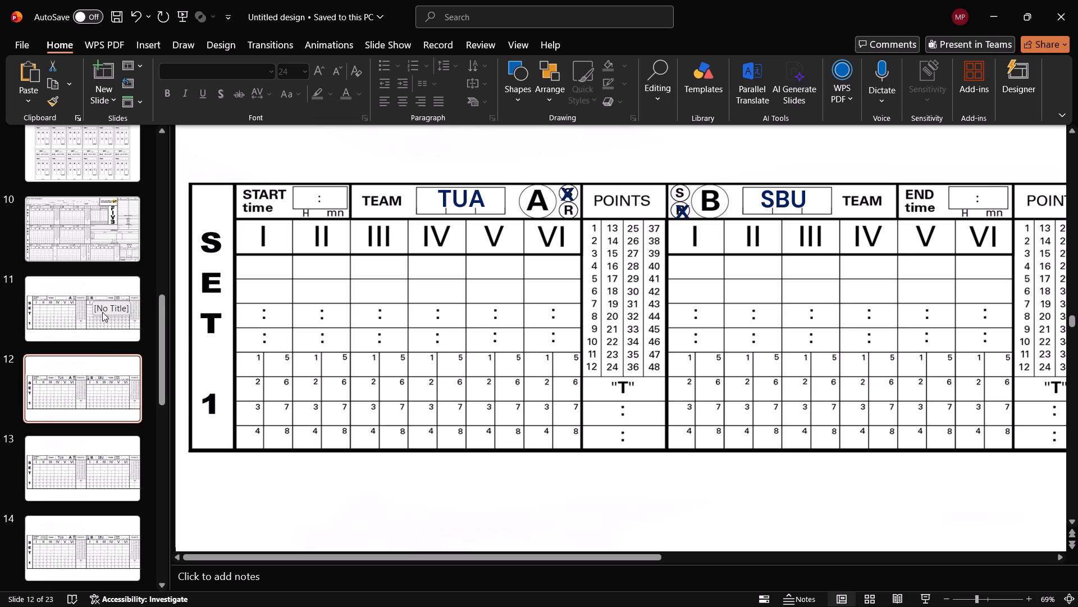
{"action": "left_click", "coordinate": [103, 388]}
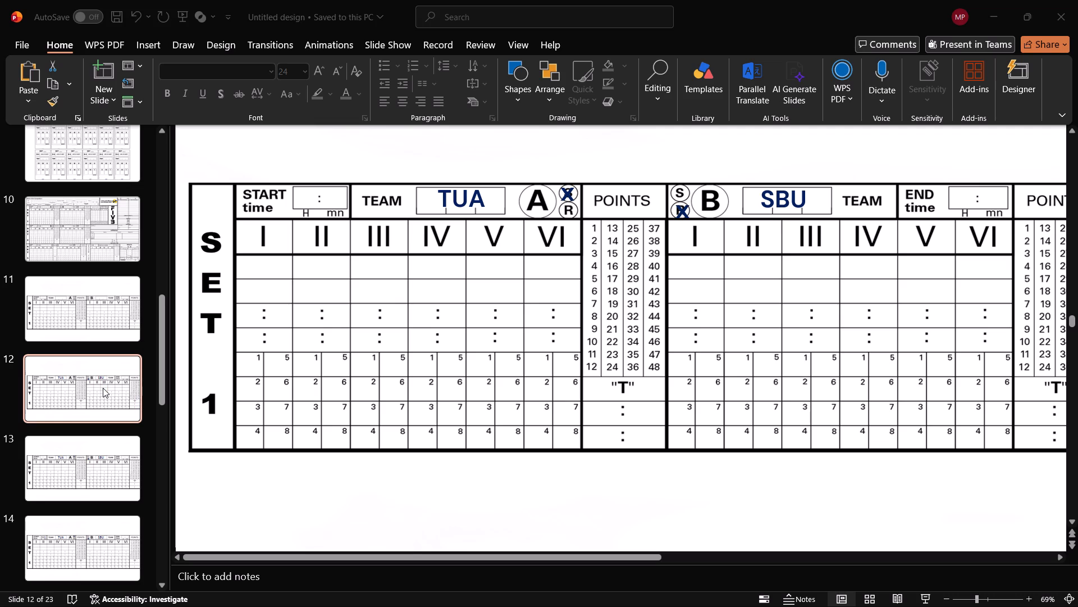
{"action": "left_click", "coordinate": [108, 213]}
{"action": "left_click", "coordinate": [102, 302]}
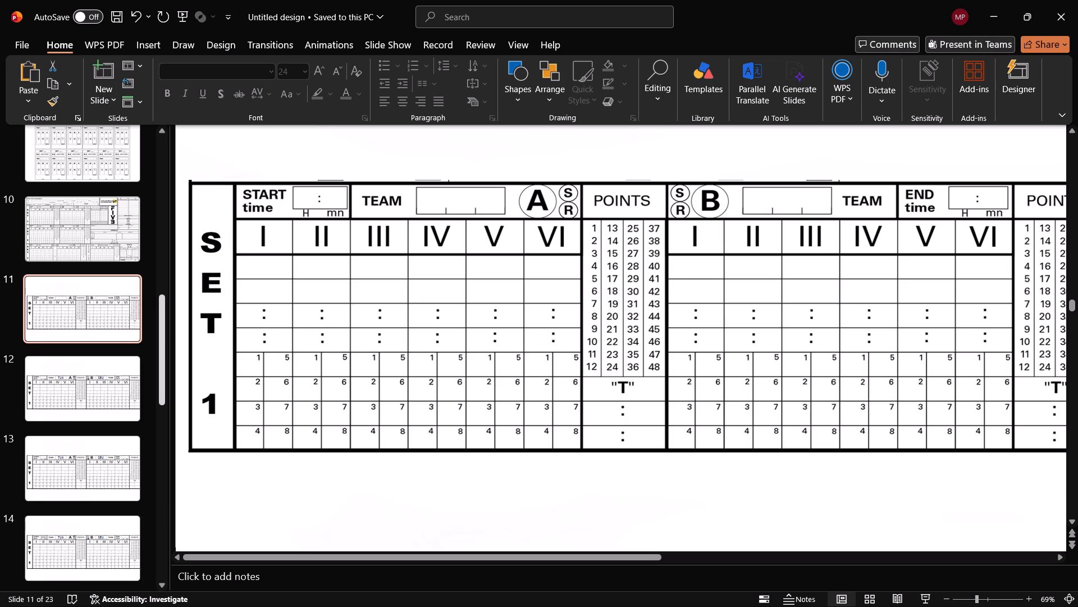
Start the slide show from the Volleyball Scoresheet title slide.
{"action": "scroll", "coordinate": [366, 288], "scroll_direction": "up", "scroll_amount": 2}
{"action": "scroll", "coordinate": [174, 262], "scroll_direction": "up", "scroll_amount": 1}
{"action": "scroll", "coordinate": [99, 207], "scroll_direction": "up", "scroll_amount": 2}
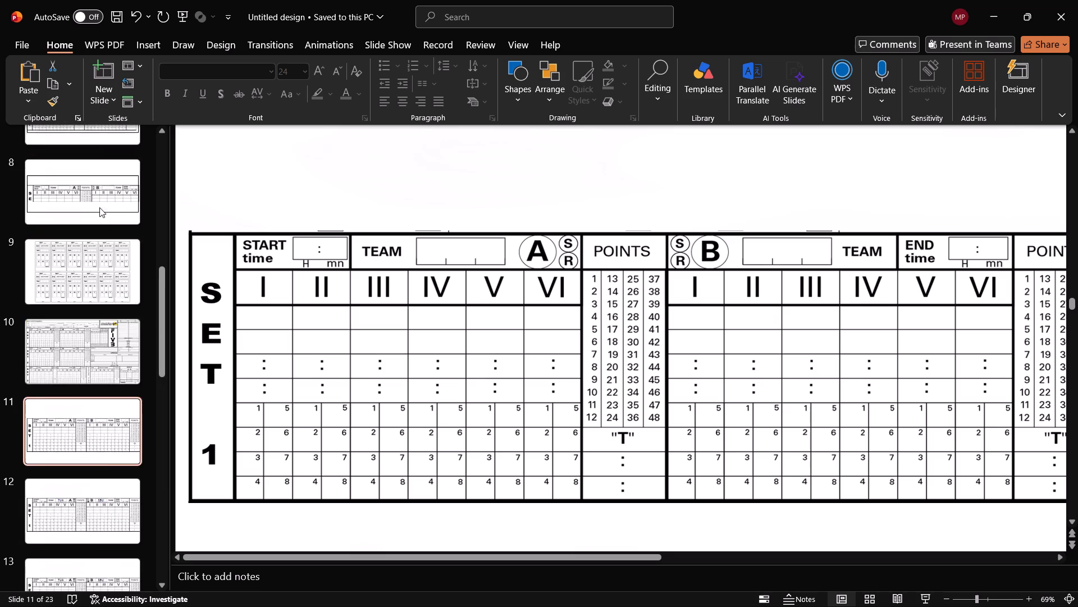
{"action": "scroll", "coordinate": [107, 206], "scroll_direction": "up", "scroll_amount": 7}
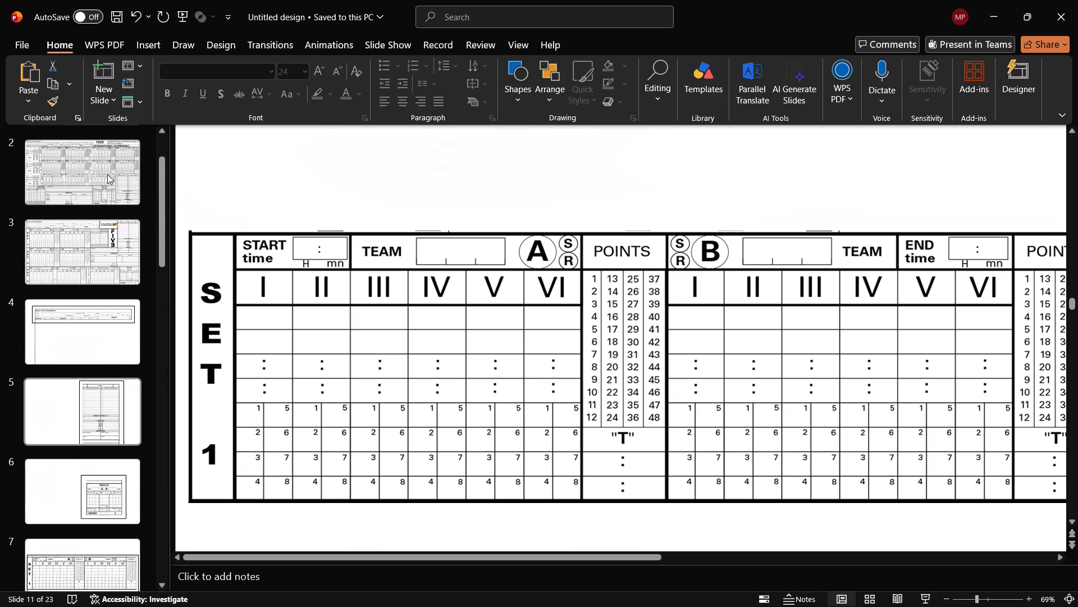
{"action": "scroll", "coordinate": [107, 174], "scroll_direction": "up", "scroll_amount": 3}
{"action": "left_click", "coordinate": [109, 185]}
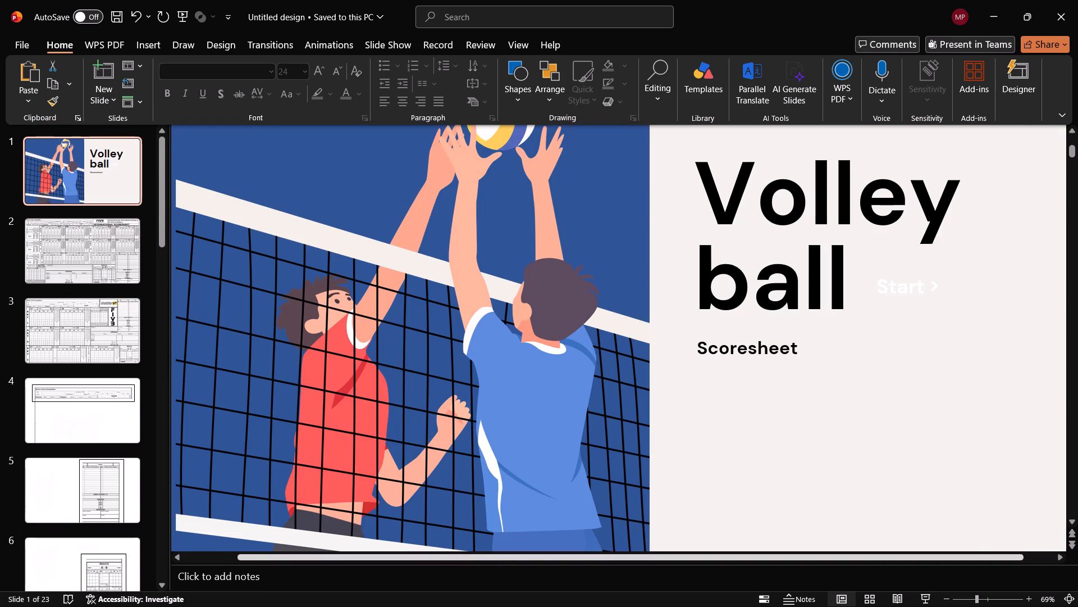
{"action": "left_click", "coordinate": [926, 596]}
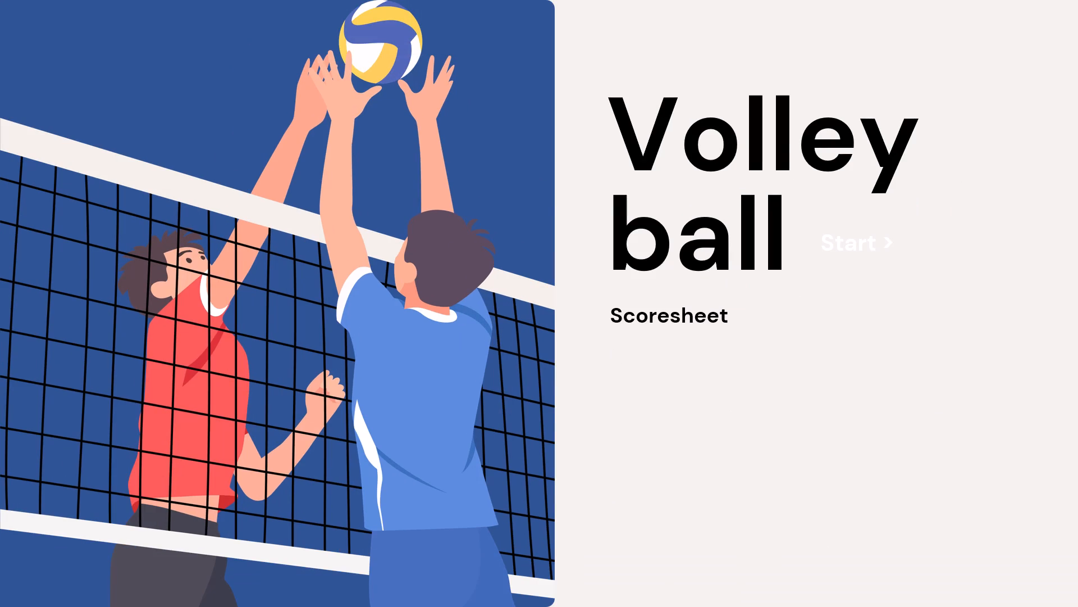
Review the full-screen slides from the title through both full scoresheets to the competition header on slide 4, and end the show.
{"action": "key", "text": "Right"}
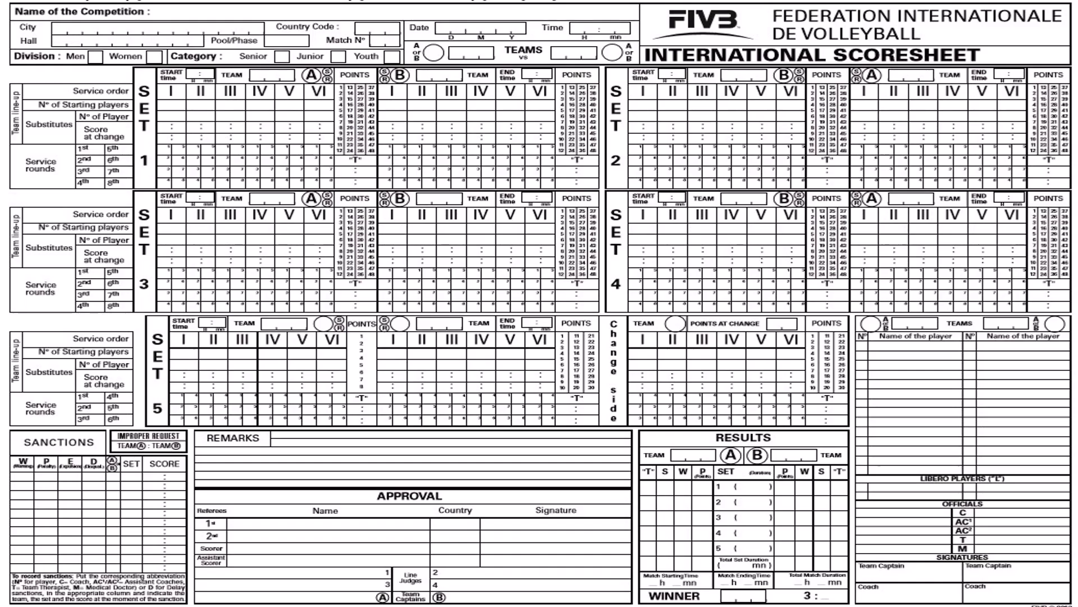
{"action": "key", "text": "Right"}
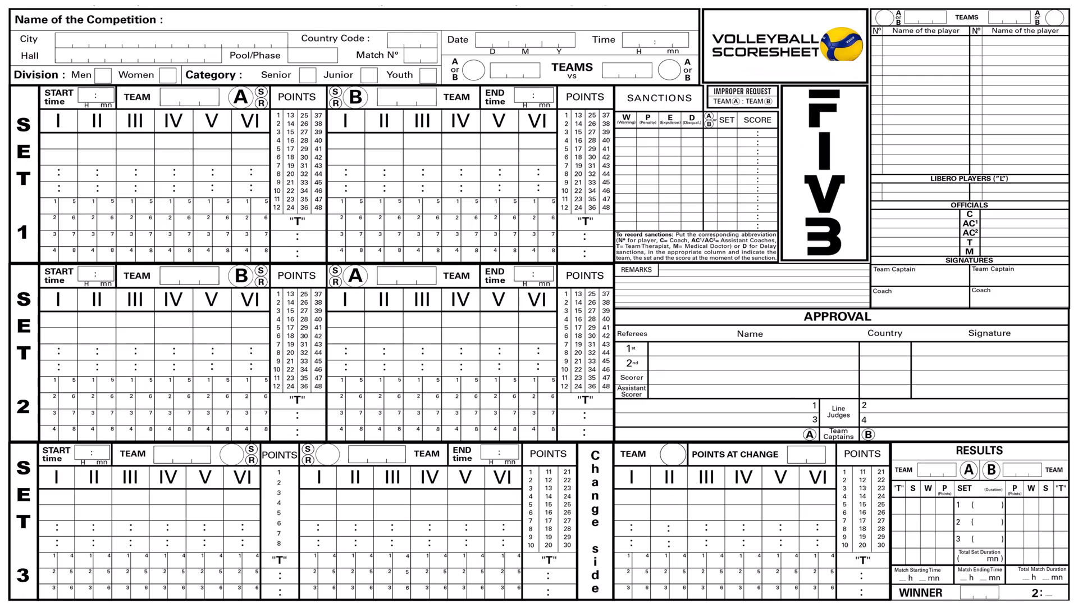
{"action": "key", "text": "Left"}
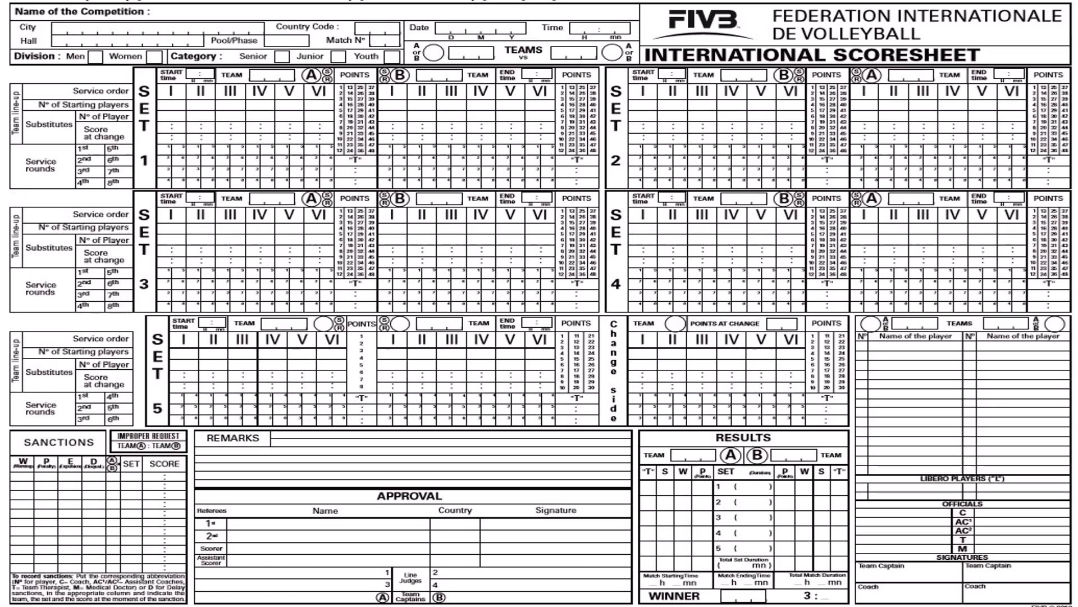
{"action": "key", "text": "Right"}
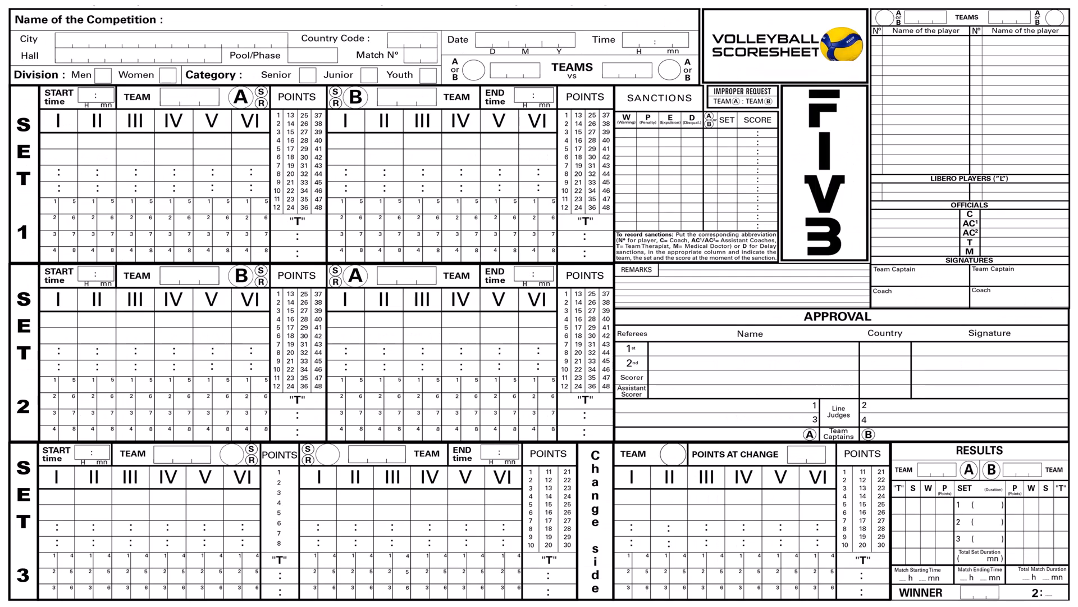
{"action": "key", "text": "Left"}
{"action": "key", "text": "Left"}
{"action": "key", "text": "Right"}
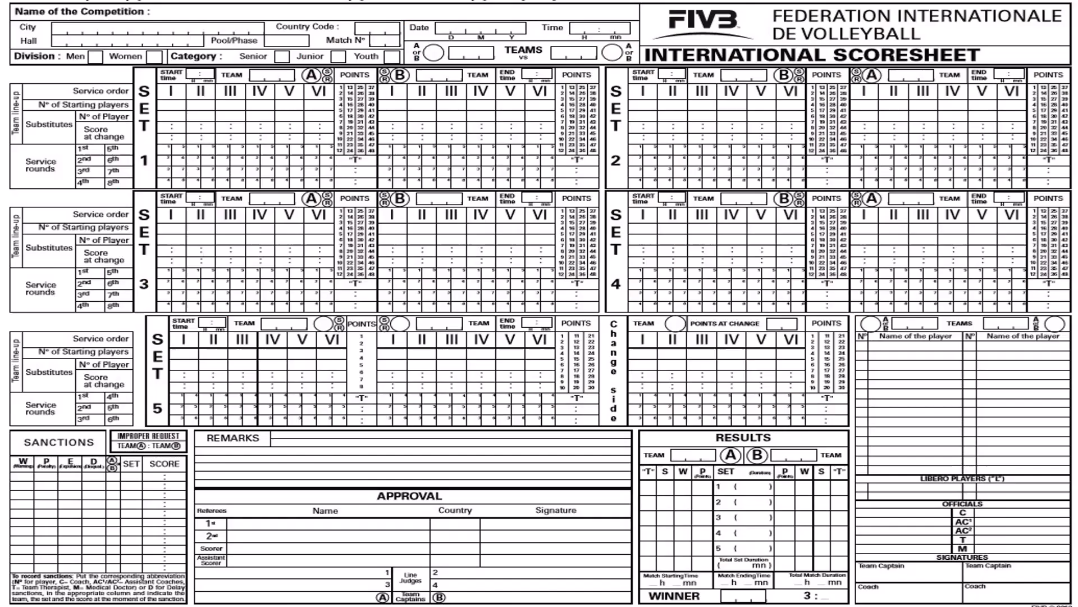
{"action": "key", "text": "Right"}
{"action": "key", "text": "Right"}
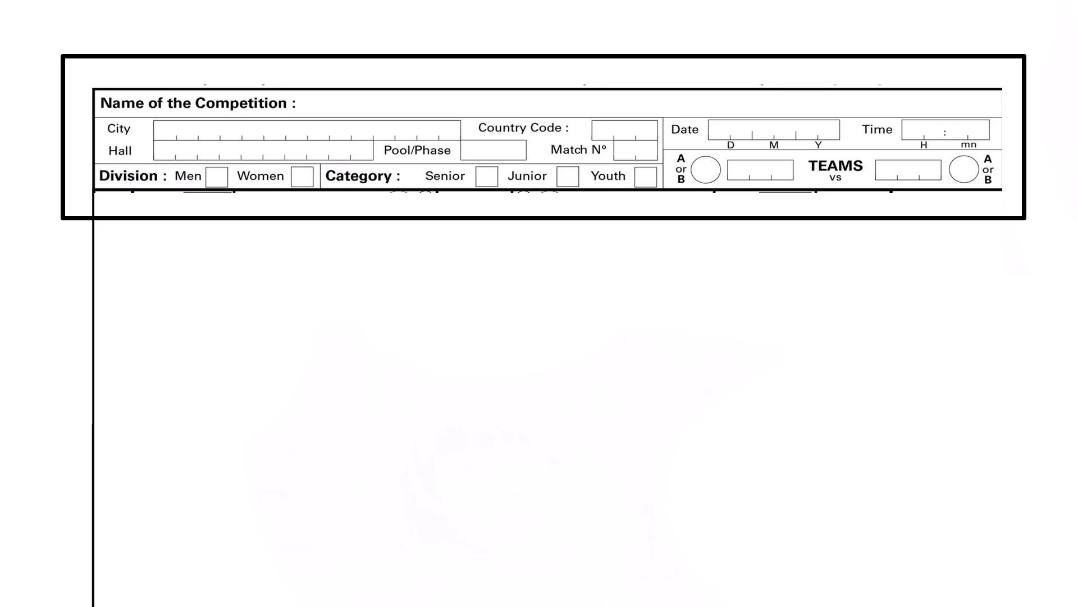
{"action": "key", "text": "Escape"}
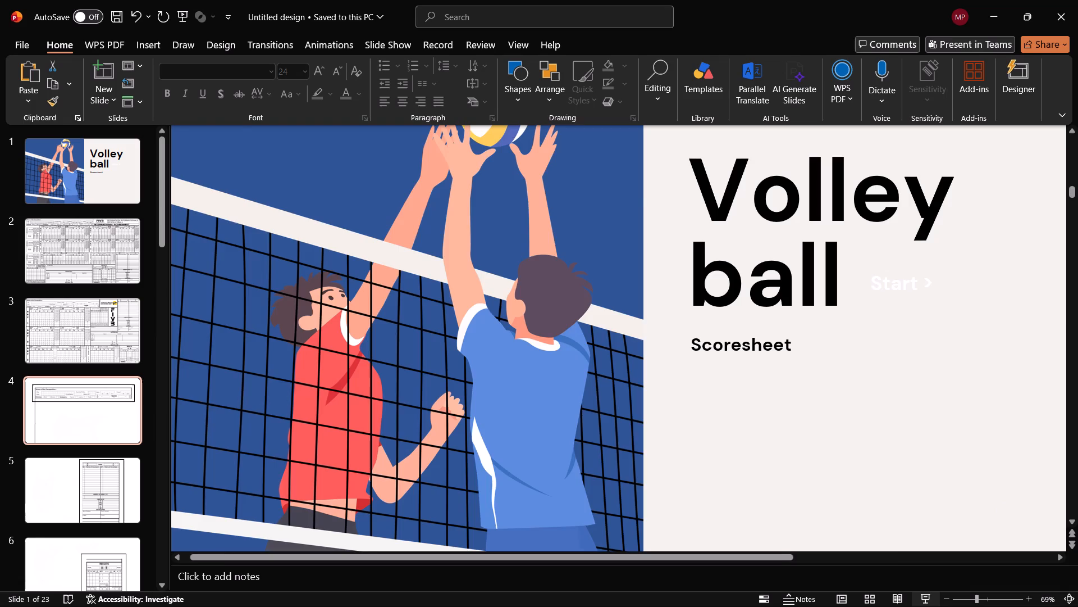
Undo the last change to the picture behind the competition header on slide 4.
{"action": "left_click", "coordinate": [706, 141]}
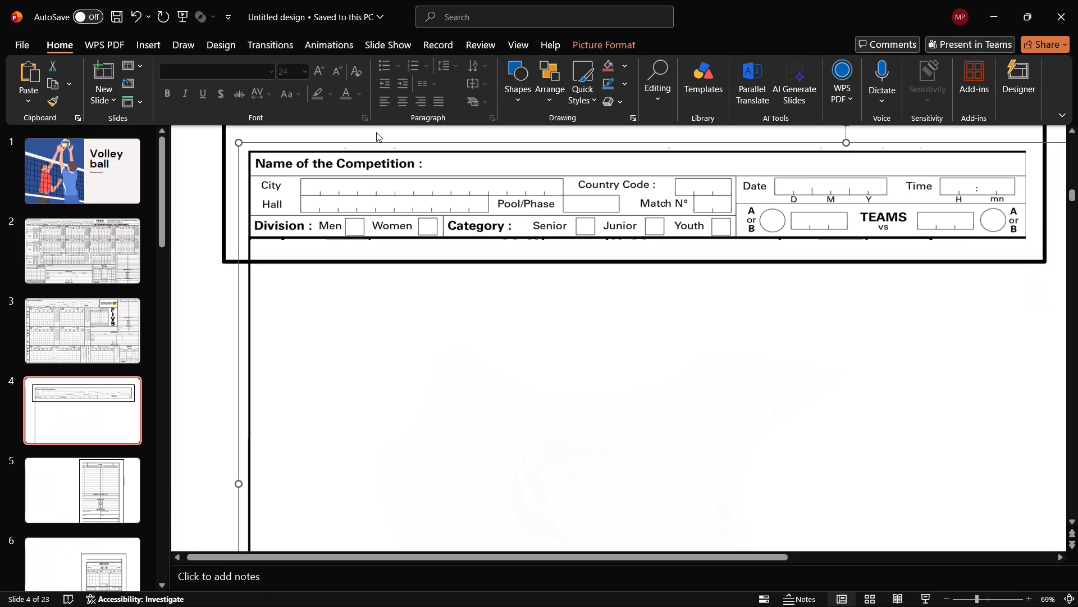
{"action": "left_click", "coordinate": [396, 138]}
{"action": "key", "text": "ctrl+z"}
Examine the overlapping picture pieces and black frame around the competition header on slide 4.
{"action": "left_click", "coordinate": [474, 354]}
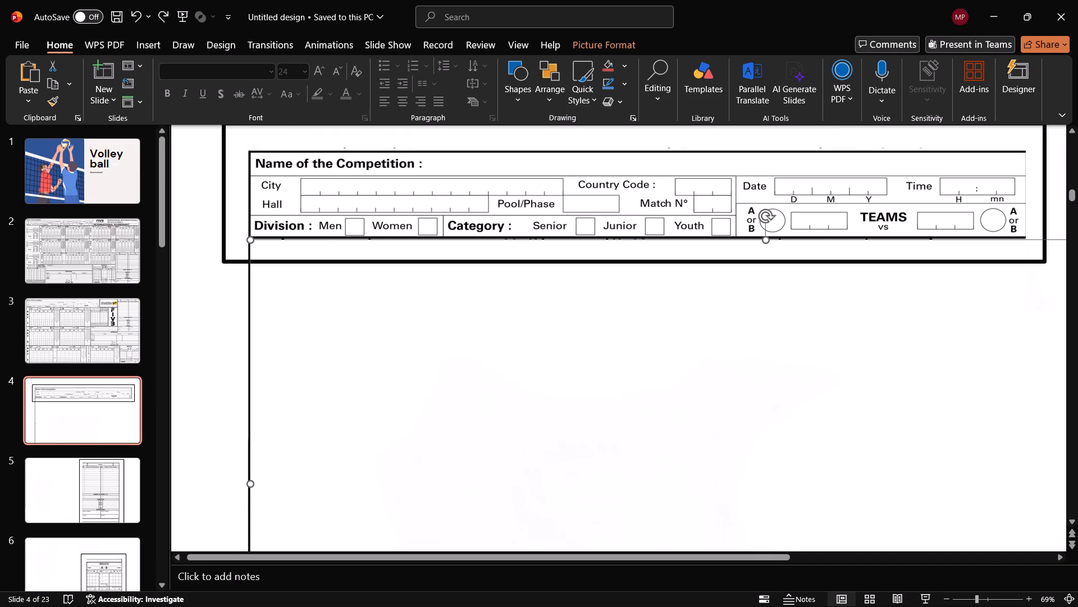
{"action": "scroll", "coordinate": [529, 426], "scroll_direction": "up", "scroll_amount": 2}
{"action": "left_click", "coordinate": [490, 155]}
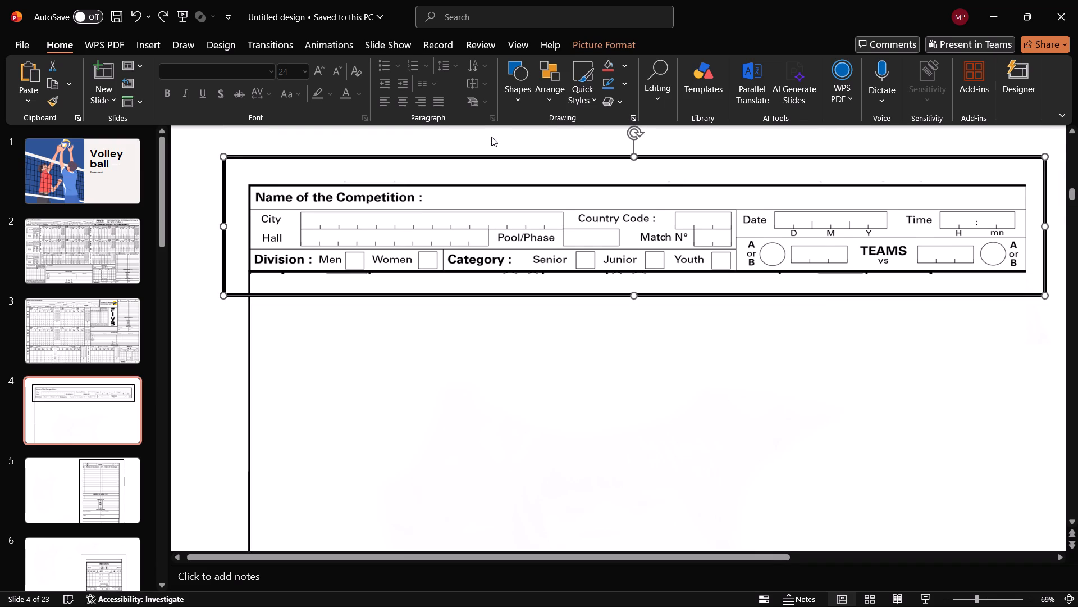
{"action": "left_click", "coordinate": [488, 140]}
{"action": "left_click_drag", "start_coordinate": [488, 140], "coordinate": [487, 151]}
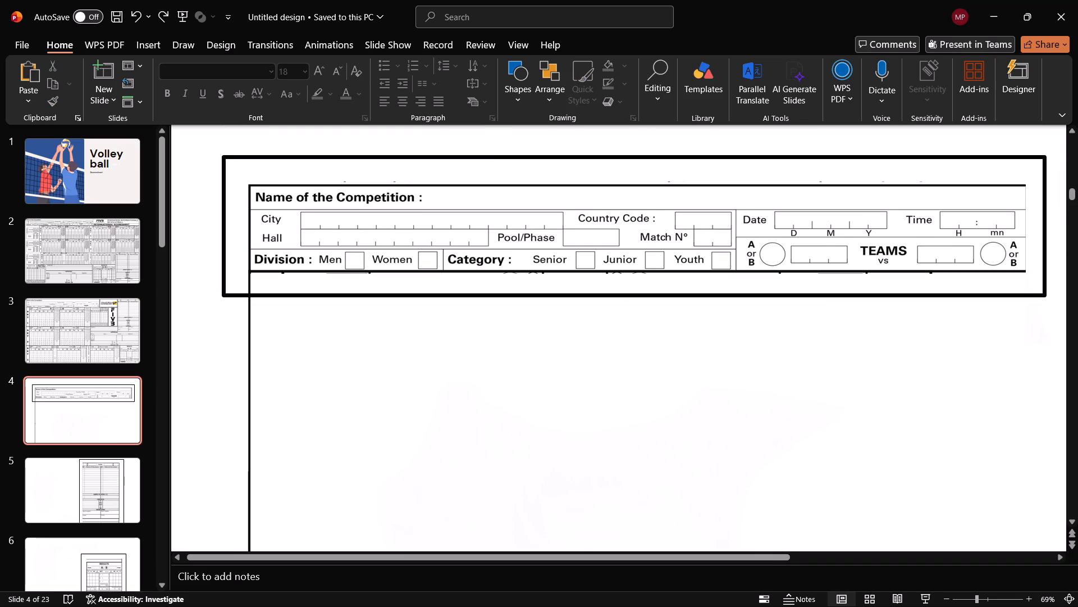
{"action": "left_click", "coordinate": [506, 152]}
{"action": "left_click", "coordinate": [526, 182]}
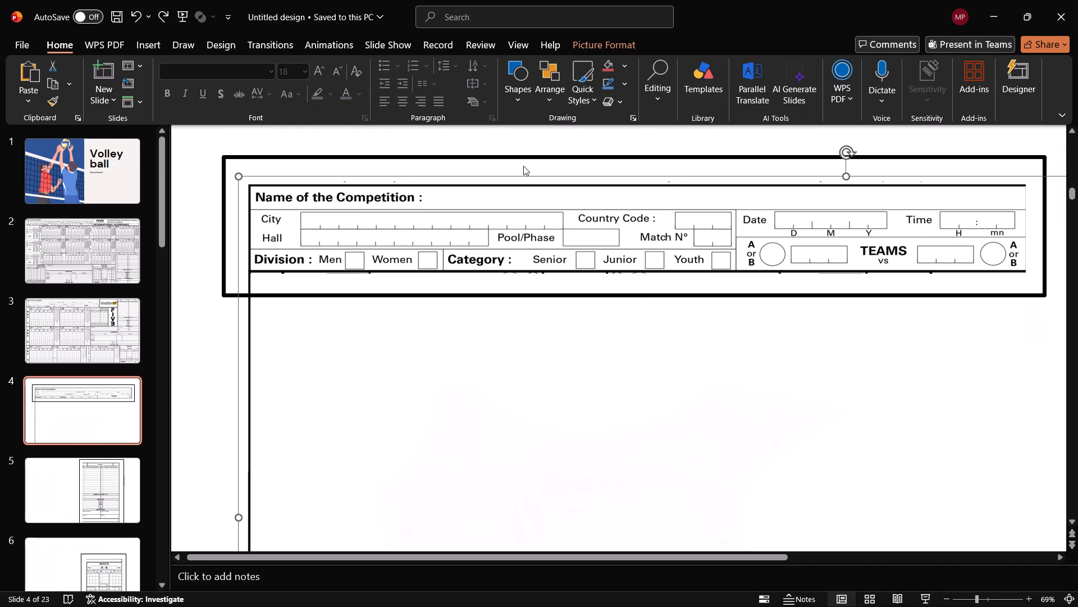
{"action": "left_click", "coordinate": [523, 166]}
{"action": "scroll", "coordinate": [546, 278], "scroll_direction": "up", "scroll_amount": 1}
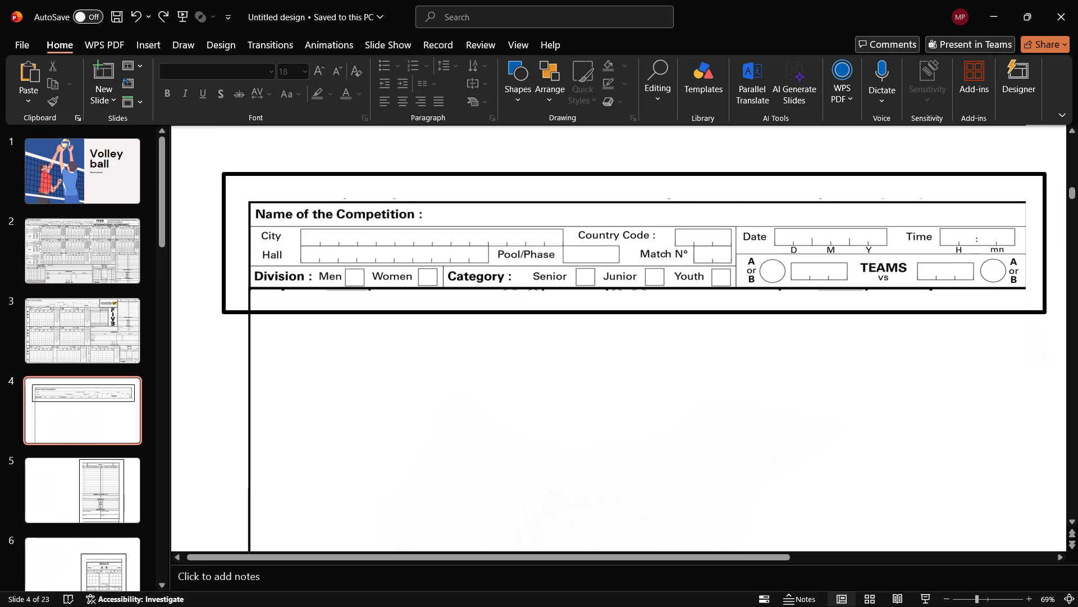
{"action": "left_click", "coordinate": [840, 152]}
{"action": "scroll", "coordinate": [772, 233], "scroll_direction": "up", "scroll_amount": 2}
{"action": "left_click", "coordinate": [774, 167]}
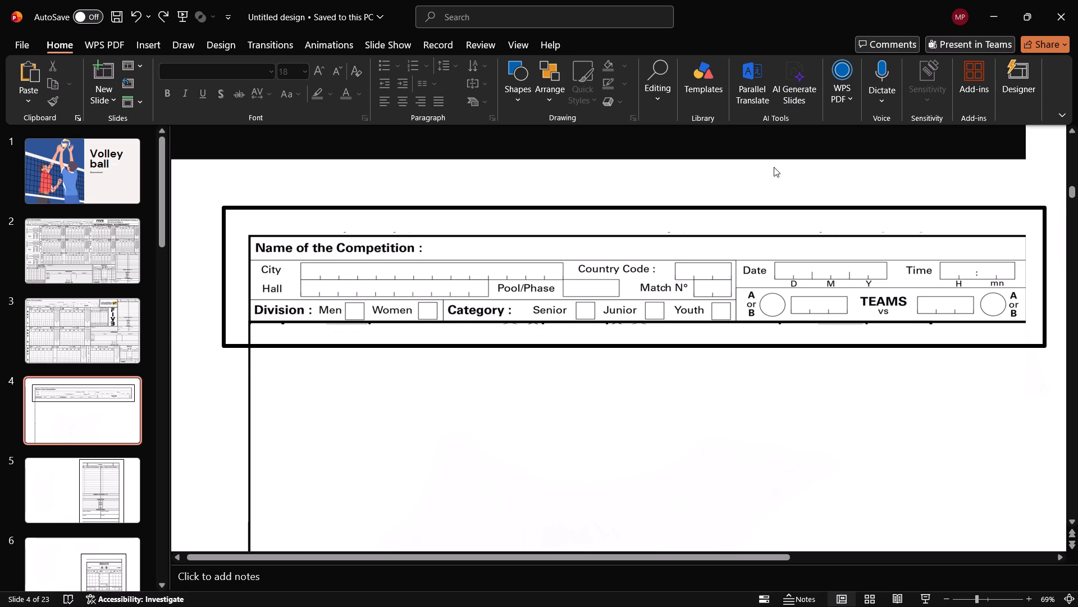
{"action": "left_click", "coordinate": [763, 181]}
{"action": "double_click", "coordinate": [321, 158]}
{"action": "left_click", "coordinate": [402, 483]}
{"action": "left_click", "coordinate": [288, 218]}
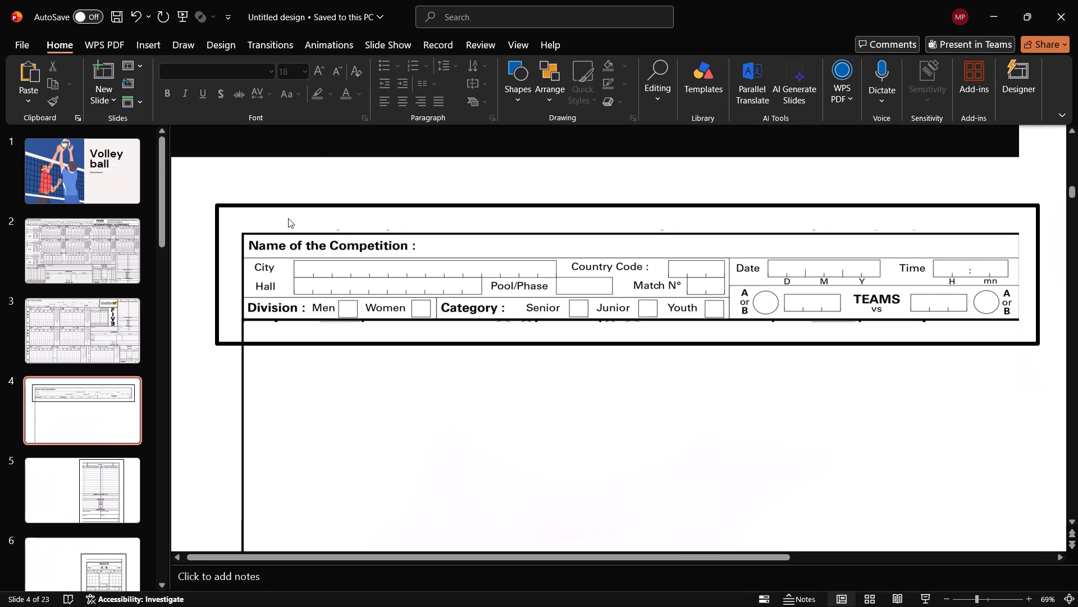
{"action": "left_click", "coordinate": [314, 190]}
{"action": "left_click", "coordinate": [482, 188]}
{"action": "left_click_drag", "start_coordinate": [501, 188], "coordinate": [506, 189]}
{"action": "left_click", "coordinate": [506, 189]}
{"action": "left_click", "coordinate": [584, 192]}
{"action": "left_click_drag", "start_coordinate": [924, 177], "coordinate": [928, 184]}
{"action": "left_click", "coordinate": [994, 187]}
{"action": "left_click", "coordinate": [1058, 182]}
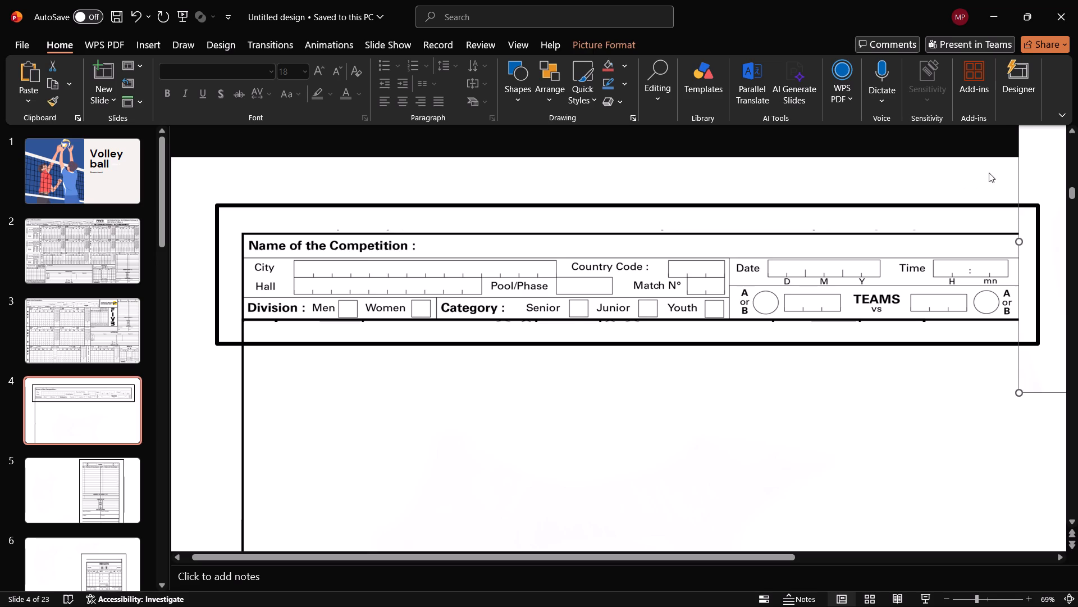
{"action": "left_click", "coordinate": [979, 179]}
{"action": "left_click", "coordinate": [926, 222]}
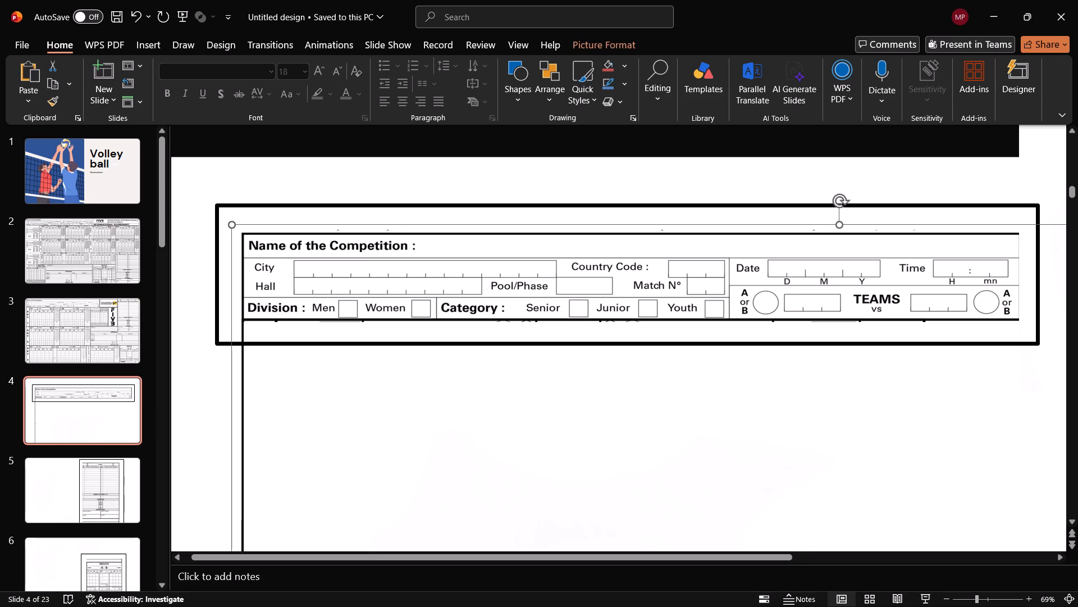
{"action": "left_click", "coordinate": [189, 202]}
{"action": "left_click", "coordinate": [253, 188]}
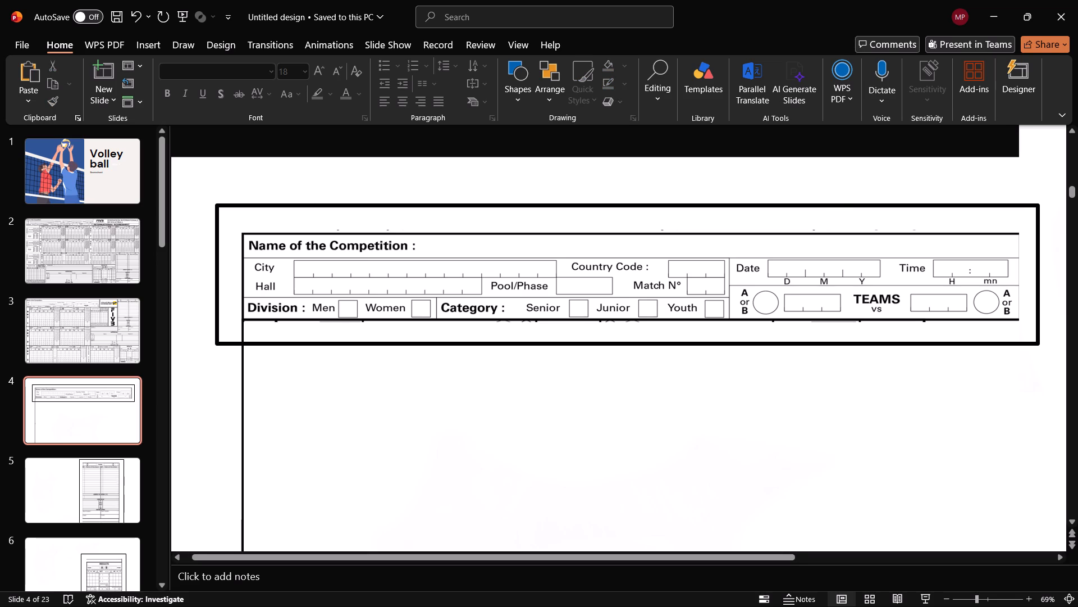
{"action": "left_click", "coordinate": [365, 221]}
{"action": "left_click", "coordinate": [330, 203]}
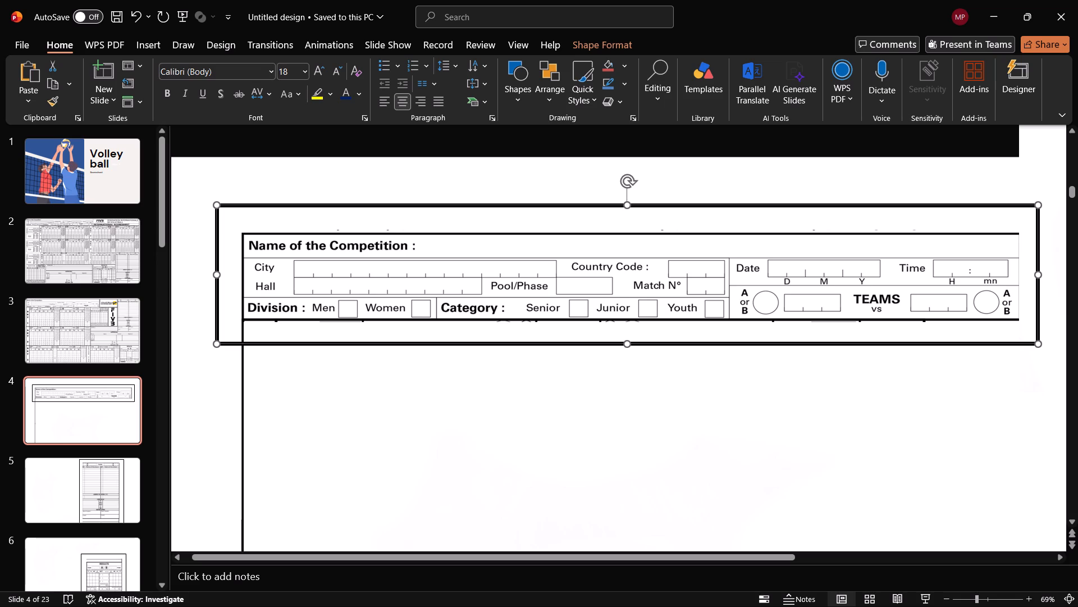
{"action": "scroll", "coordinate": [885, 487], "scroll_direction": "up", "scroll_amount": 2}
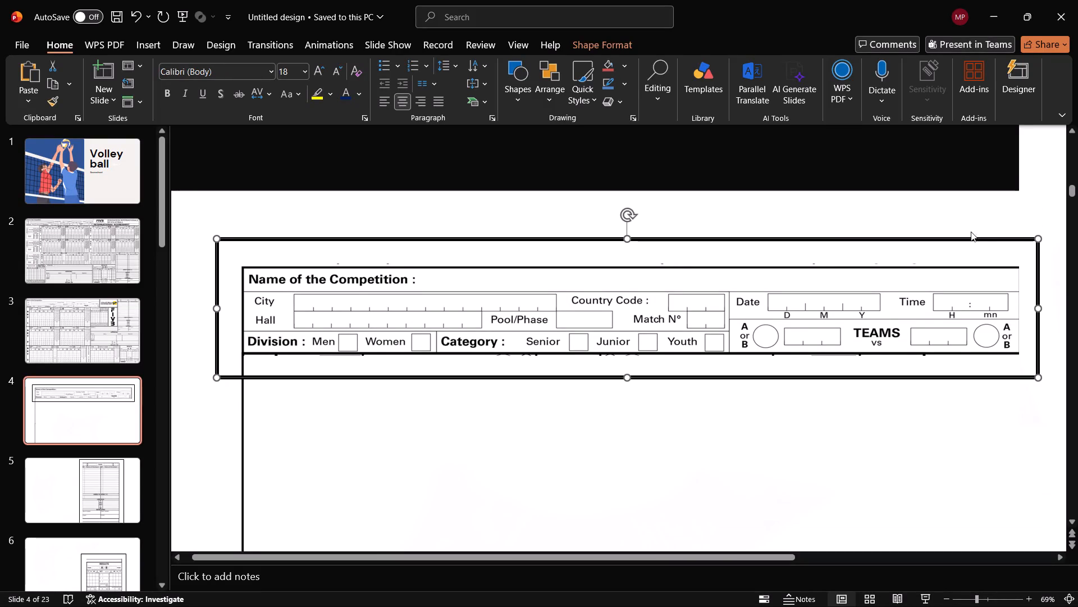
{"action": "left_click", "coordinate": [1019, 205]}
{"action": "left_click", "coordinate": [923, 169]}
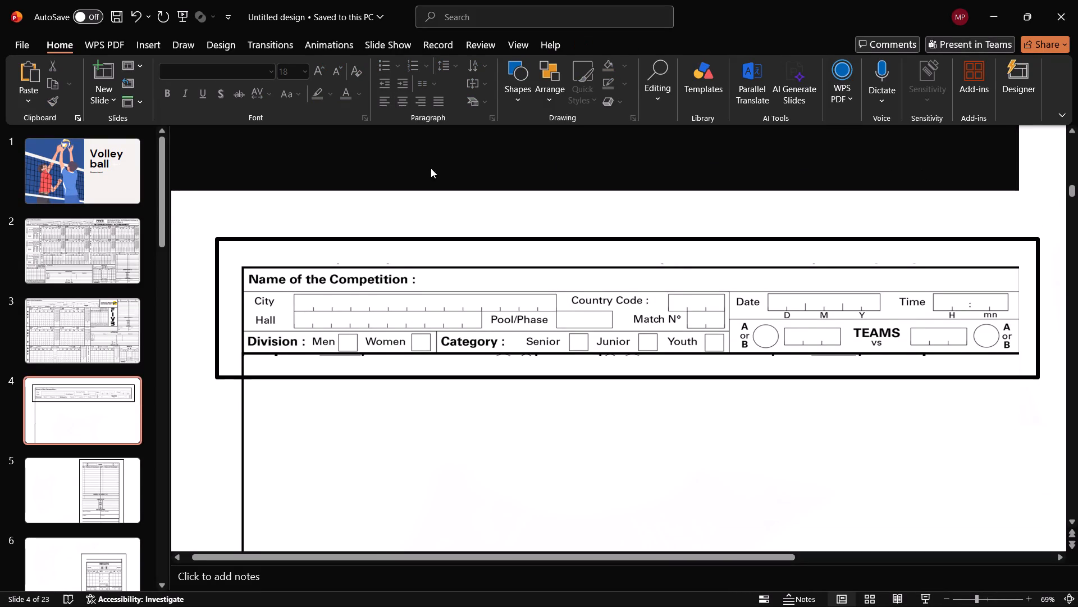
{"action": "left_click", "coordinate": [180, 236]}
{"action": "left_click", "coordinate": [257, 434]}
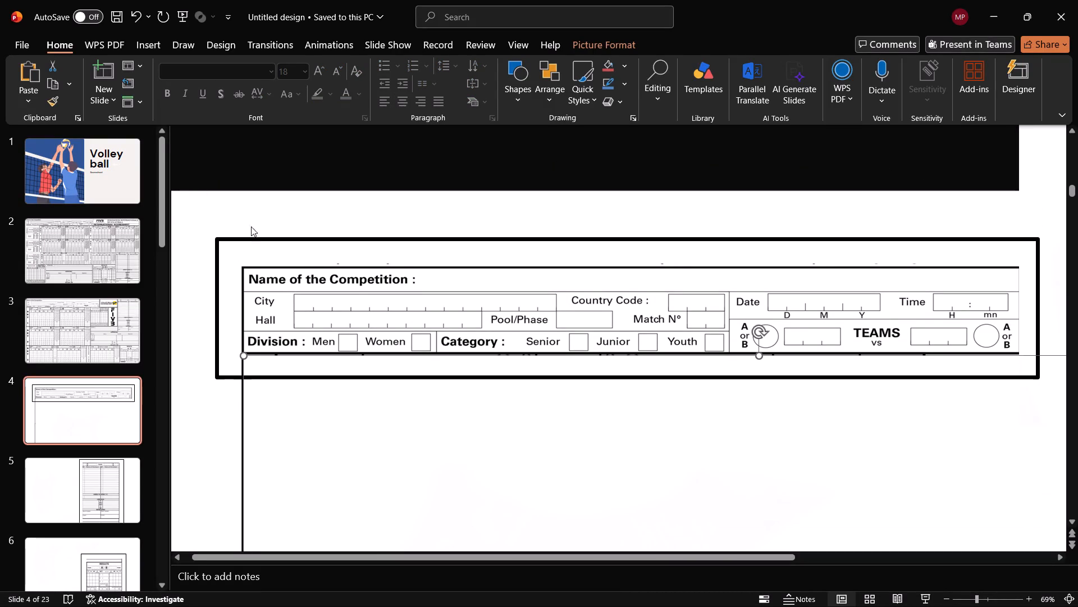
{"action": "left_click", "coordinate": [339, 252]}
{"action": "left_click", "coordinate": [381, 251]}
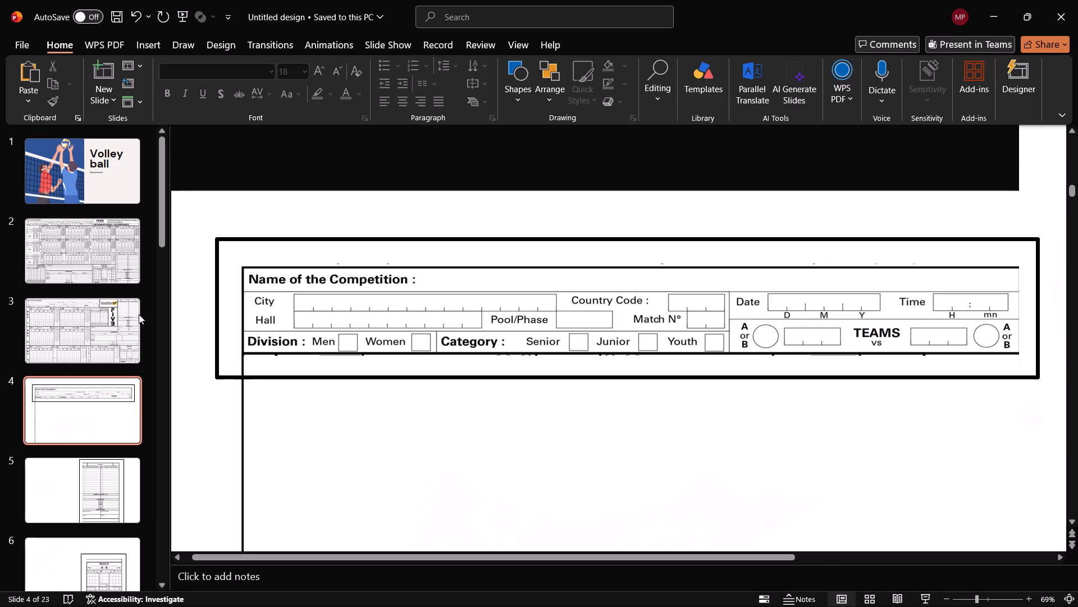
Preview the transition from the full scoresheet on slide 3 to the competition header on slide 4, and end the show.
{"action": "left_click", "coordinate": [95, 320]}
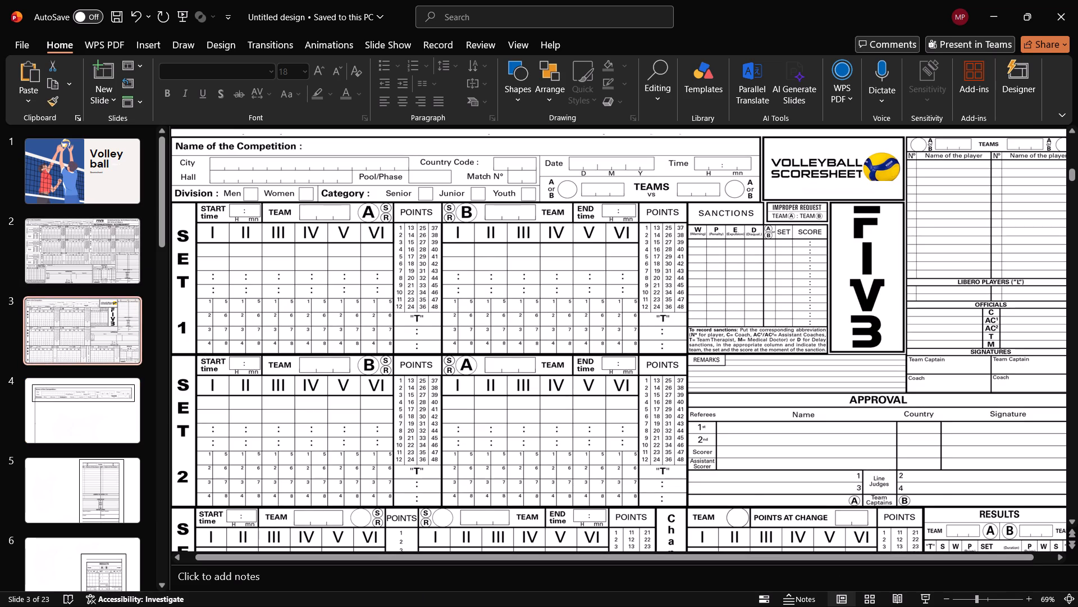
{"action": "left_click", "coordinate": [924, 605]}
{"action": "key", "text": "Right"}
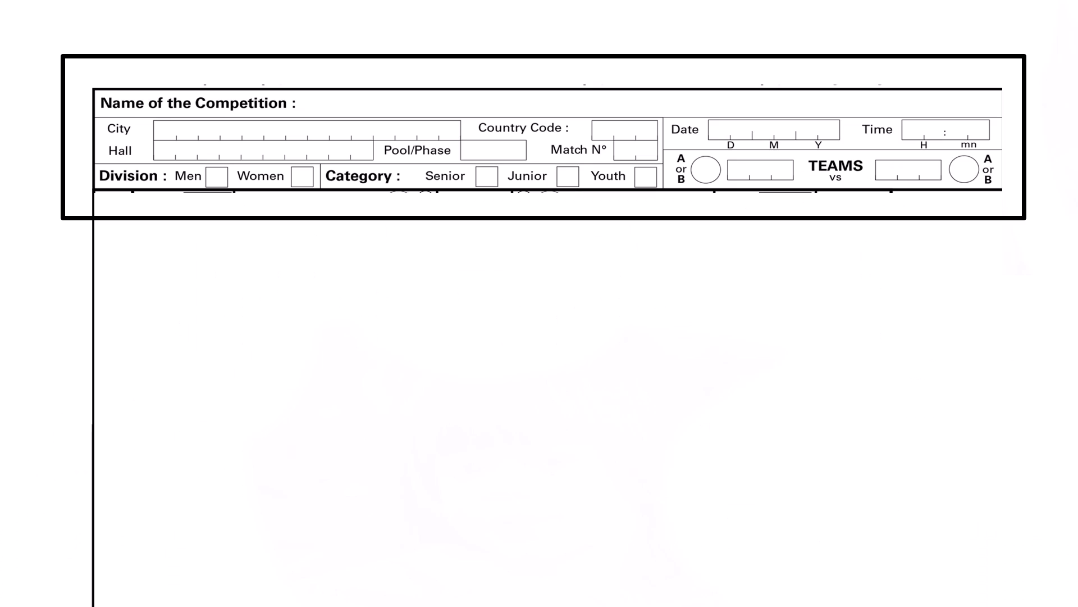
{"action": "key", "text": "Escape"}
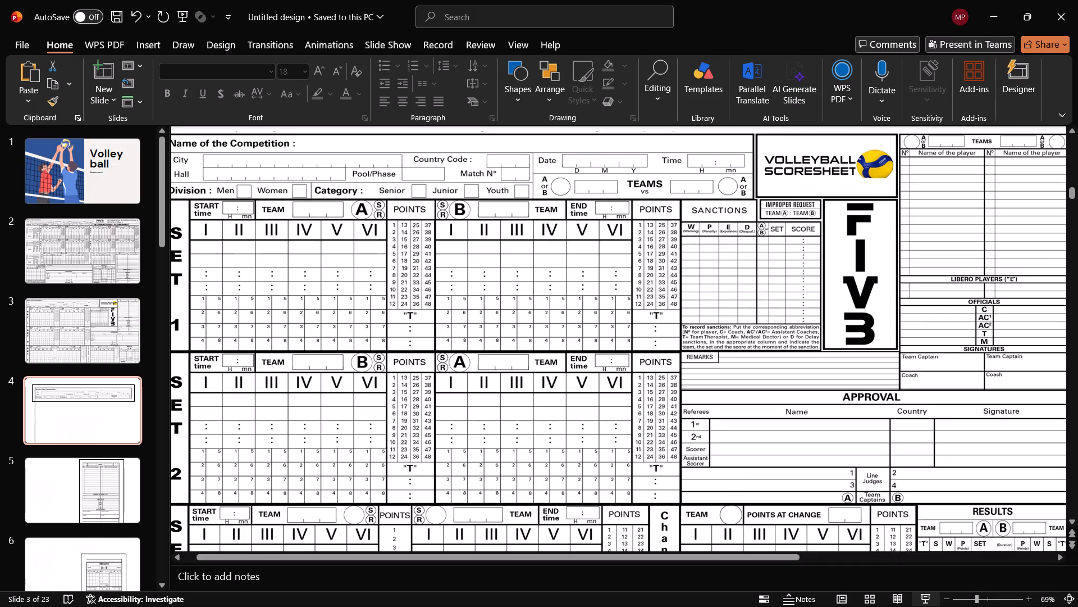
Nudge the white cover picture on slide 4 up over the leftover marks beneath the competition header.
{"action": "left_click", "coordinate": [539, 403]}
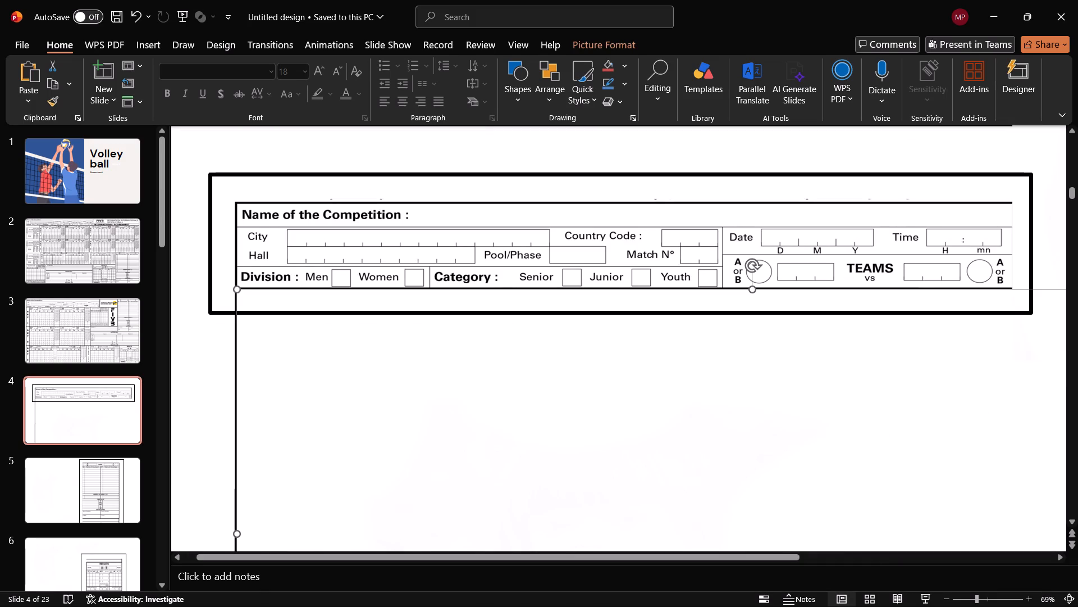
{"action": "left_click", "coordinate": [919, 596]}
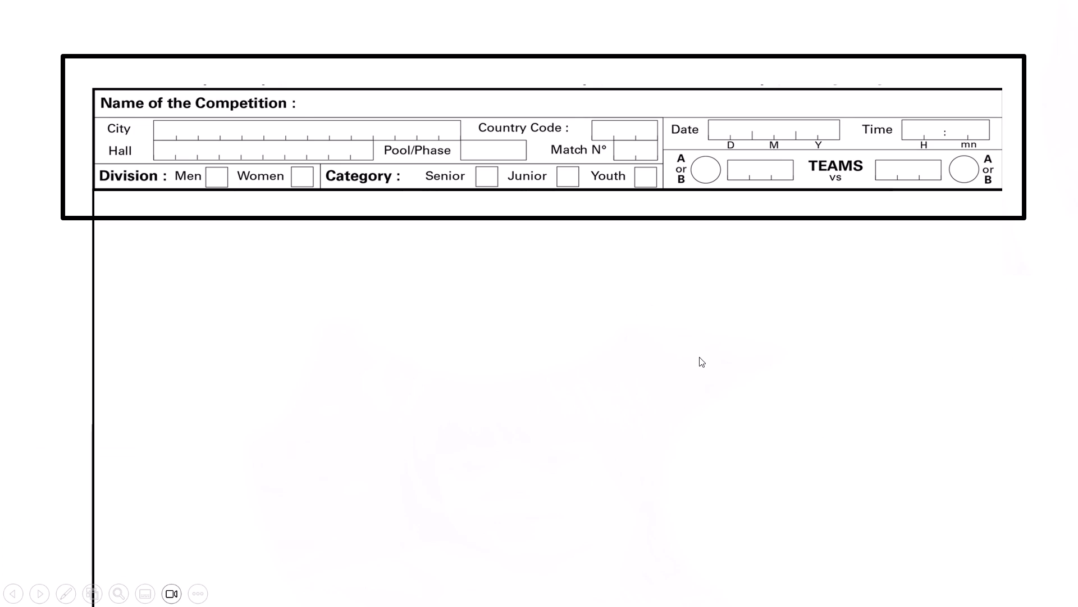
End the slide show preview of slide 4.
{"action": "key", "text": "Escape"}
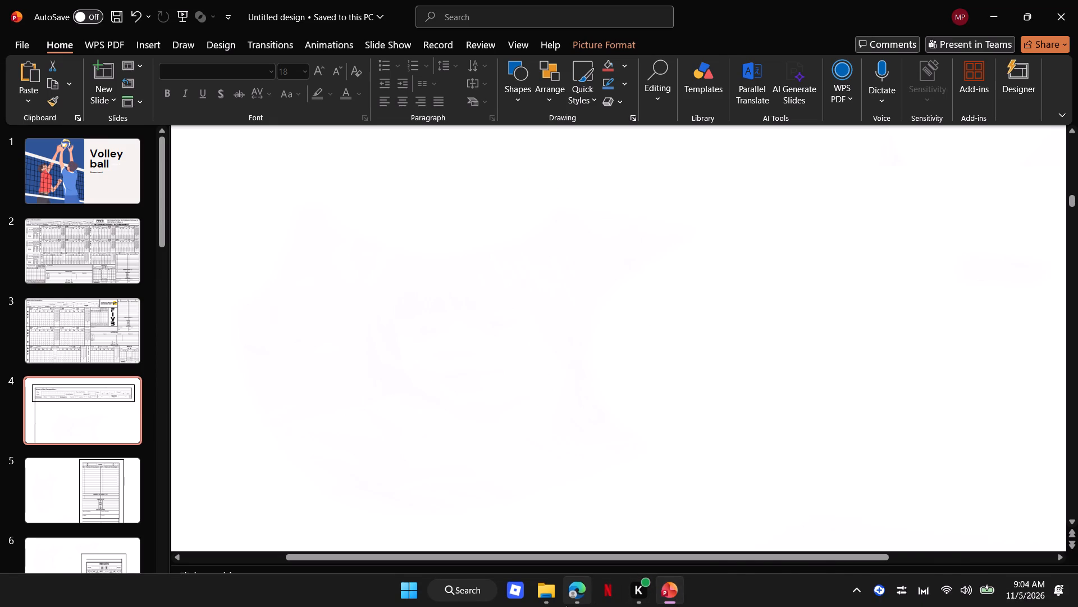
Switch to the Facebook chat in Edge and add a thumbs-up reaction to "edi dun kita susunduin sa gilmore".
{"action": "left_click", "coordinate": [566, 605]}
{"action": "left_click", "coordinate": [68, 0]}
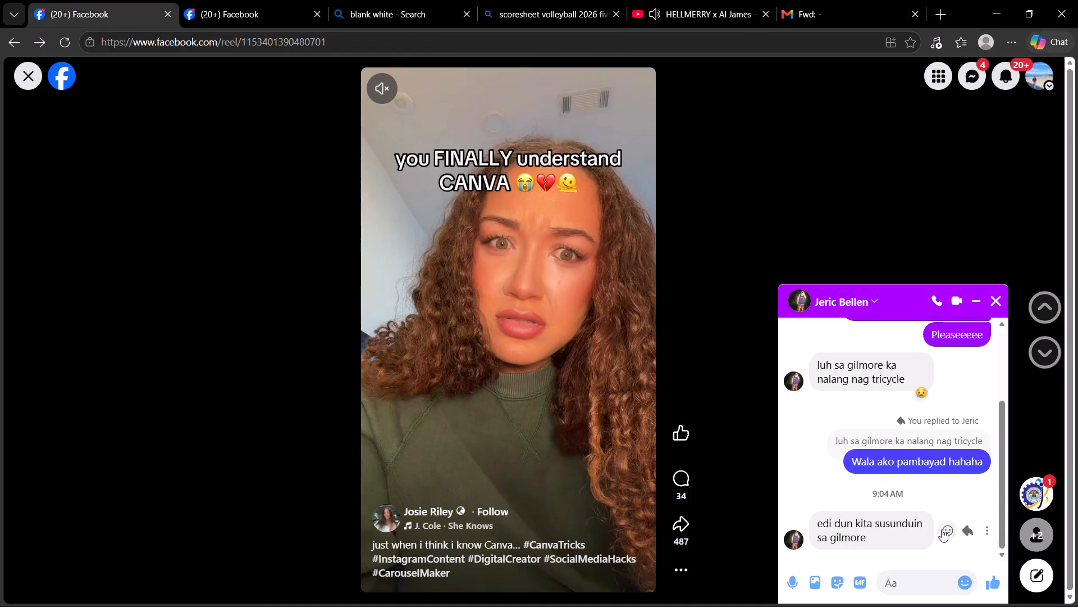
{"action": "left_click", "coordinate": [942, 529]}
{"action": "left_click", "coordinate": [1007, 502]}
Start a reply to "taena mo kala mo walang trabaho" and add laughing reactions to that message and to "kung kaya mo maningil".
{"action": "left_click", "coordinate": [973, 532]}
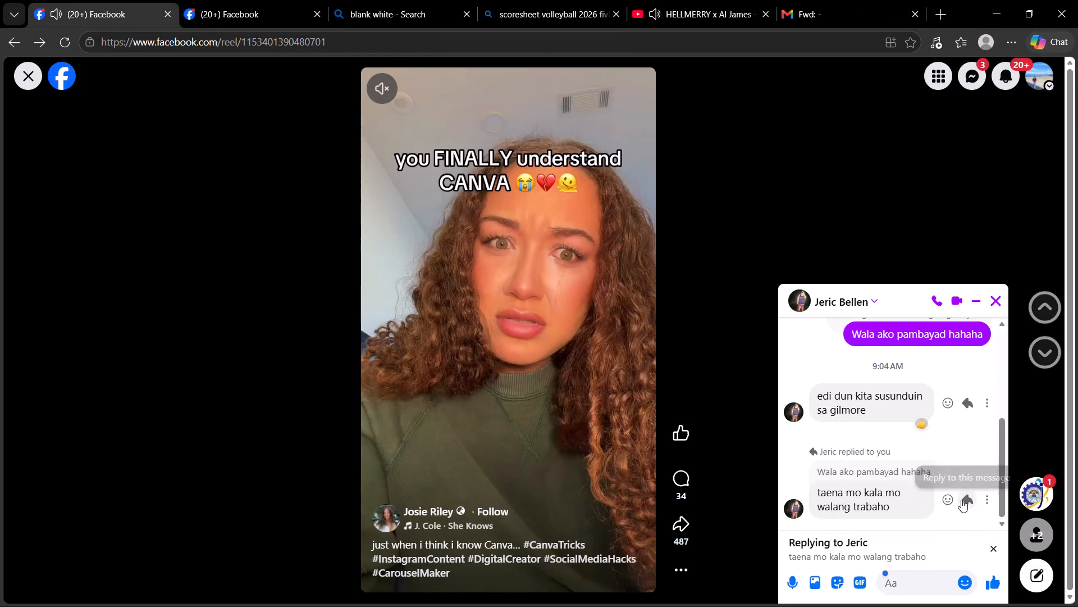
{"action": "left_click", "coordinate": [949, 502]}
{"action": "left_click", "coordinate": [897, 474]}
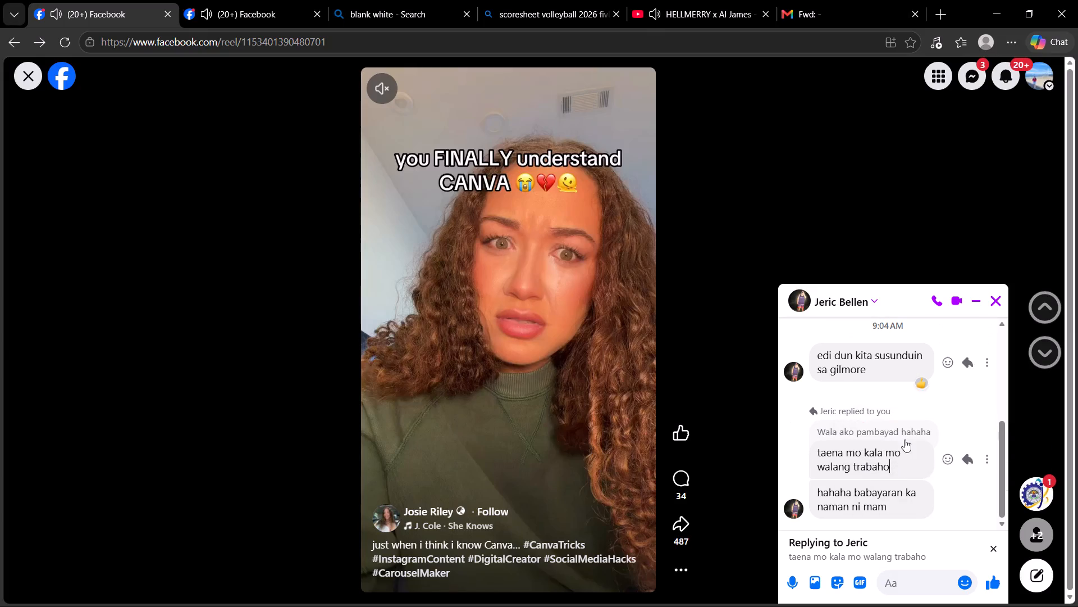
{"action": "left_click", "coordinate": [944, 463]}
{"action": "left_click", "coordinate": [897, 429]}
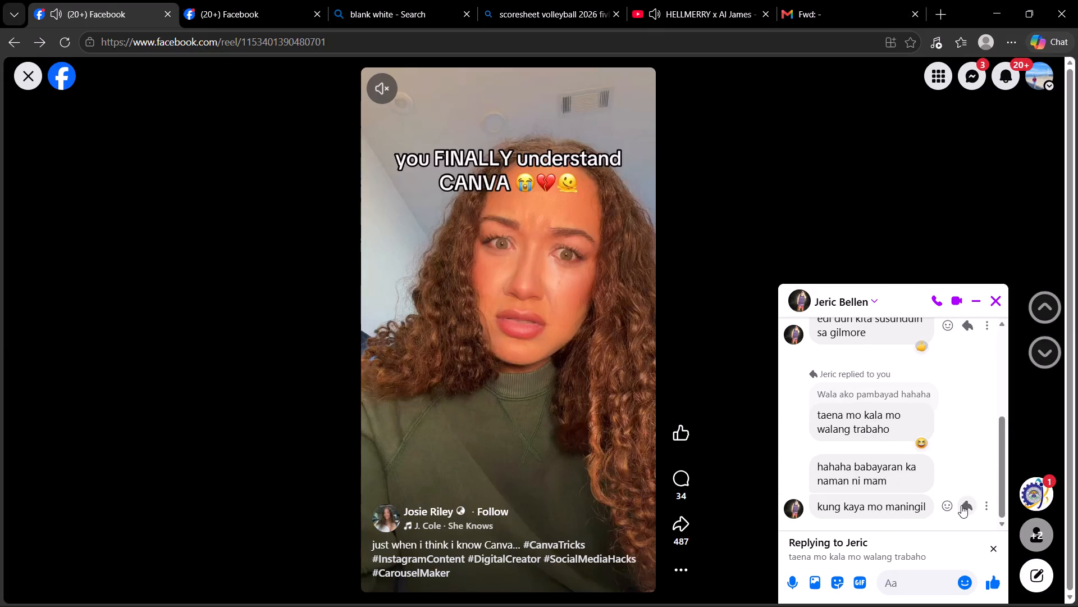
{"action": "left_click", "coordinate": [948, 506]}
{"action": "left_click", "coordinate": [947, 482]}
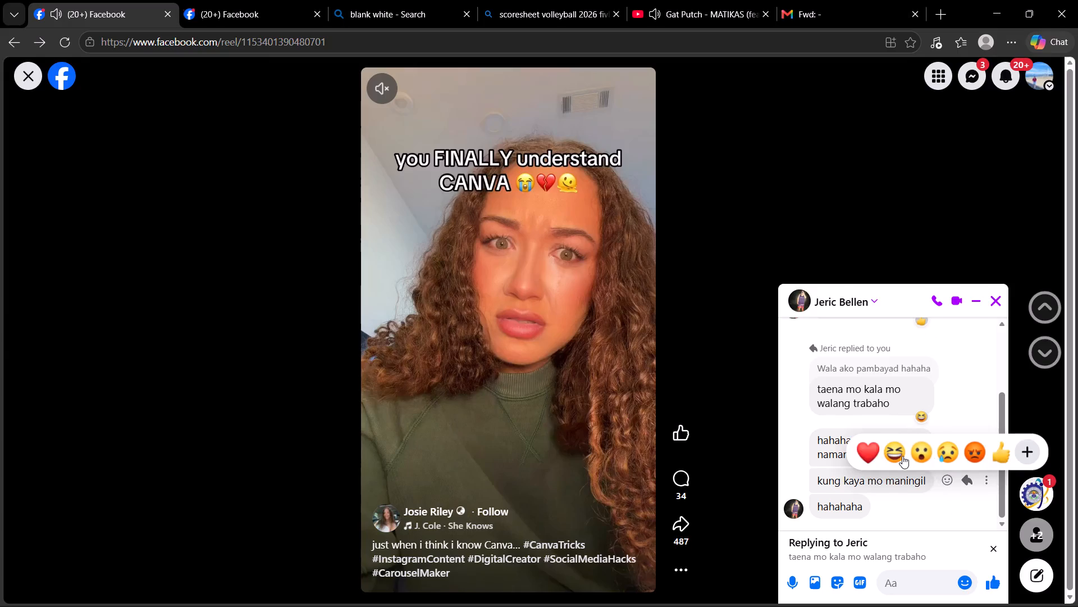
{"action": "left_click", "coordinate": [902, 456]}
Send the reply "Certificate nalang hahaha".
{"action": "left_click", "coordinate": [903, 579]}
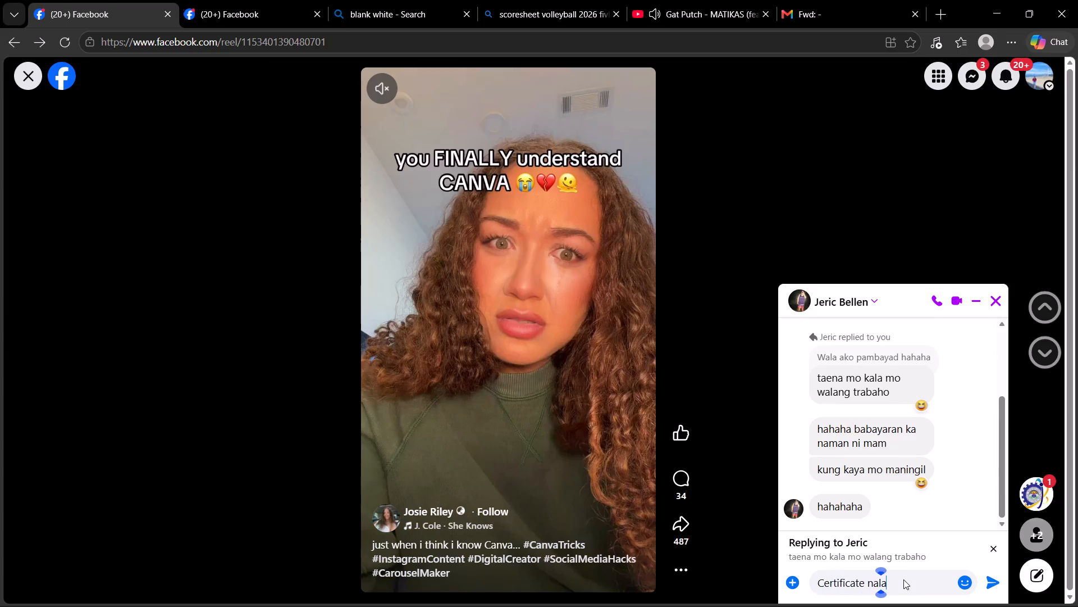
{"action": "key", "text": "Return"}
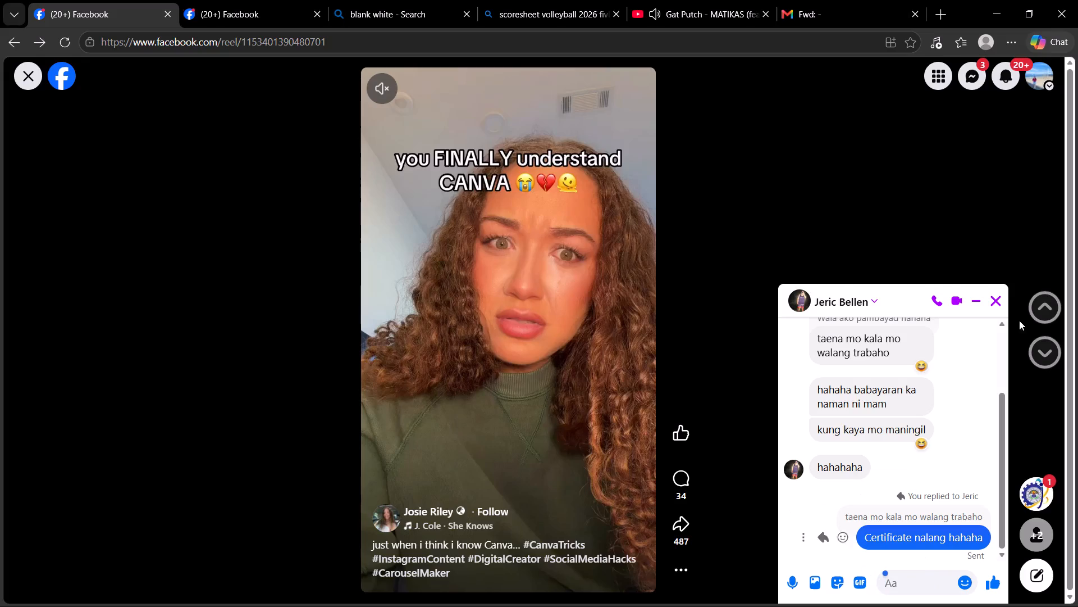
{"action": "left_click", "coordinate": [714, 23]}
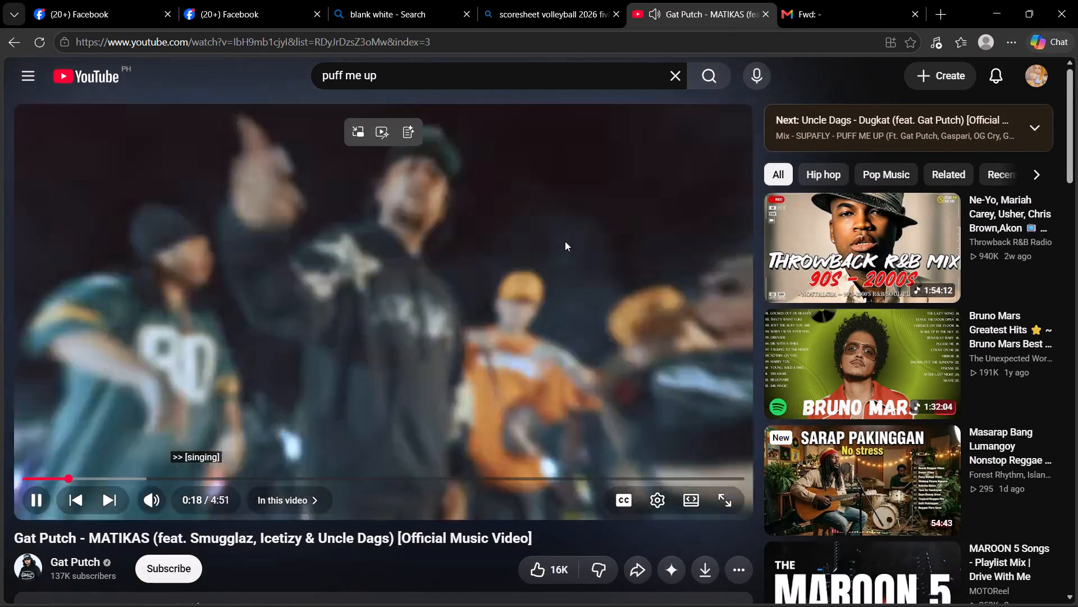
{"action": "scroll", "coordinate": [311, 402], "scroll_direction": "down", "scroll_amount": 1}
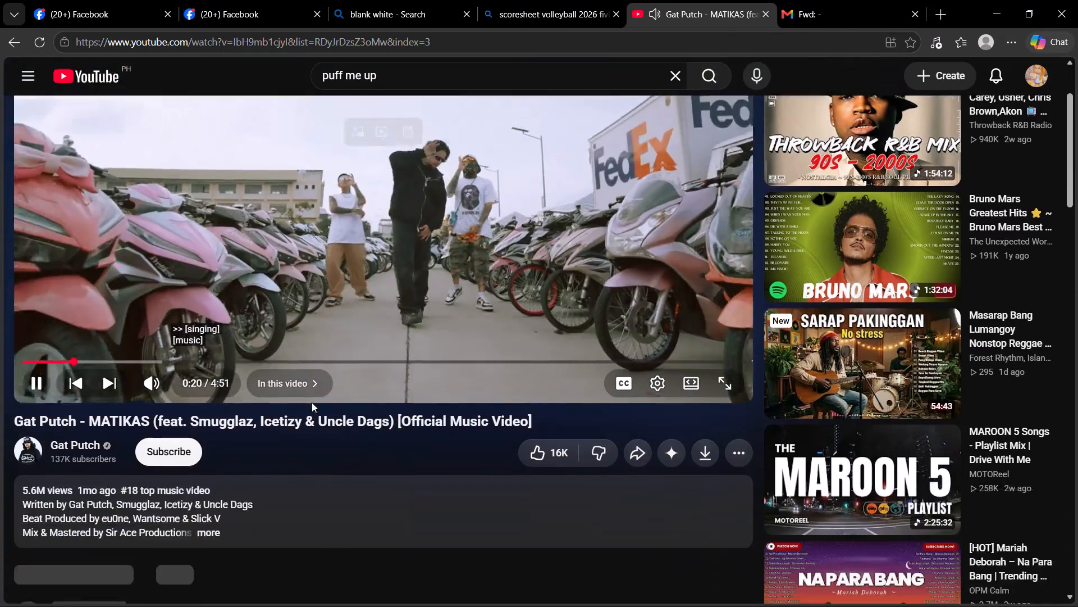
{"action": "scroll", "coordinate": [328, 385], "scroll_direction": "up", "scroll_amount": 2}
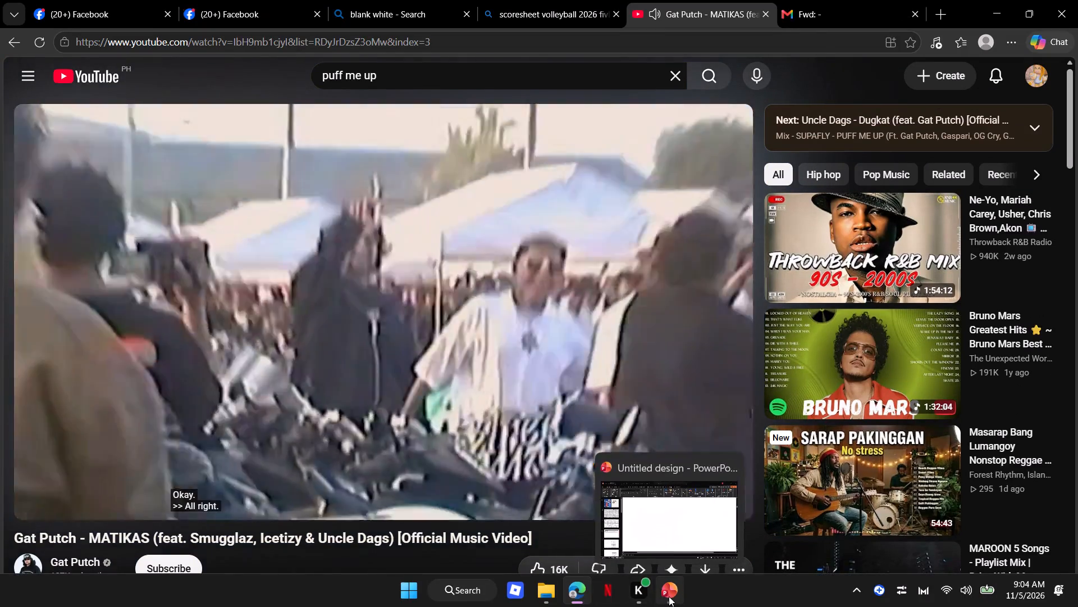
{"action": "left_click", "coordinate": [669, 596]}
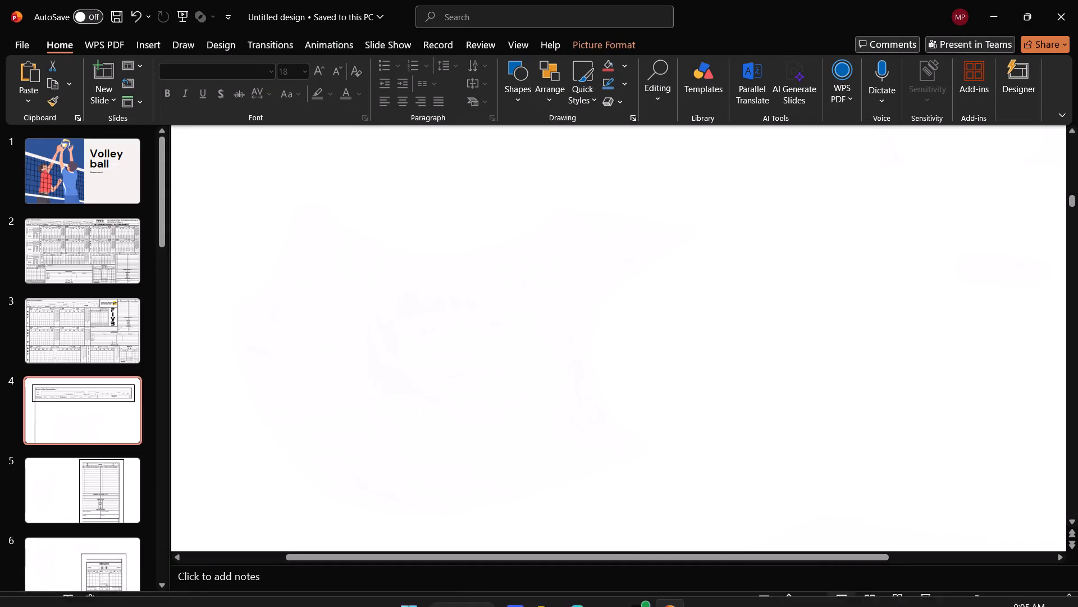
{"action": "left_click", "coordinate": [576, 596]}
Forward the restaurant photo posted under "Lolo na itsura hahah" in an older Facebook direct chat to Jeric, and close that chat.
{"action": "left_click", "coordinate": [139, 4]}
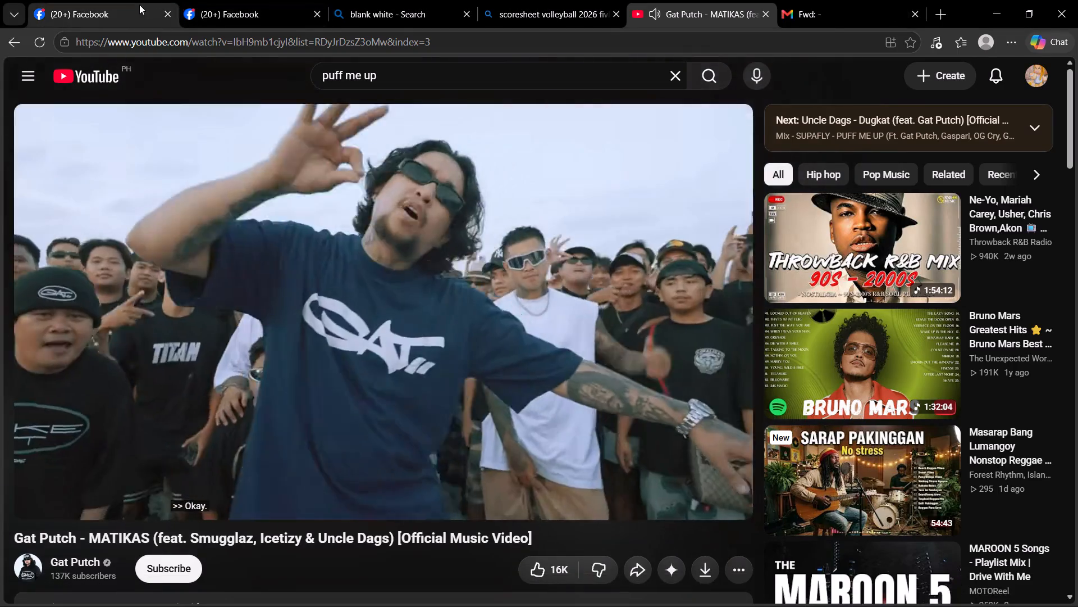
{"action": "left_click", "coordinate": [983, 81]}
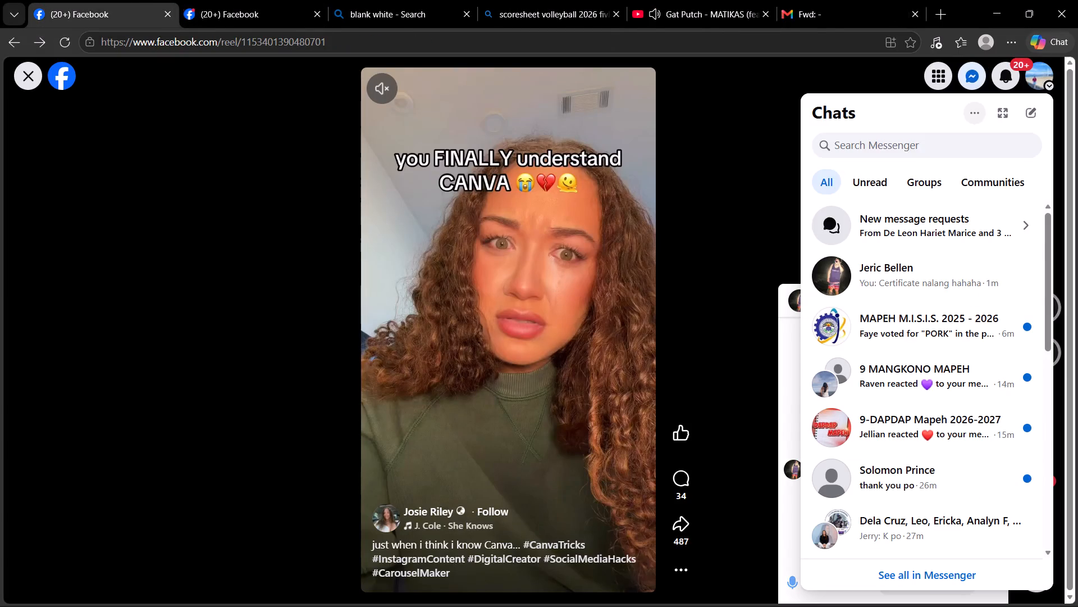
{"action": "scroll", "coordinate": [875, 422], "scroll_direction": "down", "scroll_amount": 2}
{"action": "scroll", "coordinate": [965, 492], "scroll_direction": "down", "scroll_amount": 1}
{"action": "scroll", "coordinate": [916, 476], "scroll_direction": "down", "scroll_amount": 2}
{"action": "left_click", "coordinate": [906, 433]}
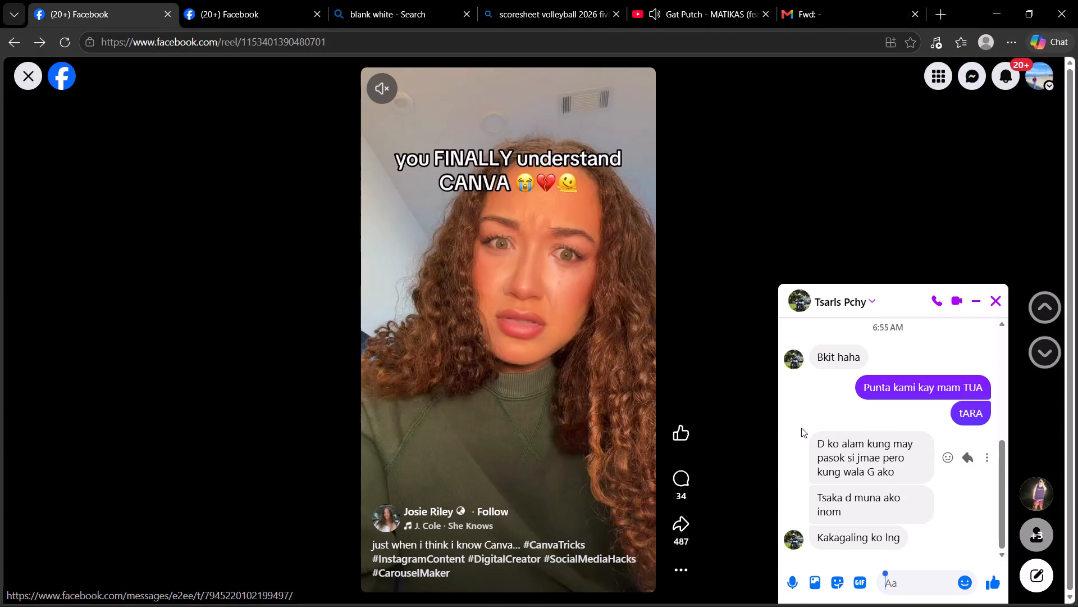
{"action": "scroll", "coordinate": [910, 384], "scroll_direction": "up", "scroll_amount": 7}
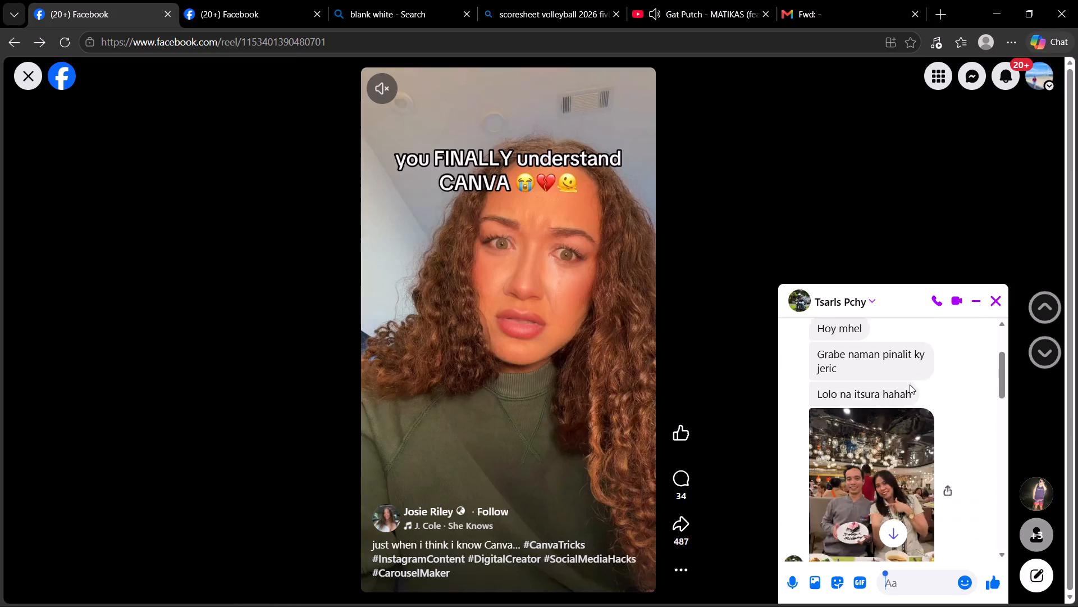
{"action": "scroll", "coordinate": [965, 439], "scroll_direction": "down", "scroll_amount": 1}
{"action": "left_click", "coordinate": [949, 411]}
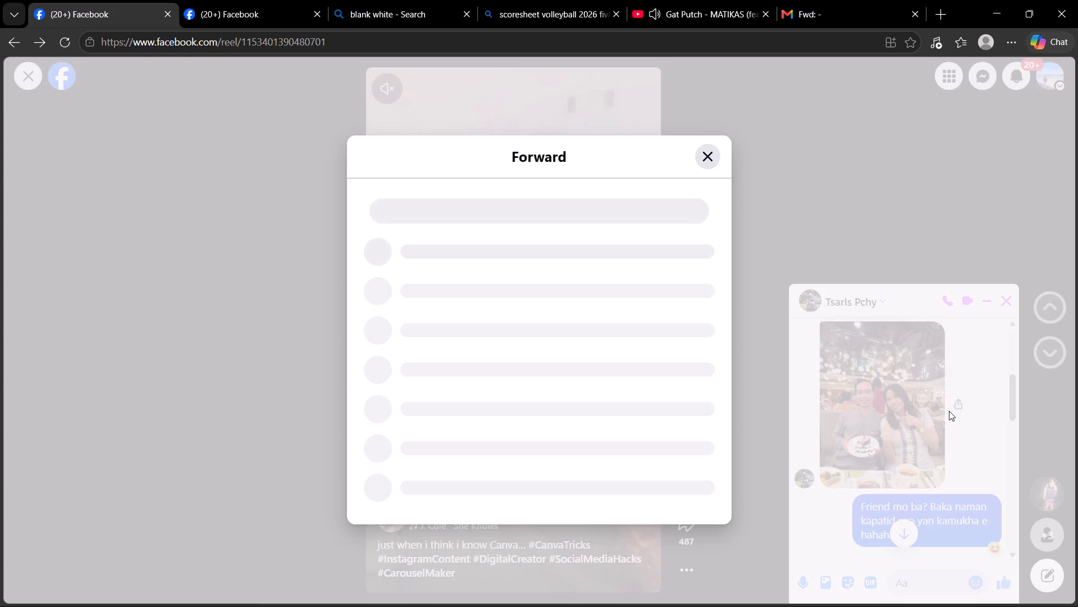
{"action": "left_click", "coordinate": [680, 284]}
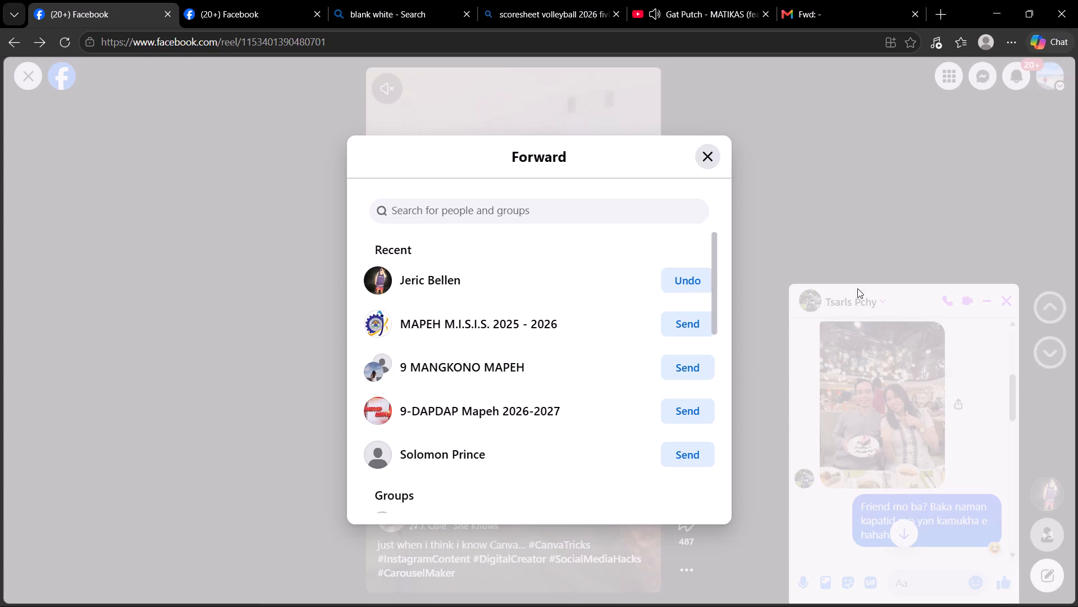
{"action": "left_click", "coordinate": [1007, 310]}
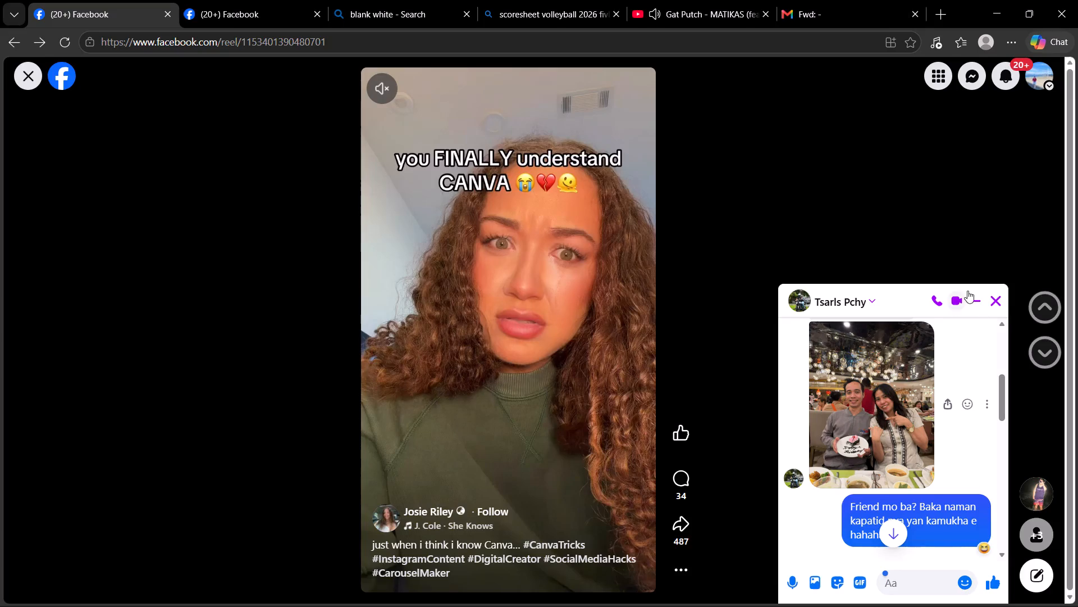
{"action": "left_click", "coordinate": [998, 298]}
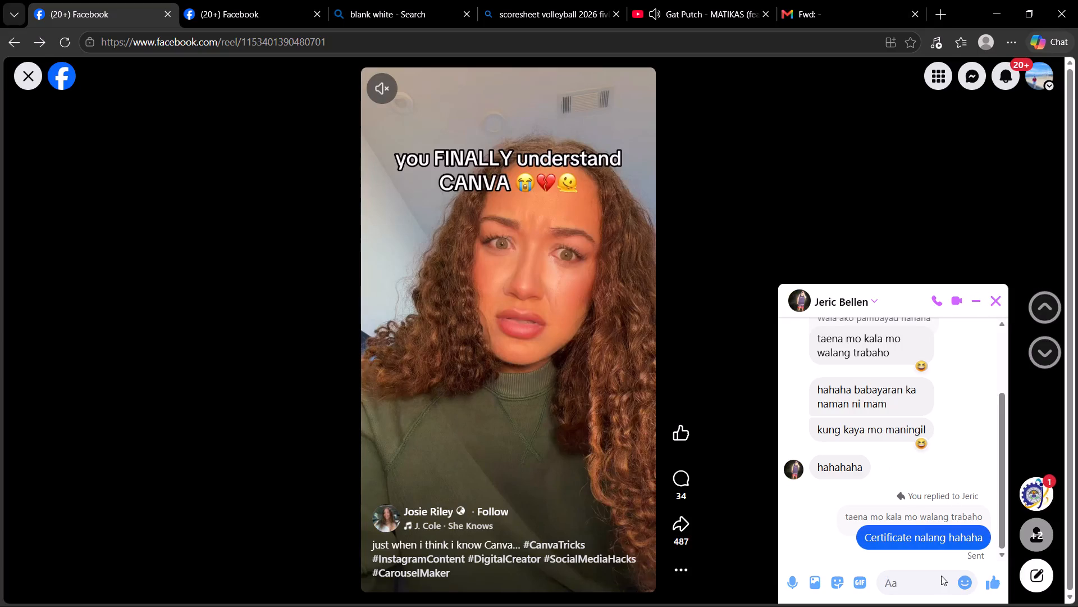
Send the message "Sino to? Hahahahaa" beneath the forwarded photo in the chat with Jeric.
{"action": "scroll", "coordinate": [938, 476], "scroll_direction": "down", "scroll_amount": 5}
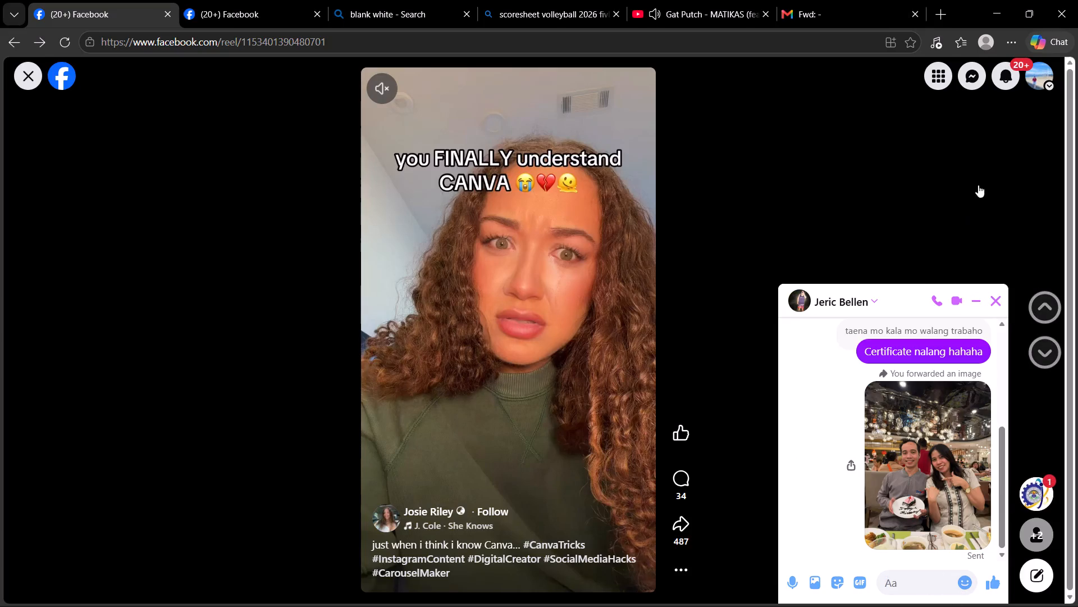
{"action": "left_click", "coordinate": [907, 582]}
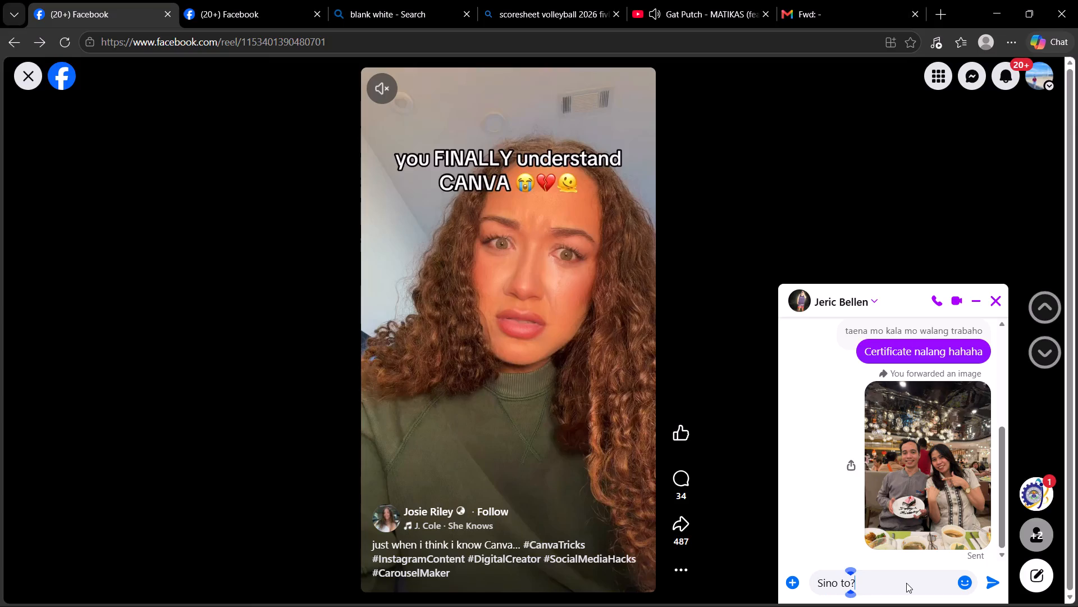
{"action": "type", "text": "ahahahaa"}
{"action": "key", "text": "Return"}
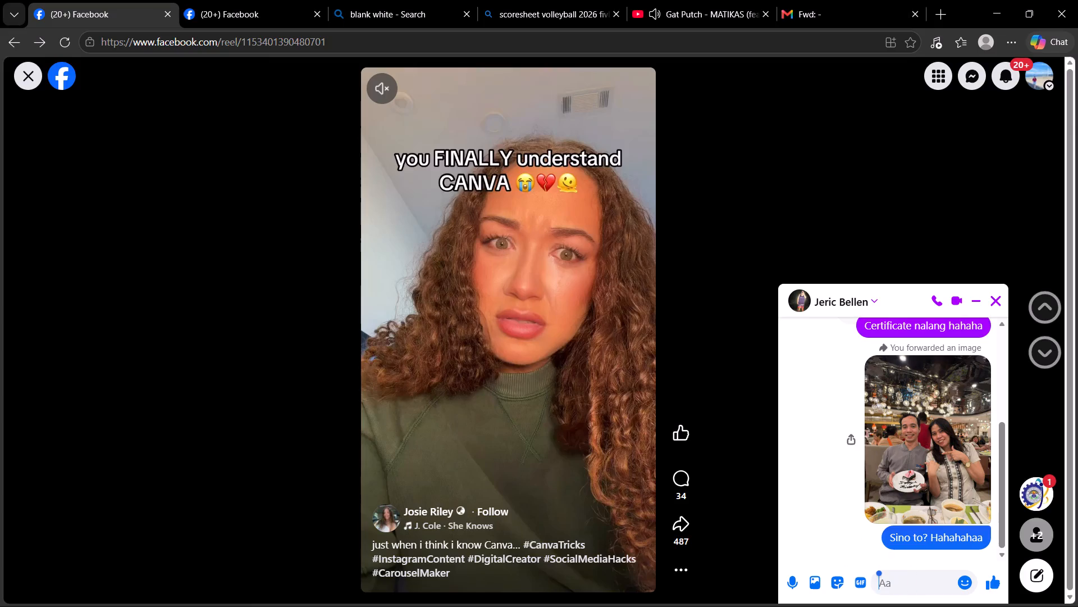
Select the "puff me up" search text on YouTube to replace it with a new search.
{"action": "left_click", "coordinate": [737, 2]}
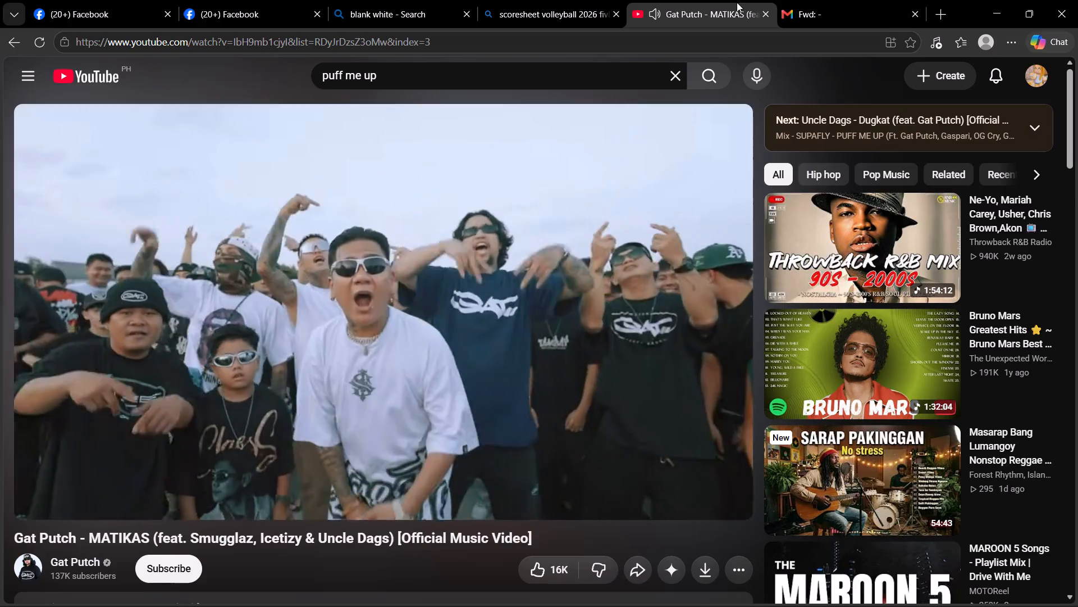
{"action": "left_click_drag", "start_coordinate": [405, 70], "coordinate": [330, 81]}
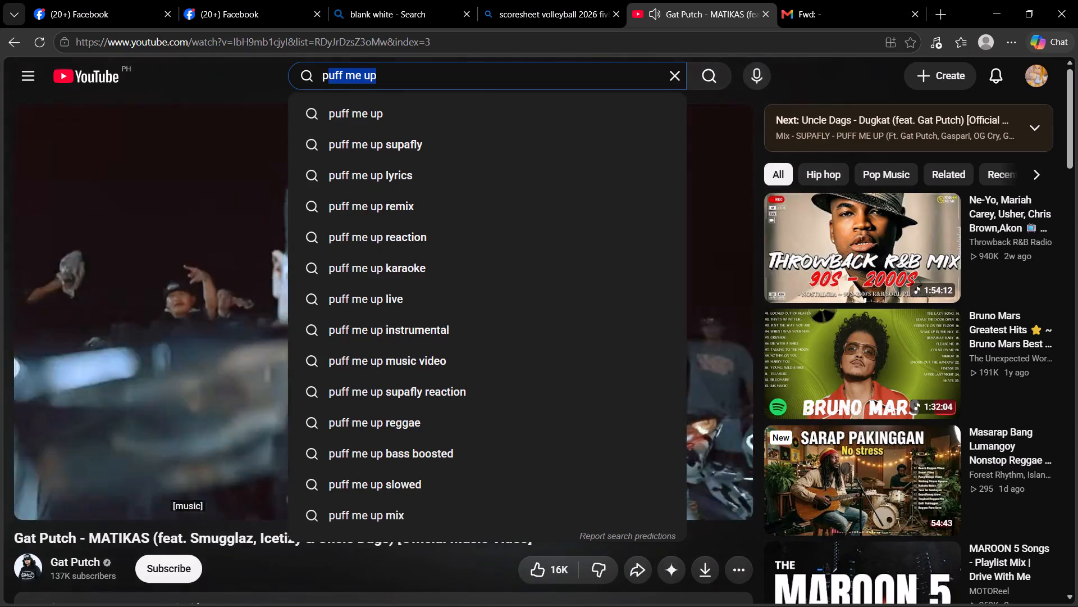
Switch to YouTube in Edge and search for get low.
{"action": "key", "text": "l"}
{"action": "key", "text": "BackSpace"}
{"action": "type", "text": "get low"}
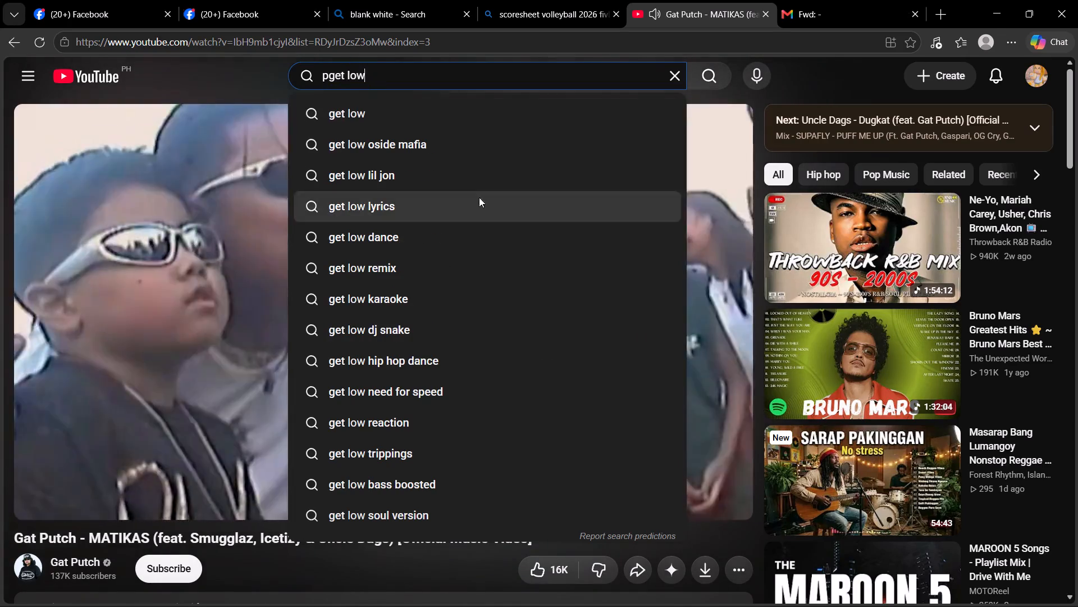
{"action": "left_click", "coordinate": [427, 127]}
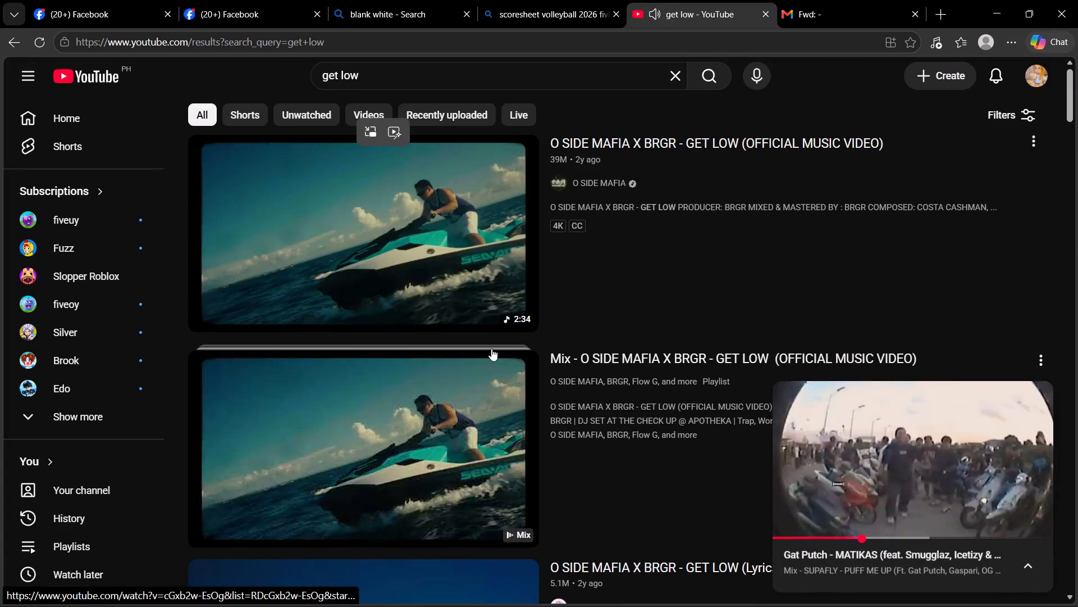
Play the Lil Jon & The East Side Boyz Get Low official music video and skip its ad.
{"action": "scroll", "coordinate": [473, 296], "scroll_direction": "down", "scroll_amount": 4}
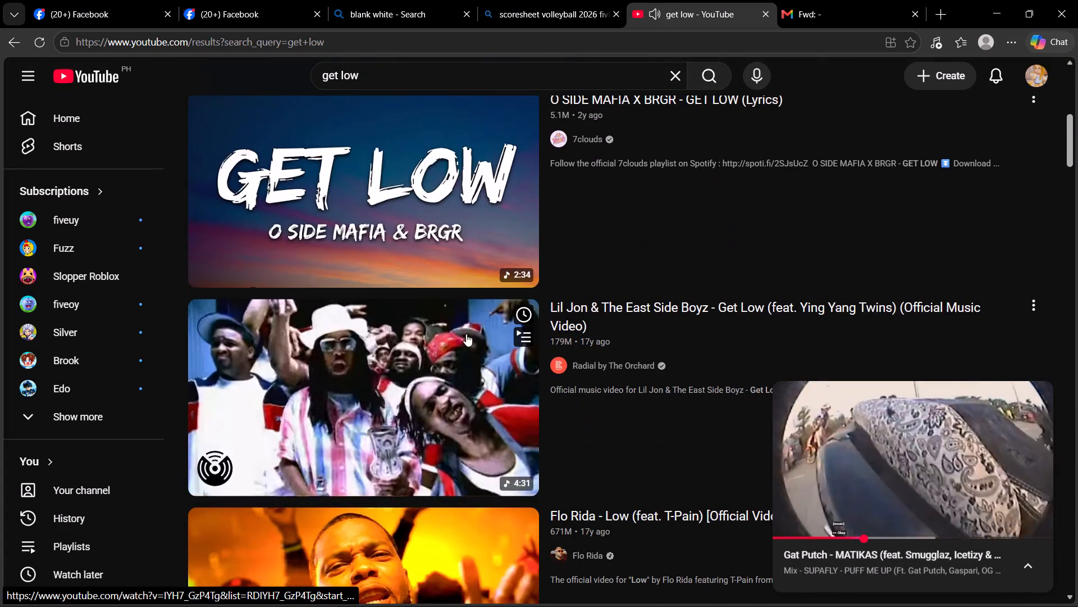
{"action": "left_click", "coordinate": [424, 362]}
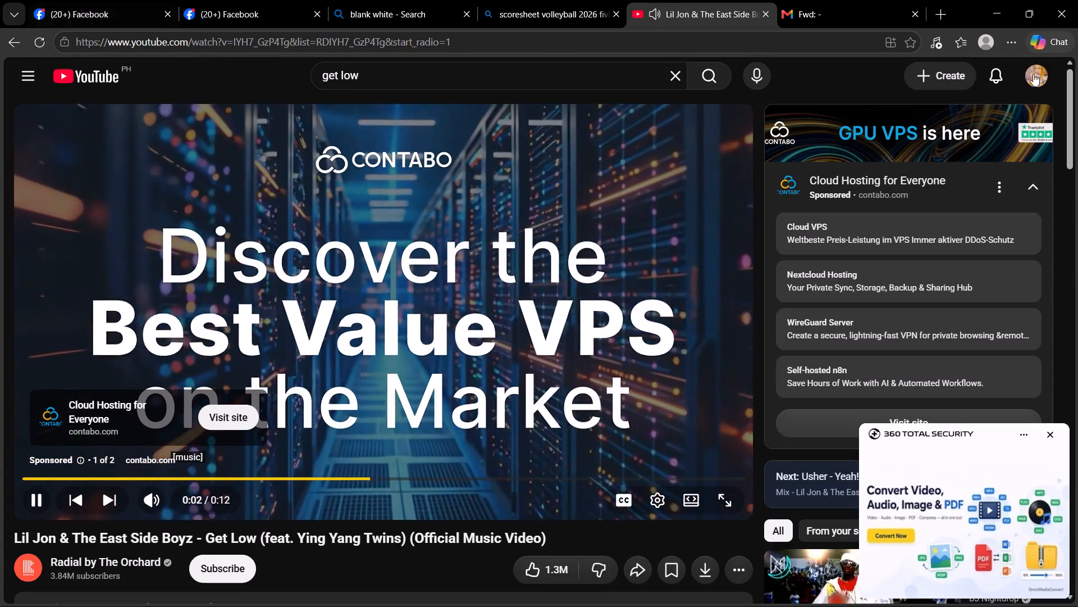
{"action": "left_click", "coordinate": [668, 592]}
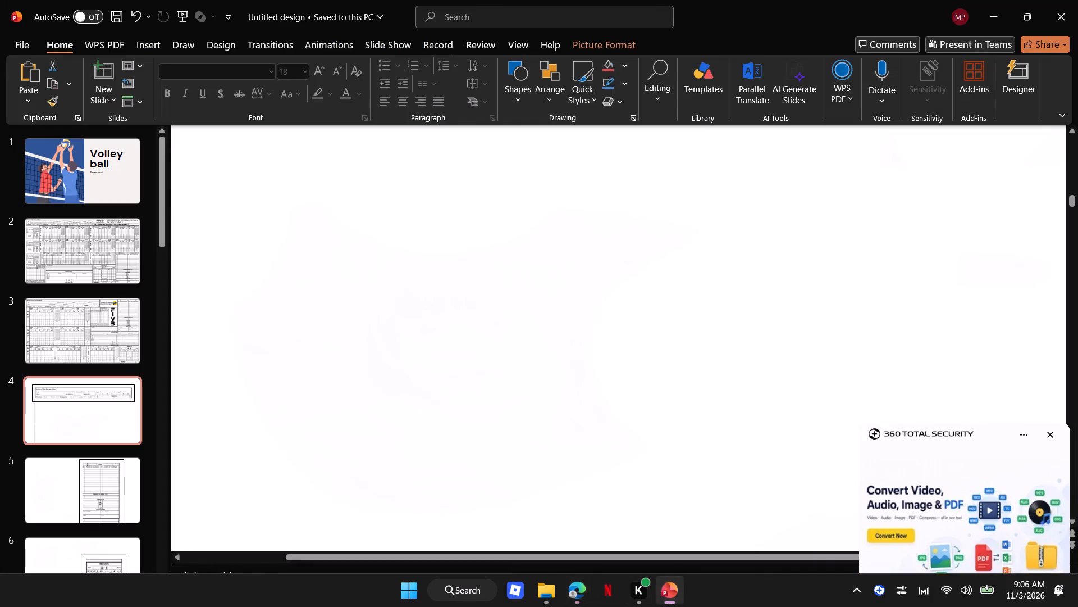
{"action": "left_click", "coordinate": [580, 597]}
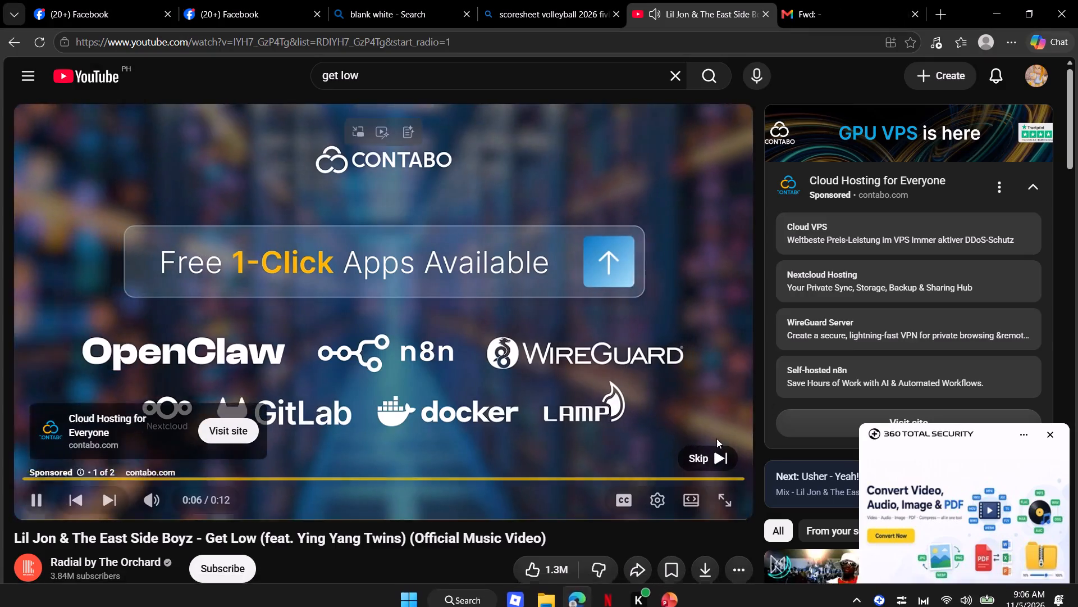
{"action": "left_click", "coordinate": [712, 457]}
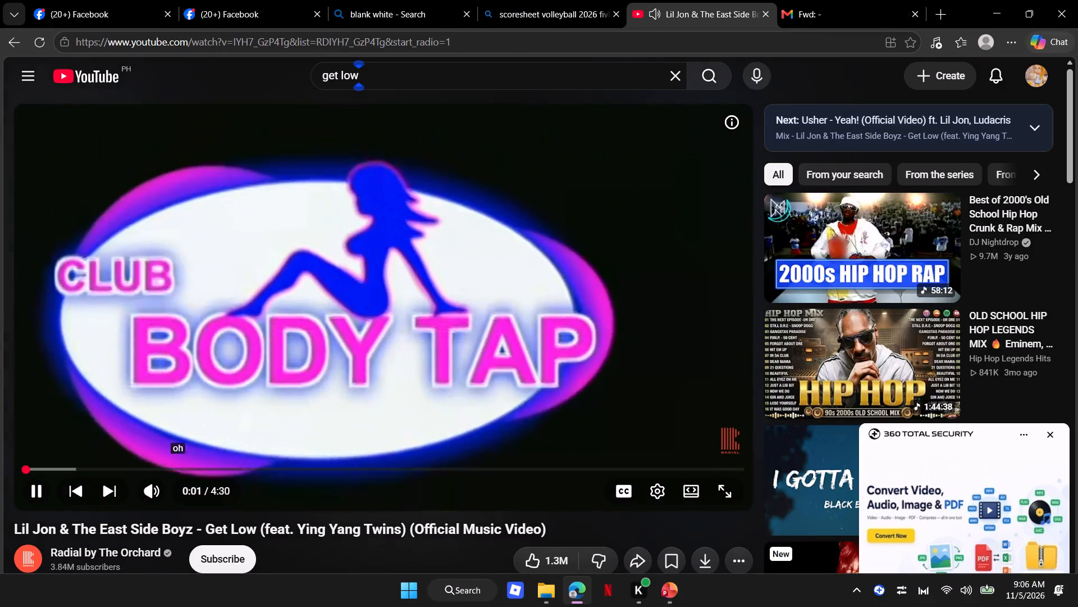
Switch back to PowerPoint, dismiss the 360 Total Security pop-up, and open slide 8 with the cropped Set 1 header.
{"action": "left_click", "coordinate": [671, 599]}
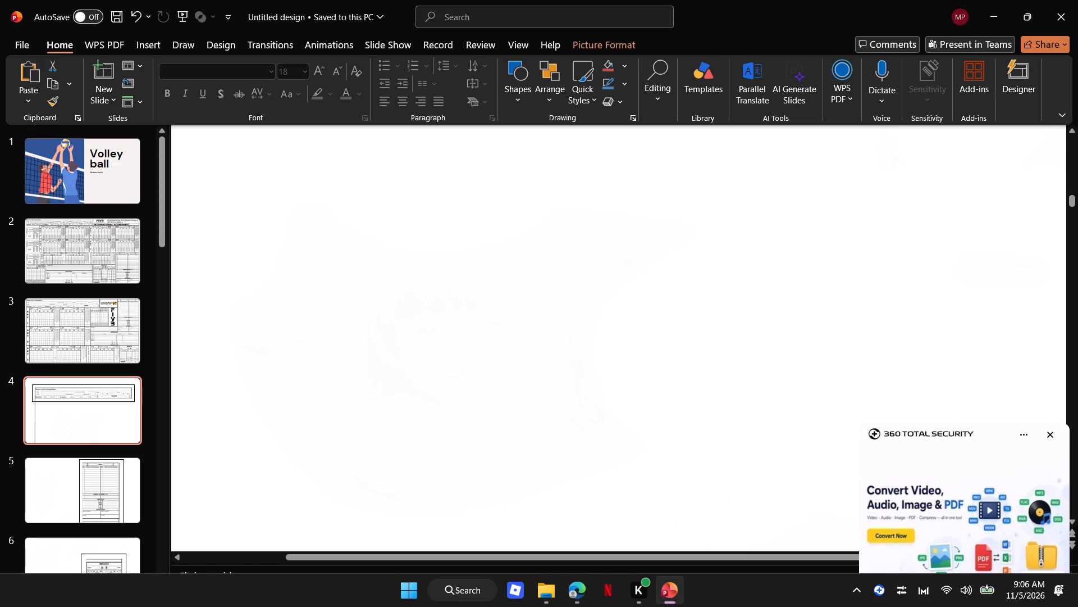
{"action": "left_click", "coordinate": [1053, 431]}
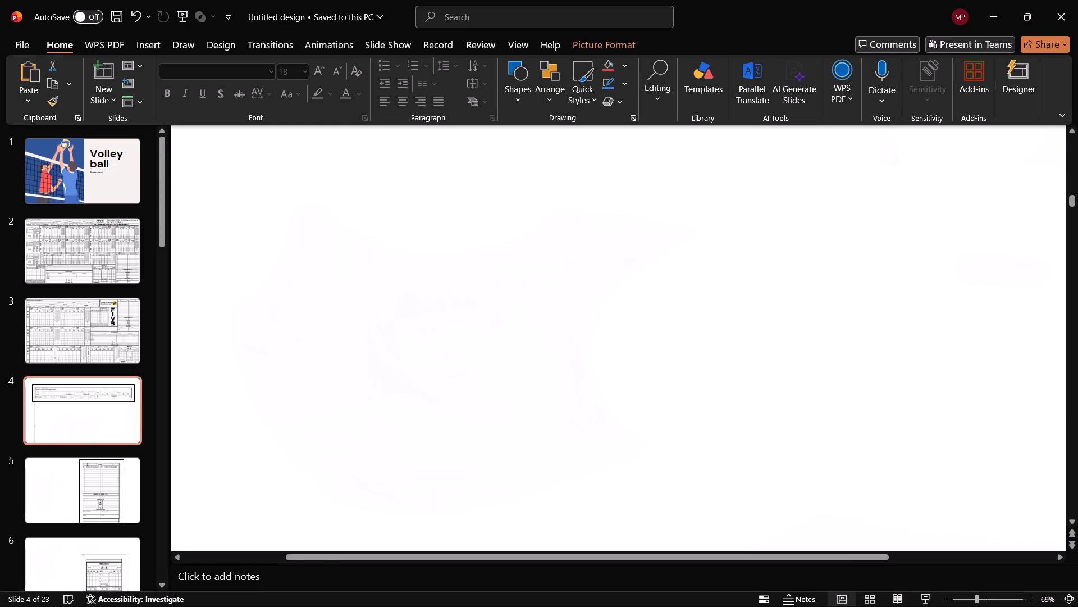
{"action": "scroll", "coordinate": [150, 370], "scroll_direction": "down", "scroll_amount": 3}
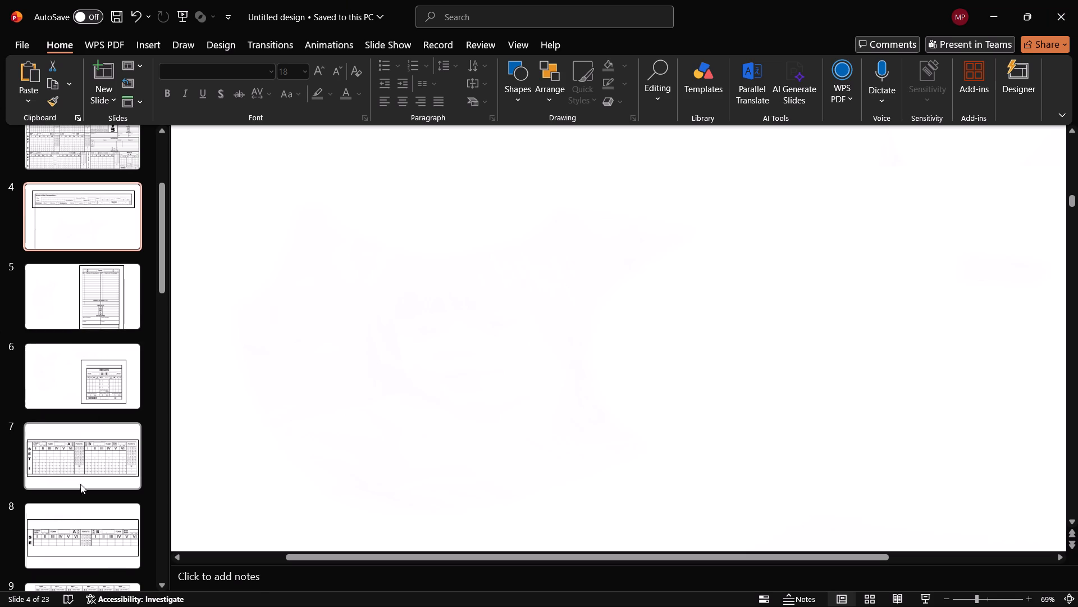
{"action": "scroll", "coordinate": [95, 450], "scroll_direction": "down", "scroll_amount": 2}
{"action": "left_click", "coordinate": [94, 410]}
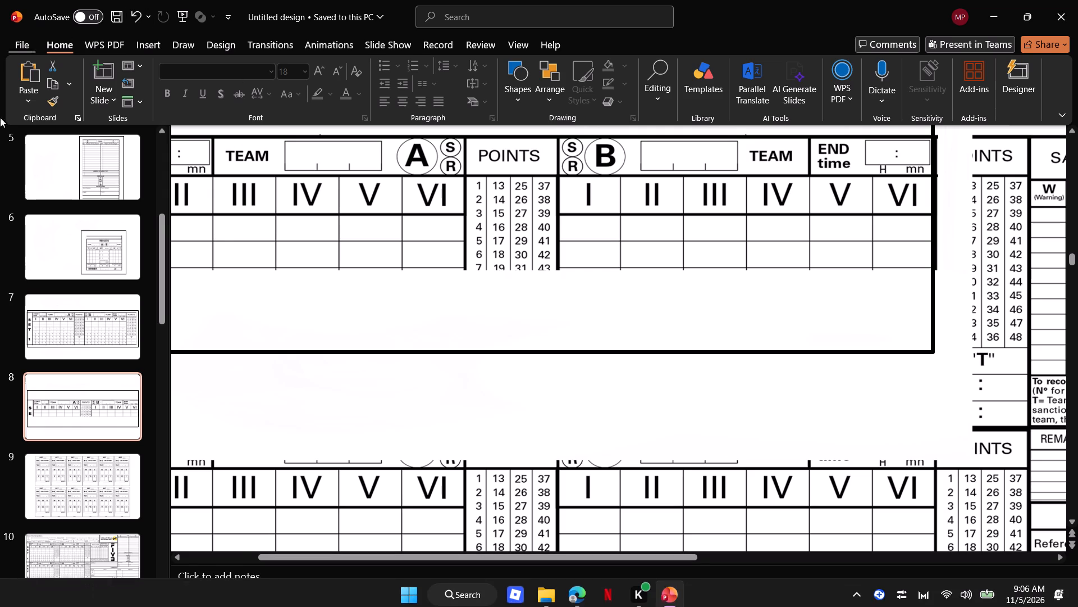
Preview the slide show from slide 2 through the team roster on slide 5, and exit back to editing.
{"action": "scroll", "coordinate": [108, 197], "scroll_direction": "up", "scroll_amount": 4}
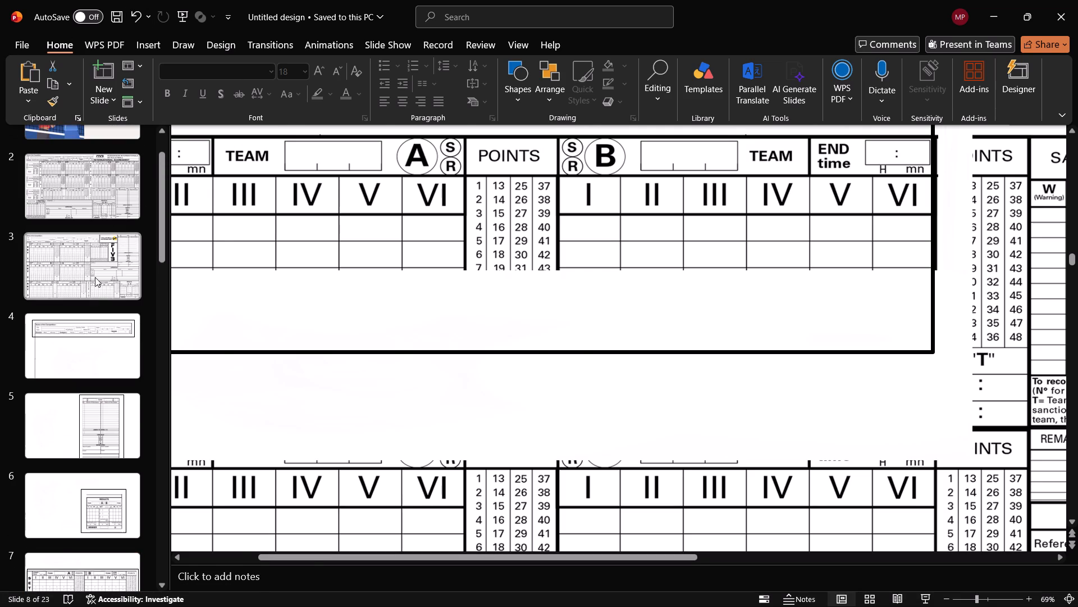
{"action": "left_click", "coordinate": [94, 293]}
{"action": "scroll", "coordinate": [25, 192], "scroll_direction": "up", "scroll_amount": 1}
{"action": "left_click", "coordinate": [108, 255]}
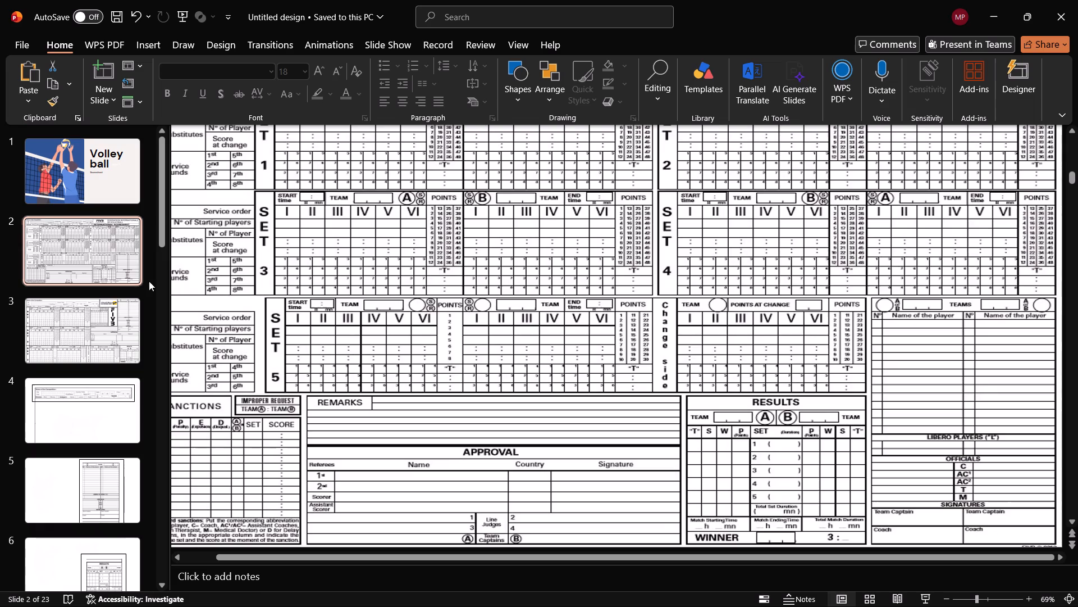
{"action": "left_click", "coordinate": [927, 597]}
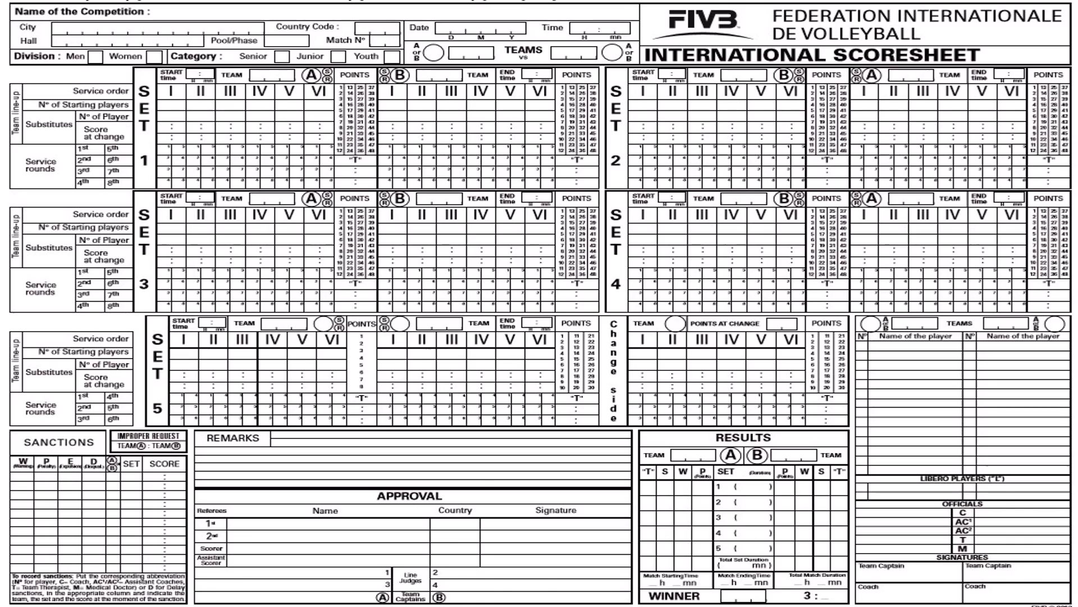
{"action": "key", "text": "Right"}
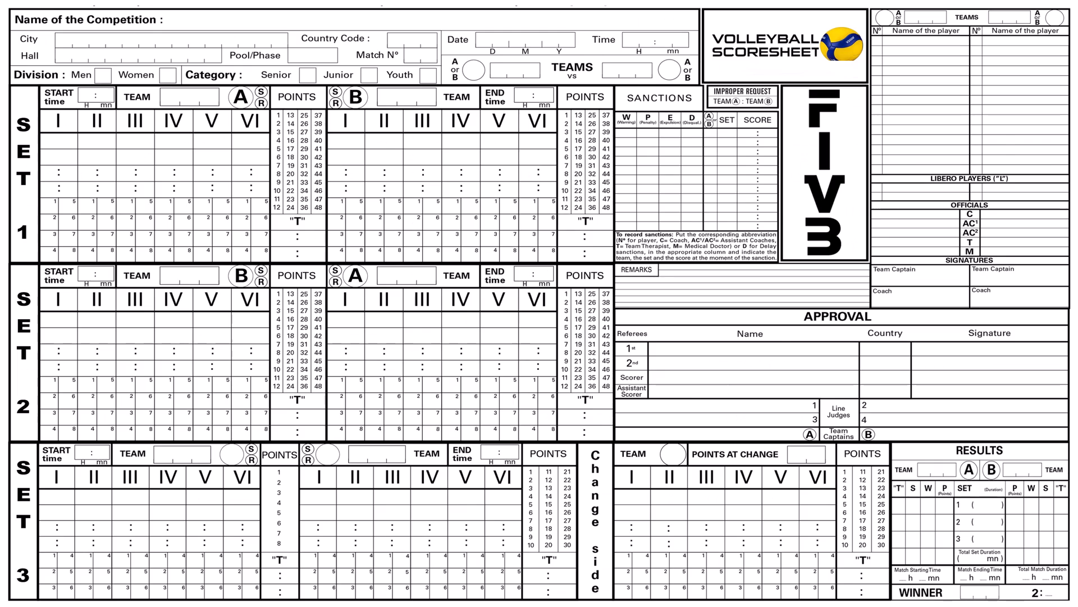
{"action": "key", "text": "Right"}
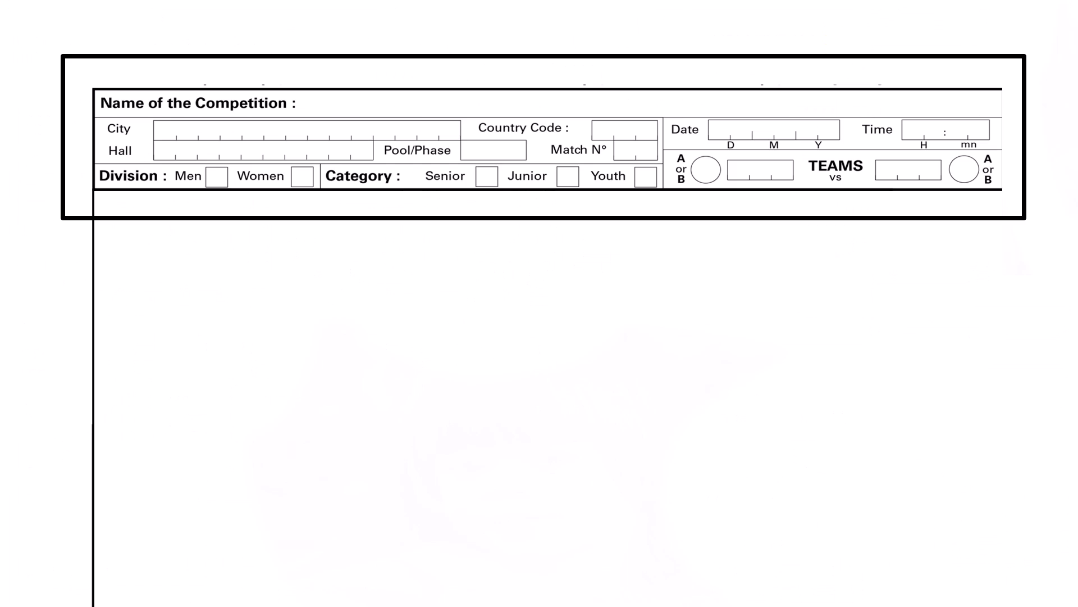
{"action": "key", "text": "Right"}
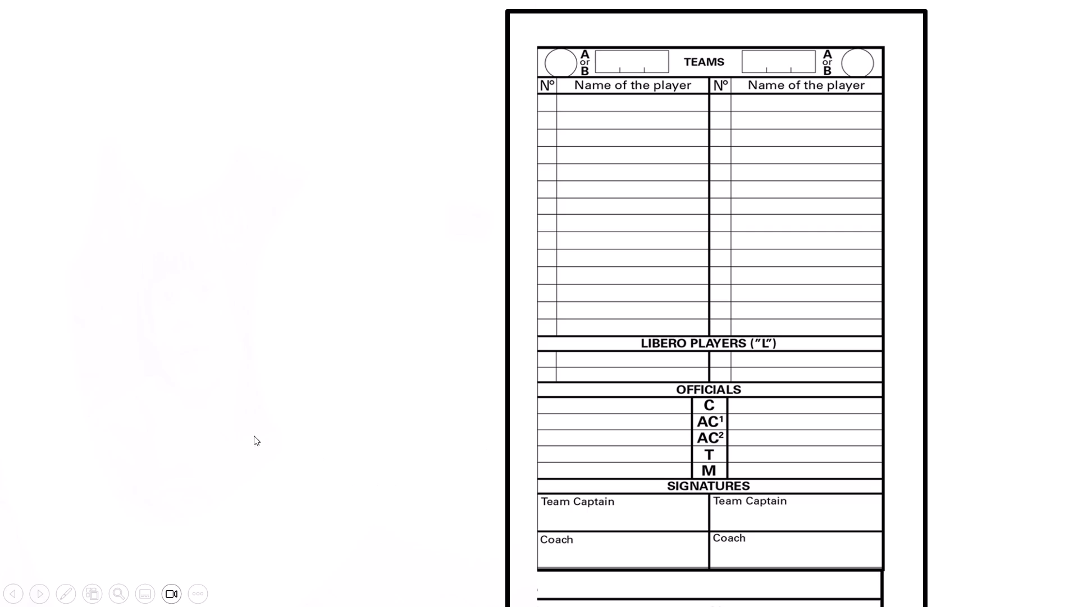
{"action": "key", "text": "Escape"}
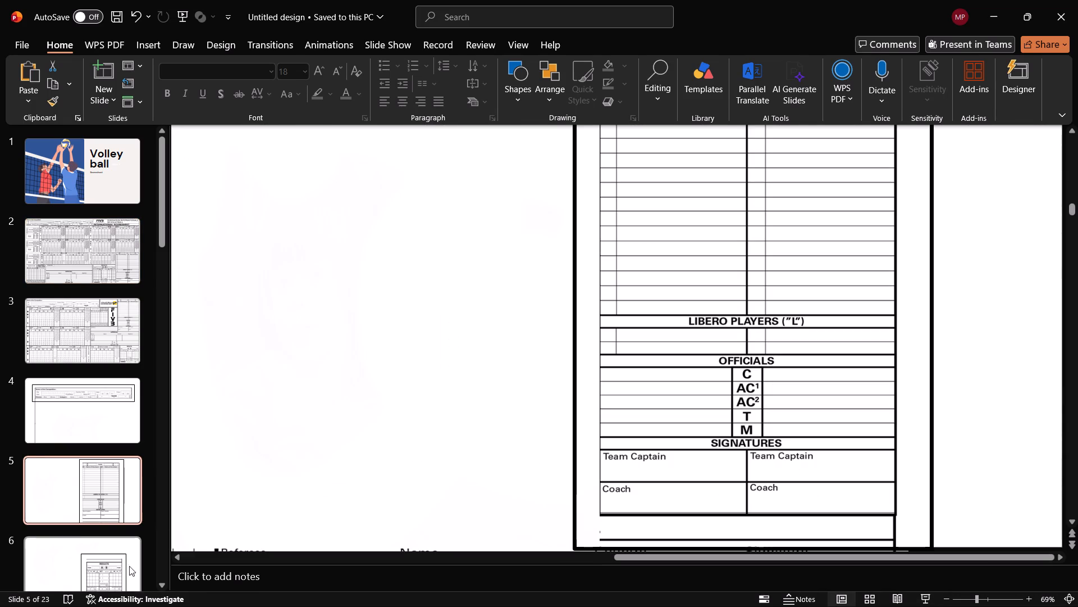
Review the results slide 6 and Set 1 slides 7 and 8, briefly switching to the YouTube video in Edge and back to PowerPoint.
{"action": "left_click", "coordinate": [103, 559]}
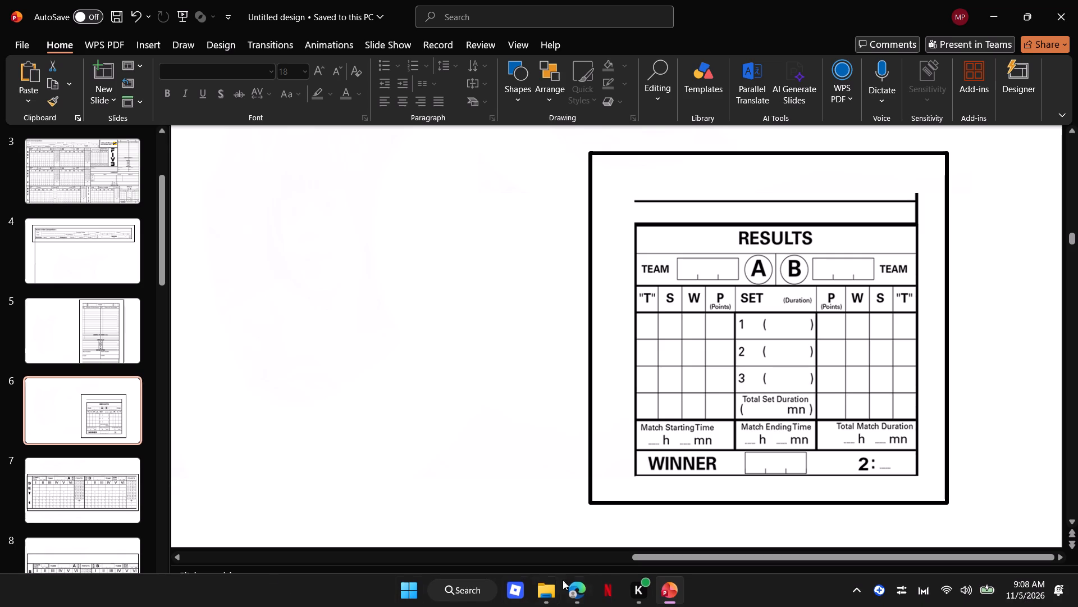
{"action": "left_click", "coordinate": [573, 587]}
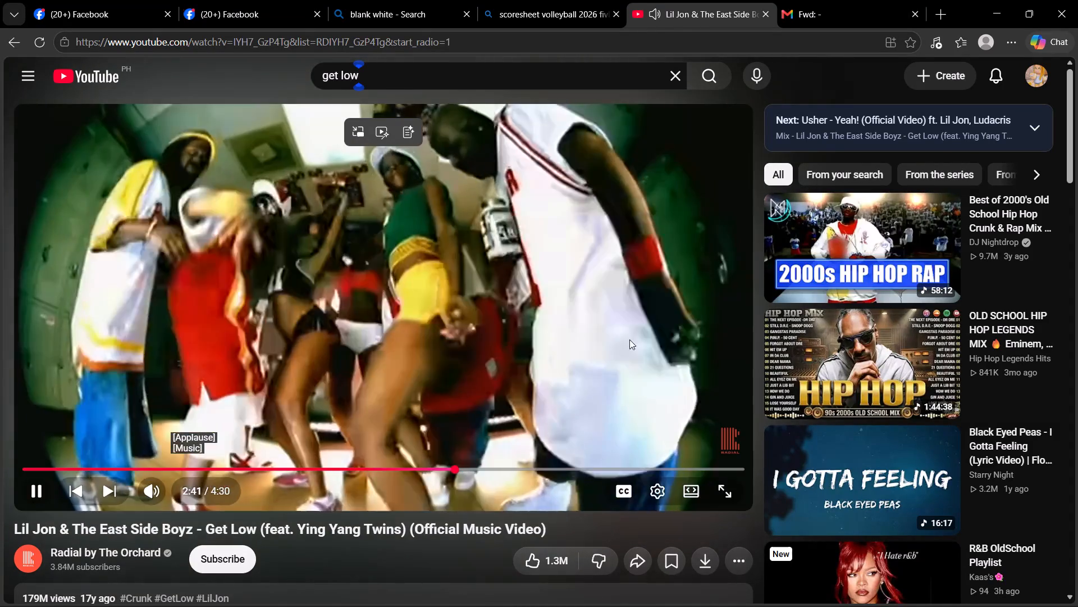
{"action": "left_click", "coordinate": [679, 606]}
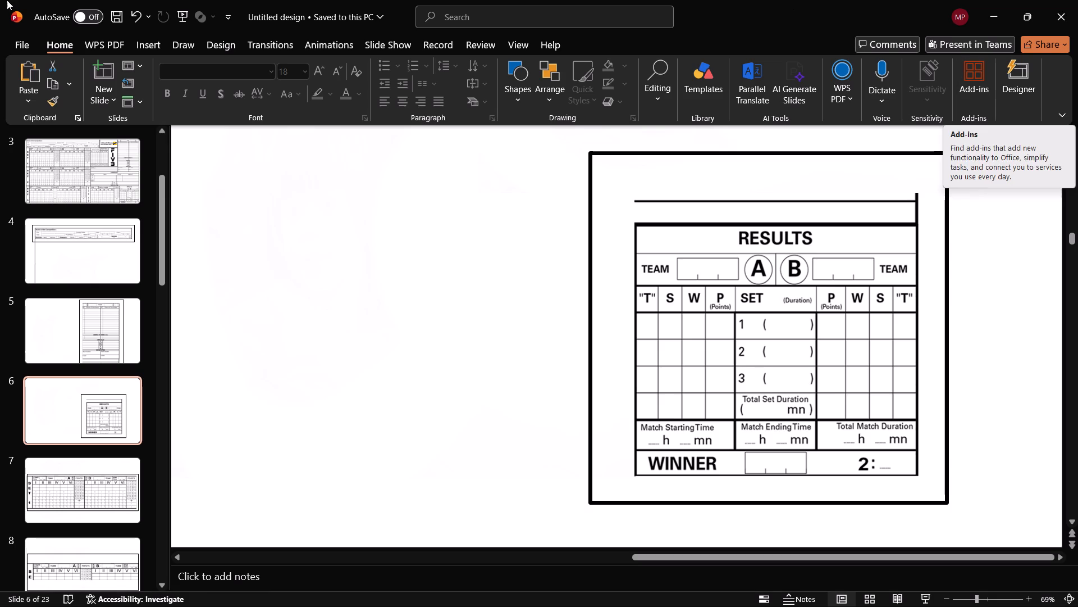
{"action": "left_click", "coordinate": [119, 495]}
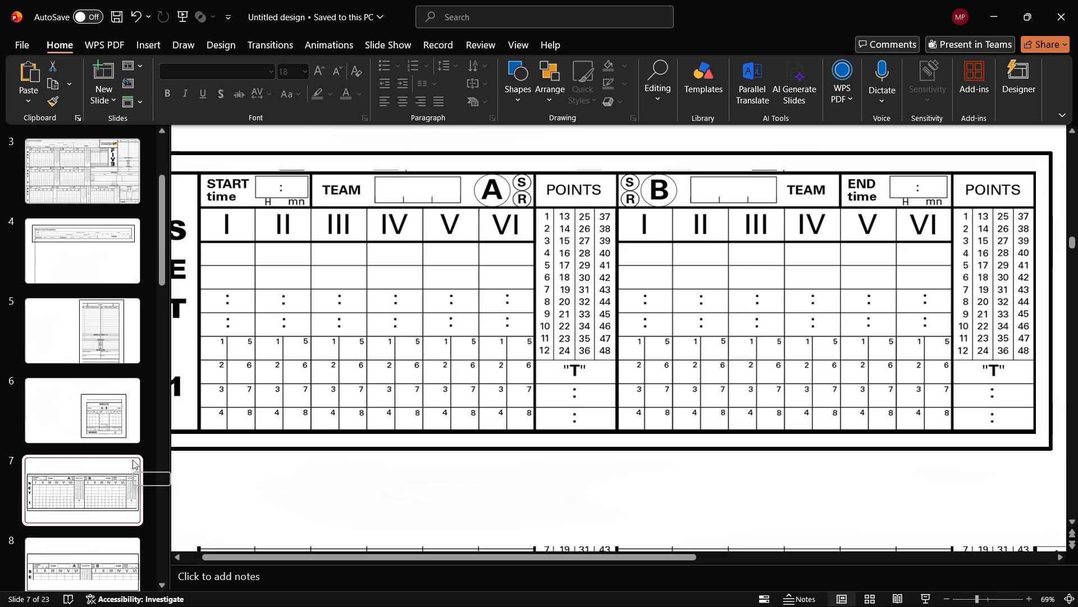
{"action": "left_click", "coordinate": [95, 562]}
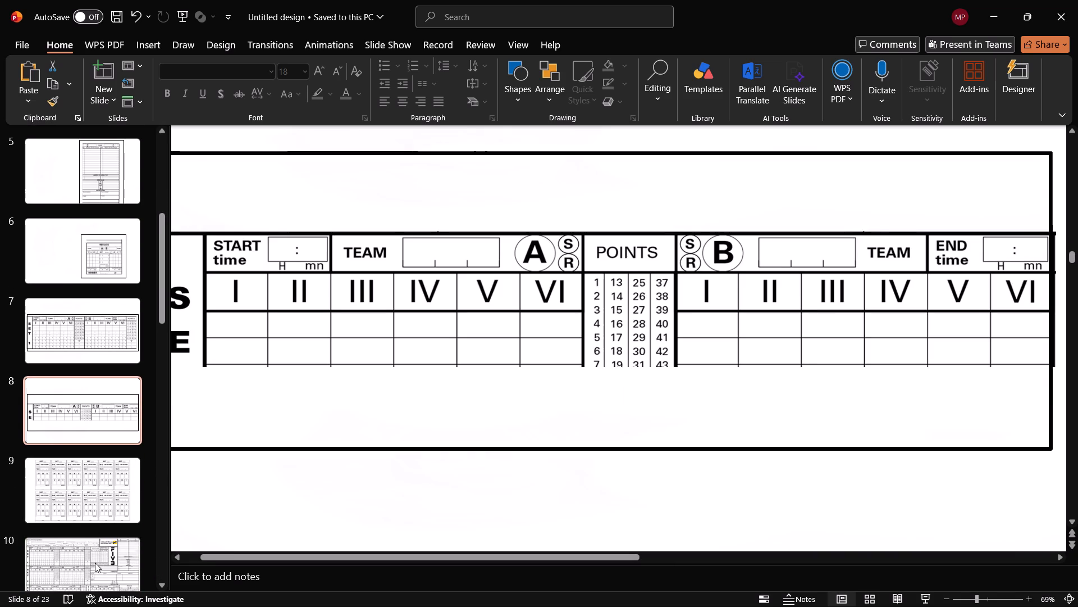
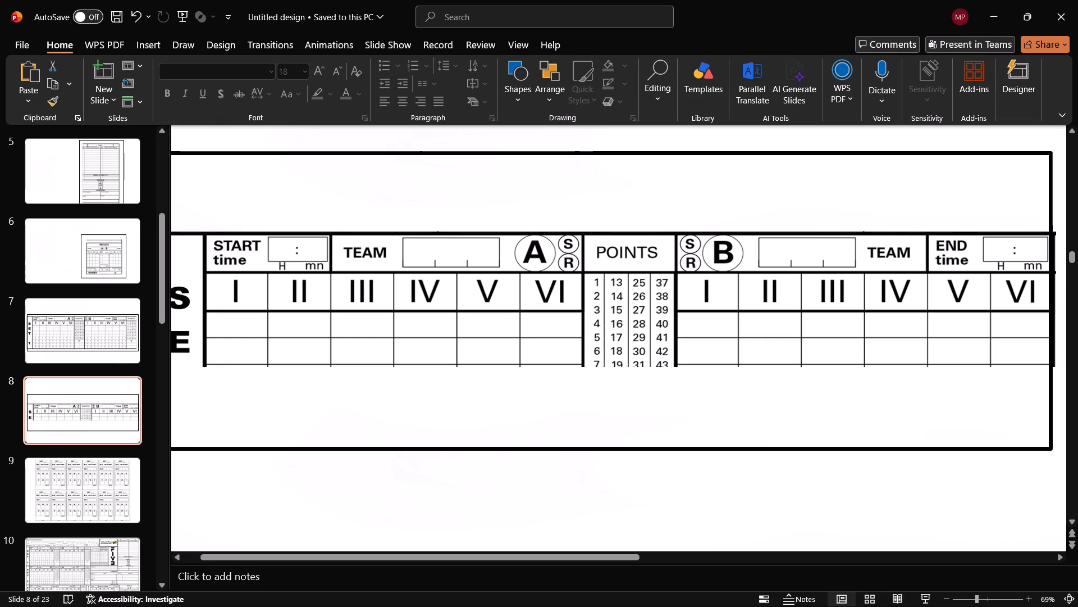
{"action": "left_click", "coordinate": [118, 259]}
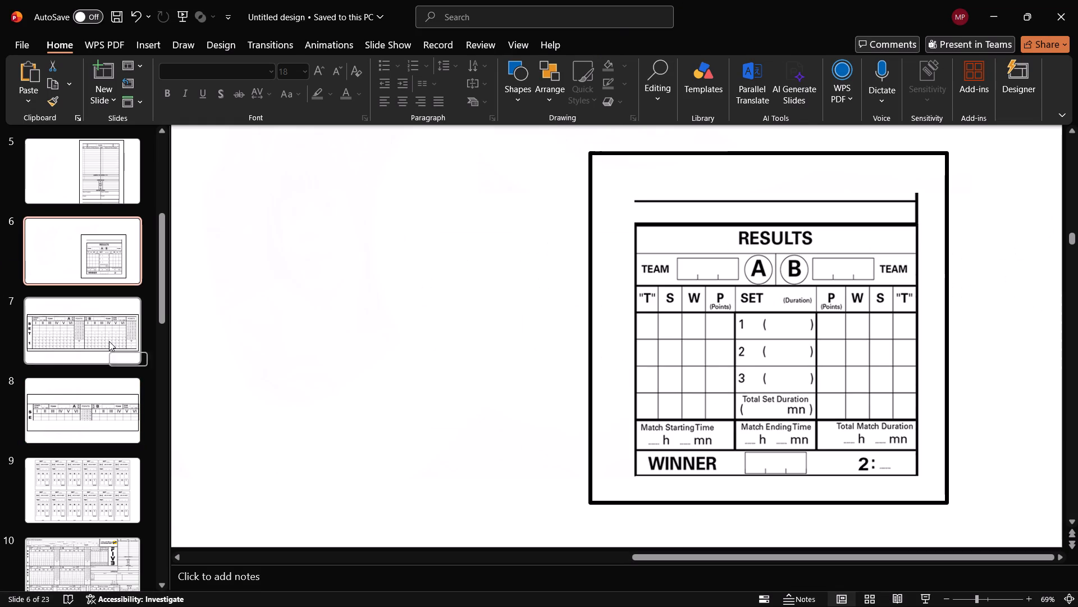
{"action": "left_click", "coordinate": [109, 341]}
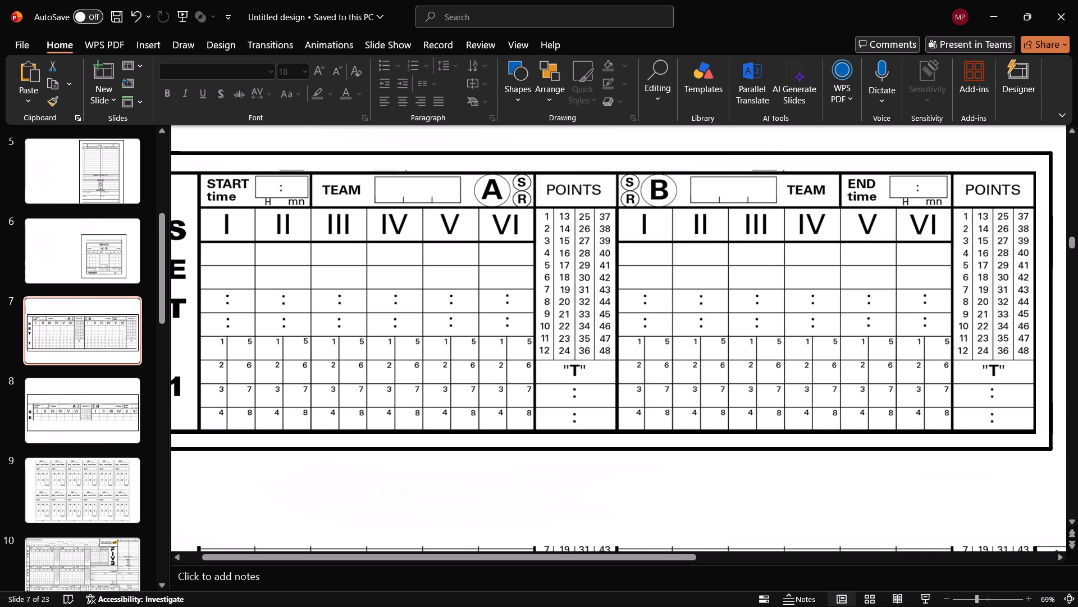
{"action": "double_click", "coordinate": [946, 595]}
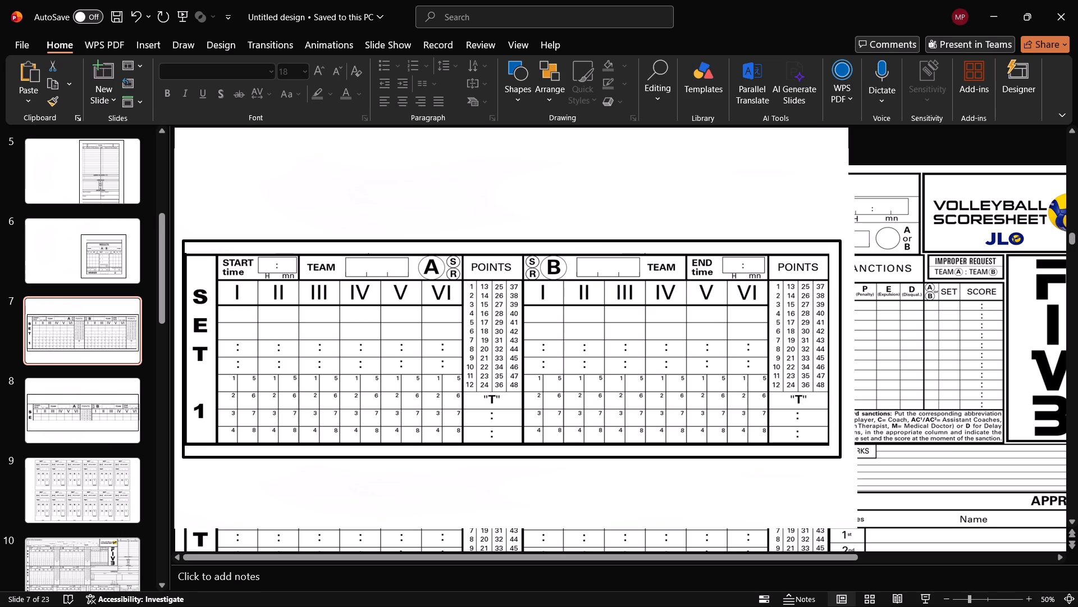
{"action": "scroll", "coordinate": [114, 407], "scroll_direction": "down", "scroll_amount": 1}
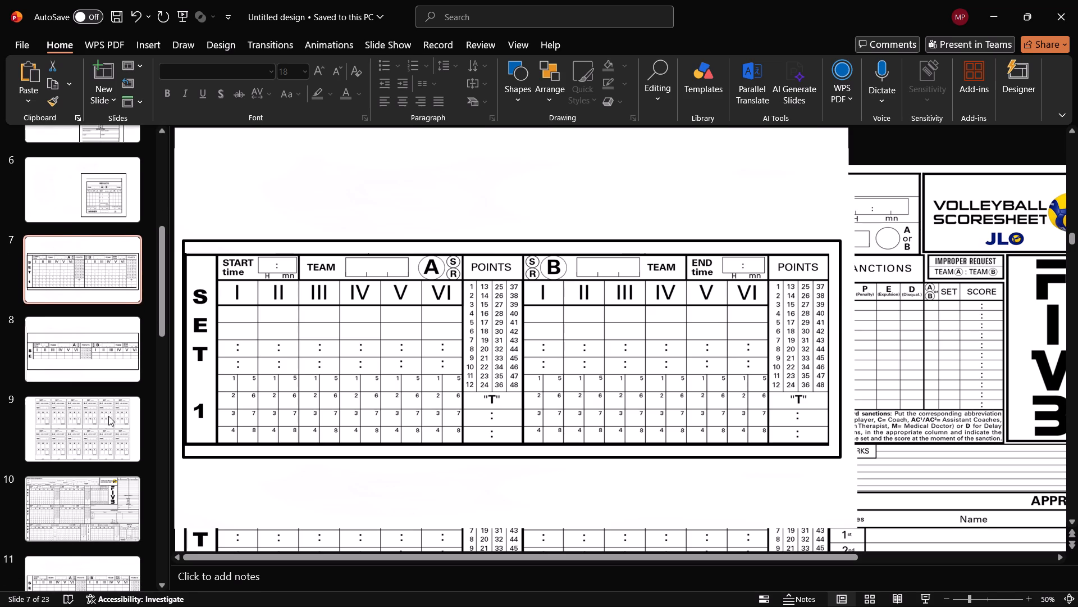
{"action": "scroll", "coordinate": [116, 418], "scroll_direction": "down", "scroll_amount": 1}
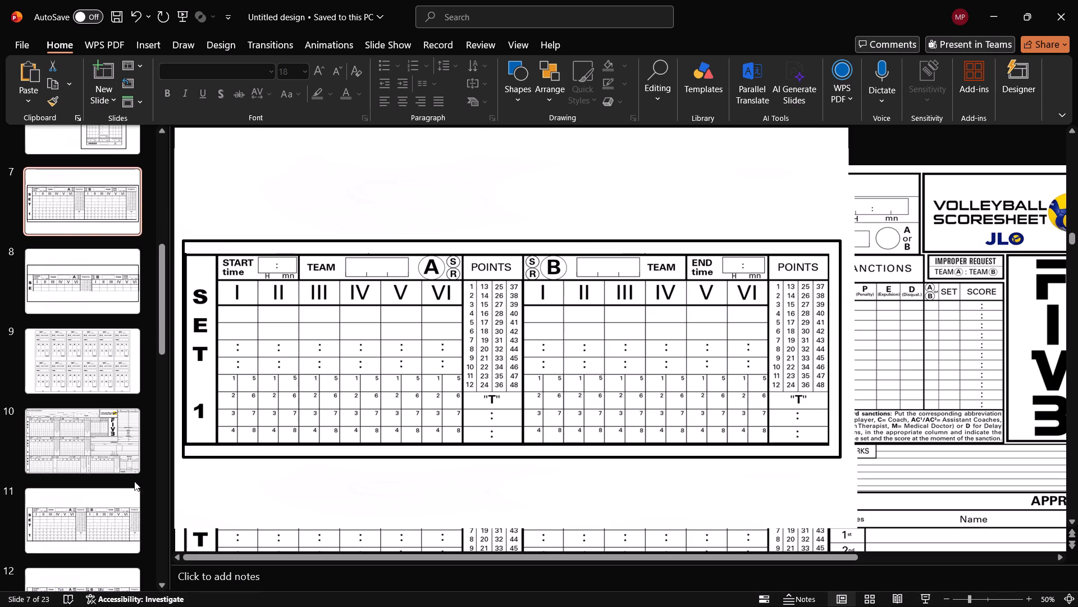
{"action": "scroll", "coordinate": [133, 482], "scroll_direction": "down", "scroll_amount": 3}
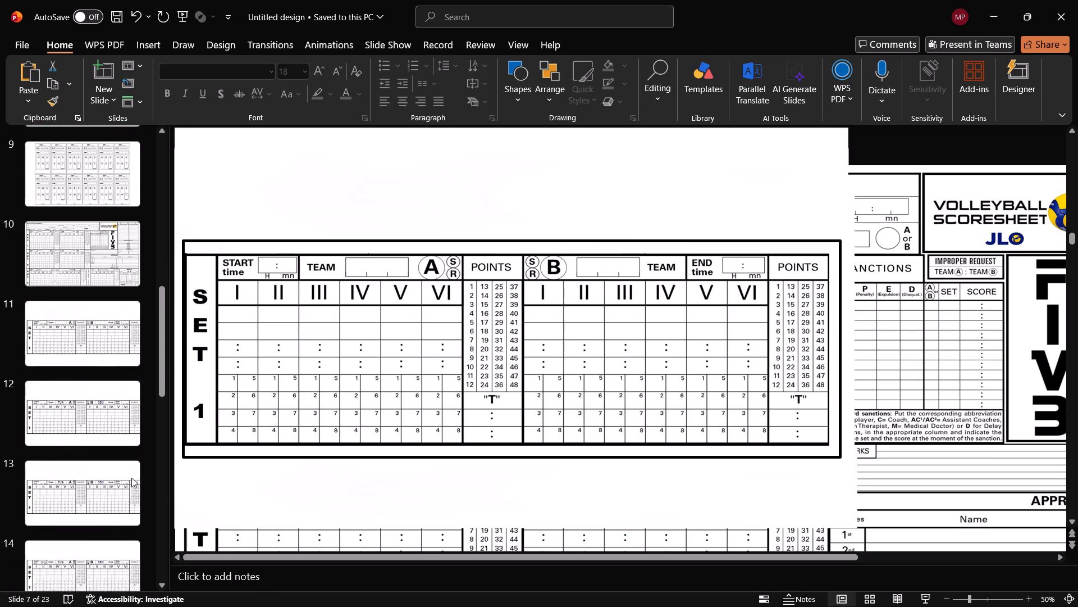
{"action": "scroll", "coordinate": [131, 478], "scroll_direction": "down", "scroll_amount": 1}
{"action": "scroll", "coordinate": [131, 478], "scroll_direction": "up", "scroll_amount": 4}
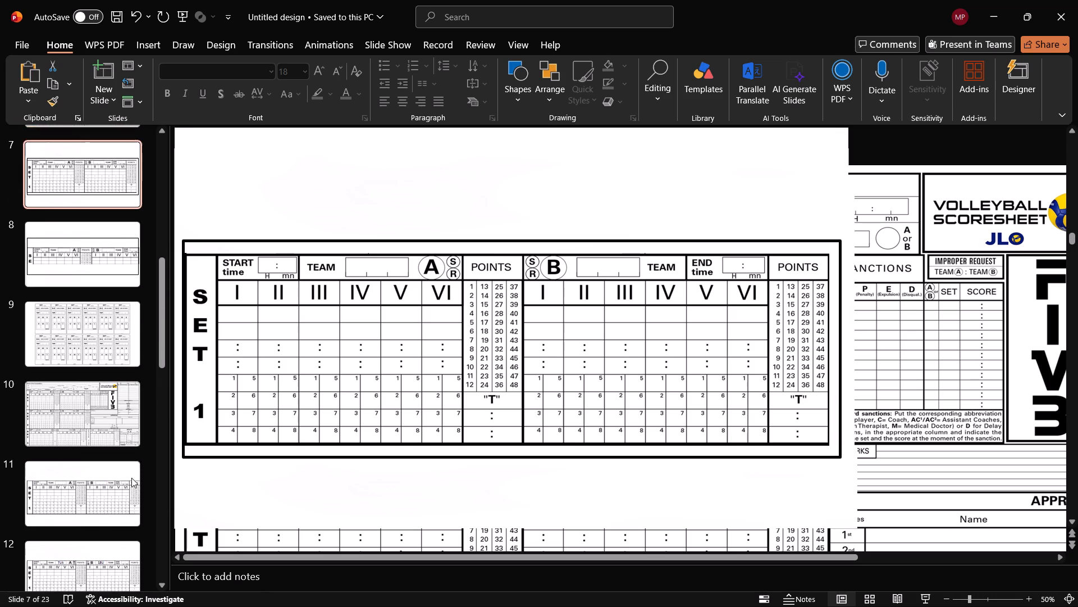
{"action": "scroll", "coordinate": [372, 378], "scroll_direction": "up", "scroll_amount": 1}
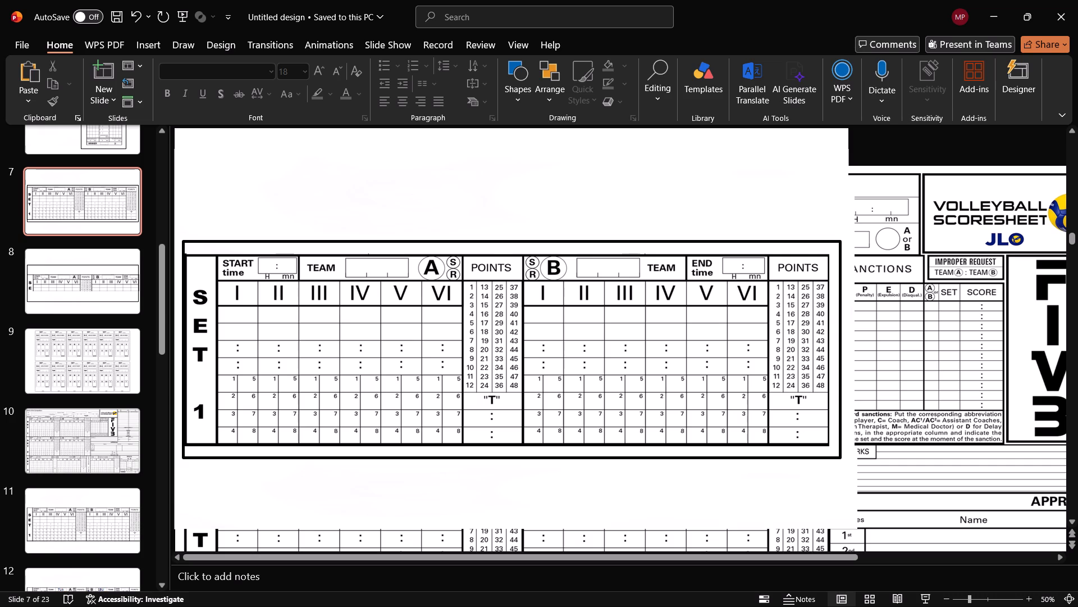
Duplicate the Set 1 slide showing TUA and SBU without a start time, and place the copy directly after slide 7.
{"action": "scroll", "coordinate": [134, 456], "scroll_direction": "down", "scroll_amount": 2}
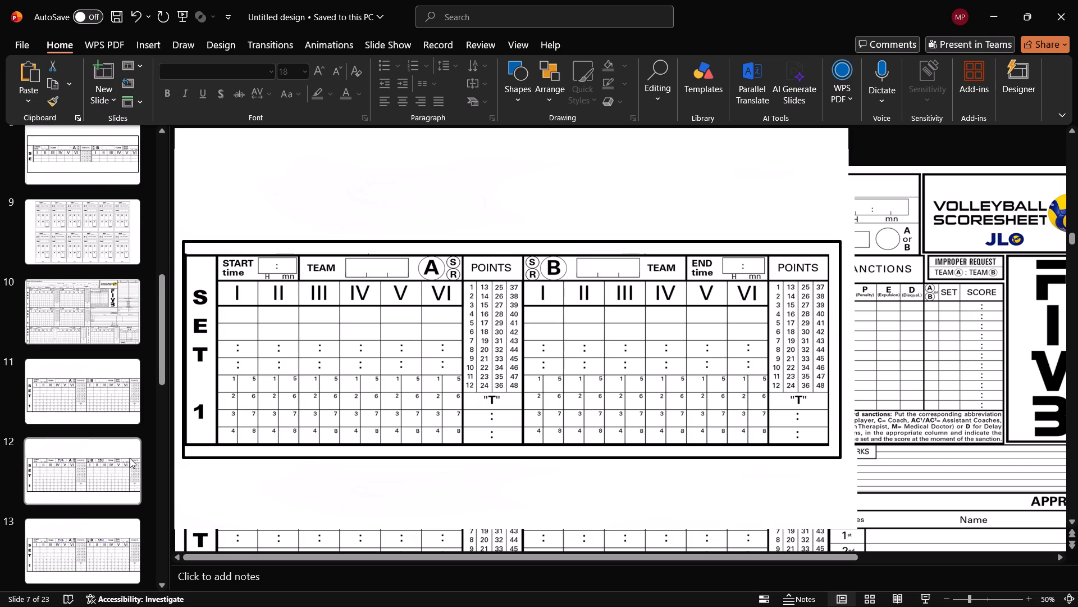
{"action": "scroll", "coordinate": [130, 458], "scroll_direction": "down", "scroll_amount": 3}
{"action": "left_click", "coordinate": [125, 442]}
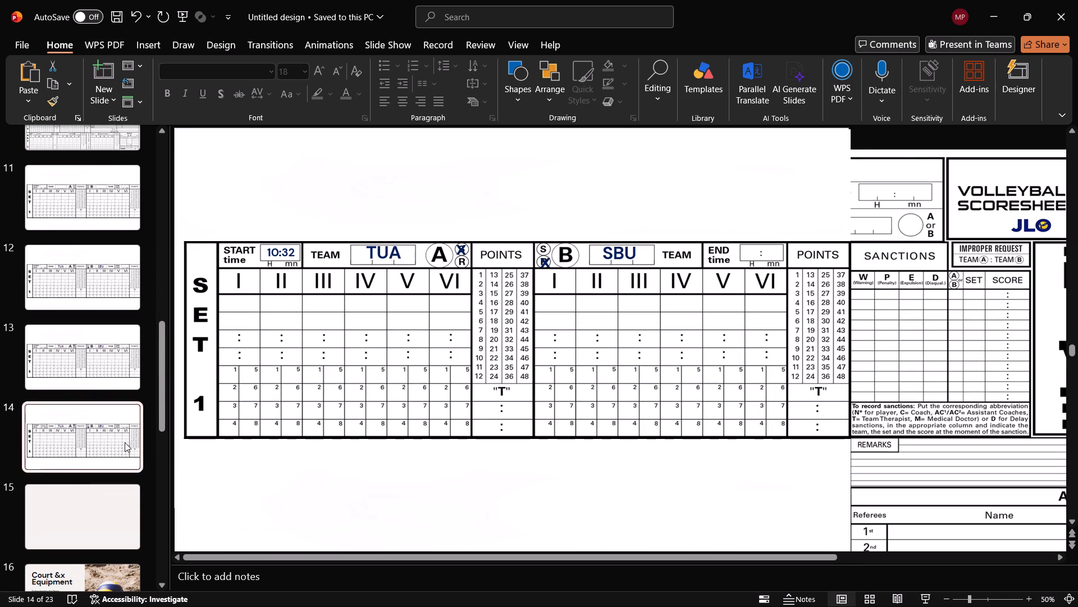
{"action": "left_click_drag", "start_coordinate": [106, 348], "coordinate": [111, 363]}
{"action": "right_click", "coordinate": [95, 348]}
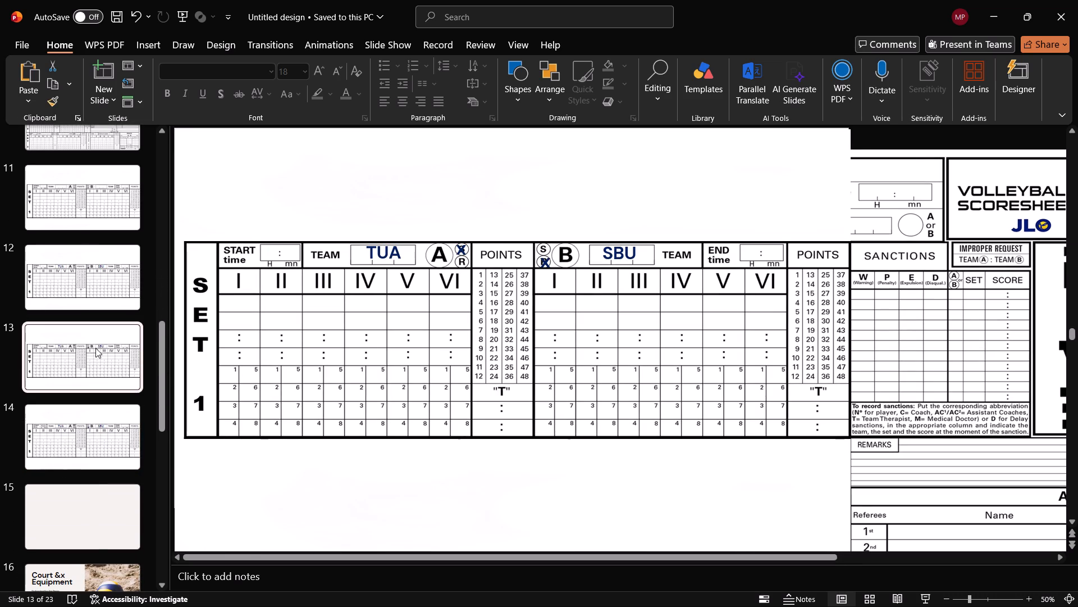
{"action": "left_click", "coordinate": [155, 408]}
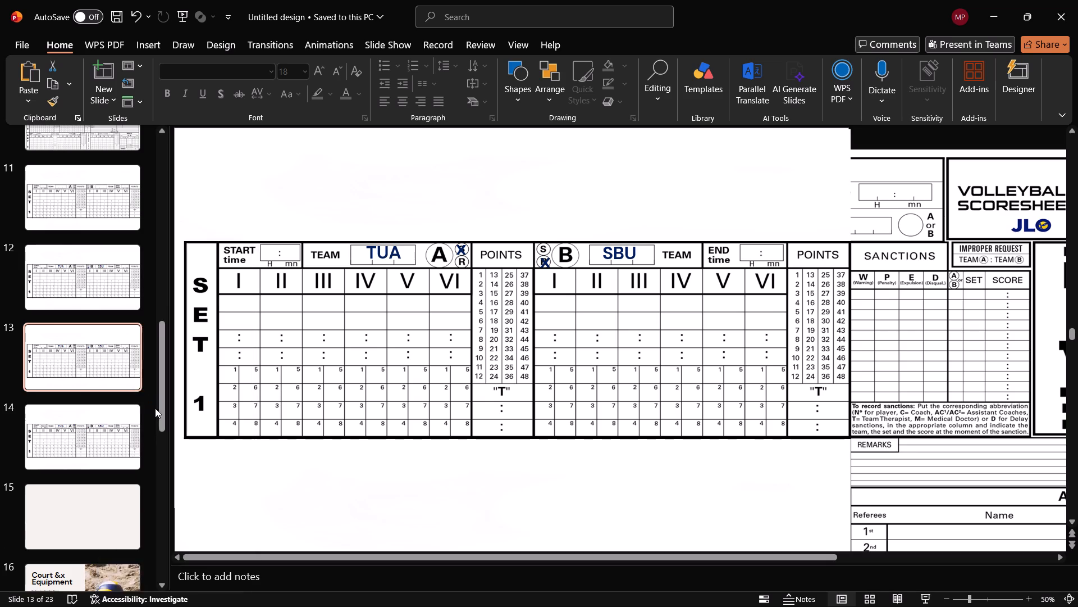
{"action": "left_click_drag", "start_coordinate": [101, 424], "coordinate": [121, 153]}
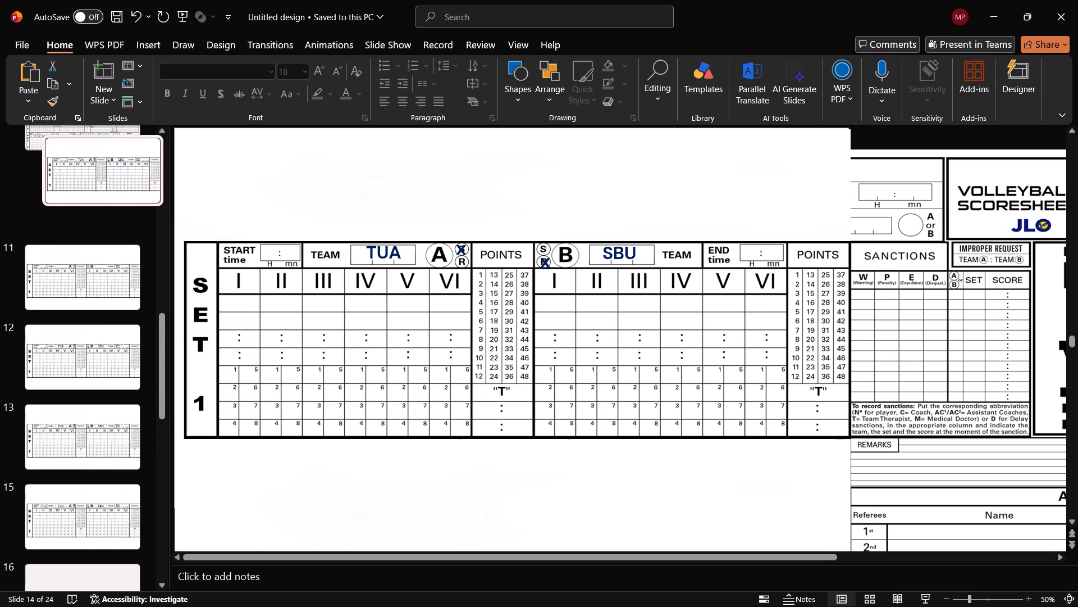
{"action": "left_click_drag", "start_coordinate": [121, 153], "coordinate": [129, 292]}
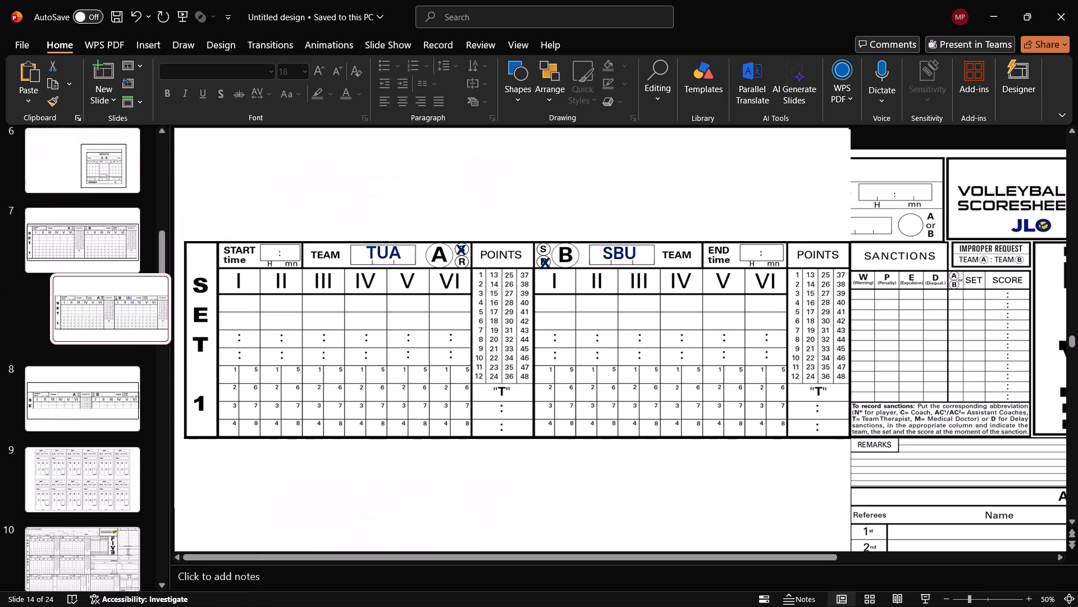
{"action": "left_click_drag", "start_coordinate": [129, 292], "coordinate": [104, 366]}
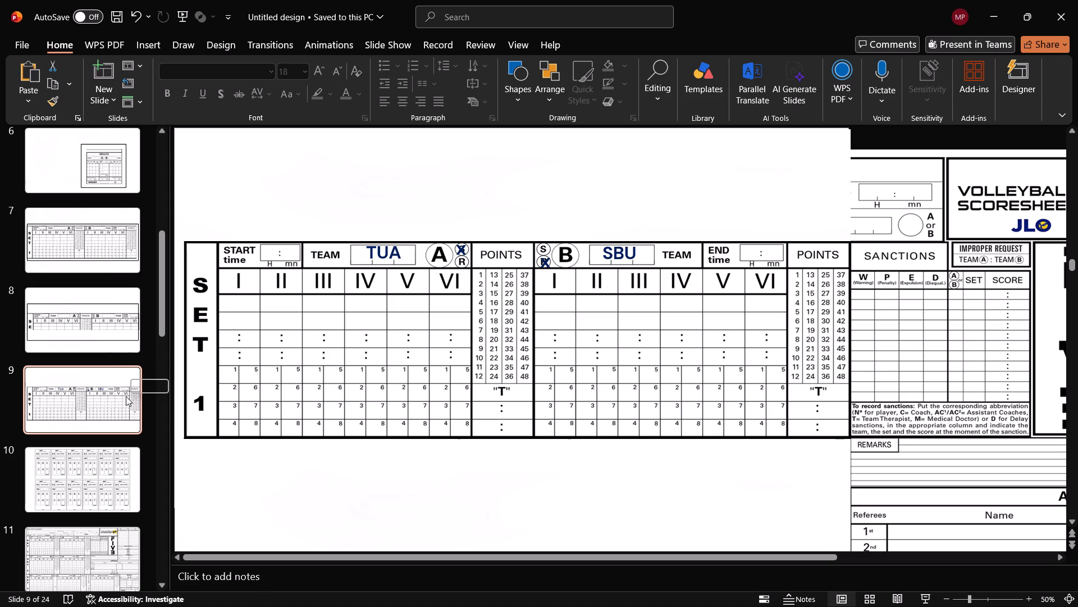
{"action": "left_click_drag", "start_coordinate": [77, 397], "coordinate": [66, 294]}
Move the full volleyball scoresheet slide down the deck to between the blank slide and the Court & Equipment slide.
{"action": "left_click", "coordinate": [99, 243]}
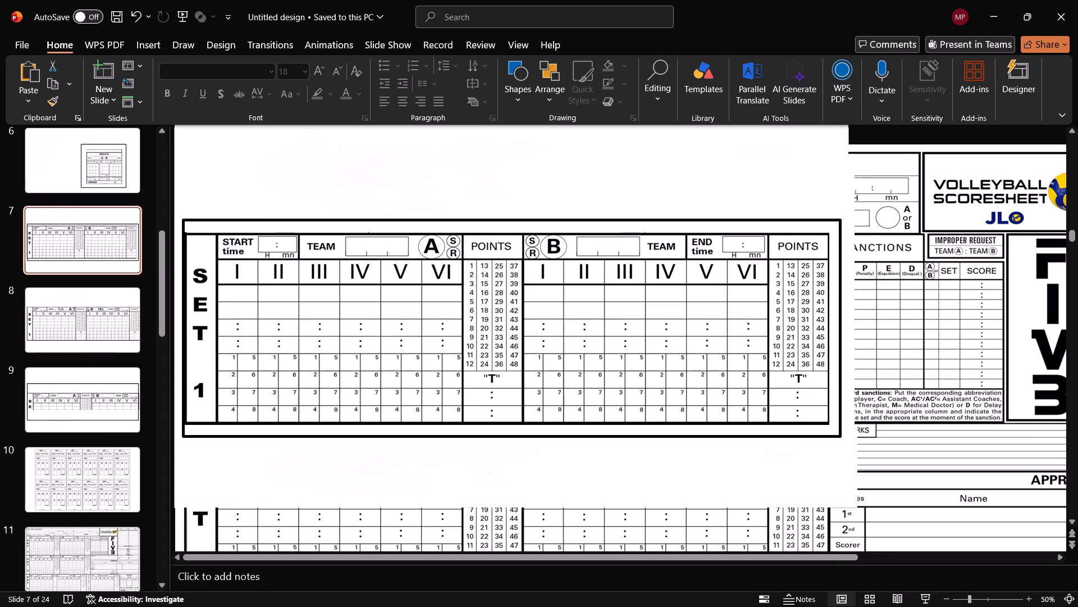
{"action": "left_click", "coordinate": [79, 334]}
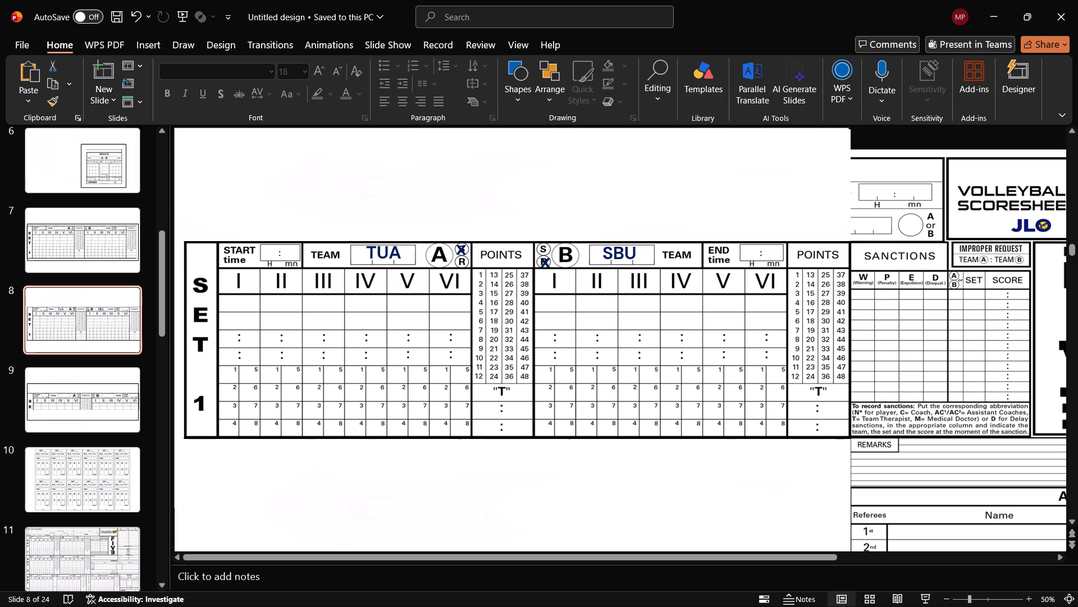
{"action": "left_click", "coordinate": [75, 413]}
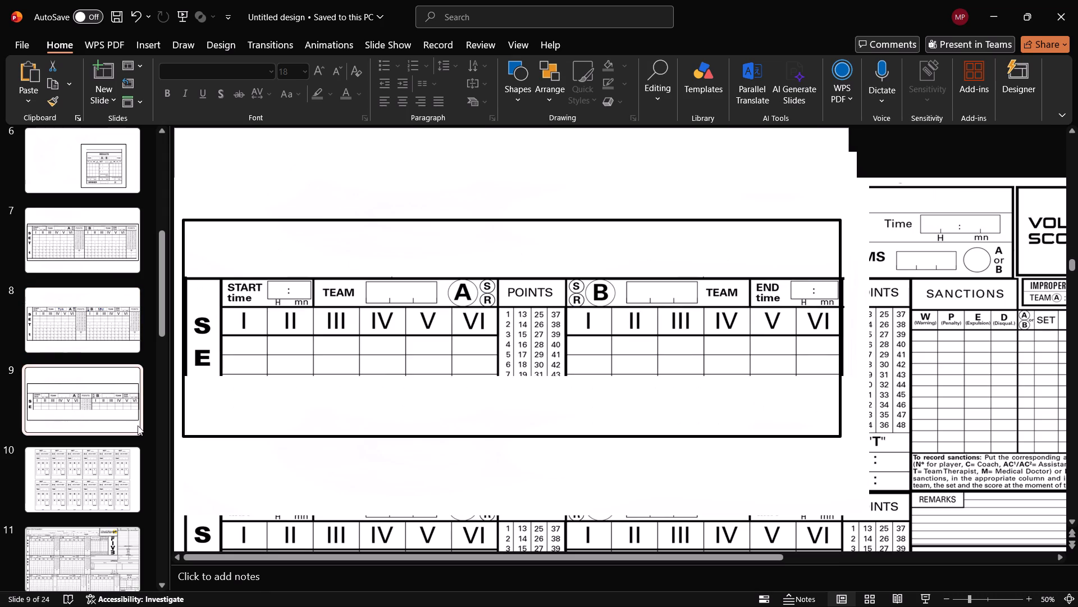
{"action": "left_click", "coordinate": [110, 481]}
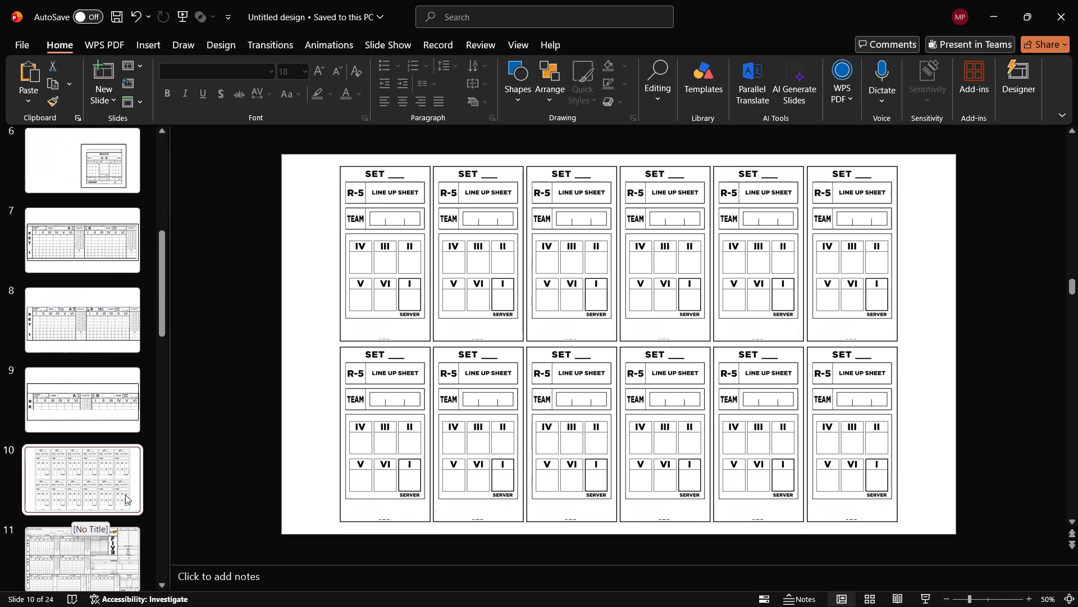
{"action": "left_click", "coordinate": [107, 560]}
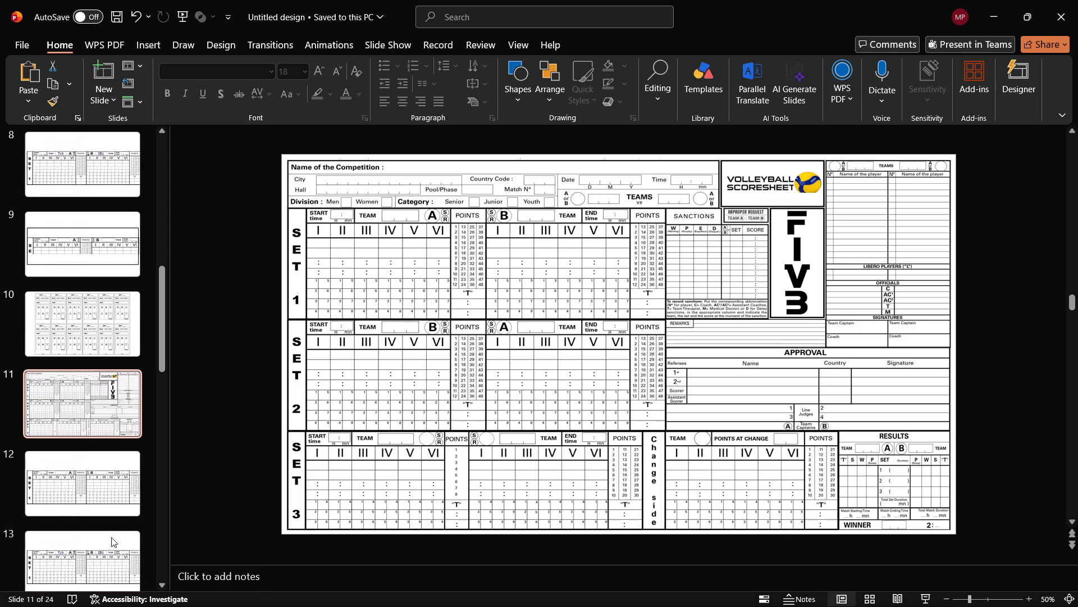
{"action": "left_click_drag", "start_coordinate": [109, 406], "coordinate": [122, 528]}
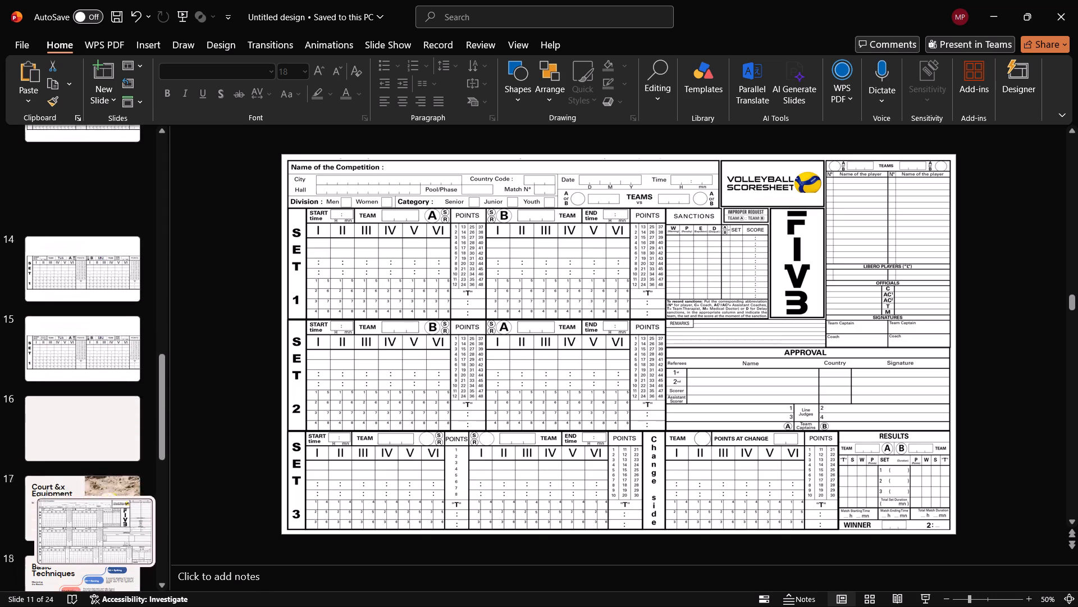
{"action": "left_click_drag", "start_coordinate": [122, 528], "coordinate": [96, 429]}
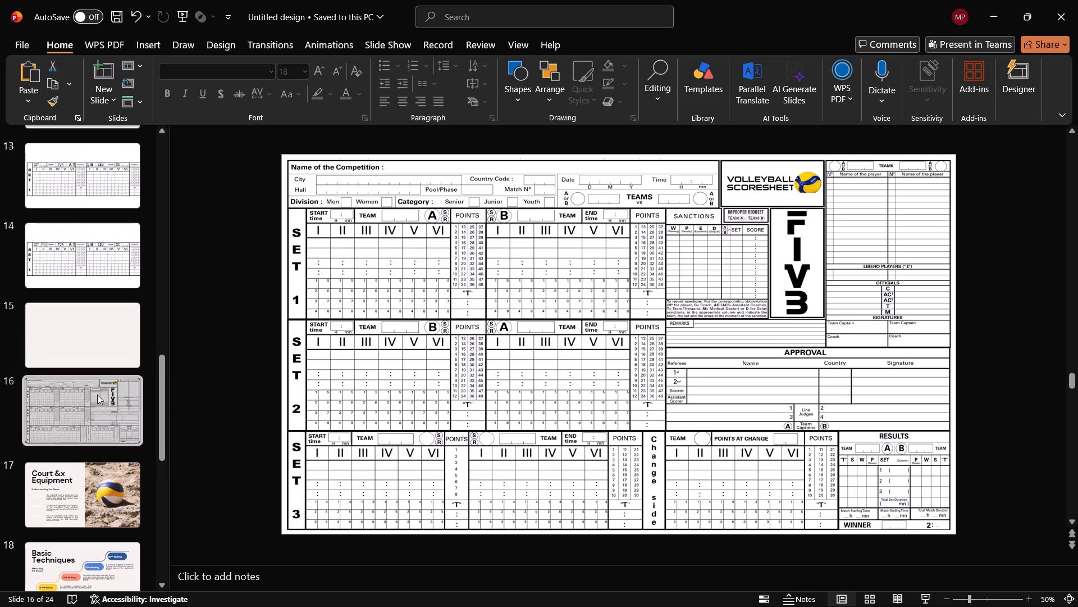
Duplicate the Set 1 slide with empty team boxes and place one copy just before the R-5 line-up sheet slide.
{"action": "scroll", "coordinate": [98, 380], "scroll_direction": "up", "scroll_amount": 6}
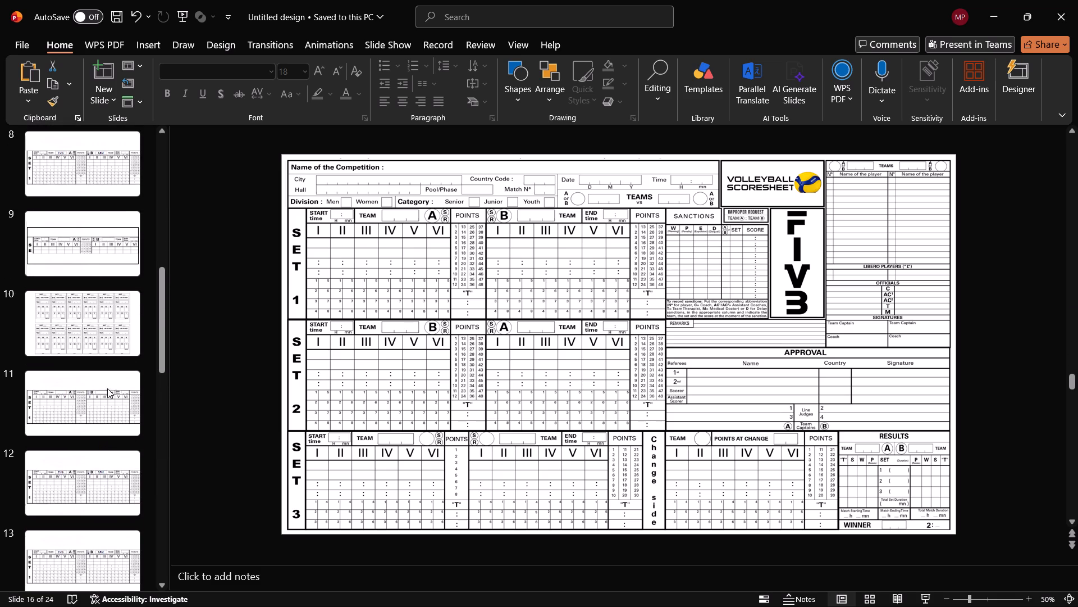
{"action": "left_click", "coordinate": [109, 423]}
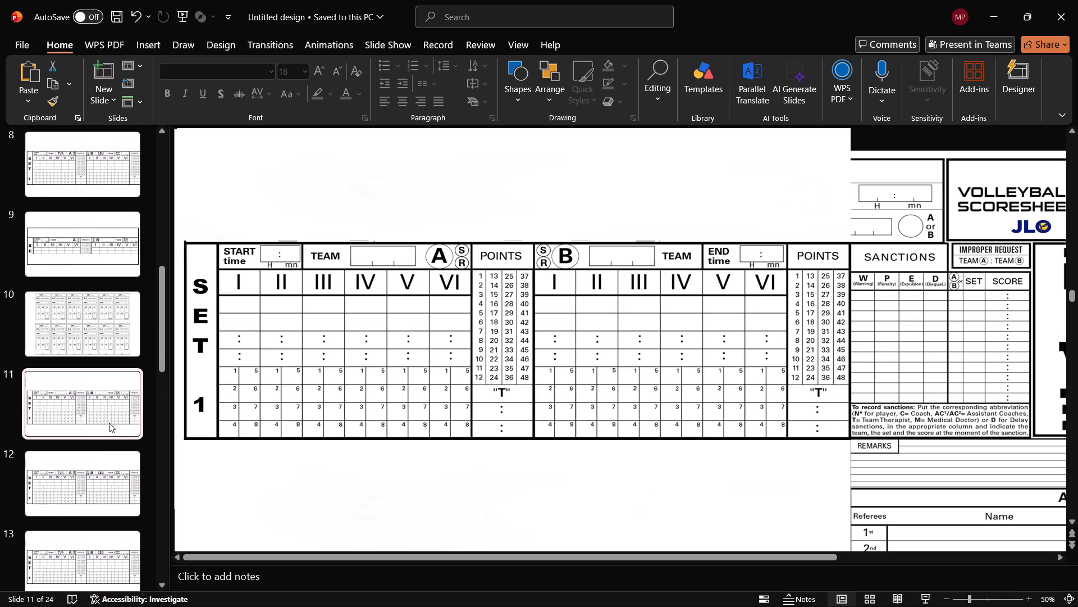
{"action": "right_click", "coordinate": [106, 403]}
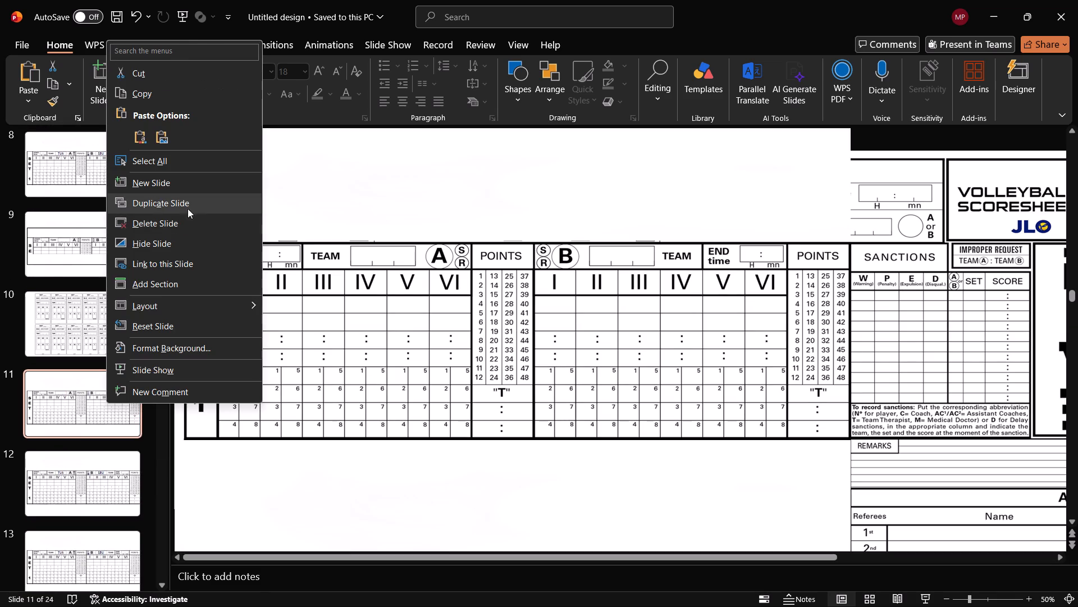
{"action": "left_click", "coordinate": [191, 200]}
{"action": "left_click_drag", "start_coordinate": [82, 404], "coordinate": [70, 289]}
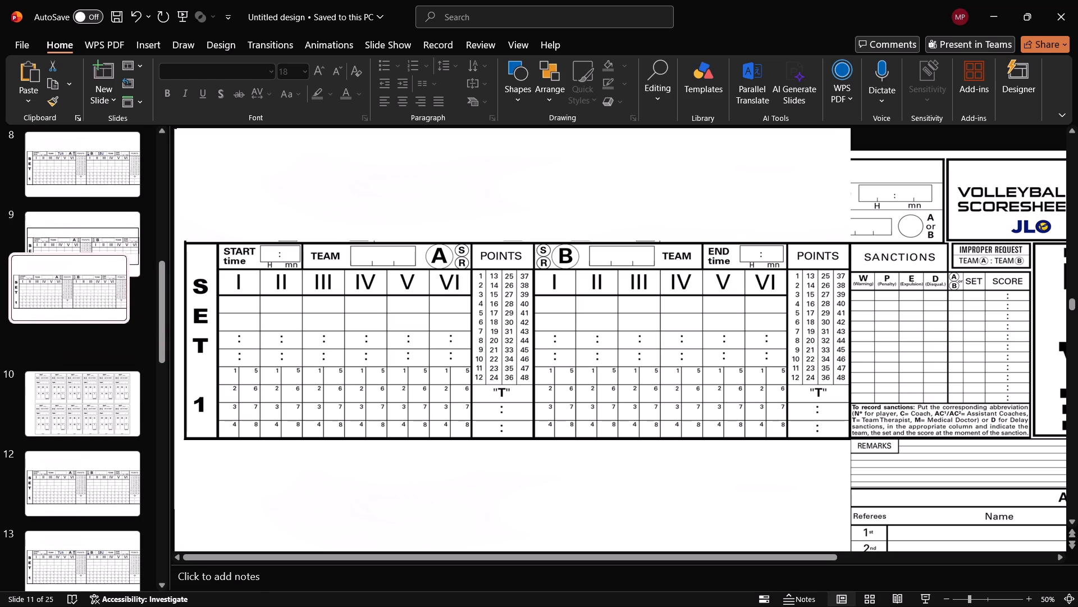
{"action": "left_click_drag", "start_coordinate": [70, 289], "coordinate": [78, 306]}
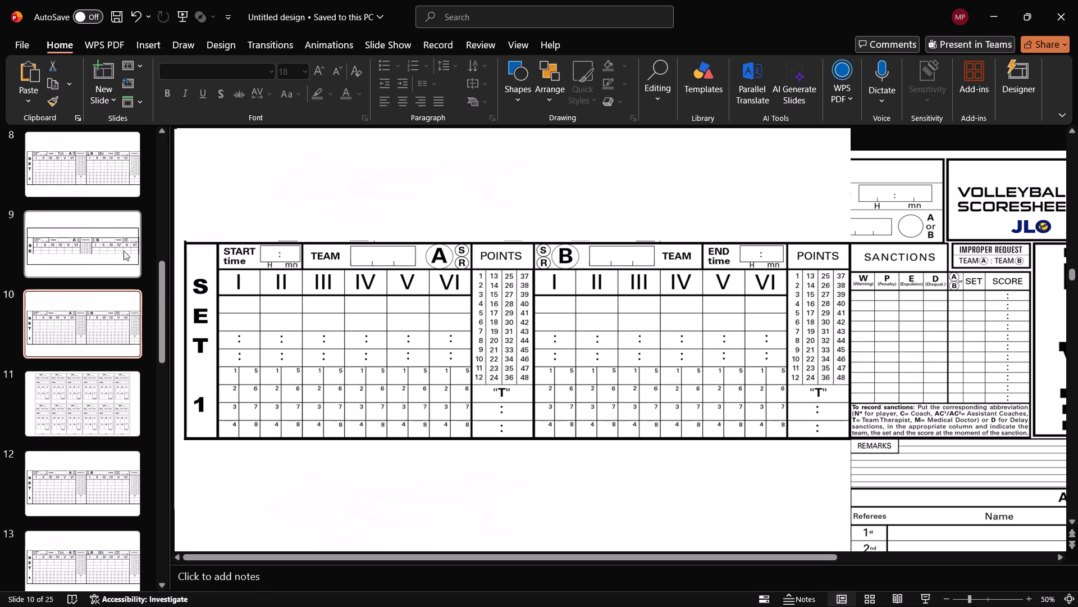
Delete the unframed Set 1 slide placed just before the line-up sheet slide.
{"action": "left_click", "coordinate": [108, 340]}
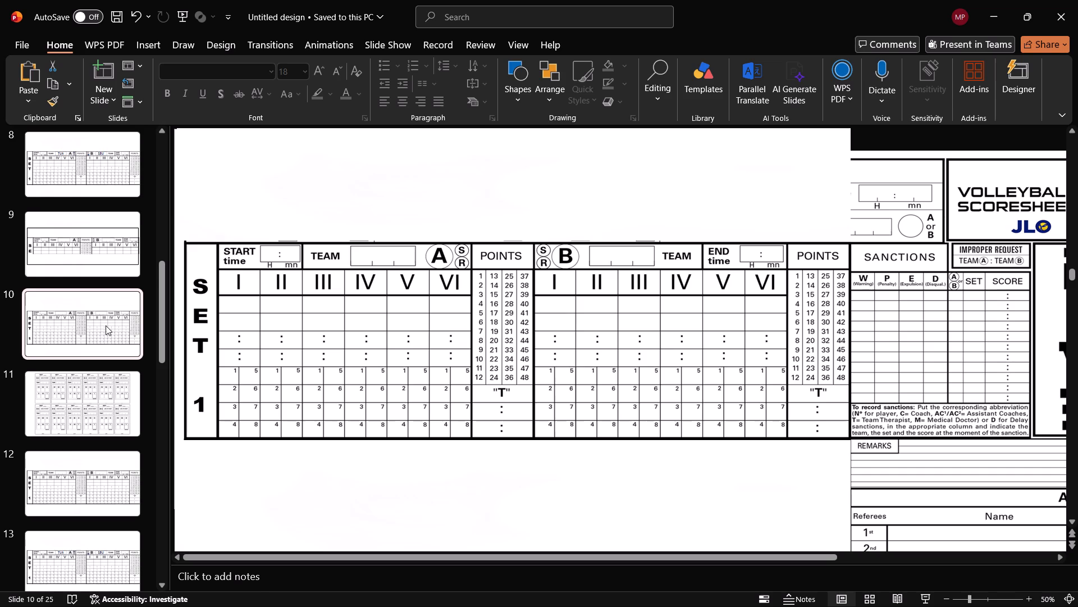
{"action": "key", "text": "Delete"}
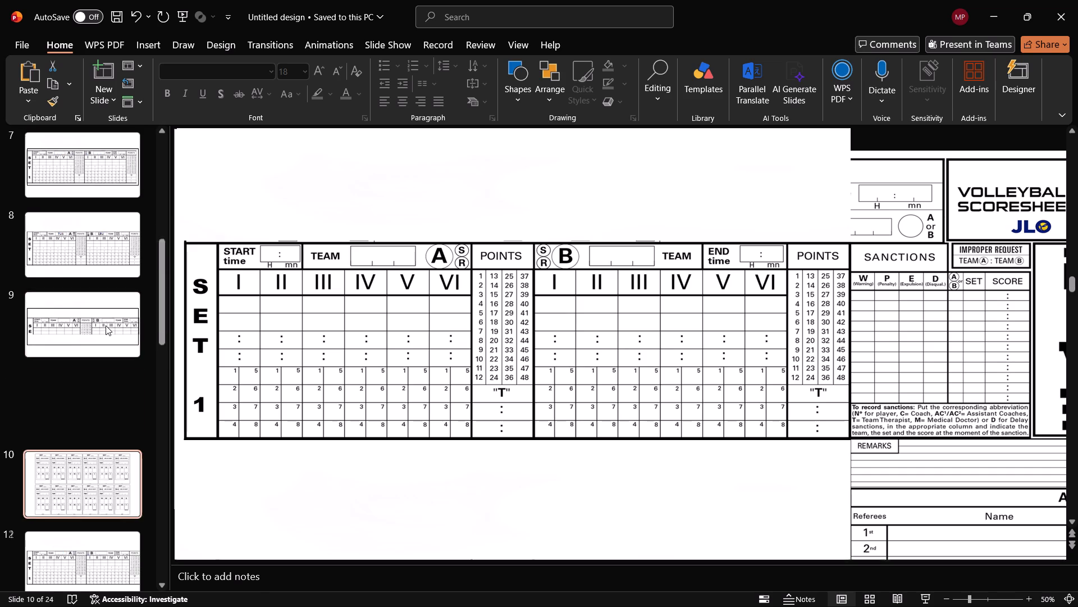
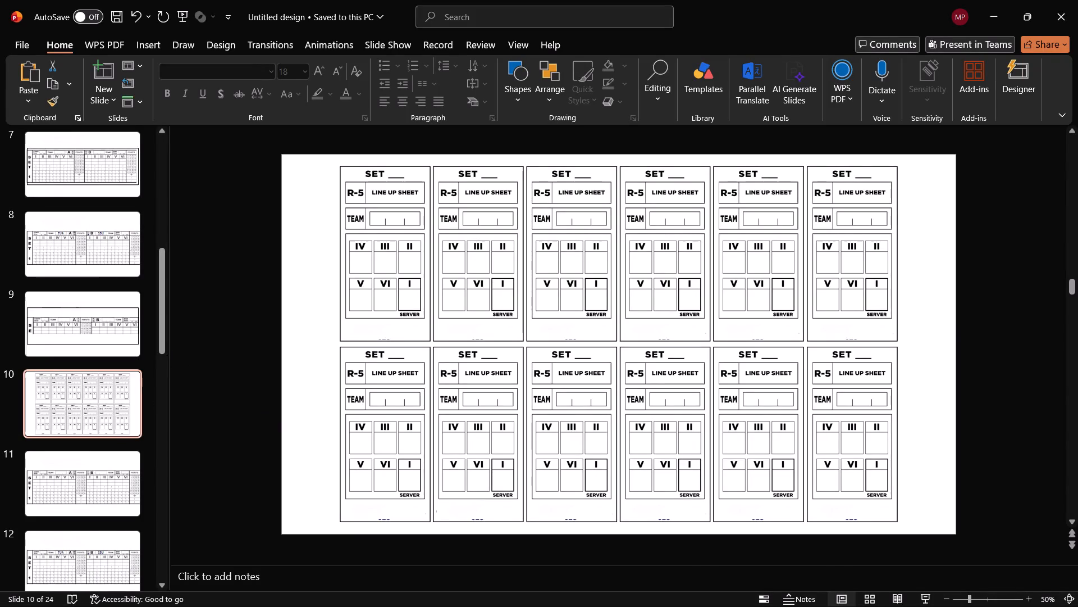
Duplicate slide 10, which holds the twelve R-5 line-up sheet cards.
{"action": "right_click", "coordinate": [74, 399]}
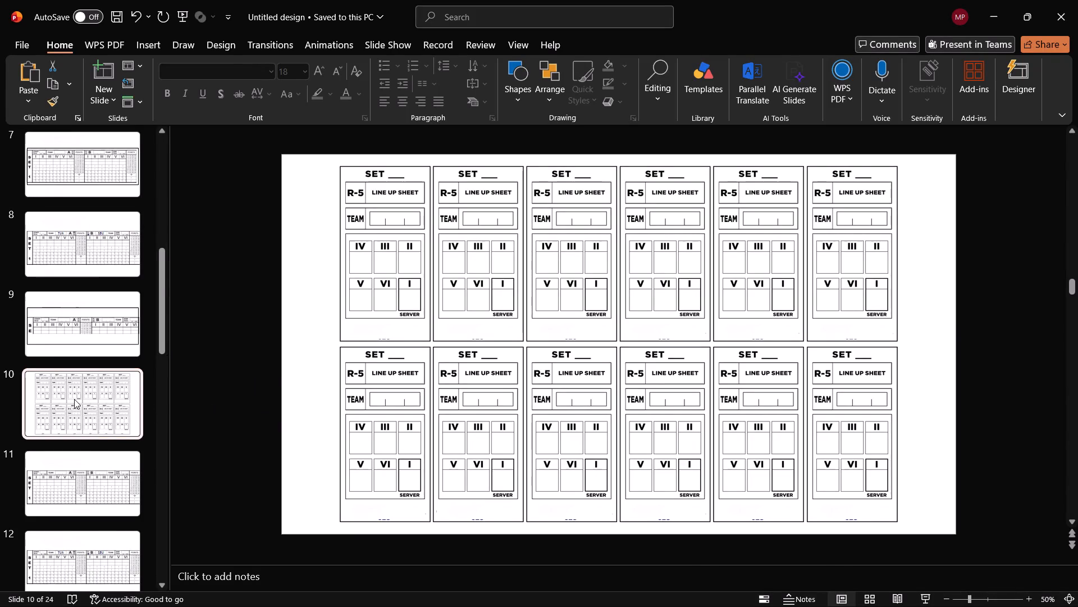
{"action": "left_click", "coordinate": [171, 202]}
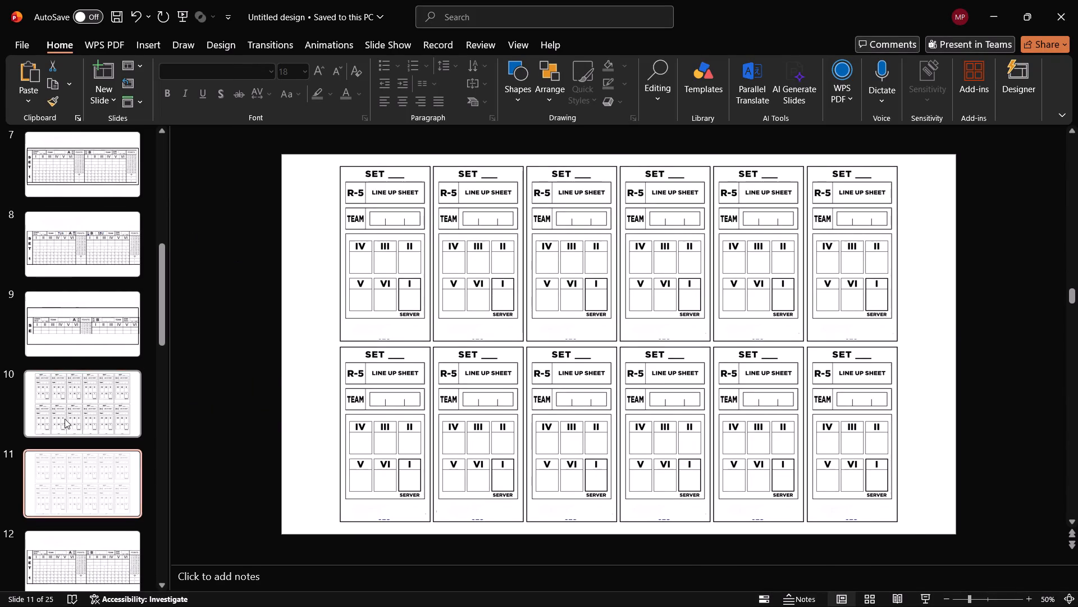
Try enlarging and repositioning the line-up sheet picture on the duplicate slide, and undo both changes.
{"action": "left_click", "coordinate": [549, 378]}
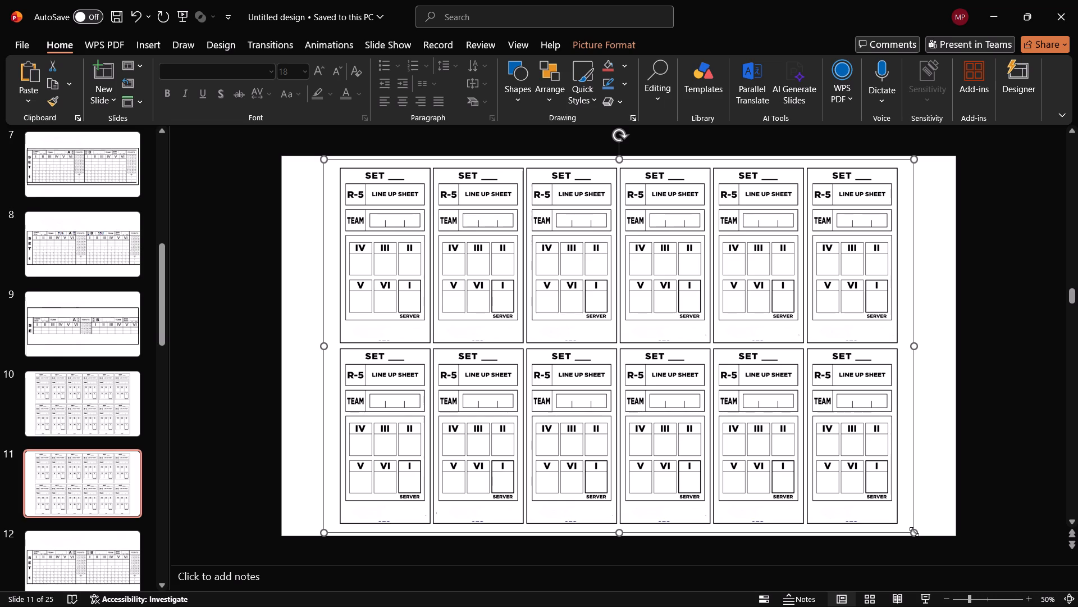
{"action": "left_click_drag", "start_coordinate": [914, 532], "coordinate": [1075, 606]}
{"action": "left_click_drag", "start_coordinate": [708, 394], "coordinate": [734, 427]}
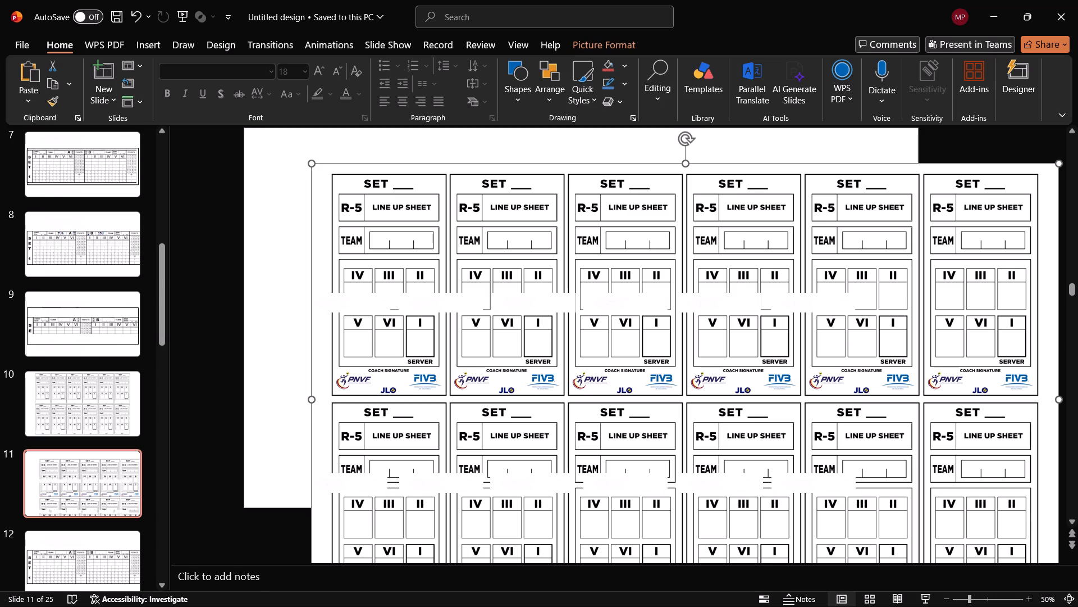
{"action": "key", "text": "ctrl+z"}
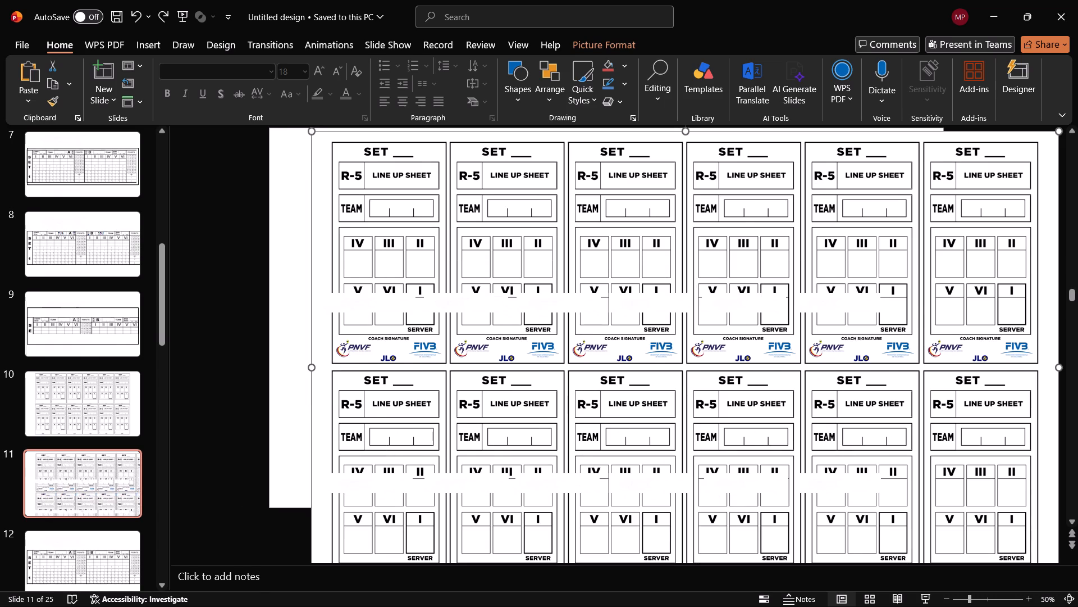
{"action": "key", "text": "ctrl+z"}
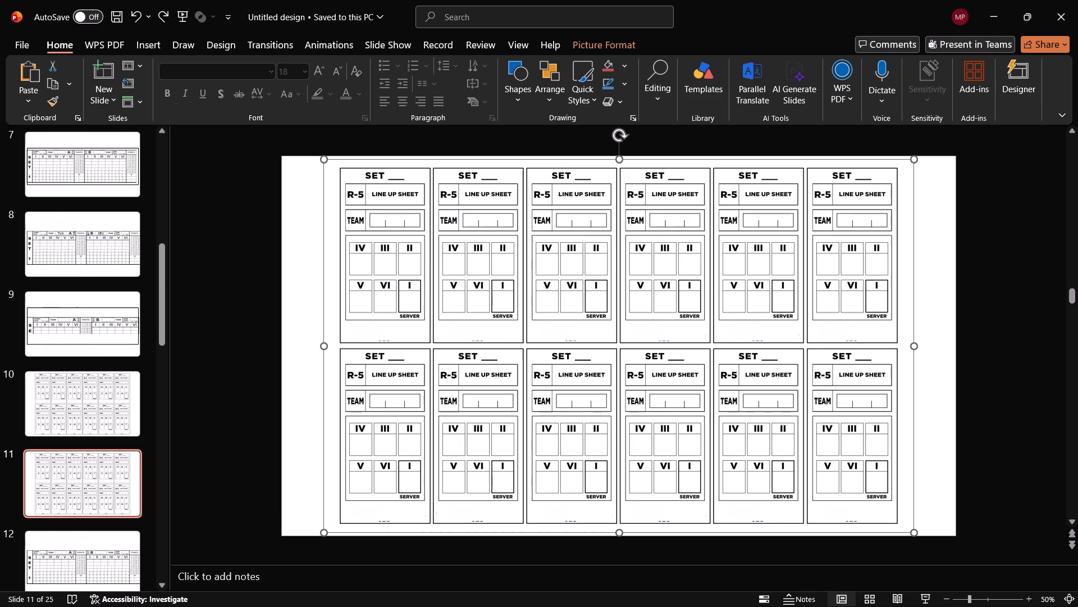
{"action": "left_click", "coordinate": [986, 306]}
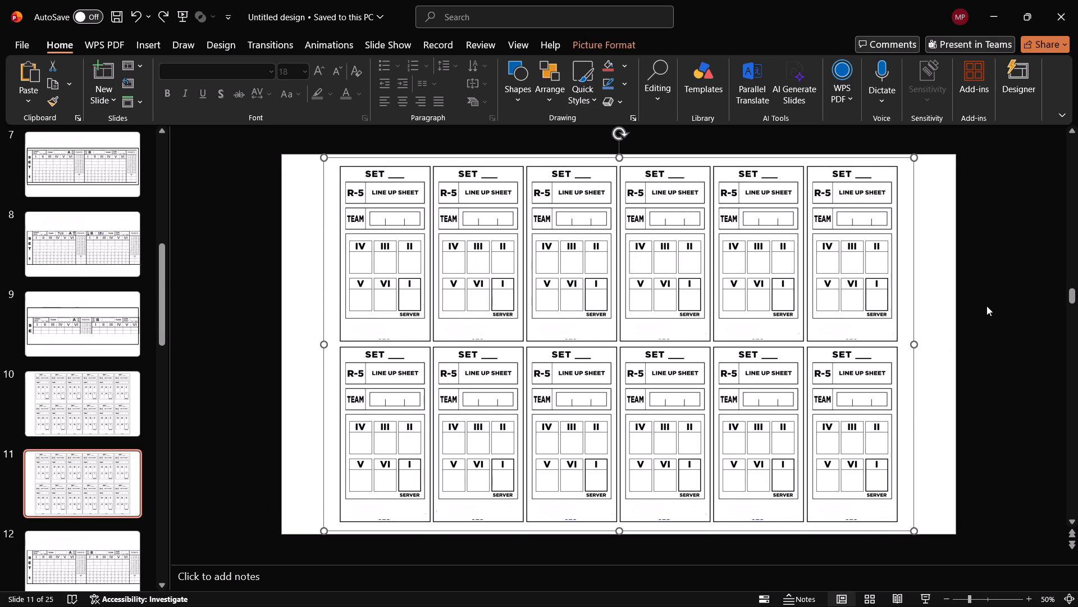
Capture a screen snip framing only the first R-5 line-up card of the upper row.
{"action": "key", "text": "Print"}
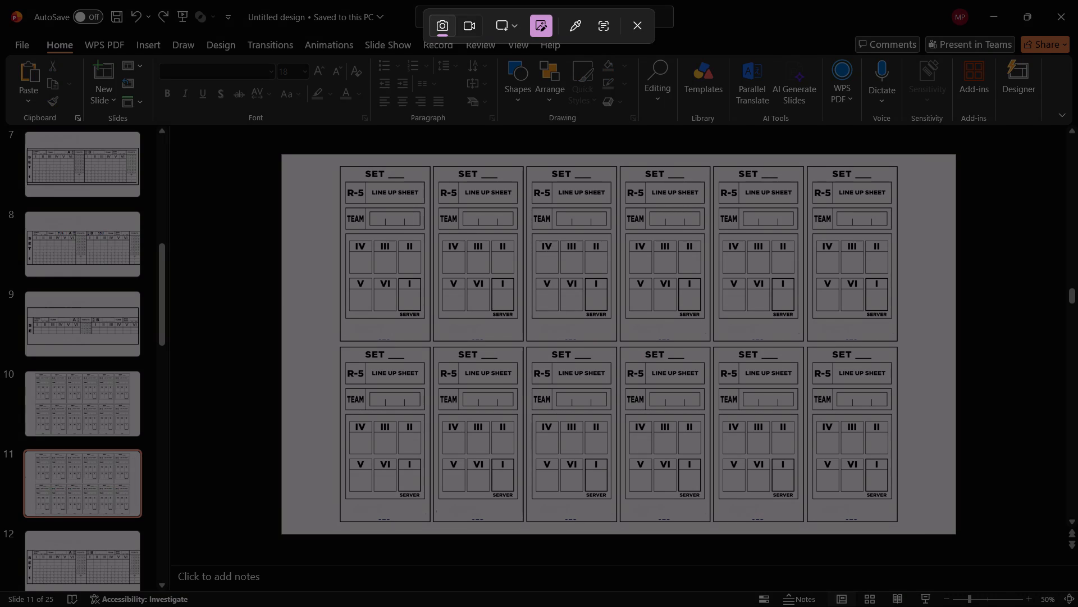
{"action": "left_click_drag", "start_coordinate": [329, 162], "coordinate": [464, 219]}
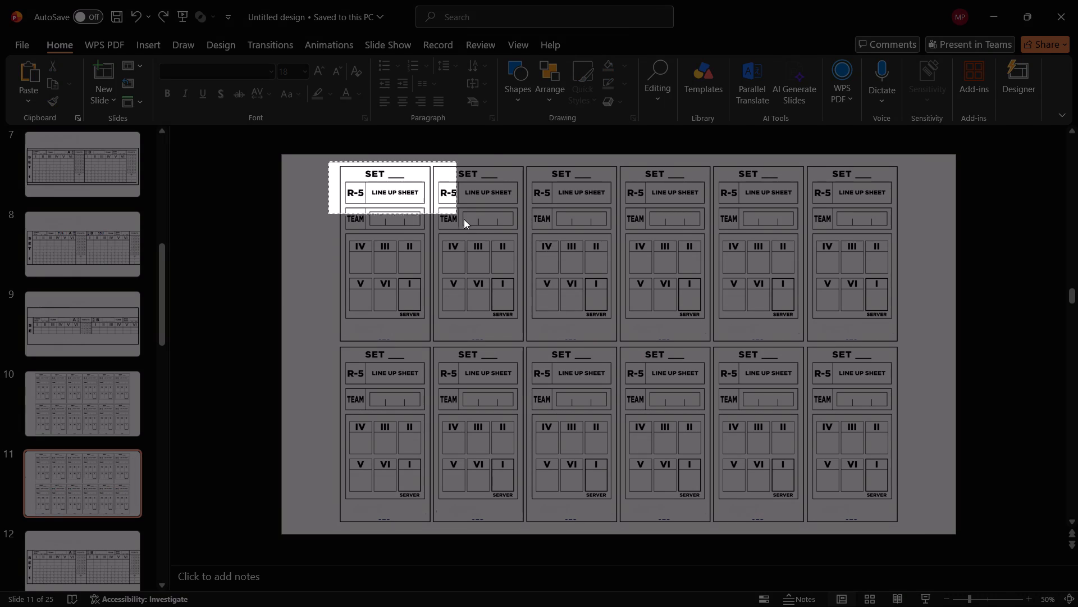
{"action": "left_click_drag", "start_coordinate": [464, 219], "coordinate": [619, 343]}
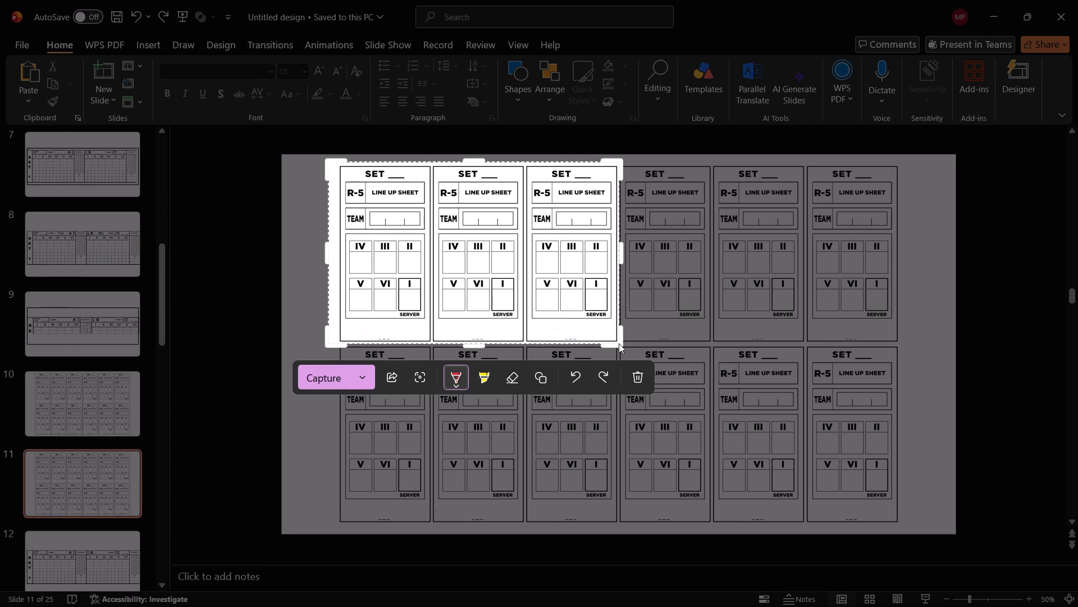
{"action": "left_click_drag", "start_coordinate": [620, 249], "coordinate": [519, 264]}
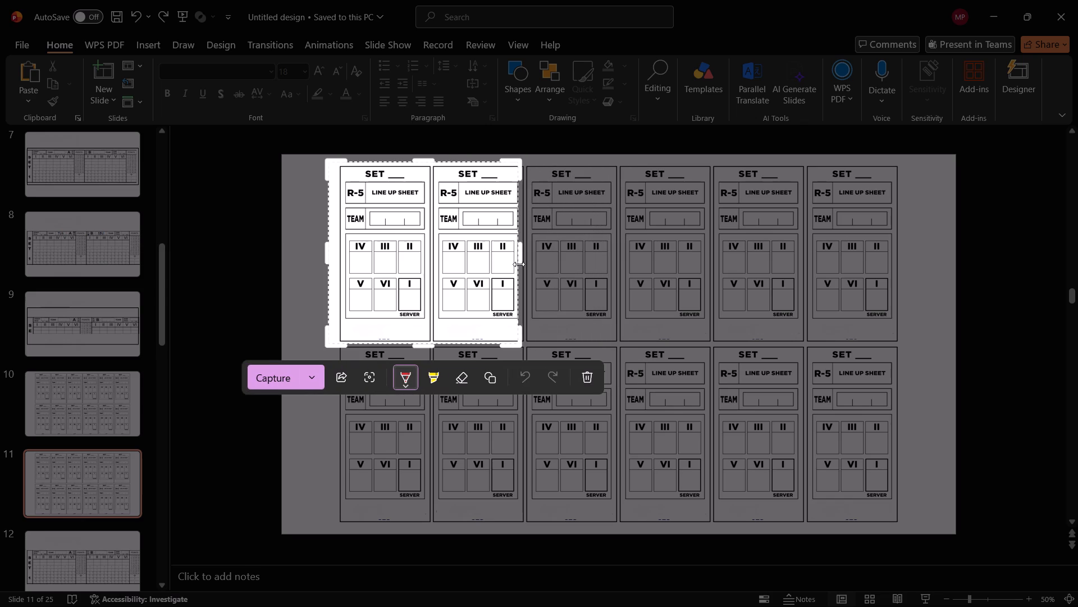
{"action": "left_click_drag", "start_coordinate": [519, 264], "coordinate": [436, 280]}
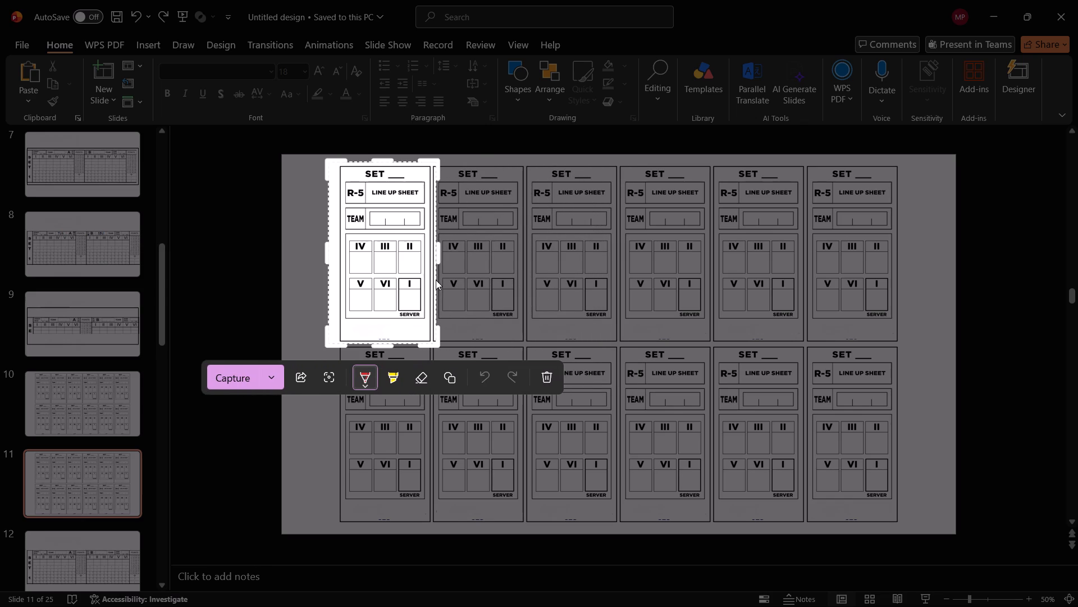
{"action": "left_click_drag", "start_coordinate": [436, 280], "coordinate": [526, 288]}
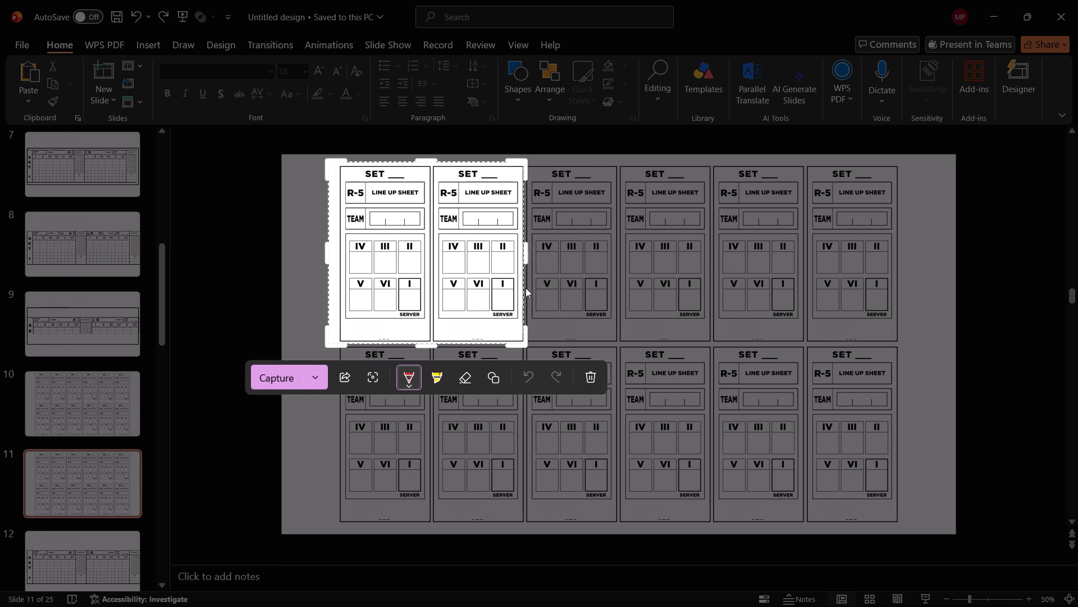
{"action": "left_click_drag", "start_coordinate": [526, 288], "coordinate": [622, 286]}
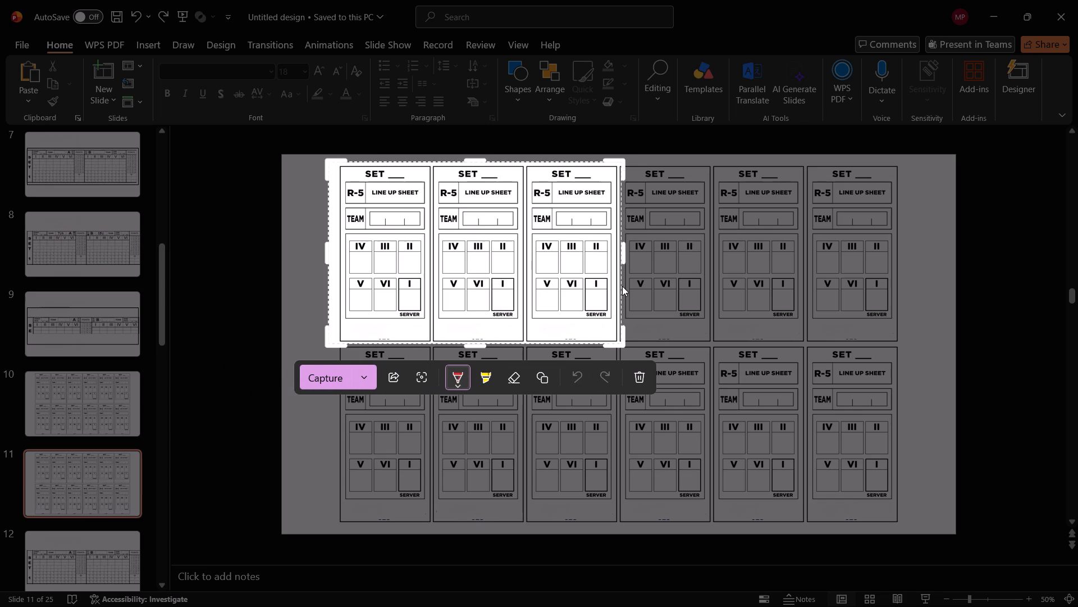
{"action": "left_click_drag", "start_coordinate": [622, 286], "coordinate": [473, 293]}
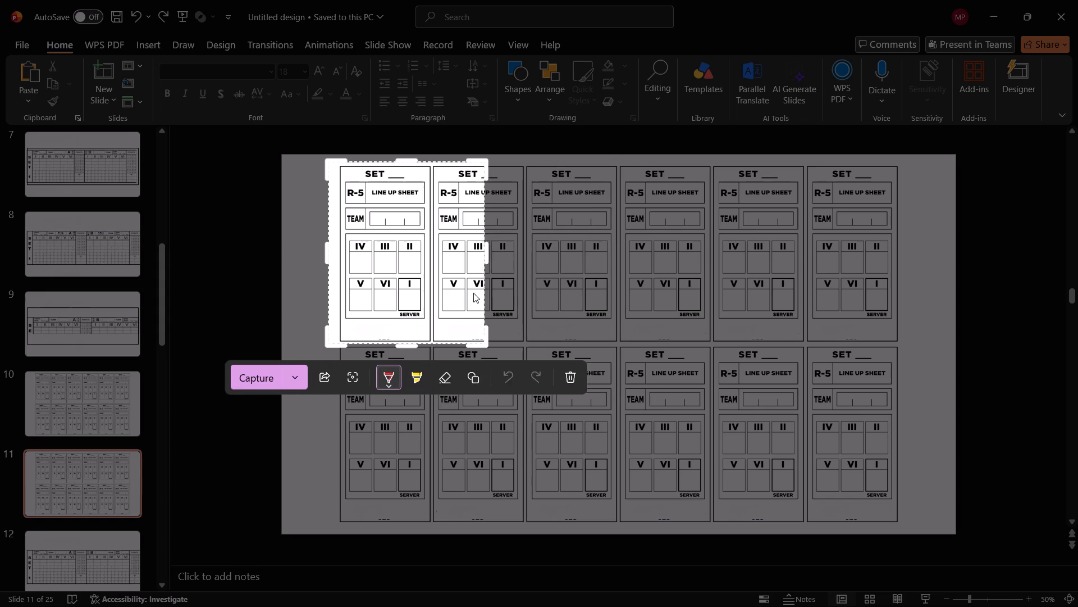
{"action": "left_click_drag", "start_coordinate": [473, 293], "coordinate": [436, 297]}
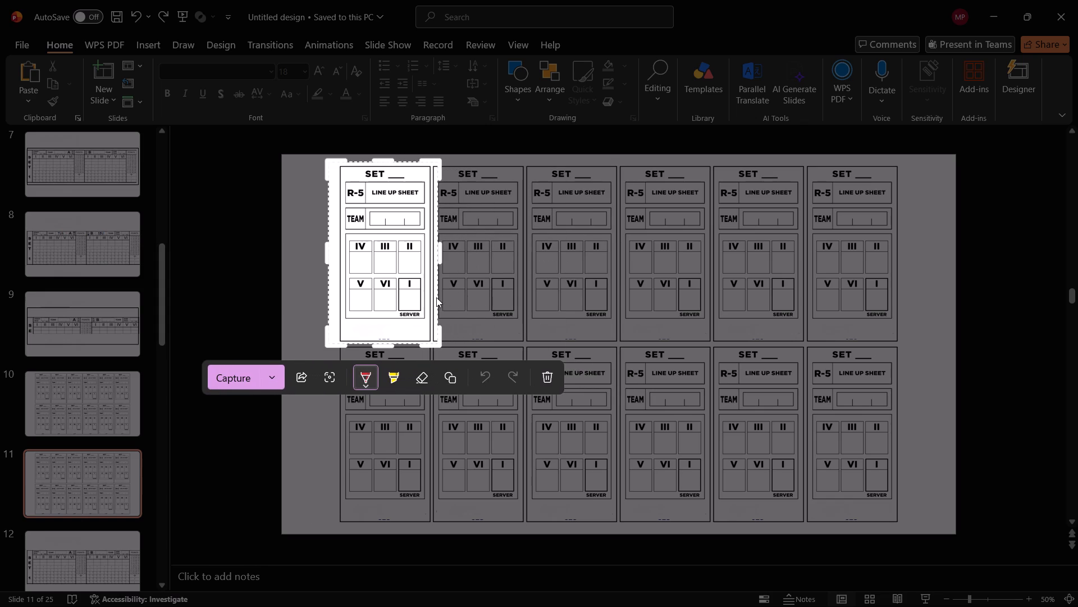
{"action": "left_click_drag", "start_coordinate": [436, 297], "coordinate": [435, 297]}
{"action": "left_click_drag", "start_coordinate": [326, 257], "coordinate": [326, 257]}
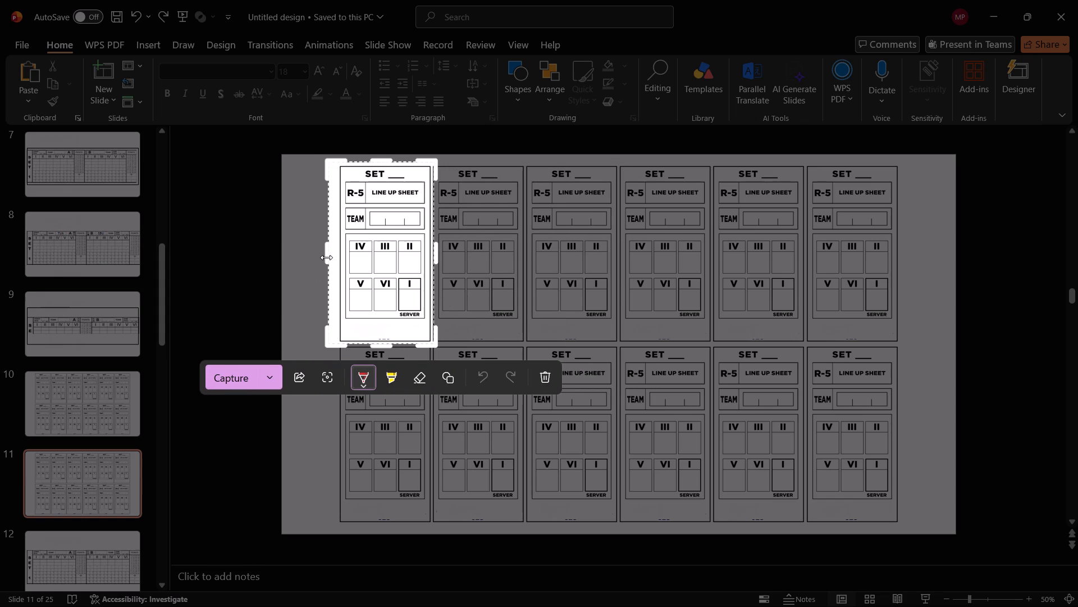
{"action": "left_click_drag", "start_coordinate": [326, 257], "coordinate": [332, 257]}
{"action": "left_click", "coordinate": [249, 374]}
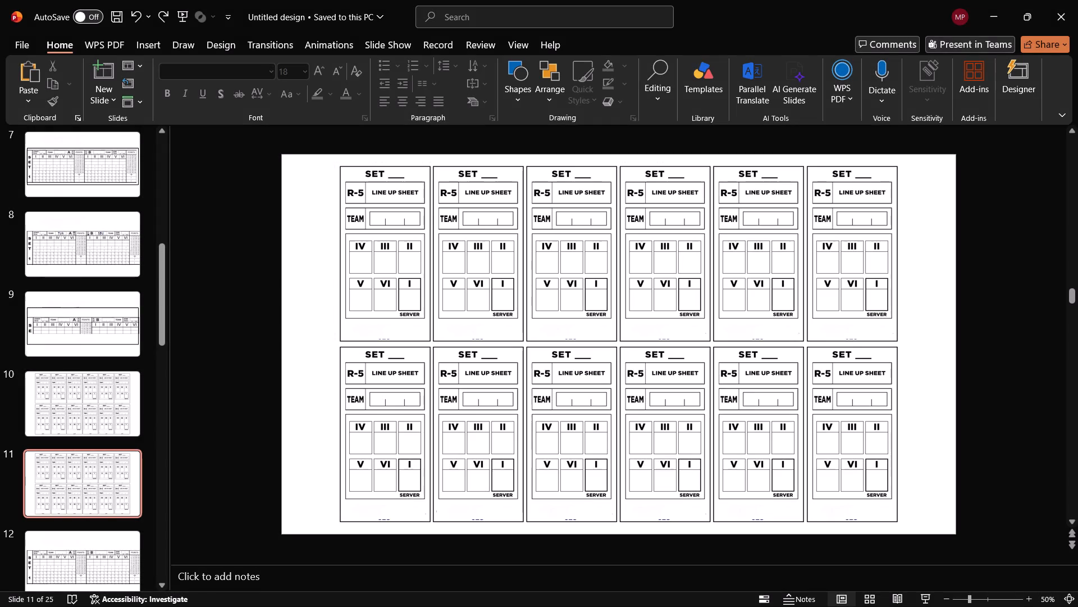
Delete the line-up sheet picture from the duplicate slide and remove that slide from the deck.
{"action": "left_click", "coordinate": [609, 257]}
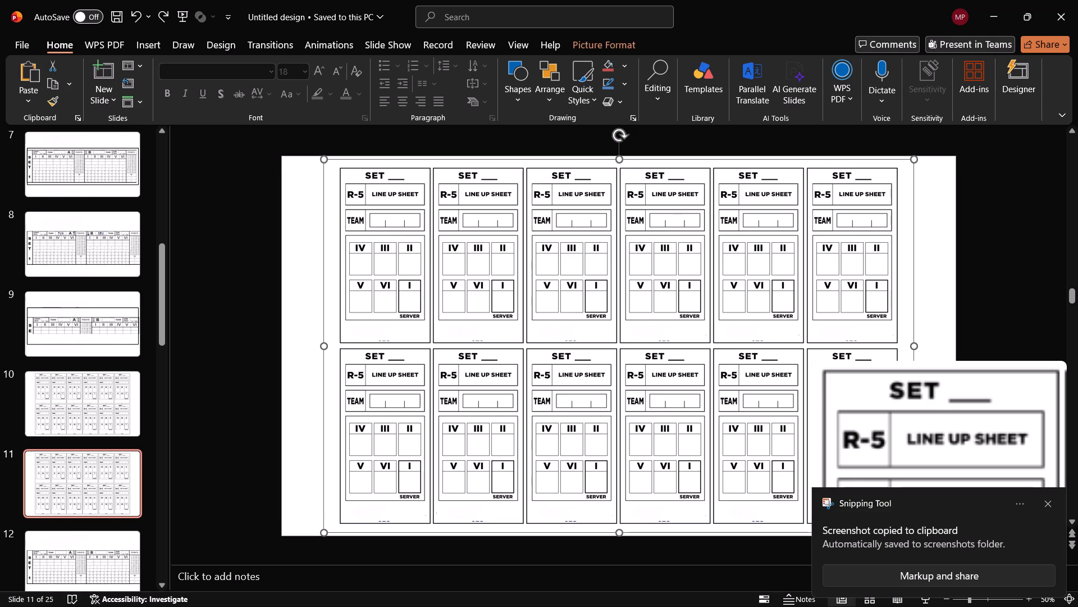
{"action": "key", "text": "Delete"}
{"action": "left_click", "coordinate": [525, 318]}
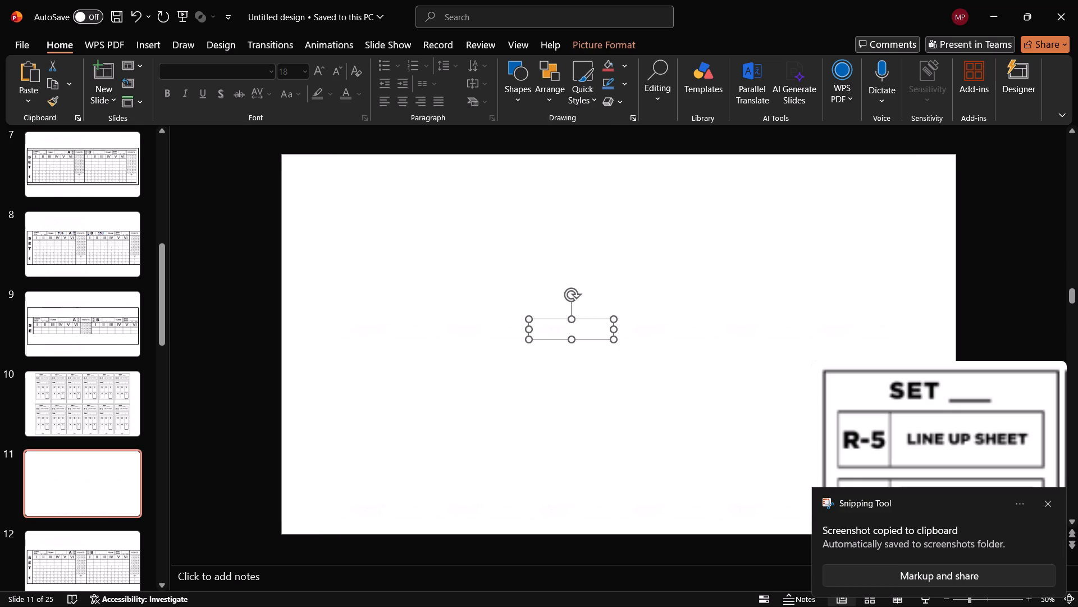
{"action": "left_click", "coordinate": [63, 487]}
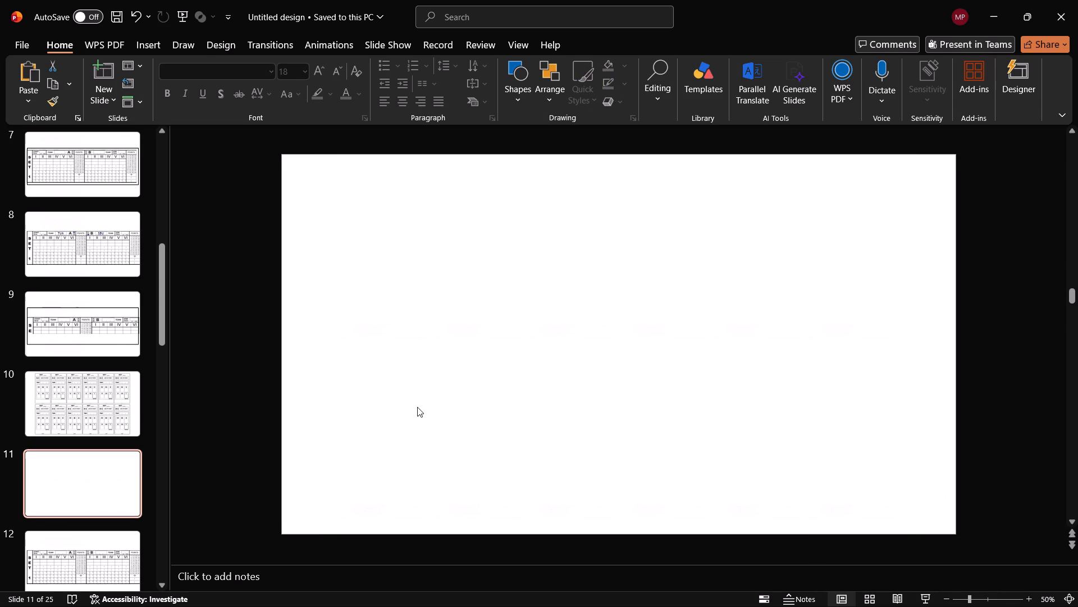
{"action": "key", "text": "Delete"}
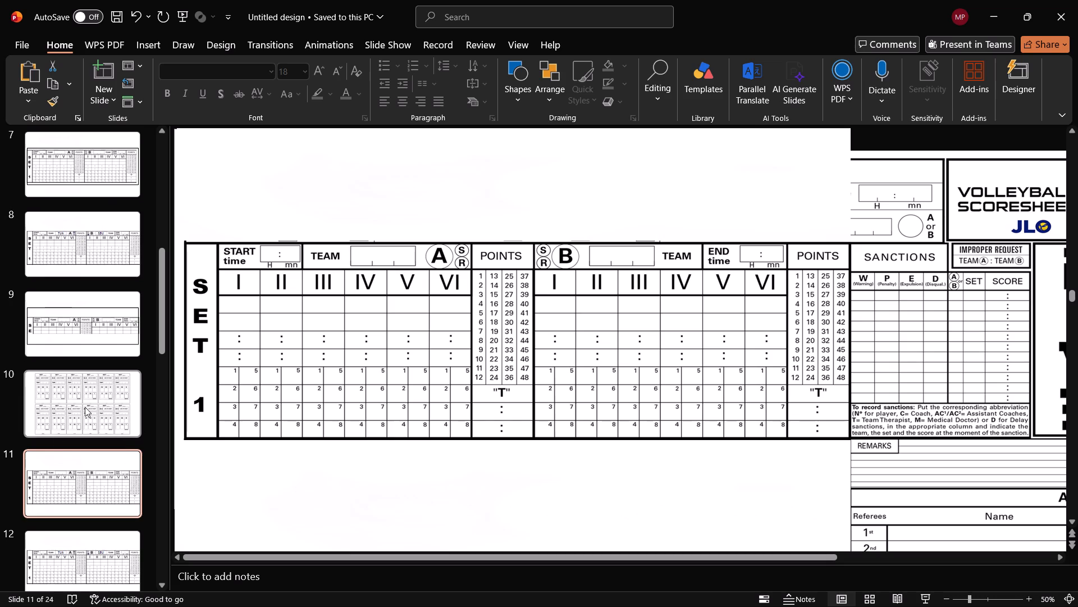
Insert a new slide directly after the R-5 line-up sheet slide and paste the captured single card onto it.
{"action": "left_click", "coordinate": [108, 410]}
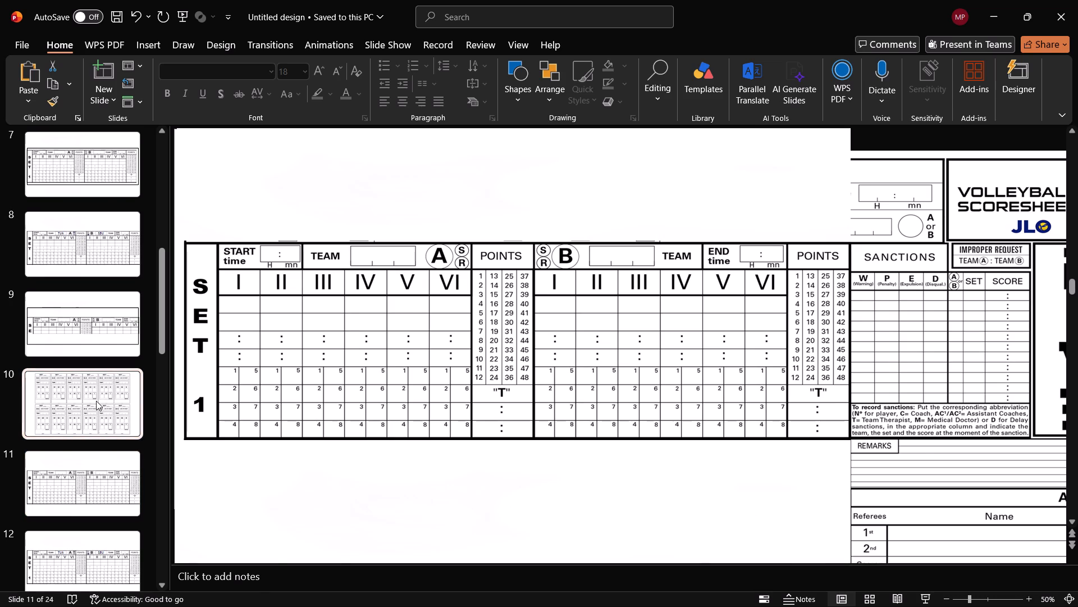
{"action": "right_click", "coordinate": [96, 401]}
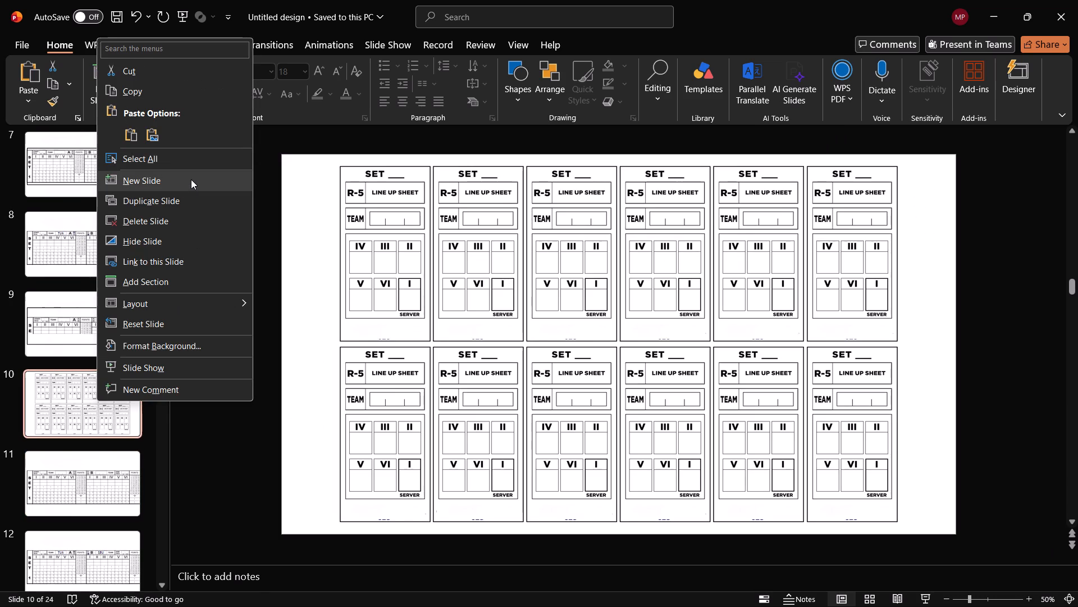
{"action": "left_click", "coordinate": [191, 179]}
{"action": "left_click", "coordinate": [508, 332]}
{"action": "key", "text": "ctrl+v"}
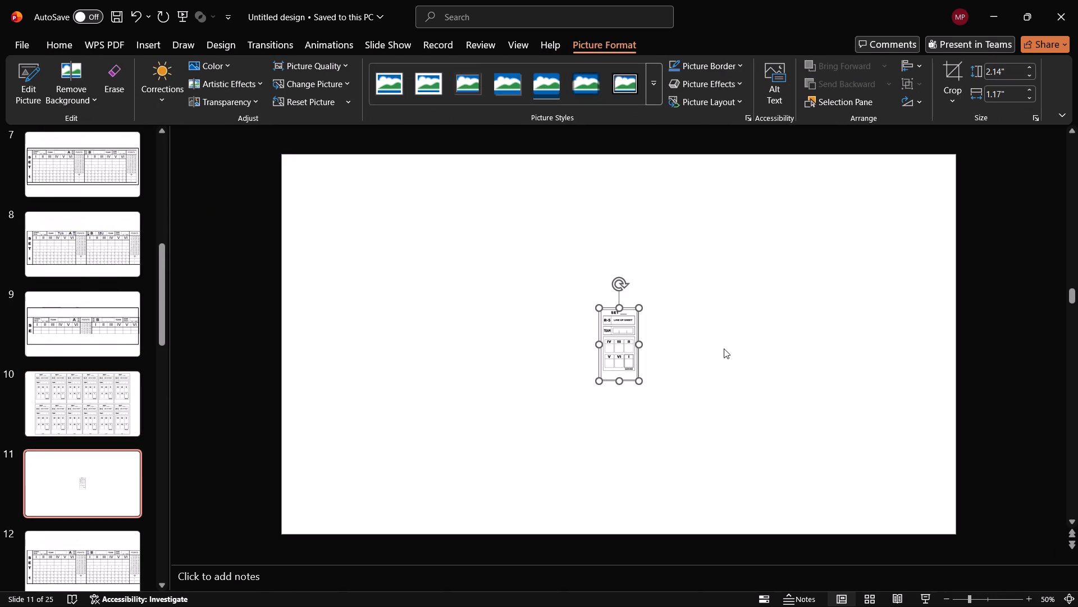
Enlarge the pasted line-up card to about 9.49" high by 5.17" wide and center it on the slide.
{"action": "left_click_drag", "start_coordinate": [599, 308], "coordinate": [509, 283]}
{"action": "left_click_drag", "start_coordinate": [618, 301], "coordinate": [608, 354]}
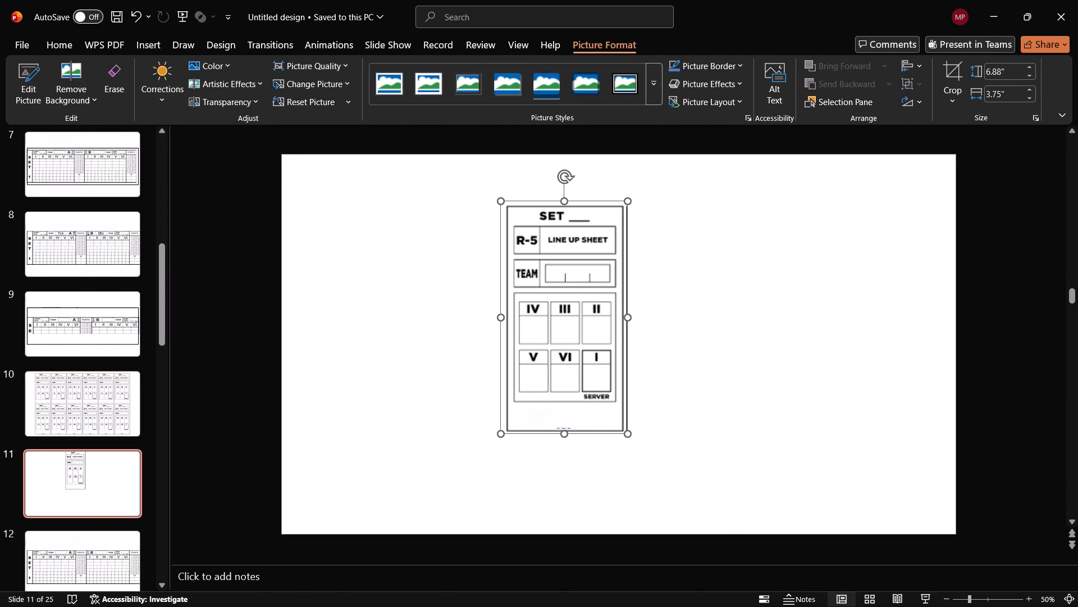
{"action": "left_click_drag", "start_coordinate": [631, 433], "coordinate": [677, 471]}
{"action": "left_click_drag", "start_coordinate": [601, 393], "coordinate": [588, 375]}
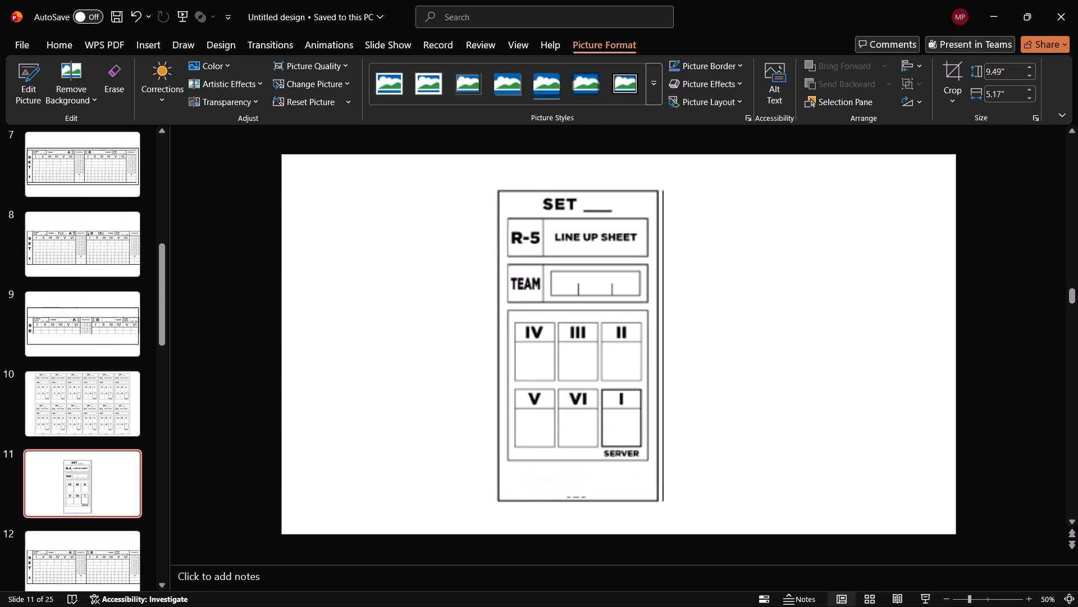
{"action": "left_click_drag", "start_coordinate": [588, 375], "coordinate": [605, 378]}
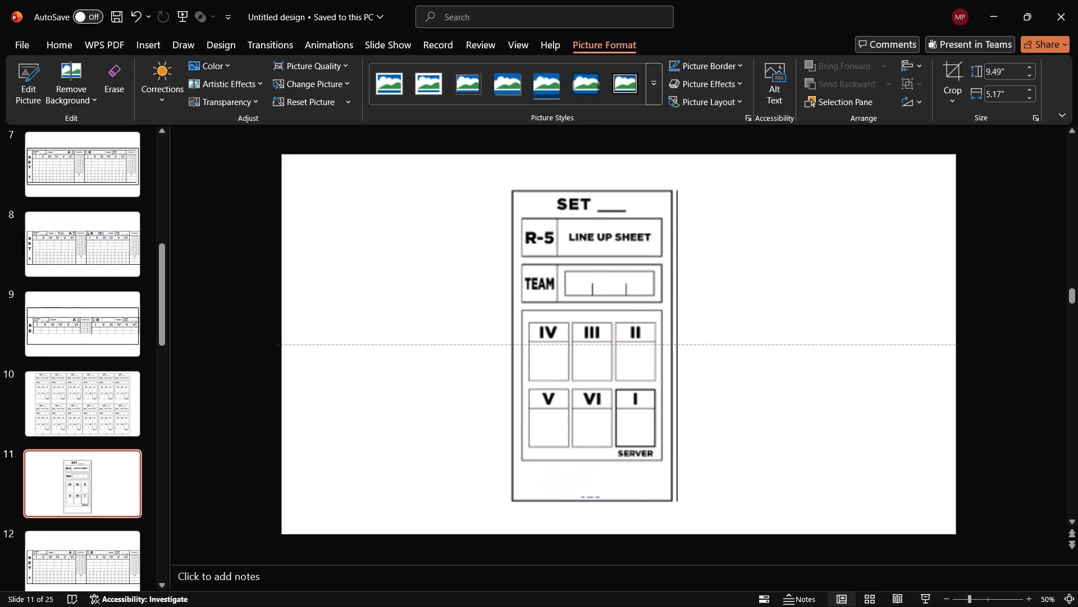
{"action": "left_click_drag", "start_coordinate": [605, 378], "coordinate": [529, 373]}
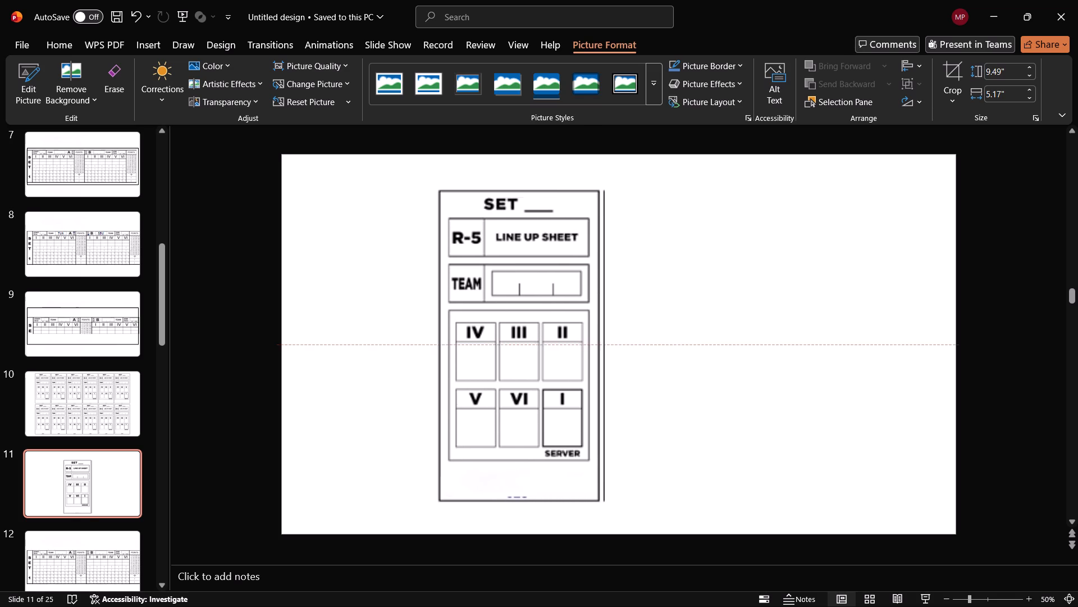
{"action": "left_click_drag", "start_coordinate": [529, 373], "coordinate": [629, 378]}
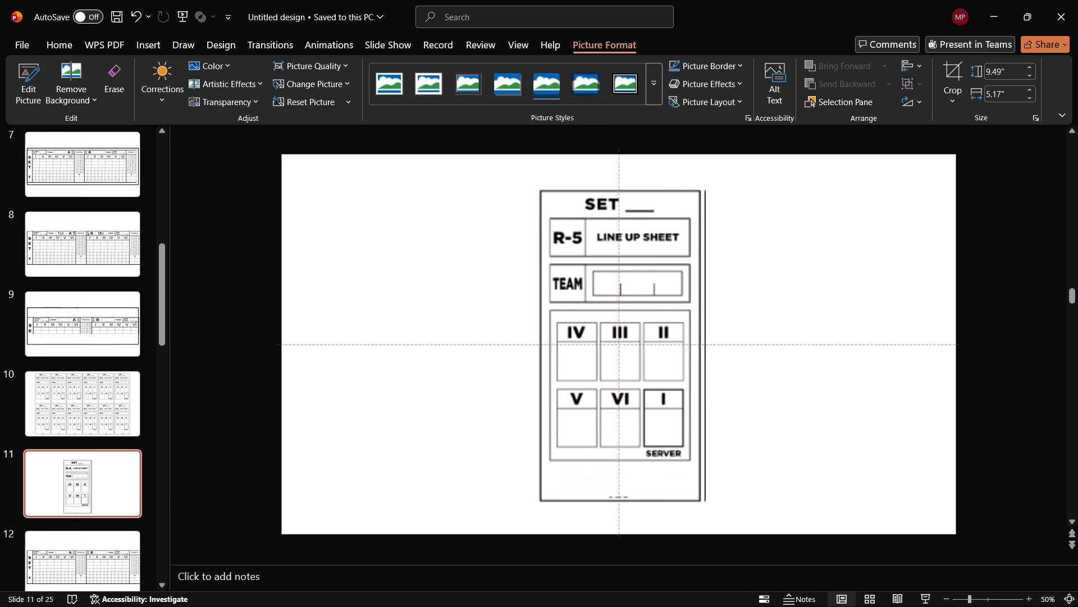
{"action": "left_click_drag", "start_coordinate": [629, 378], "coordinate": [629, 377]}
{"action": "left_click", "coordinate": [832, 418]}
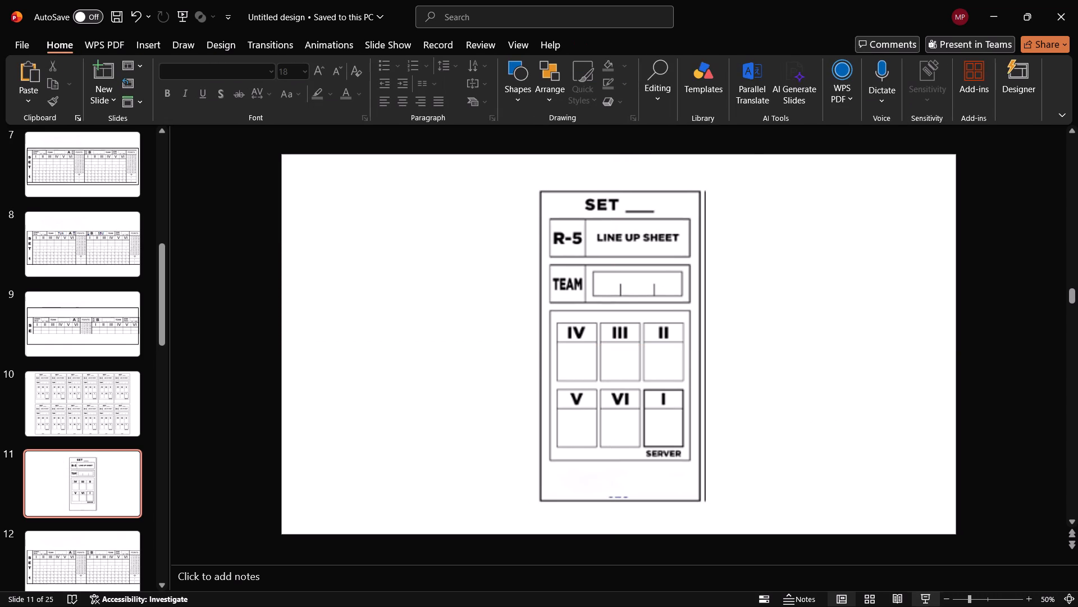
Preview the Set 1, line-up sheet and single R-5 card slides in sequence as a slide show.
{"action": "left_click", "coordinate": [929, 598]}
{"action": "key", "text": "Left"}
{"action": "key", "text": "Left"}
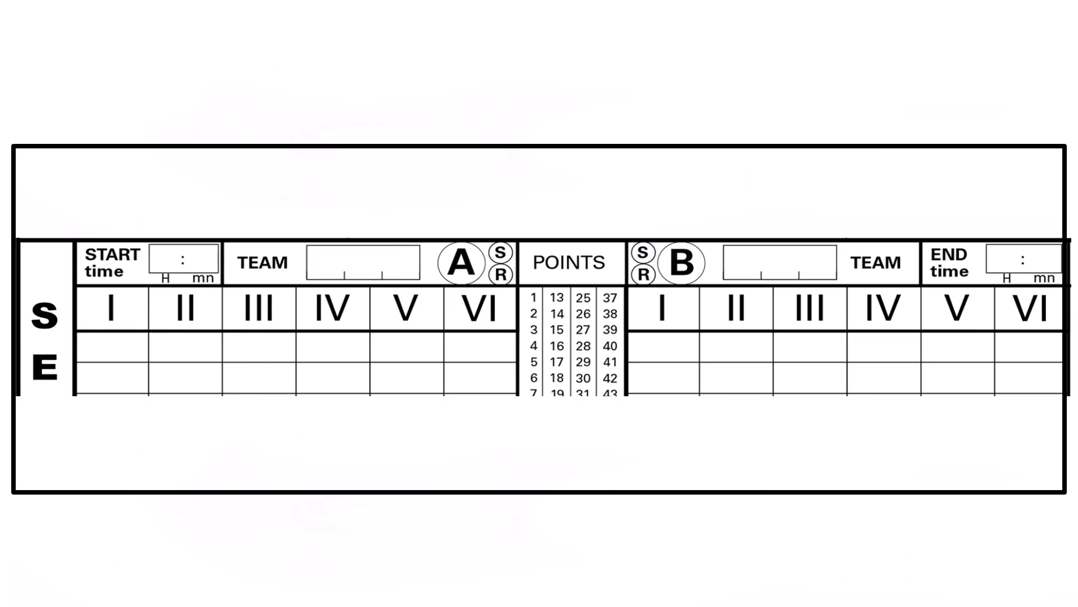
{"action": "key", "text": "Right"}
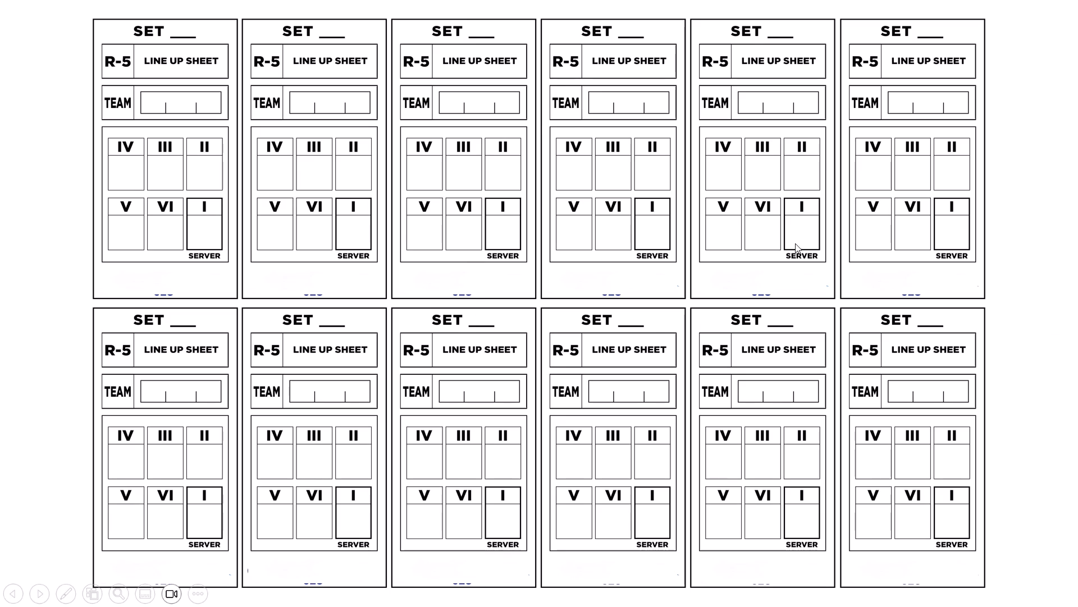
{"action": "key", "text": "Right"}
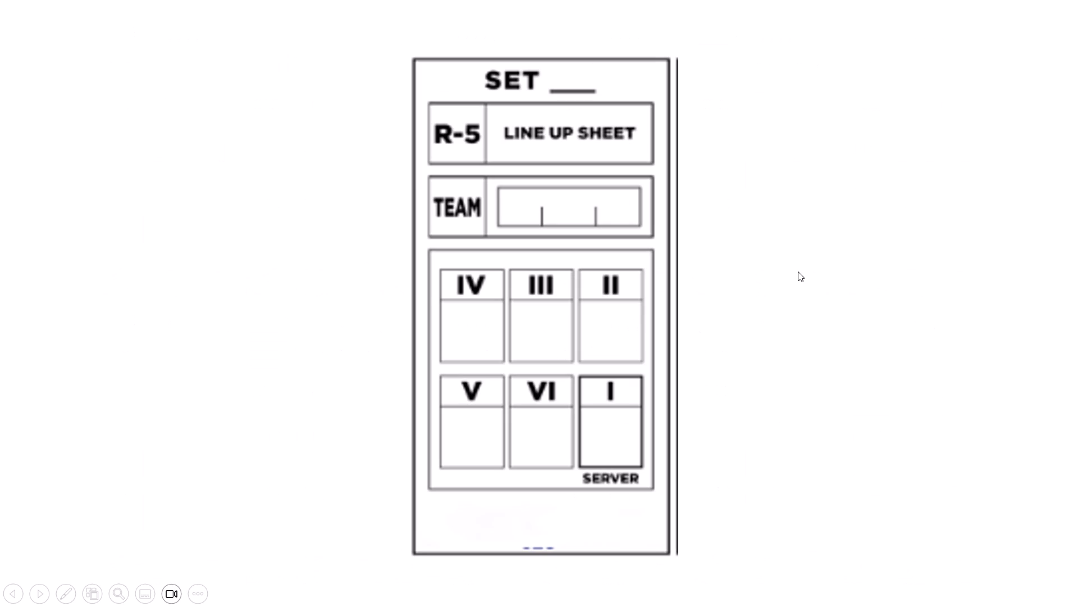
{"action": "key", "text": "Escape"}
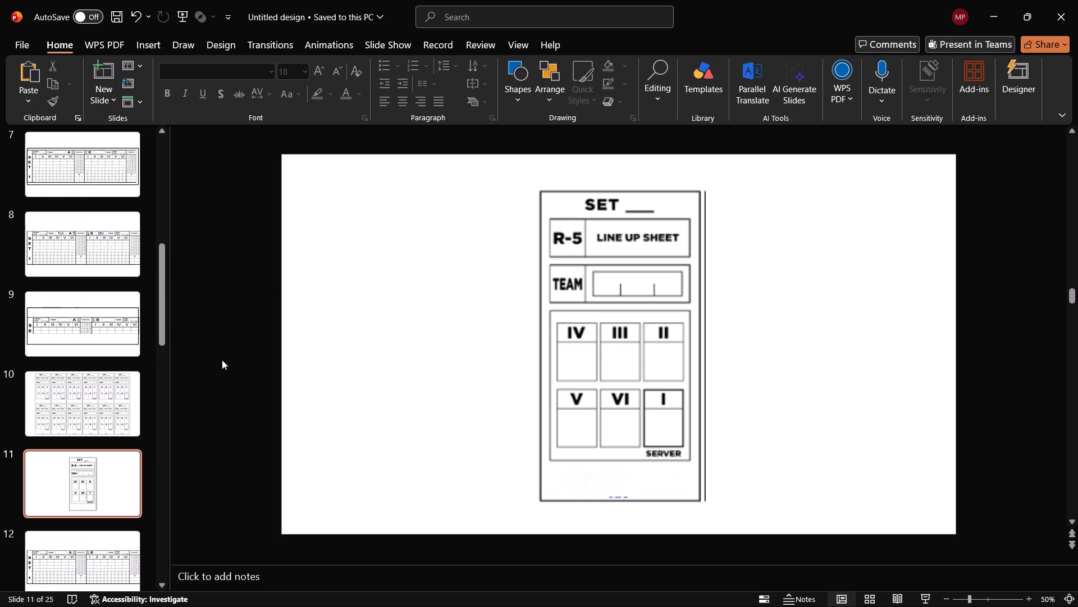
Copy the TUA team name text box from the filled-in Set 1 scoresheet on slide 15.
{"action": "scroll", "coordinate": [61, 425], "scroll_direction": "down", "scroll_amount": 11}
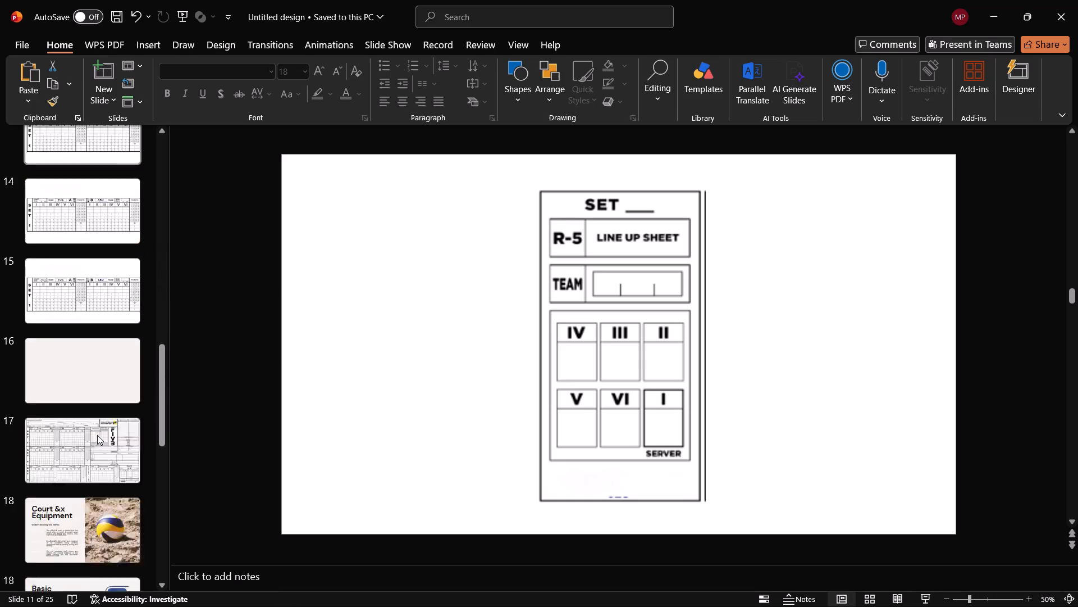
{"action": "scroll", "coordinate": [97, 435], "scroll_direction": "down", "scroll_amount": 1}
{"action": "left_click", "coordinate": [103, 189]}
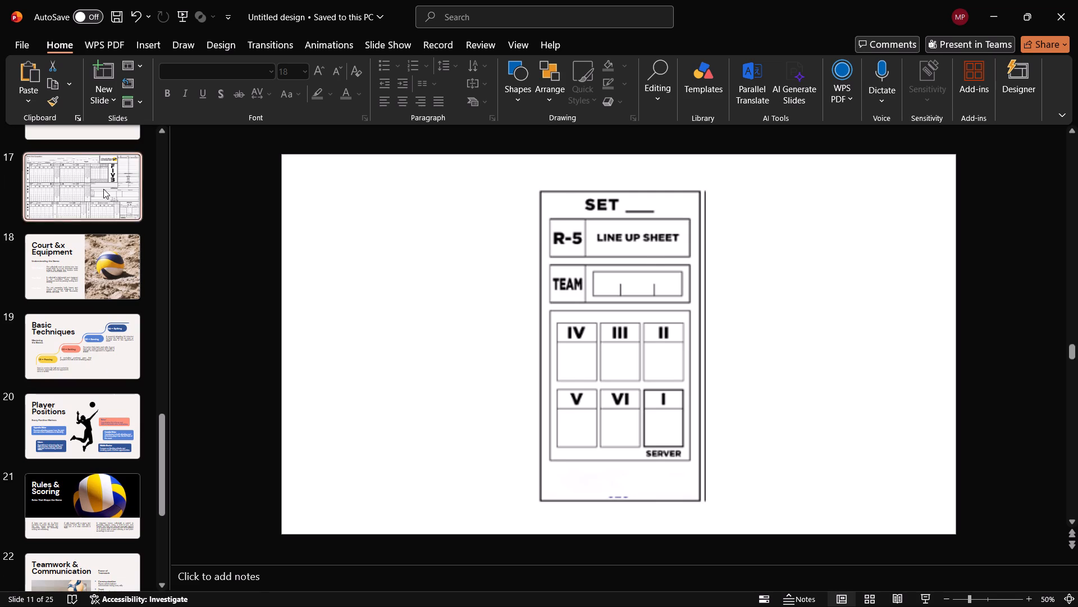
{"action": "scroll", "coordinate": [131, 200], "scroll_direction": "up", "scroll_amount": 2}
{"action": "left_click", "coordinate": [81, 156]}
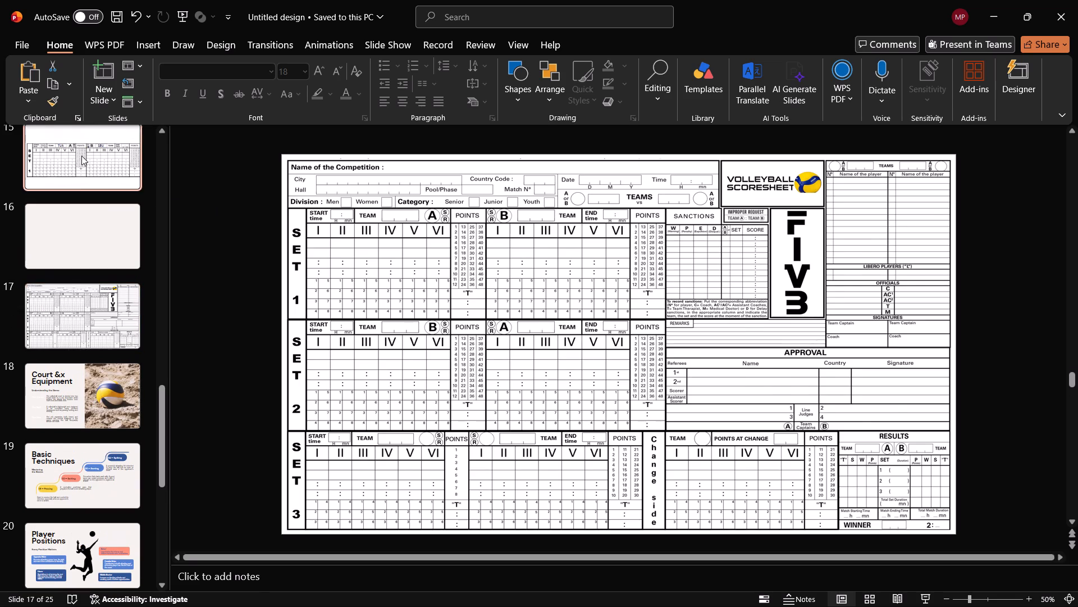
{"action": "left_click", "coordinate": [384, 253]}
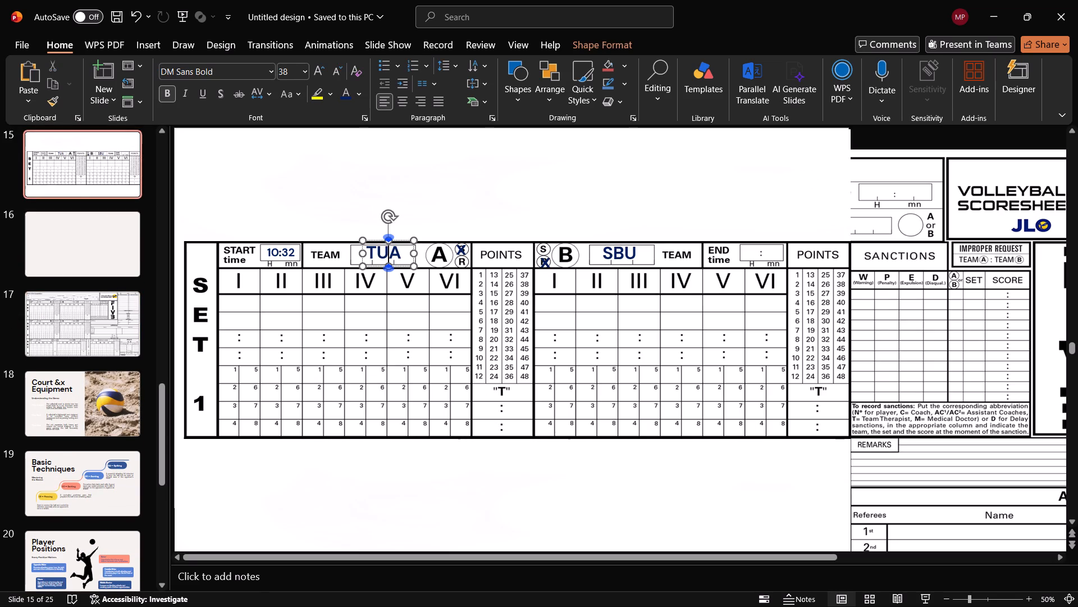
{"action": "key", "text": "ctrl+c"}
{"action": "left_click", "coordinate": [398, 239]}
{"action": "key", "text": "ctrl+c"}
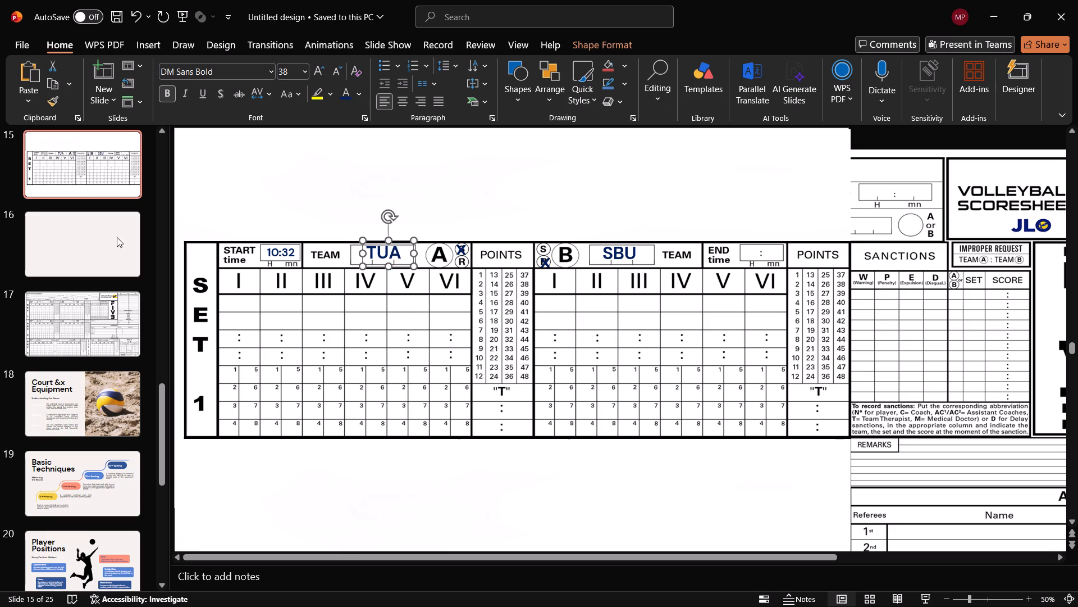
Paste the TUA text box onto slide 11 and place it in the line-up card's TEAM field.
{"action": "scroll", "coordinate": [116, 167], "scroll_direction": "up", "scroll_amount": 6}
{"action": "left_click", "coordinate": [116, 226]}
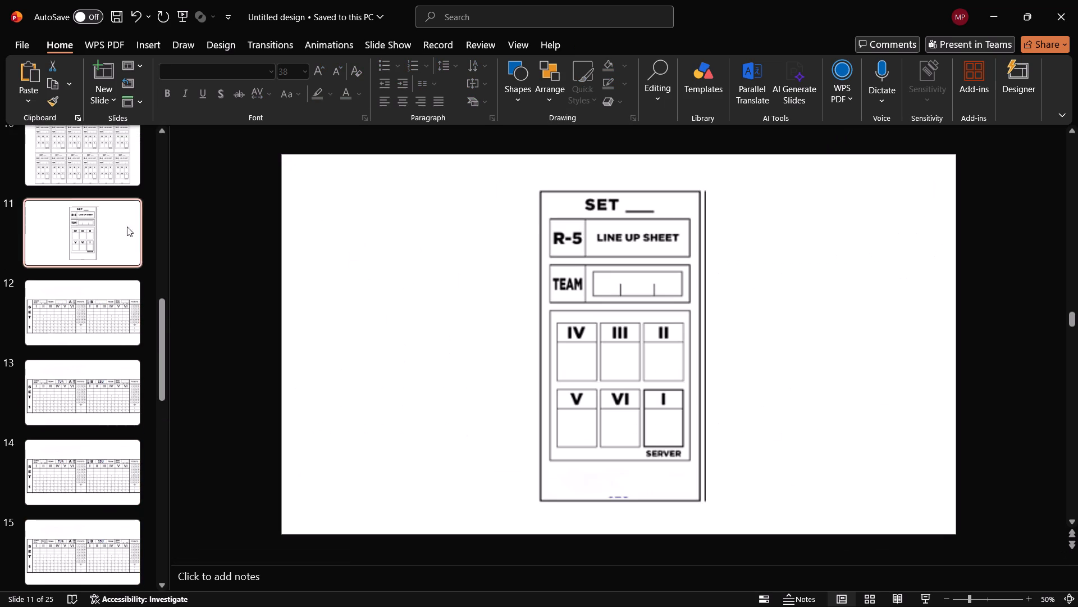
{"action": "key", "text": "ctrl+v"}
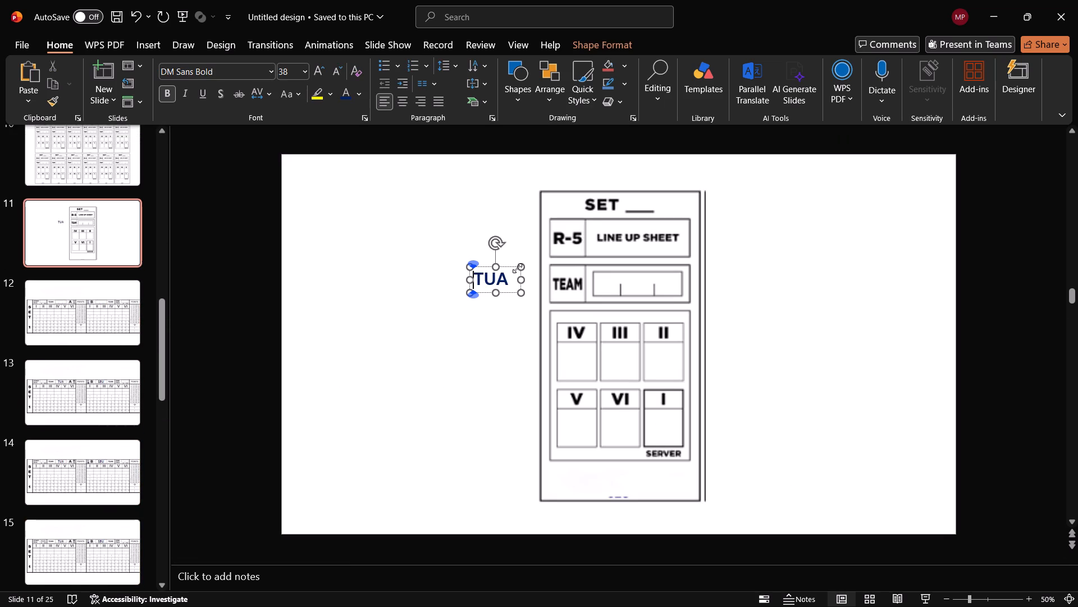
{"action": "left_click_drag", "start_coordinate": [503, 266], "coordinate": [654, 190]}
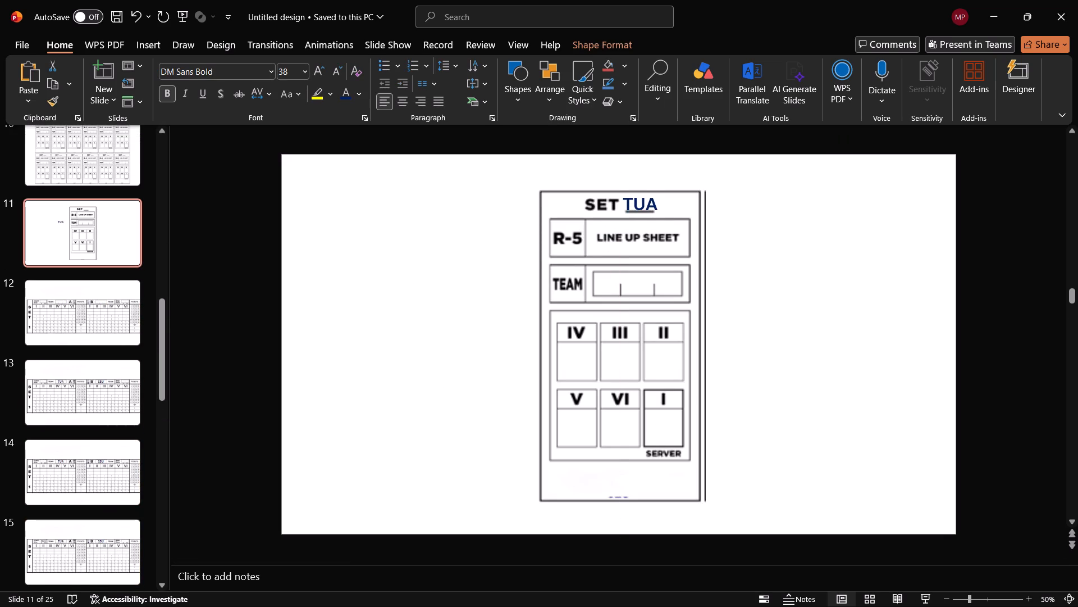
{"action": "left_click_drag", "start_coordinate": [654, 190], "coordinate": [640, 271]}
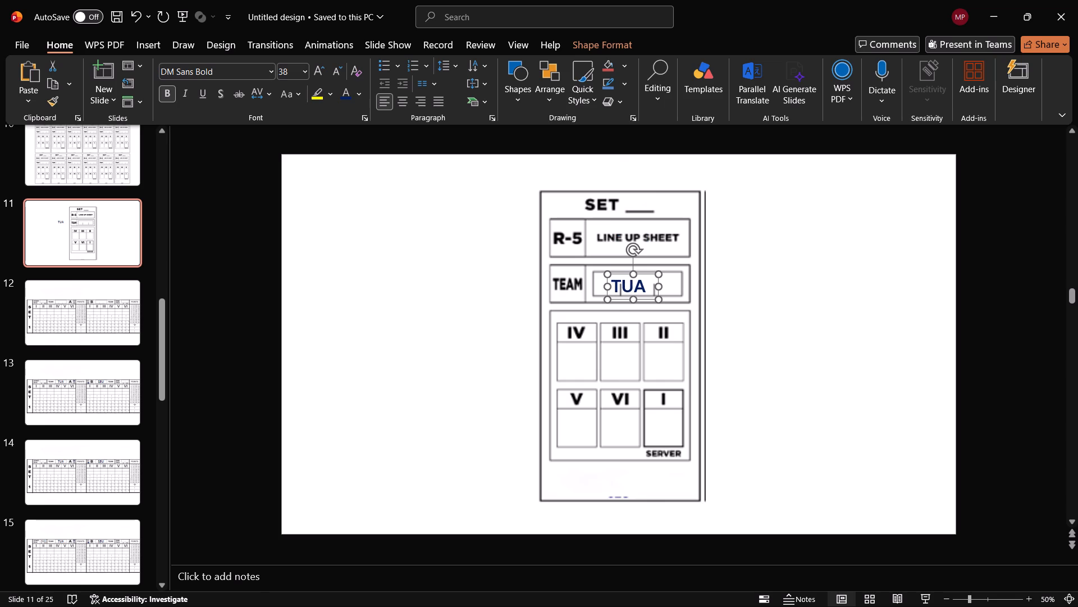
Enlarge the TUA text to size 48, center it in the TEAM field and fit its text box around it.
{"action": "left_click_drag", "start_coordinate": [658, 286], "coordinate": [700, 323]}
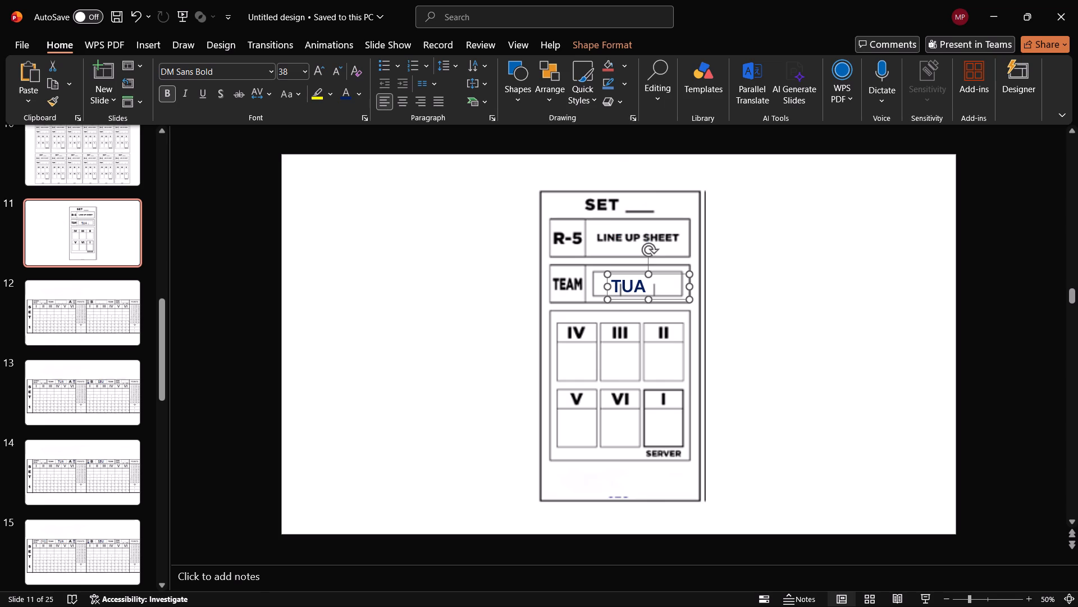
{"action": "left_click", "coordinate": [643, 280]}
{"action": "key", "text": "ctrl+a"}
{"action": "left_click", "coordinate": [320, 70]}
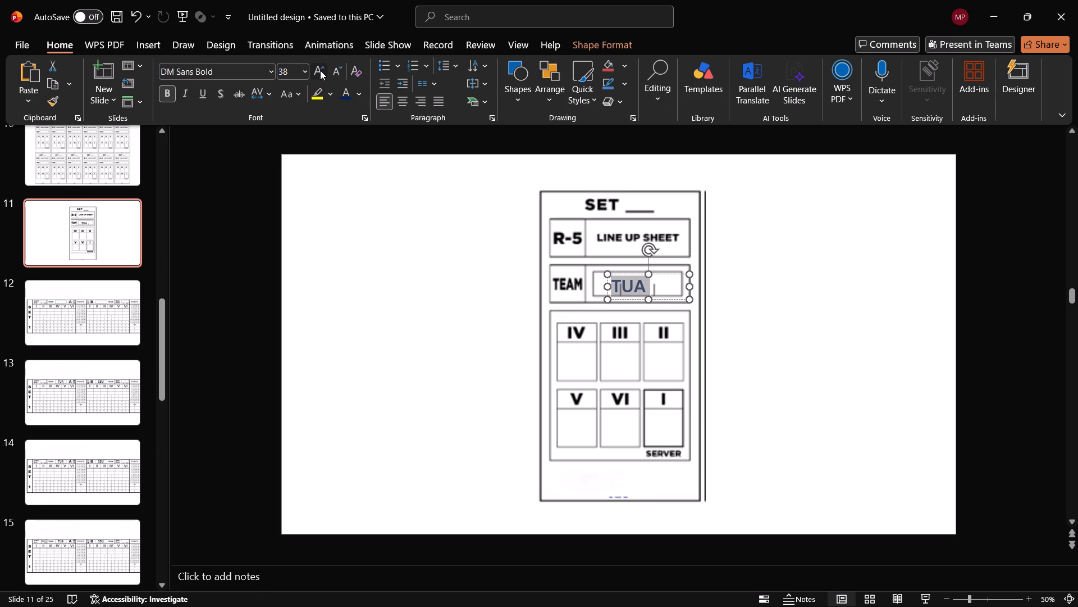
{"action": "double_click", "coordinate": [320, 70]}
{"action": "left_click", "coordinate": [320, 70]}
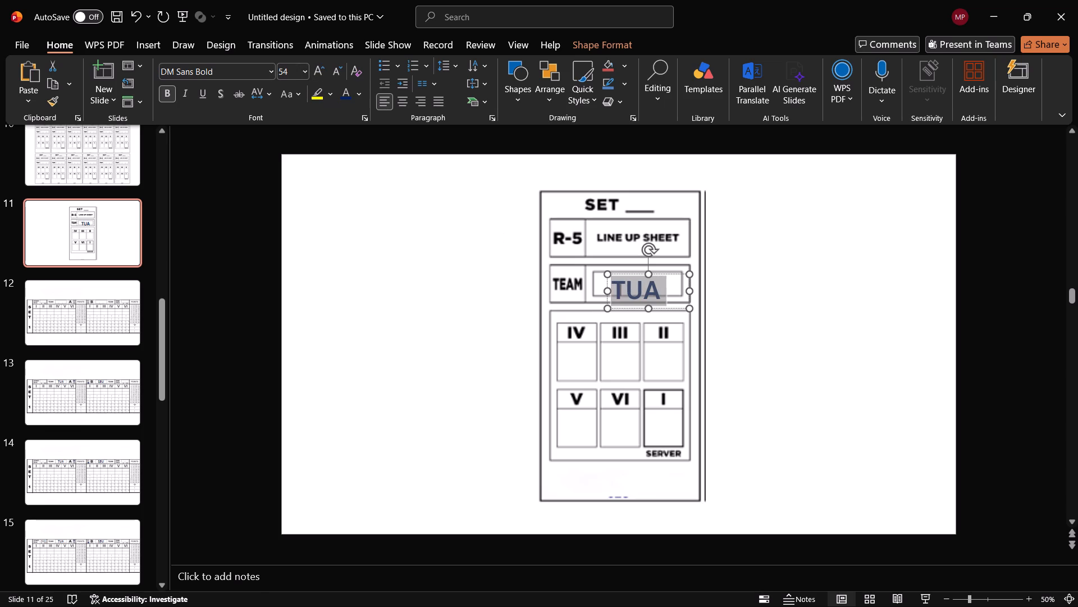
{"action": "left_click", "coordinate": [341, 71]}
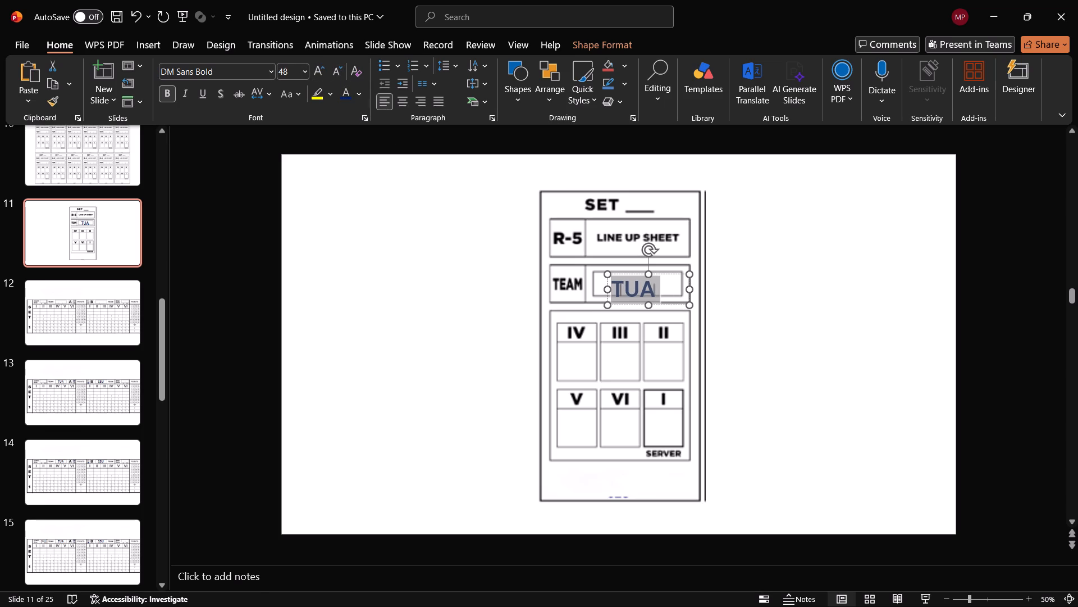
{"action": "left_click_drag", "start_coordinate": [646, 302], "coordinate": [647, 293]}
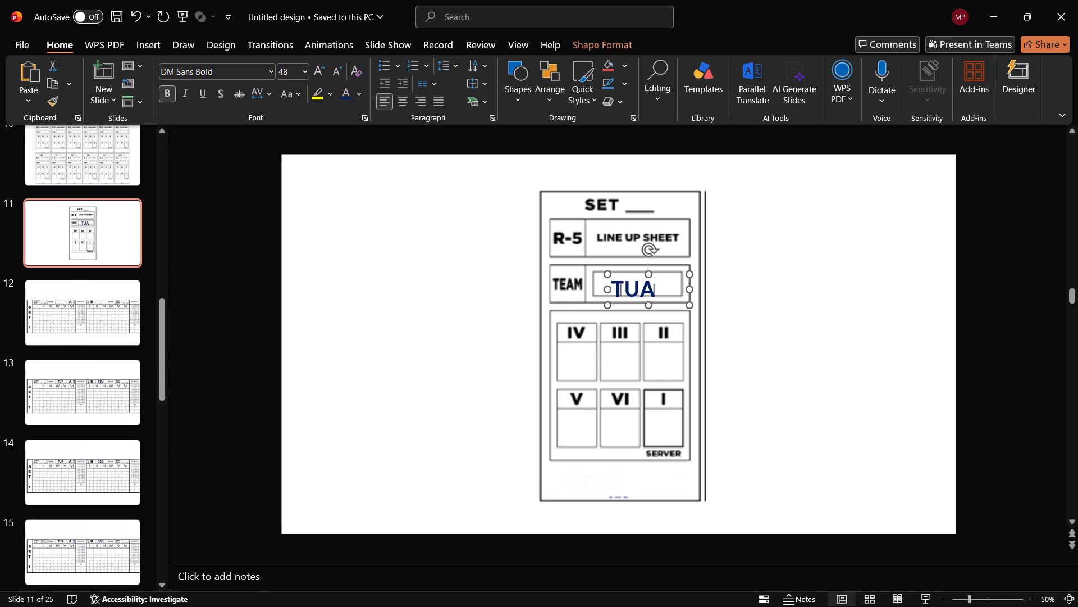
{"action": "left_click", "coordinate": [635, 275]}
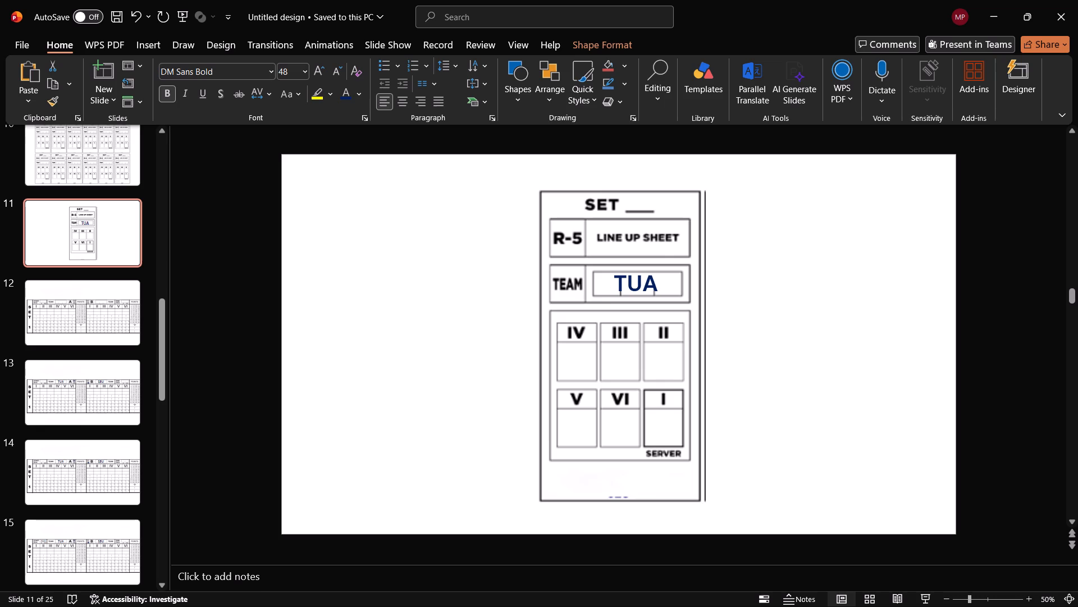
{"action": "left_click_drag", "start_coordinate": [691, 280], "coordinate": [669, 284]}
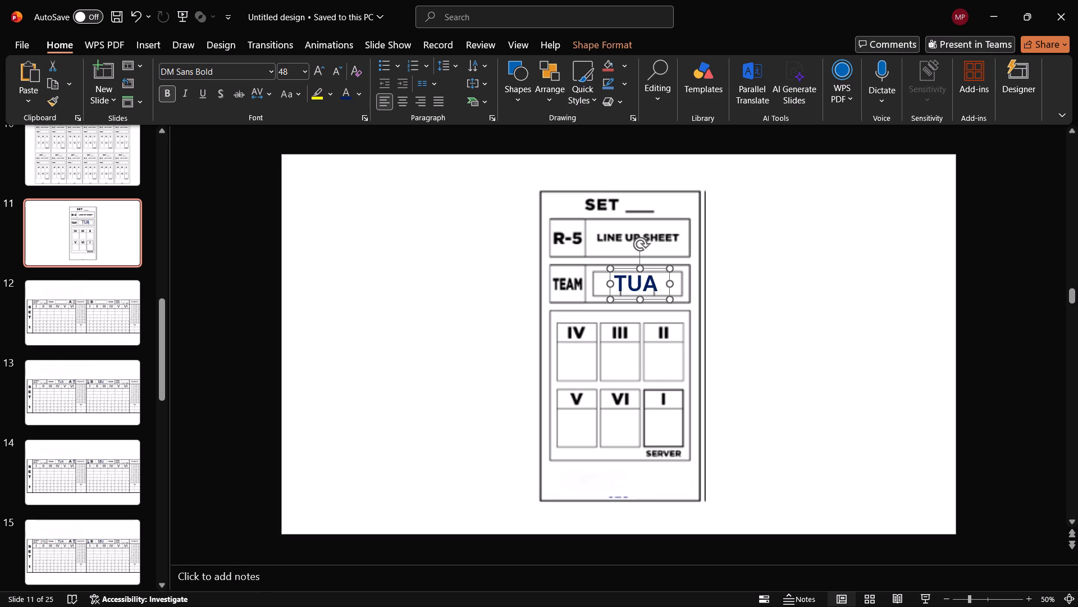
{"action": "left_click", "coordinate": [760, 289]}
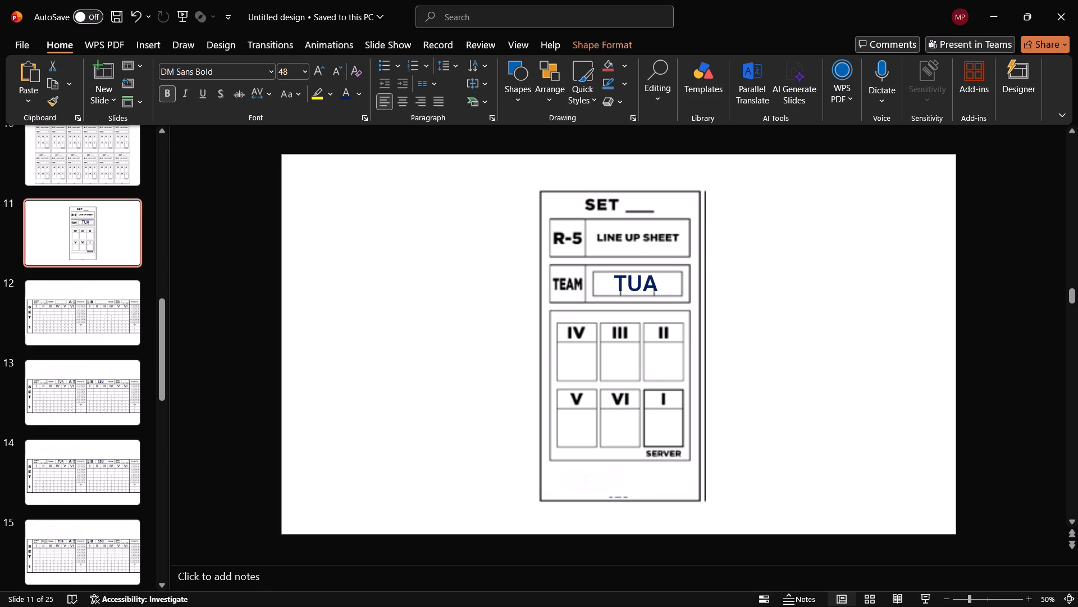
Paste another TUA text box over the card's SET blank and replace its text with 1.
{"action": "key", "text": "ctrl+v"}
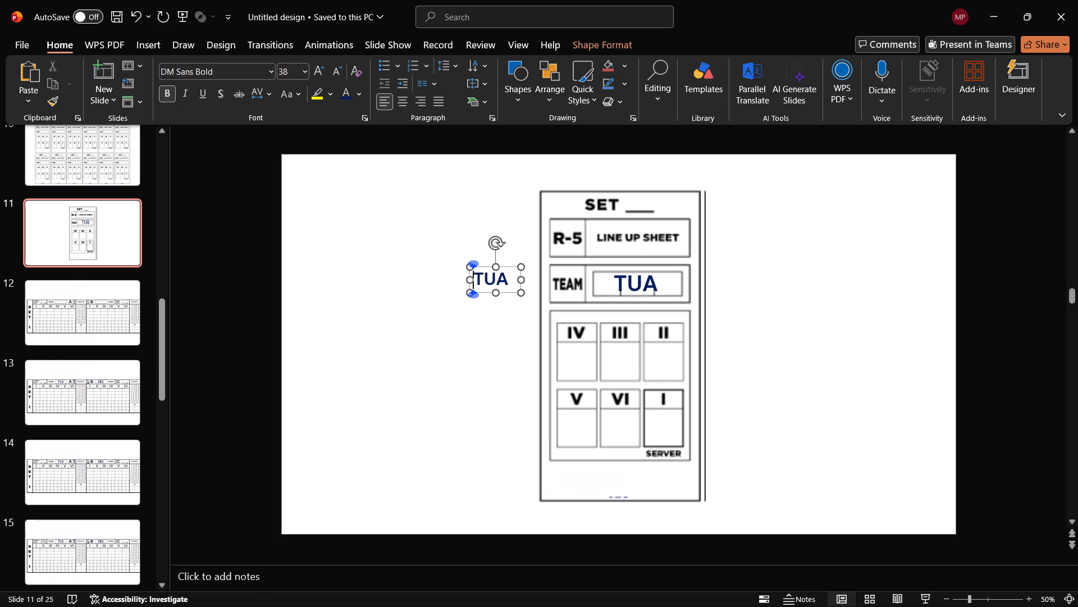
{"action": "left_click_drag", "start_coordinate": [514, 268], "coordinate": [664, 193]}
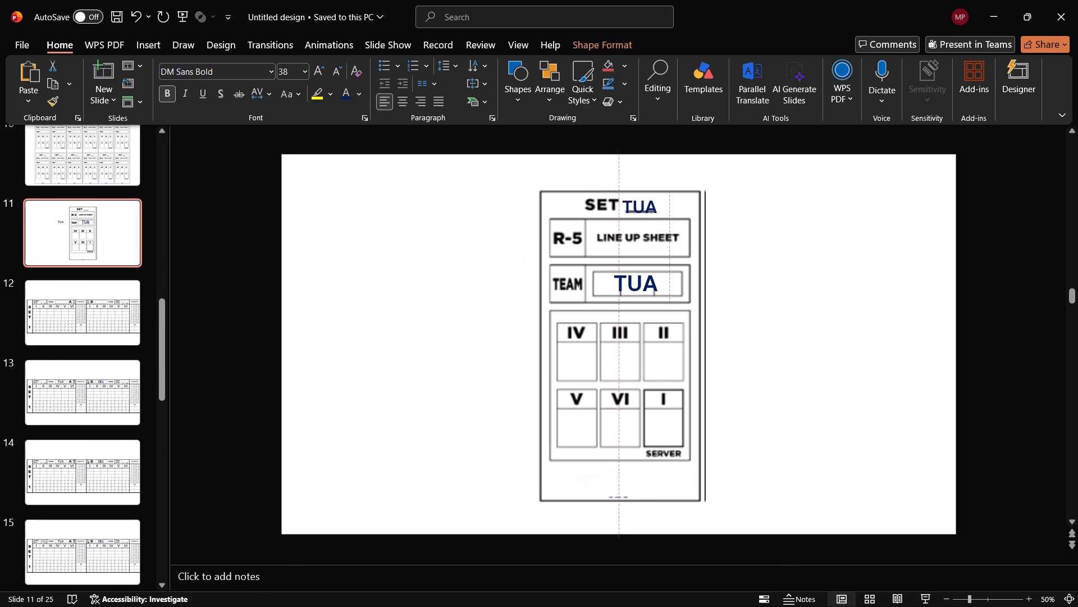
{"action": "left_click_drag", "start_coordinate": [664, 193], "coordinate": [664, 193]}
{"action": "left_click", "coordinate": [654, 198]}
{"action": "key", "text": "BackSpace"}
{"action": "key", "text": "BackSpace"}
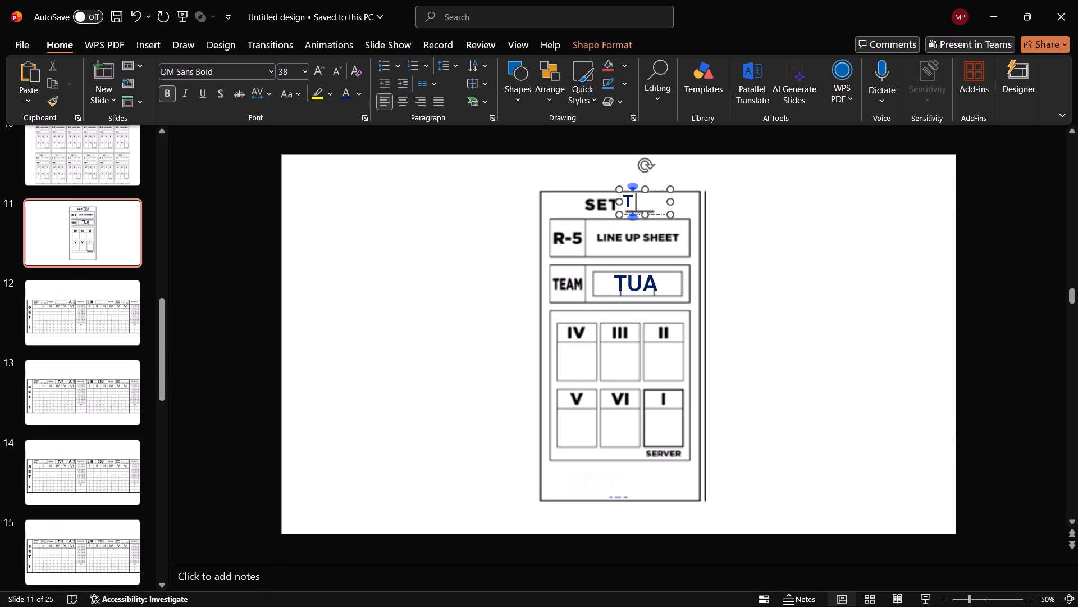
{"action": "key", "text": "BackSpace"}
{"action": "key", "text": "BackSpace"}
{"action": "key", "text": "1"}
{"action": "left_click", "coordinate": [732, 246]}
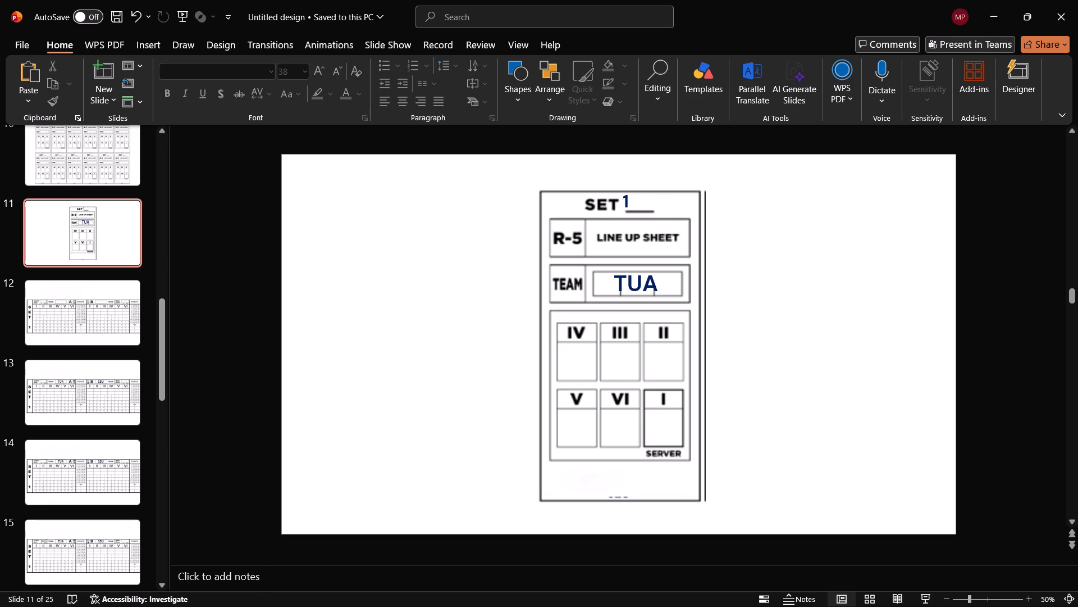
Narrow the set number's text box and center the 1 above the SET line.
{"action": "left_click", "coordinate": [642, 201]}
{"action": "left_click_drag", "start_coordinate": [672, 202], "coordinate": [646, 206]}
{"action": "left_click", "coordinate": [634, 200]}
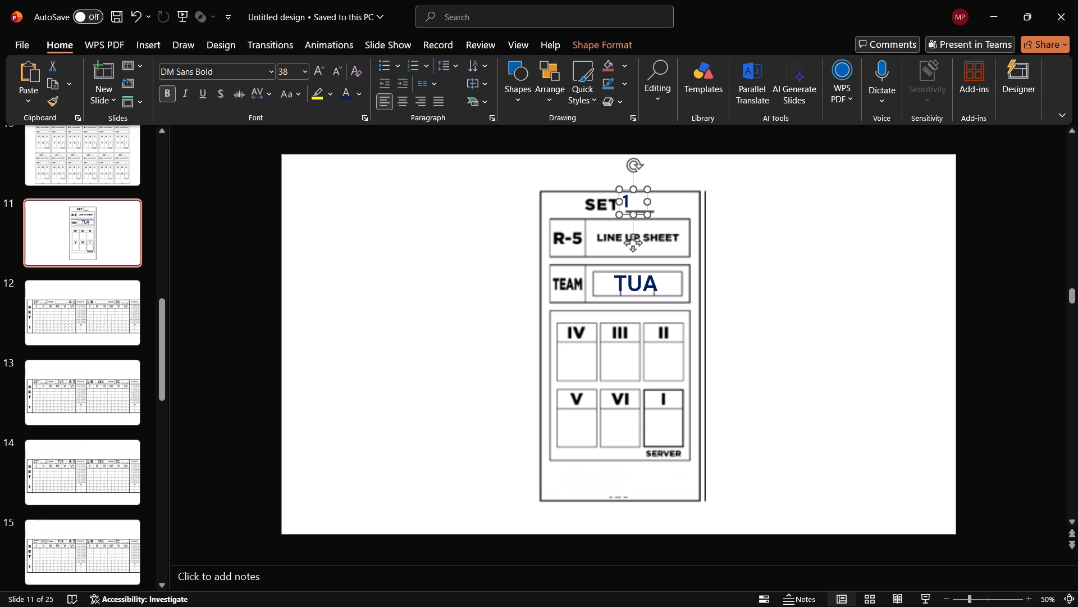
{"action": "left_click_drag", "start_coordinate": [624, 189], "coordinate": [638, 192]}
{"action": "left_click", "coordinate": [789, 261]}
Paste another TUA text box onto slide 11, place it in the card's IV cell and replace its text with 1.
{"action": "scroll", "coordinate": [642, 379], "scroll_direction": "up", "scroll_amount": 1}
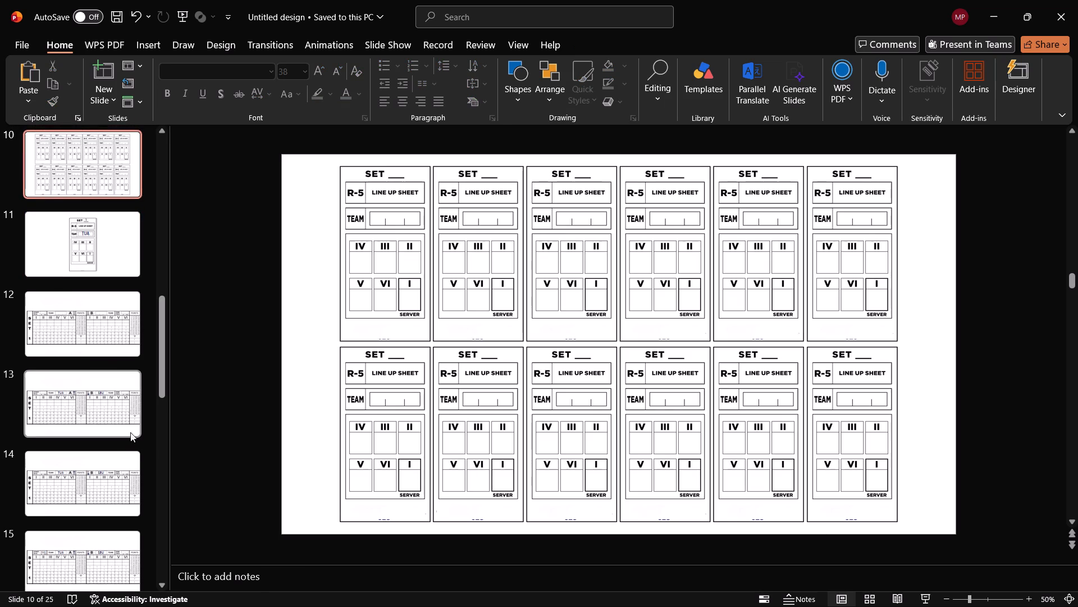
{"action": "left_click", "coordinate": [95, 243]}
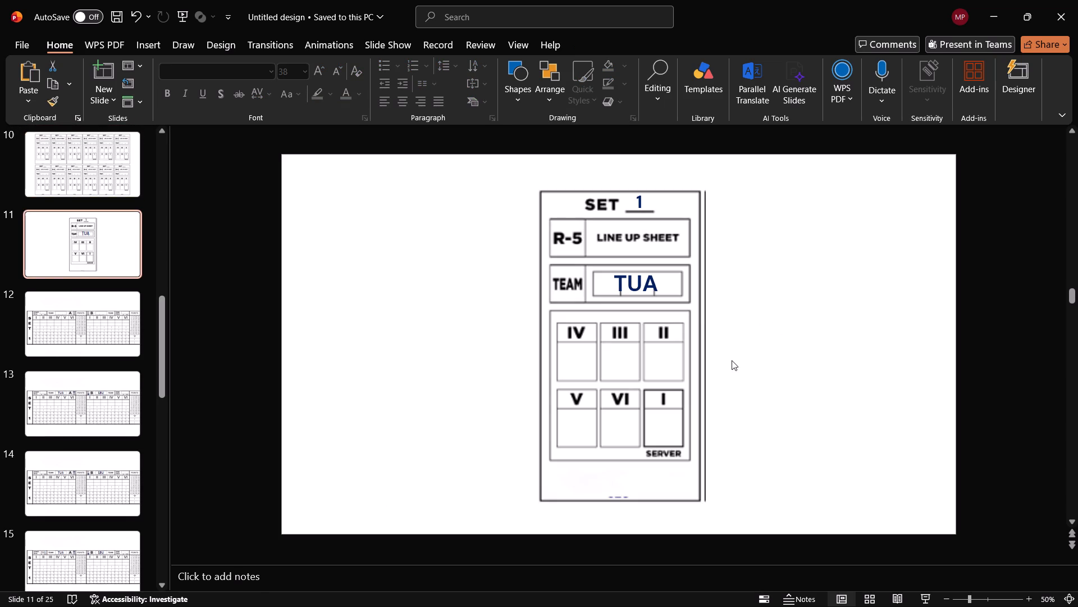
{"action": "left_click", "coordinate": [722, 358]}
{"action": "key", "text": "ctrl+v"}
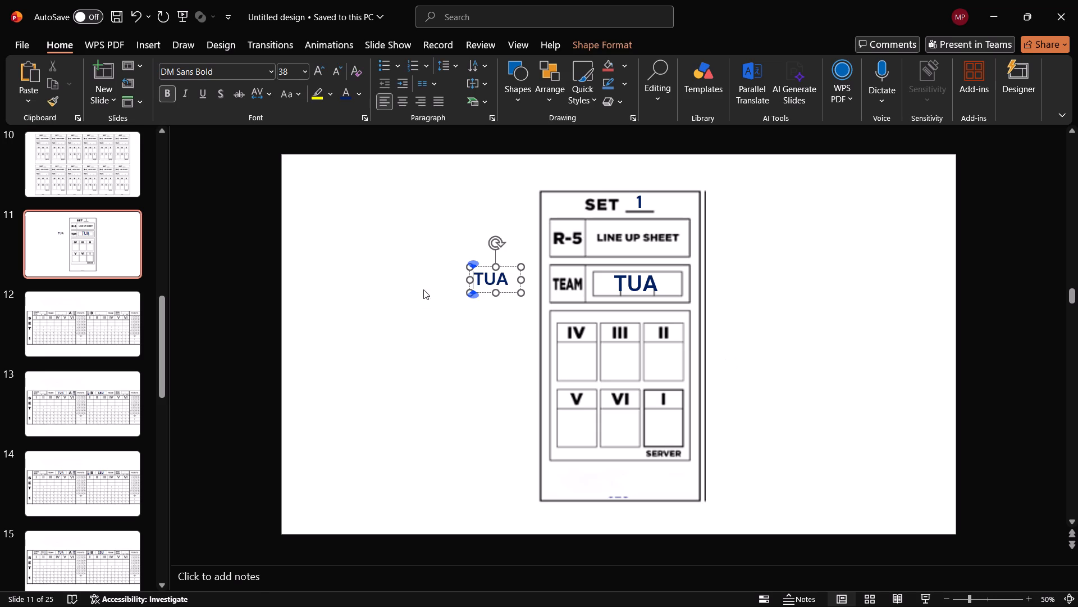
{"action": "left_click_drag", "start_coordinate": [513, 265], "coordinate": [595, 352]}
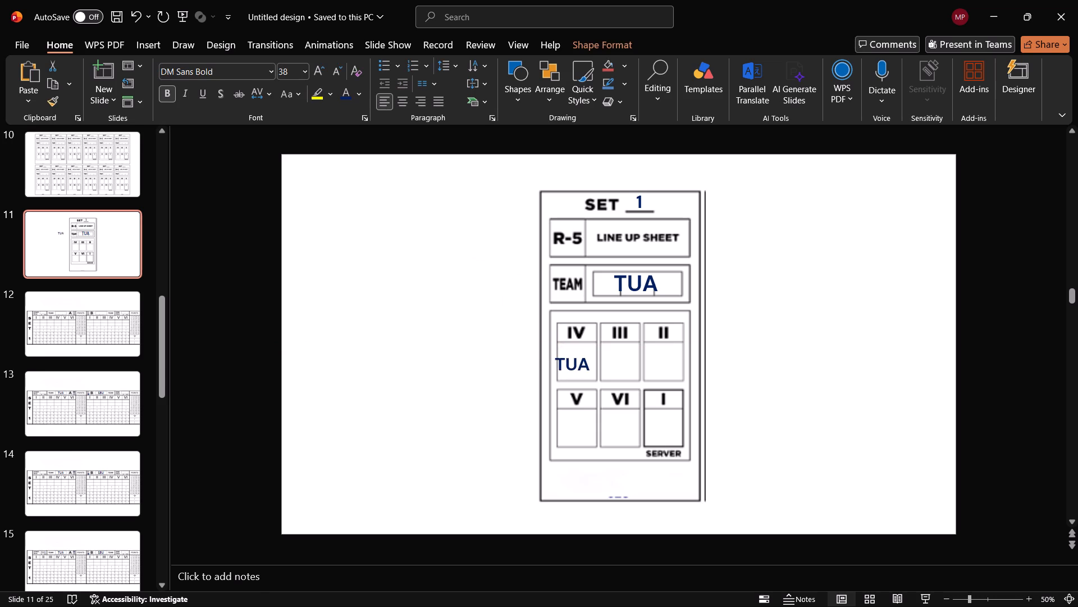
{"action": "left_click_drag", "start_coordinate": [595, 352], "coordinate": [601, 349]}
{"action": "left_click_drag", "start_coordinate": [613, 360], "coordinate": [599, 363]}
{"action": "left_click", "coordinate": [568, 359]}
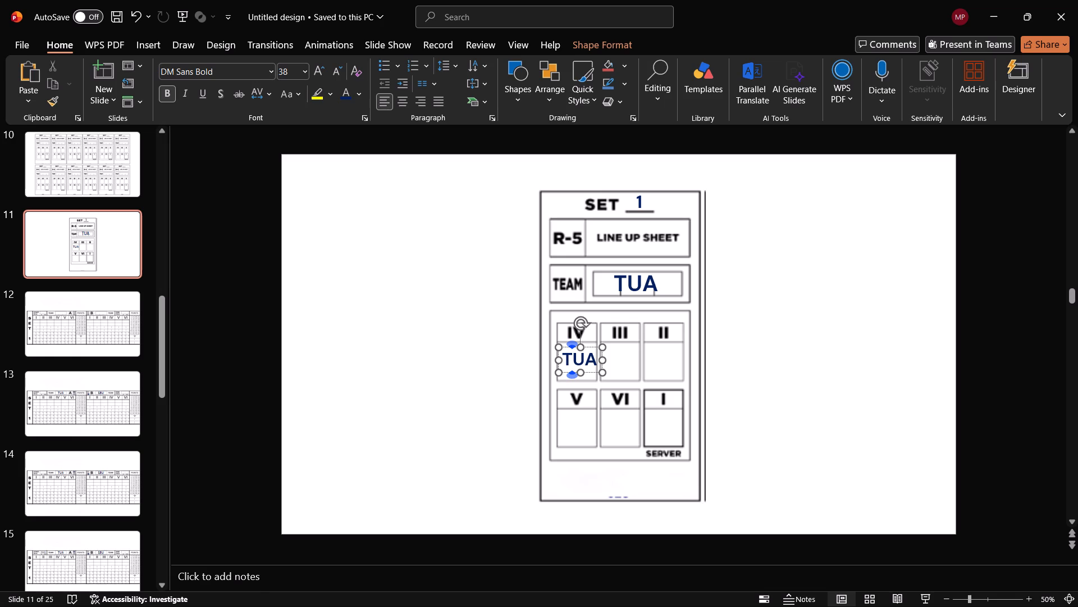
{"action": "key", "text": "ctrl+a"}
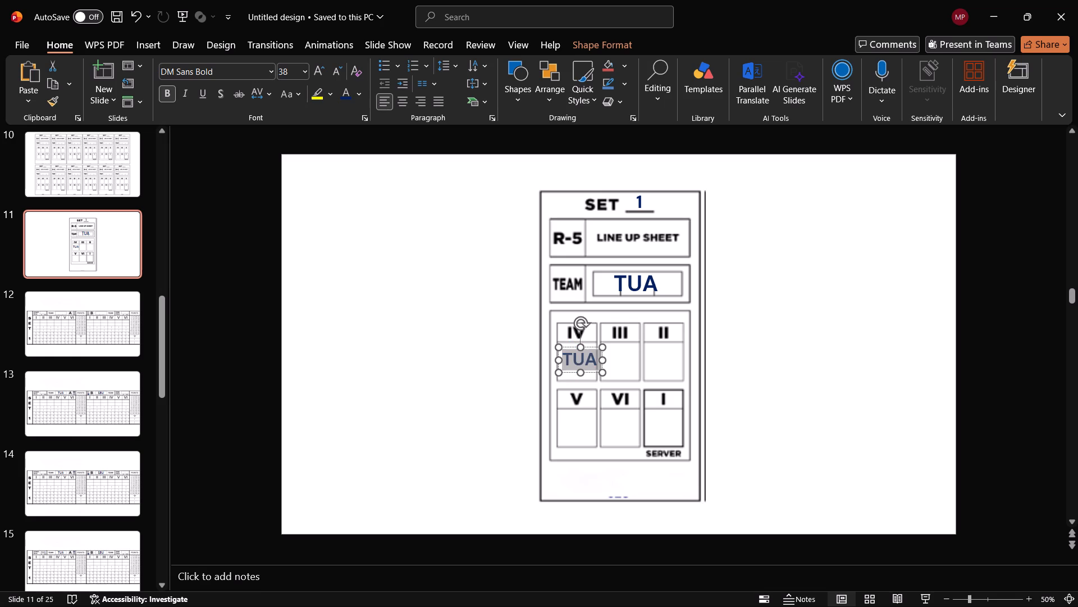
{"action": "key", "text": "1"}
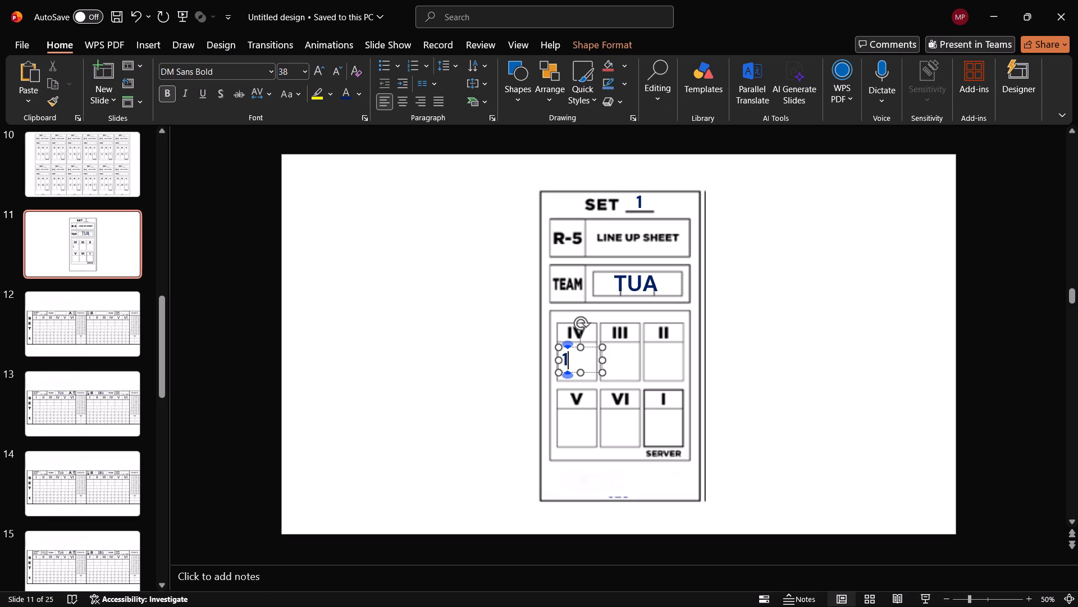
Narrow the text box in the IV cell around its number and center the 1 in the cell.
{"action": "left_click_drag", "start_coordinate": [604, 360], "coordinate": [586, 363]}
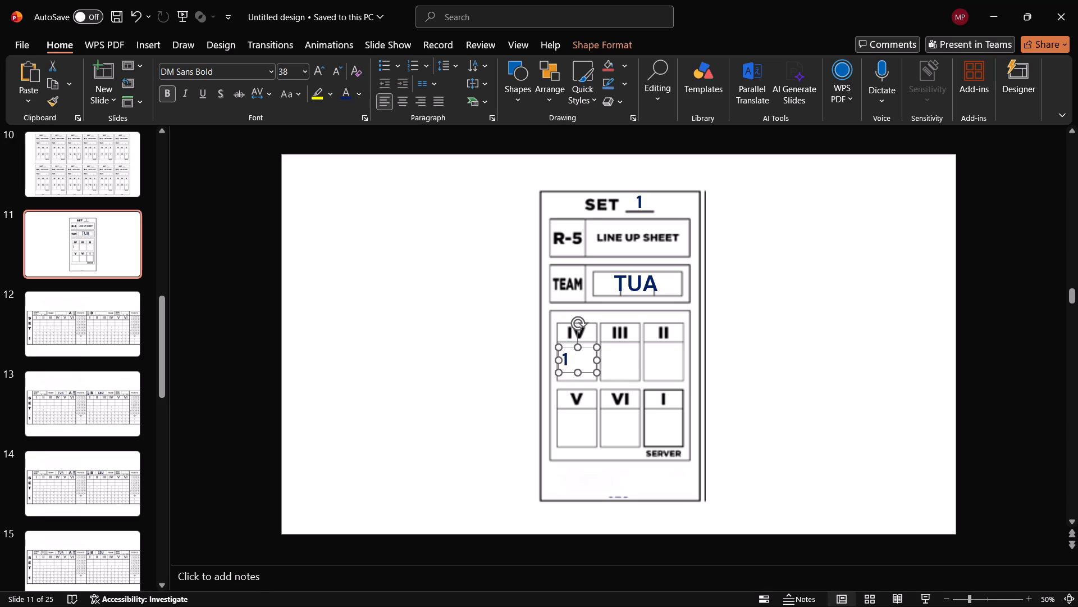
{"action": "left_click", "coordinate": [592, 359]}
{"action": "left_click", "coordinate": [584, 356]}
{"action": "left_click", "coordinate": [752, 357]}
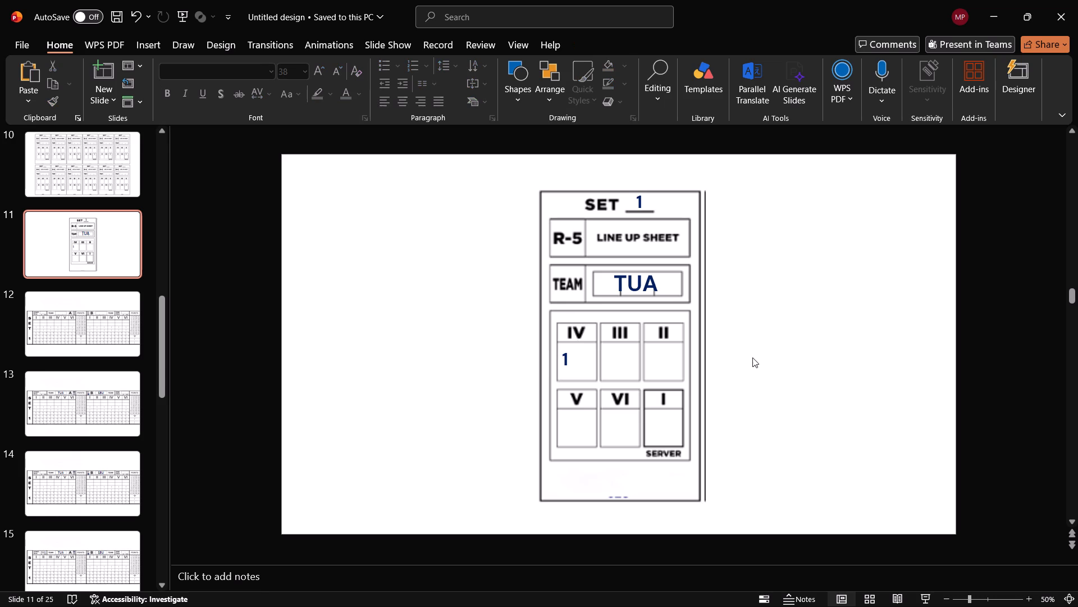
{"action": "left_click", "coordinate": [585, 362]}
{"action": "left_click_drag", "start_coordinate": [570, 349], "coordinate": [579, 351]}
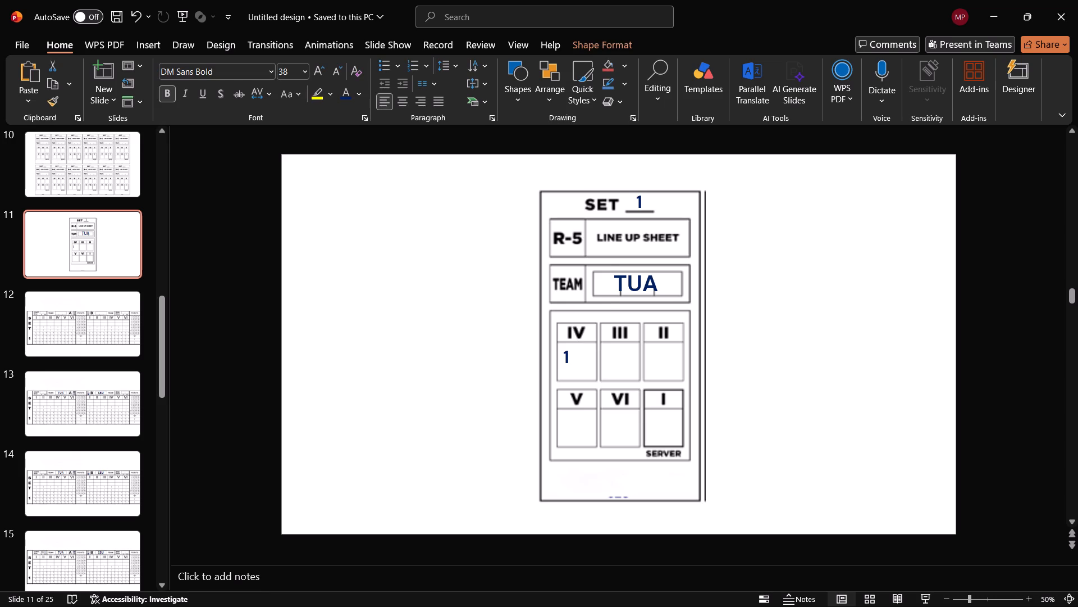
{"action": "left_click_drag", "start_coordinate": [579, 351], "coordinate": [581, 352]}
{"action": "left_click", "coordinate": [855, 374]}
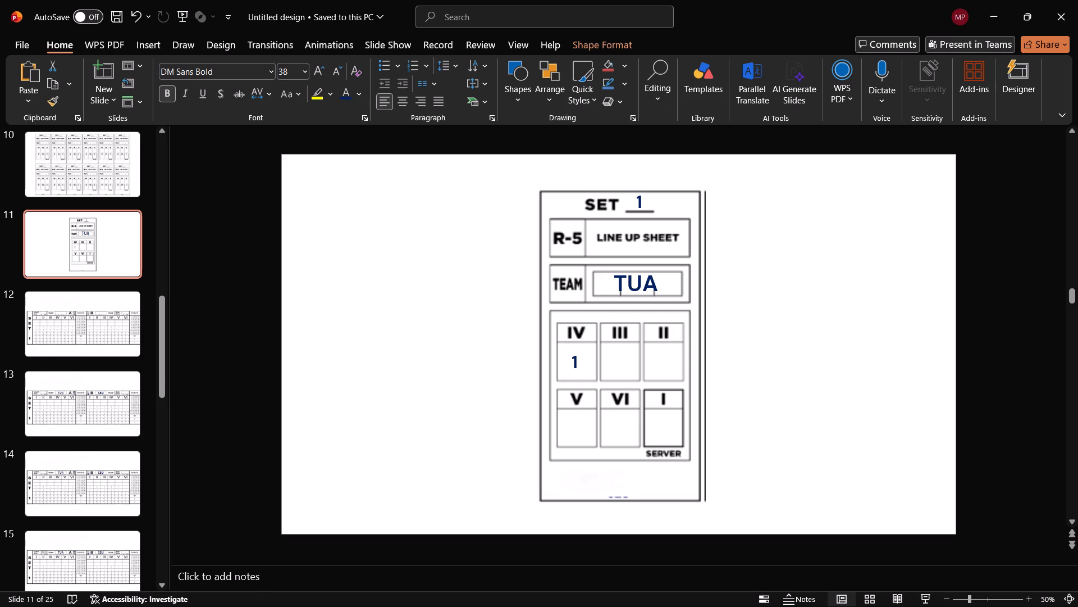
{"action": "left_click", "coordinate": [592, 356]}
{"action": "left_click_drag", "start_coordinate": [607, 360], "coordinate": [585, 364]}
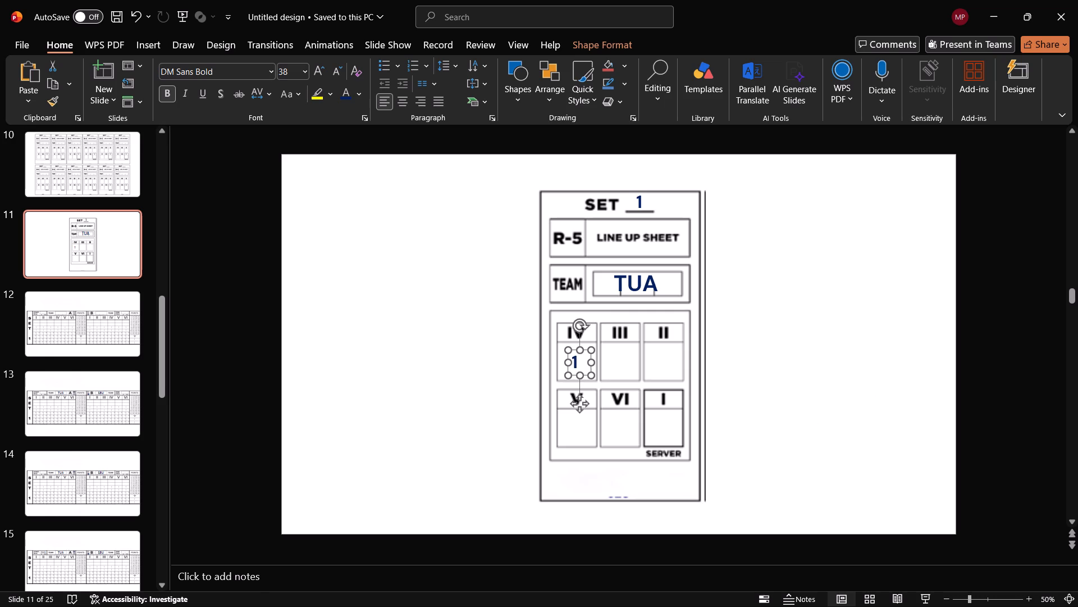
{"action": "left_click_drag", "start_coordinate": [590, 362], "coordinate": [582, 365]}
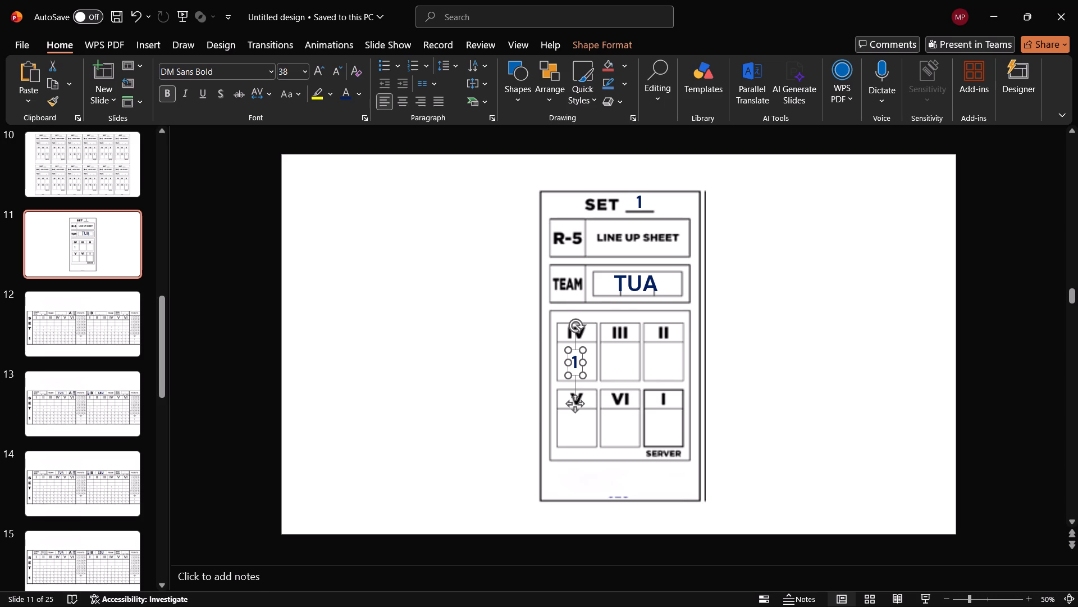
Duplicate the IV cell's number text box and place the copy in the III cell, level with the original.
{"action": "left_click", "coordinate": [575, 350]}
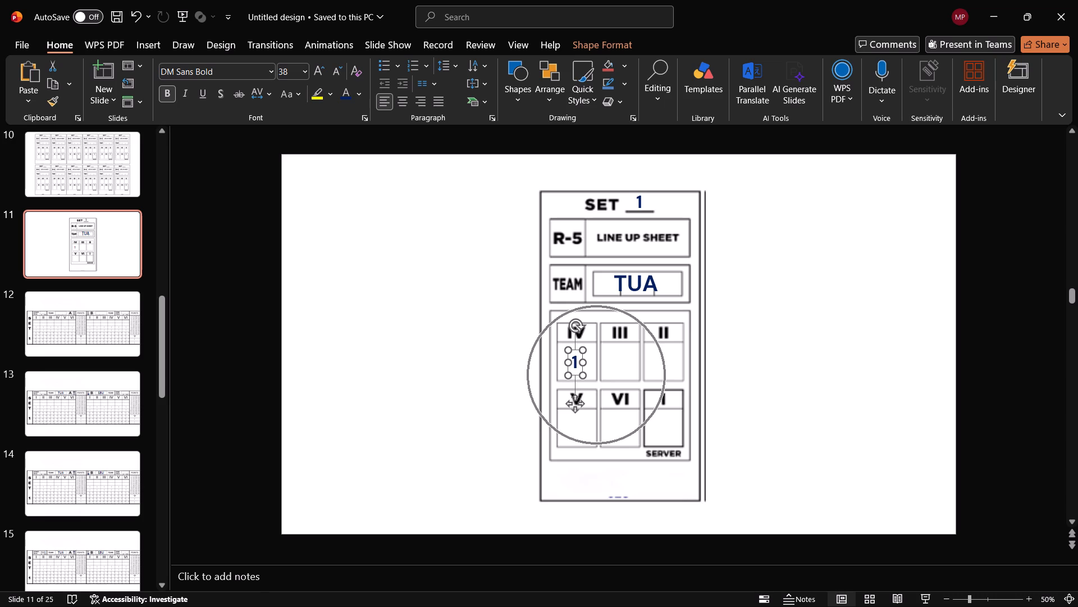
{"action": "key", "text": "ctrl+c"}
{"action": "left_click", "coordinate": [620, 361]}
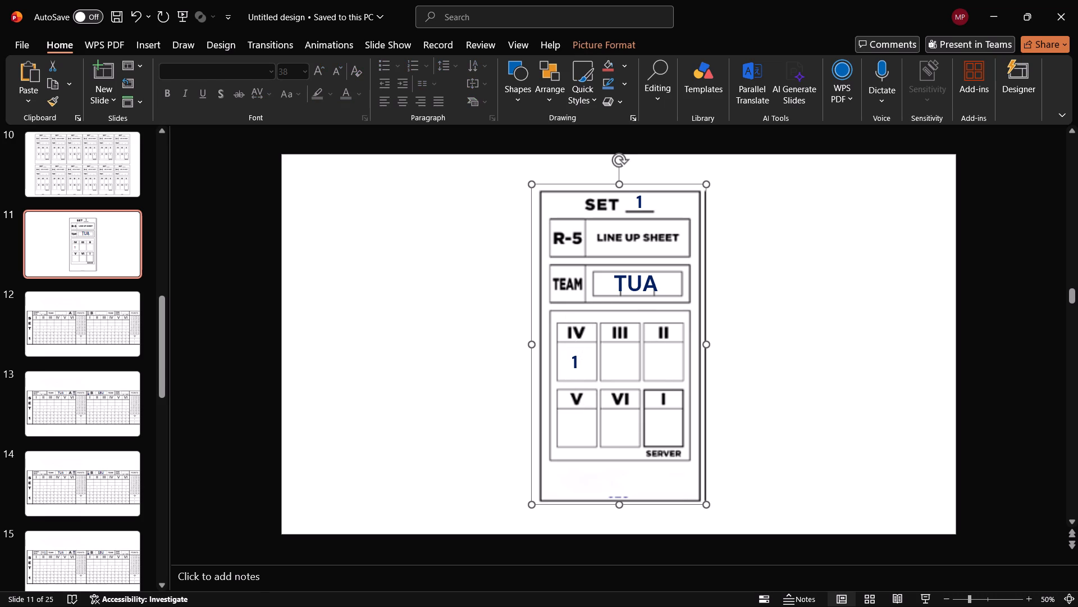
{"action": "key", "text": "ctrl+v"}
{"action": "left_click", "coordinate": [584, 355]}
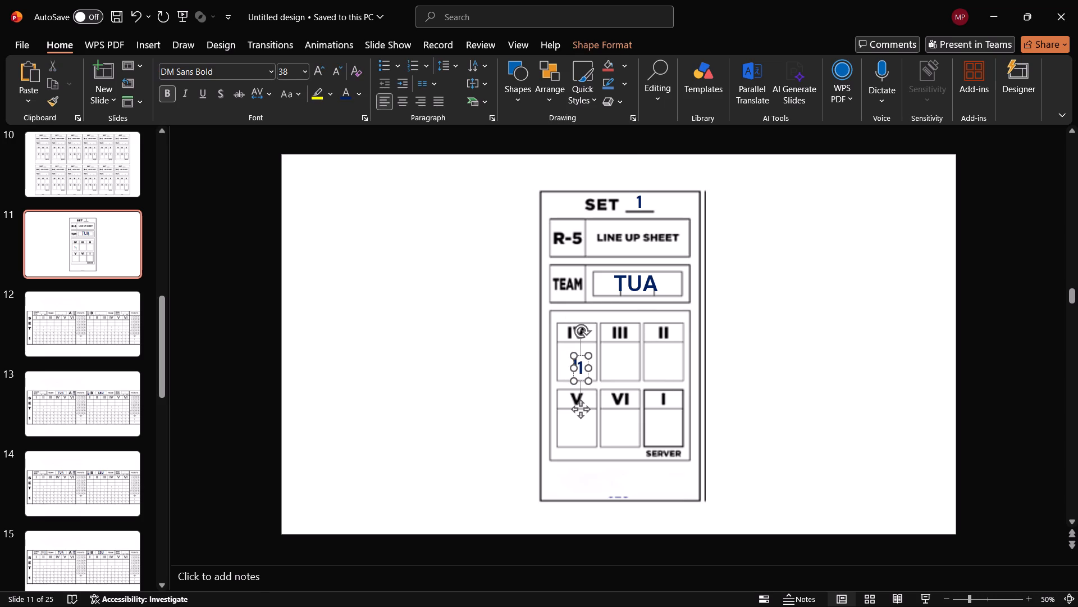
{"action": "left_click_drag", "start_coordinate": [583, 352], "coordinate": [607, 353]}
{"action": "key", "text": "ctrl+z"}
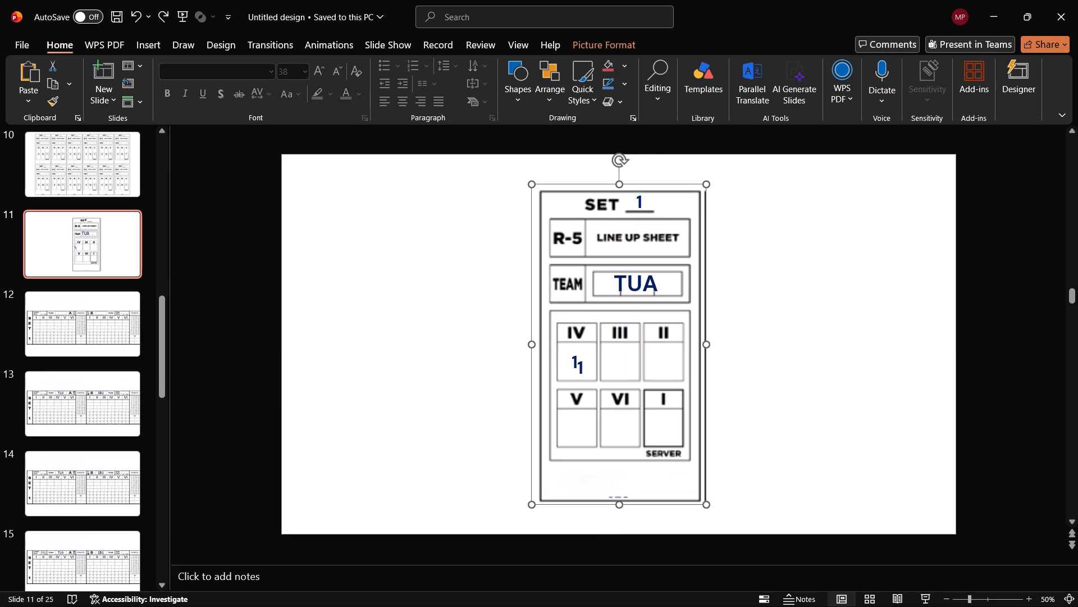
{"action": "left_click", "coordinate": [586, 370]}
{"action": "left_click_drag", "start_coordinate": [579, 355], "coordinate": [602, 359]}
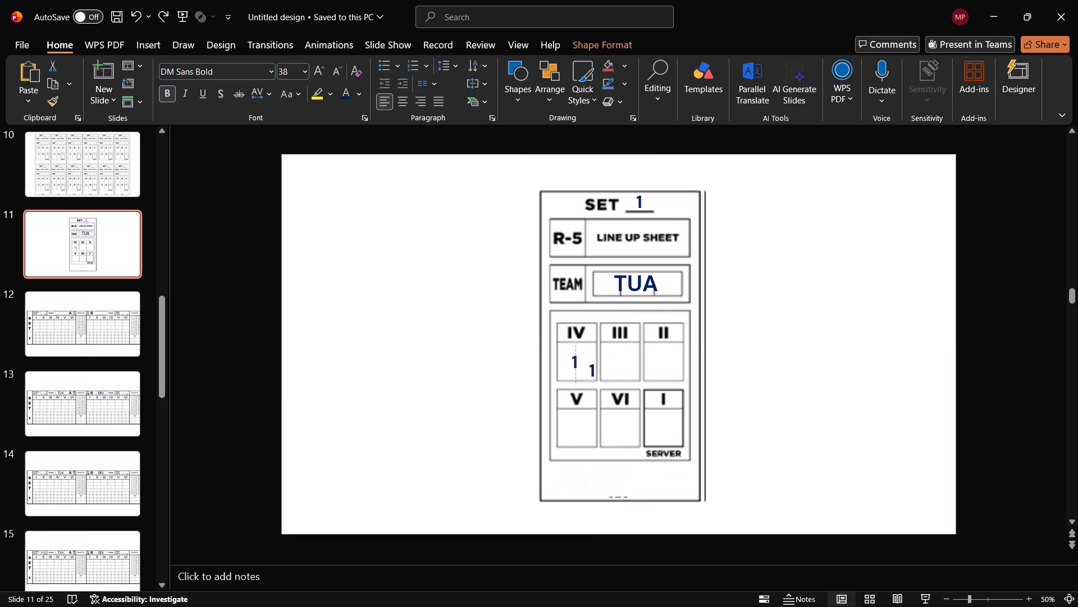
{"action": "left_click_drag", "start_coordinate": [602, 359], "coordinate": [616, 348]}
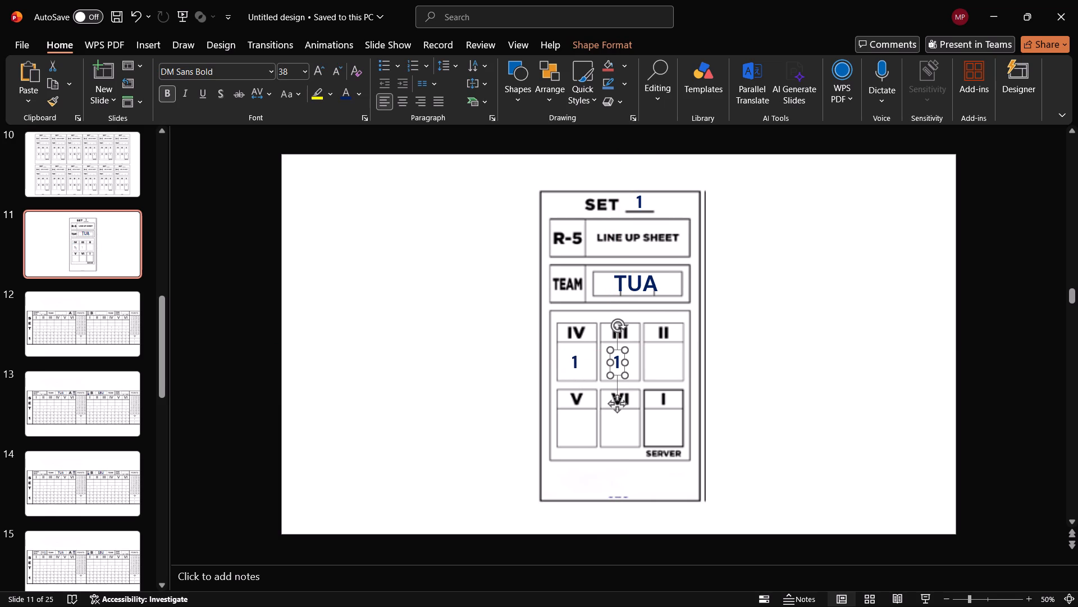
Change the IV cell's number to 13, widen its text box to keep both digits on one line and center it.
{"action": "left_click", "coordinate": [581, 363]}
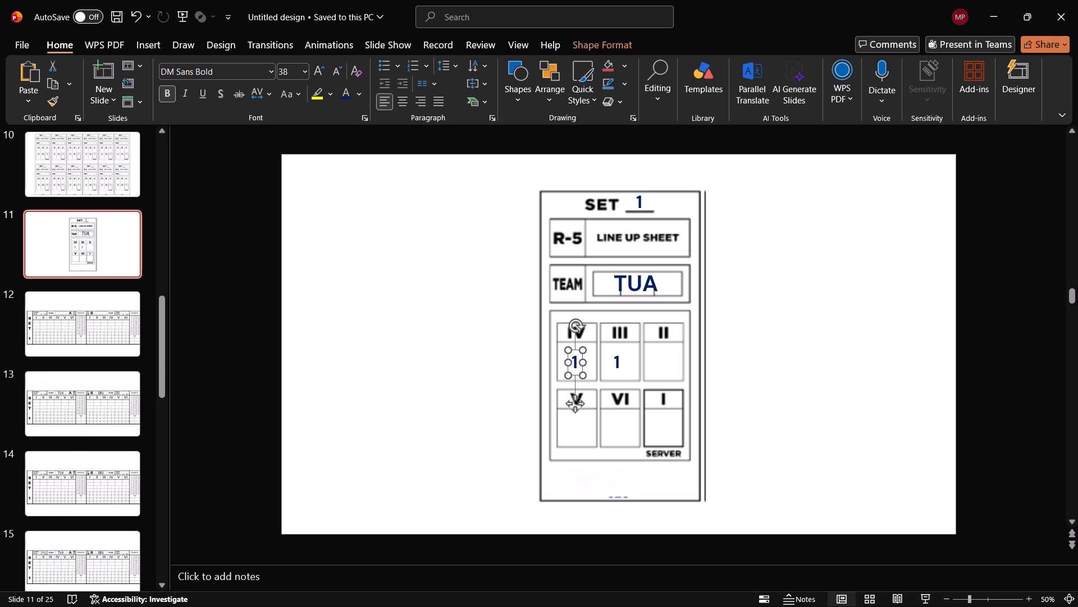
{"action": "left_click", "coordinate": [577, 364]}
{"action": "key", "text": "3"}
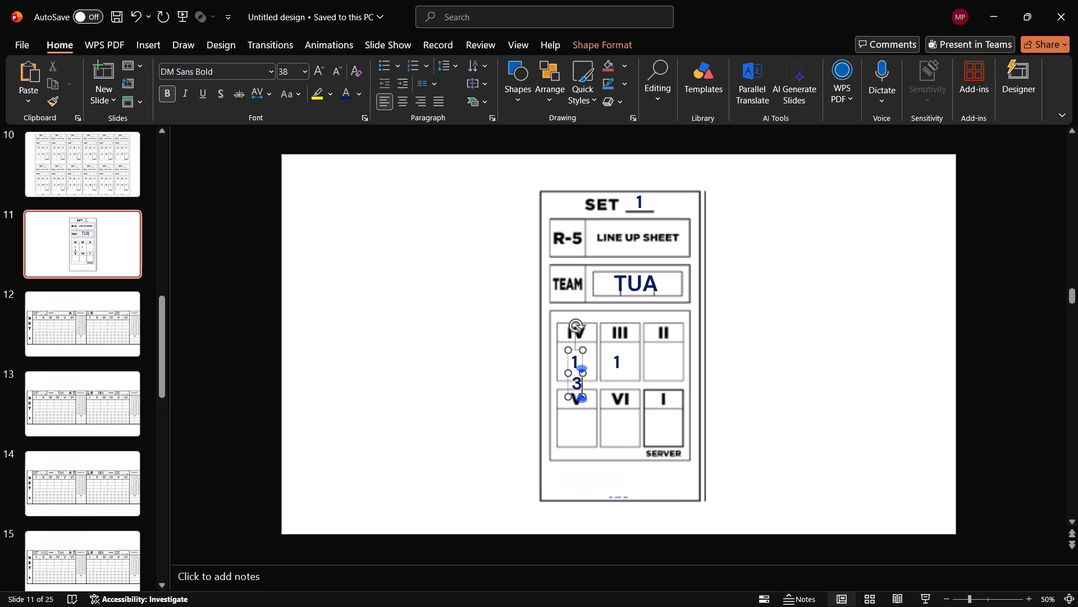
{"action": "left_click_drag", "start_coordinate": [584, 372], "coordinate": [595, 366]}
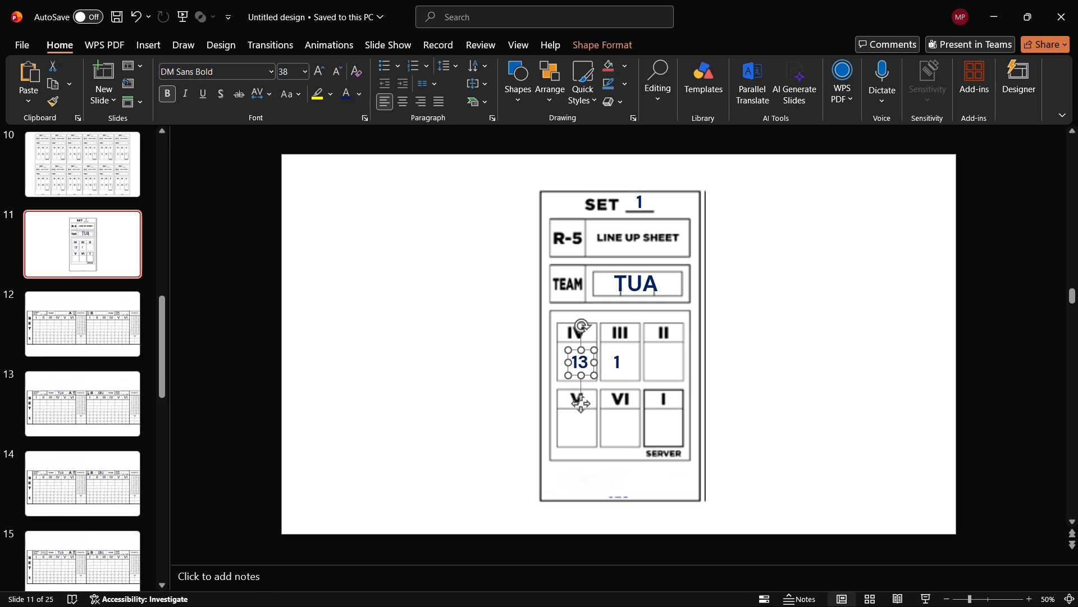
{"action": "left_click", "coordinate": [587, 350]}
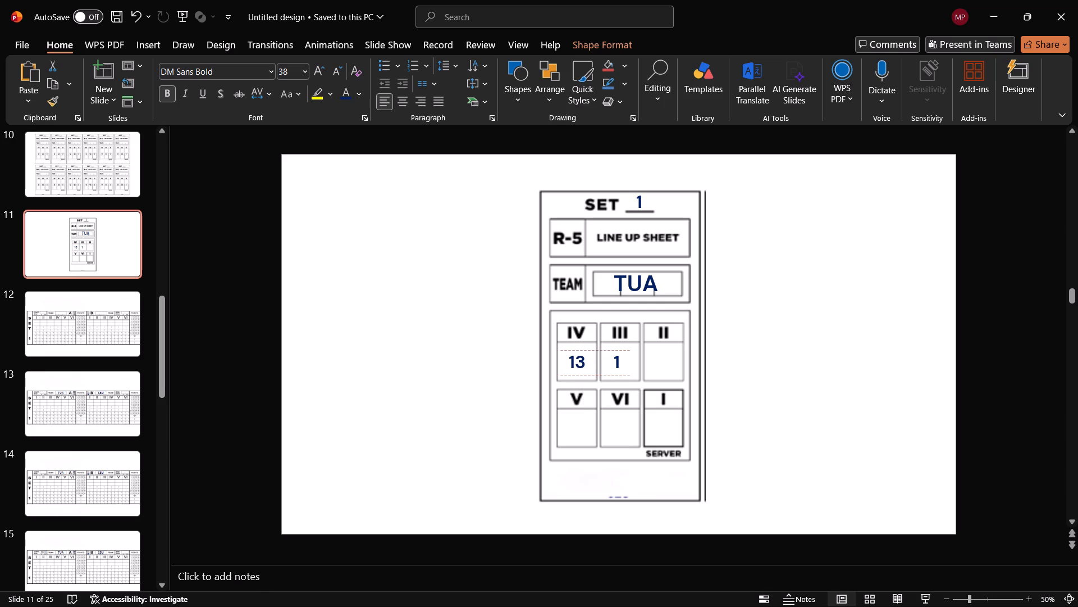
Change the III cell's number to 10 and widen its text box to keep both digits on one line.
{"action": "left_click", "coordinate": [634, 364]}
{"action": "left_click", "coordinate": [623, 361]}
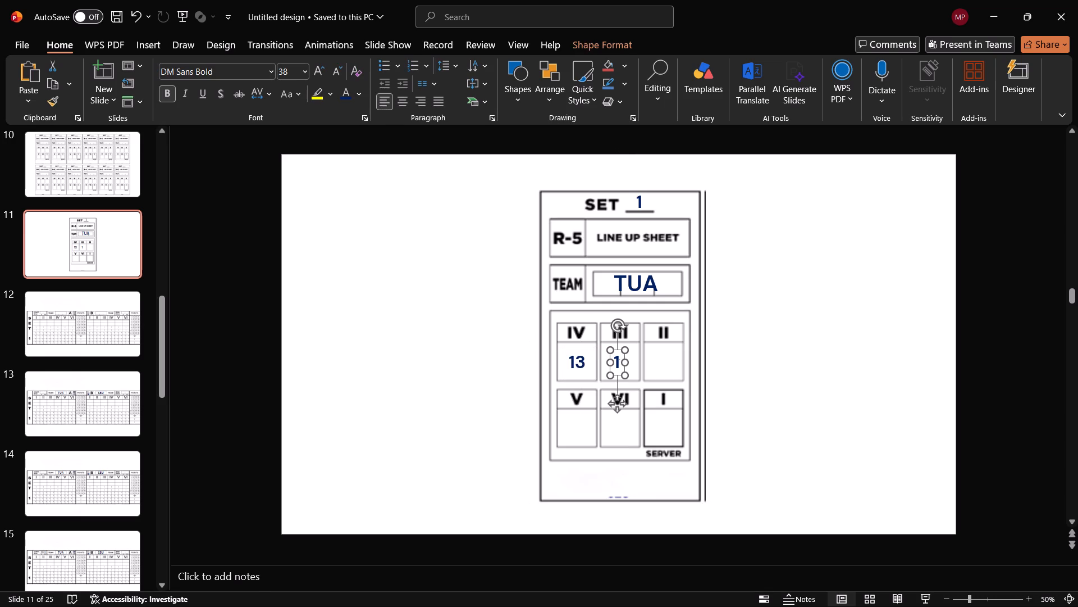
{"action": "left_click", "coordinate": [616, 361]}
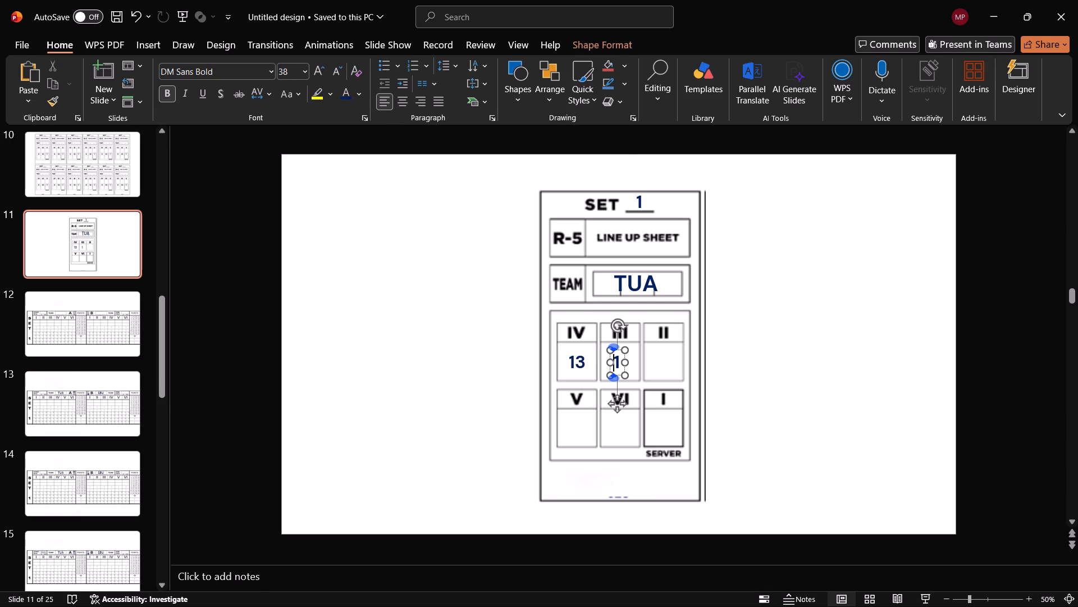
{"action": "left_click", "coordinate": [619, 361]}
{"action": "key", "text": "BackSpace"}
{"action": "type", "text": "10"}
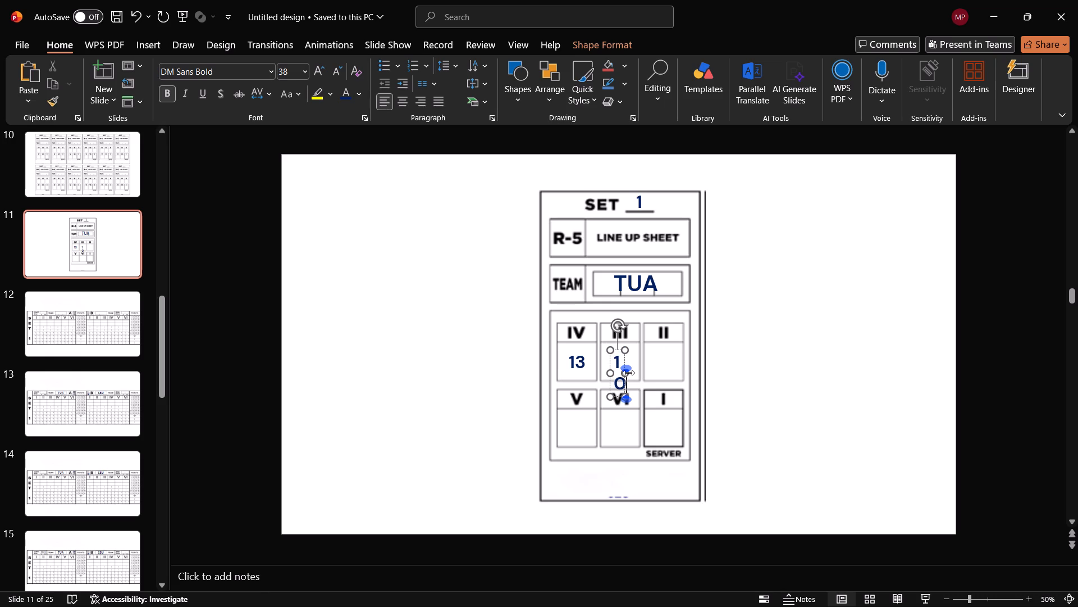
{"action": "left_click_drag", "start_coordinate": [628, 373], "coordinate": [635, 366]}
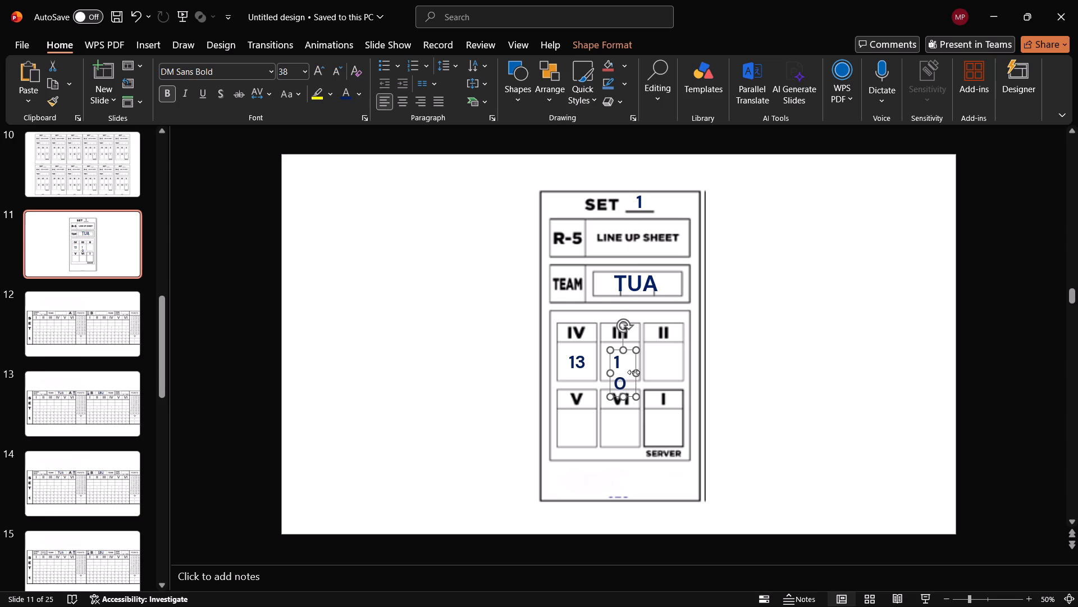
{"action": "left_click_drag", "start_coordinate": [637, 372], "coordinate": [648, 370]}
{"action": "left_click", "coordinate": [646, 365]}
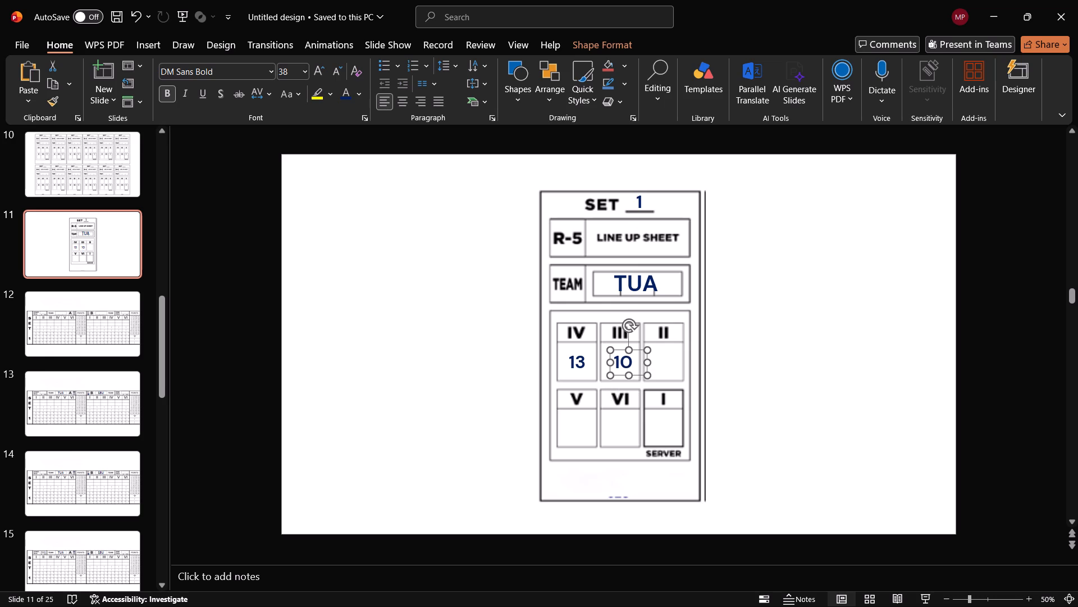
{"action": "left_click", "coordinate": [650, 361]}
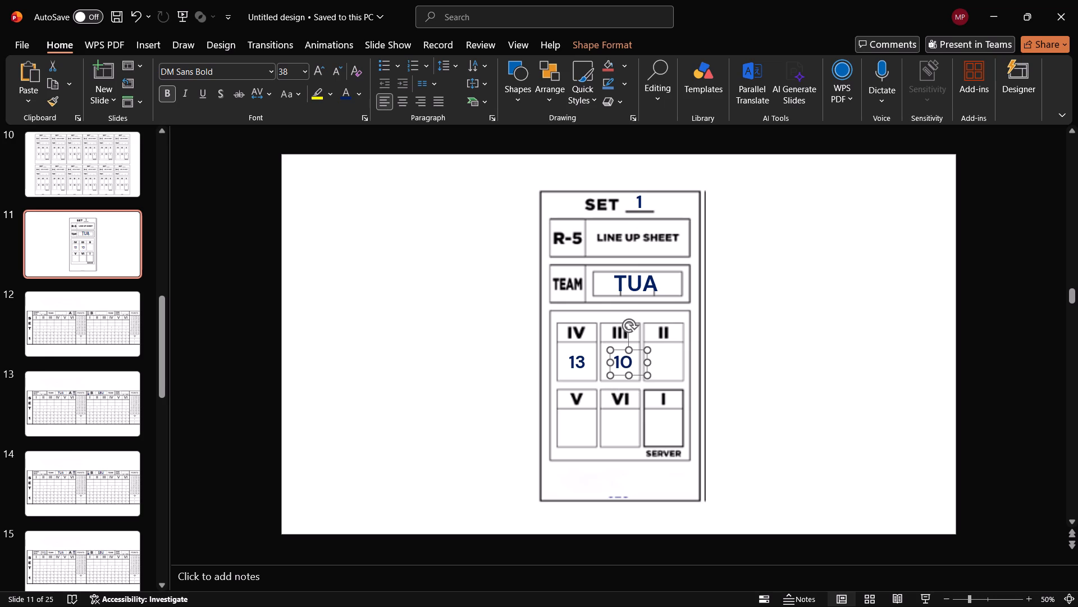
Narrow the text box around the 10 and center the number in the III cell.
{"action": "left_click", "coordinate": [622, 351]}
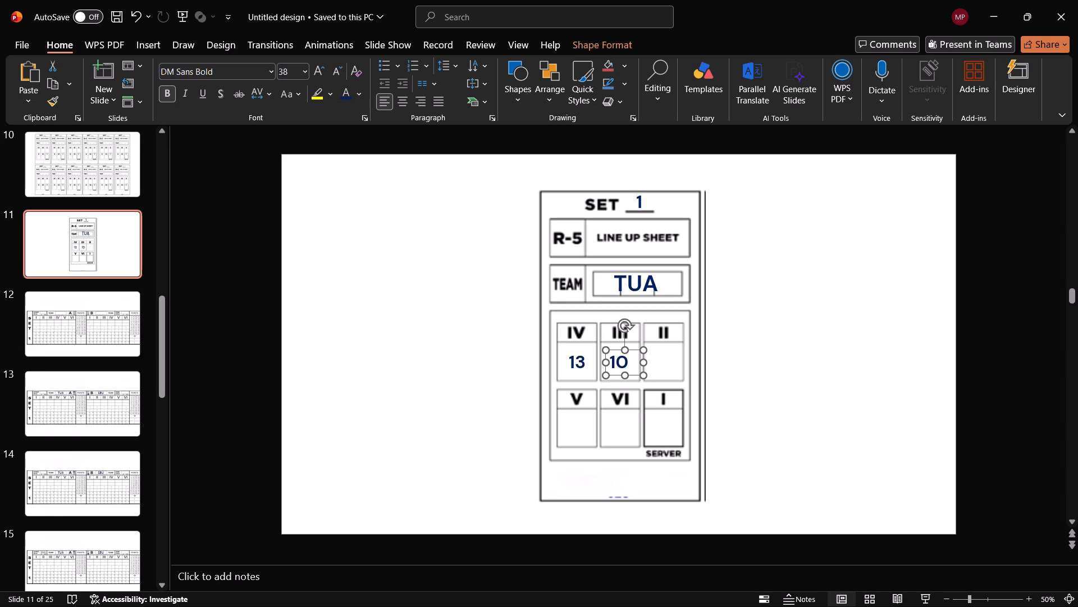
{"action": "left_click", "coordinate": [642, 364]}
{"action": "left_click", "coordinate": [640, 364]}
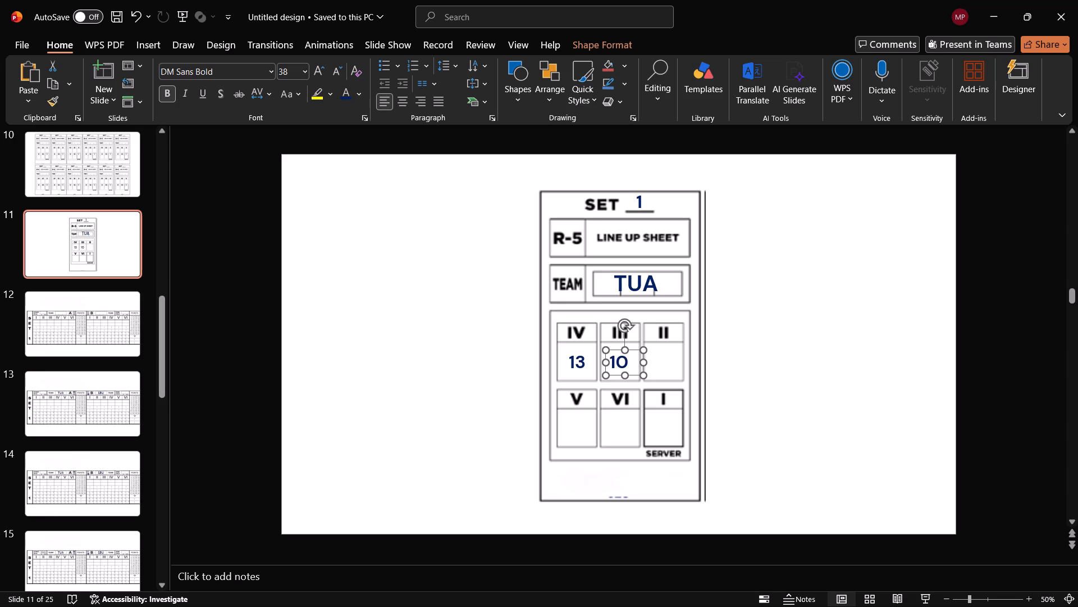
{"action": "double_click", "coordinate": [636, 365]}
{"action": "left_click_drag", "start_coordinate": [647, 364], "coordinate": [636, 365]}
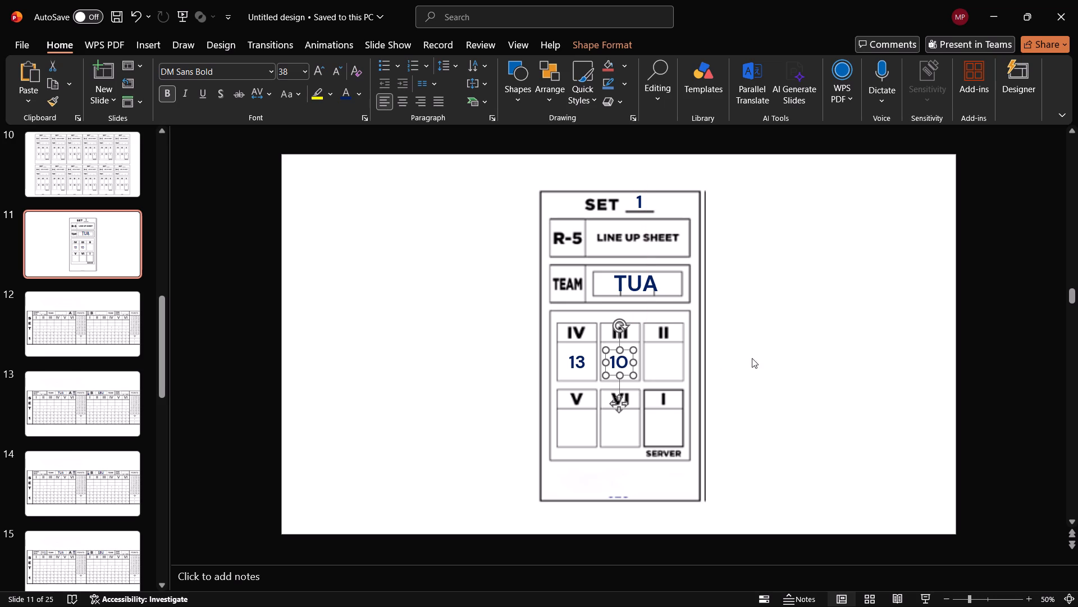
{"action": "left_click", "coordinate": [760, 358]}
{"action": "left_click", "coordinate": [629, 365]}
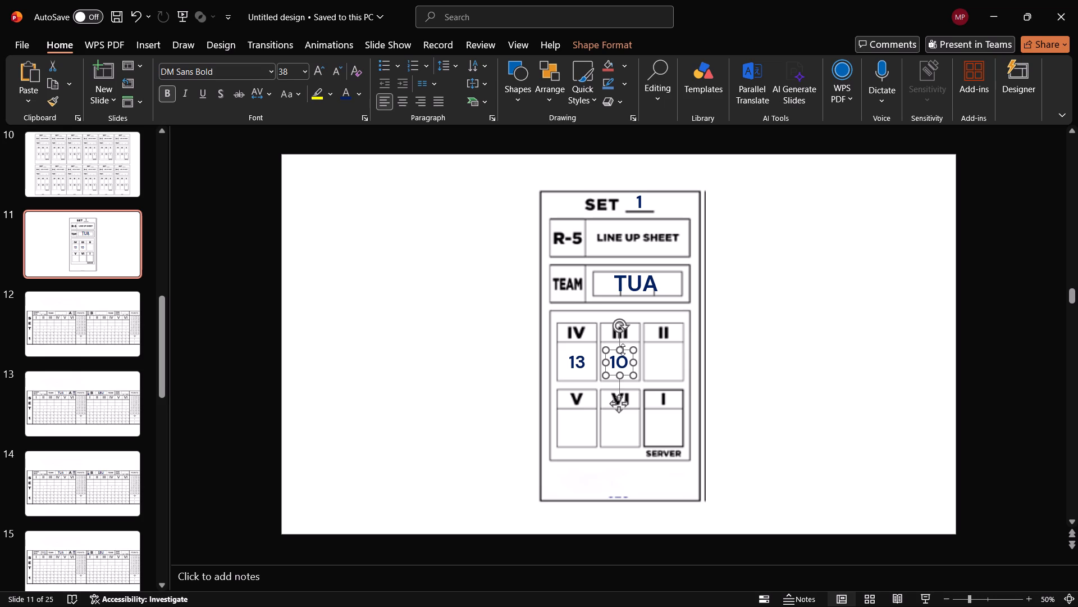
{"action": "left_click", "coordinate": [626, 349]}
Paste another copy of the number 1 text box and place it in the II cell, level with the 10.
{"action": "left_click", "coordinate": [664, 355]}
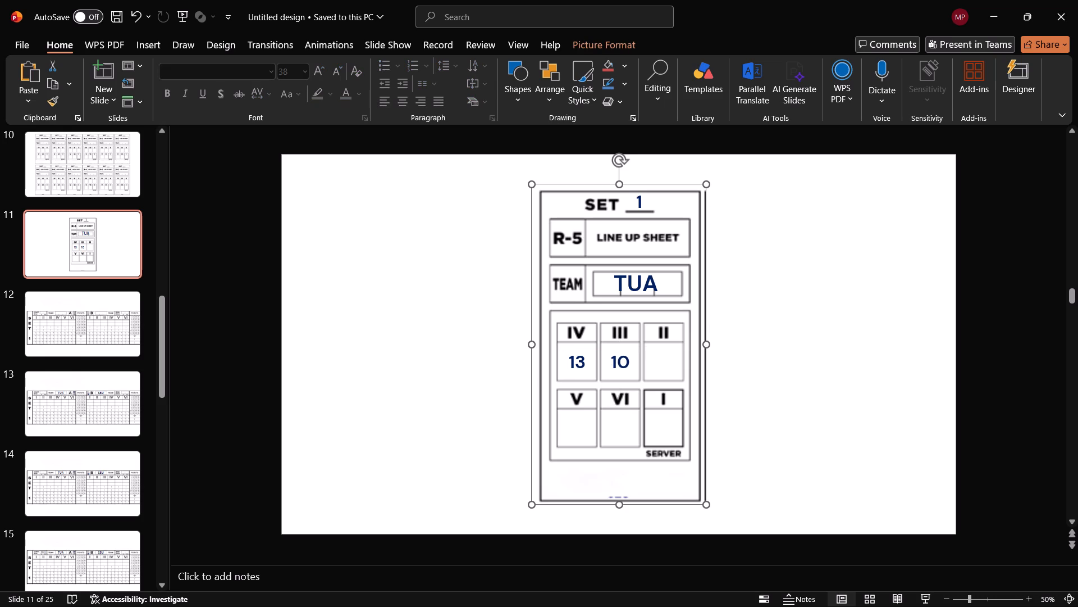
{"action": "key", "text": "ctrl+v"}
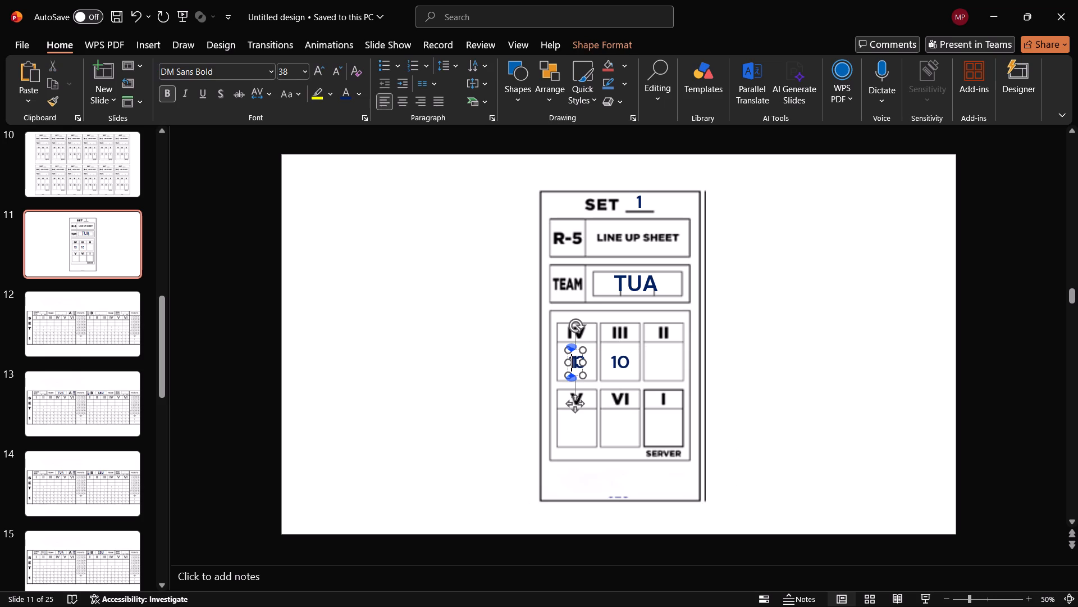
{"action": "left_click_drag", "start_coordinate": [578, 350], "coordinate": [622, 364]}
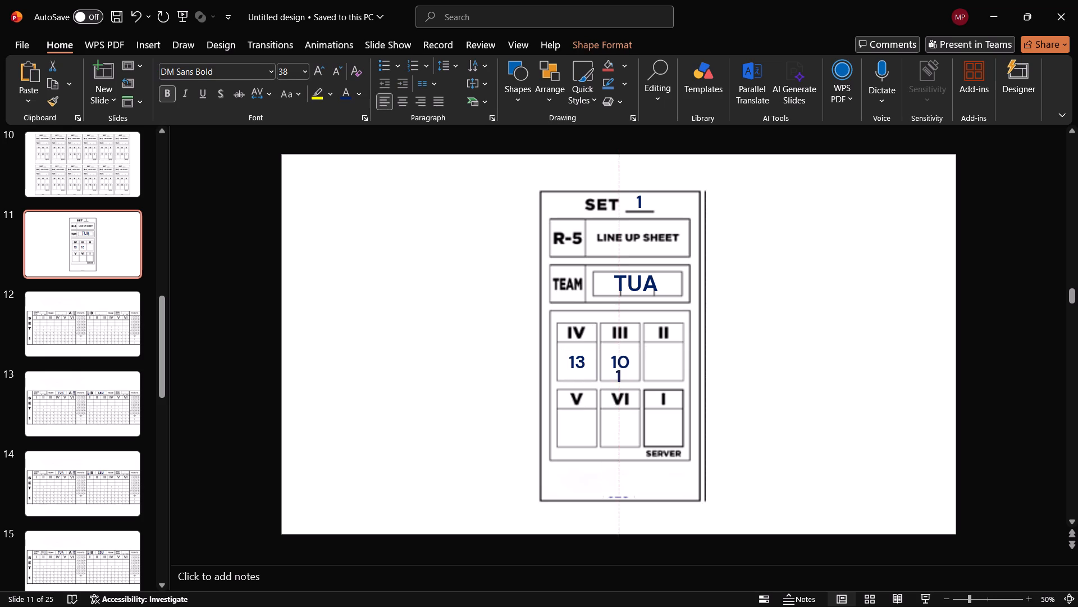
{"action": "left_click_drag", "start_coordinate": [622, 364], "coordinate": [665, 348]}
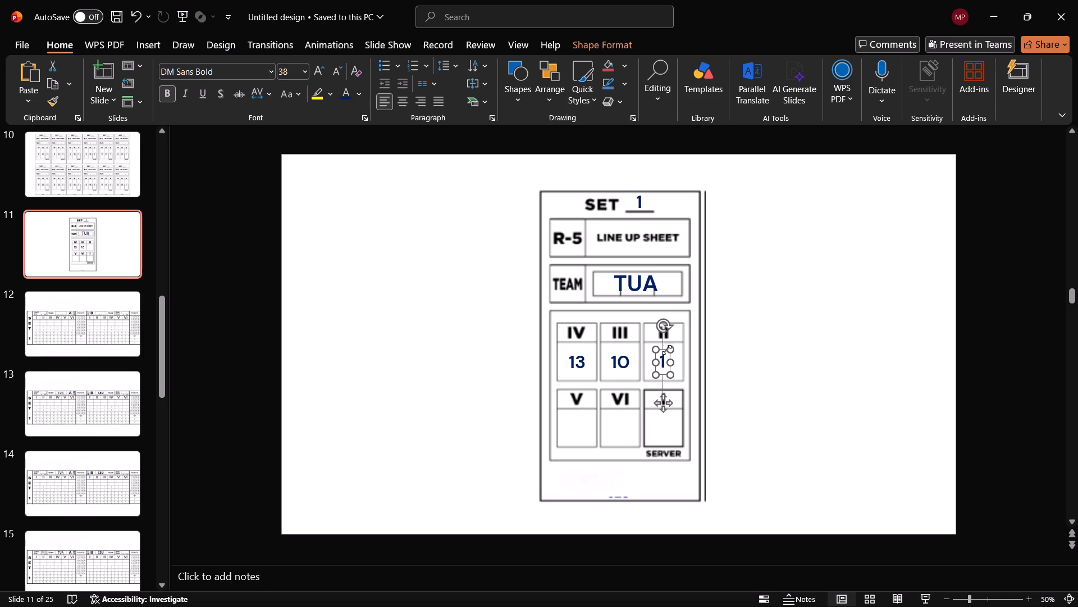
Paste another number text box into the V cell, change it to 14 and widen it to fit both digits on one centered line.
{"action": "key", "text": "ctrl+v"}
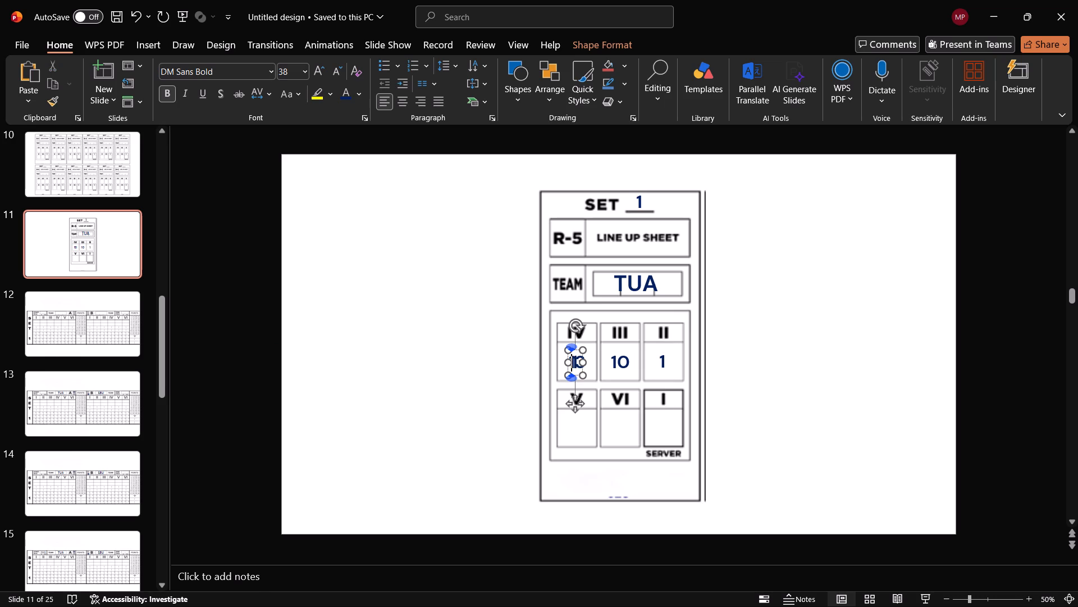
{"action": "left_click_drag", "start_coordinate": [578, 348], "coordinate": [574, 369]}
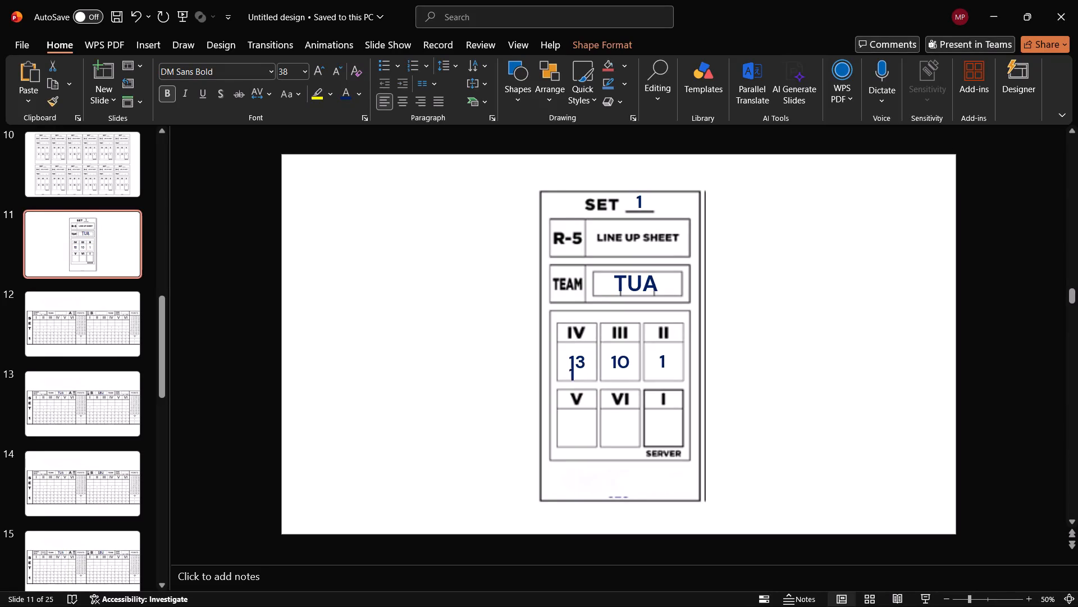
{"action": "left_click_drag", "start_coordinate": [574, 369], "coordinate": [582, 411]}
{"action": "left_click", "coordinate": [582, 426]}
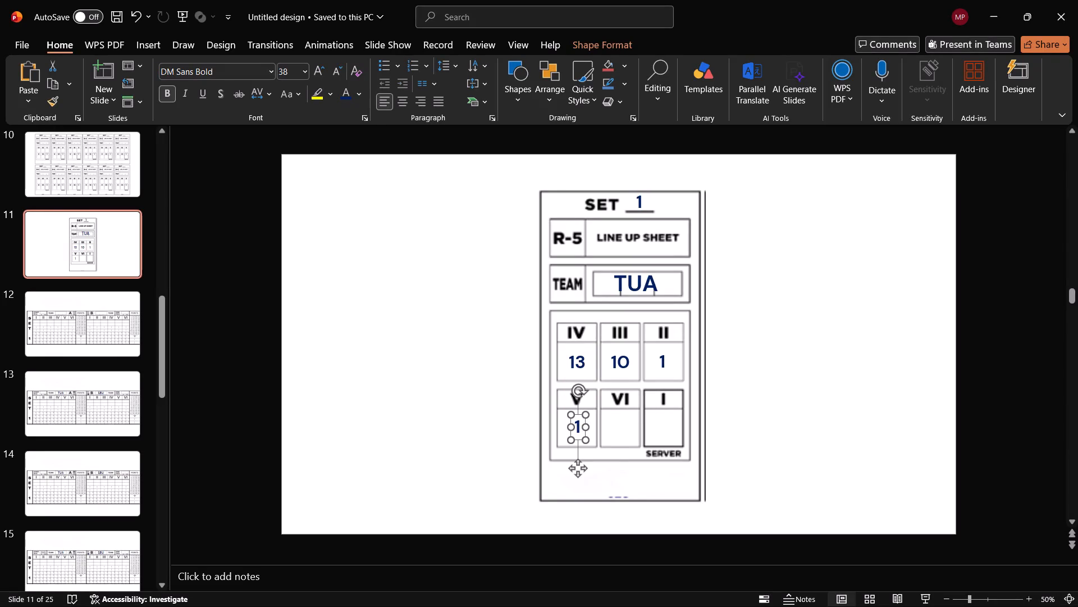
{"action": "left_click", "coordinate": [579, 428]}
{"action": "key", "text": "BackSpace"}
{"action": "type", "text": "14"}
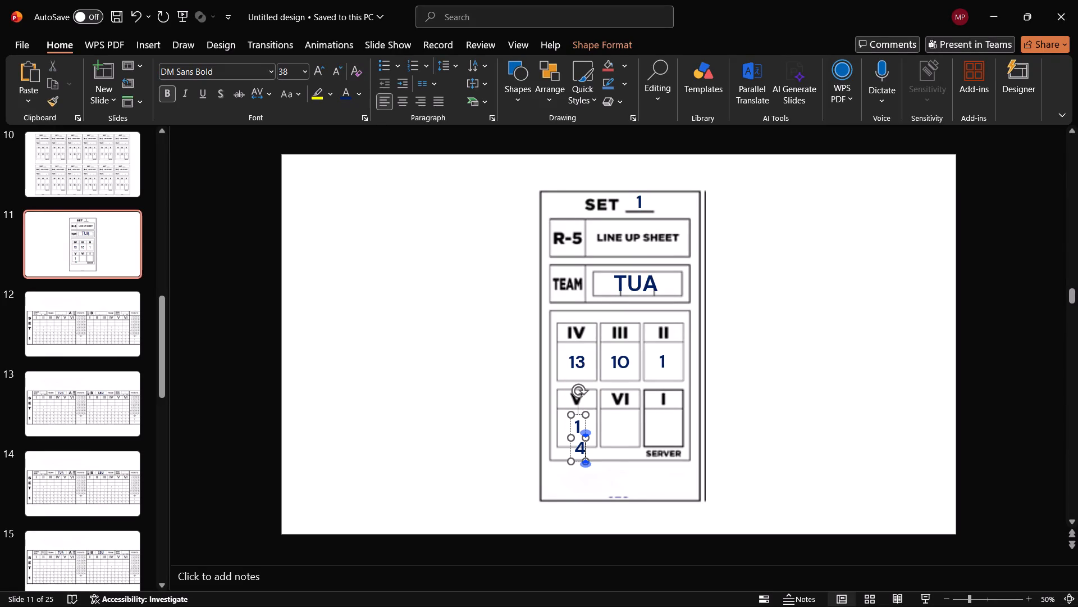
{"action": "left_click_drag", "start_coordinate": [588, 438], "coordinate": [596, 432]}
{"action": "left_click_drag", "start_coordinate": [577, 415], "coordinate": [572, 416]}
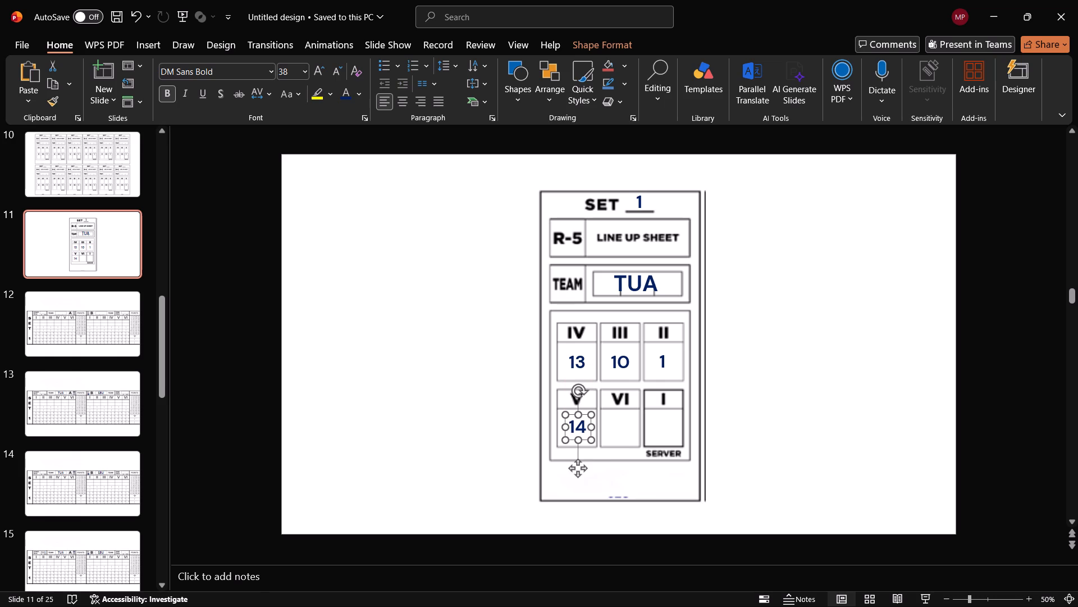
{"action": "left_click", "coordinate": [773, 409]}
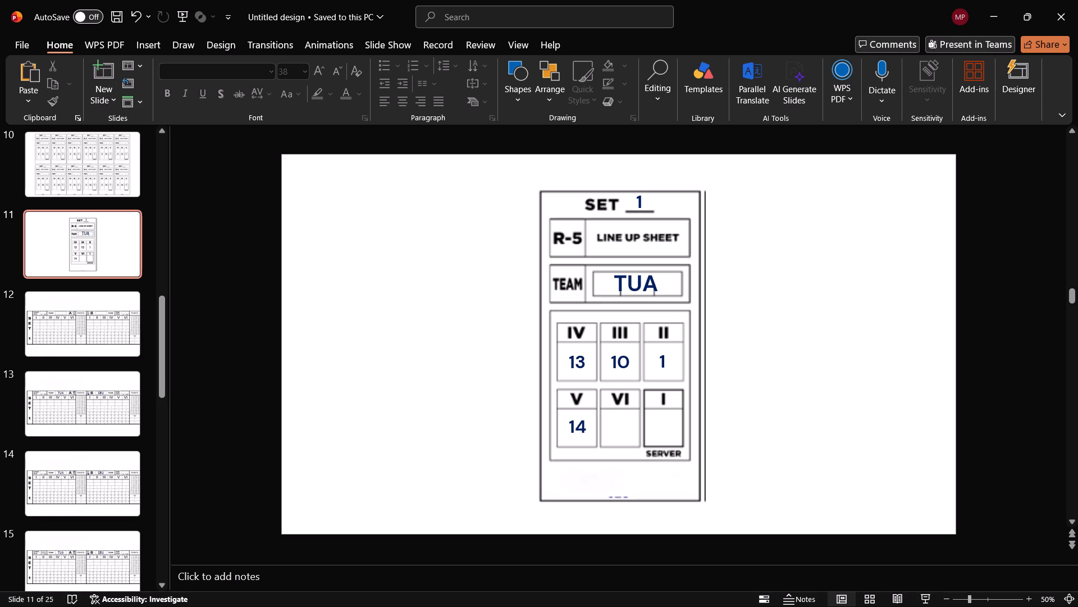
Paste another number text box, place it in the VI cell level with the 14 and change its number to 3.
{"action": "left_click", "coordinate": [579, 360]}
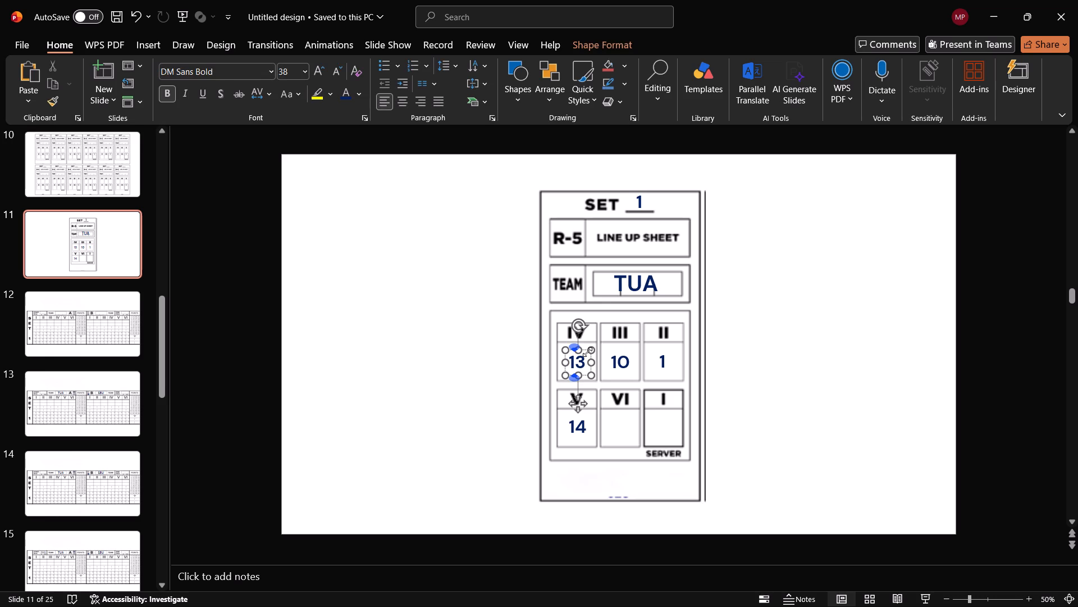
{"action": "key", "text": "ctrl+c"}
{"action": "left_click", "coordinate": [612, 429]}
{"action": "key", "text": "ctrl+v"}
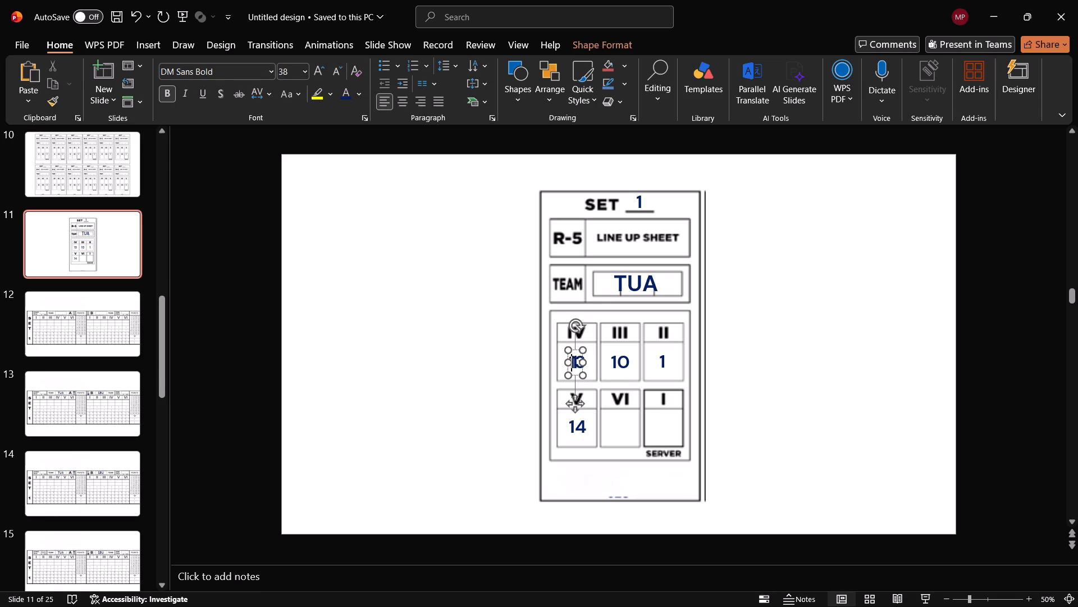
{"action": "left_click_drag", "start_coordinate": [578, 350], "coordinate": [591, 366]}
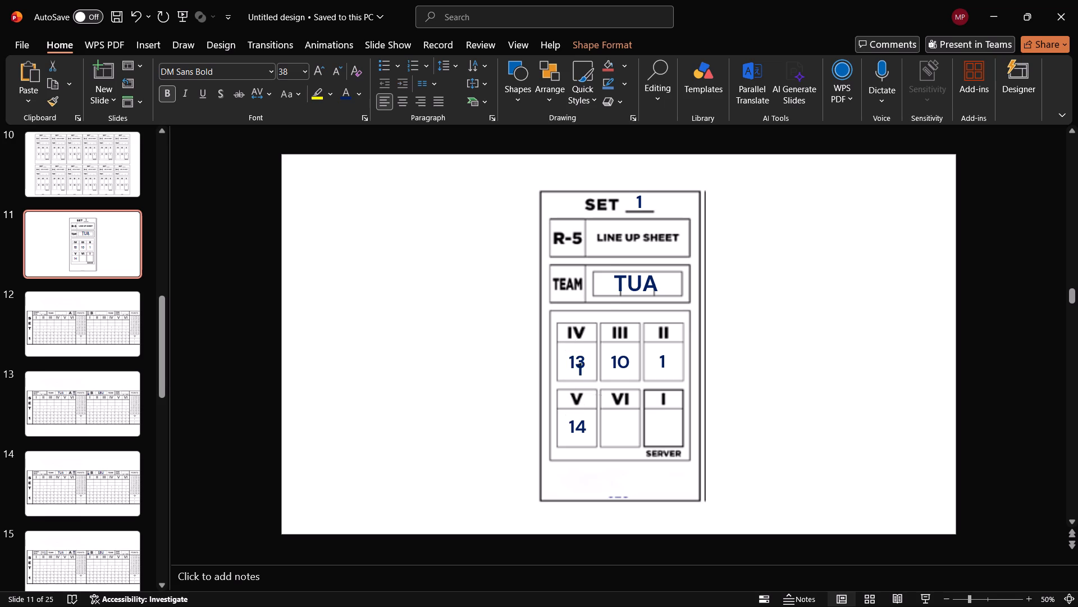
{"action": "left_click_drag", "start_coordinate": [591, 366], "coordinate": [621, 413]}
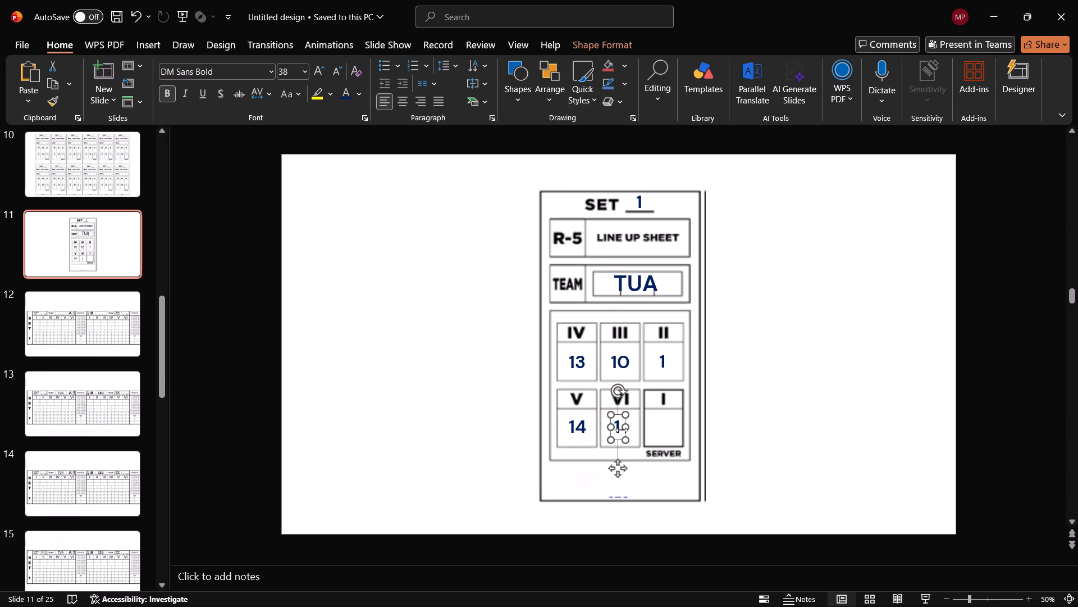
{"action": "left_click", "coordinate": [620, 425]}
{"action": "left_click", "coordinate": [619, 428]}
{"action": "key", "text": "3"}
{"action": "key", "text": "BackSpace"}
{"action": "key", "text": "BackSpace"}
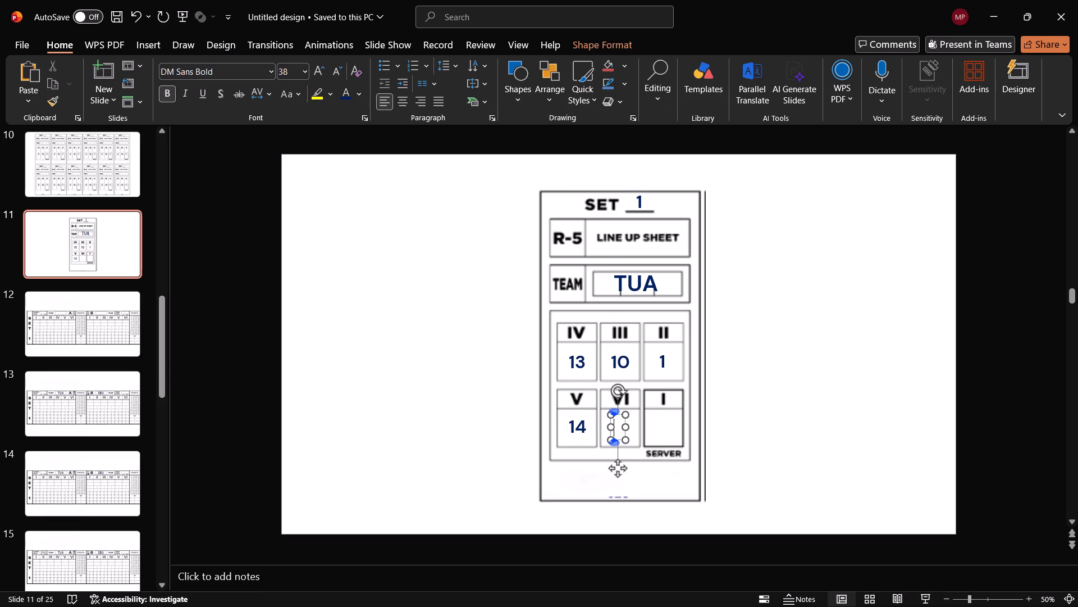
{"action": "key", "text": "3"}
{"action": "left_click", "coordinate": [746, 413]}
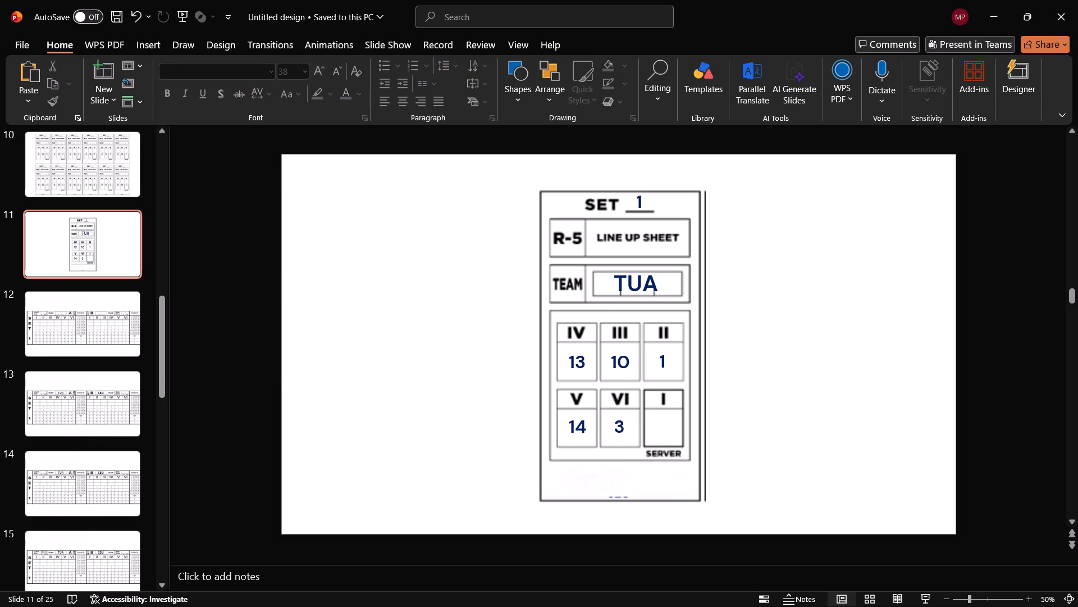
Paste another number text box, place it in the I (server) cell level with the 3 and change its number to 9.
{"action": "left_click", "coordinate": [654, 424]}
{"action": "key", "text": "ctrl+v"}
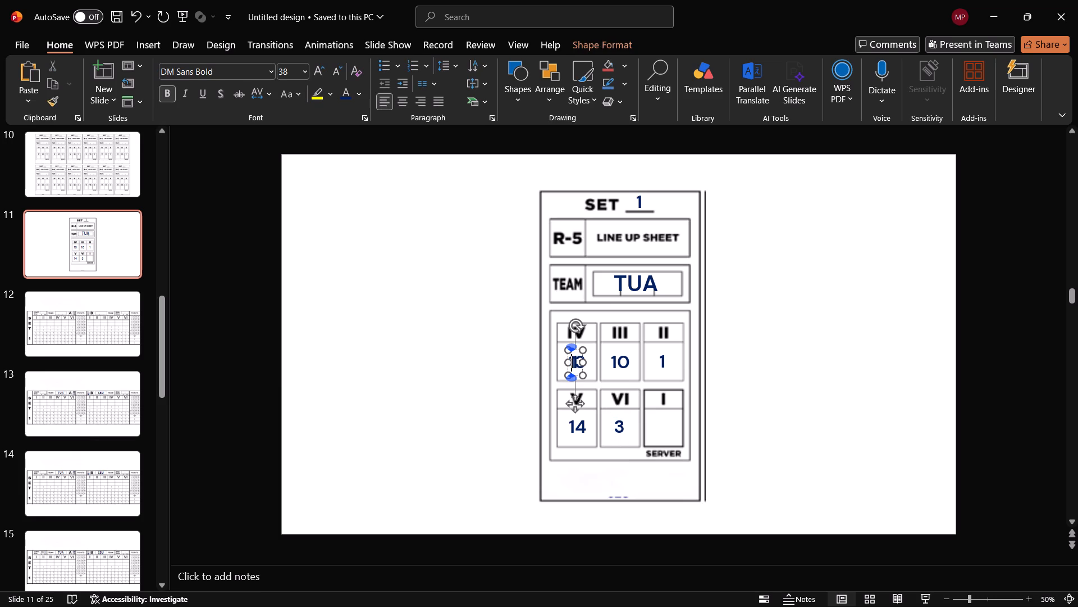
{"action": "left_click_drag", "start_coordinate": [577, 350], "coordinate": [647, 416]}
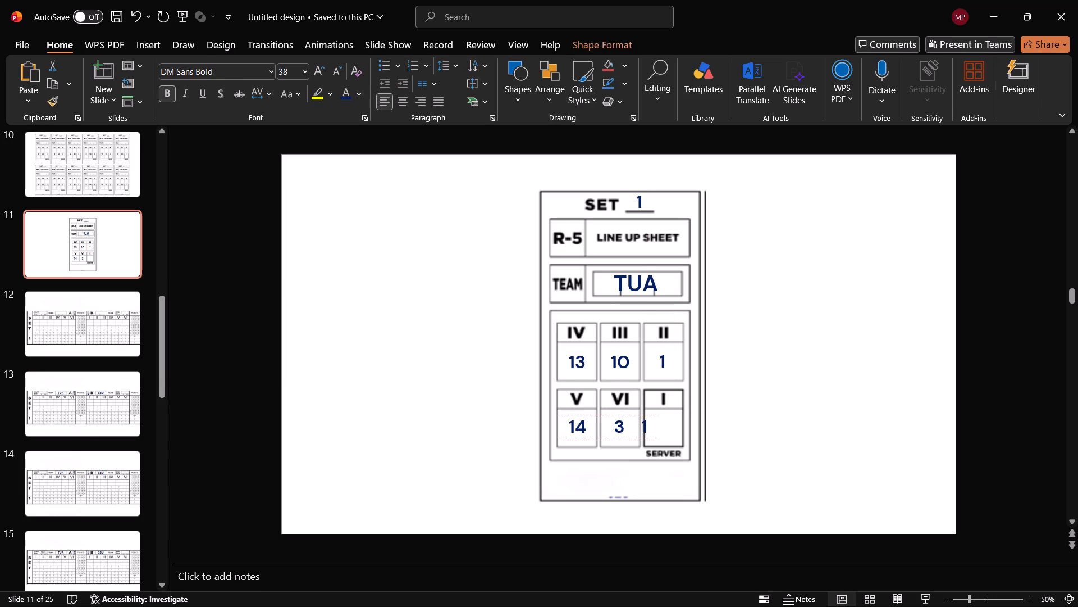
{"action": "left_click_drag", "start_coordinate": [647, 416], "coordinate": [665, 413]}
{"action": "left_click", "coordinate": [663, 424]}
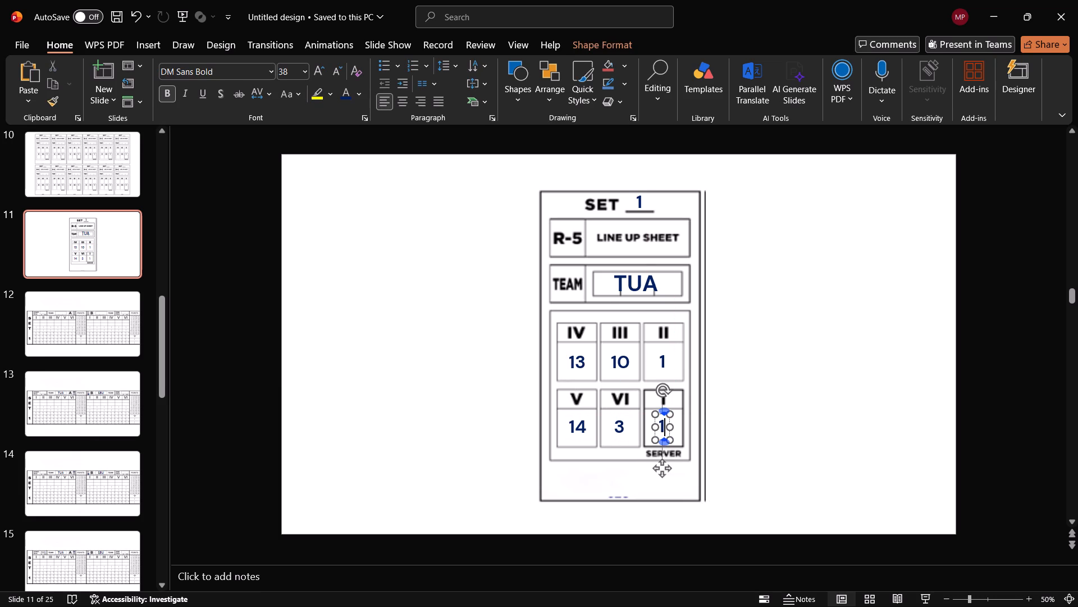
{"action": "key", "text": "BackSpace"}
{"action": "key", "text": "9"}
{"action": "left_click", "coordinate": [756, 397]}
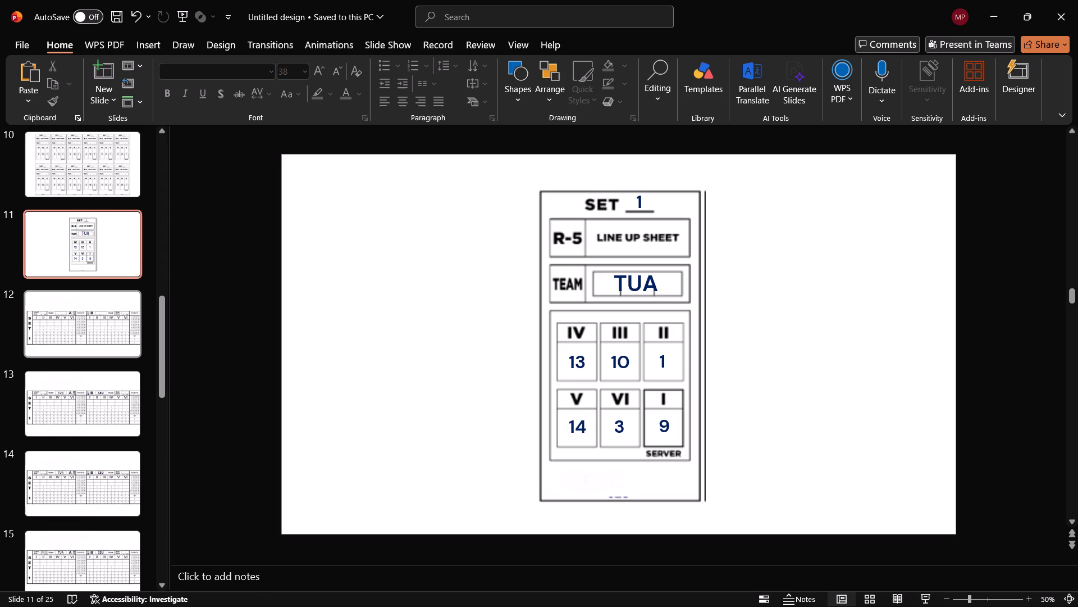
Move the blank line-up card picture to the left half of slide 11, leaving its text boxes in place.
{"action": "left_click_drag", "start_coordinate": [569, 206], "coordinate": [373, 194]}
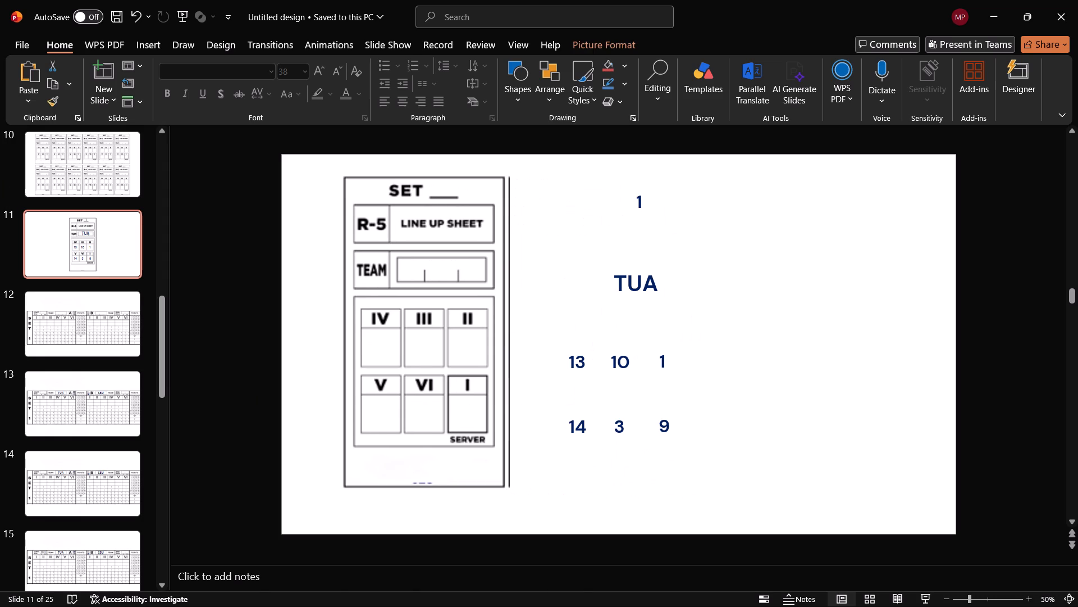
{"action": "left_click_drag", "start_coordinate": [373, 194], "coordinate": [382, 196]}
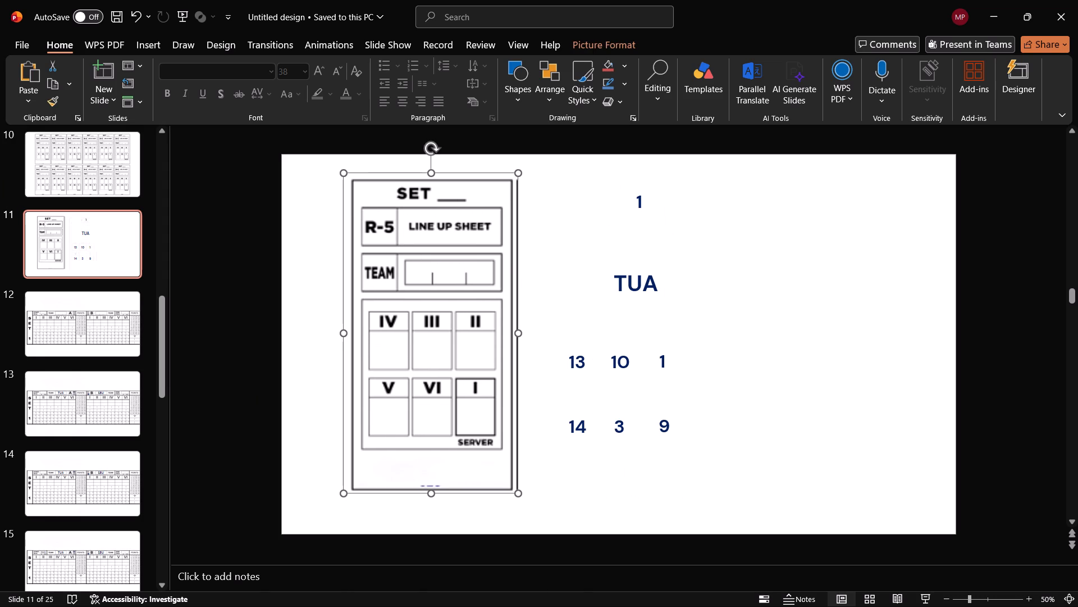
Move the set number 1 text box onto the SET line of the relocated card, centred above the underline.
{"action": "left_click_drag", "start_coordinate": [639, 202], "coordinate": [623, 204]}
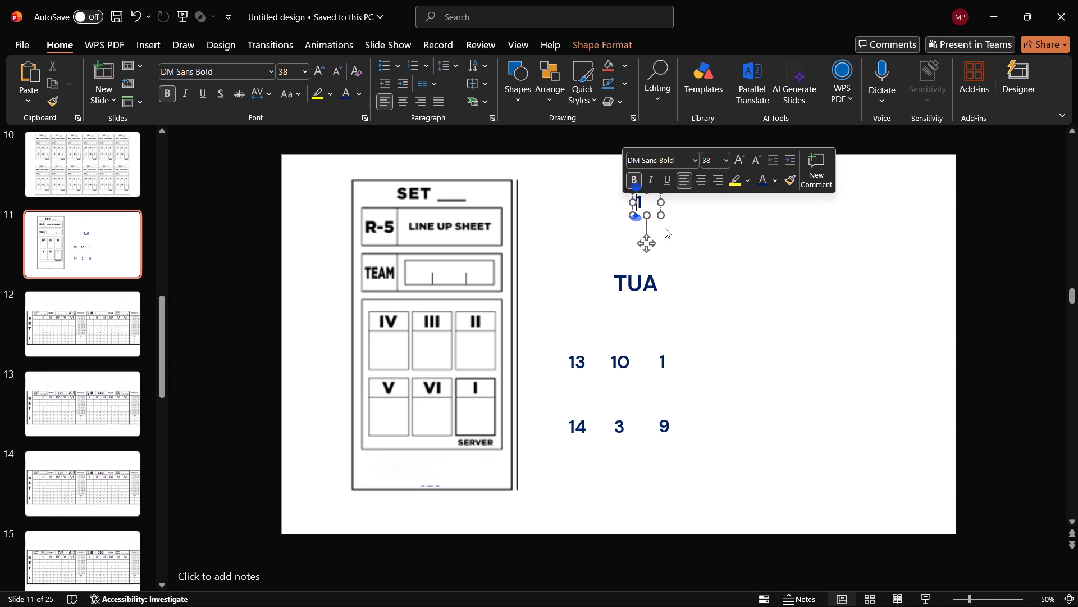
{"action": "left_click", "coordinate": [673, 230]}
{"action": "left_click", "coordinate": [643, 196]}
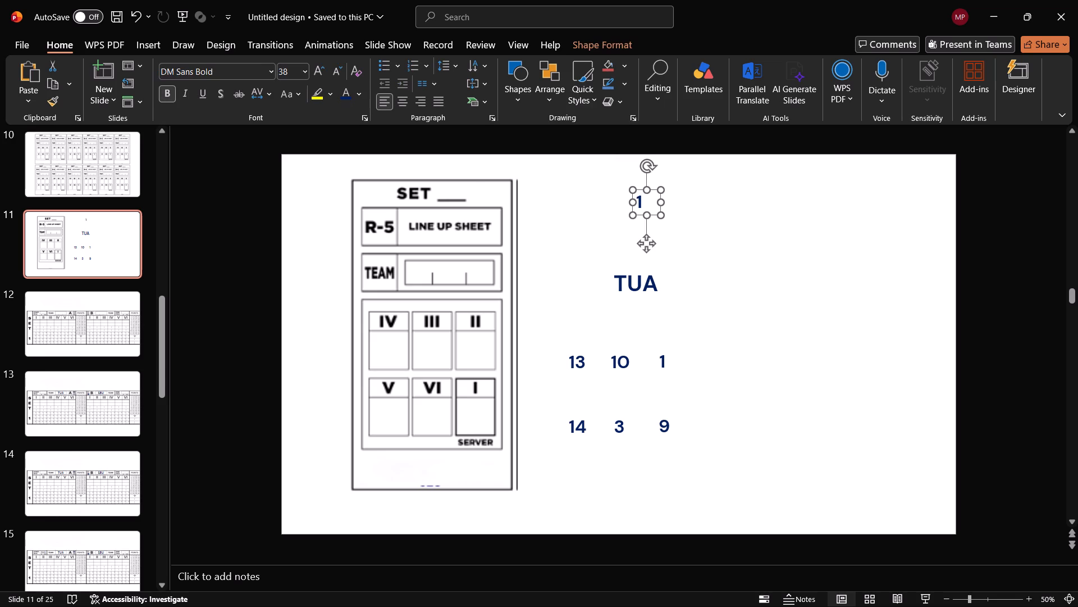
{"action": "left_click_drag", "start_coordinate": [638, 189], "coordinate": [451, 176]}
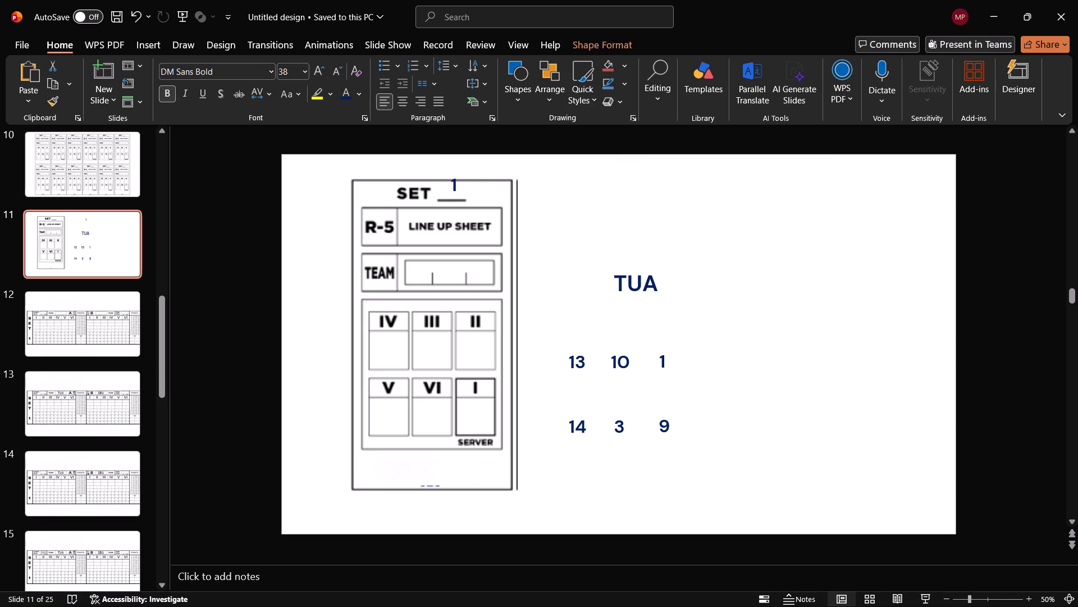
{"action": "left_click_drag", "start_coordinate": [451, 176], "coordinate": [448, 179]}
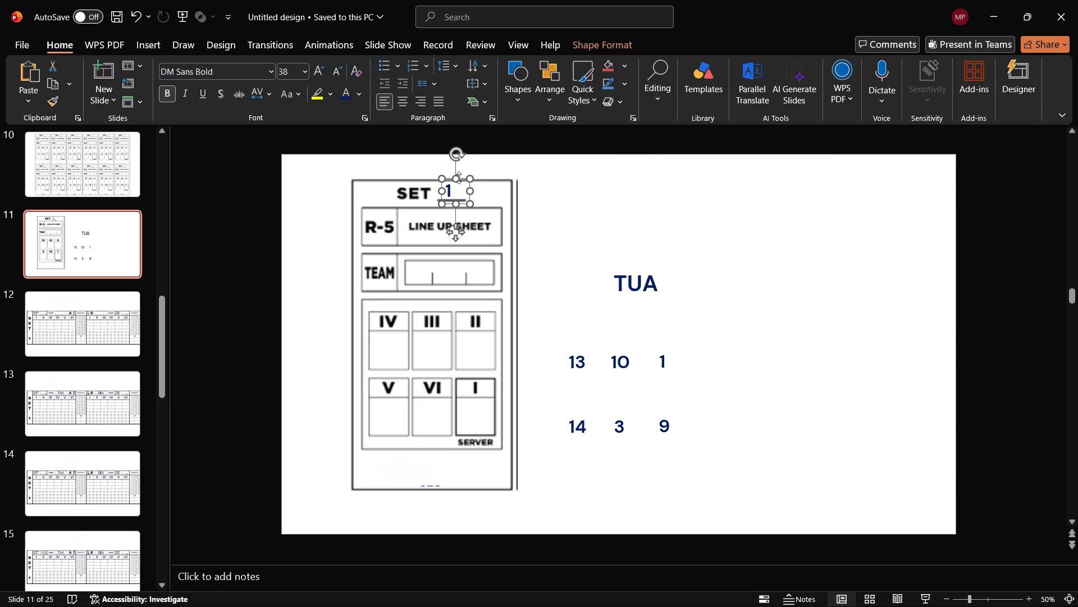
{"action": "left_click", "coordinate": [461, 178]}
Move the TUA text box into the relocated card's TEAM field and centre it there.
{"action": "left_click", "coordinate": [640, 287]}
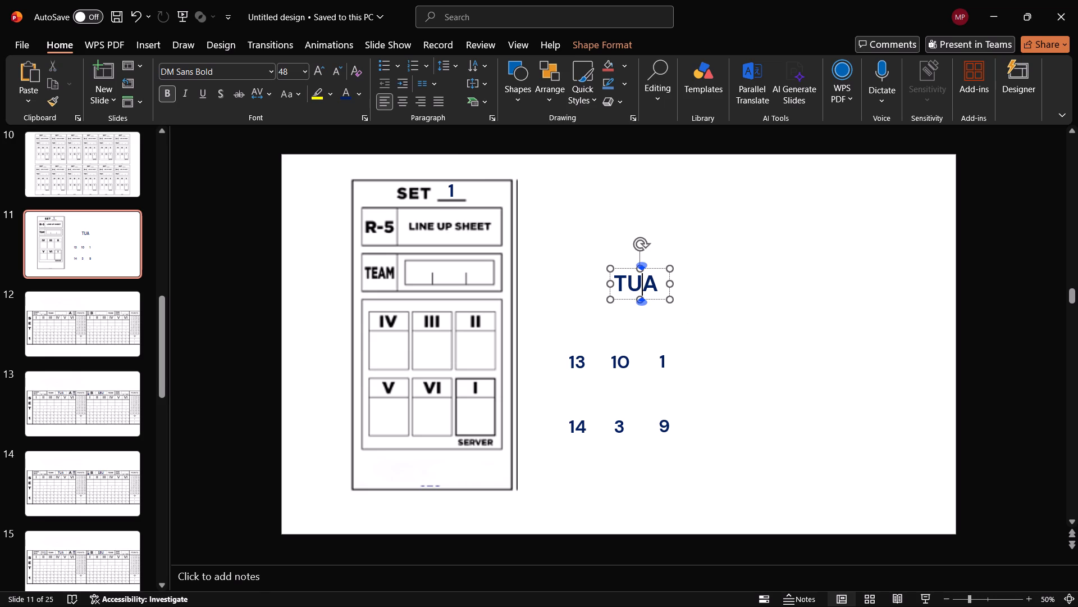
{"action": "left_click_drag", "start_coordinate": [657, 269], "coordinate": [464, 257]}
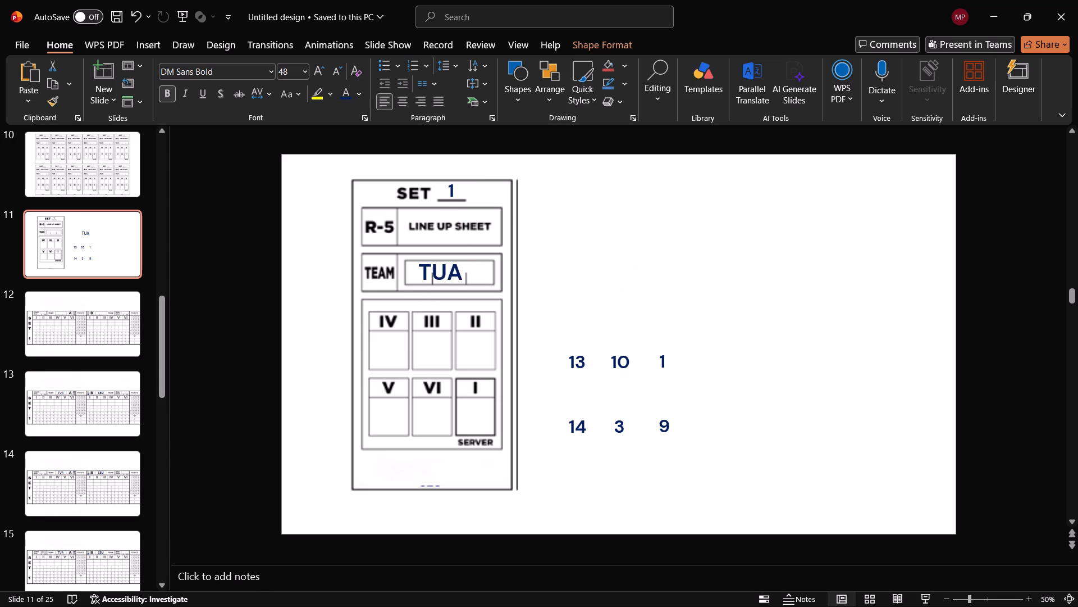
{"action": "left_click_drag", "start_coordinate": [464, 257], "coordinate": [470, 257]}
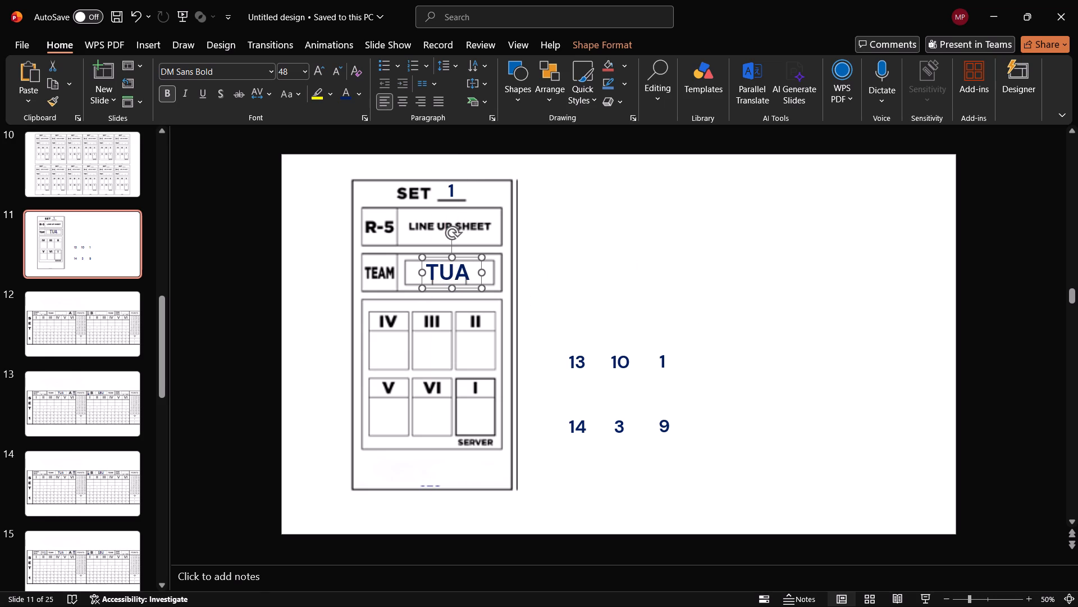
Move the numbers 13, 10 and 1 into the relocated card's IV, III and II cells, level with each other.
{"action": "left_click", "coordinate": [579, 360]}
{"action": "left_click_drag", "start_coordinate": [584, 349], "coordinate": [395, 335]}
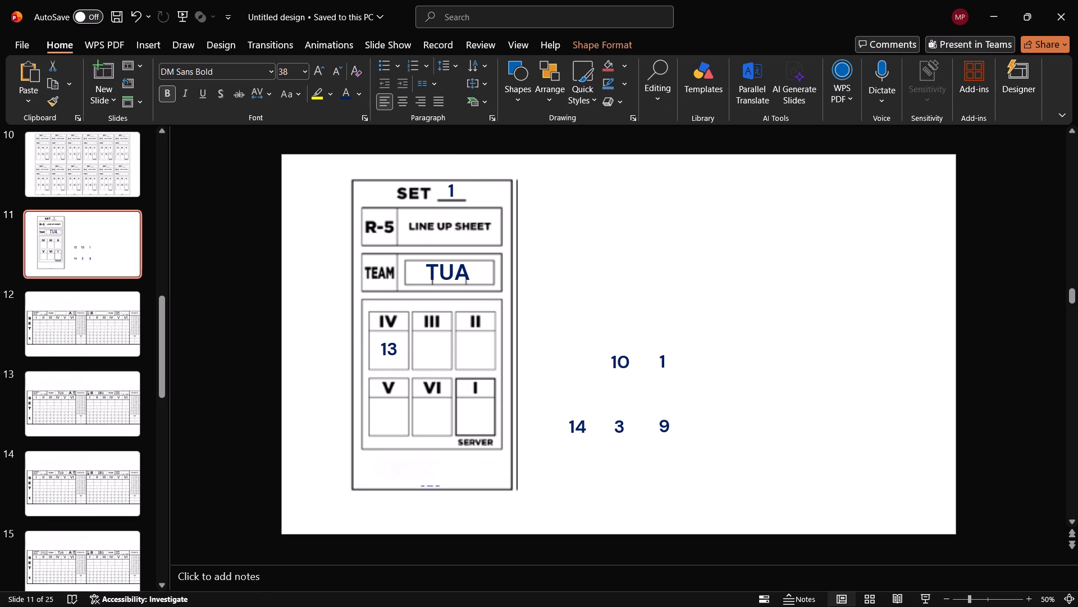
{"action": "left_click_drag", "start_coordinate": [395, 335], "coordinate": [395, 336]}
{"action": "left_click", "coordinate": [622, 370]}
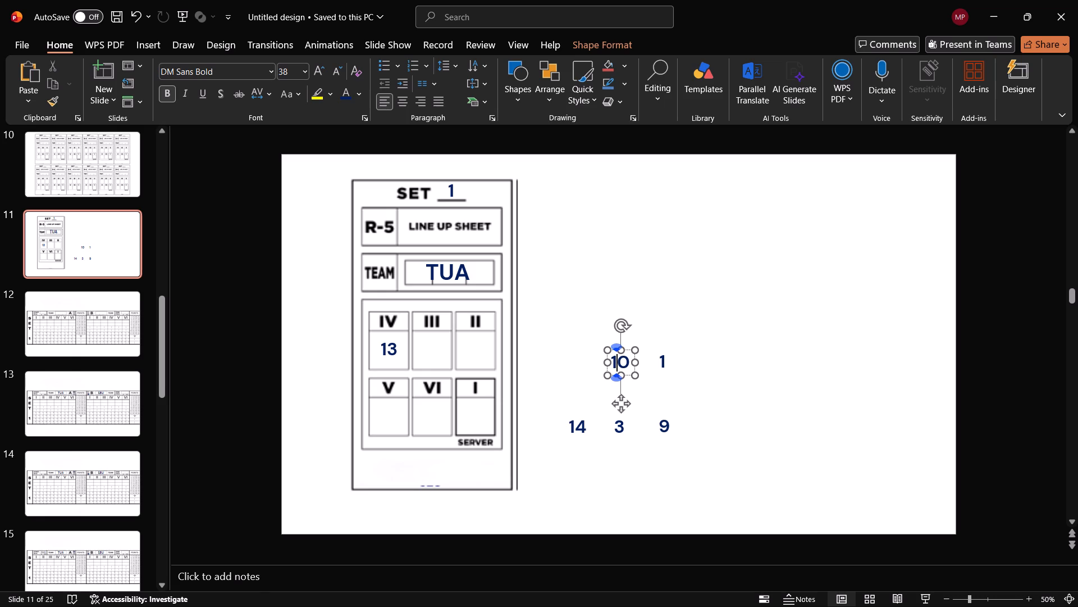
{"action": "left_click_drag", "start_coordinate": [629, 347], "coordinate": [440, 334]}
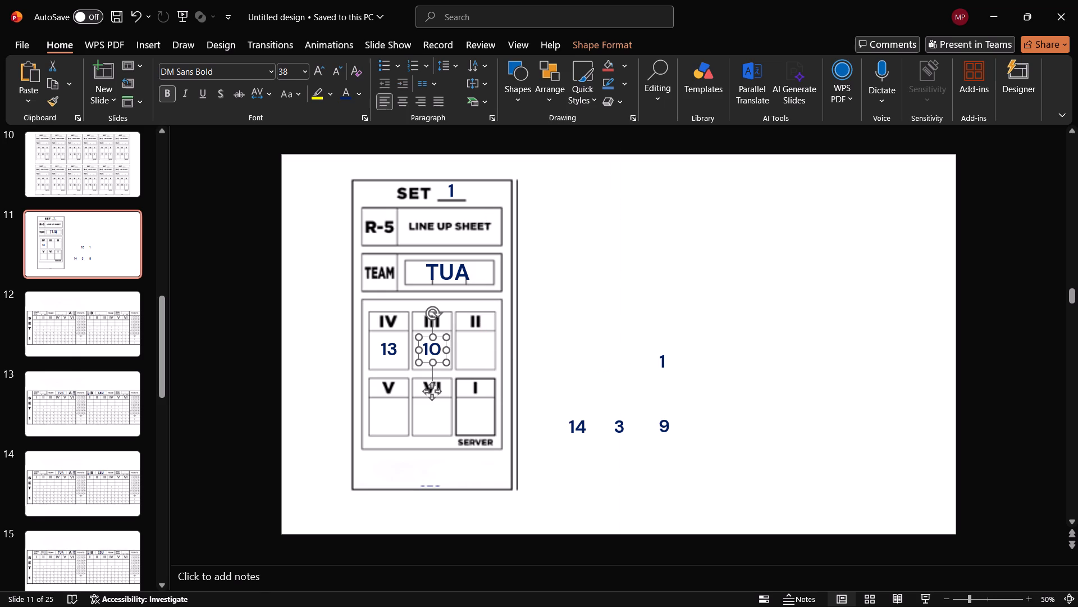
{"action": "left_click", "coordinate": [665, 366]}
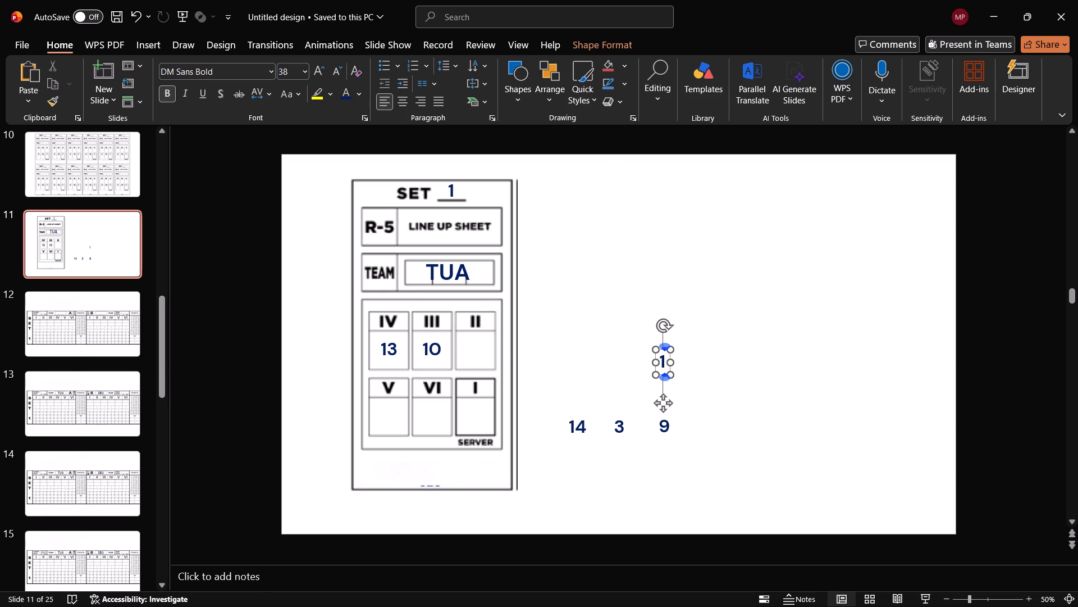
{"action": "left_click_drag", "start_coordinate": [660, 349], "coordinate": [473, 339]}
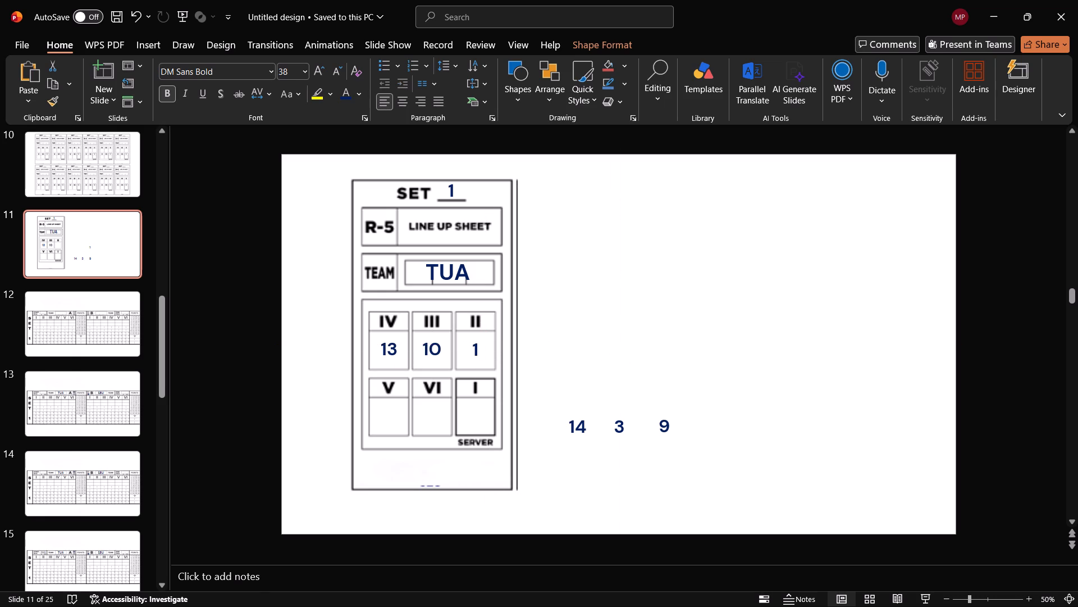
{"action": "left_click_drag", "start_coordinate": [473, 339], "coordinate": [470, 335]}
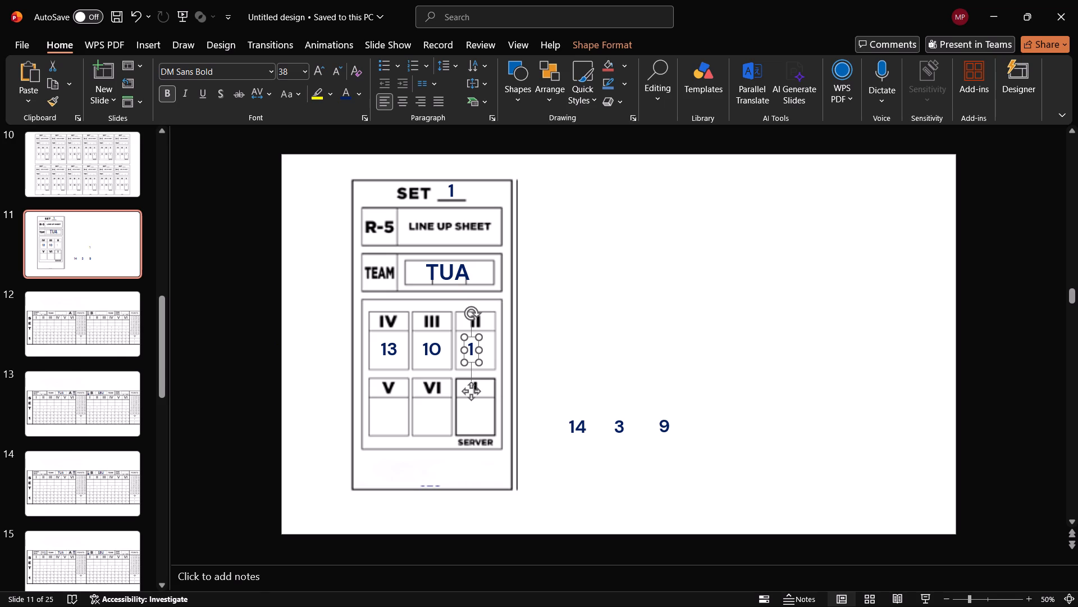
{"action": "left_click", "coordinate": [473, 337]}
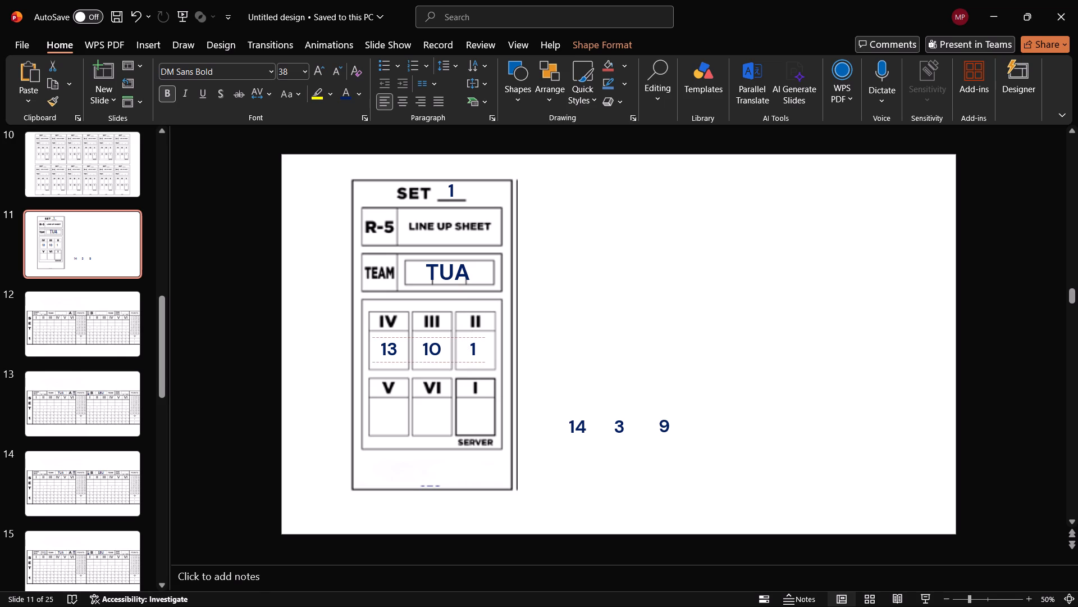
Move the numbers 14, 3 and 9 into the relocated card's V, VI and I (server) cells.
{"action": "left_click", "coordinate": [578, 430]}
{"action": "left_click_drag", "start_coordinate": [586, 415], "coordinate": [512, 413]}
{"action": "left_click_drag", "start_coordinate": [512, 413], "coordinate": [388, 404]}
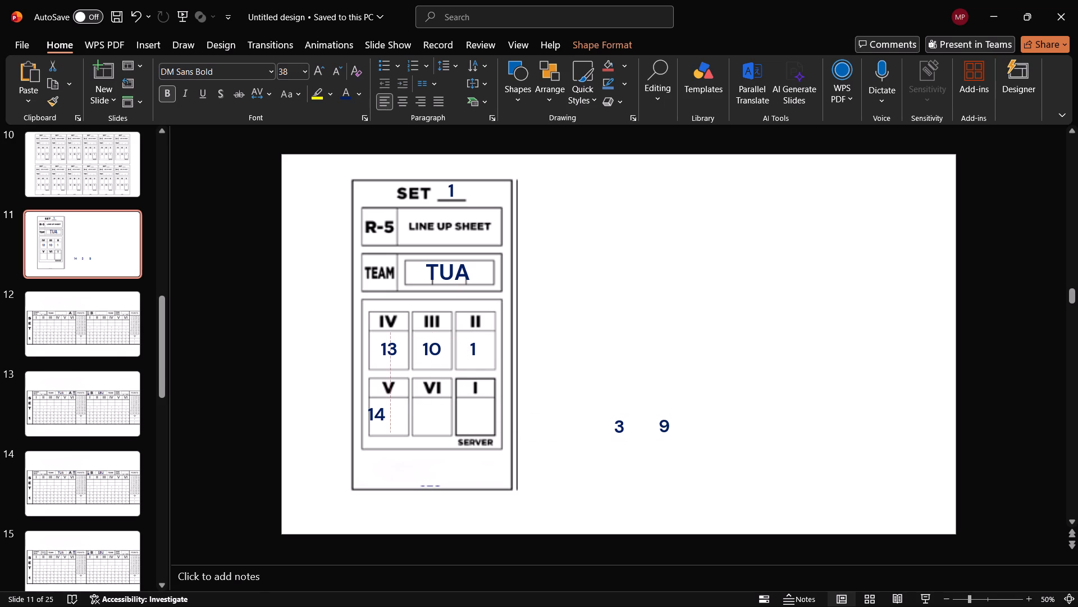
{"action": "left_click_drag", "start_coordinate": [388, 404], "coordinate": [398, 404]}
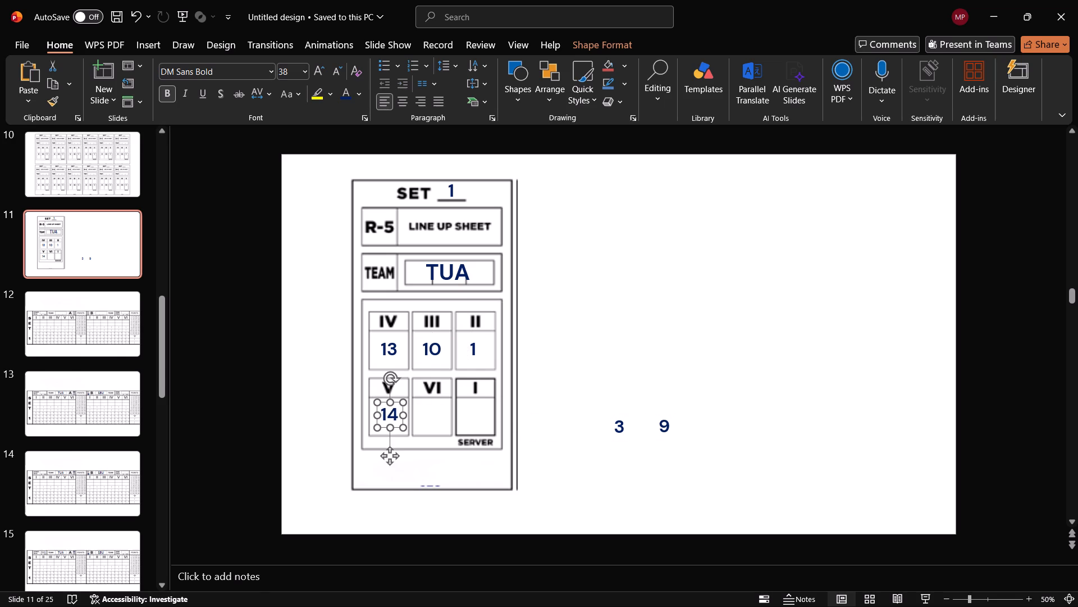
{"action": "left_click", "coordinate": [625, 424]}
{"action": "left_click_drag", "start_coordinate": [616, 415], "coordinate": [428, 405]}
{"action": "left_click", "coordinate": [663, 431]}
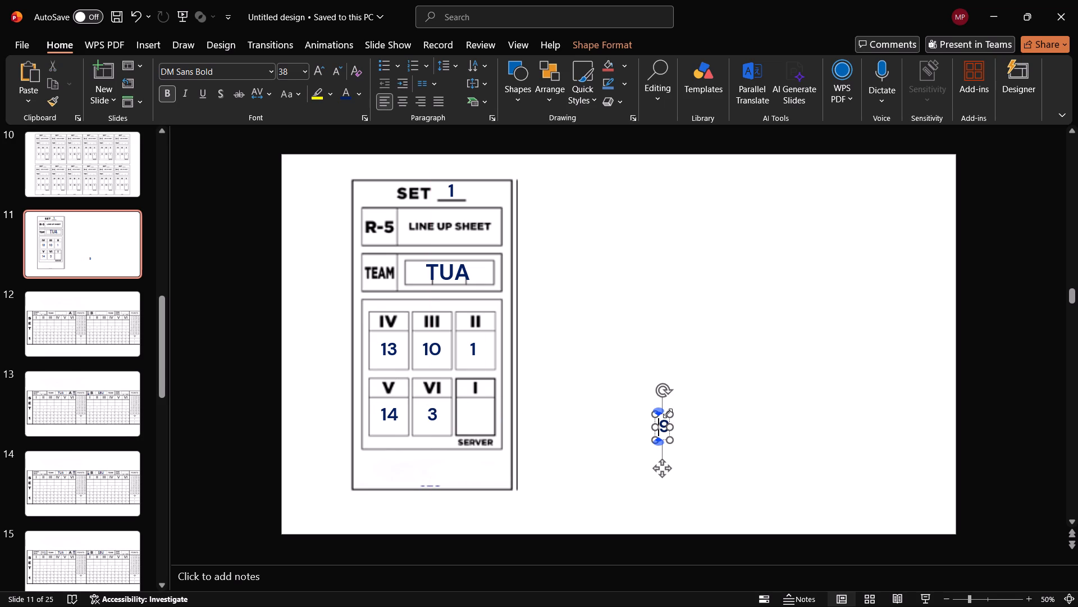
{"action": "left_click_drag", "start_coordinate": [664, 413], "coordinate": [476, 404]}
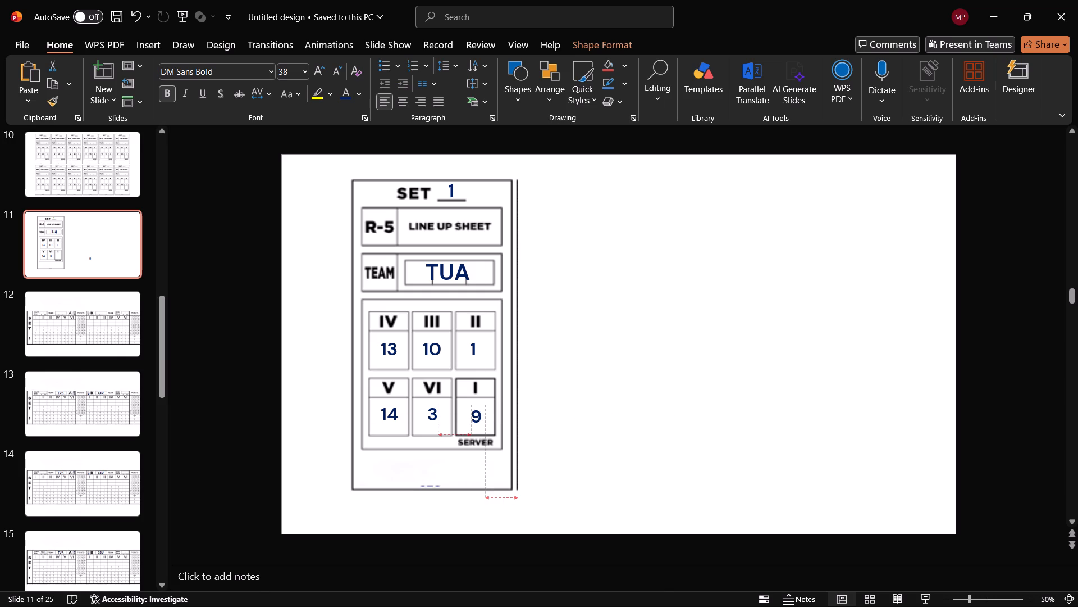
{"action": "left_click_drag", "start_coordinate": [476, 404], "coordinate": [475, 404]}
{"action": "left_click", "coordinate": [674, 416]}
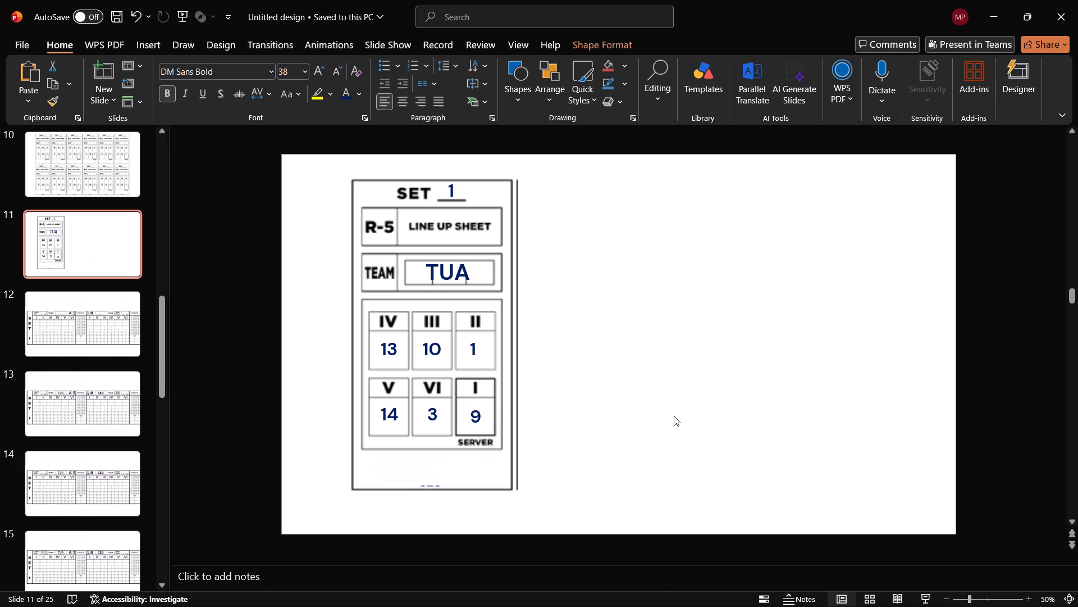
Duplicate the blank line-up card picture and place the copy in the right half of the slide, level with the first card.
{"action": "left_click", "coordinate": [514, 200]}
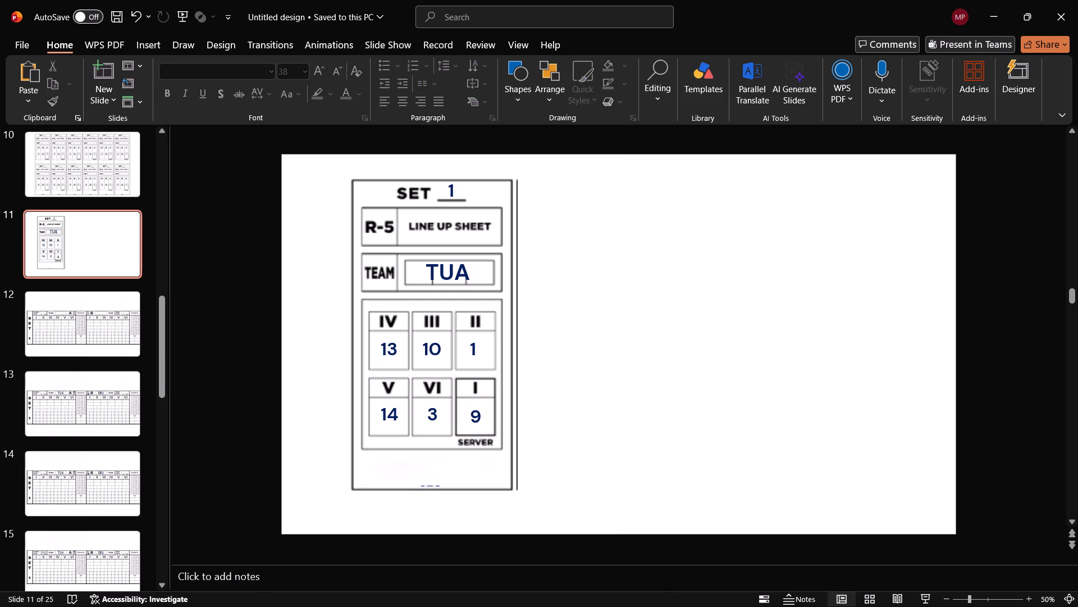
{"action": "key", "text": "ctrl+c"}
{"action": "left_click", "coordinate": [904, 296]}
{"action": "key", "text": "ctrl+v"}
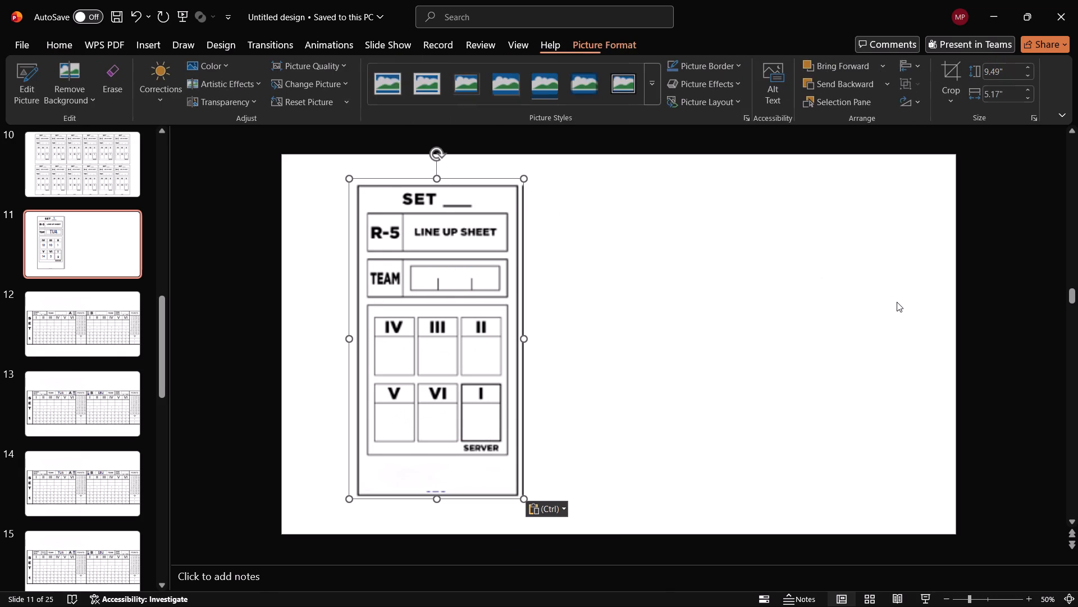
{"action": "left_click_drag", "start_coordinate": [486, 197], "coordinate": [801, 197]}
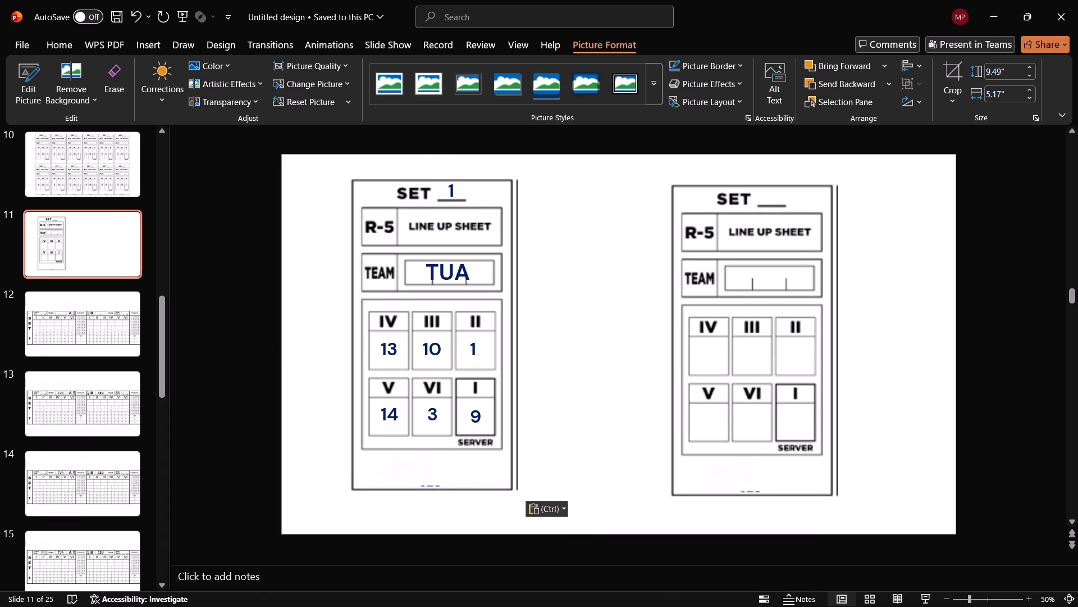
{"action": "left_click_drag", "start_coordinate": [801, 197], "coordinate": [808, 191]}
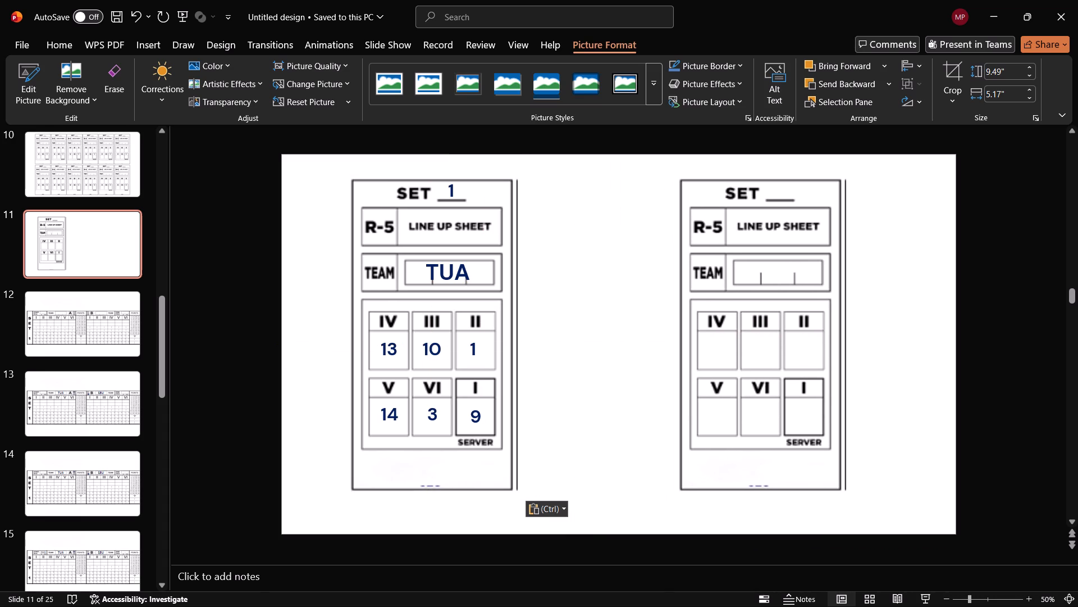
{"action": "left_click_drag", "start_coordinate": [808, 191], "coordinate": [817, 197]}
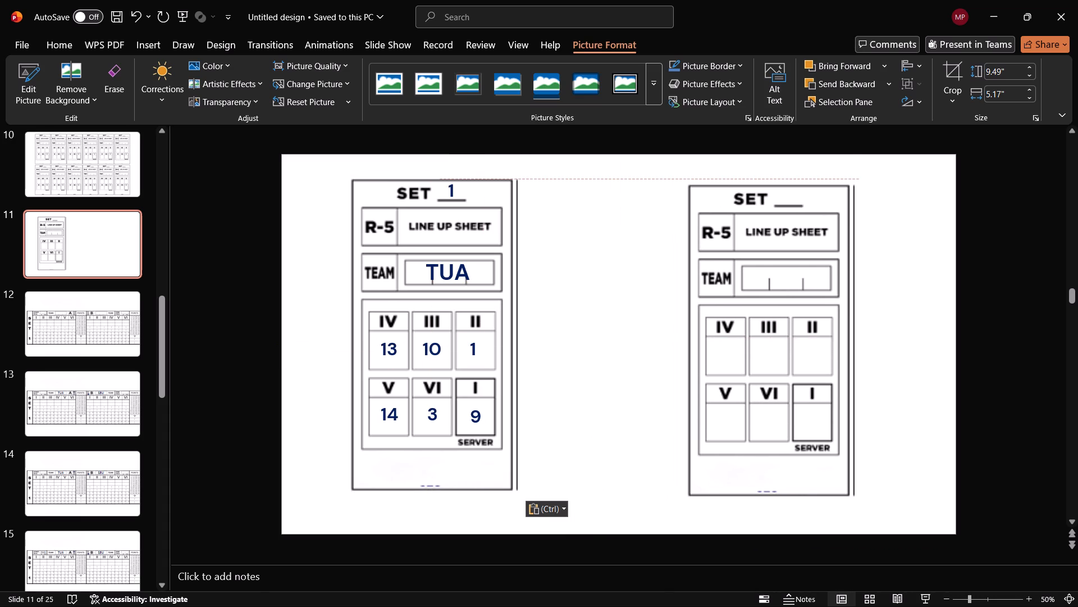
{"action": "left_click_drag", "start_coordinate": [817, 197], "coordinate": [821, 196]}
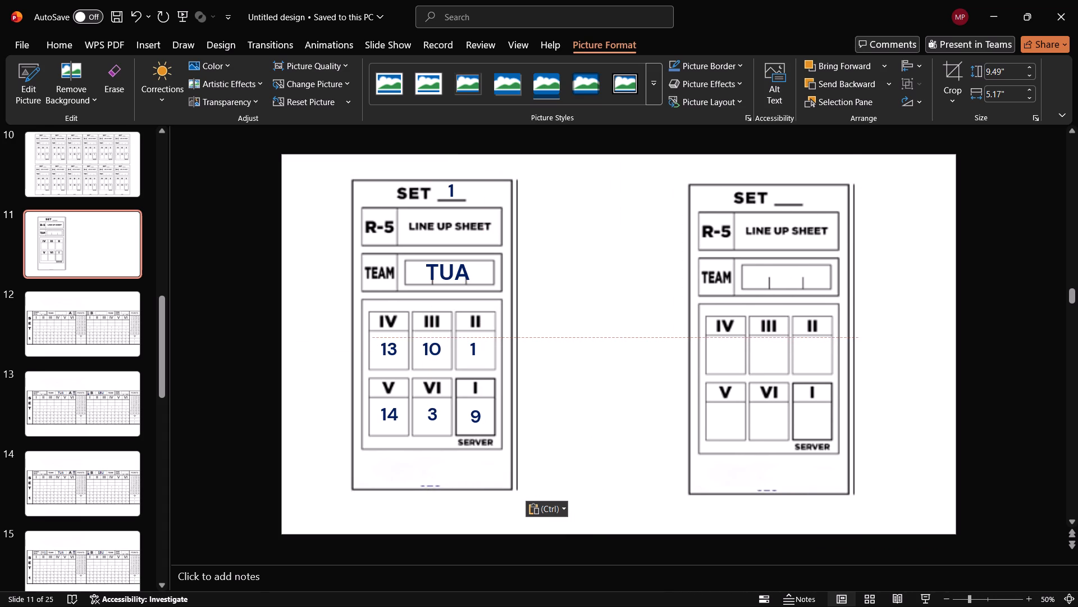
{"action": "left_click_drag", "start_coordinate": [821, 196], "coordinate": [828, 191]}
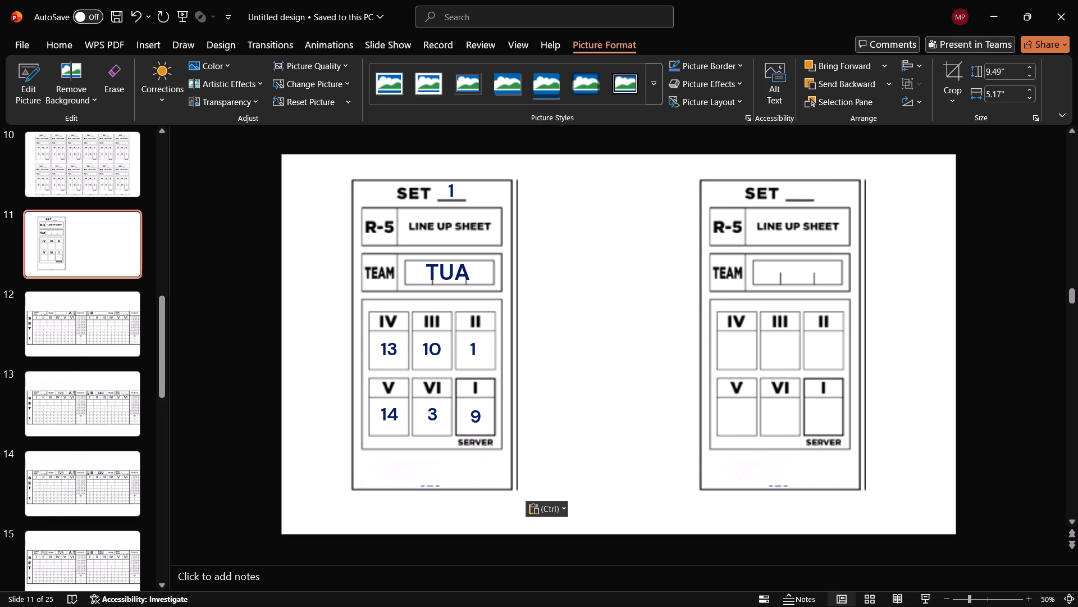
{"action": "left_click_drag", "start_coordinate": [828, 191], "coordinate": [828, 191]}
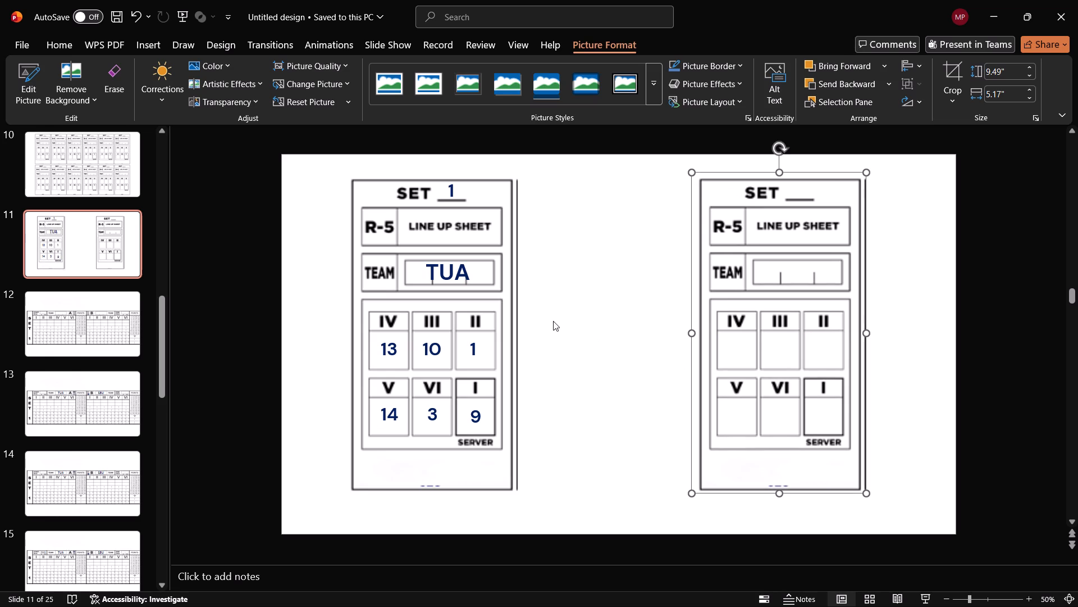
Copy the TUA text box into the second card's TEAM field and change the text to SBU.
{"action": "left_click", "coordinate": [474, 279]}
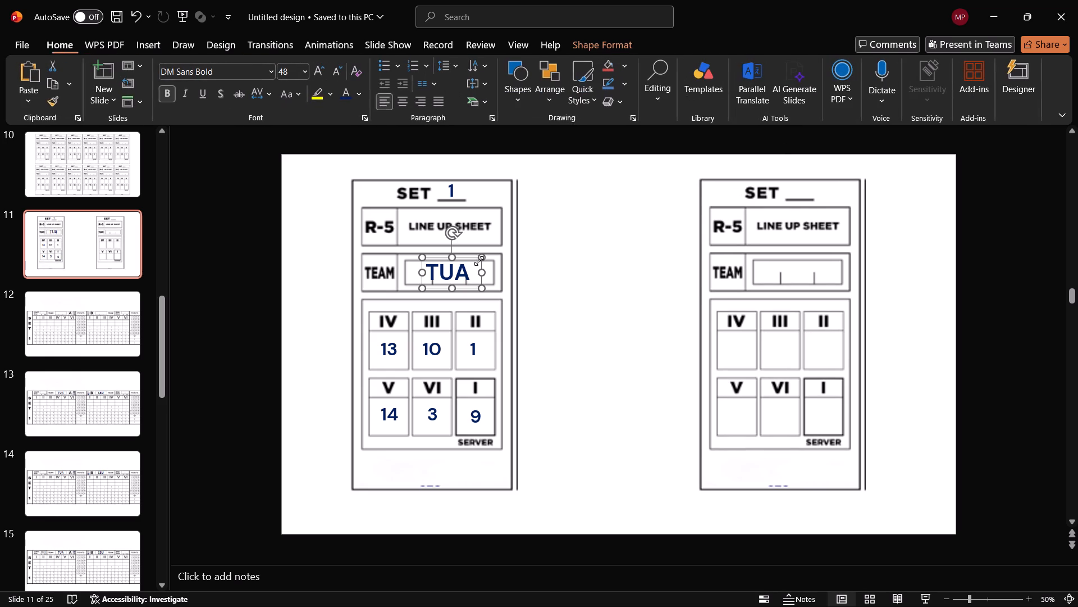
{"action": "left_click", "coordinate": [471, 256]}
{"action": "key", "text": "ctrl+c"}
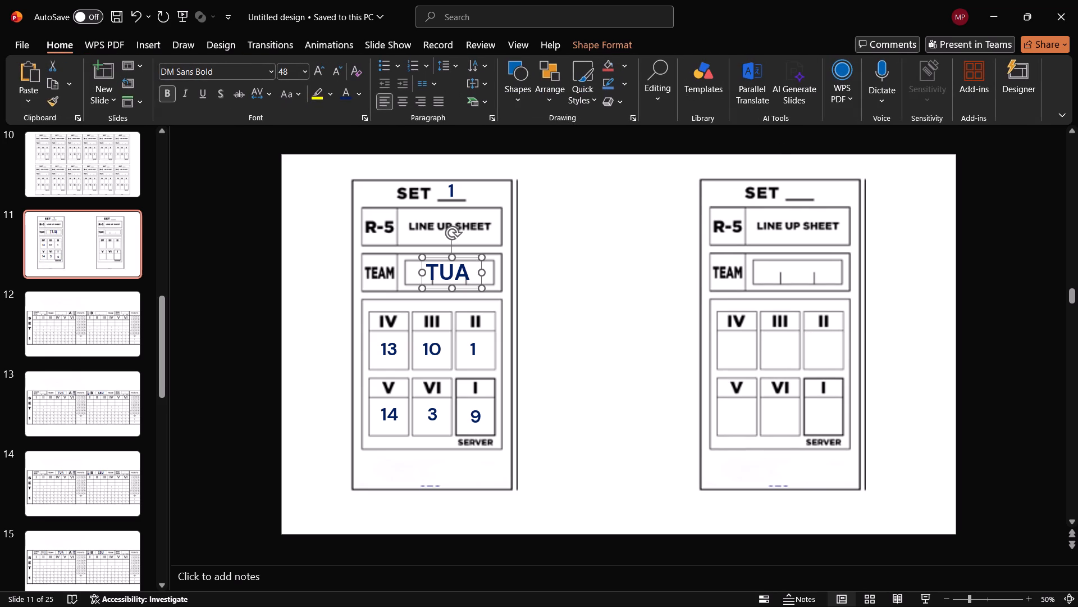
{"action": "left_click", "coordinate": [788, 262]}
{"action": "key", "text": "ctrl+v"}
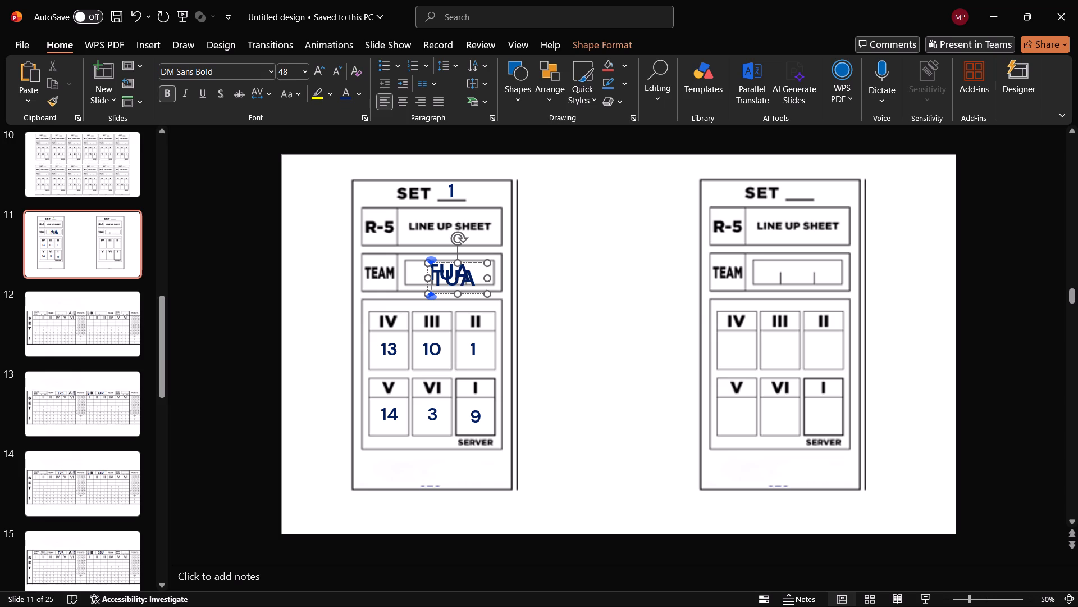
{"action": "left_click_drag", "start_coordinate": [477, 262], "coordinate": [805, 258]}
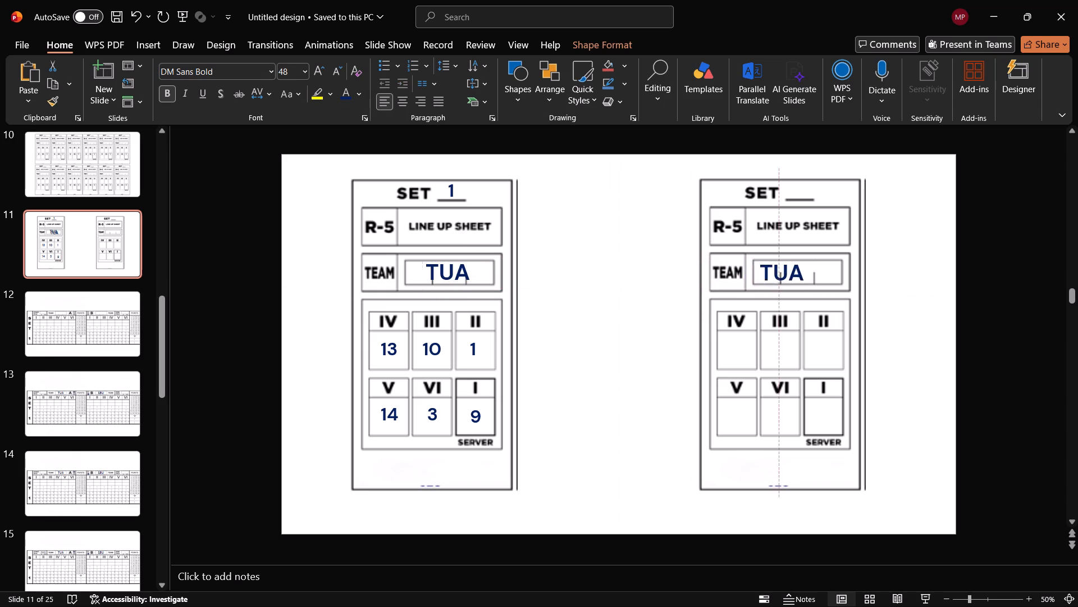
{"action": "left_click_drag", "start_coordinate": [805, 258], "coordinate": [820, 255]}
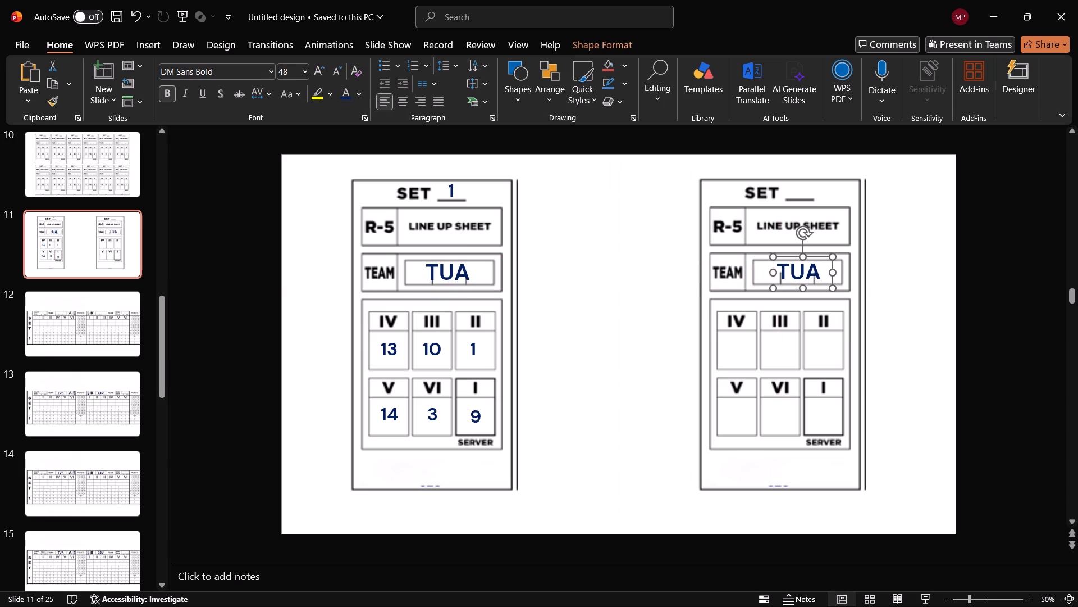
{"action": "left_click", "coordinate": [817, 256]}
{"action": "left_click", "coordinate": [810, 271]}
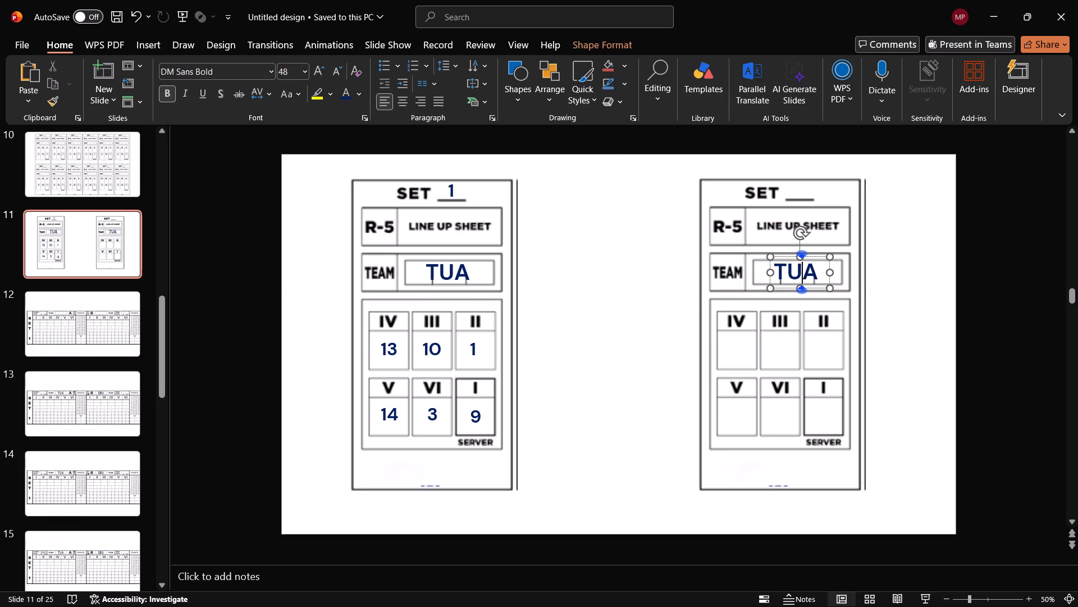
{"action": "key", "text": "ctrl+a"}
{"action": "type", "text": "SBU"}
{"action": "left_click", "coordinate": [609, 305]}
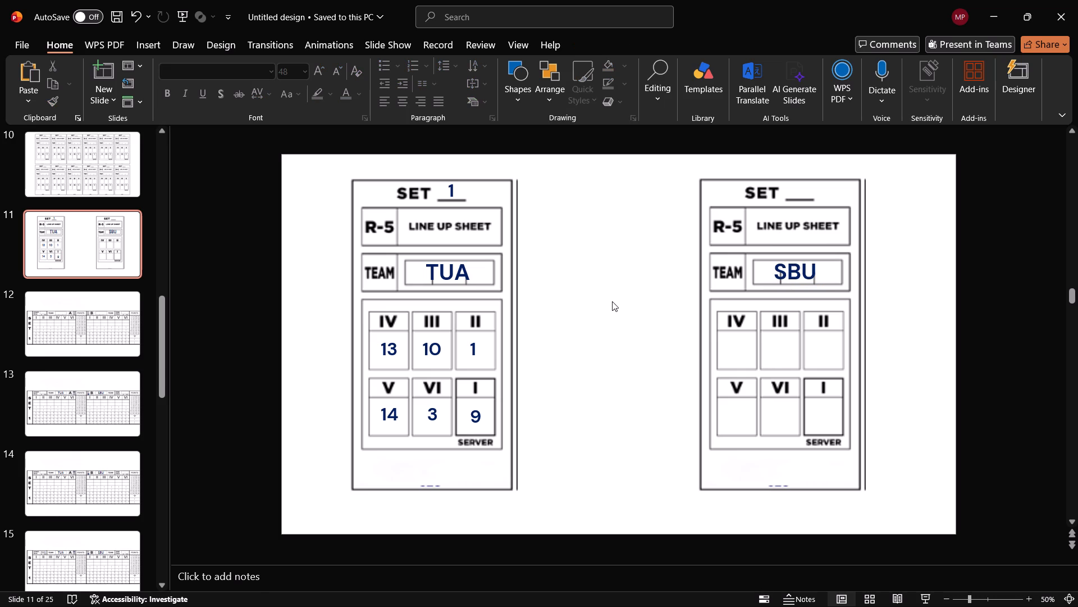
Copy the set number 1 text box from the first card's SET line.
{"action": "left_click", "coordinate": [451, 189]}
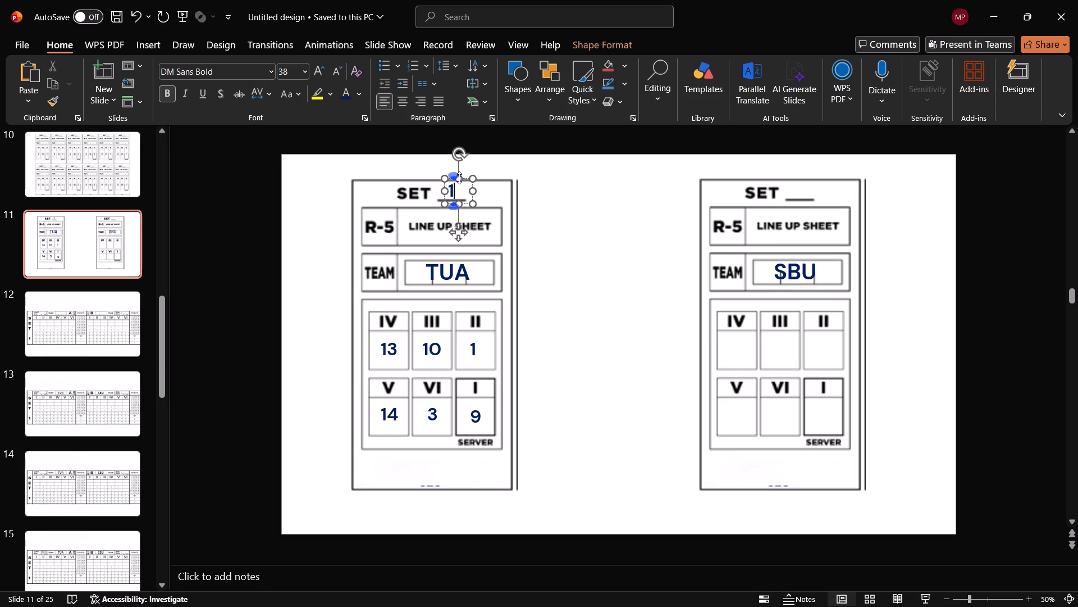
{"action": "key", "text": "ctrl+c"}
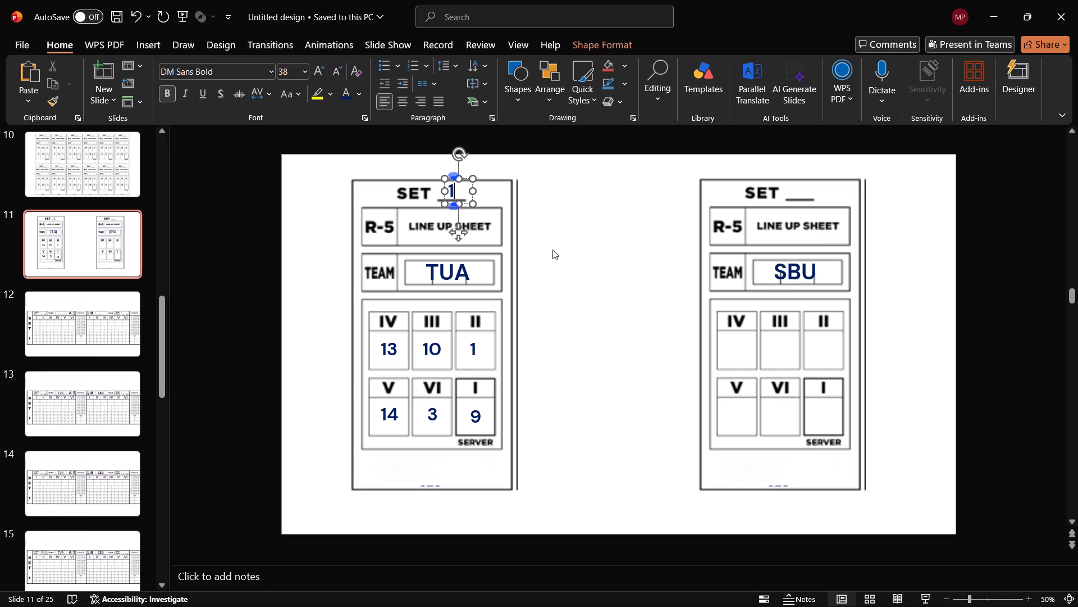
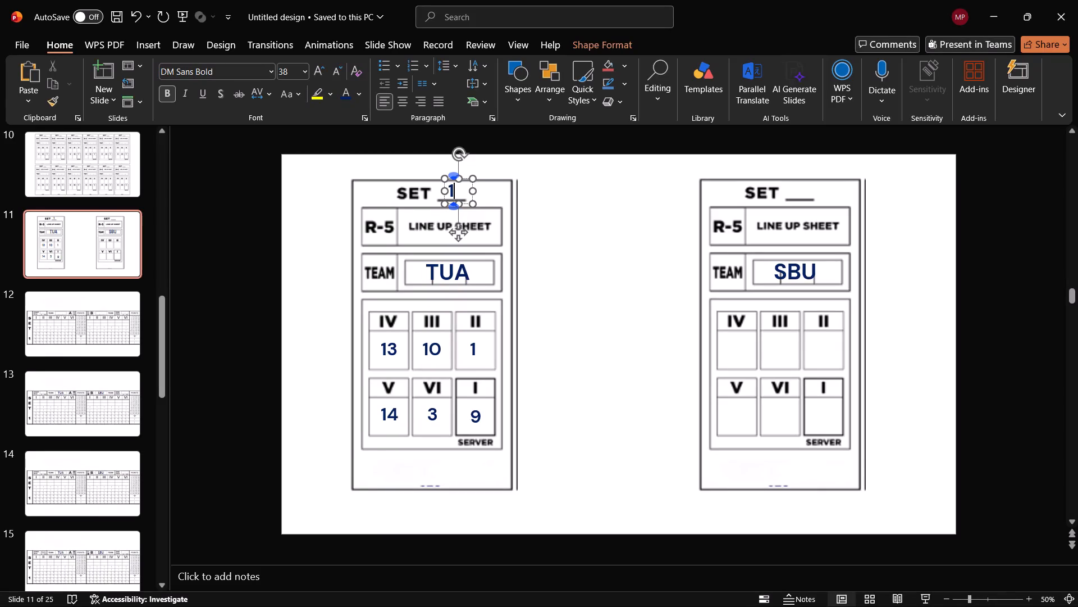
Enlarge the SBU text on the second card to font size 54 and reposition it centrally in the TEAM field.
{"action": "left_click", "coordinate": [814, 273]}
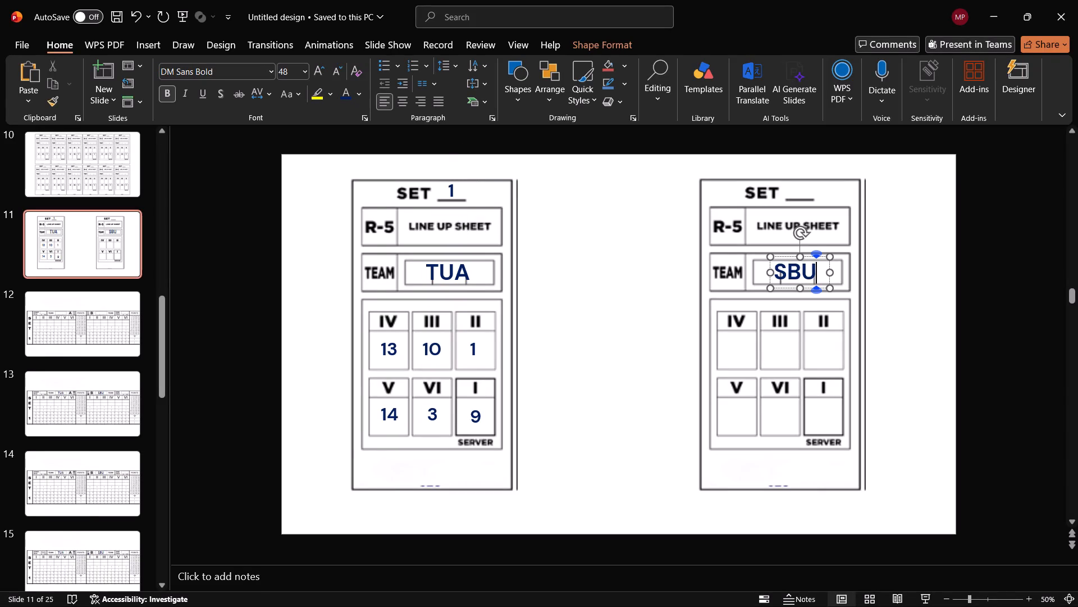
{"action": "left_click_drag", "start_coordinate": [769, 274], "coordinate": [759, 274]}
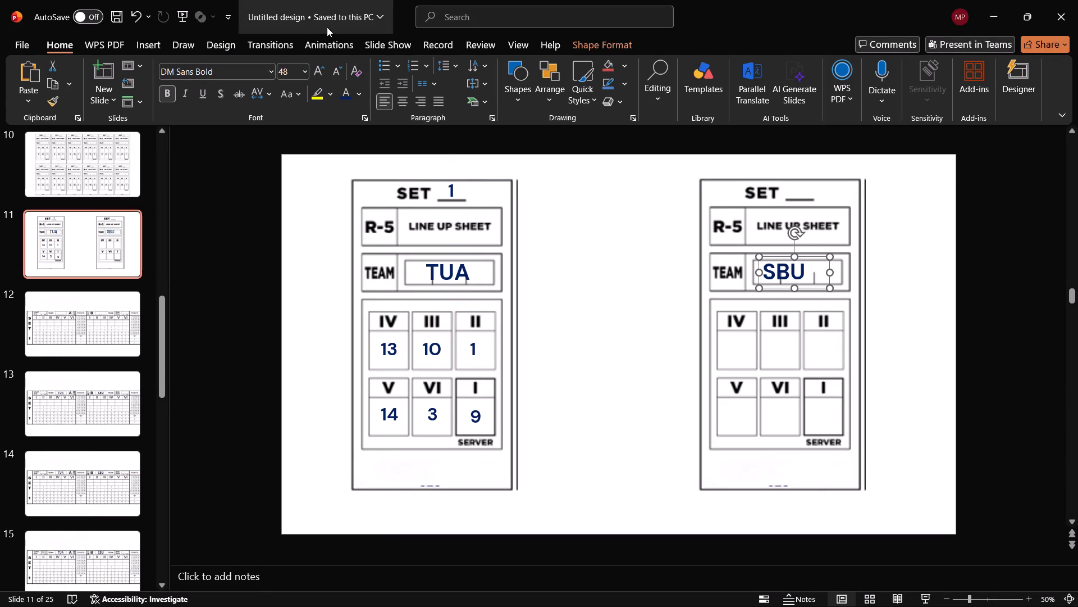
{"action": "left_click", "coordinate": [810, 259]}
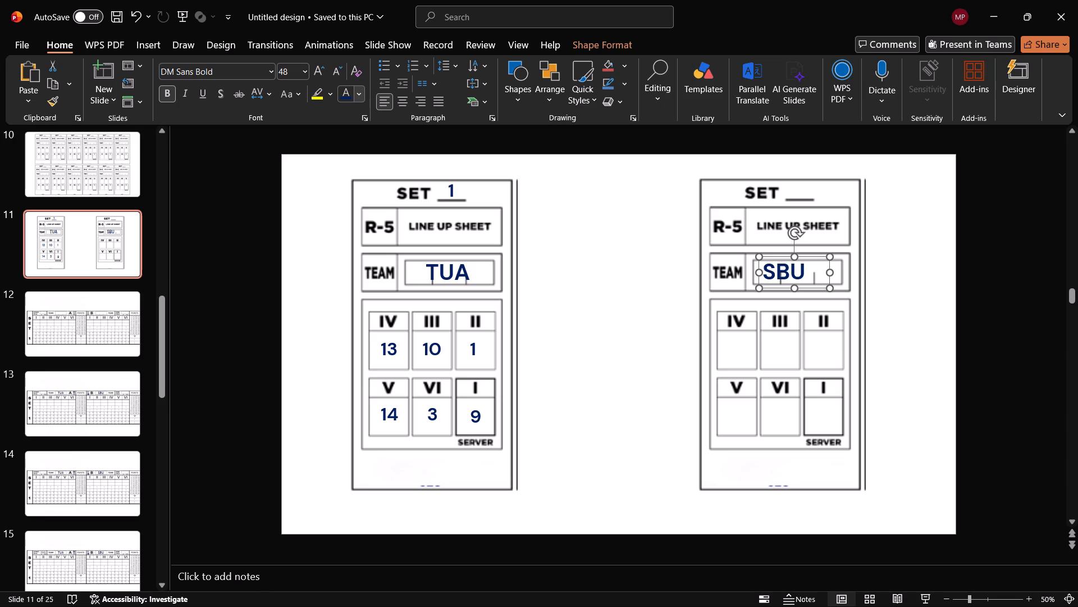
{"action": "left_click", "coordinate": [322, 70]}
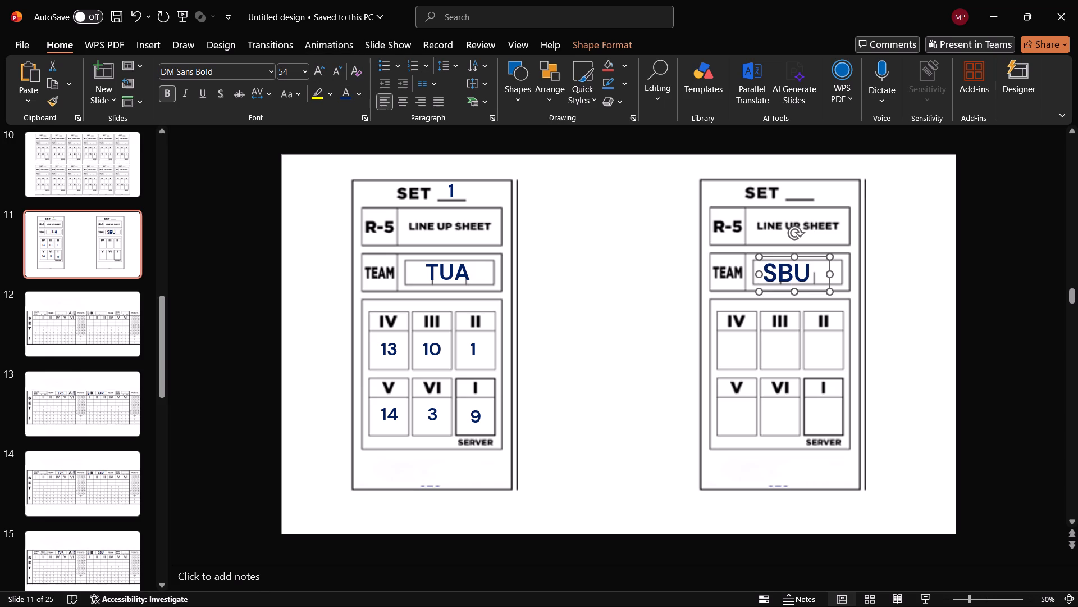
{"action": "left_click_drag", "start_coordinate": [806, 257], "coordinate": [814, 257]}
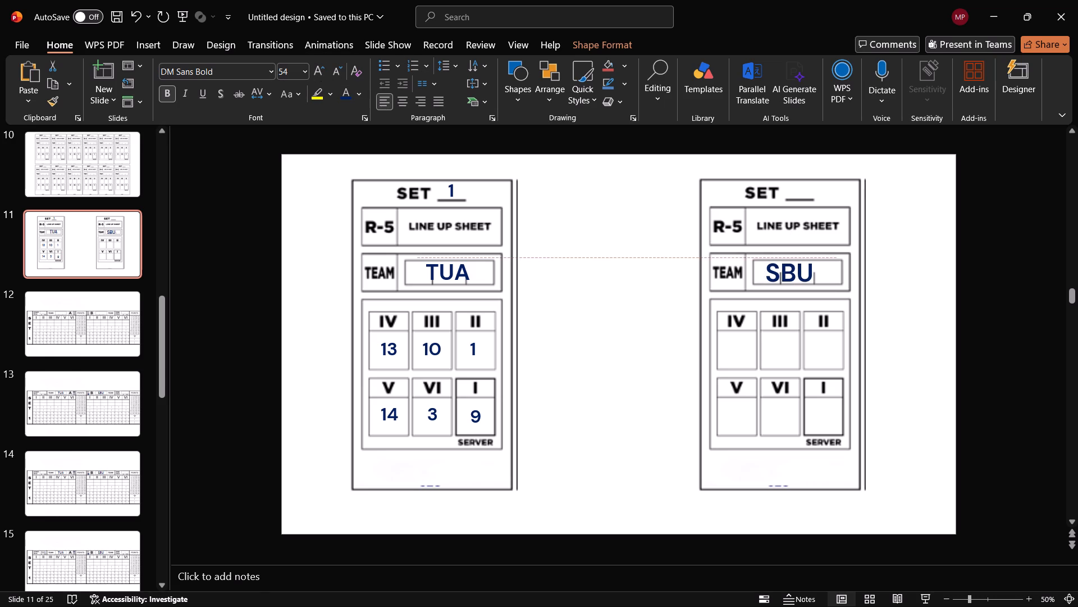
{"action": "left_click_drag", "start_coordinate": [814, 257], "coordinate": [815, 257]}
{"action": "left_click", "coordinate": [933, 289]}
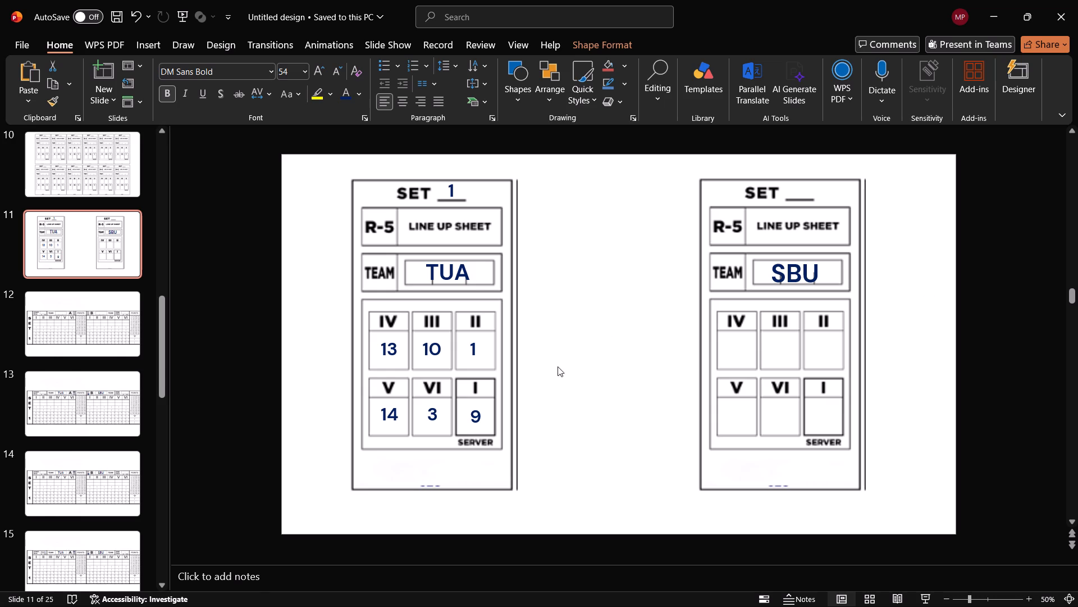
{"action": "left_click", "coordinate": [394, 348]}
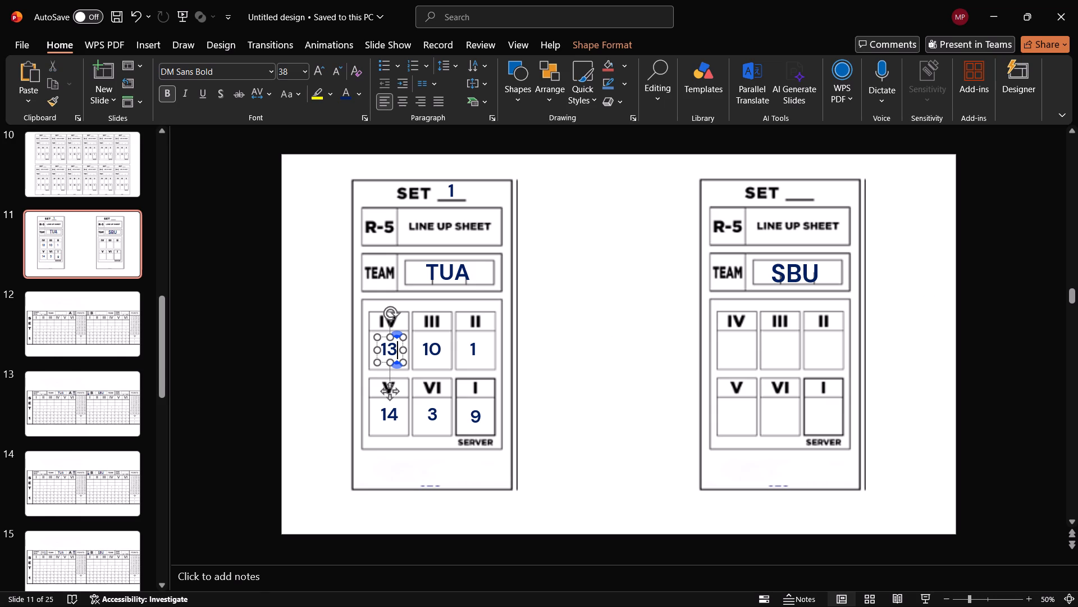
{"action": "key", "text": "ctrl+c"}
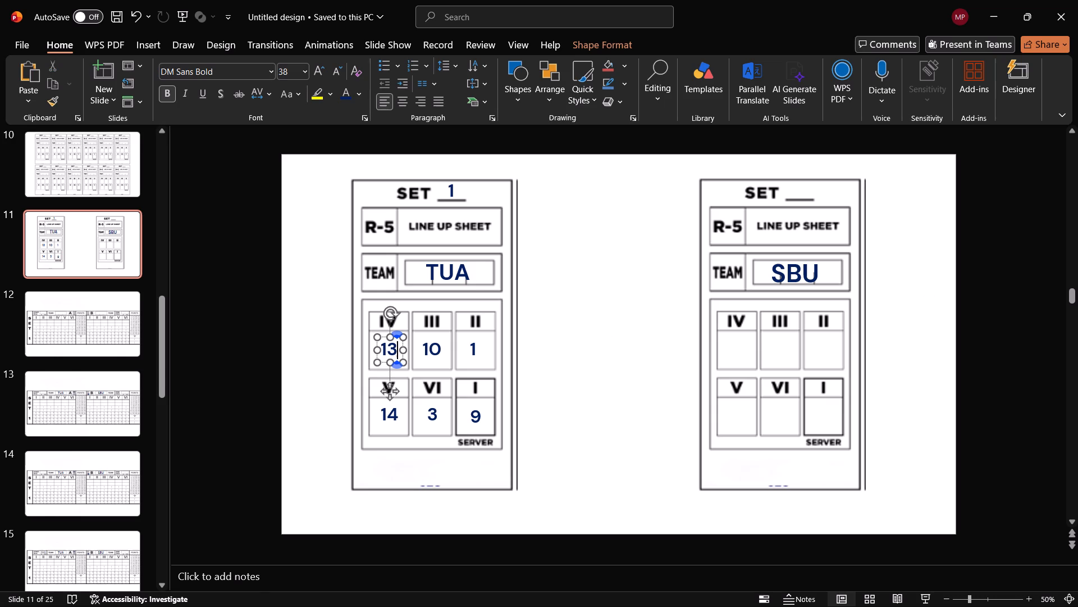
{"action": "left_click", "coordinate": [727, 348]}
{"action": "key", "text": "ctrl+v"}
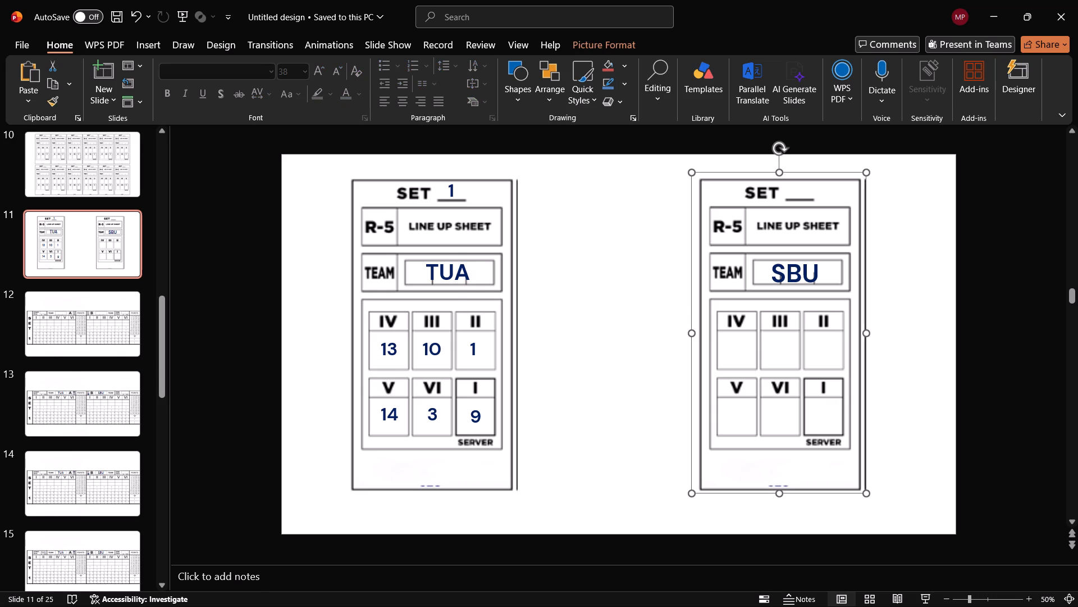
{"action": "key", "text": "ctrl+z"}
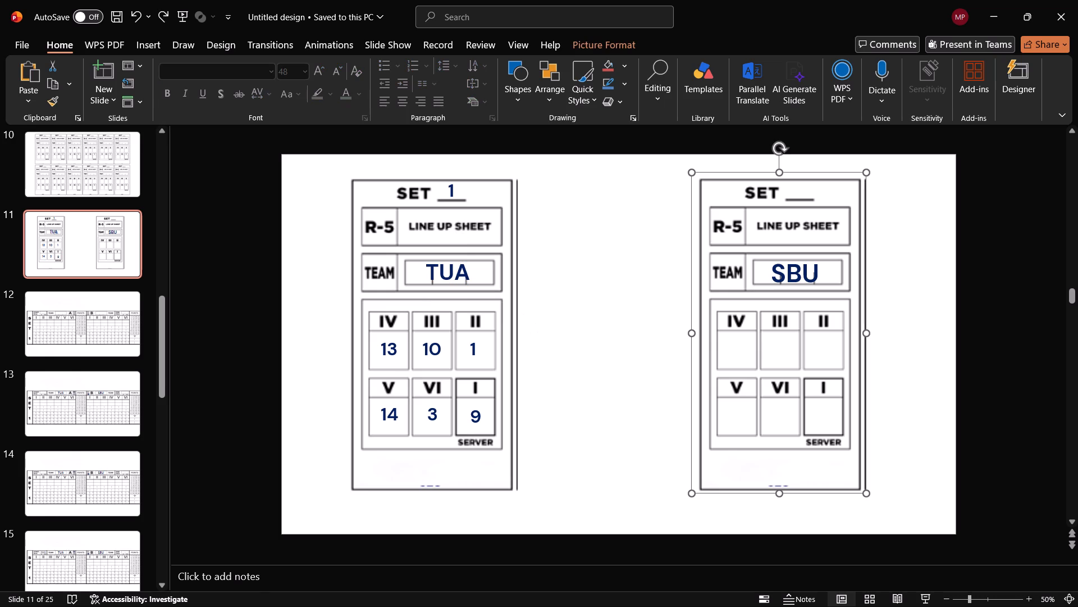
Copy the first card's 13 text box into the second card's IV cell and change the number to 19.
{"action": "left_click", "coordinate": [393, 347]}
{"action": "left_click", "coordinate": [395, 335]}
{"action": "key", "text": "ctrl+c"}
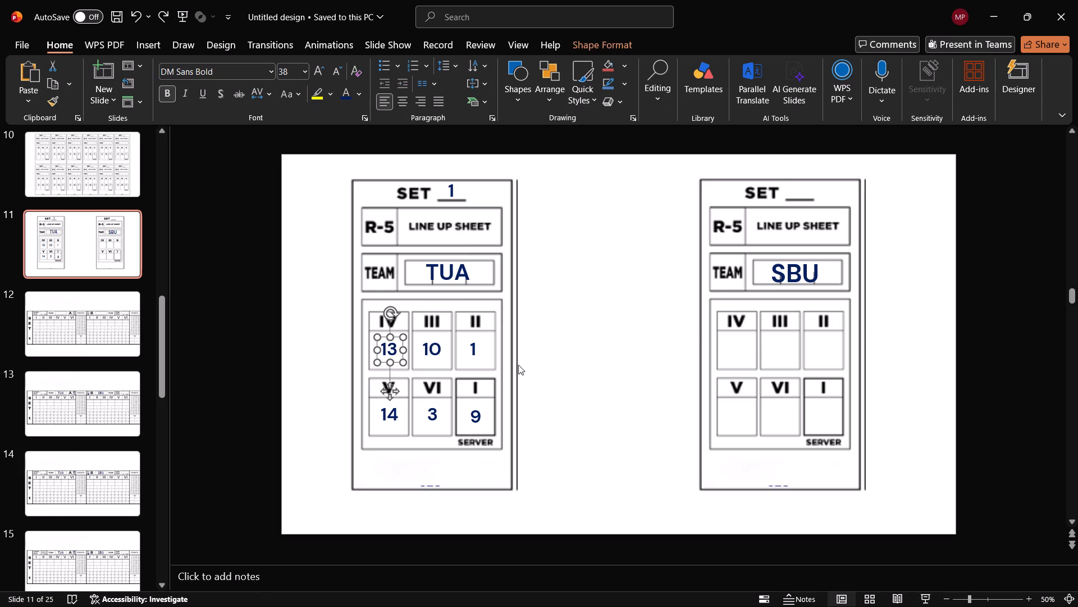
{"action": "left_click", "coordinate": [698, 379]}
{"action": "key", "text": "ctrl+v"}
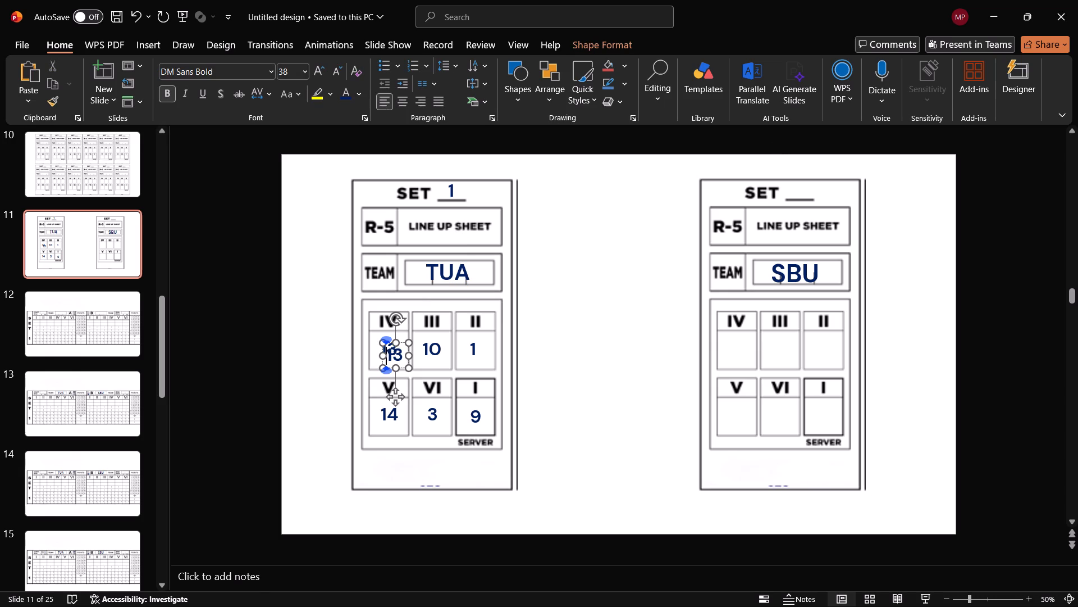
{"action": "left_click_drag", "start_coordinate": [403, 344], "coordinate": [744, 339]}
{"action": "left_click", "coordinate": [743, 349]}
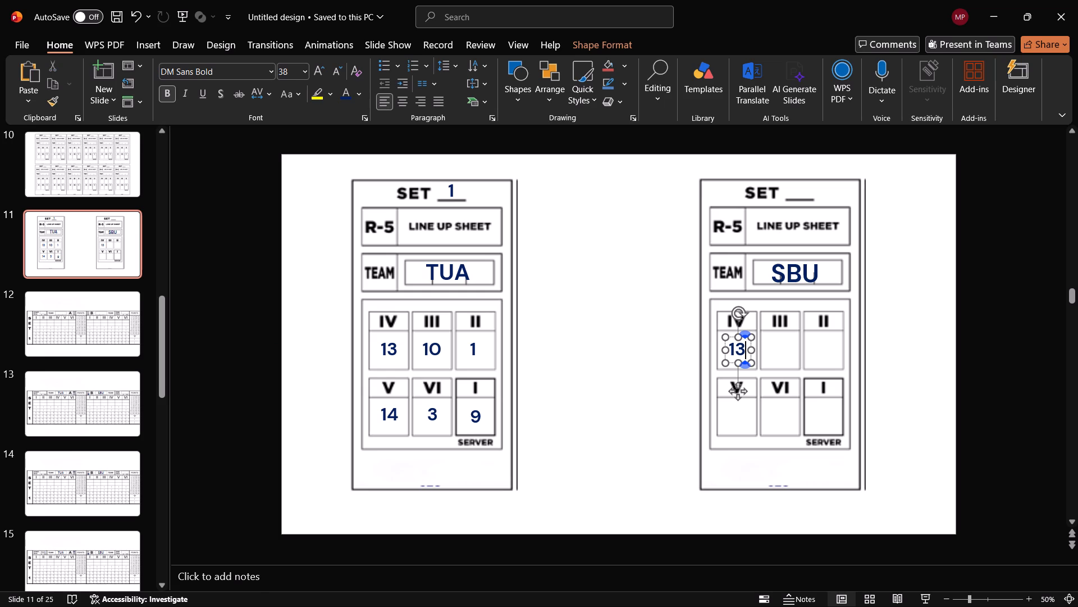
{"action": "key", "text": "BackSpace"}
{"action": "key", "text": "9"}
Paste another number box into the second card's I (server) cell and change the number to 11.
{"action": "left_click", "coordinate": [821, 424]}
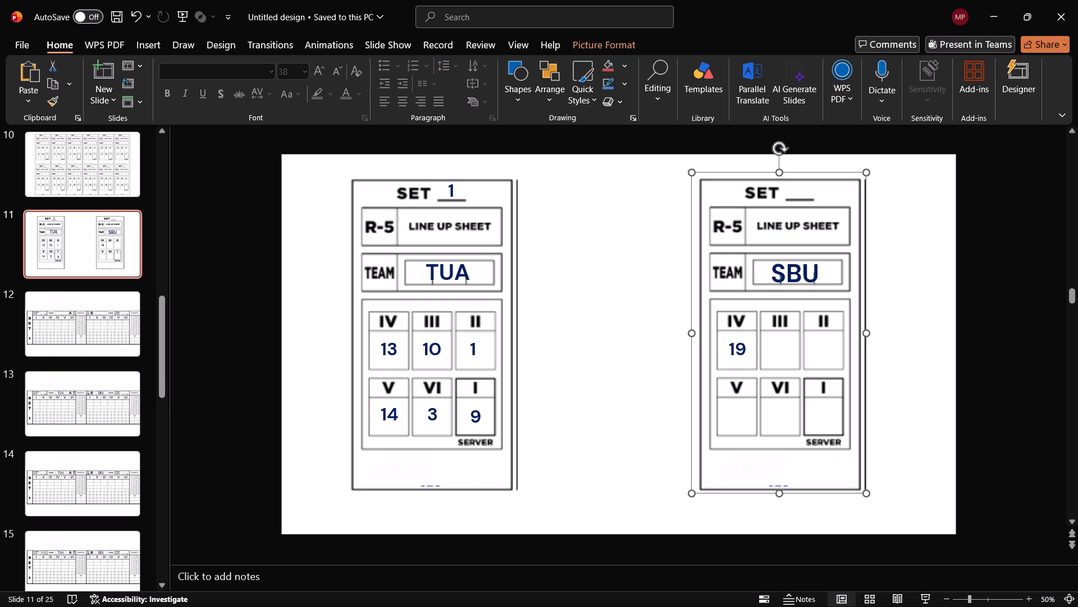
{"action": "key", "text": "ctrl+v"}
{"action": "left_click_drag", "start_coordinate": [401, 343], "coordinate": [832, 404]}
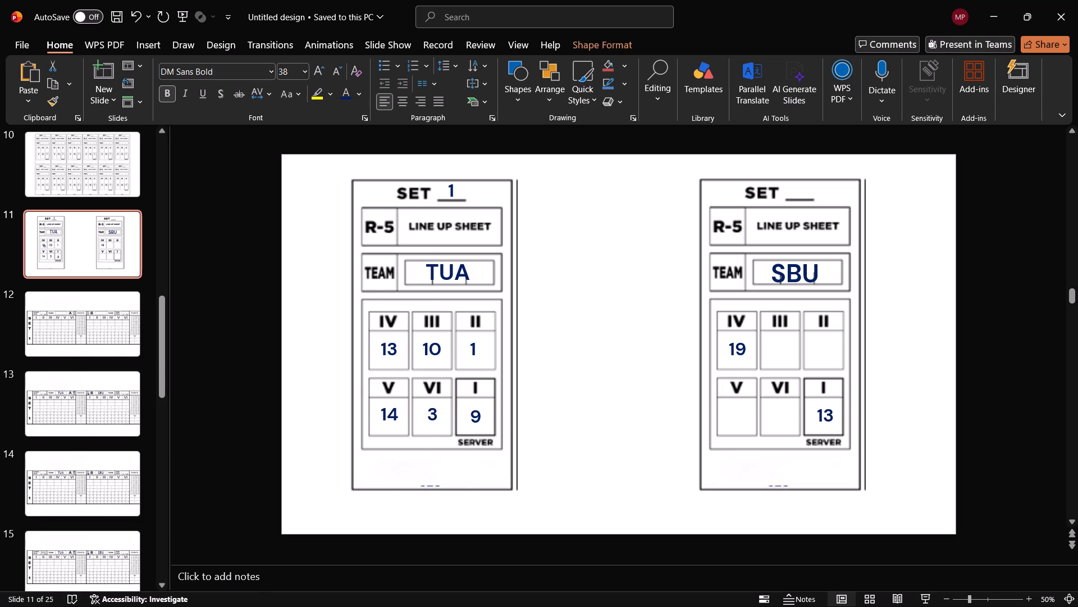
{"action": "left_click_drag", "start_coordinate": [832, 404], "coordinate": [830, 404]}
{"action": "left_click", "coordinate": [831, 414]}
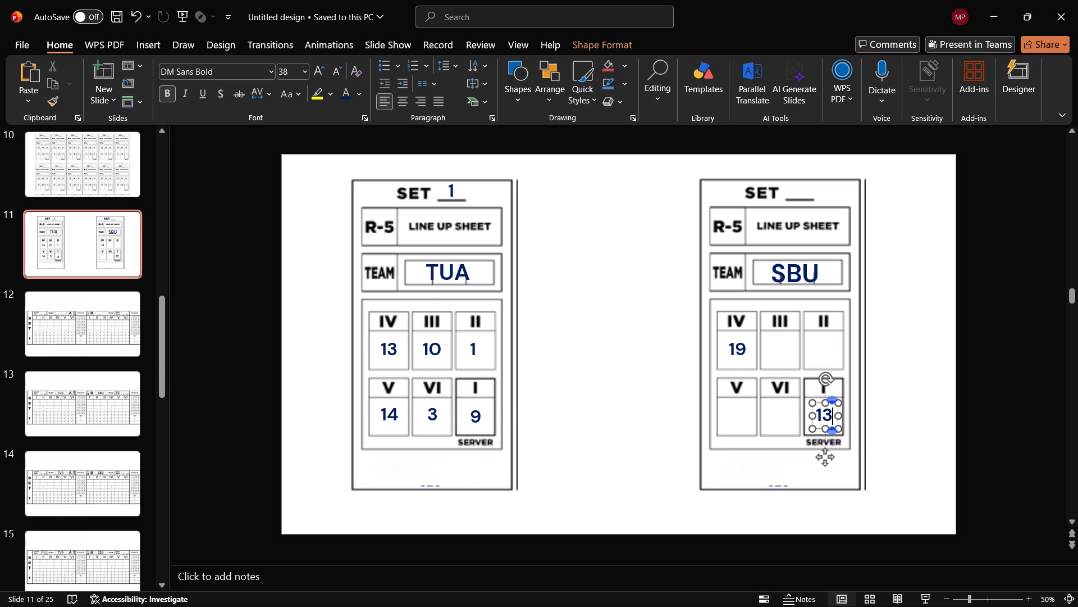
{"action": "key", "text": "BackSpace"}
{"action": "key", "text": "1"}
{"action": "left_click", "coordinate": [911, 324]}
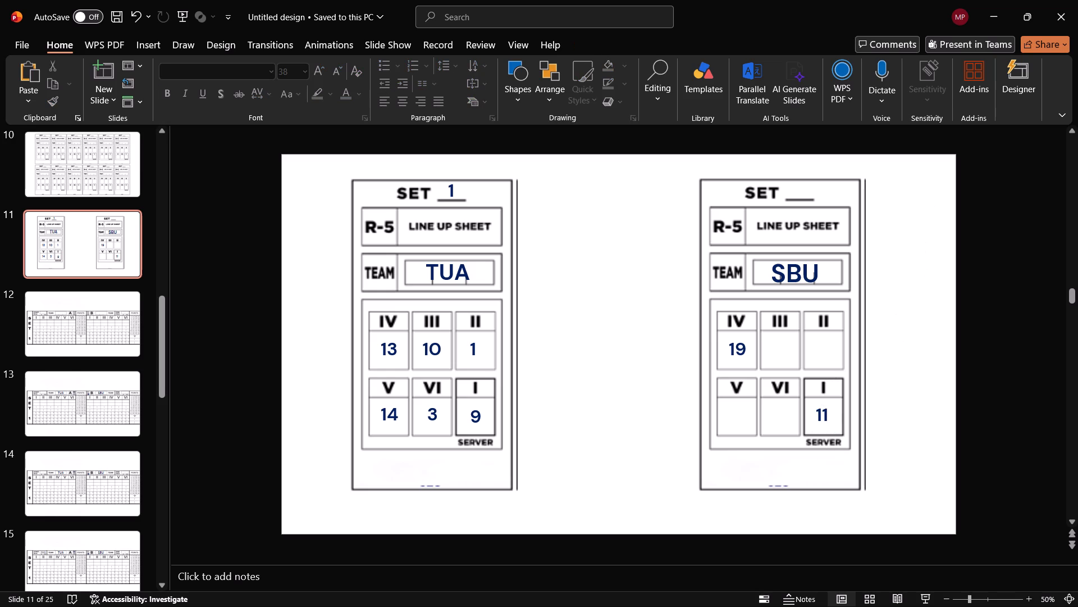
Copy the server cell's 11 text box into the SBU card's II cell and change the number to 6.
{"action": "left_click", "coordinate": [824, 415]}
{"action": "left_click", "coordinate": [832, 402]}
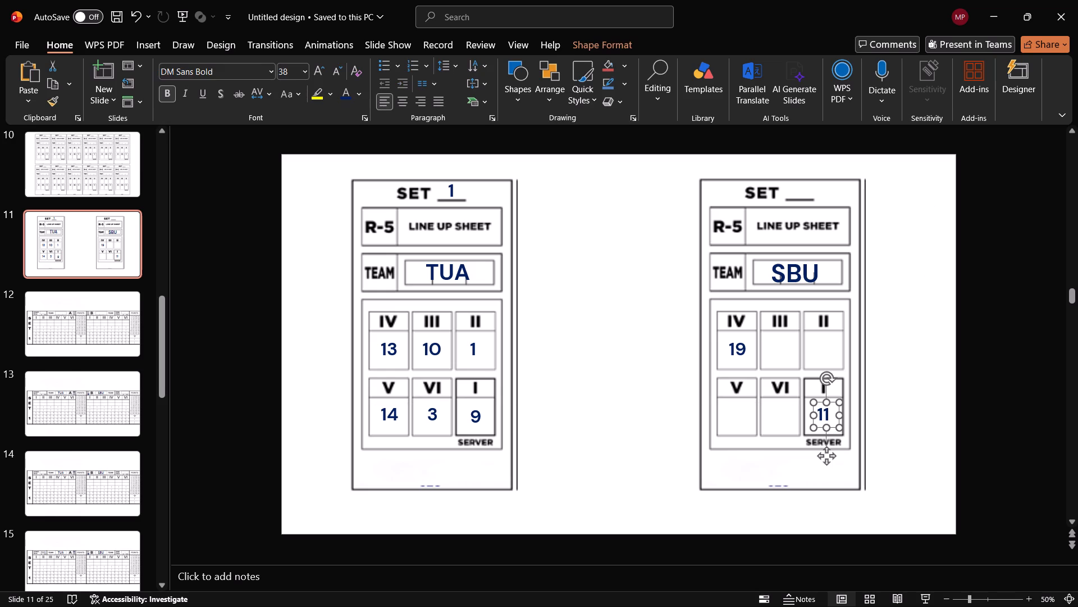
{"action": "key", "text": "ctrl+c"}
{"action": "key", "text": "ctrl+v"}
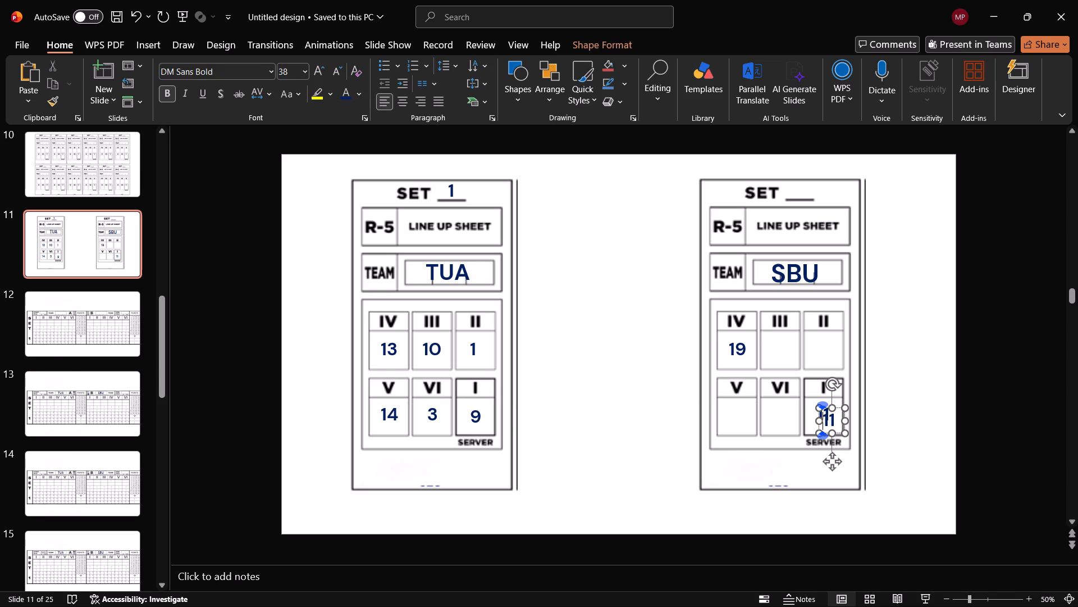
{"action": "left_click", "coordinate": [841, 409]}
{"action": "left_click_drag", "start_coordinate": [838, 408], "coordinate": [833, 335]}
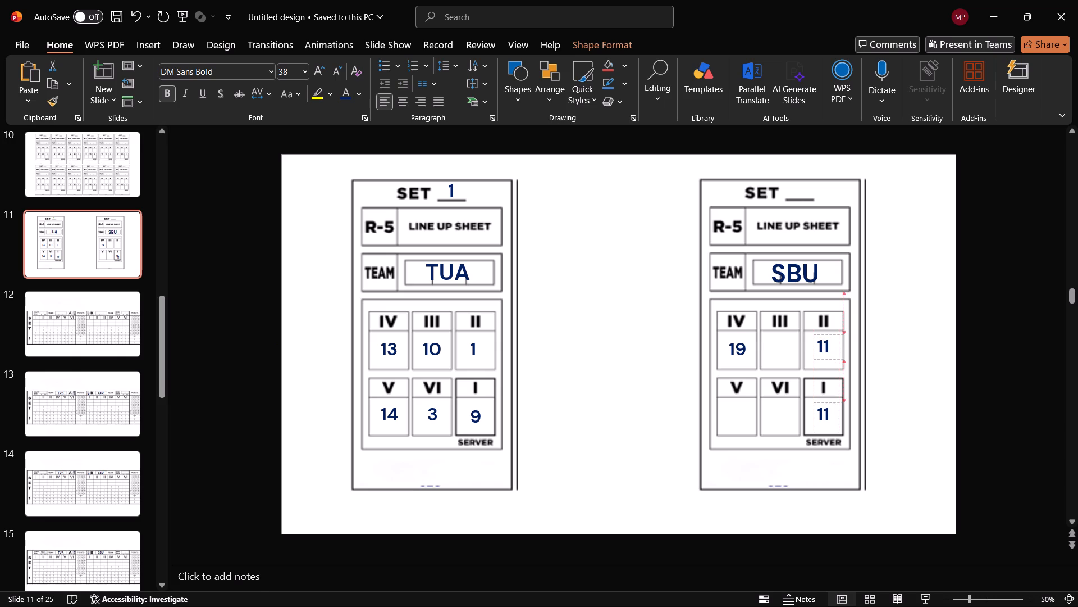
{"action": "left_click_drag", "start_coordinate": [833, 335], "coordinate": [831, 339]}
{"action": "left_click", "coordinate": [829, 355]}
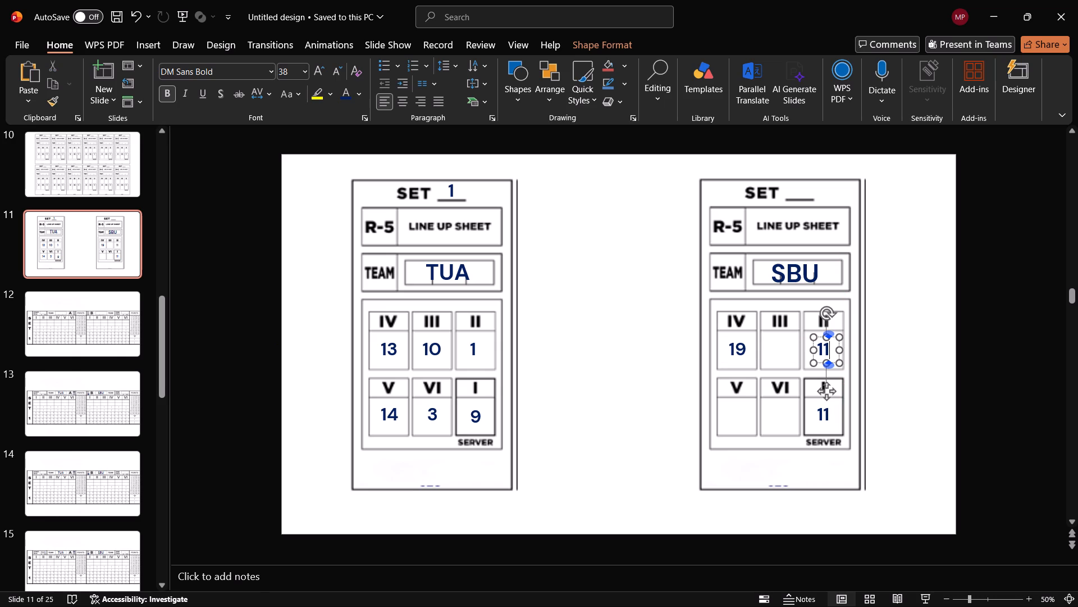
{"action": "key", "text": "BackSpace"}
{"action": "key", "text": "BackSpace"}
{"action": "key", "text": "6"}
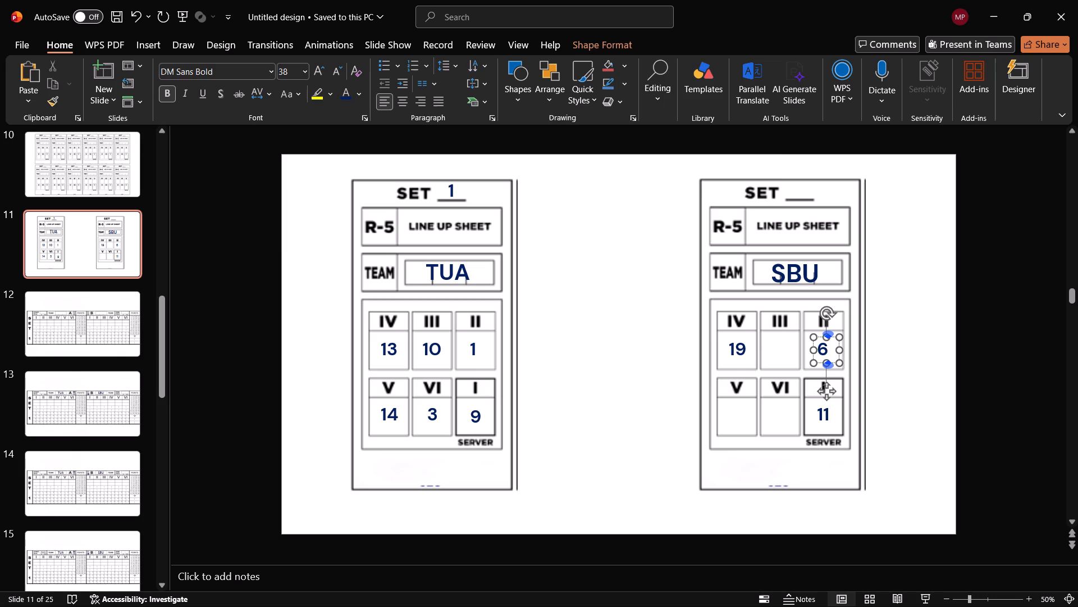
Paste another number box into the SBU card's III cell, level with its neighbours, and change the number to 12.
{"action": "left_click", "coordinate": [776, 347]}
{"action": "key", "text": "ctrl+v"}
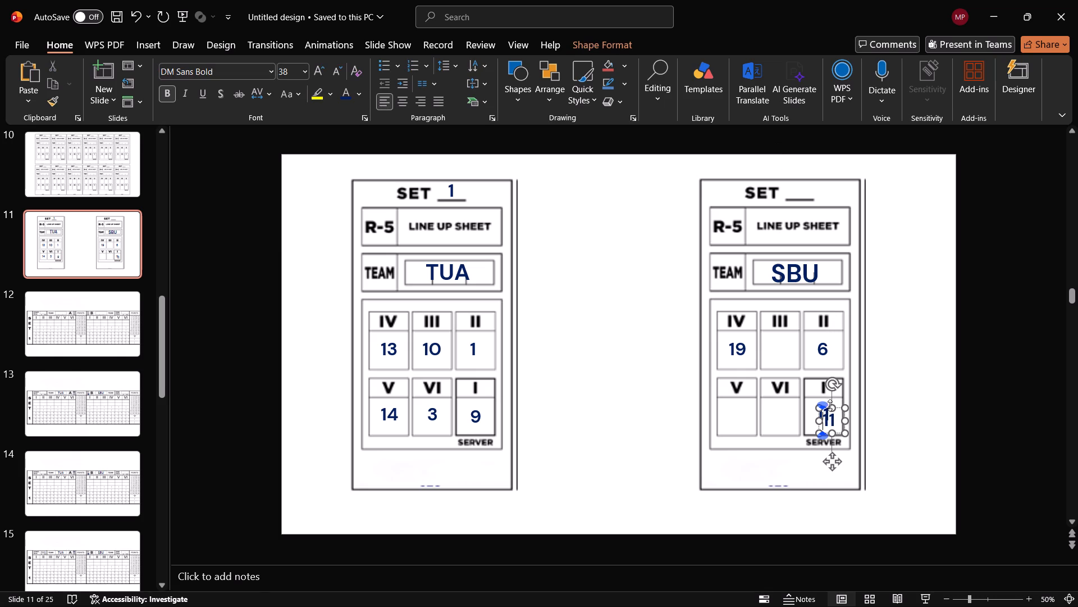
{"action": "left_click_drag", "start_coordinate": [838, 407], "coordinate": [788, 333]}
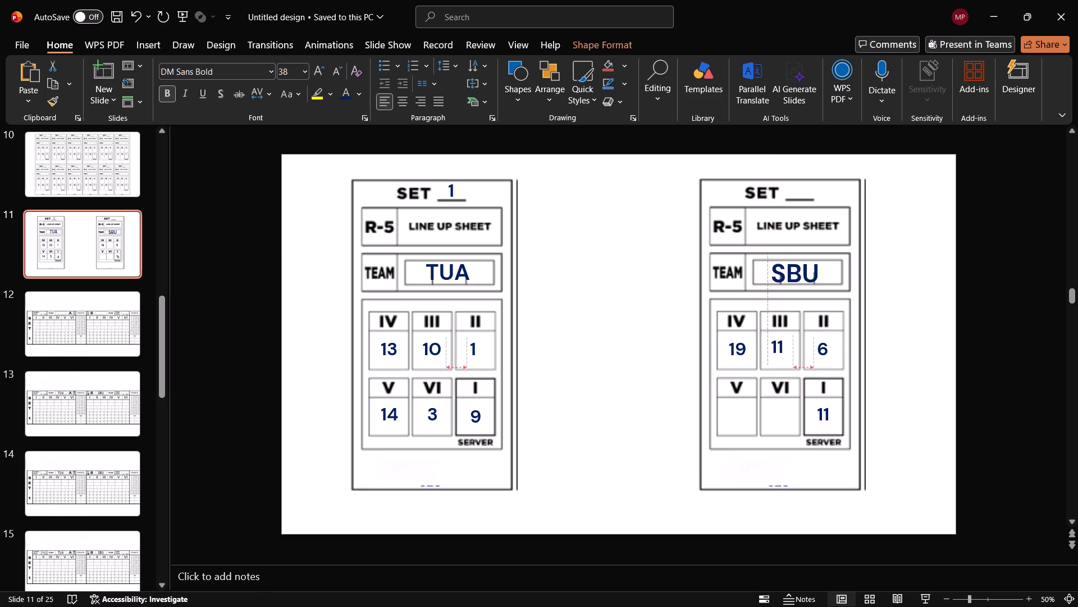
{"action": "left_click_drag", "start_coordinate": [788, 333], "coordinate": [787, 336]}
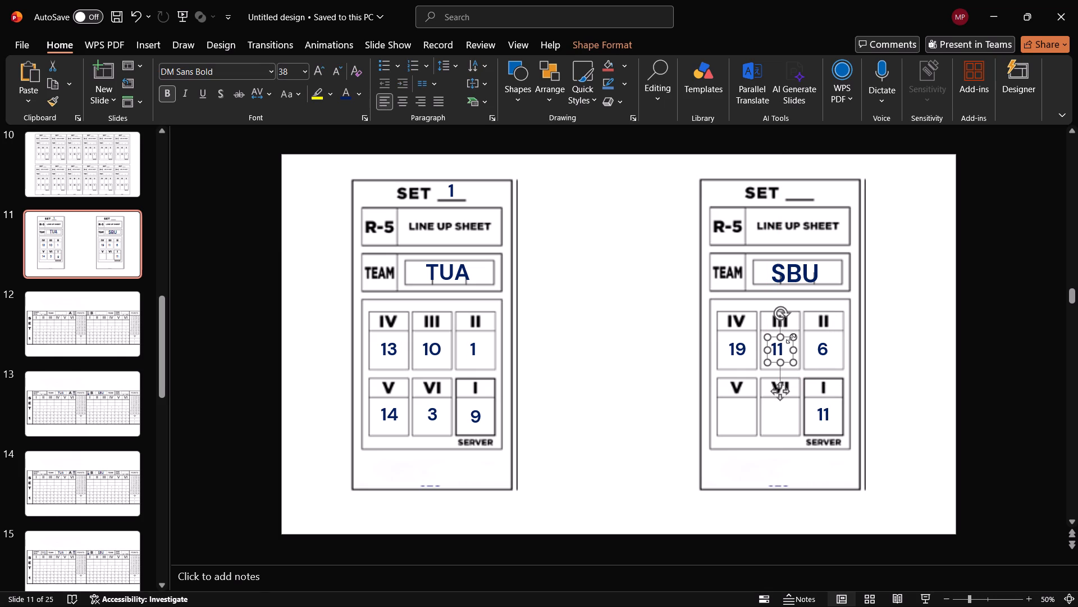
{"action": "left_click", "coordinate": [788, 337]}
{"action": "left_click", "coordinate": [788, 337]}
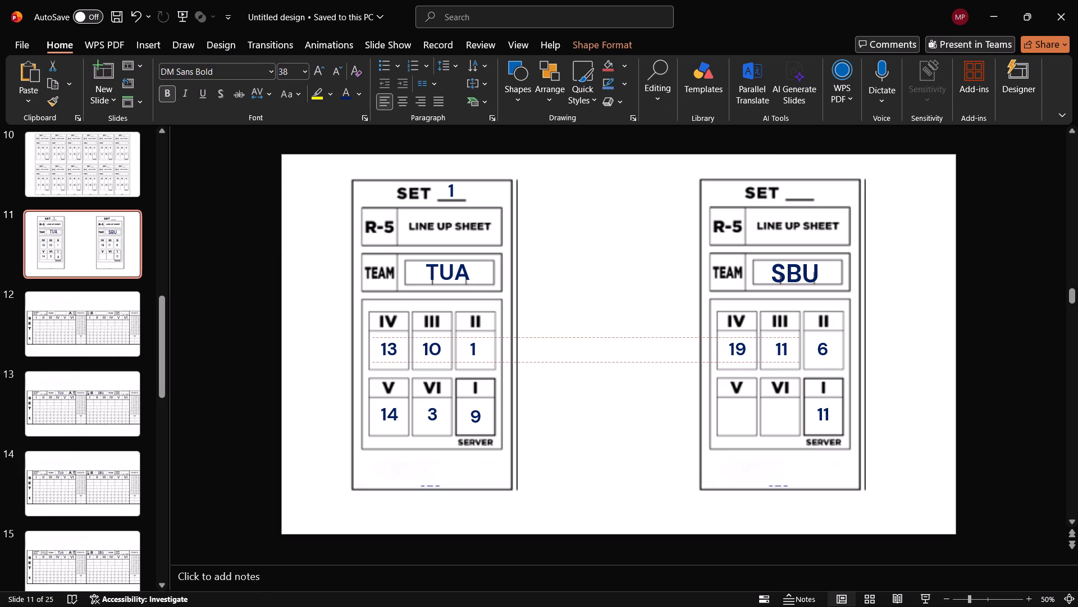
{"action": "left_click", "coordinate": [789, 348]}
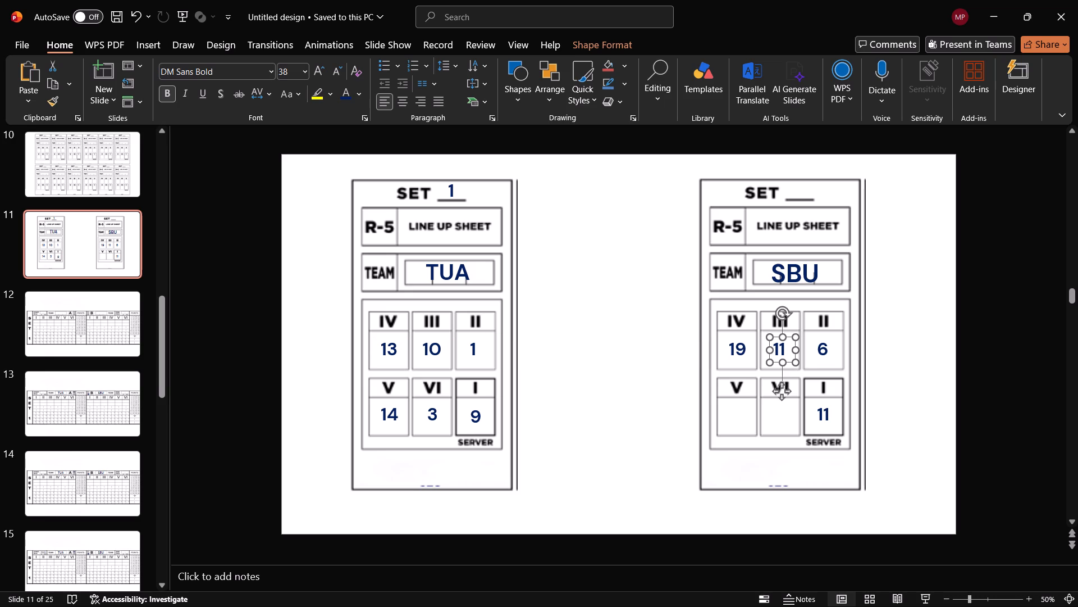
{"action": "left_click", "coordinate": [785, 350]}
{"action": "key", "text": "BackSpace"}
{"action": "key", "text": "2"}
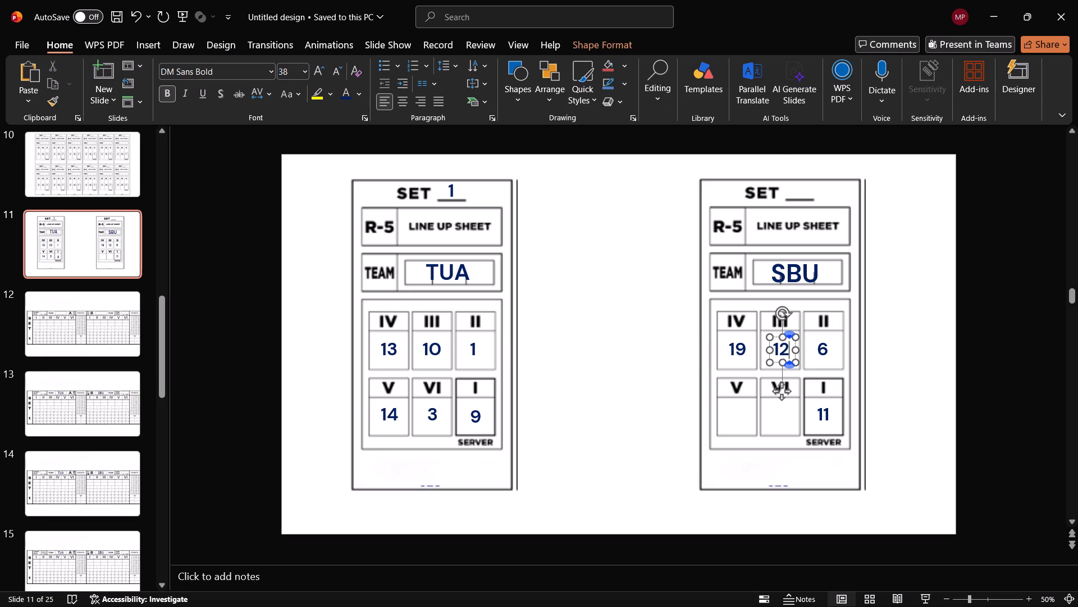
Paste another number box into the SBU card's V cell, change the number to 10, and widen the box so it fits one line.
{"action": "left_click", "coordinate": [740, 418]}
{"action": "key", "text": "ctrl+v"}
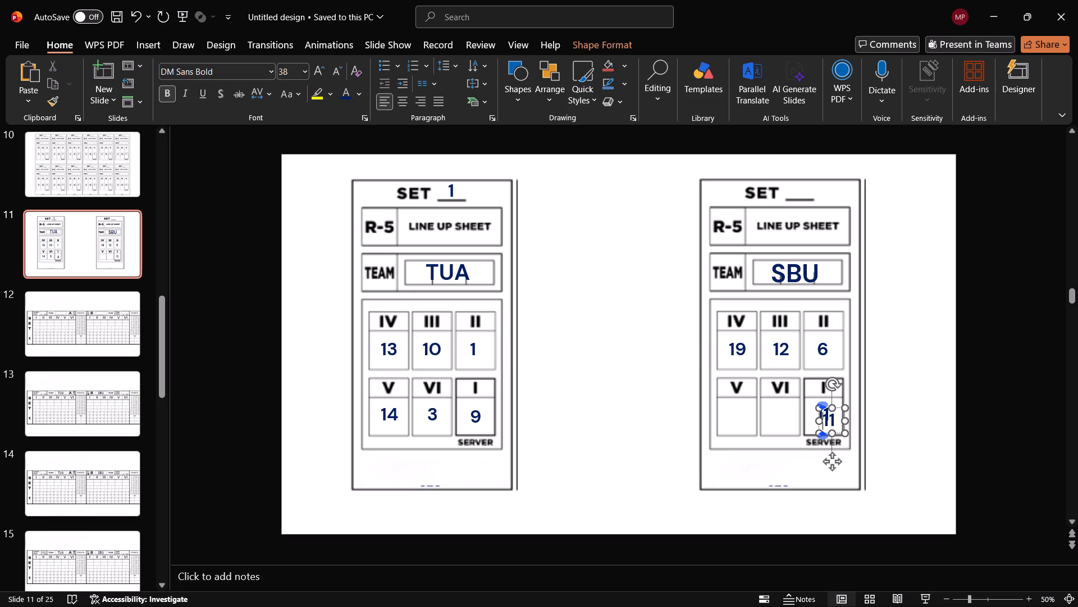
{"action": "left_click_drag", "start_coordinate": [839, 410], "coordinate": [817, 411]}
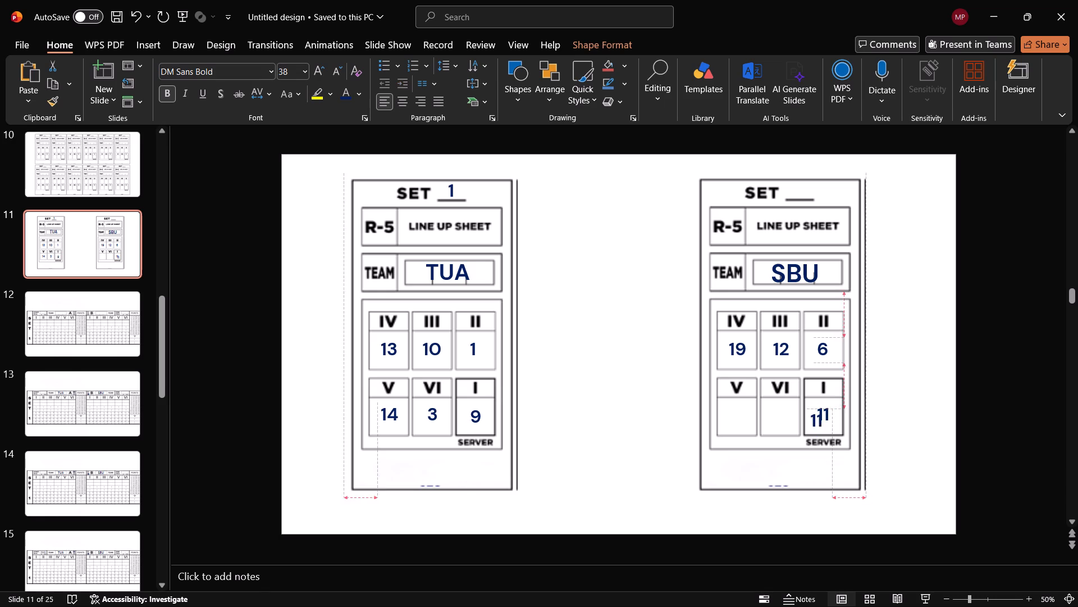
{"action": "left_click_drag", "start_coordinate": [817, 411], "coordinate": [741, 405]}
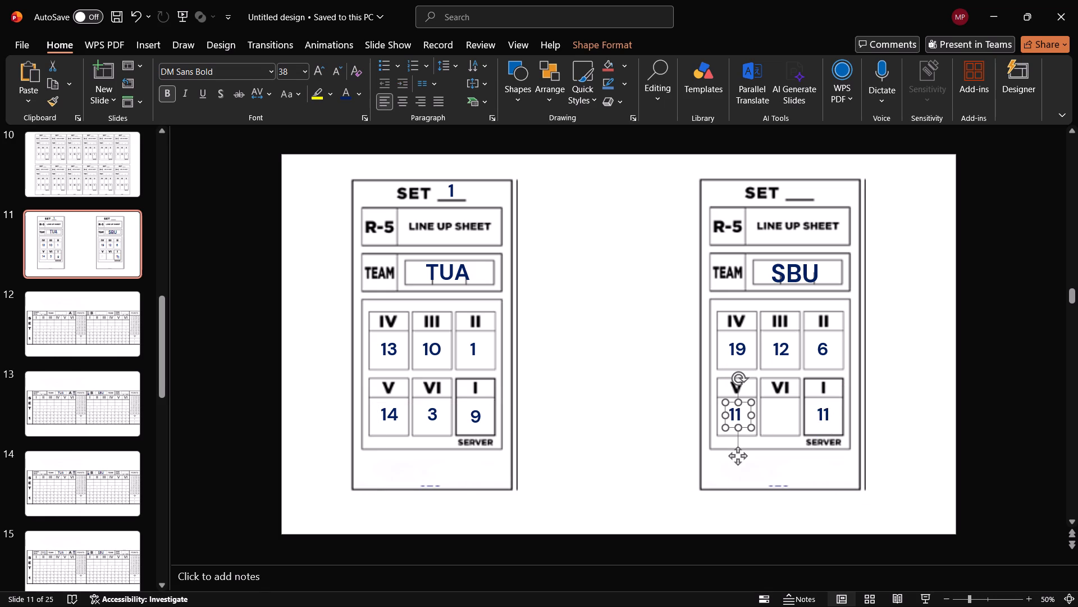
{"action": "left_click", "coordinate": [745, 415]}
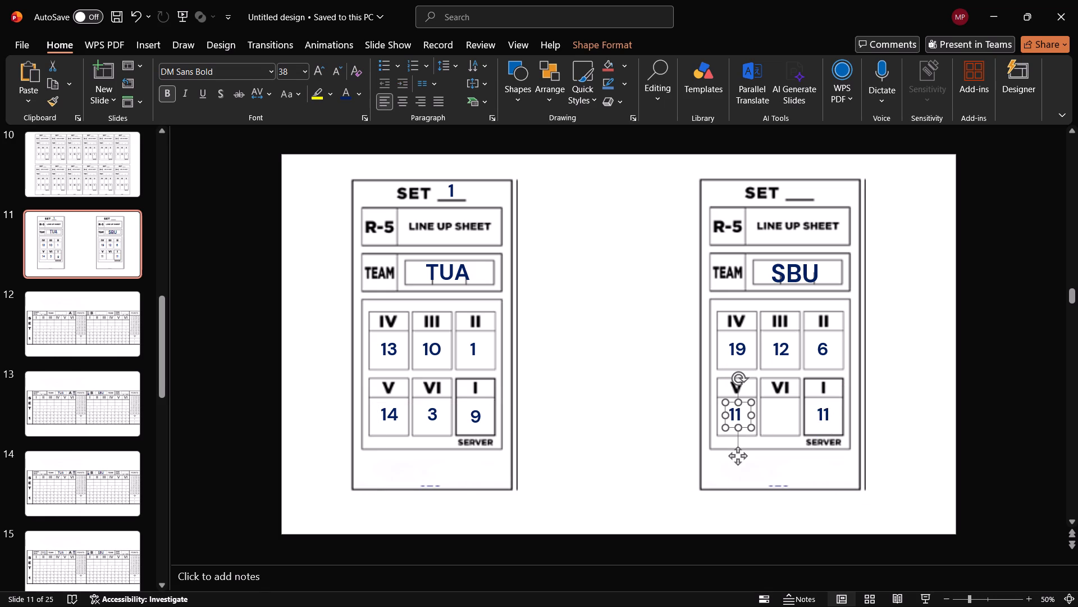
{"action": "left_click", "coordinate": [740, 412]}
{"action": "key", "text": "BackSpace"}
{"action": "key", "text": "0"}
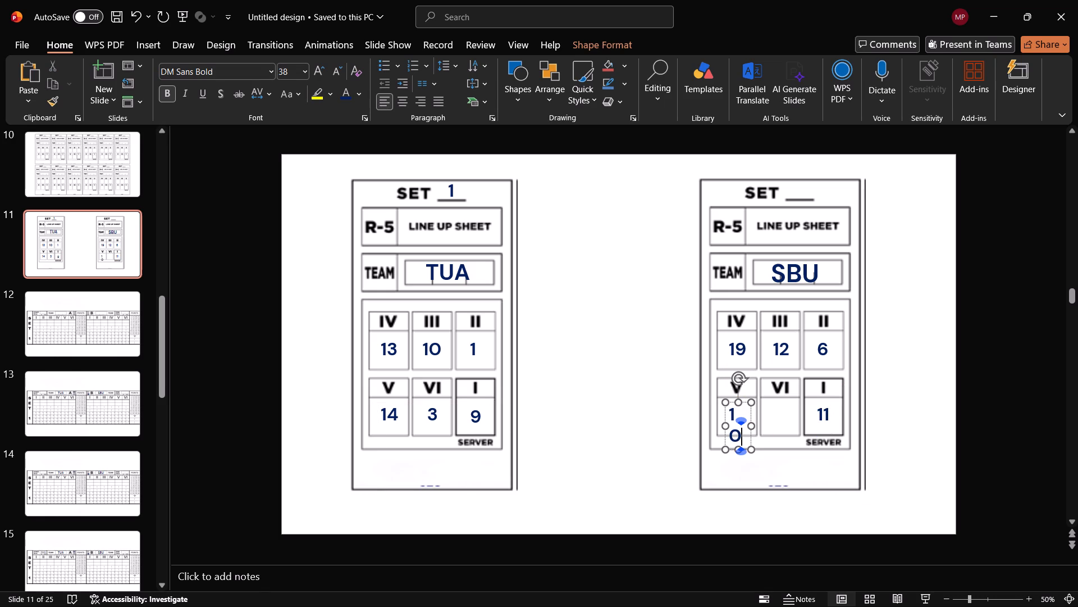
{"action": "left_click_drag", "start_coordinate": [752, 423], "coordinate": [758, 423]}
{"action": "left_click", "coordinate": [750, 402]}
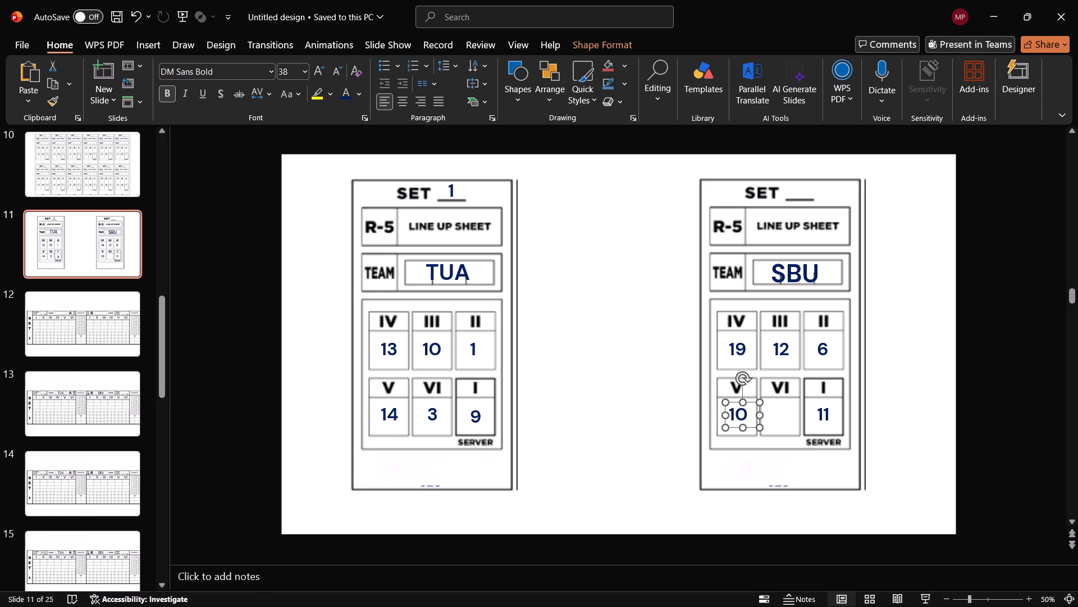
{"action": "left_click", "coordinate": [801, 449]}
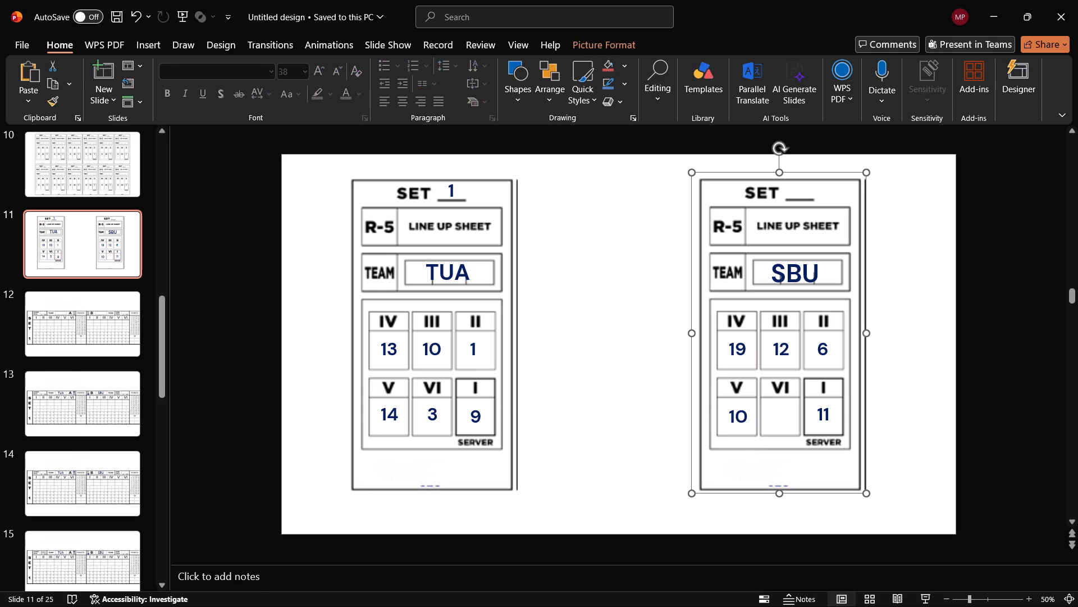
Paste another number box into the SBU card's VI cell and change the number to 2.
{"action": "left_click", "coordinate": [783, 415]}
{"action": "left_click", "coordinate": [783, 415]}
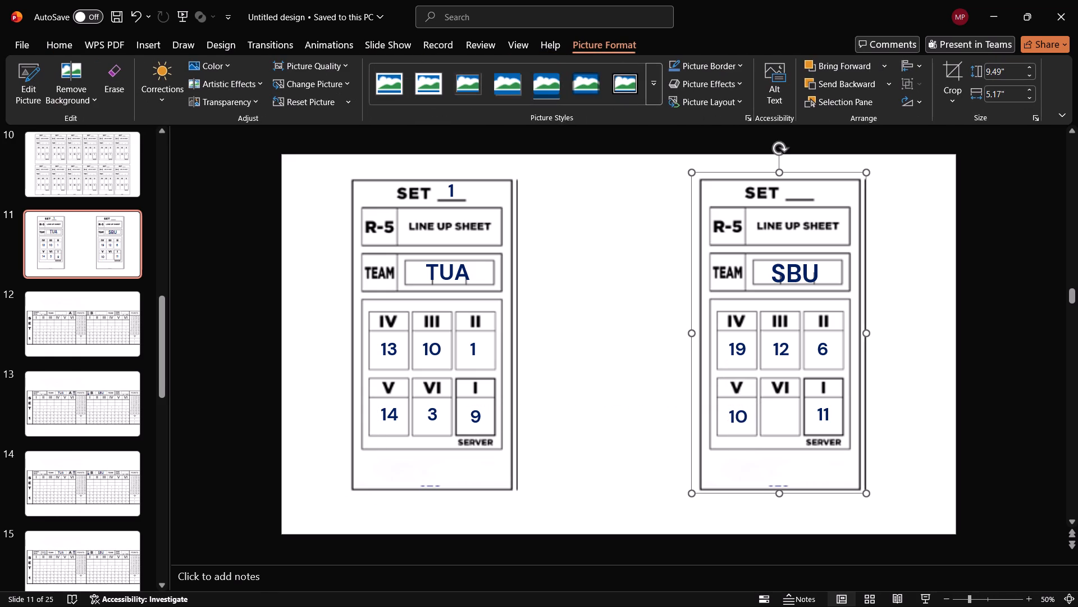
{"action": "key", "text": "ctrl+v"}
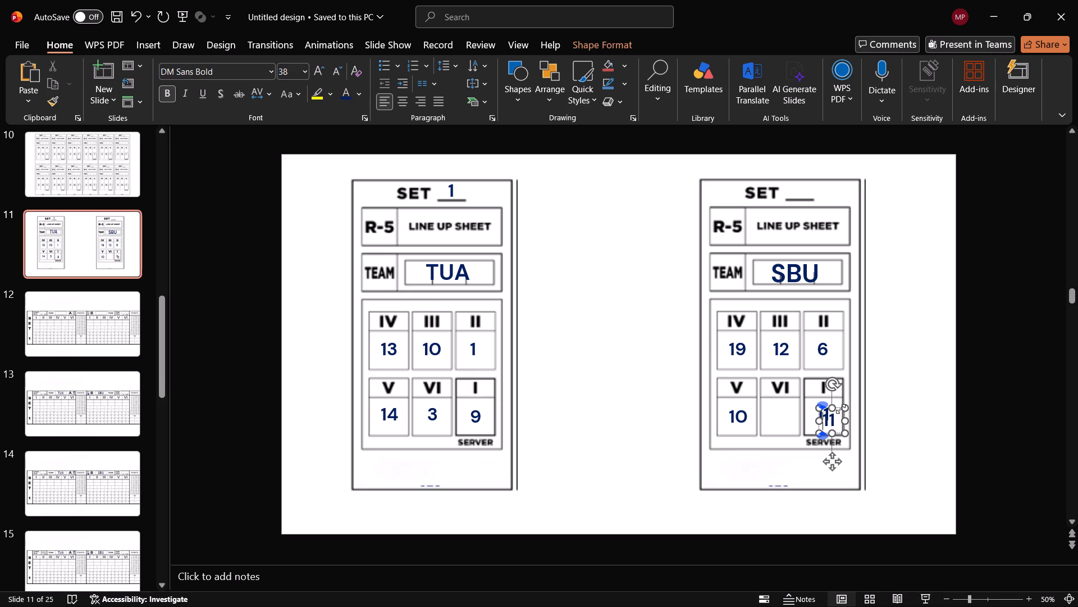
{"action": "left_click_drag", "start_coordinate": [841, 409], "coordinate": [760, 402]}
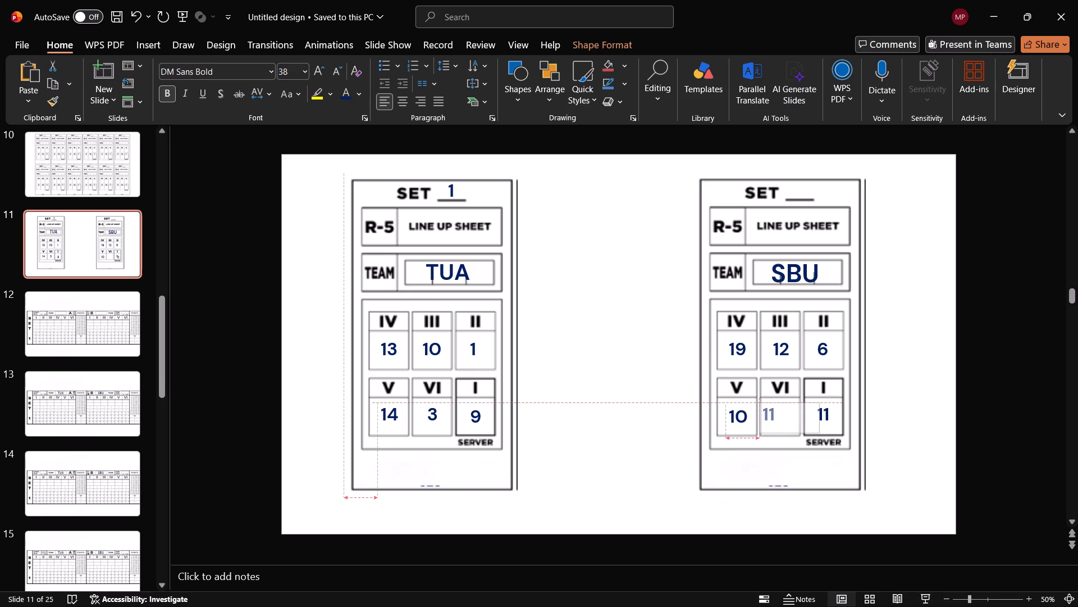
{"action": "left_click_drag", "start_coordinate": [760, 402], "coordinate": [768, 402]}
{"action": "left_click_drag", "start_coordinate": [820, 416], "coordinate": [791, 413]}
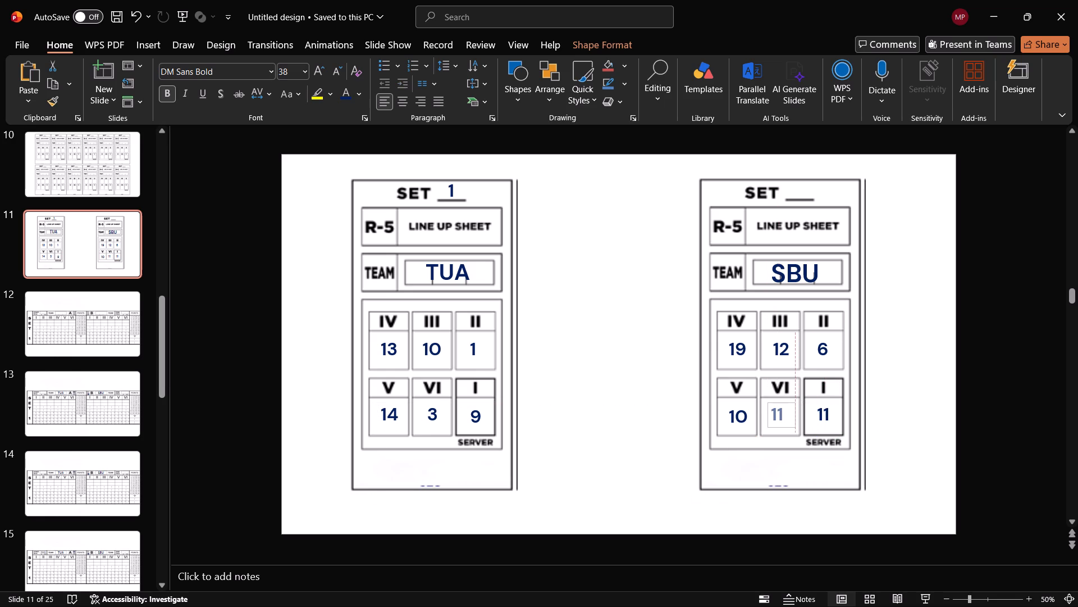
{"action": "left_click_drag", "start_coordinate": [791, 413], "coordinate": [789, 415]}
{"action": "left_click", "coordinate": [782, 416]}
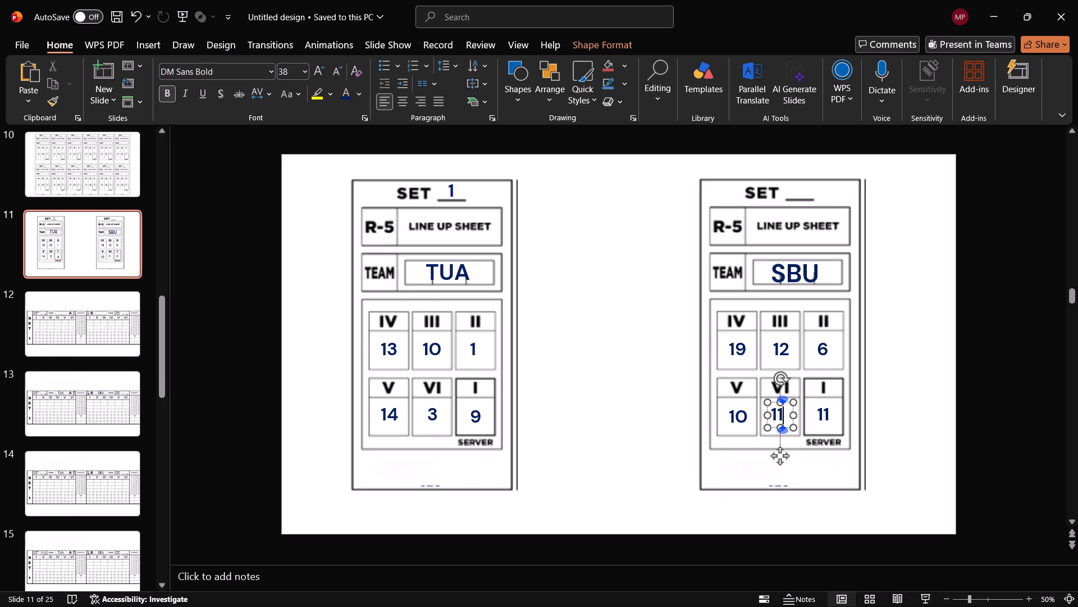
{"action": "key", "text": "BackSpace"}
{"action": "key", "text": "BackSpace"}
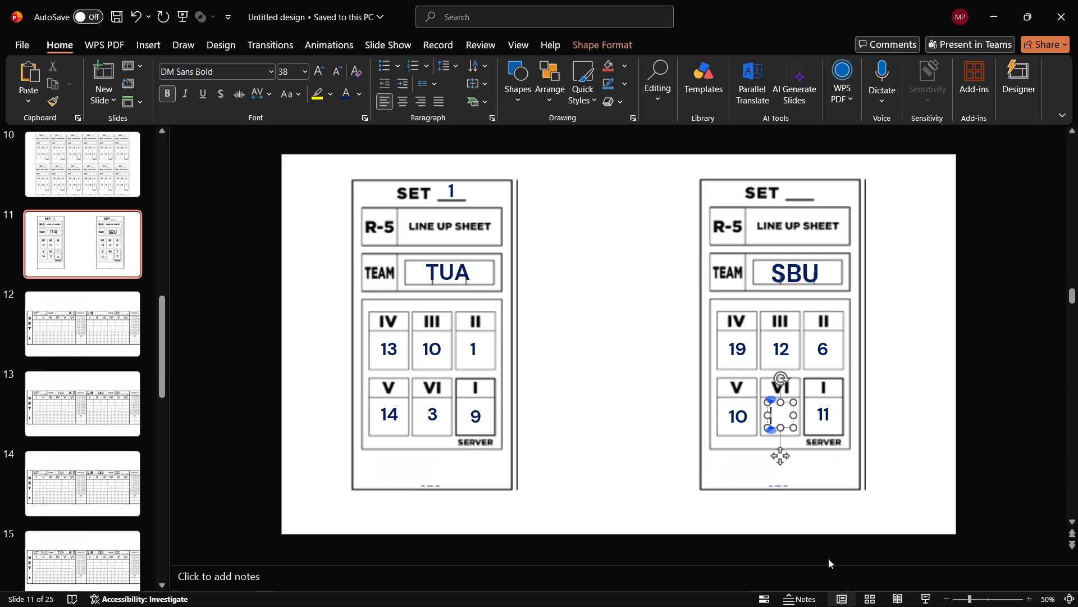
{"action": "key", "text": "2"}
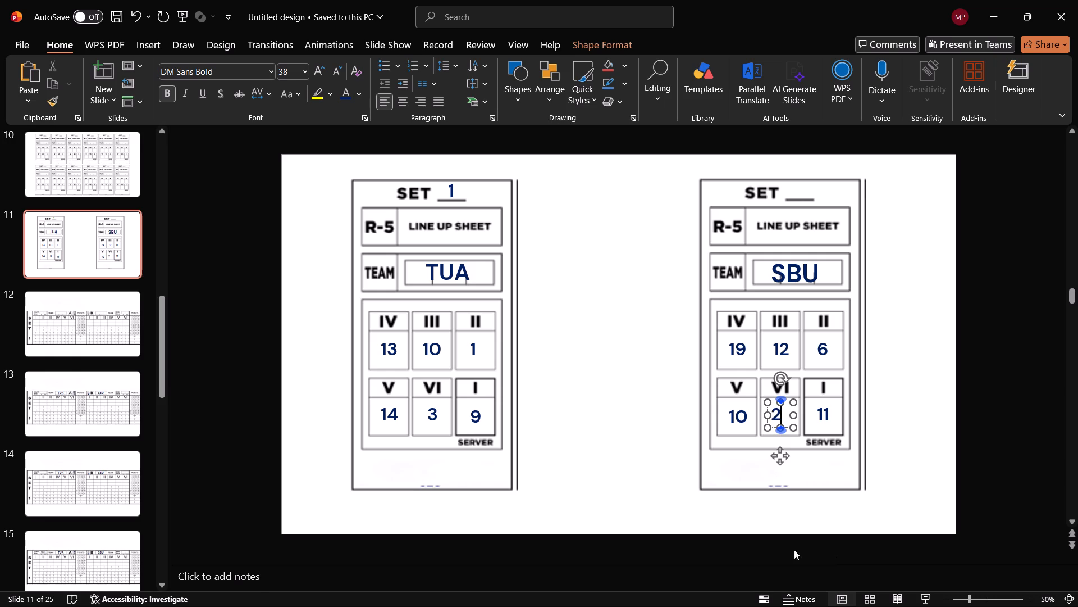
{"action": "left_click", "coordinate": [915, 416]}
Narrow the text box of the 2 in the SBU card's VI cell and centre it in the cell.
{"action": "left_click", "coordinate": [779, 418]}
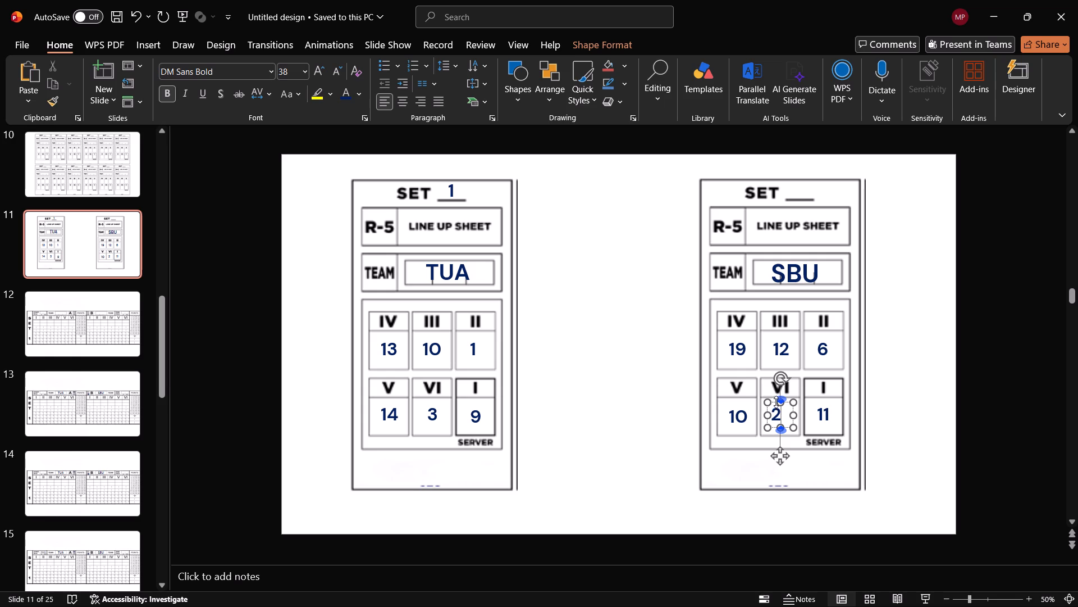
{"action": "left_click", "coordinate": [787, 404]}
{"action": "left_click", "coordinate": [957, 398]}
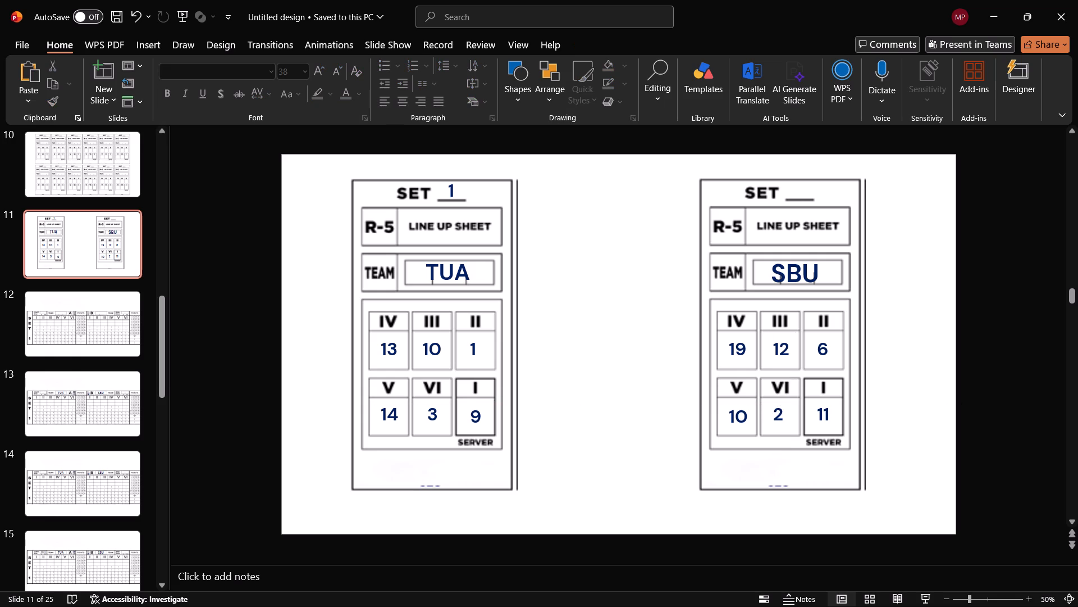
{"action": "left_click", "coordinate": [776, 417]}
{"action": "left_click", "coordinate": [785, 411]}
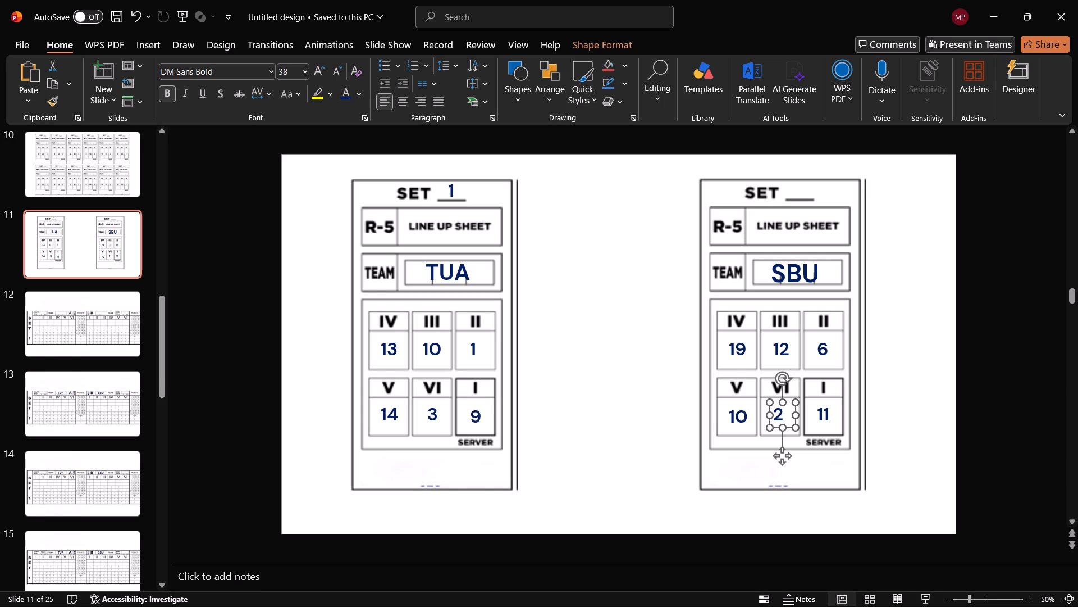
{"action": "left_click", "coordinate": [789, 415]}
{"action": "left_click_drag", "start_coordinate": [795, 415], "coordinate": [787, 418]}
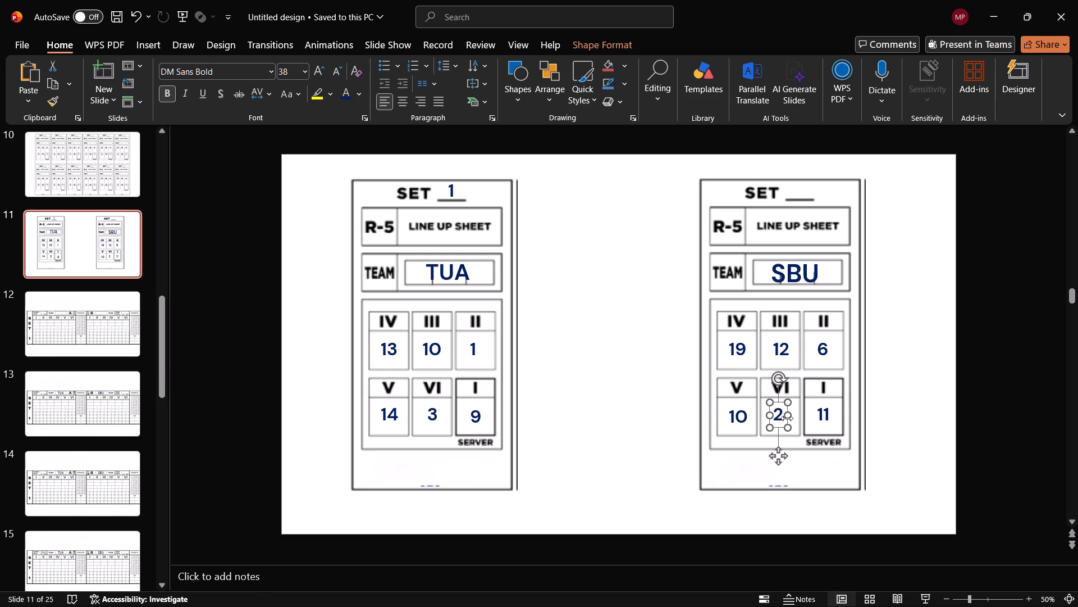
{"action": "left_click", "coordinate": [779, 402]}
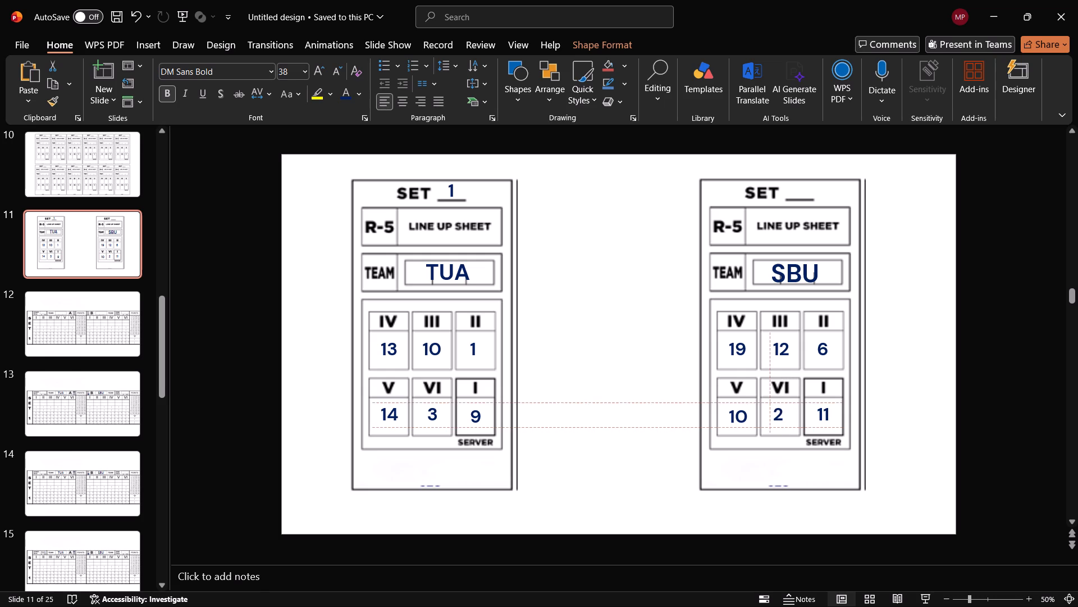
{"action": "left_click", "coordinate": [916, 419]}
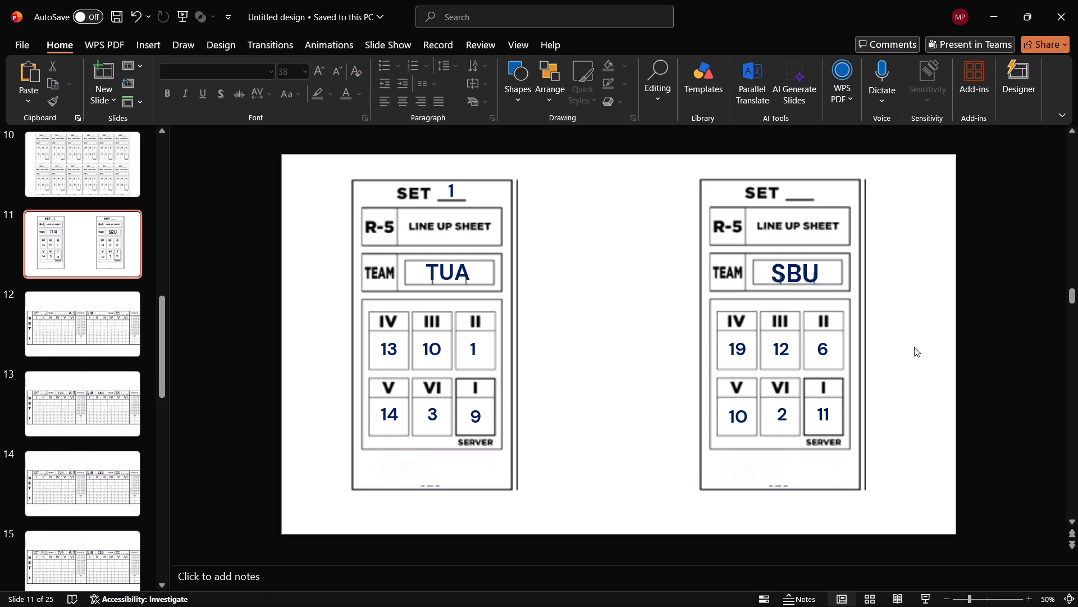
Paste another number box onto the SBU card's SET line, change it to 1, and centre it on the blank.
{"action": "left_click", "coordinate": [807, 198]}
{"action": "key", "text": "ctrl+v"}
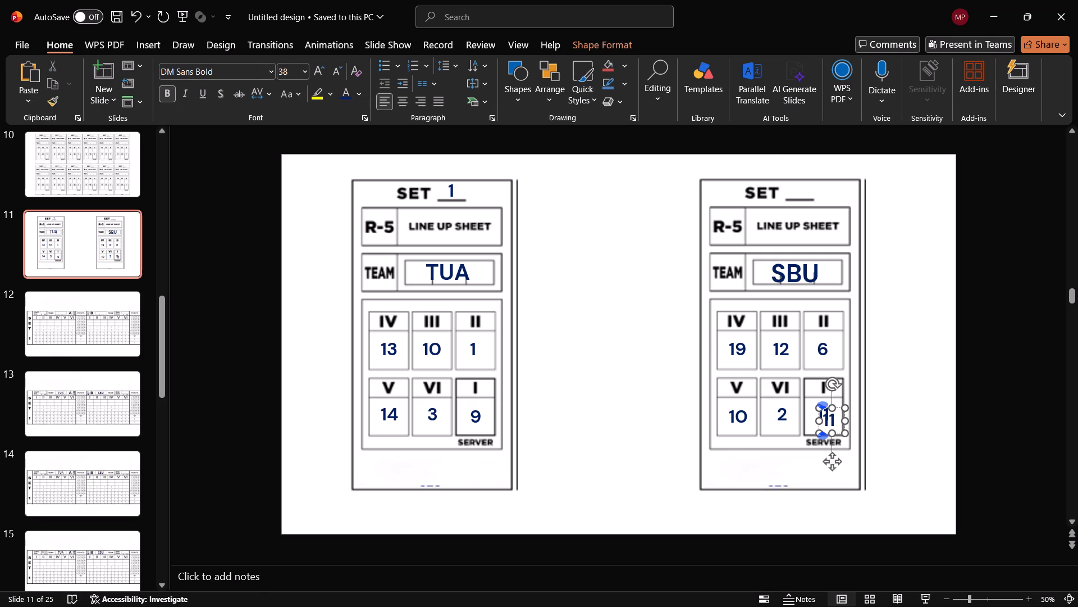
{"action": "left_click_drag", "start_coordinate": [839, 411], "coordinate": [807, 179]}
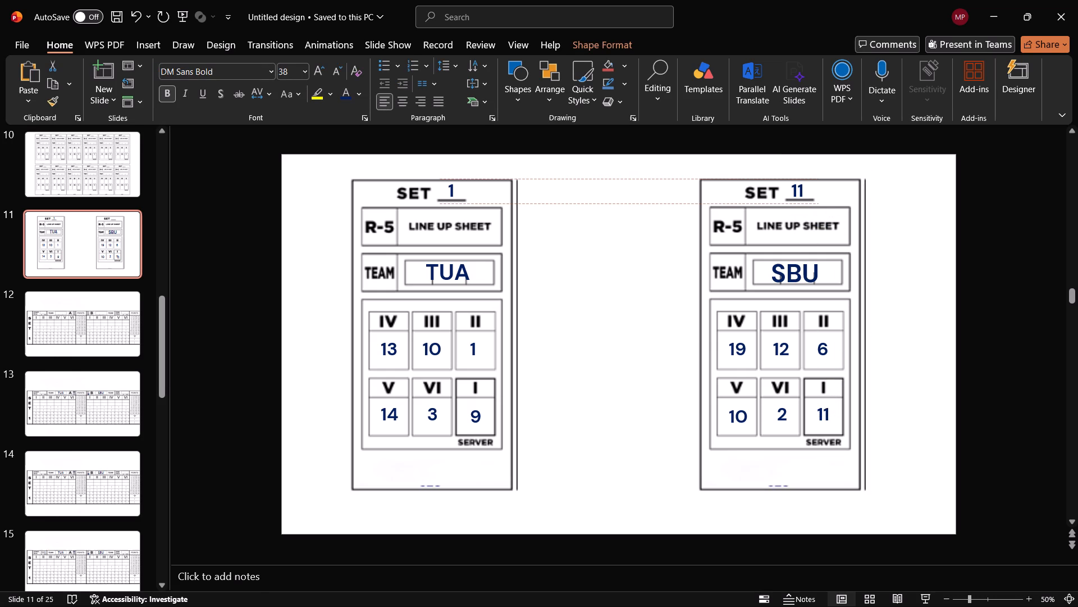
{"action": "left_click_drag", "start_coordinate": [807, 179], "coordinate": [810, 181]}
{"action": "left_click", "coordinate": [812, 188]}
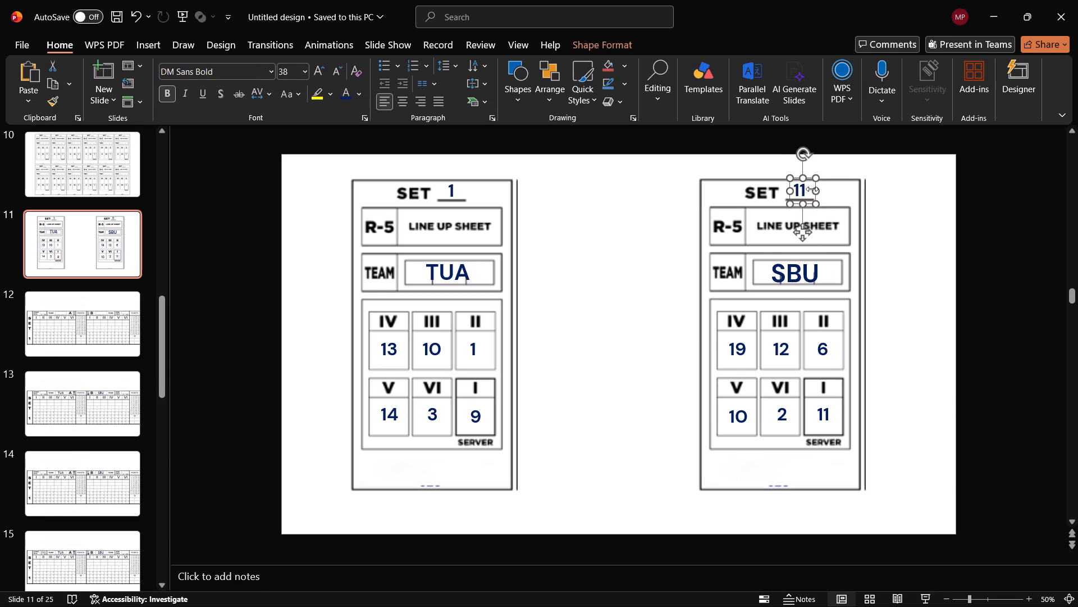
{"action": "left_click", "coordinate": [809, 192]}
{"action": "double_click", "coordinate": [809, 187]}
{"action": "key", "text": "BackSpace"}
{"action": "left_click_drag", "start_coordinate": [807, 178], "coordinate": [812, 178]}
{"action": "left_click", "coordinate": [907, 242]}
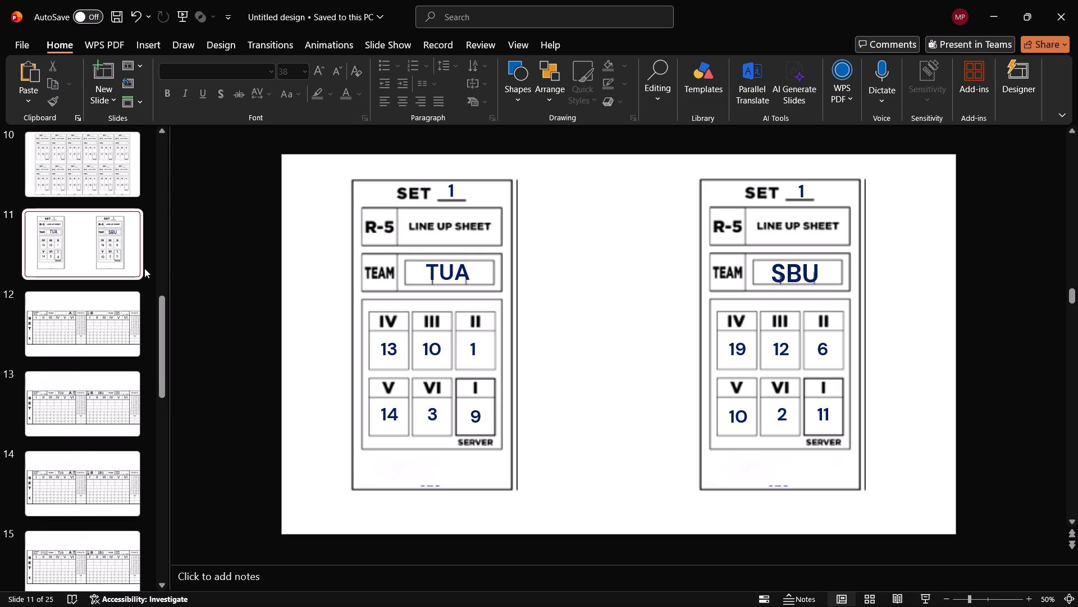
Go to slide 10, the page of blank line-up sheets.
{"action": "left_click", "coordinate": [96, 152]}
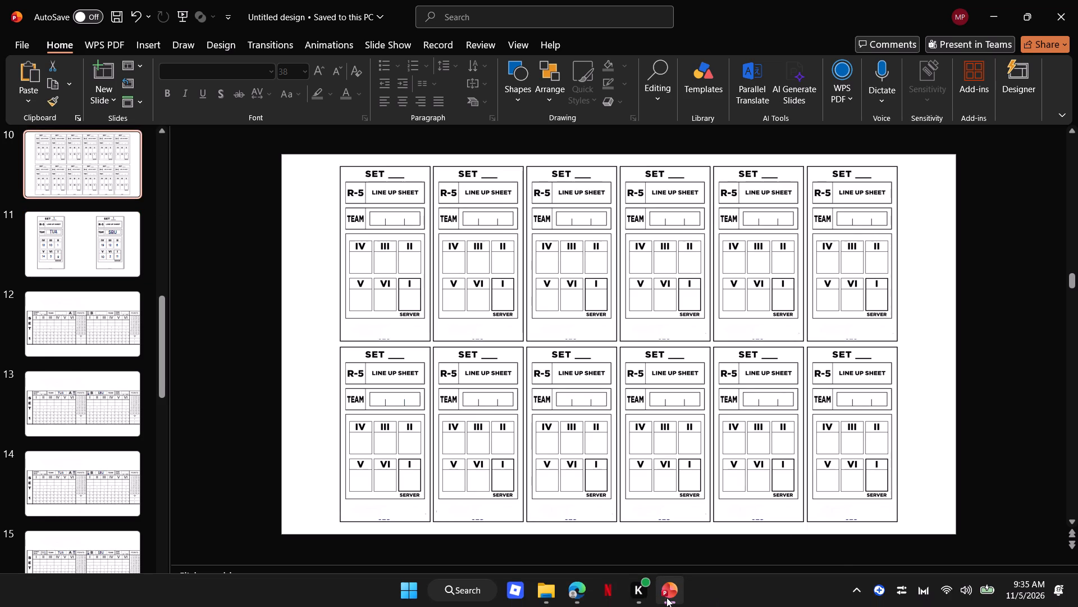
Switch to Microsoft Edge, resume the YouTube music video, and close the Copilot side pane.
{"action": "left_click", "coordinate": [578, 599]}
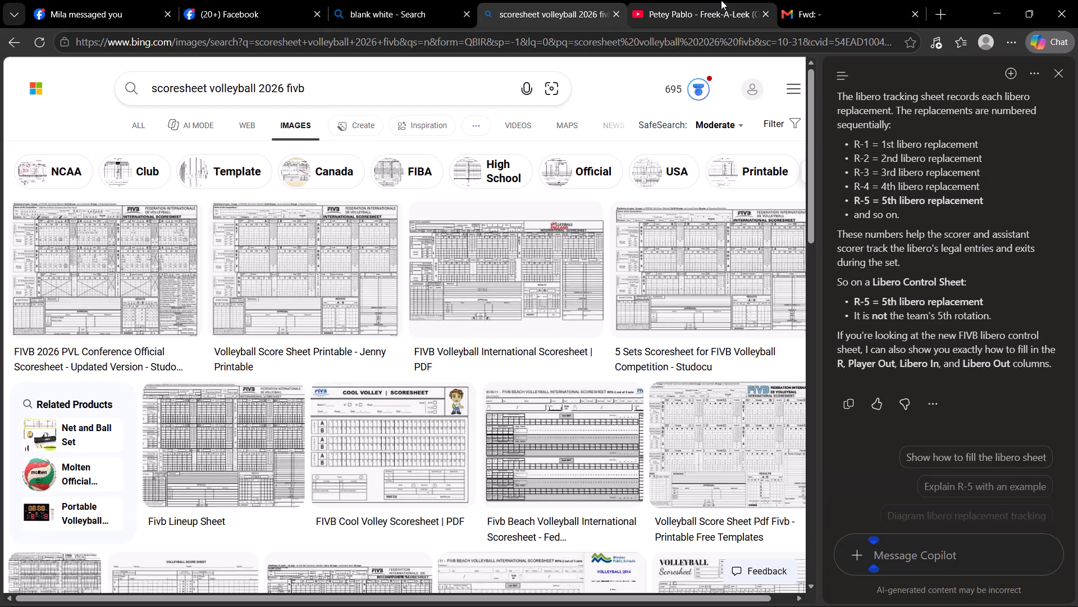
{"action": "left_click", "coordinate": [721, 0]}
{"action": "left_click", "coordinate": [269, 298]}
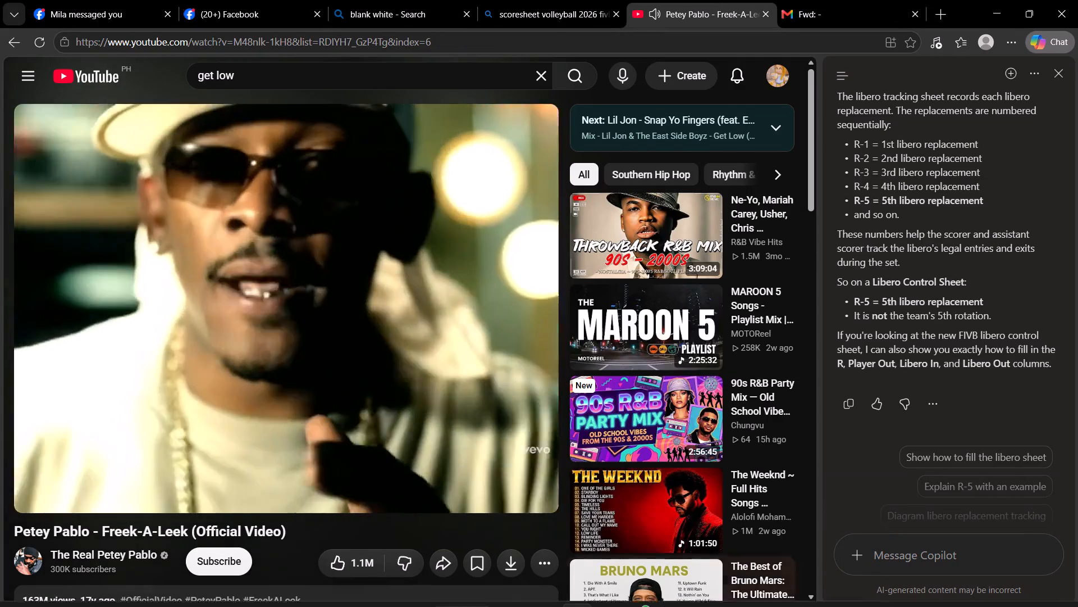
{"action": "left_click", "coordinate": [1069, 71]}
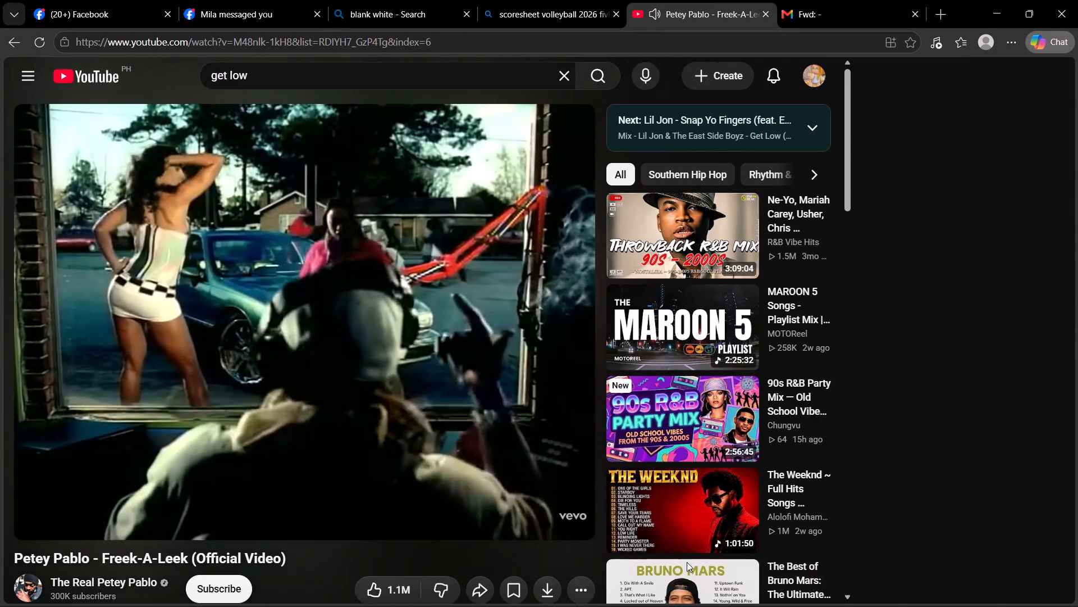
Return to PowerPoint, start the slide show from slide 10, and review the line-up cards and neighbouring set 1 scoresheet slides.
{"action": "left_click", "coordinate": [656, 590]}
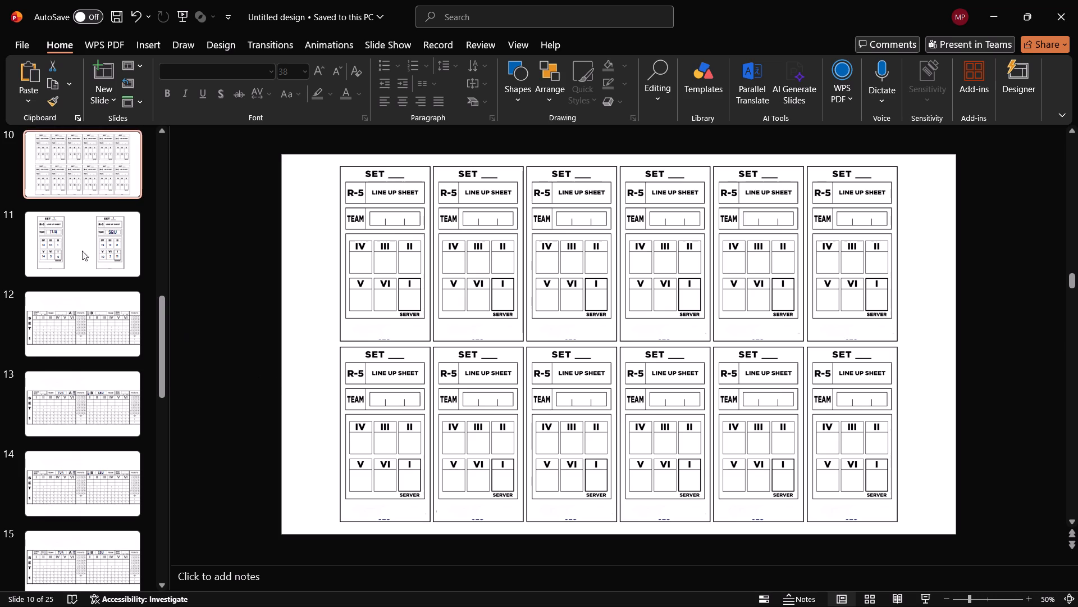
{"action": "left_click", "coordinate": [926, 595]}
{"action": "key", "text": "Right"}
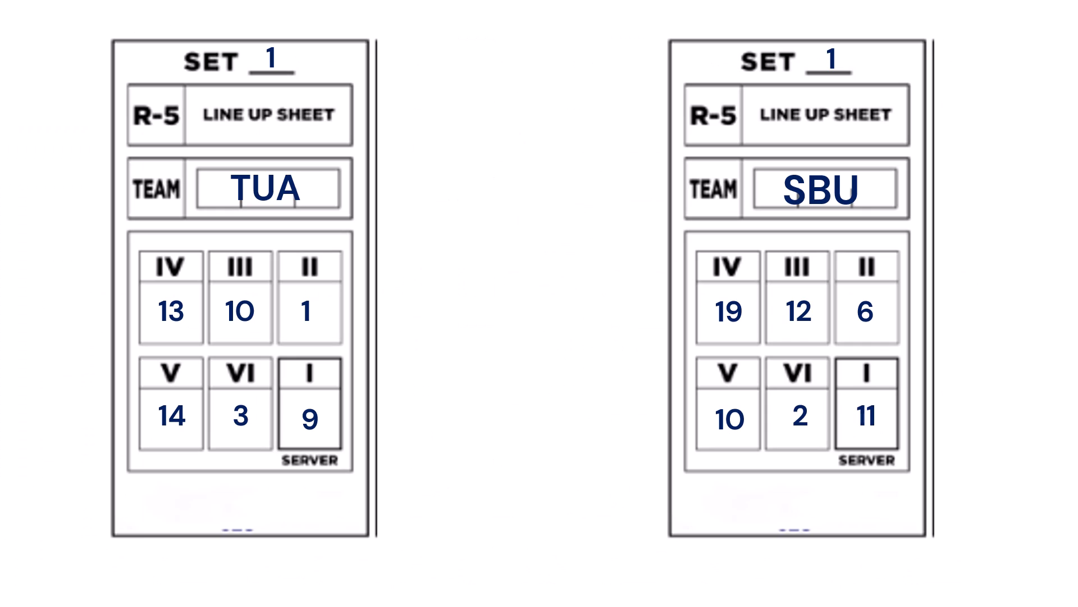
{"action": "key", "text": "Right"}
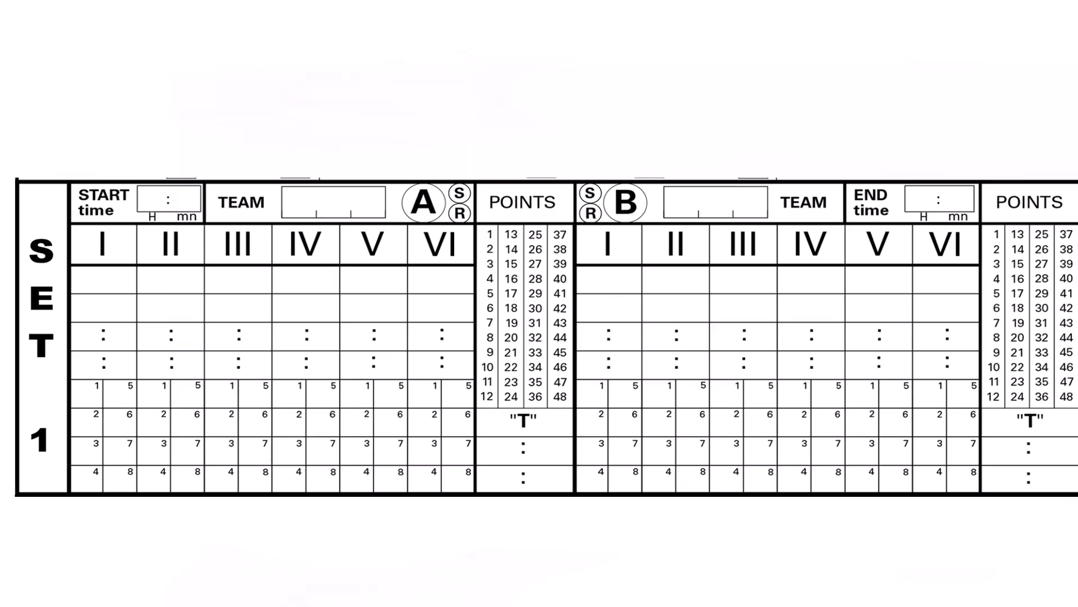
{"action": "key", "text": "Left"}
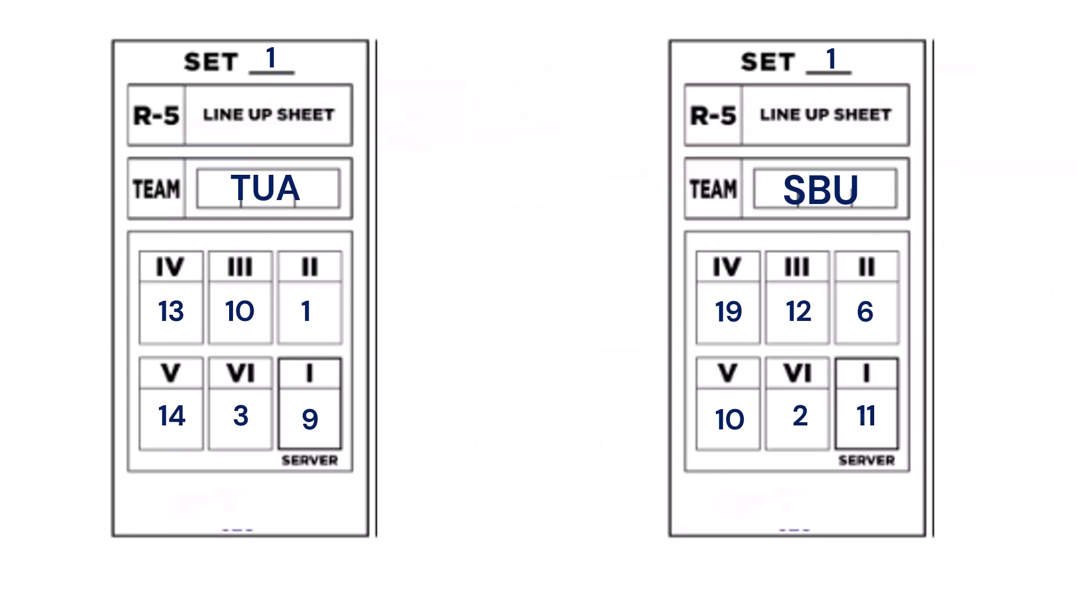
{"action": "key", "text": "Left"}
{"action": "key", "text": "Left"}
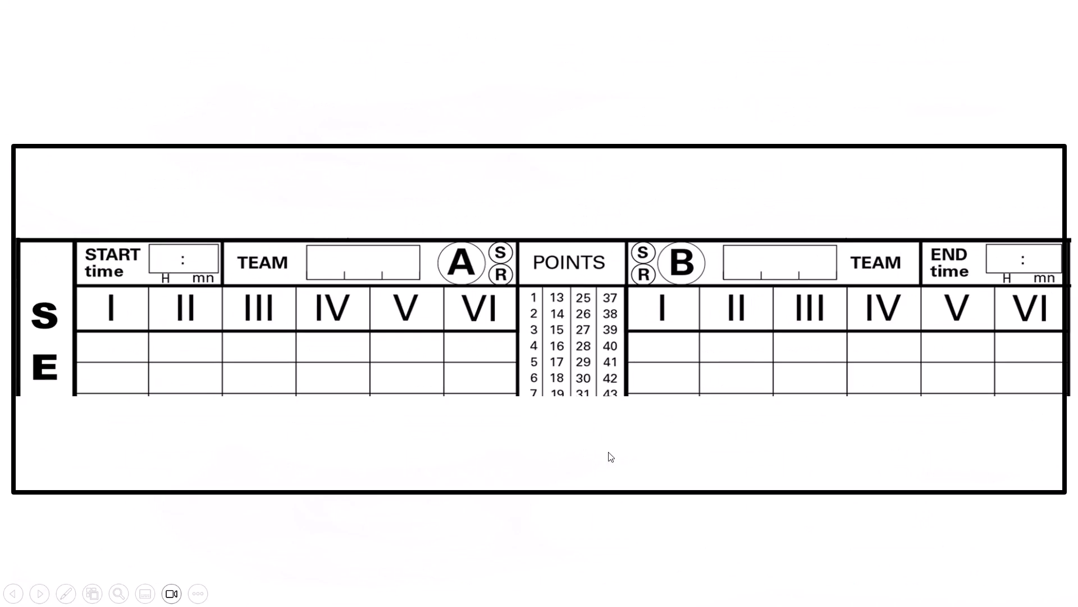
{"action": "key", "text": "Left"}
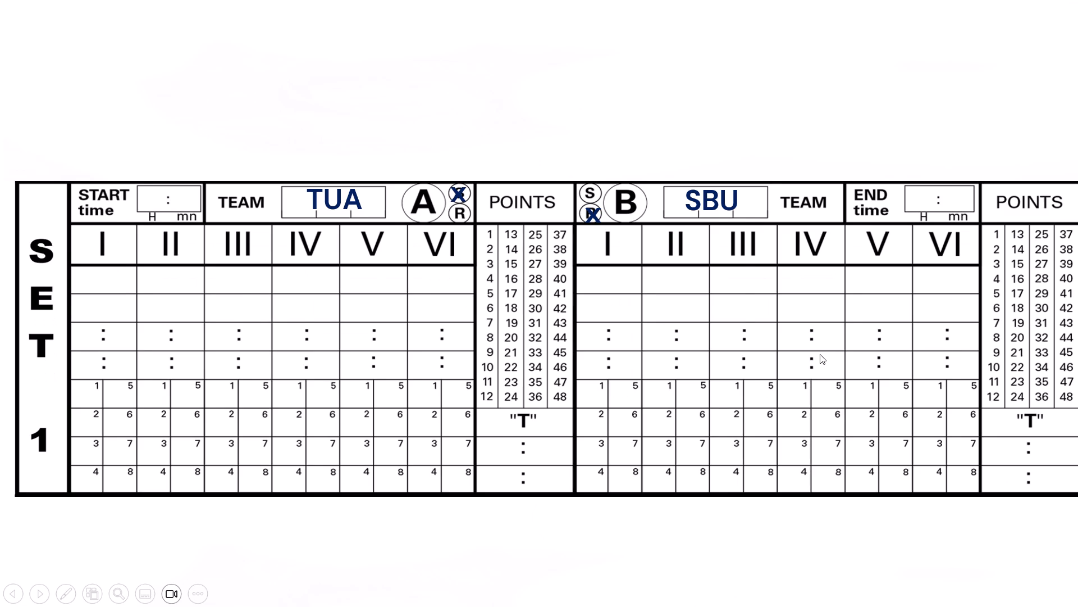
{"action": "key", "text": "Left"}
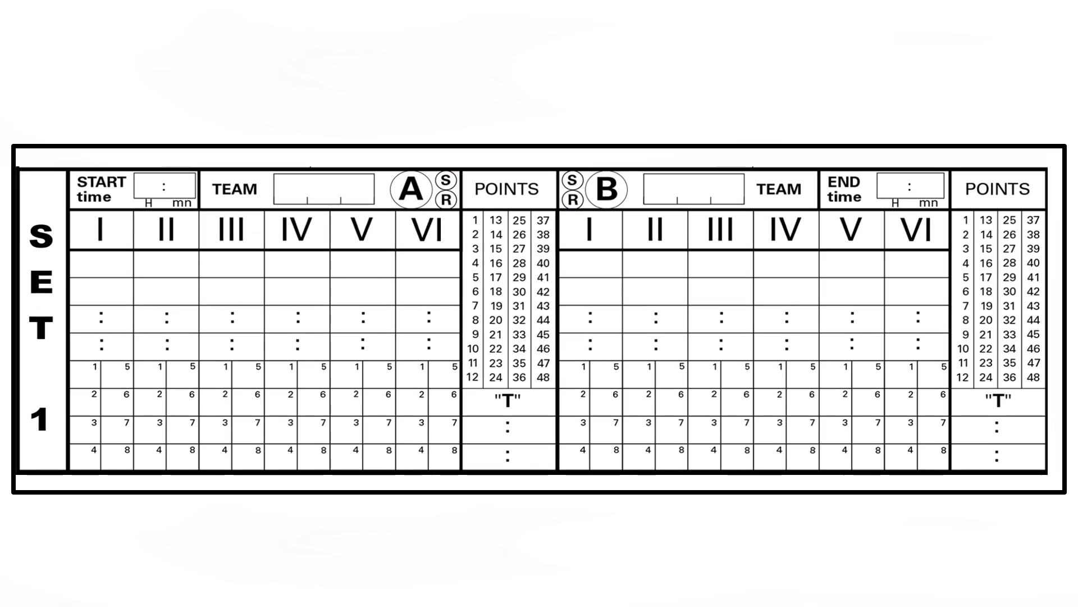
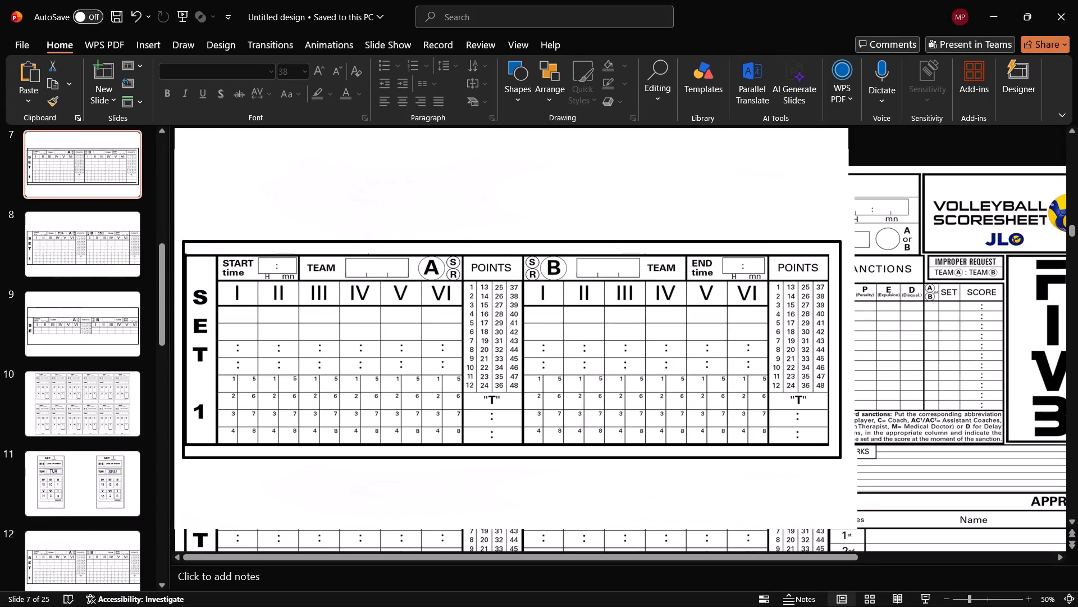
Stretch the rectangular frame around the set 1 section on slide 7 to the slide's left edge, and check it in the slide show.
{"action": "left_click", "coordinate": [206, 241]}
{"action": "left_click_drag", "start_coordinate": [181, 350], "coordinate": [171, 351]}
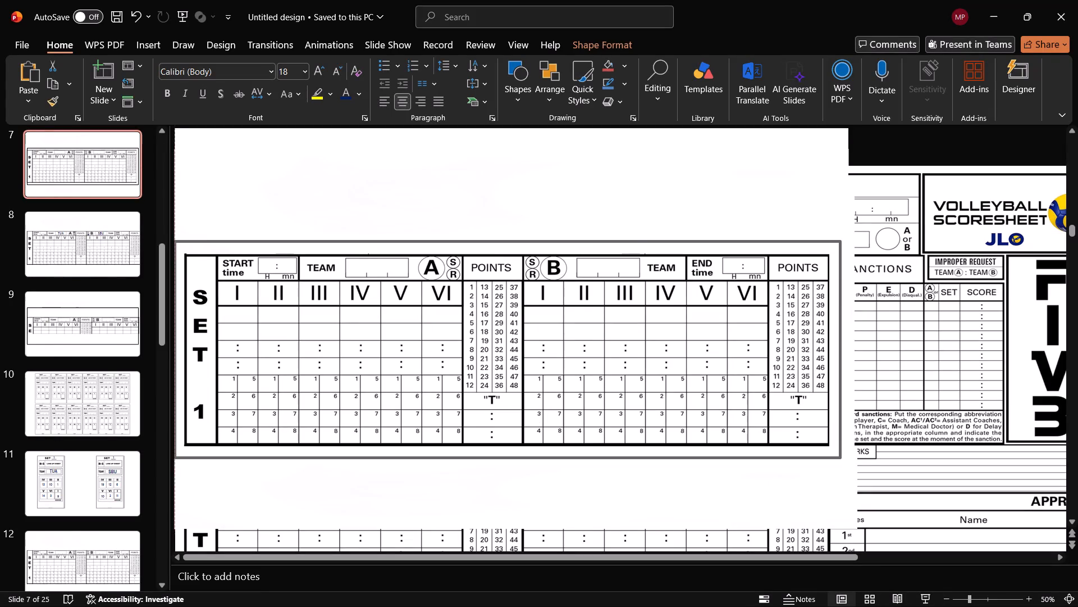
{"action": "left_click_drag", "start_coordinate": [171, 351], "coordinate": [180, 354]}
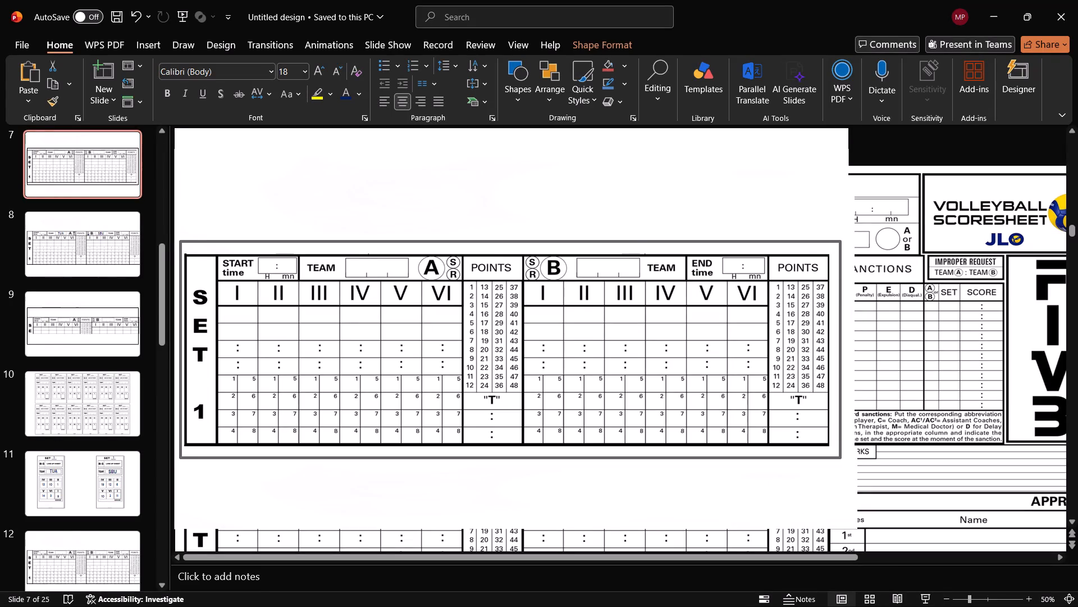
{"action": "left_click_drag", "start_coordinate": [180, 354], "coordinate": [181, 356]}
{"action": "left_click_drag", "start_coordinate": [181, 356], "coordinate": [181, 355]}
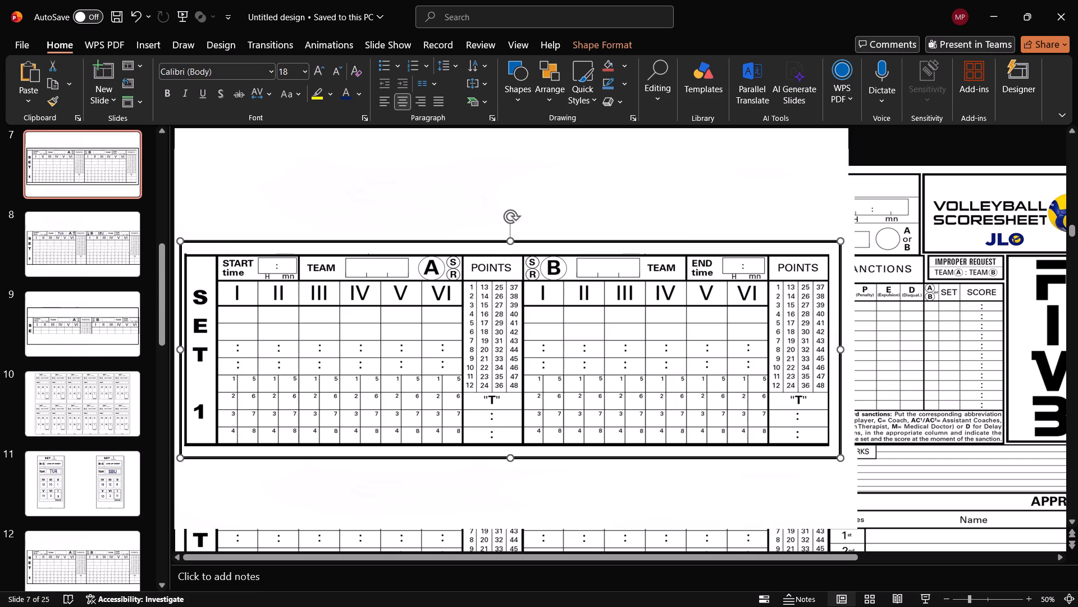
{"action": "left_click", "coordinate": [178, 350]}
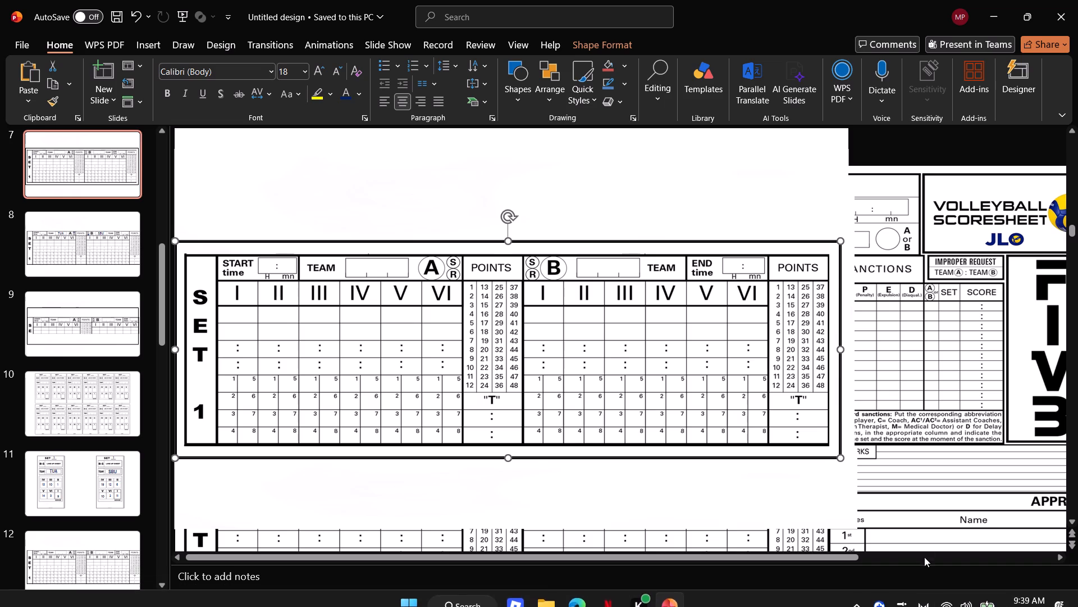
{"action": "left_click", "coordinate": [922, 602]}
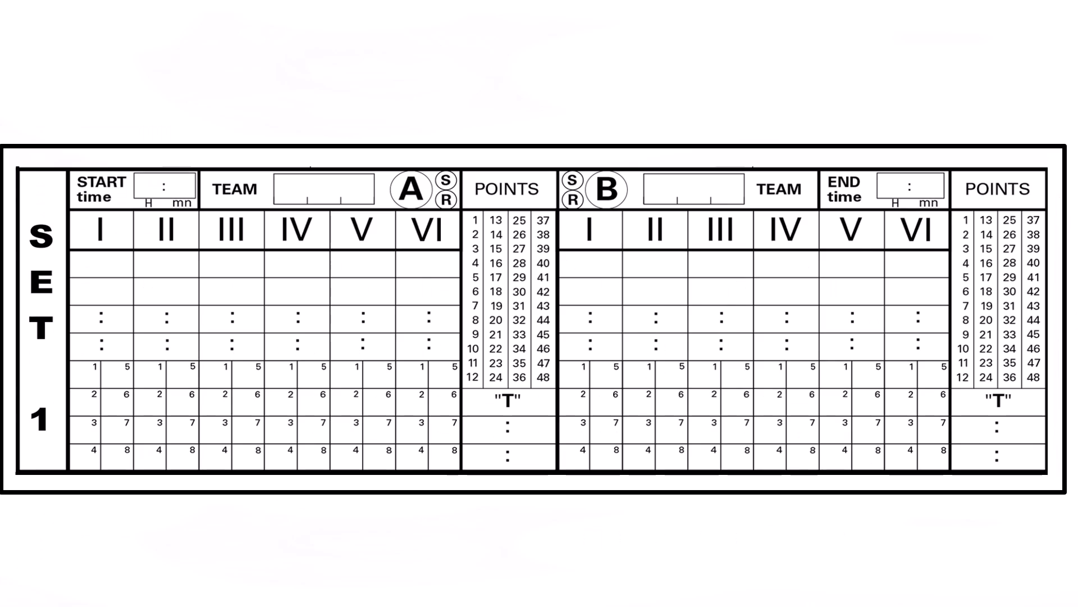
{"action": "key", "text": "Escape"}
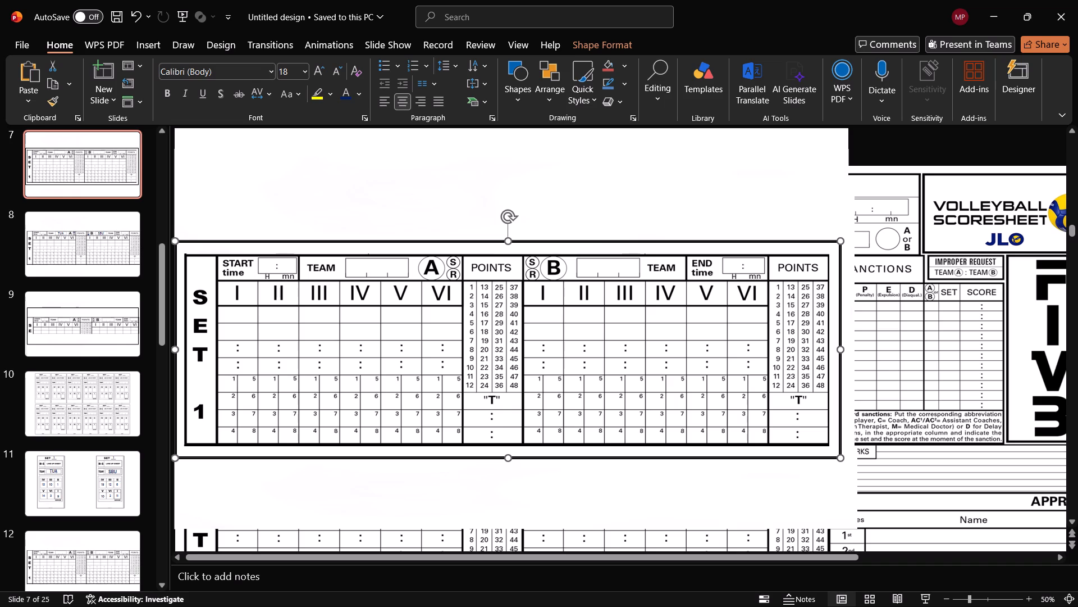
Reposition the set 1 frame slightly and adjust its right edge to even the margins around the section, checking it in the slide show.
{"action": "left_click", "coordinate": [176, 349]}
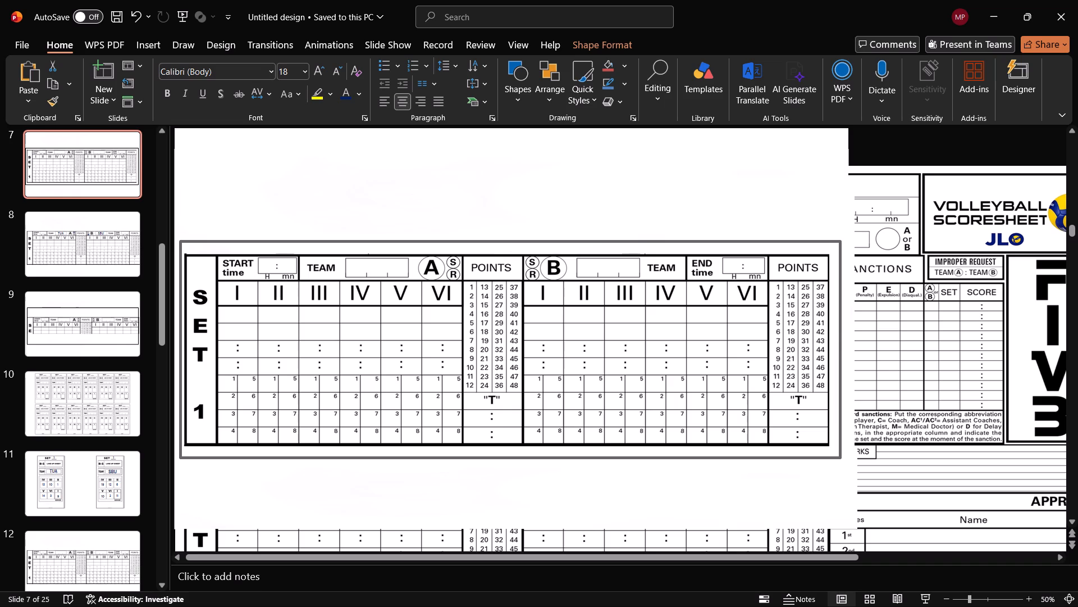
{"action": "left_click", "coordinate": [524, 240]}
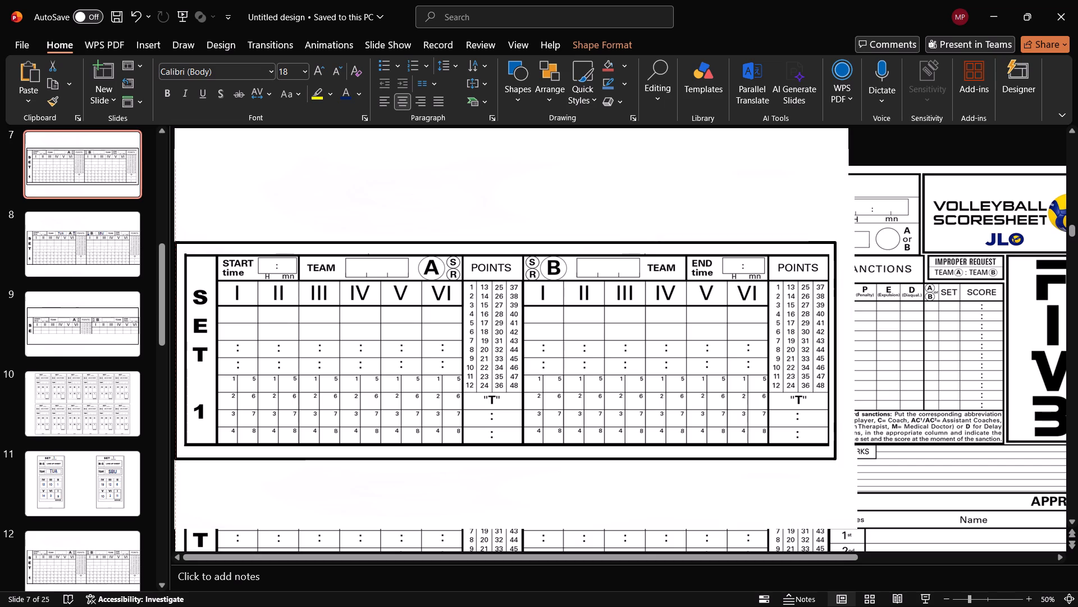
{"action": "left_click", "coordinate": [835, 352]}
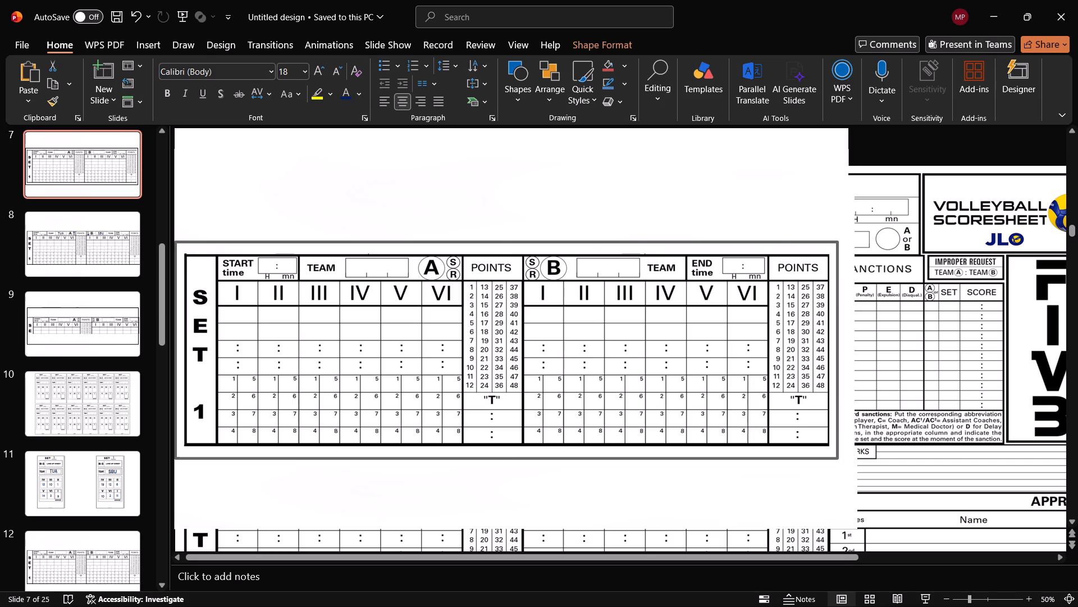
{"action": "left_click", "coordinate": [925, 597]}
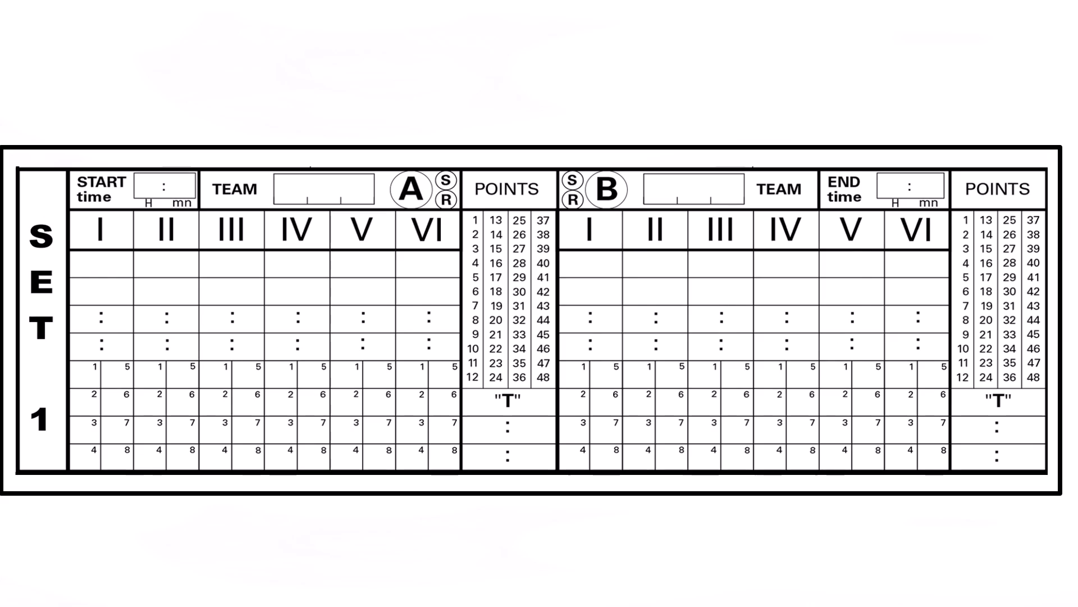
{"action": "key", "text": "Escape"}
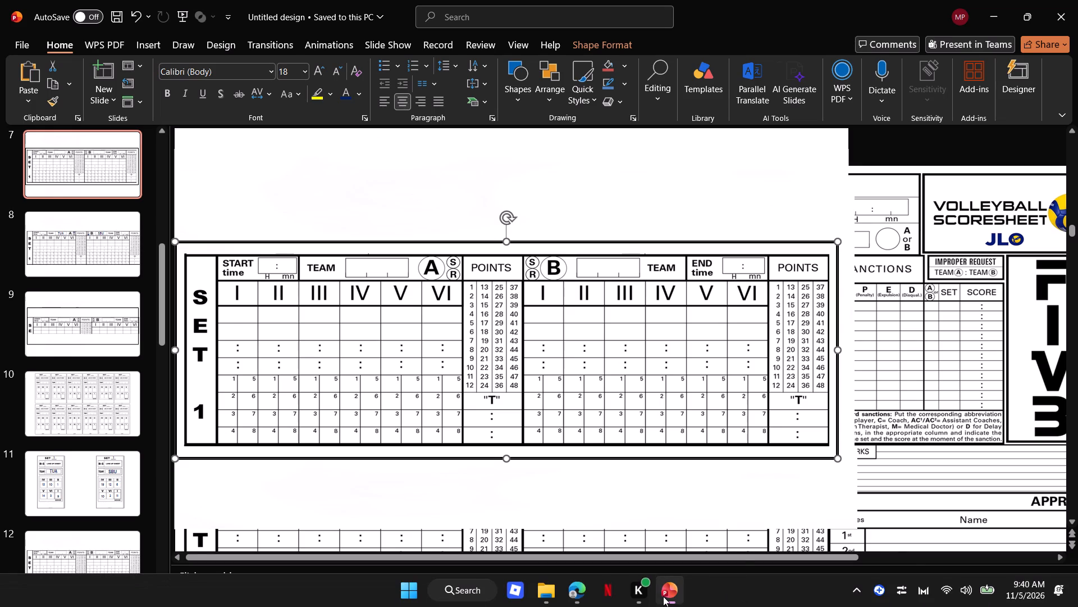
Switch to Microsoft Edge and view the YouTube music video.
{"action": "left_click", "coordinate": [574, 593]}
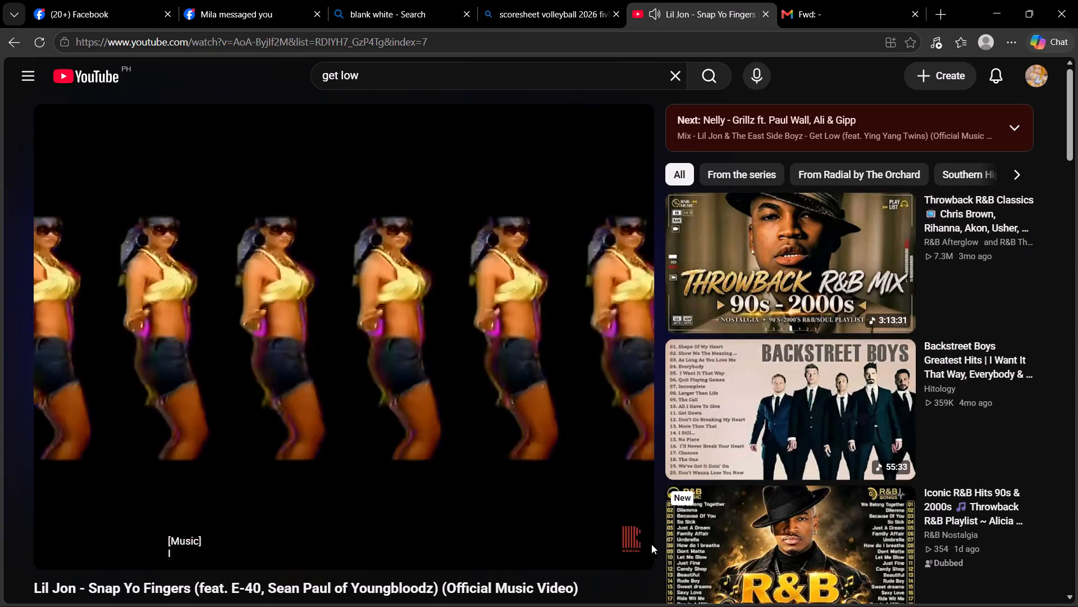
{"action": "left_click", "coordinate": [628, 548]}
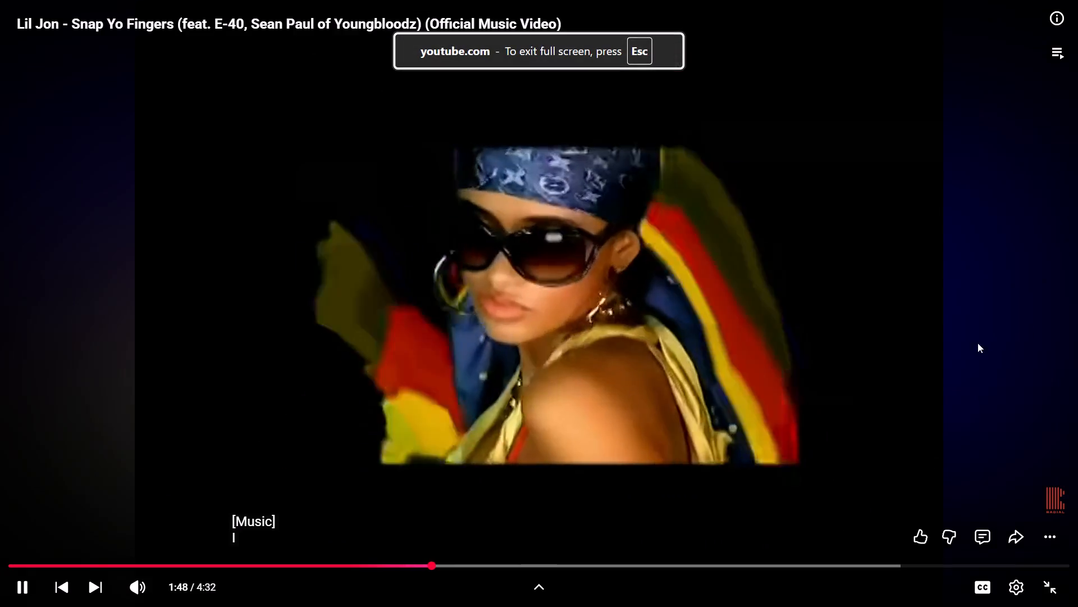
Leave the full-screen video, switch to the Facebook reel page, react with a heart to the latest private chat message and close that chat.
{"action": "key", "text": "Escape"}
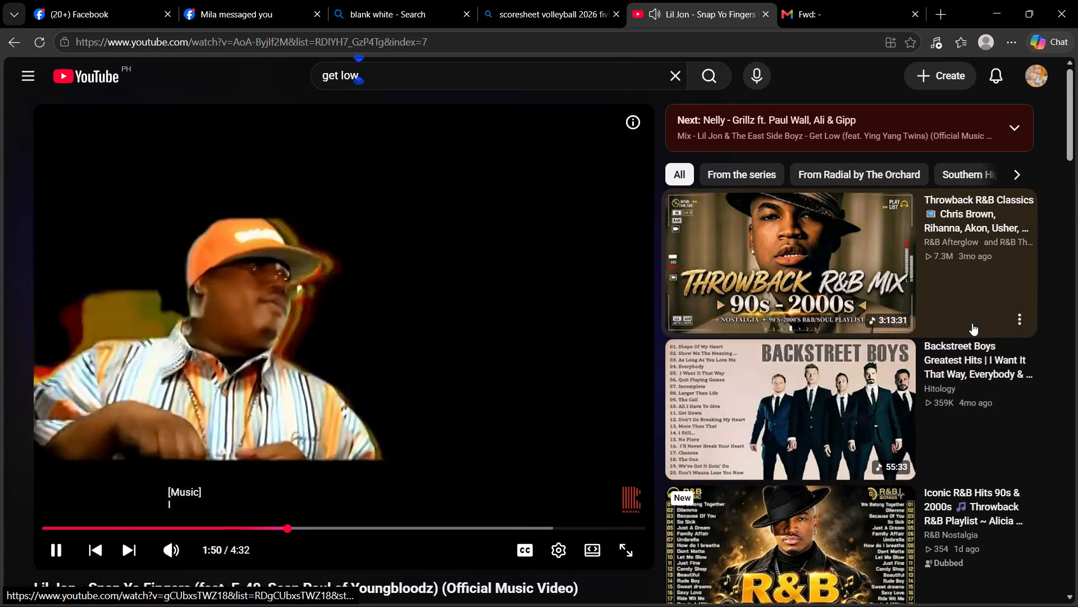
{"action": "scroll", "coordinate": [689, 464], "scroll_direction": "down", "scroll_amount": 3}
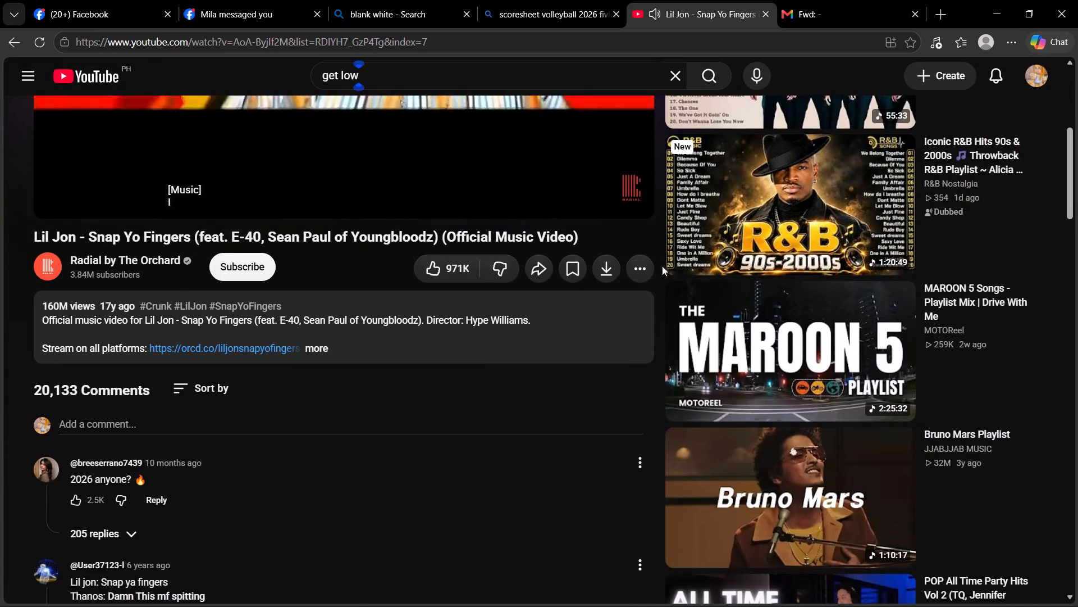
{"action": "scroll", "coordinate": [723, 287], "scroll_direction": "up", "scroll_amount": 5}
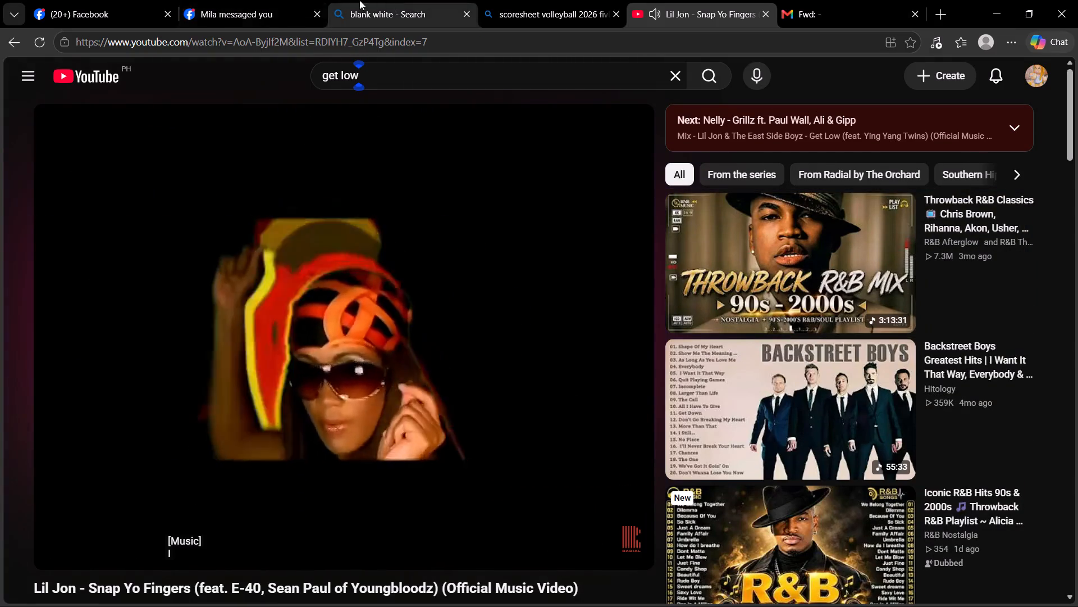
{"action": "left_click", "coordinate": [257, 0]}
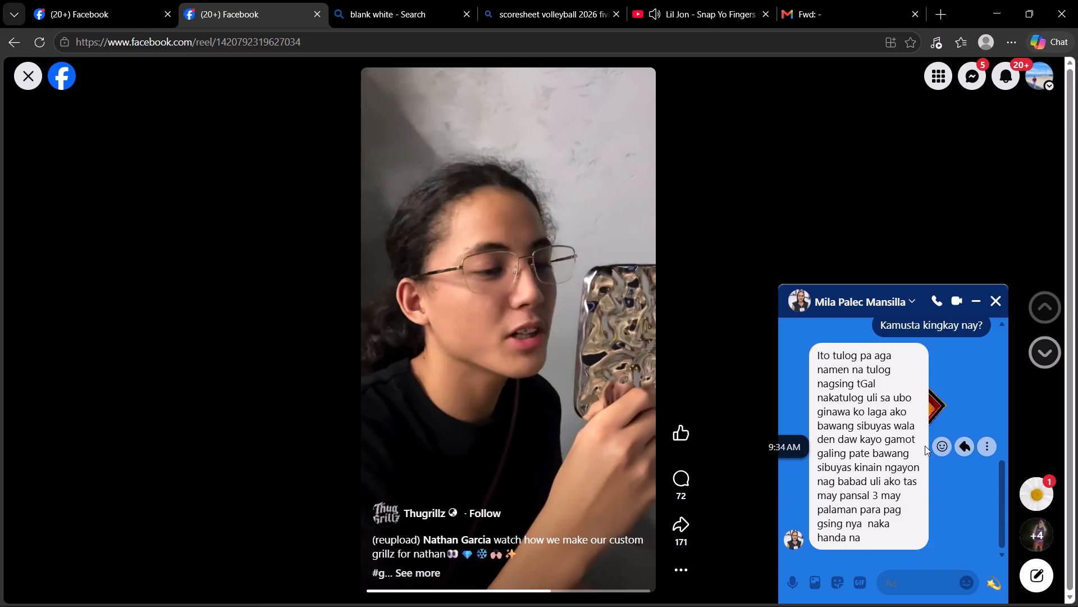
{"action": "left_click", "coordinate": [942, 447]}
{"action": "left_click", "coordinate": [852, 420]}
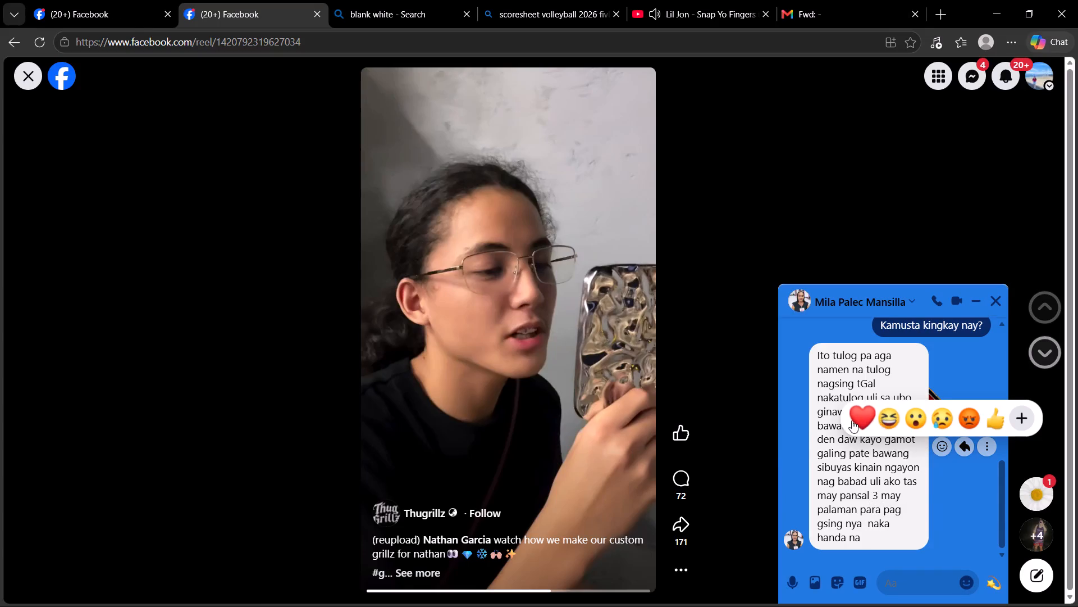
{"action": "left_click", "coordinate": [988, 307]}
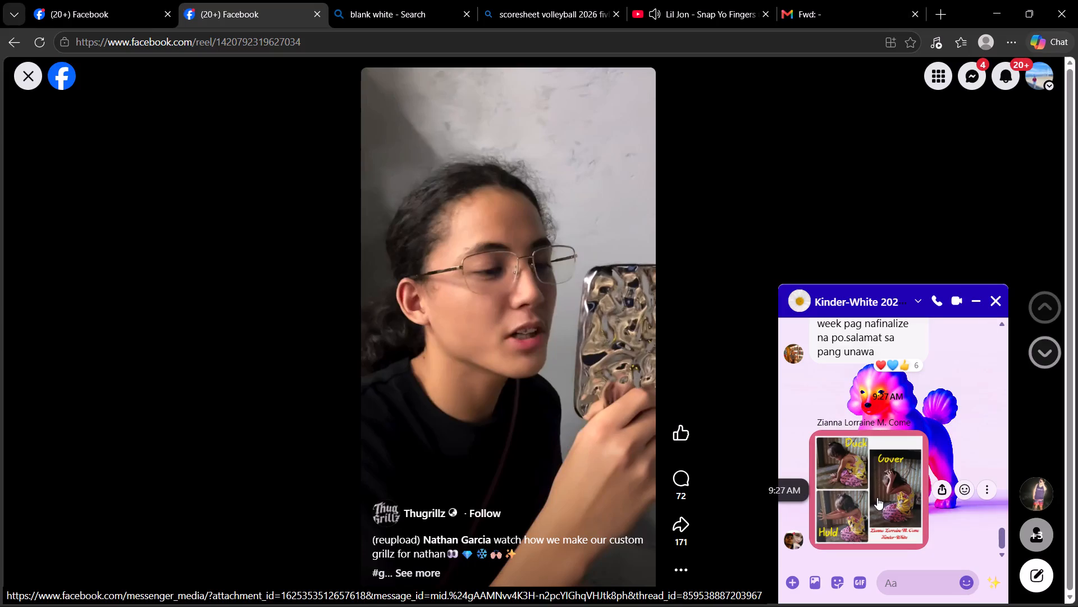
View the earthquake drill announcement image in the Kinder-White group chat, and check the Messenger chat list and the other Facebook page.
{"action": "scroll", "coordinate": [865, 442], "scroll_direction": "up", "scroll_amount": 4}
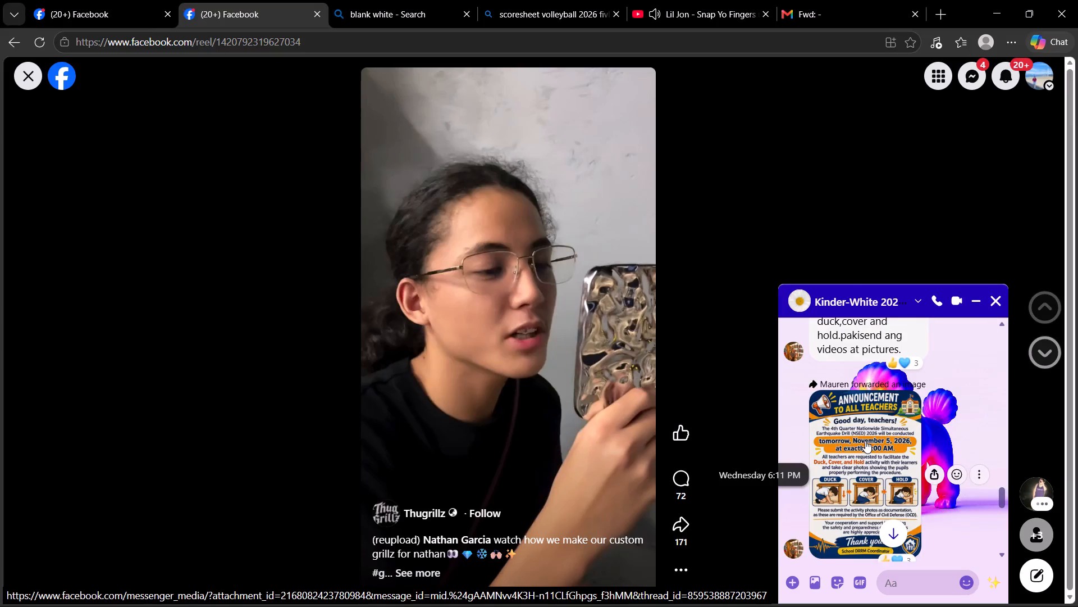
{"action": "scroll", "coordinate": [866, 440], "scroll_direction": "down", "scroll_amount": 1}
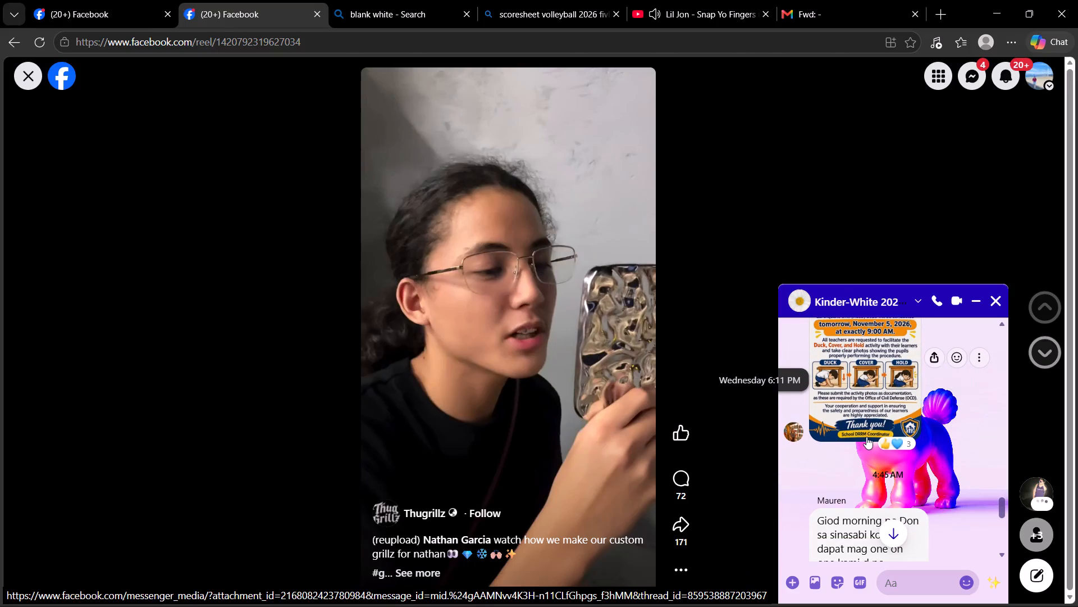
{"action": "left_click", "coordinate": [861, 380]}
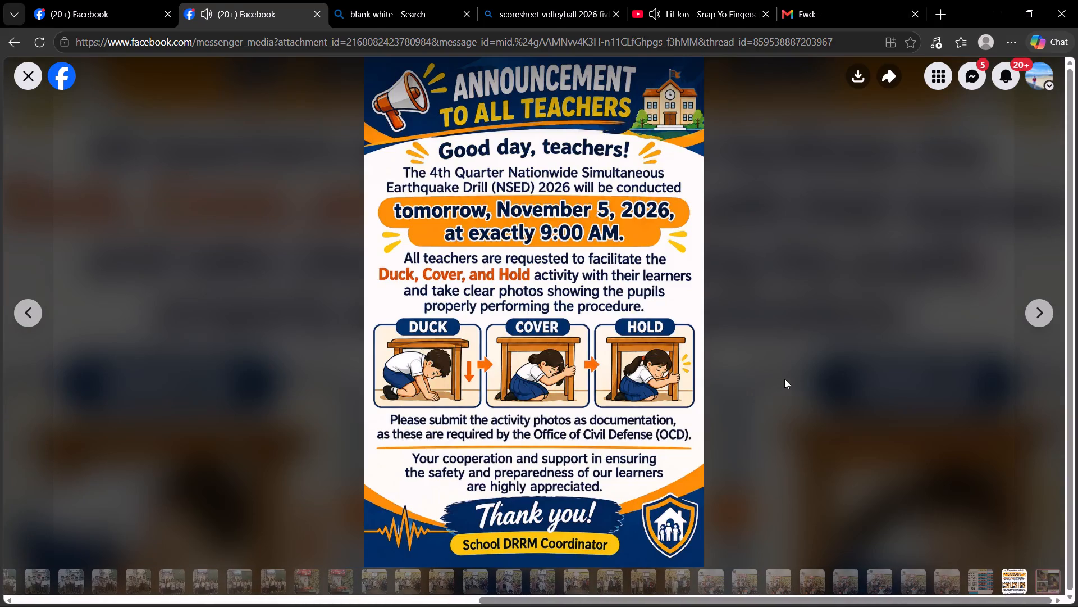
{"action": "key", "text": "Escape"}
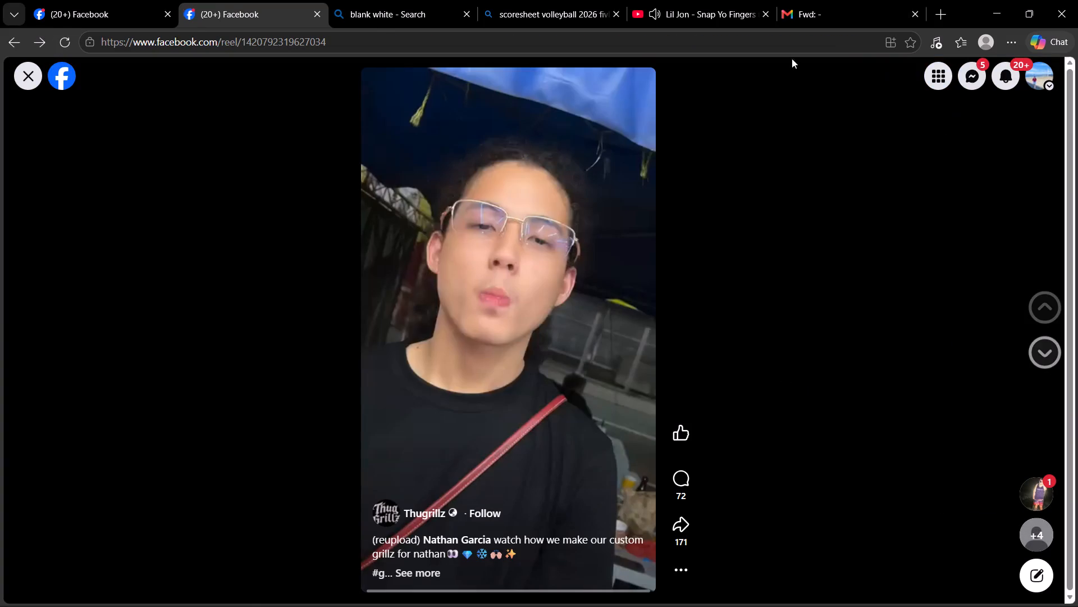
{"action": "left_click", "coordinate": [969, 78]}
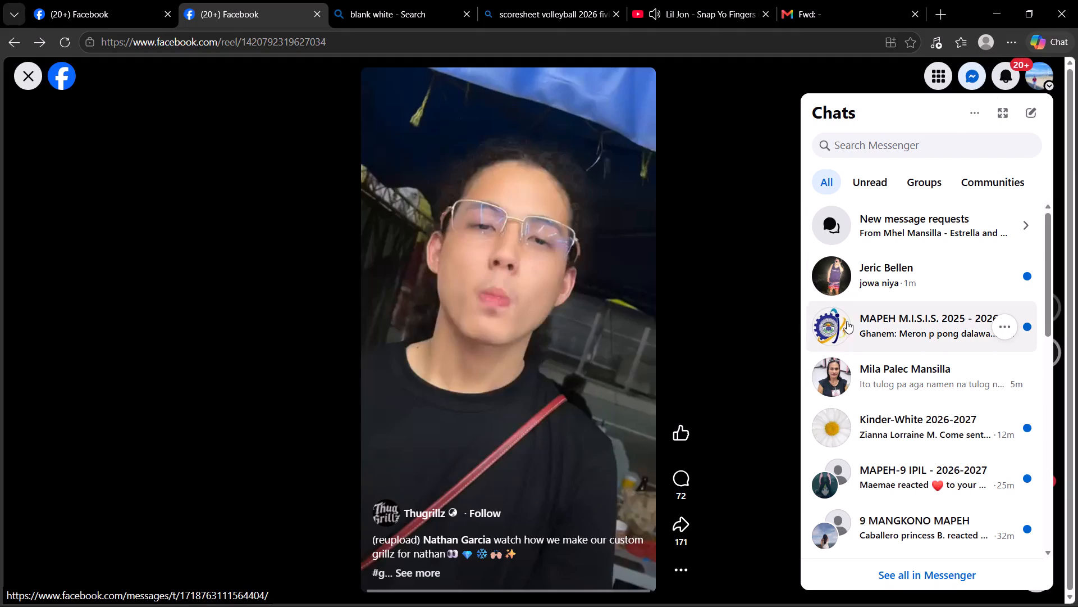
{"action": "left_click", "coordinate": [54, 0]}
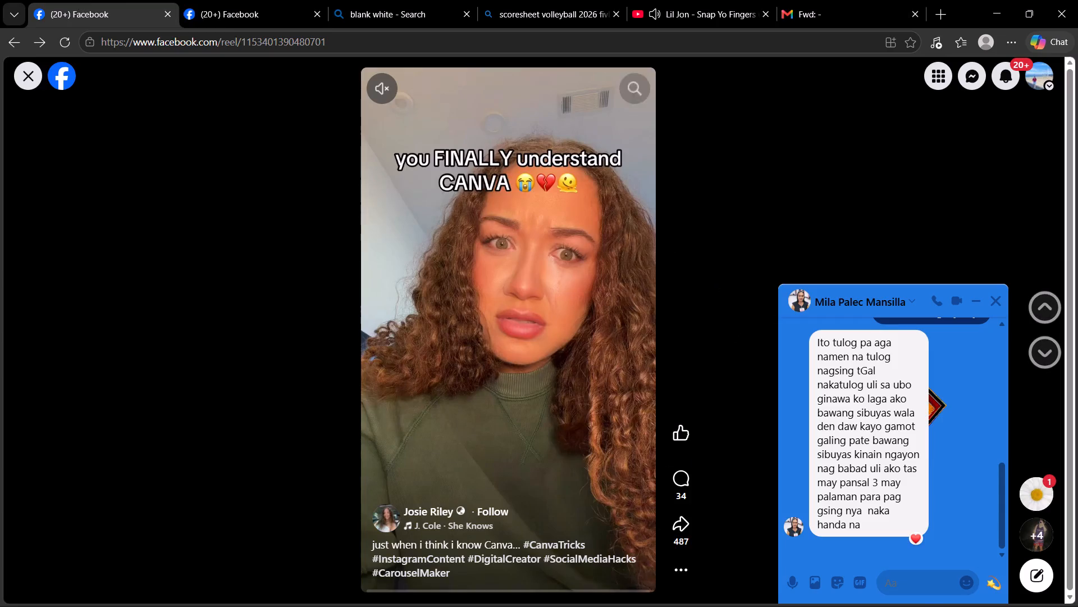
Switch to PowerPoint and start the slide show from slide 7 to check the frame around the set 1 section.
{"action": "left_click", "coordinate": [666, 593]}
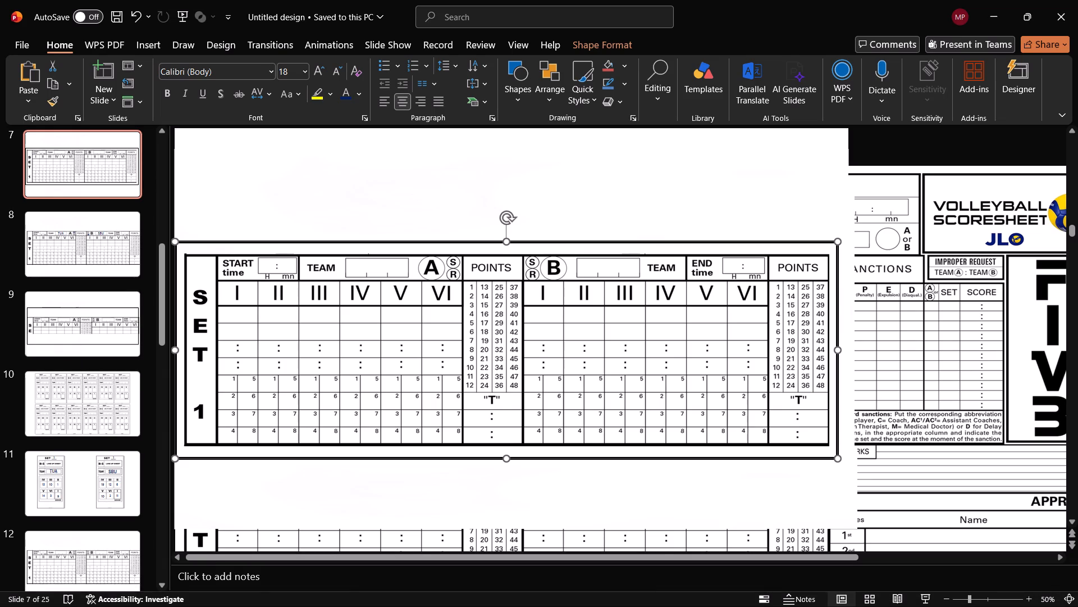
{"action": "left_click", "coordinate": [937, 597]}
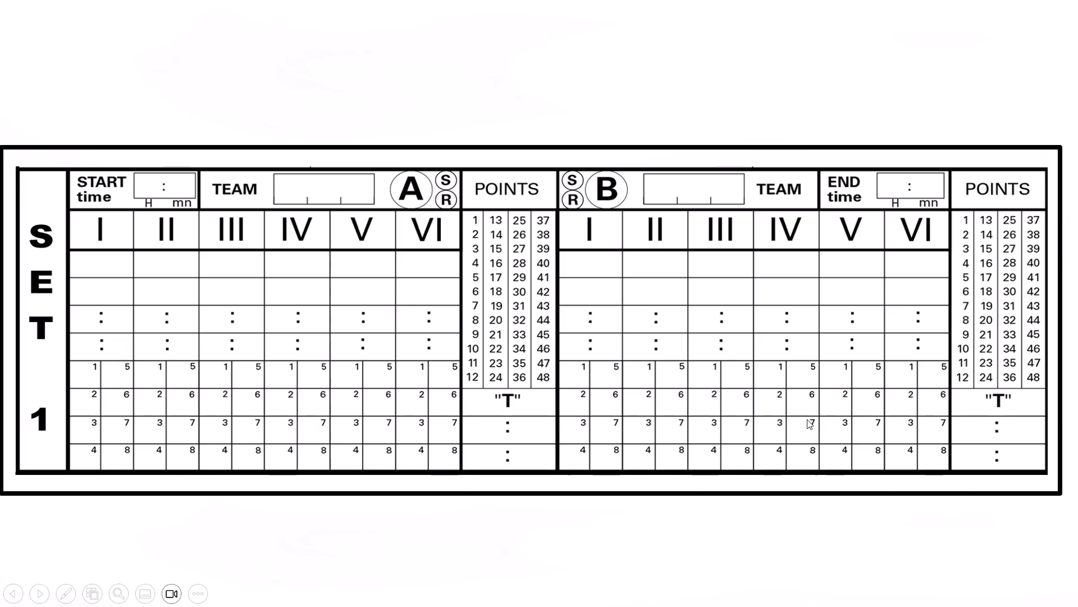
Return to the PowerPoint slide show and advance from the blank set 1 section to the TUA and SBU slide.
{"action": "key", "text": "Down"}
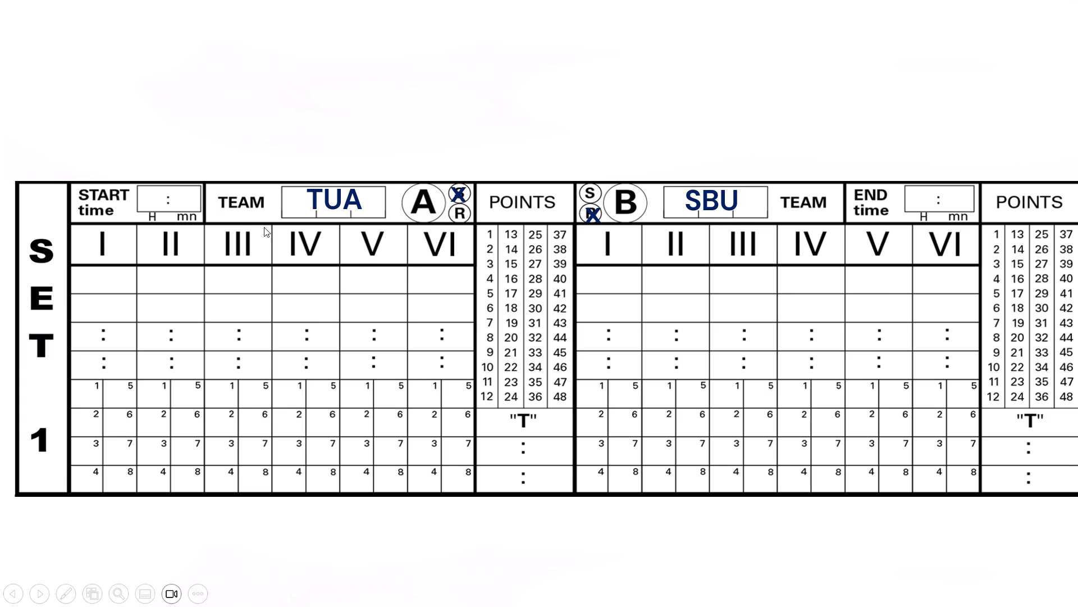
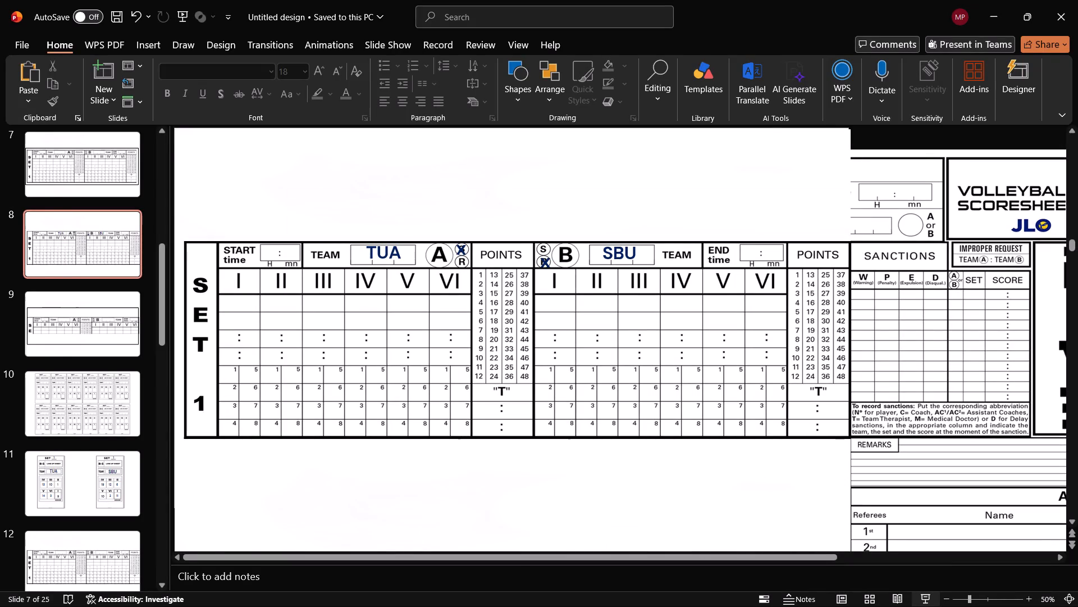
Shift the scoresheet picture on slide 8 so the set 1 section sits at the slide's left edge, and check it in the slide show.
{"action": "left_click_drag", "start_coordinate": [910, 482], "coordinate": [898, 483]}
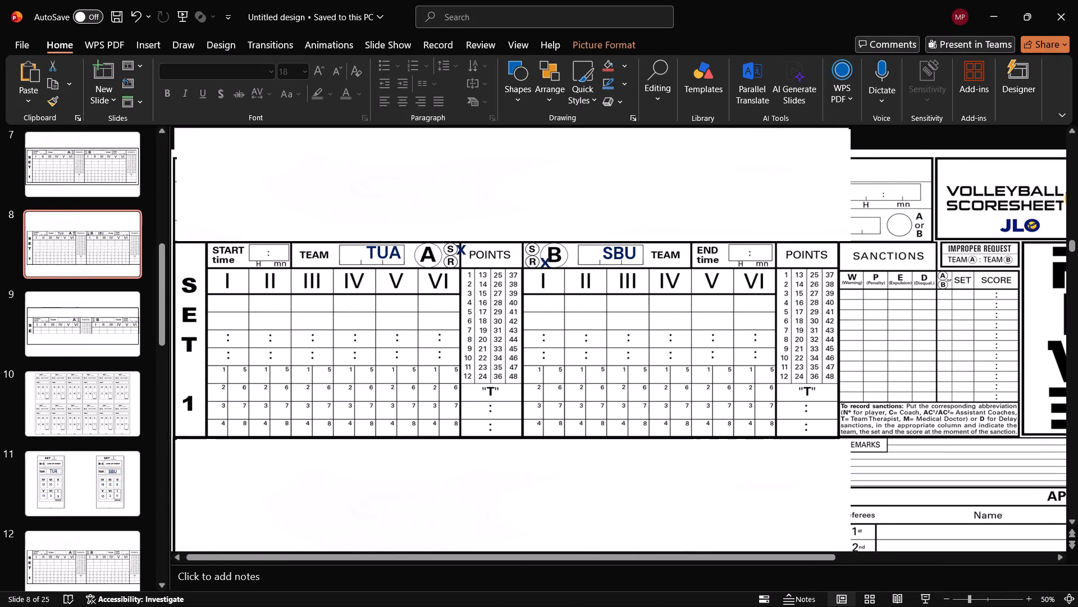
{"action": "left_click_drag", "start_coordinate": [898, 483], "coordinate": [902, 482]}
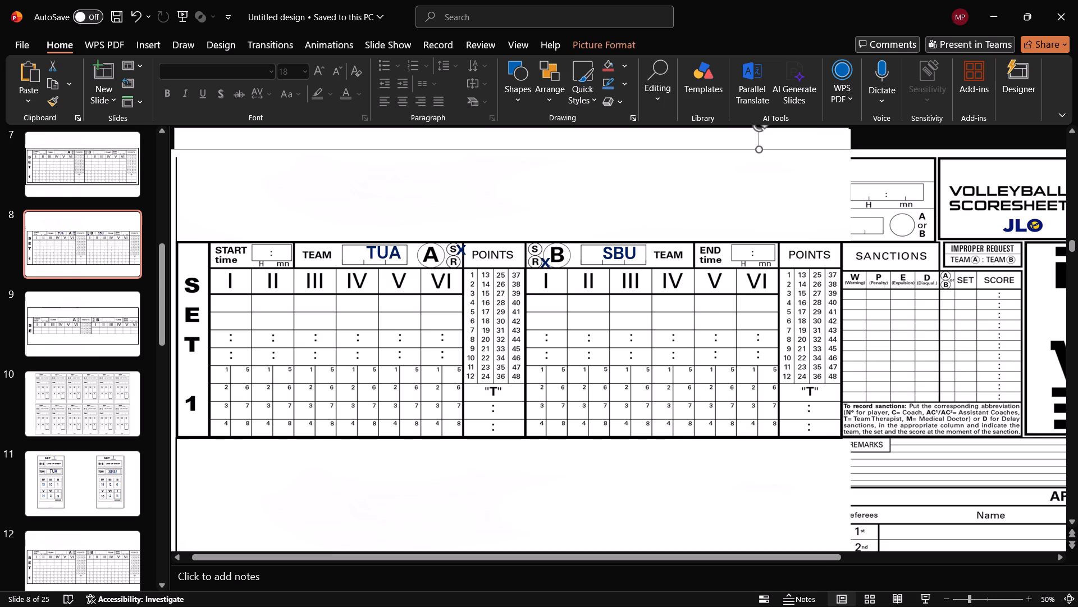
{"action": "left_click", "coordinate": [912, 596]}
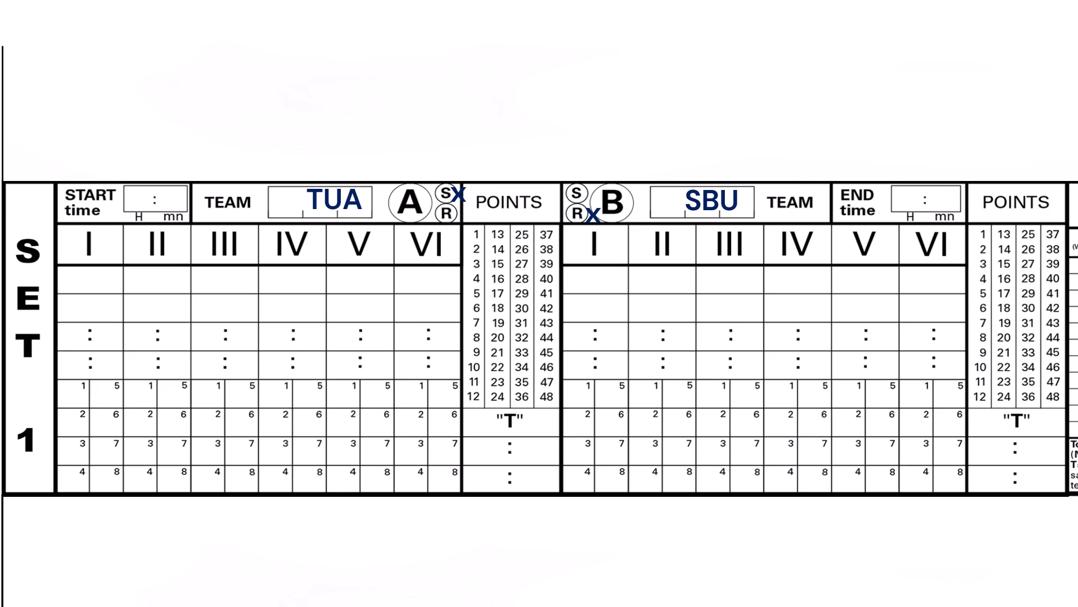
{"action": "key", "text": "Escape"}
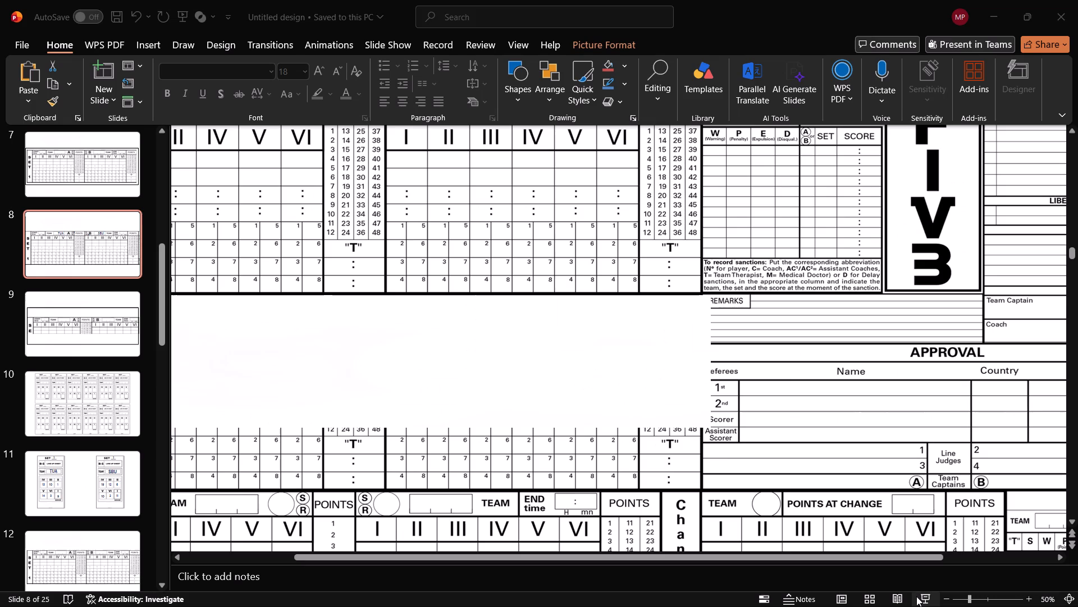
Copy the white cover strip from slide 7 to slide 8, place it just beyond the set 1 section's right border, and check the slide show.
{"action": "scroll", "coordinate": [799, 419], "scroll_direction": "up", "scroll_amount": 8}
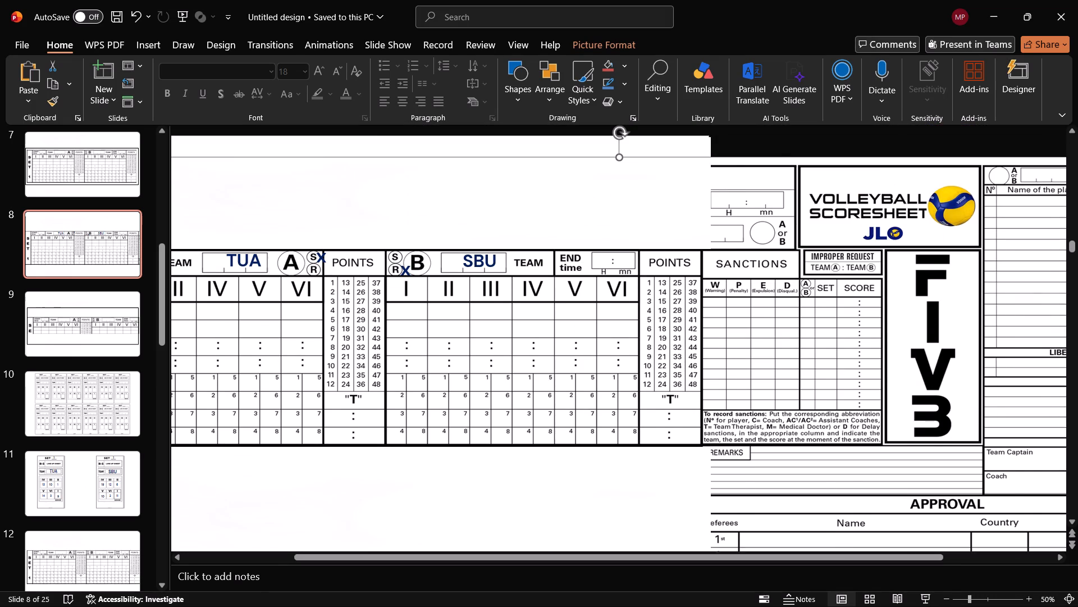
{"action": "scroll", "coordinate": [808, 422], "scroll_direction": "up", "scroll_amount": 2}
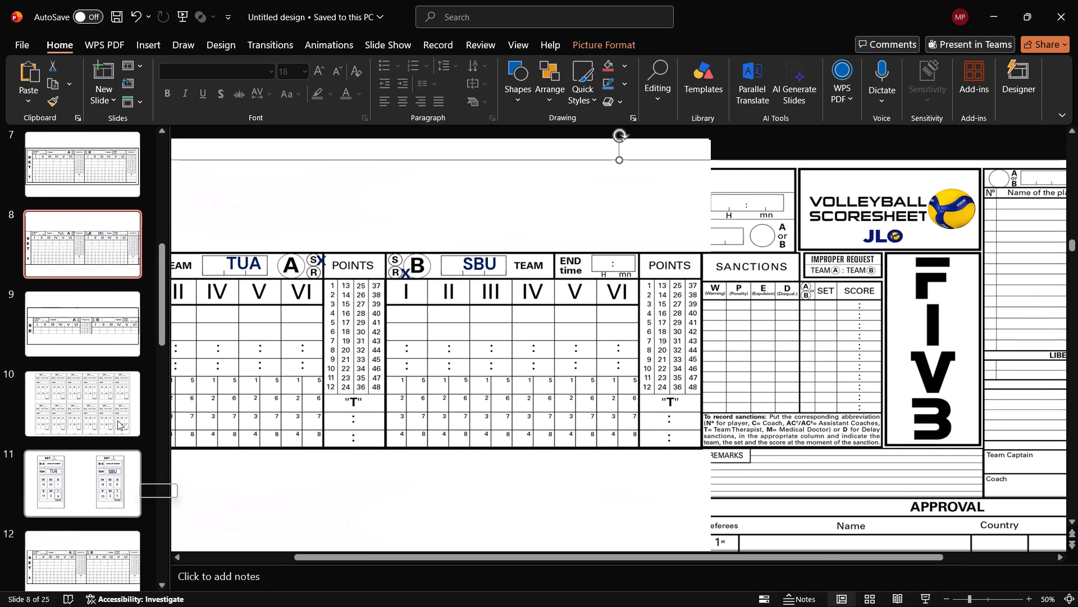
{"action": "left_click", "coordinate": [102, 173]}
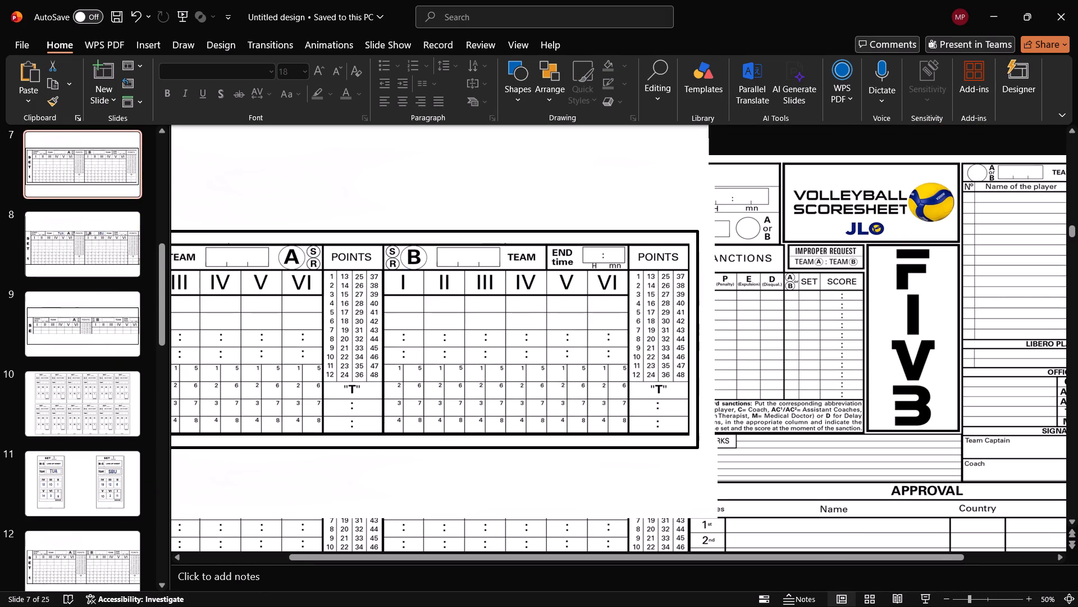
{"action": "left_click", "coordinate": [707, 324]}
{"action": "key", "text": "ctrl+c"}
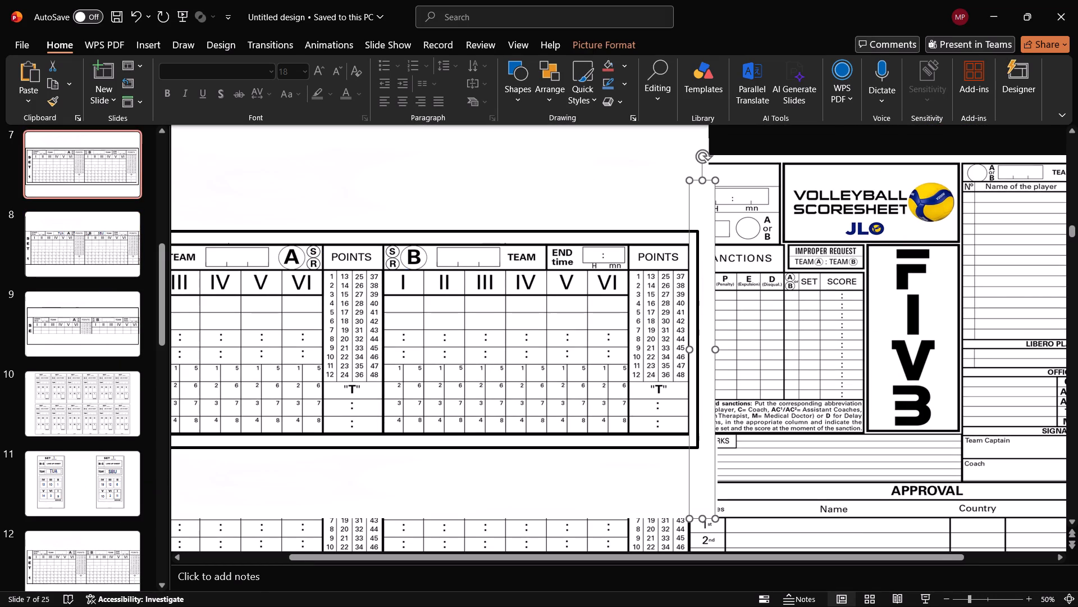
{"action": "left_click", "coordinate": [93, 235]}
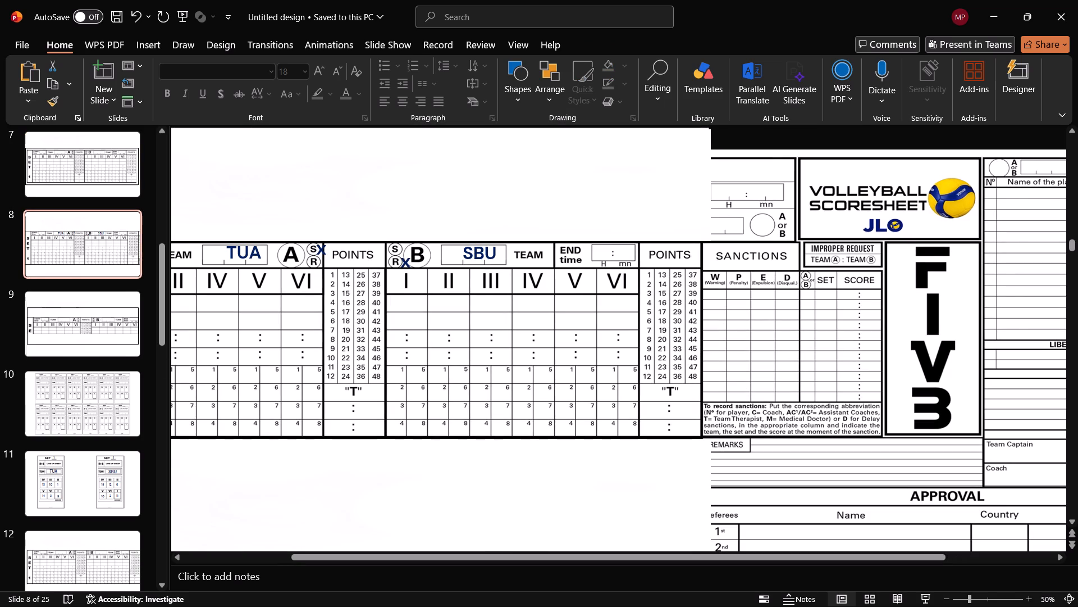
{"action": "key", "text": "ctrl+v"}
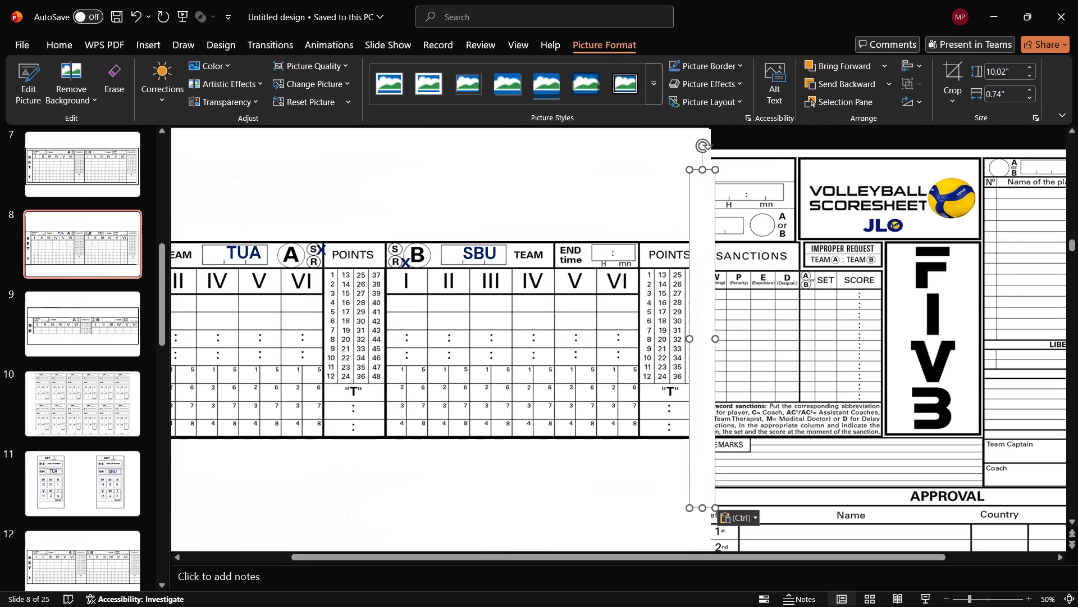
{"action": "left_click_drag", "start_coordinate": [700, 332], "coordinate": [715, 332]}
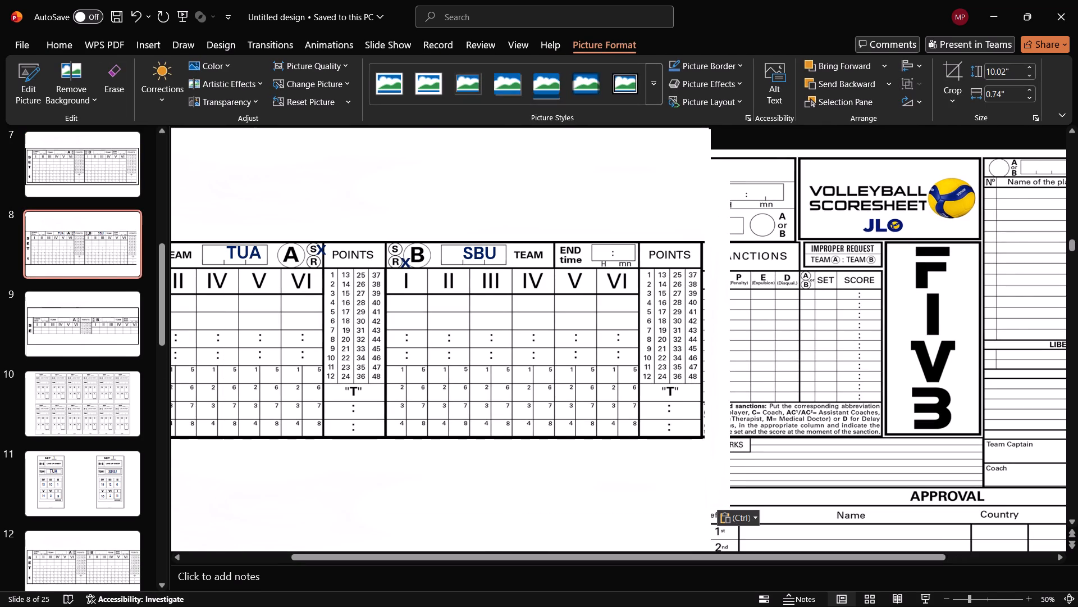
{"action": "left_click_drag", "start_coordinate": [715, 332], "coordinate": [712, 334]}
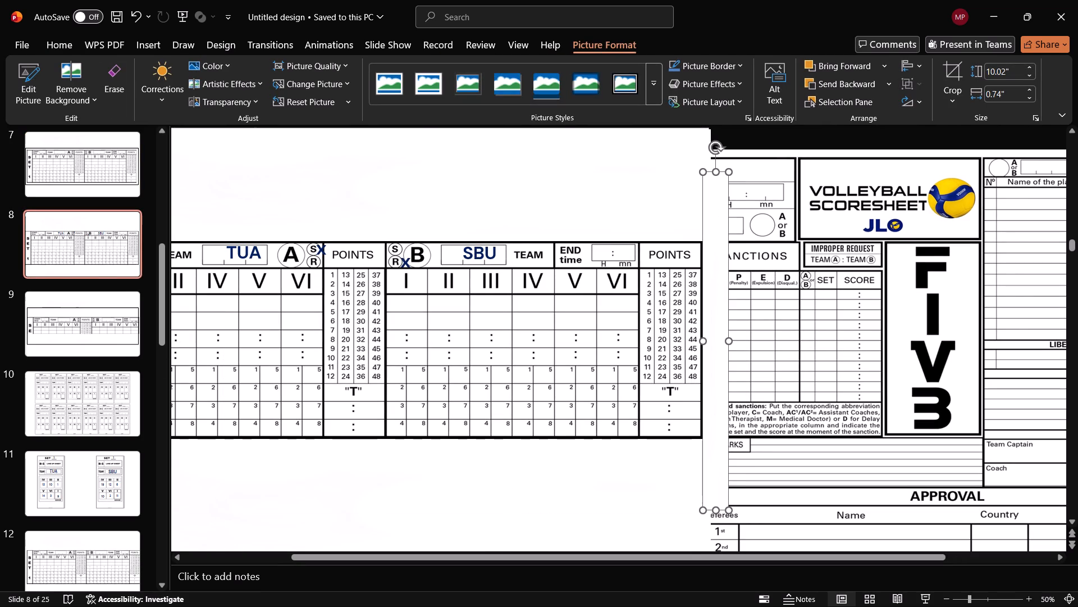
{"action": "left_click", "coordinate": [924, 598]}
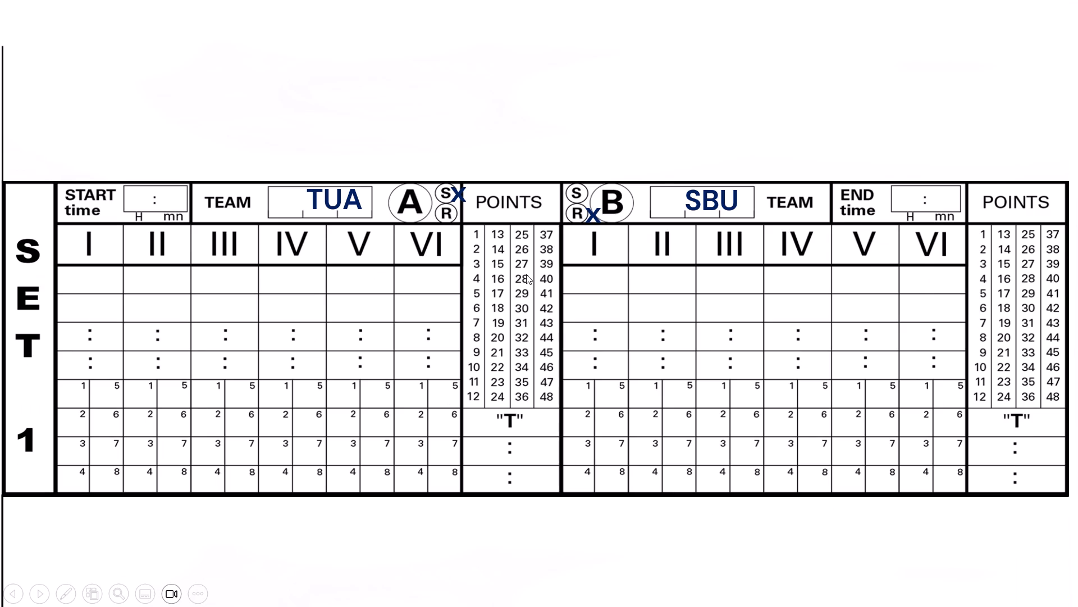
{"action": "key", "text": "Escape"}
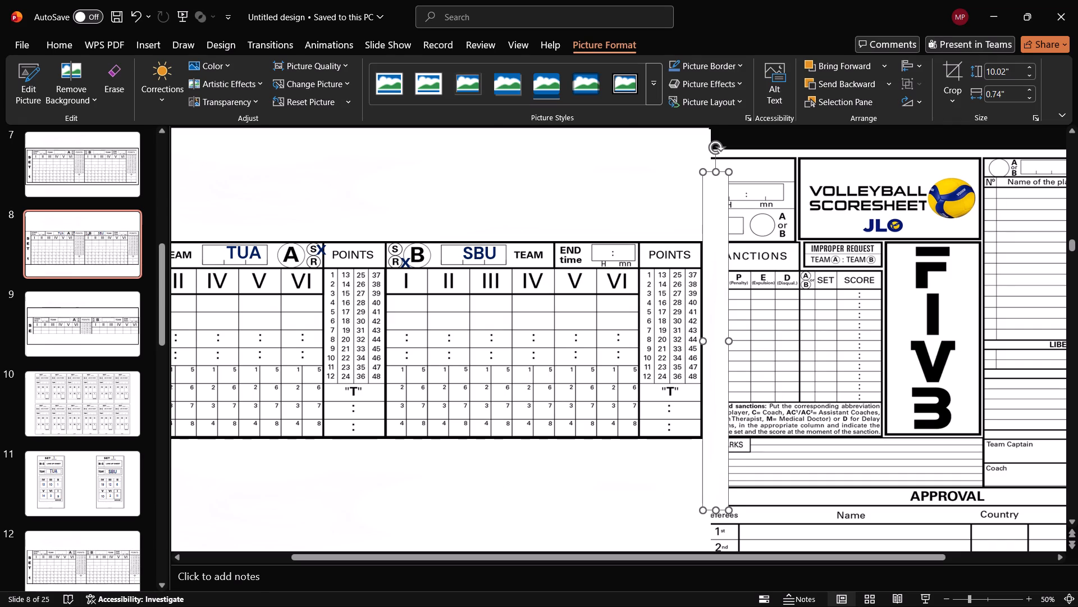
Reposition the TUA and SBU team names on slide 8 so each is centred in its team box.
{"action": "left_click", "coordinate": [254, 256]}
{"action": "left_click_drag", "start_coordinate": [264, 241], "coordinate": [257, 242]}
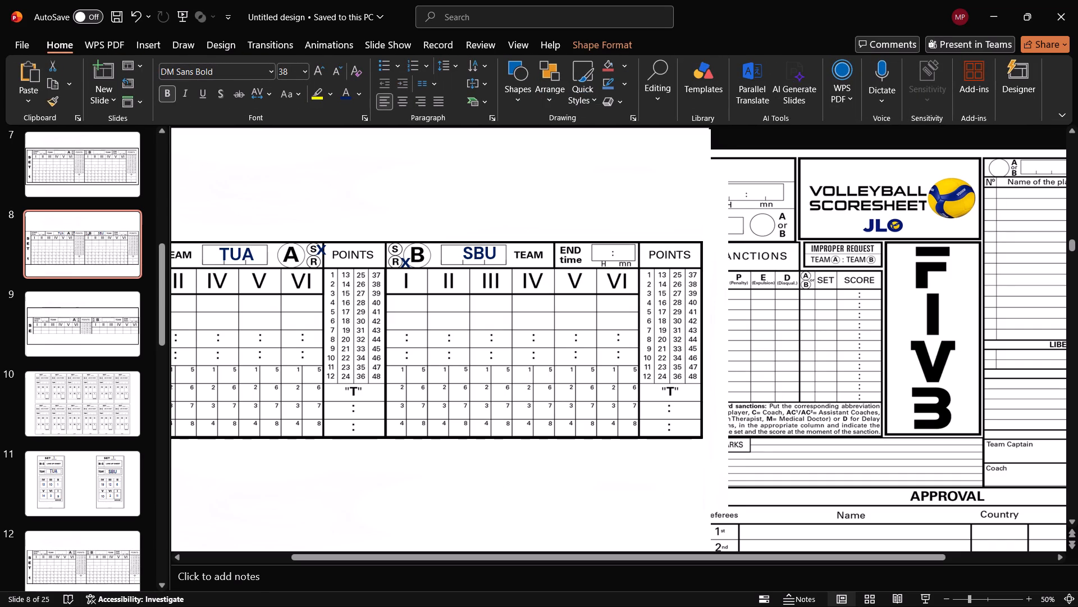
{"action": "left_click_drag", "start_coordinate": [257, 242], "coordinate": [253, 242]}
{"action": "left_click_drag", "start_coordinate": [253, 242], "coordinate": [252, 244]}
{"action": "left_click", "coordinate": [484, 250]}
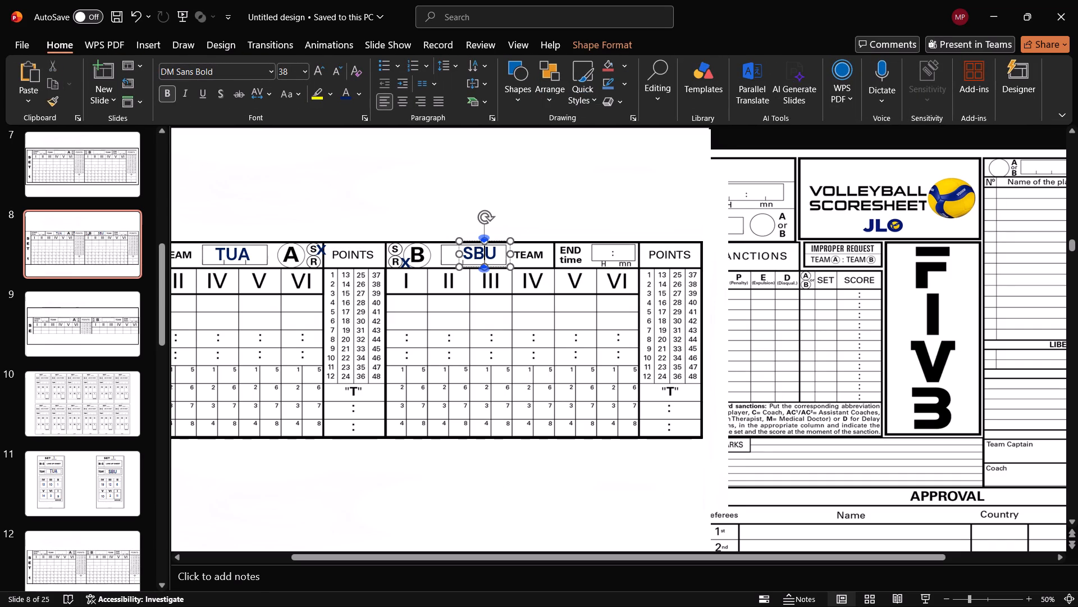
{"action": "left_click_drag", "start_coordinate": [496, 242], "coordinate": [490, 244]}
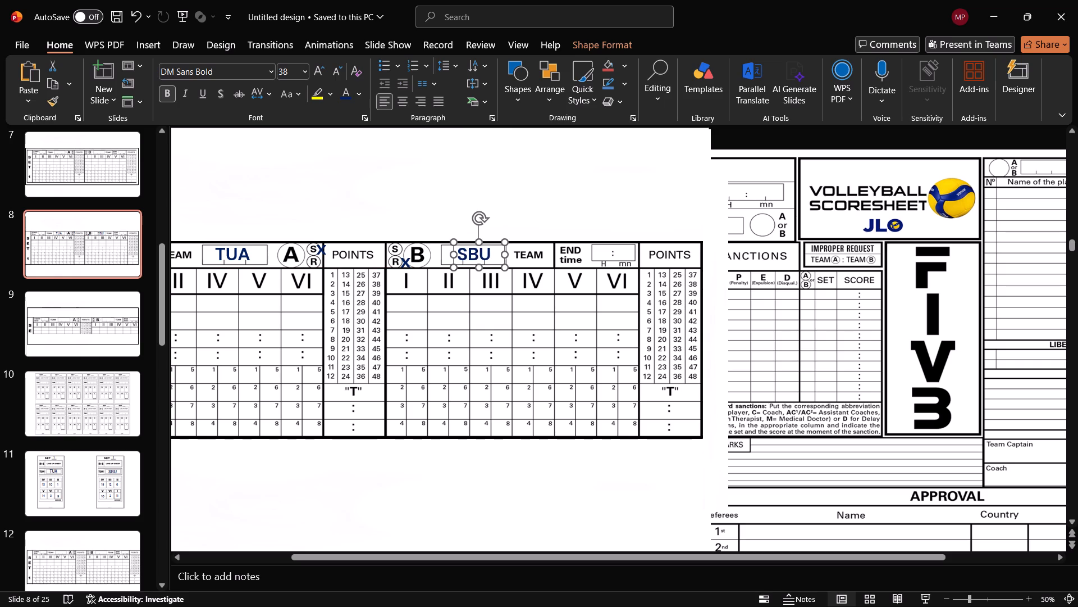
Move the X marks on slide 8 onto team B's R circle and team A's S circle.
{"action": "left_click", "coordinate": [404, 259]}
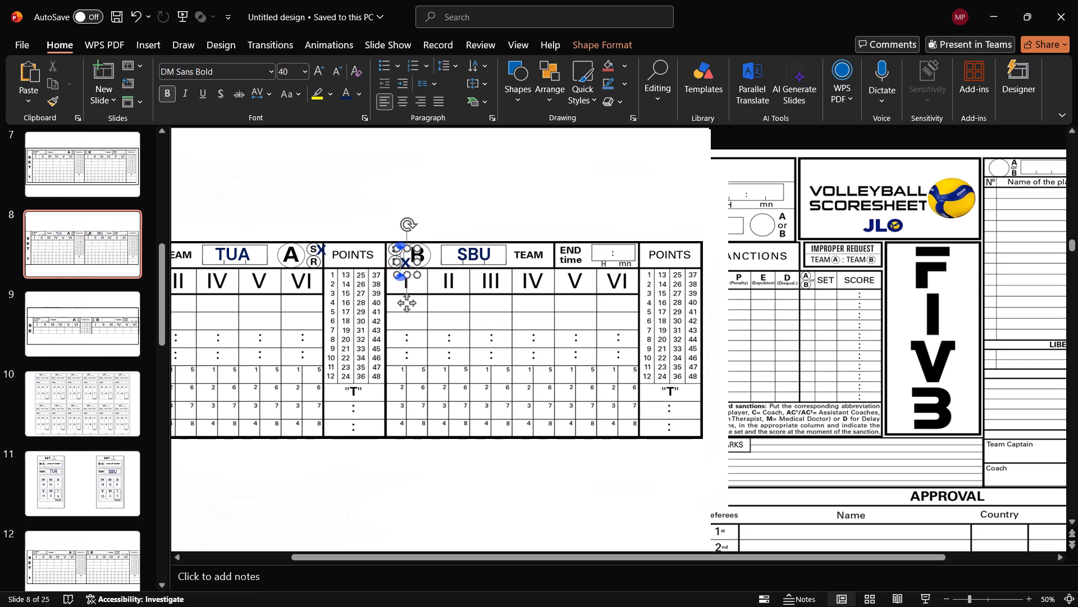
{"action": "left_click_drag", "start_coordinate": [411, 250], "coordinate": [402, 248]}
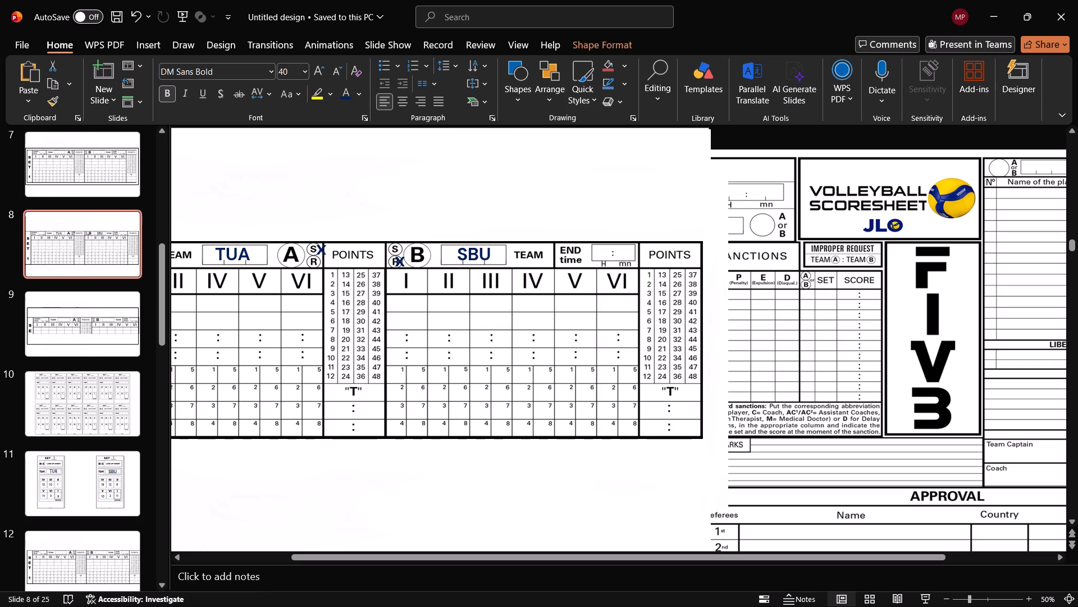
{"action": "left_click_drag", "start_coordinate": [402, 248], "coordinate": [400, 248]}
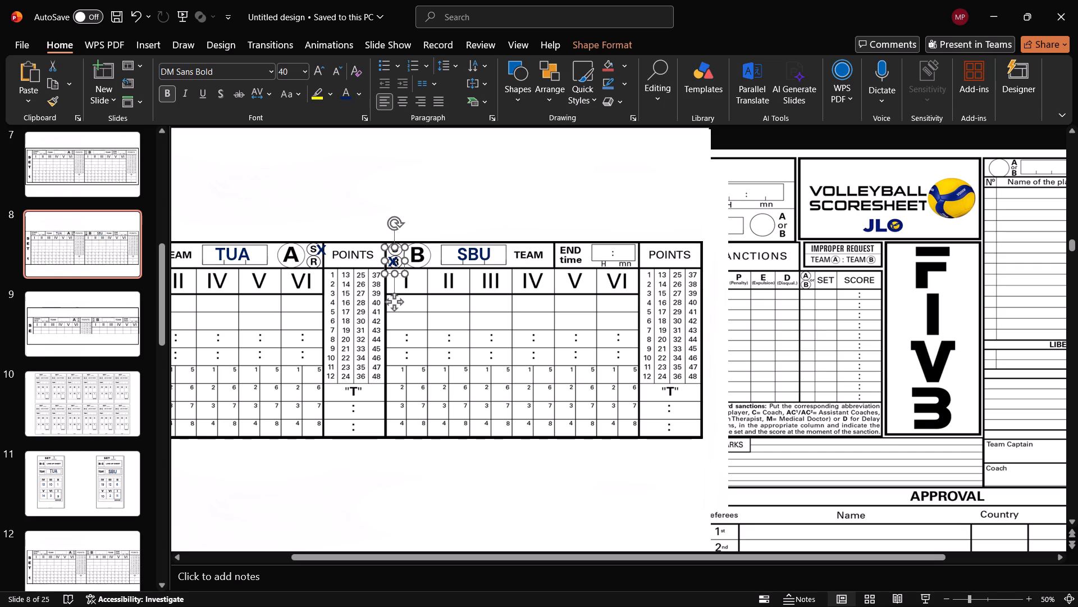
{"action": "left_click", "coordinate": [406, 246]}
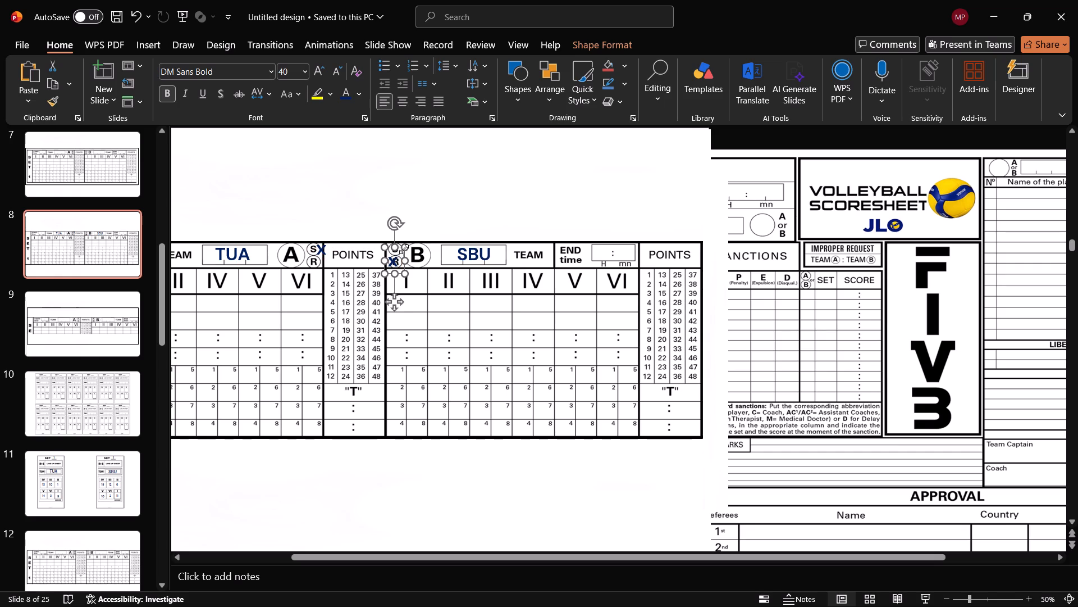
{"action": "left_click", "coordinate": [399, 247]}
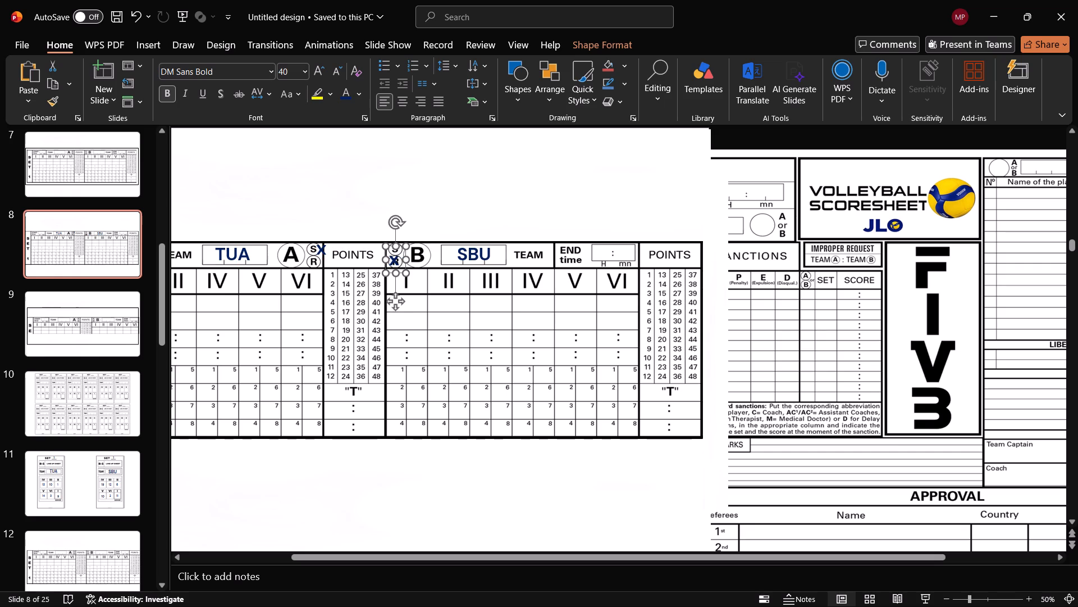
{"action": "left_click", "coordinate": [322, 248]}
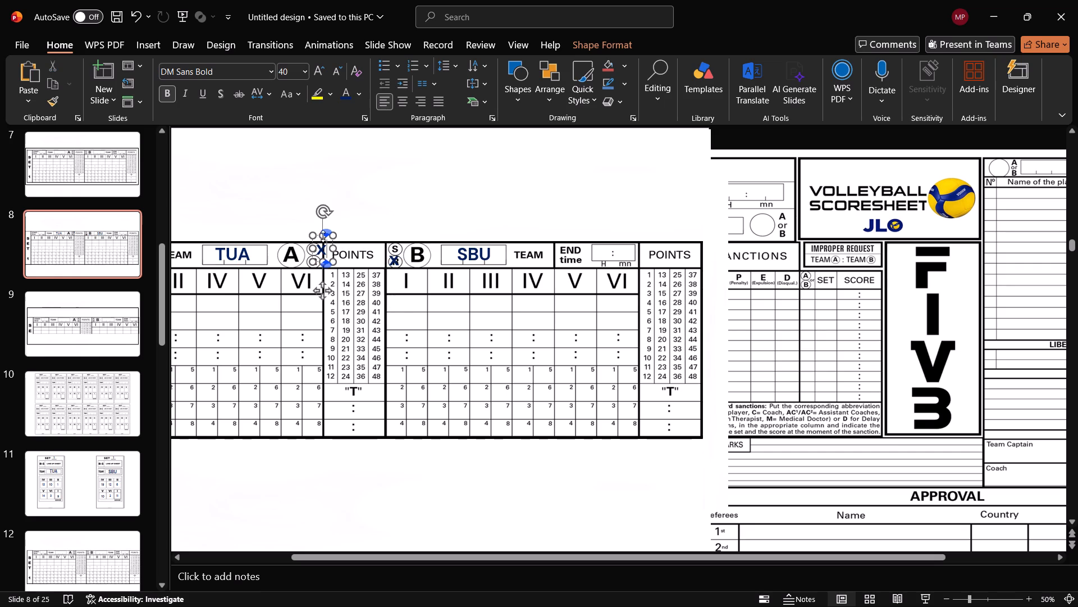
{"action": "left_click", "coordinate": [323, 235]}
{"action": "left_click_drag", "start_coordinate": [325, 289], "coordinate": [316, 288]}
{"action": "left_click", "coordinate": [430, 205]}
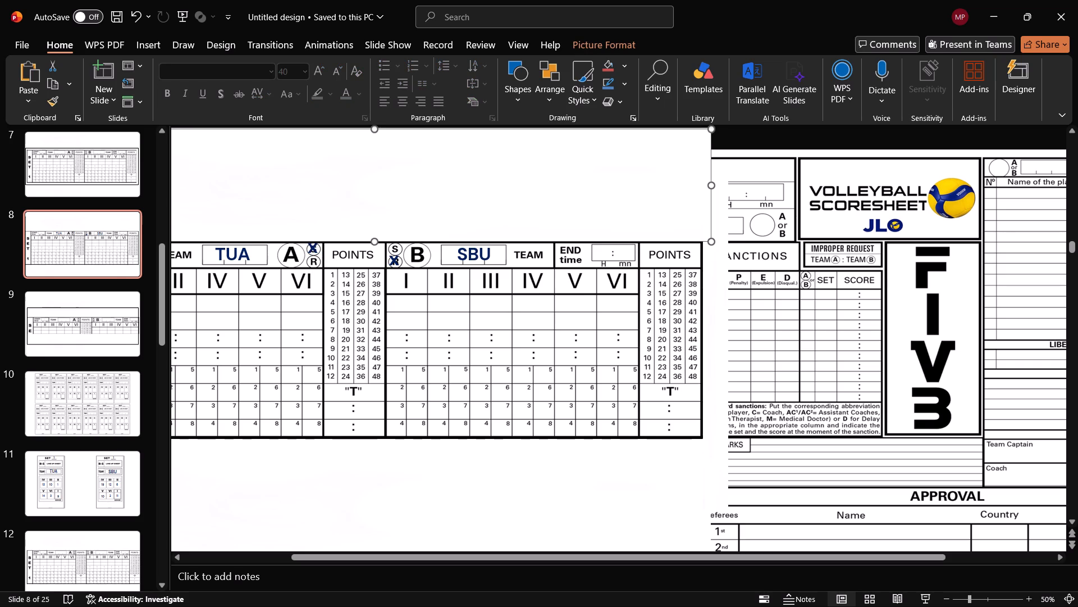
Move slide 9 with the partial blank set 1 section ahead of the TUA and SBU slide, and review the new order.
{"action": "left_click_drag", "start_coordinate": [710, 559], "coordinate": [640, 563]}
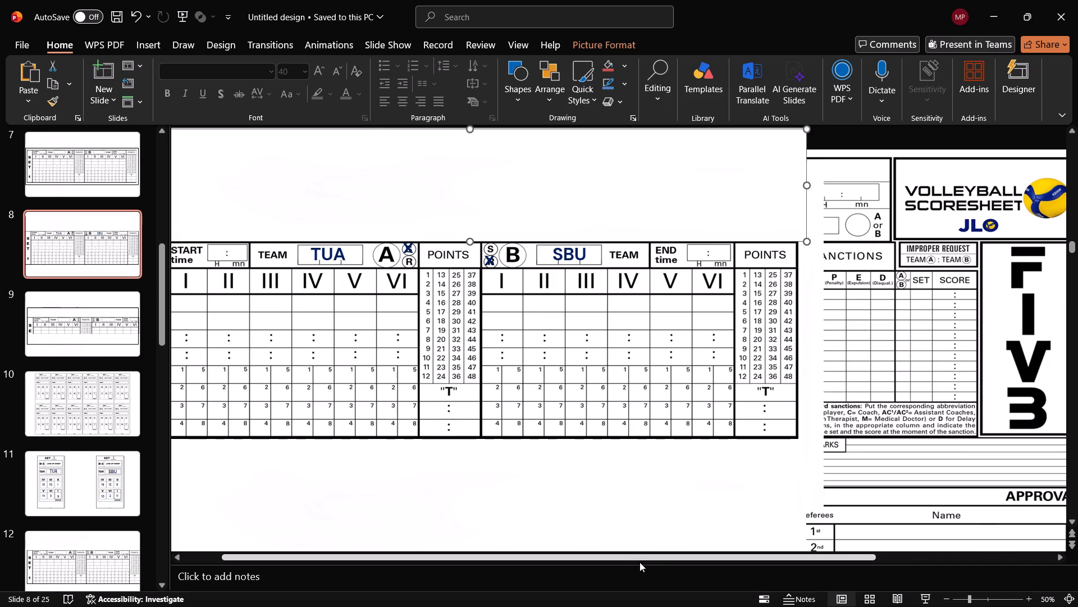
{"action": "left_click_drag", "start_coordinate": [648, 558], "coordinate": [593, 560]}
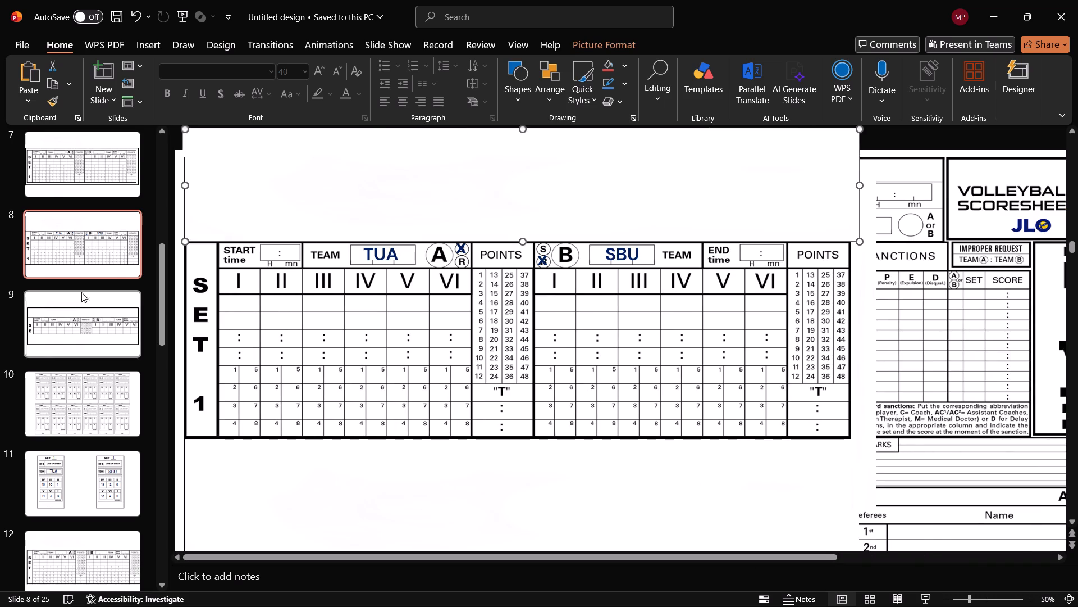
{"action": "left_click", "coordinate": [78, 315]}
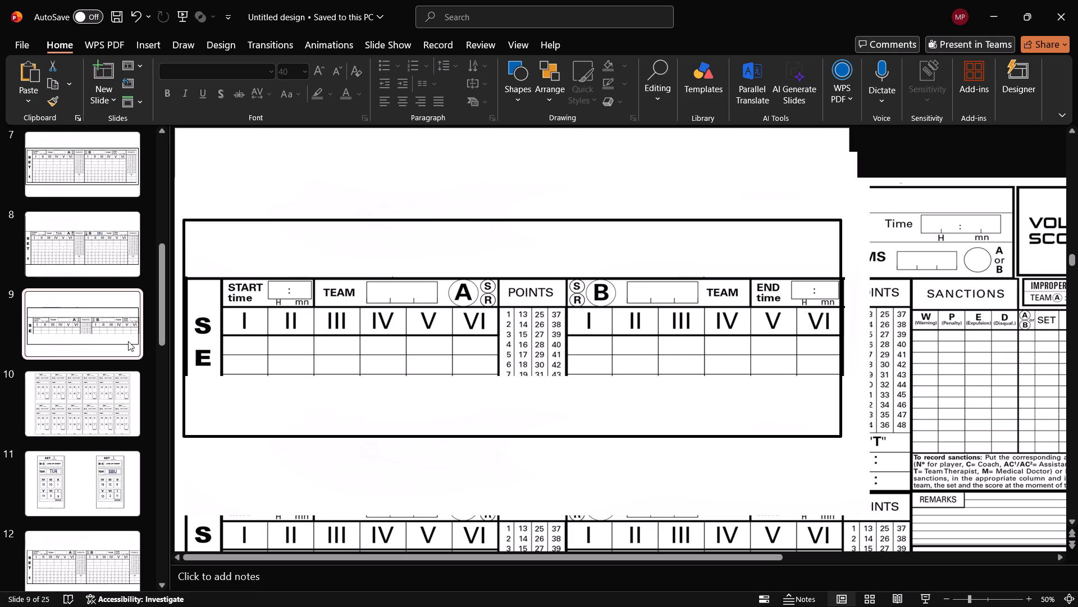
{"action": "left_click_drag", "start_coordinate": [124, 337], "coordinate": [121, 247]}
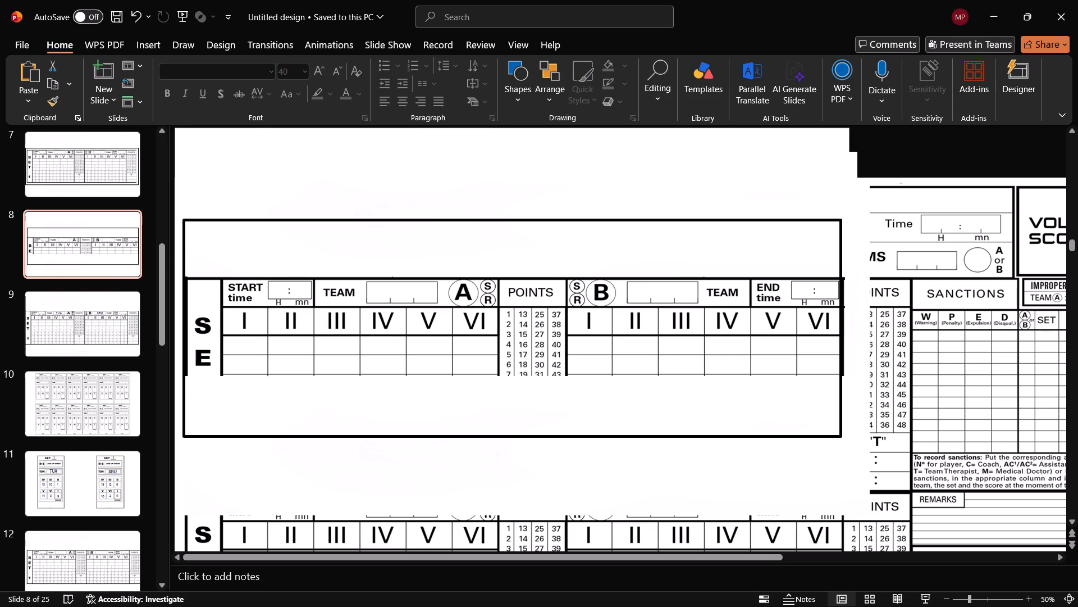
{"action": "left_click", "coordinate": [113, 166]}
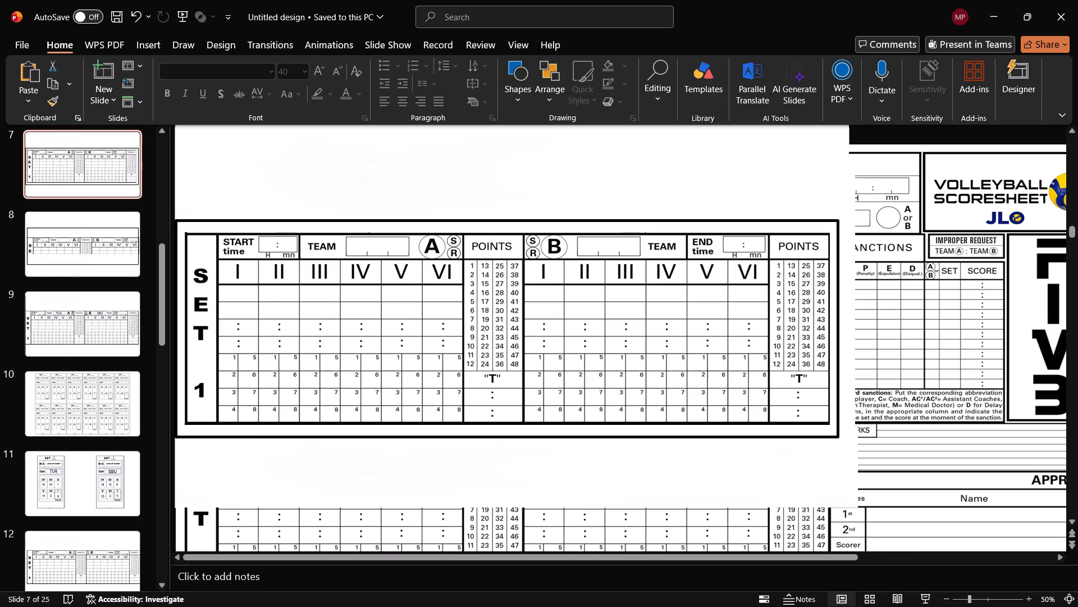
{"action": "left_click", "coordinate": [83, 226]}
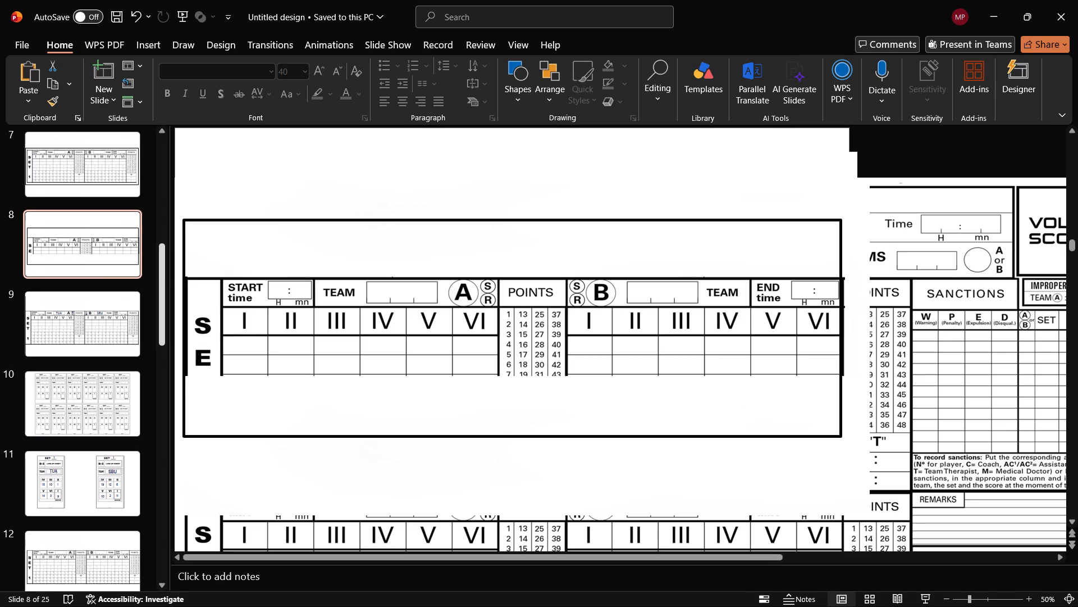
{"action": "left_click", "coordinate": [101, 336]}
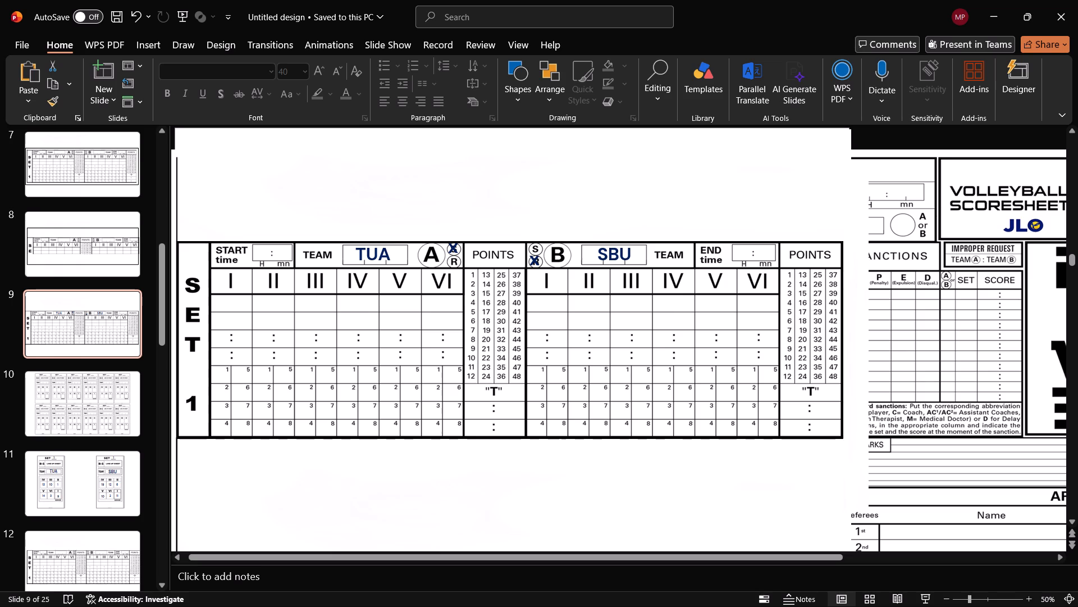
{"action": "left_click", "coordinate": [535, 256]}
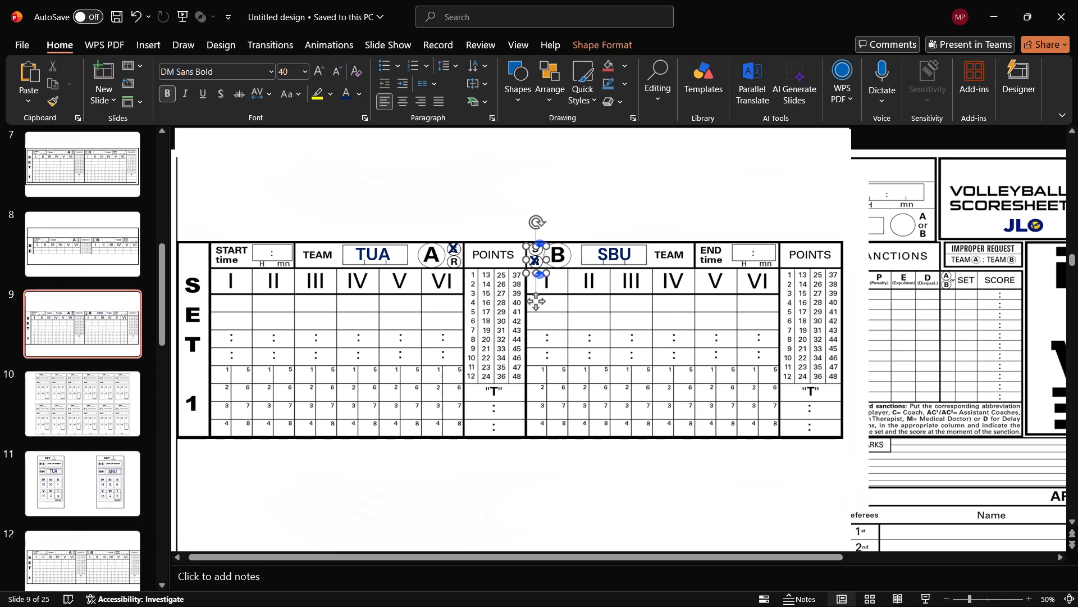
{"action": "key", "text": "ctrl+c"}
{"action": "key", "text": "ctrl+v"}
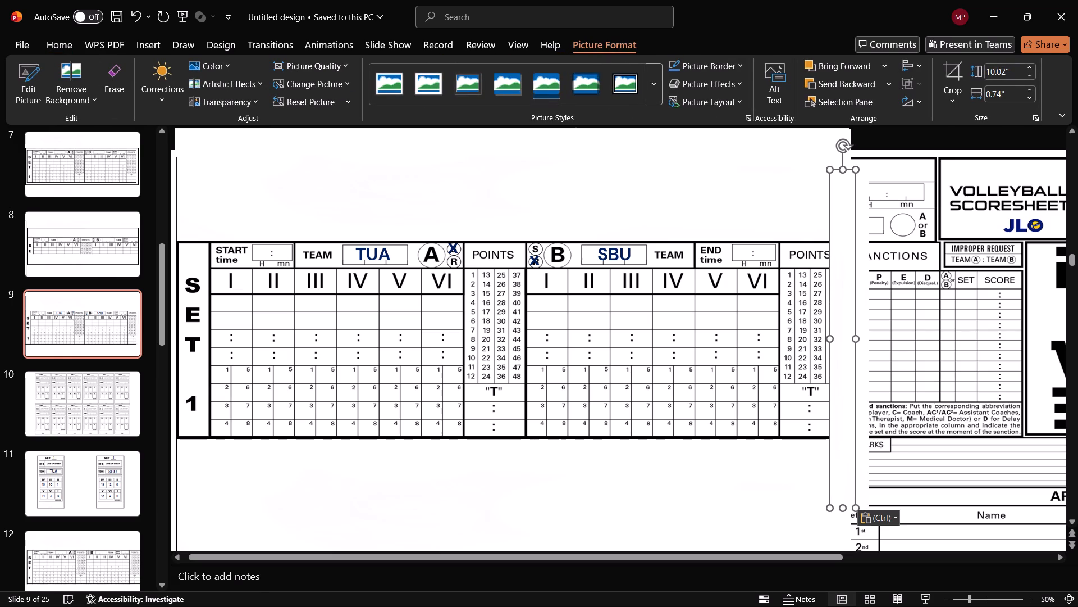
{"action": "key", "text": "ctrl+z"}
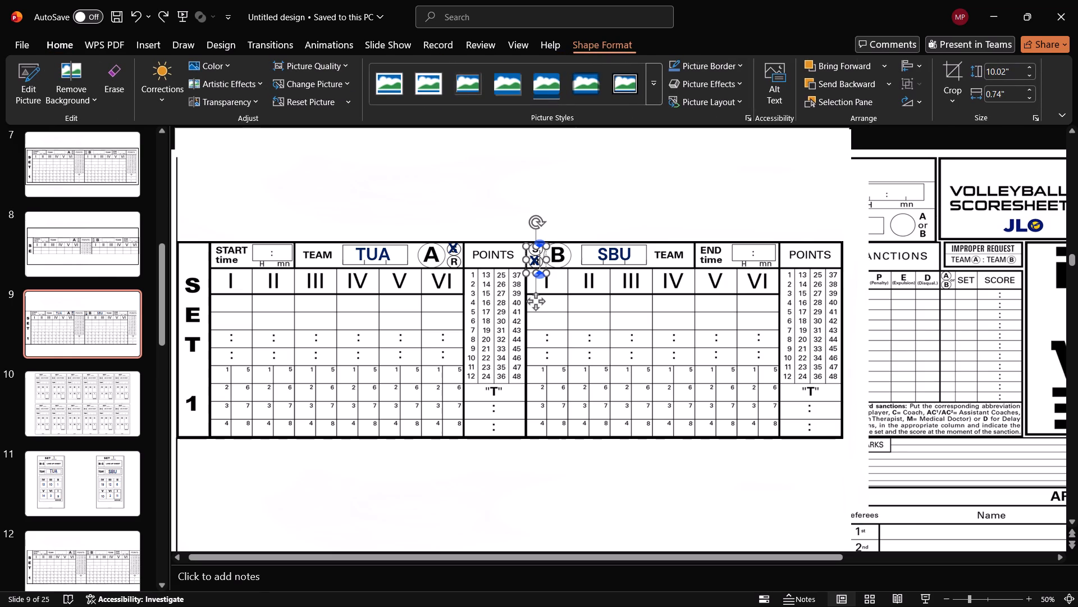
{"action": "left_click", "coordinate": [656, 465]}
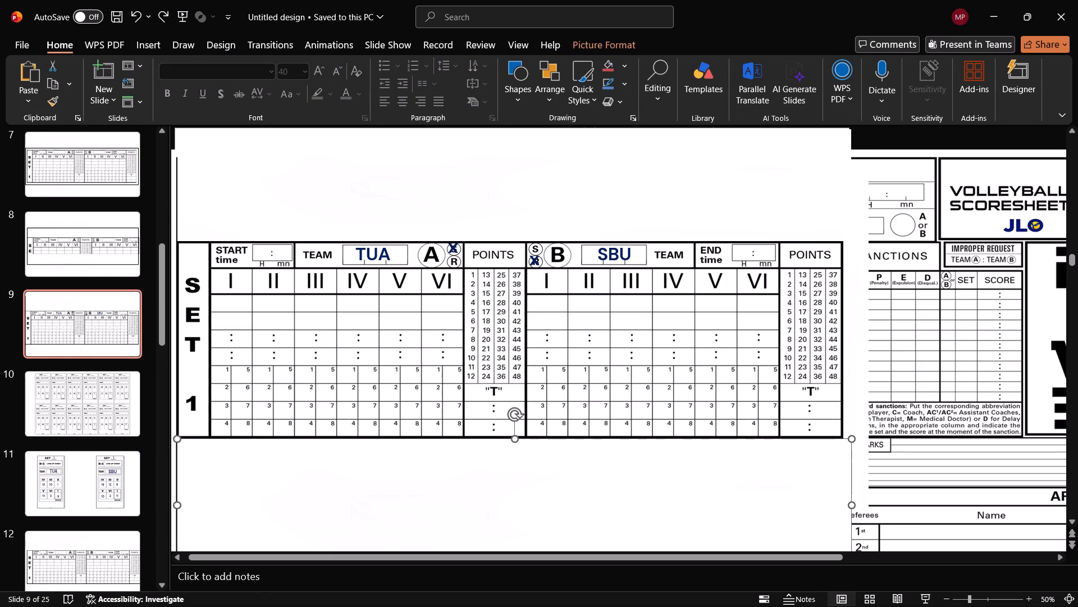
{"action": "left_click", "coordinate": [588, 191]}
On slide 9, duplicate the X on team B's R circle, place the copy in team B's column I box 1, and widen its text box.
{"action": "left_click", "coordinate": [540, 262]}
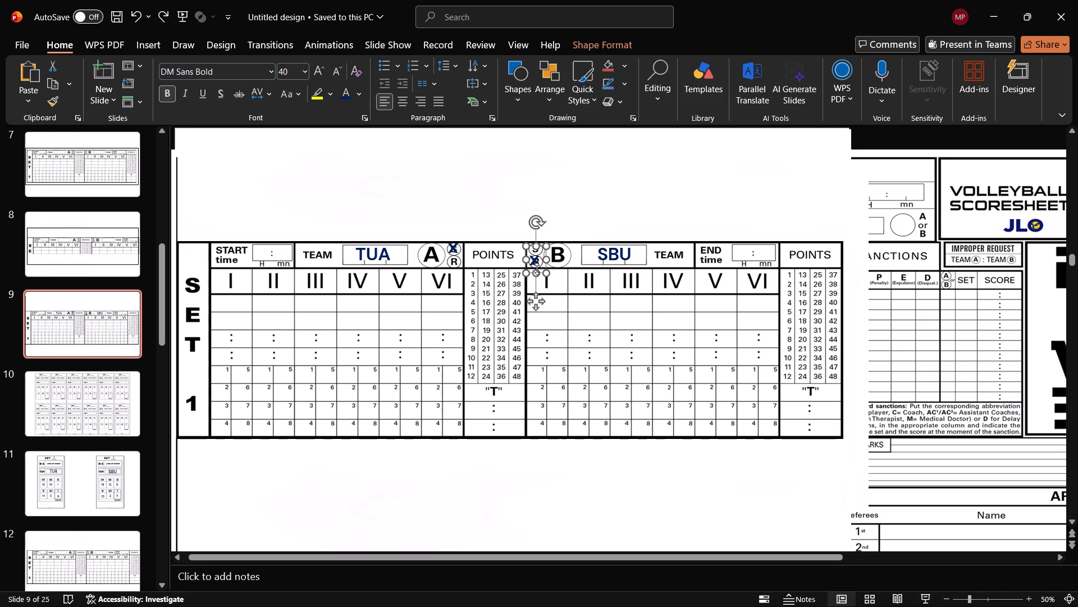
{"action": "key", "text": "ctrl+c"}
{"action": "key", "text": "ctrl+v"}
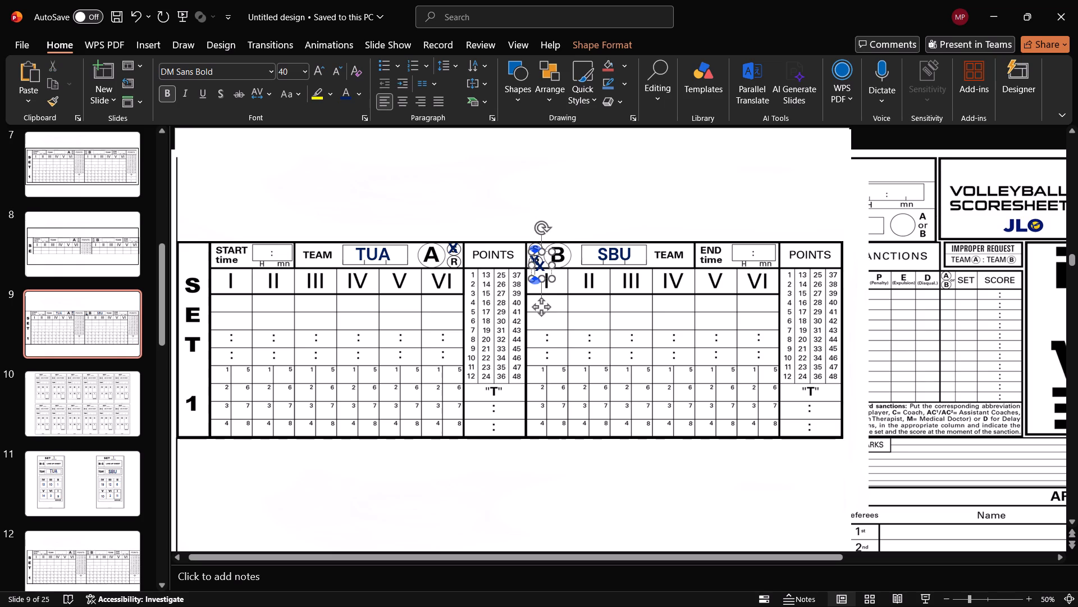
{"action": "left_click_drag", "start_coordinate": [547, 250], "coordinate": [545, 359]}
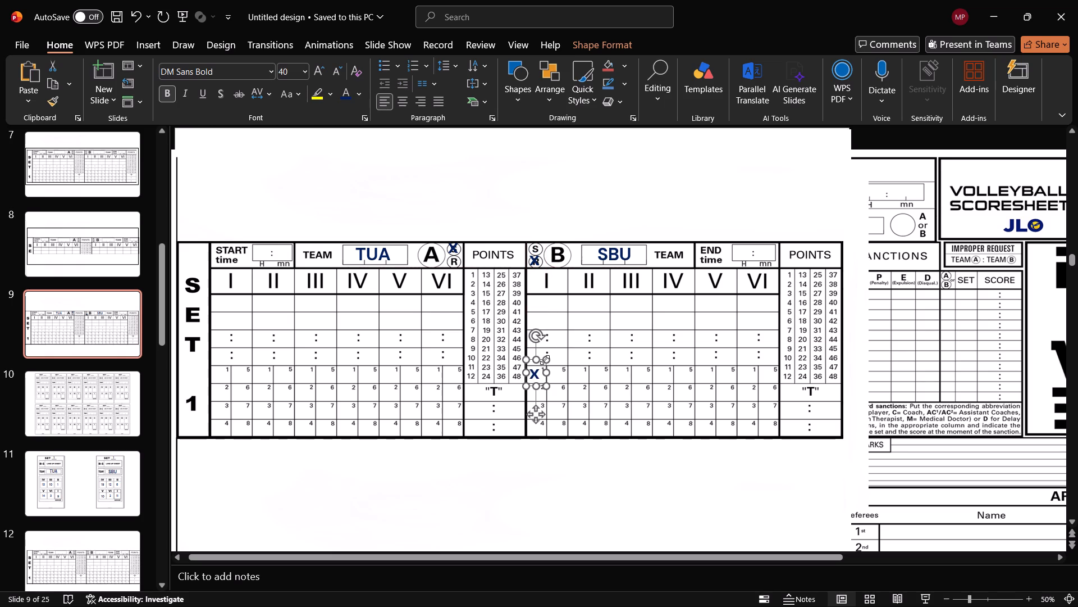
{"action": "left_click_drag", "start_coordinate": [546, 359], "coordinate": [551, 359]}
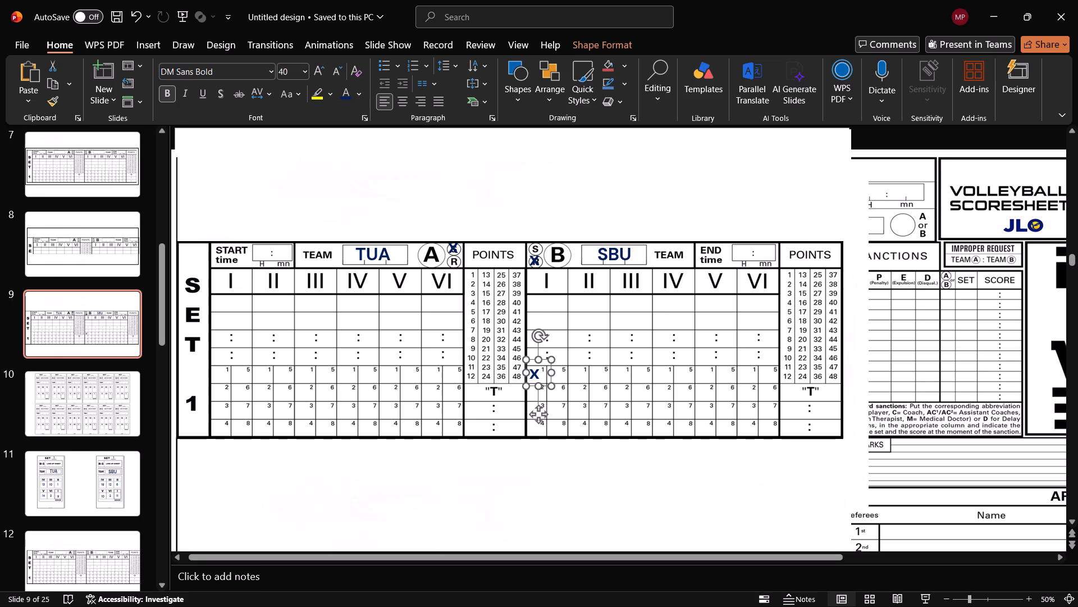
{"action": "left_click_drag", "start_coordinate": [550, 386], "coordinate": [557, 394]}
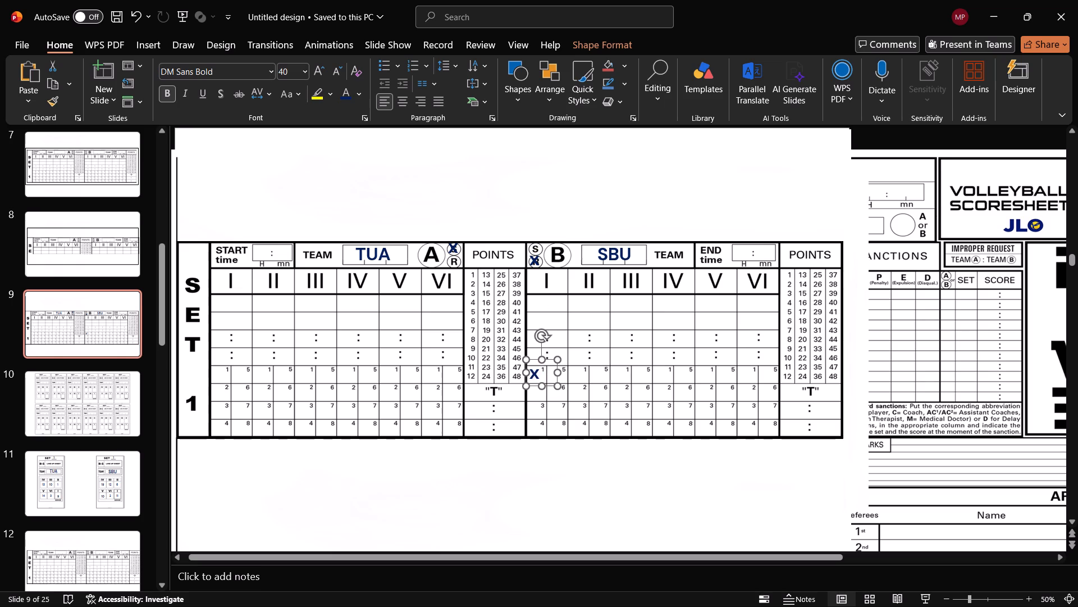
Enlarge the copied X to 54 pt, widen its text box further, and reposition it inside team B's column I box 1.
{"action": "left_click", "coordinate": [536, 372]}
{"action": "key", "text": "ctrl+a"}
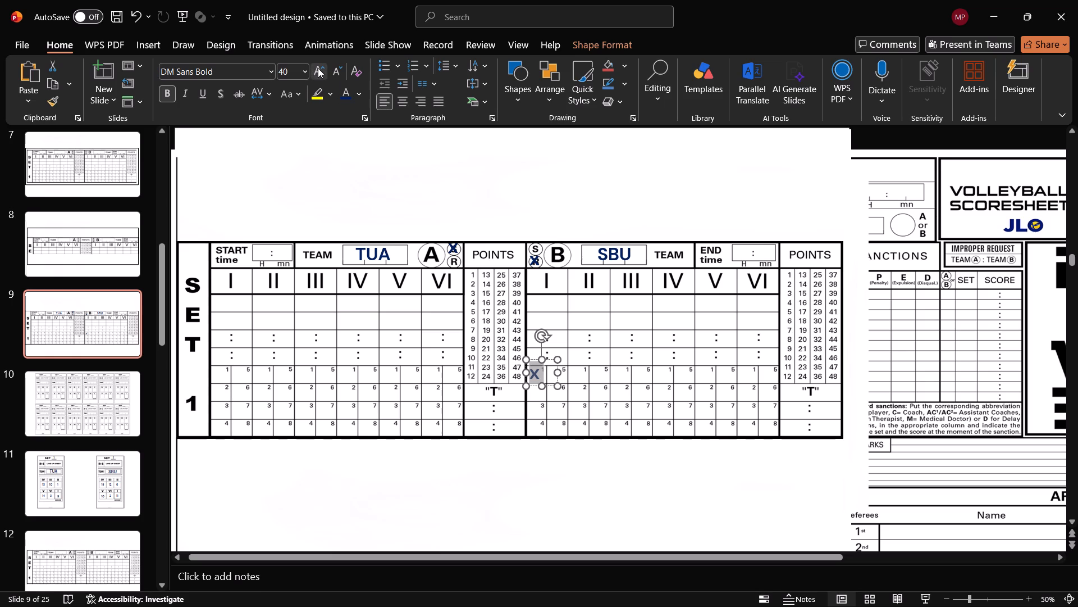
{"action": "left_click", "coordinate": [318, 68]}
{"action": "left_click", "coordinate": [318, 68]}
{"action": "left_click", "coordinate": [318, 68]}
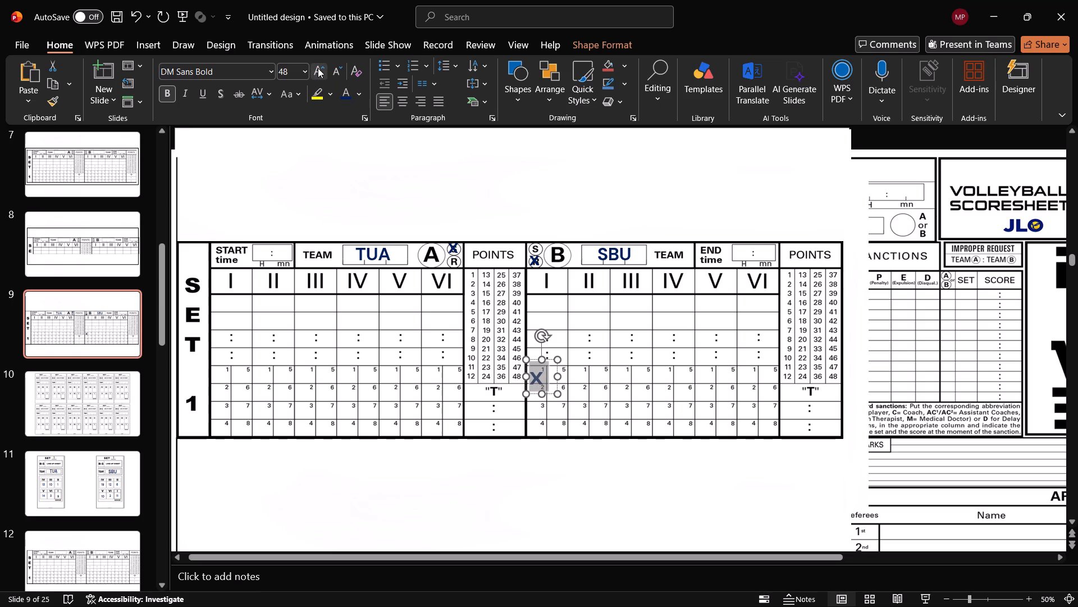
{"action": "left_click", "coordinate": [538, 371]}
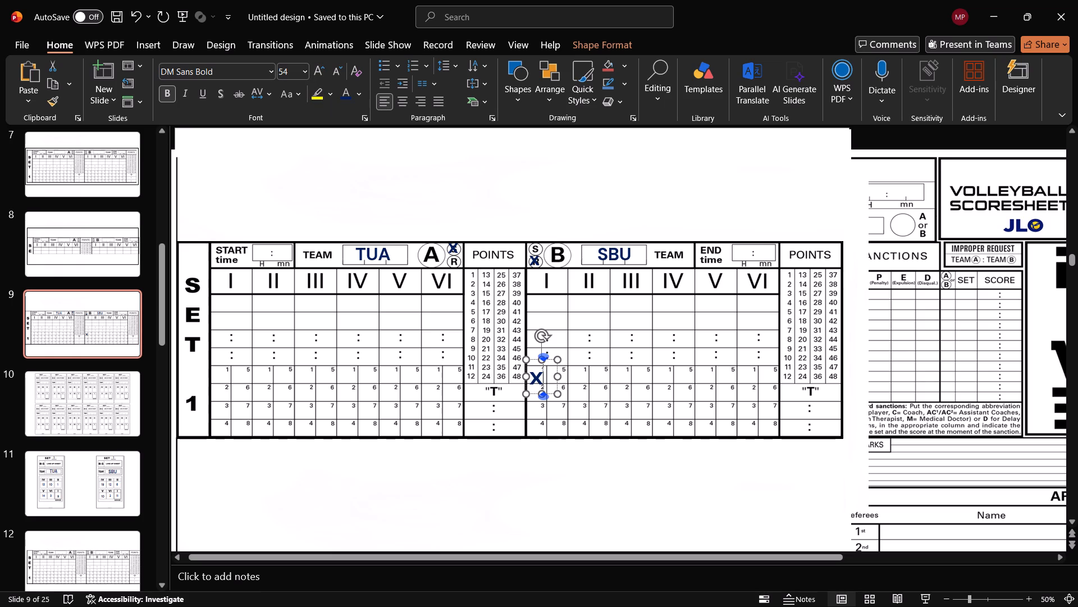
{"action": "left_click", "coordinate": [536, 360]}
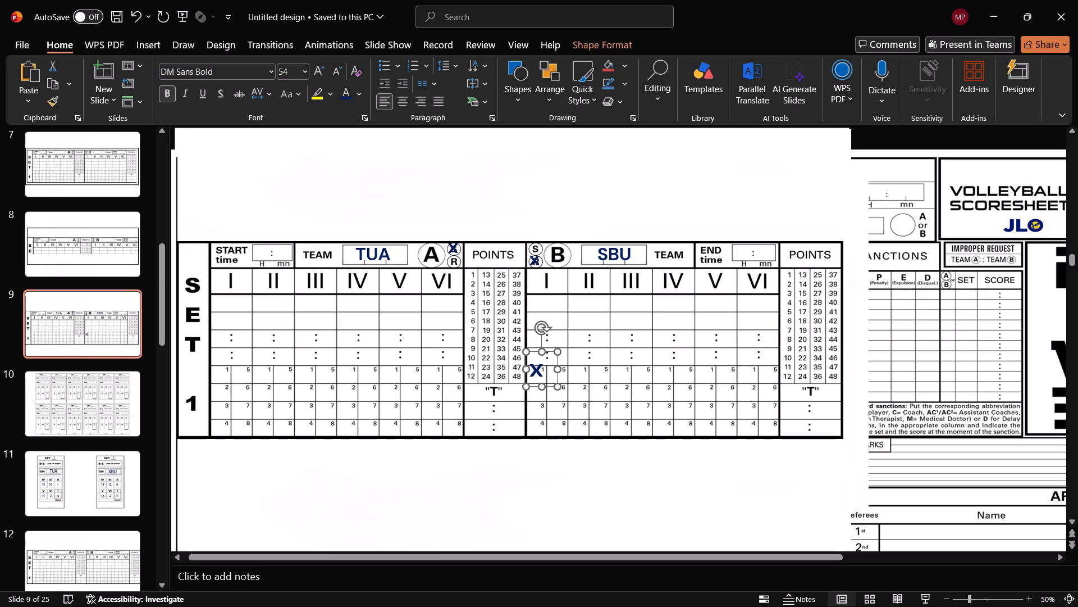
{"action": "left_click_drag", "start_coordinate": [555, 351], "coordinate": [571, 348]}
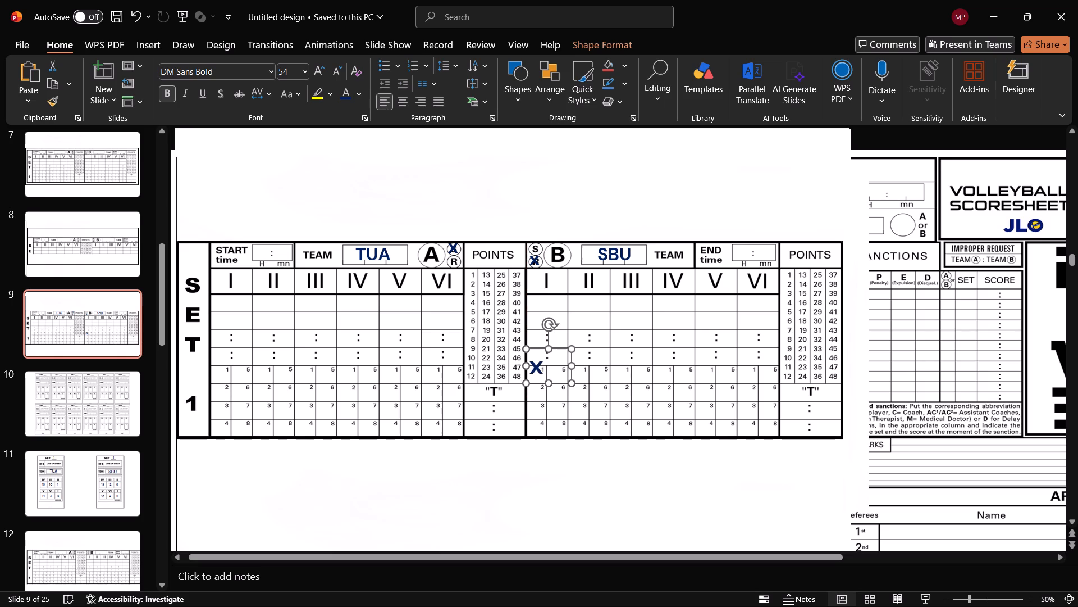
{"action": "left_click", "coordinate": [542, 348]}
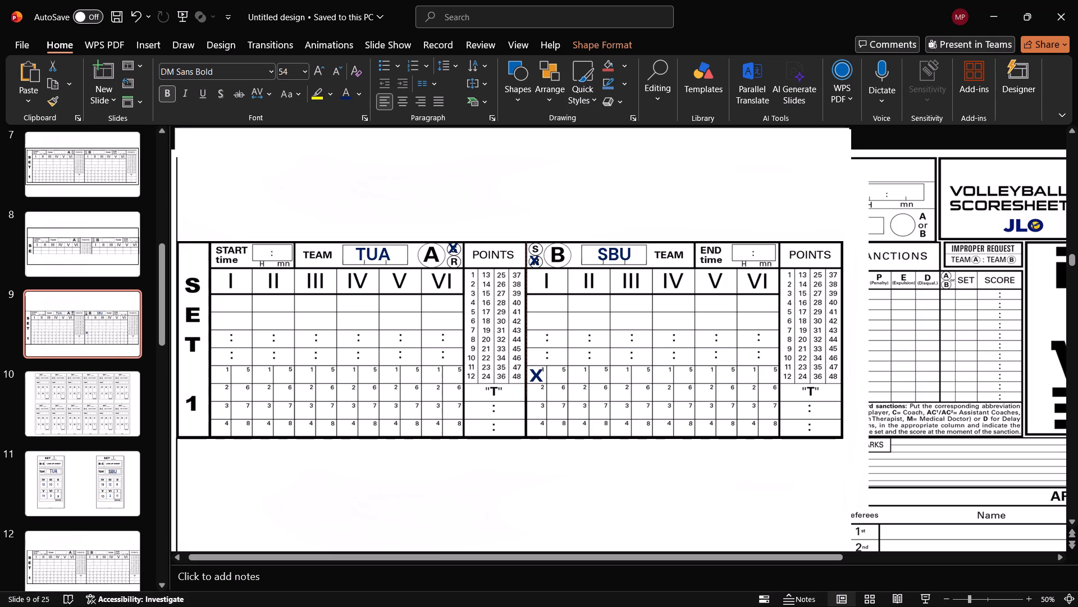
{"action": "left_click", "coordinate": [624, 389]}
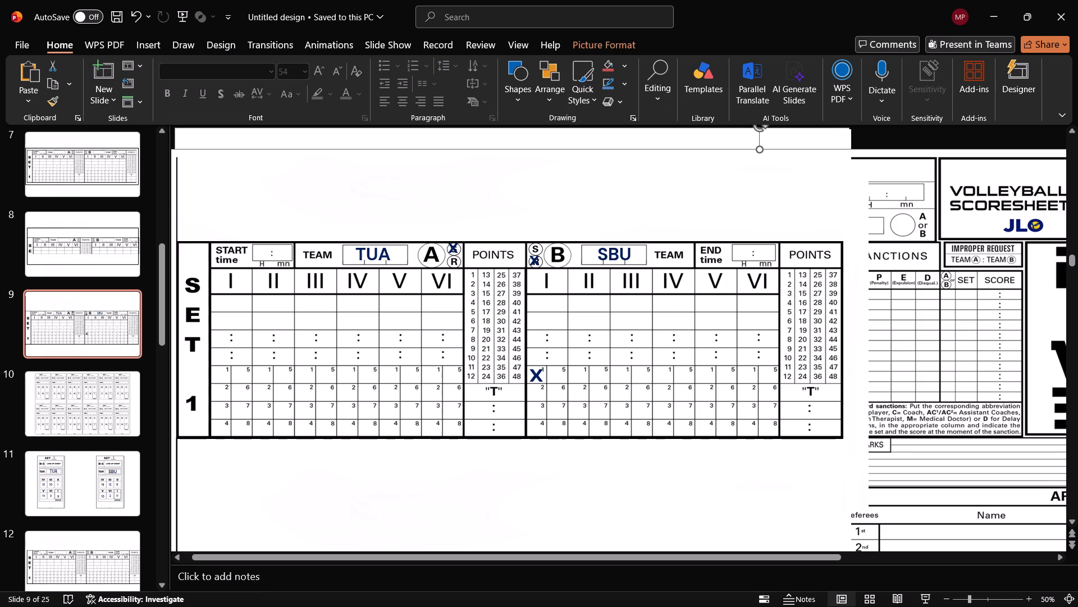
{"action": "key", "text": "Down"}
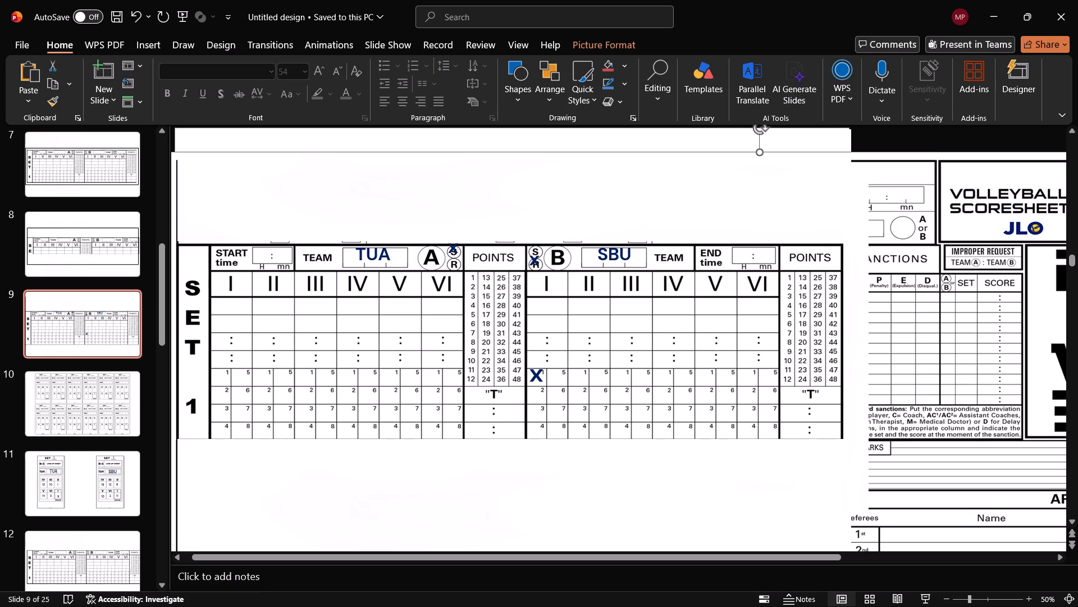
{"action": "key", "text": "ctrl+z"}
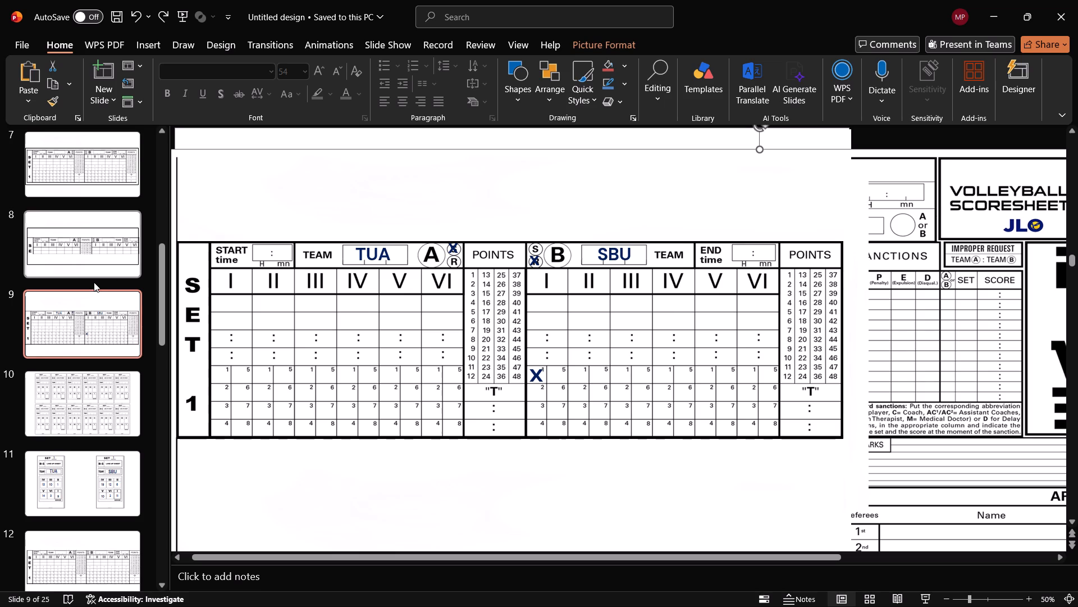
Review slides 9 to 12, examining the line-up sheets and the blank set 1 section that follows them.
{"action": "left_click", "coordinate": [105, 333]}
{"action": "left_click", "coordinate": [132, 436]}
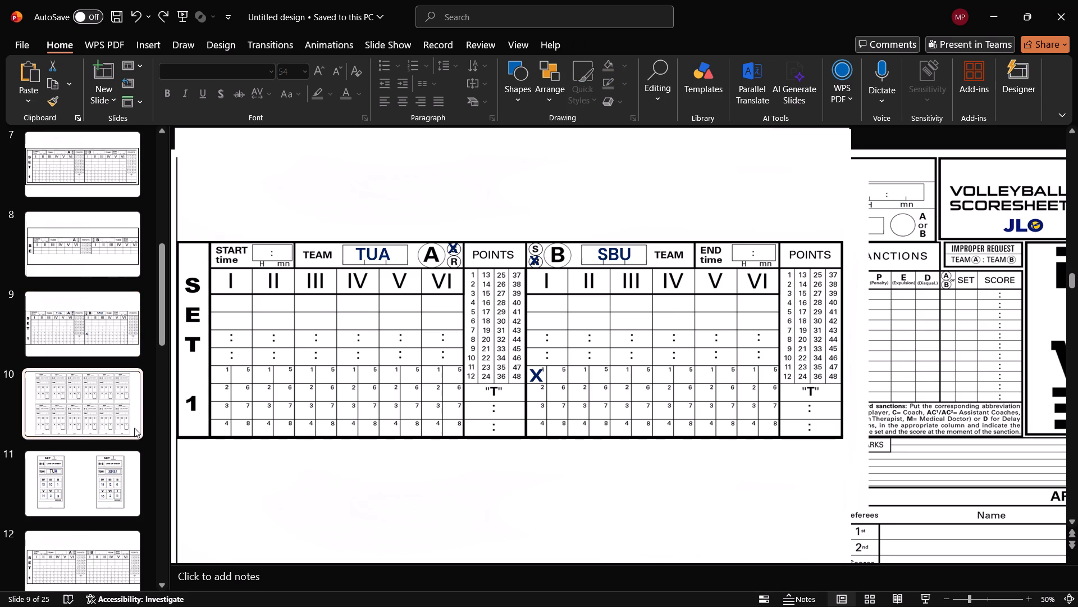
{"action": "left_click", "coordinate": [64, 383]}
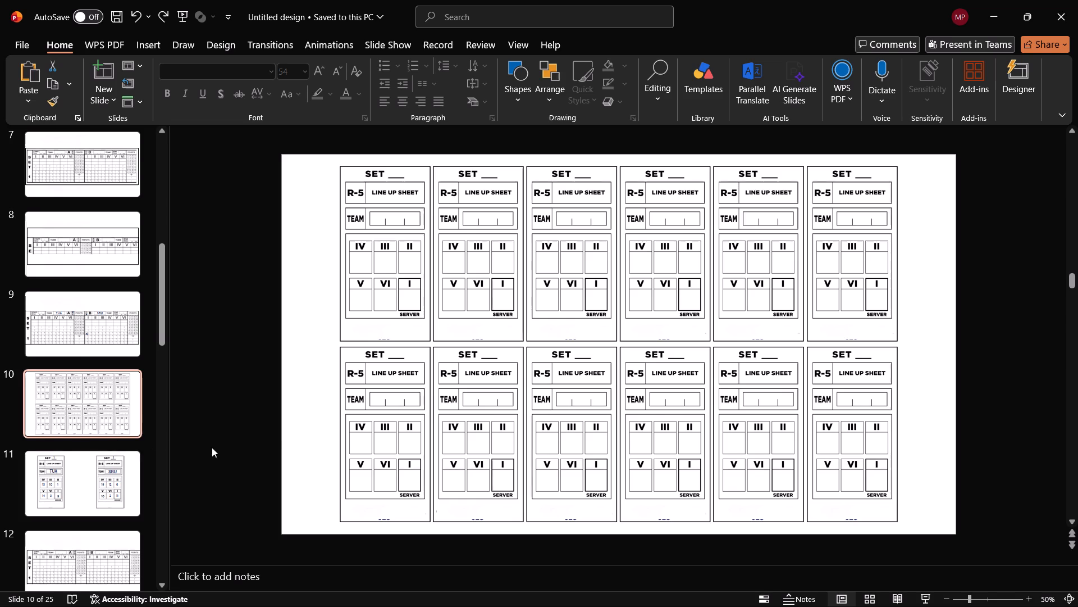
{"action": "left_click", "coordinate": [99, 459]}
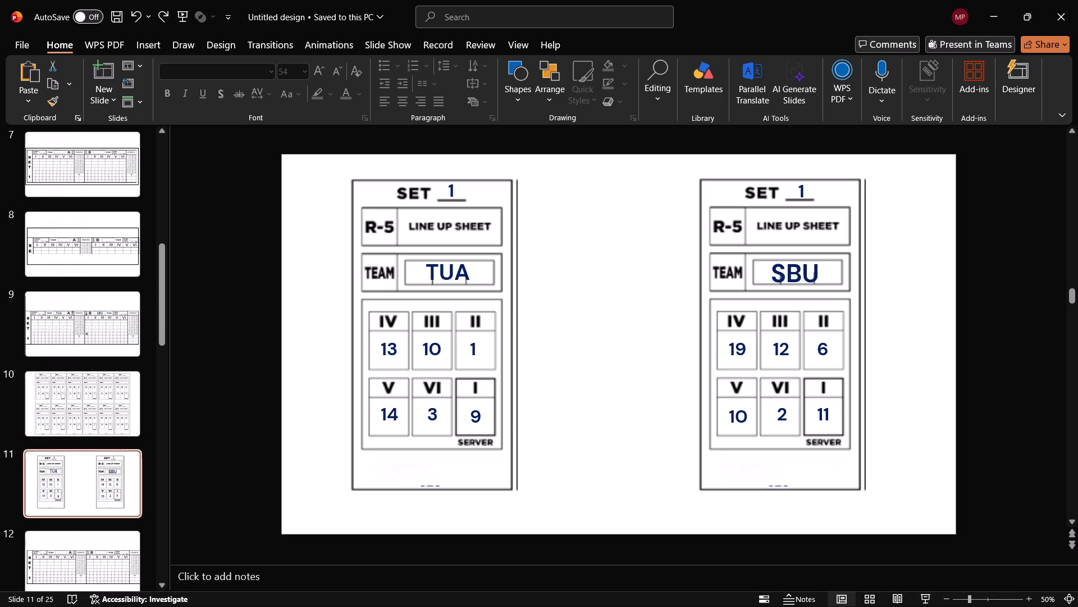
{"action": "left_click", "coordinate": [801, 265]}
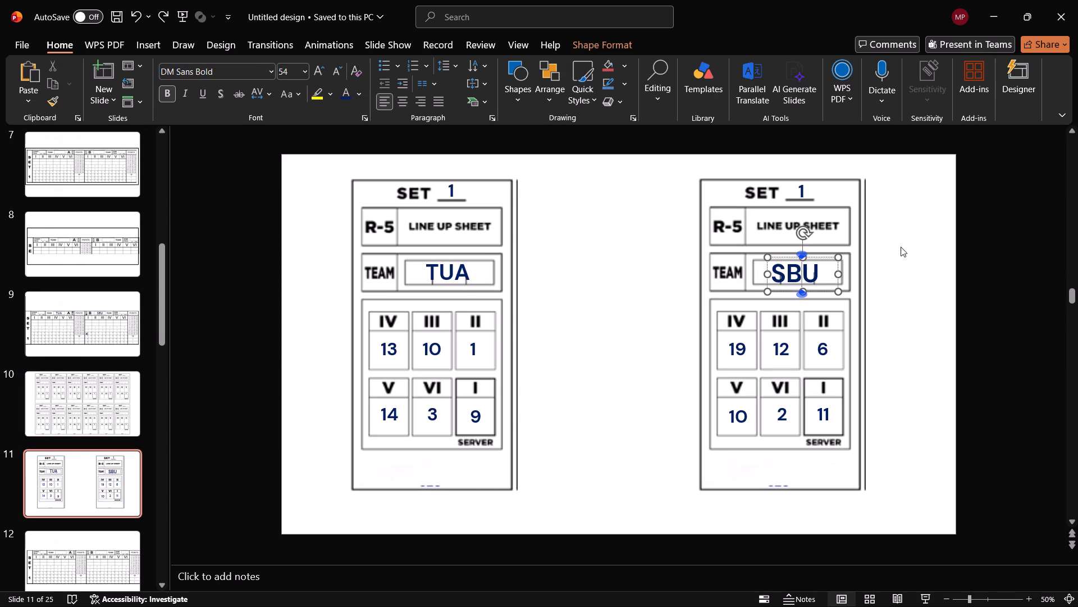
{"action": "left_click", "coordinate": [911, 279]}
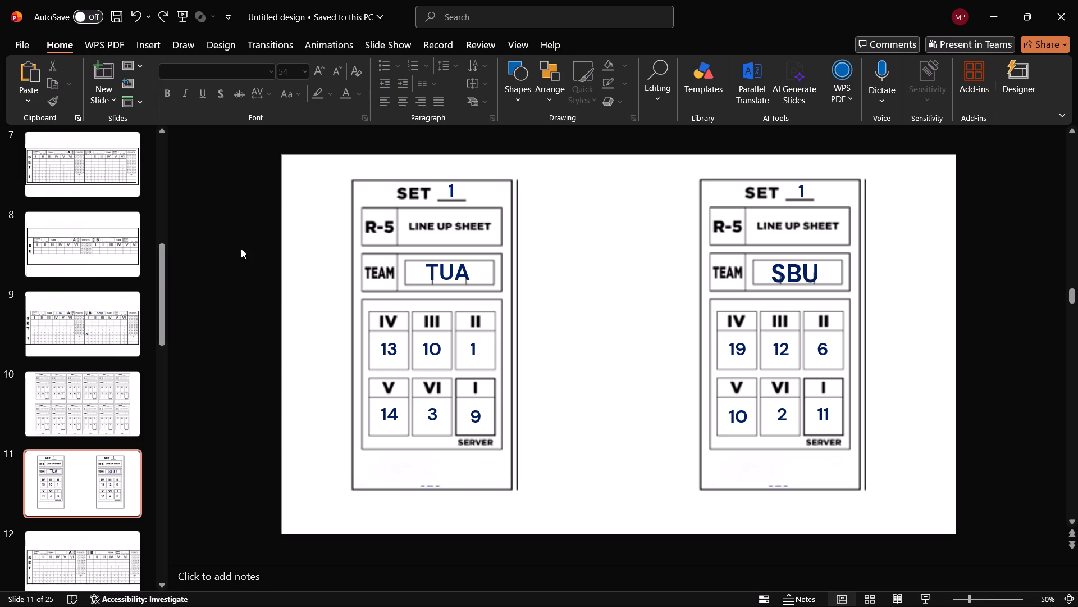
{"action": "scroll", "coordinate": [124, 400], "scroll_direction": "down", "scroll_amount": 3}
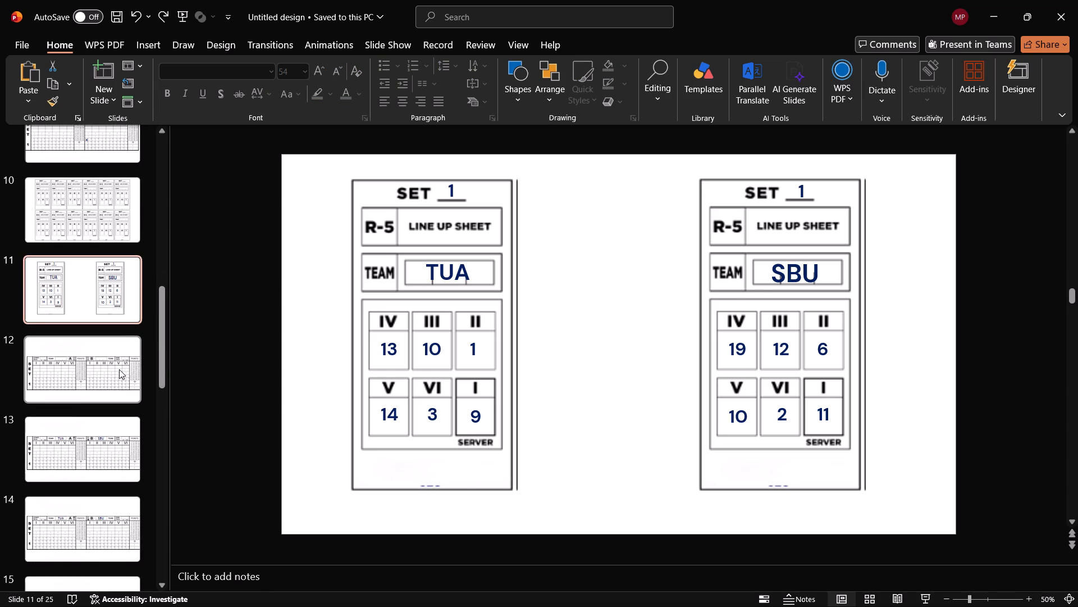
{"action": "left_click", "coordinate": [119, 369]}
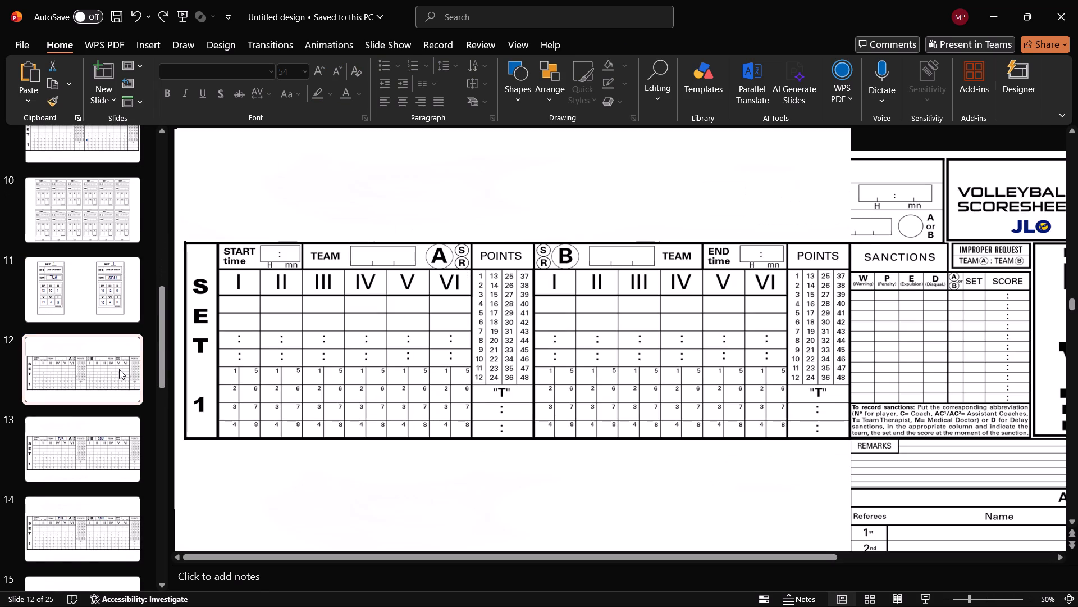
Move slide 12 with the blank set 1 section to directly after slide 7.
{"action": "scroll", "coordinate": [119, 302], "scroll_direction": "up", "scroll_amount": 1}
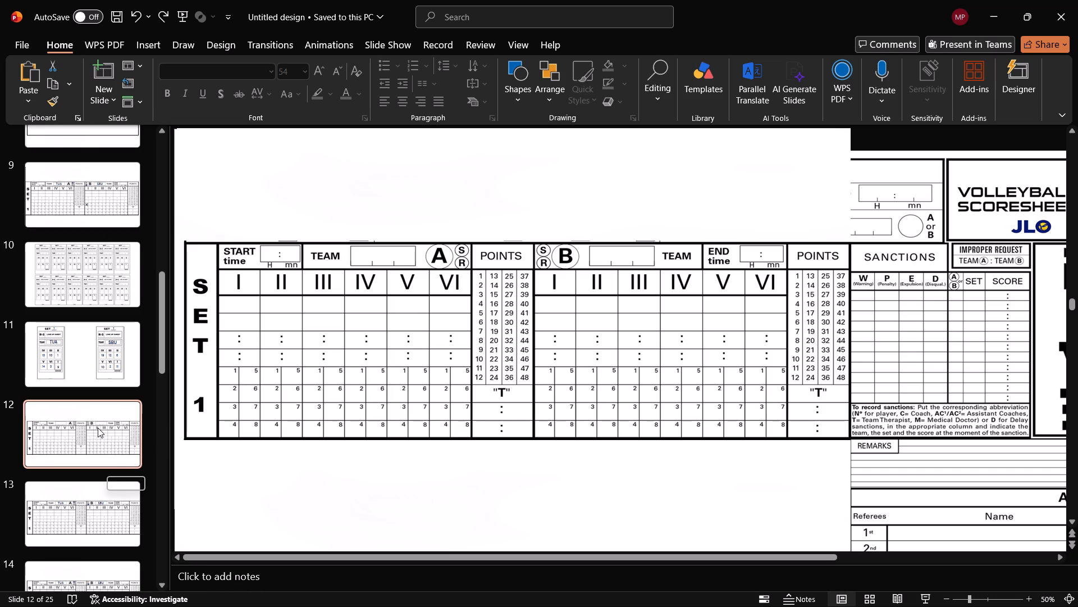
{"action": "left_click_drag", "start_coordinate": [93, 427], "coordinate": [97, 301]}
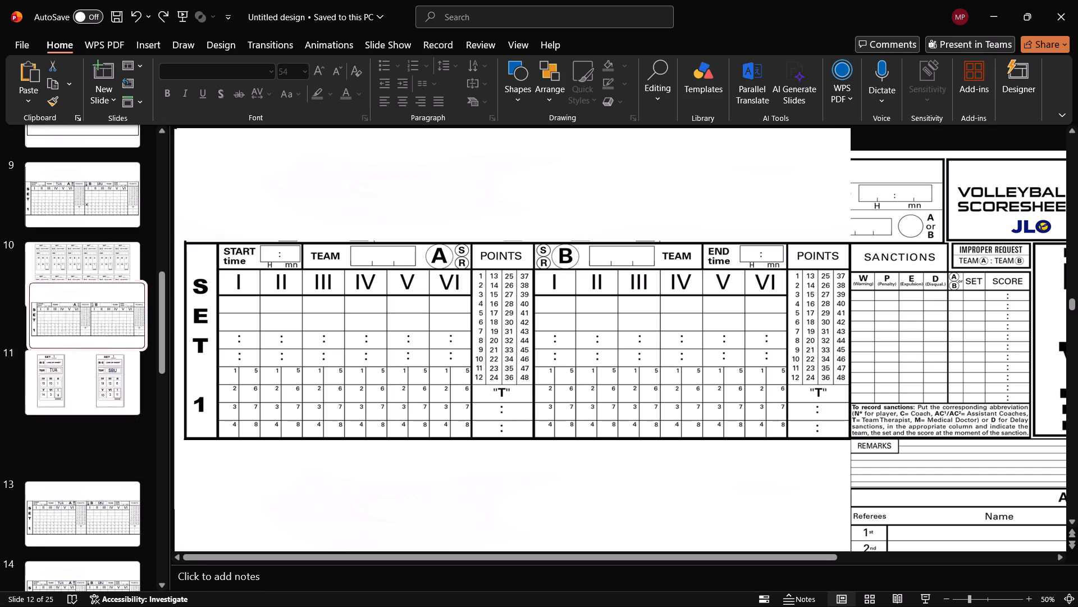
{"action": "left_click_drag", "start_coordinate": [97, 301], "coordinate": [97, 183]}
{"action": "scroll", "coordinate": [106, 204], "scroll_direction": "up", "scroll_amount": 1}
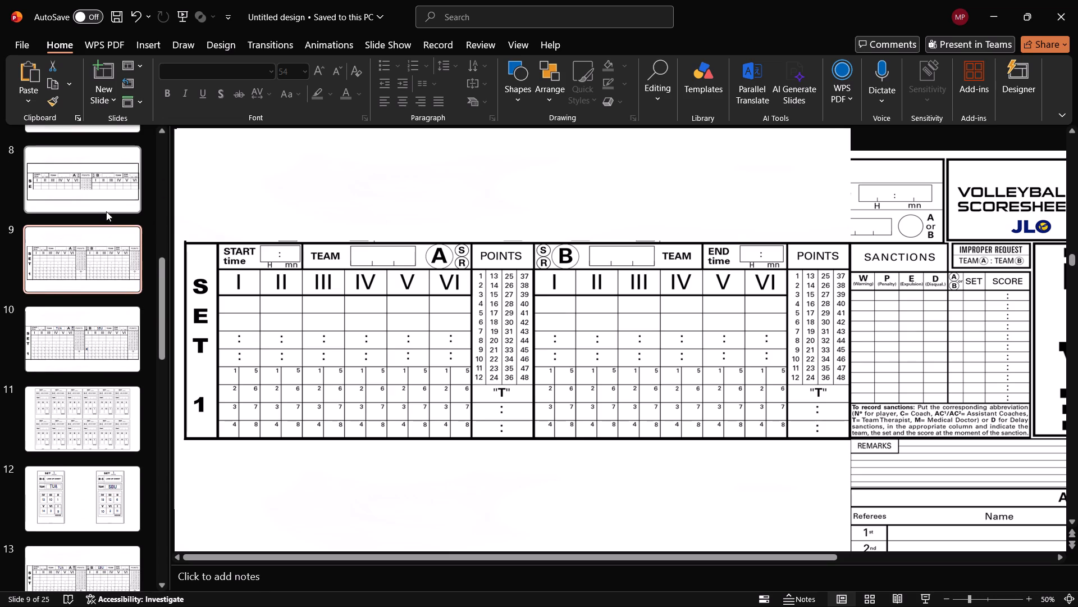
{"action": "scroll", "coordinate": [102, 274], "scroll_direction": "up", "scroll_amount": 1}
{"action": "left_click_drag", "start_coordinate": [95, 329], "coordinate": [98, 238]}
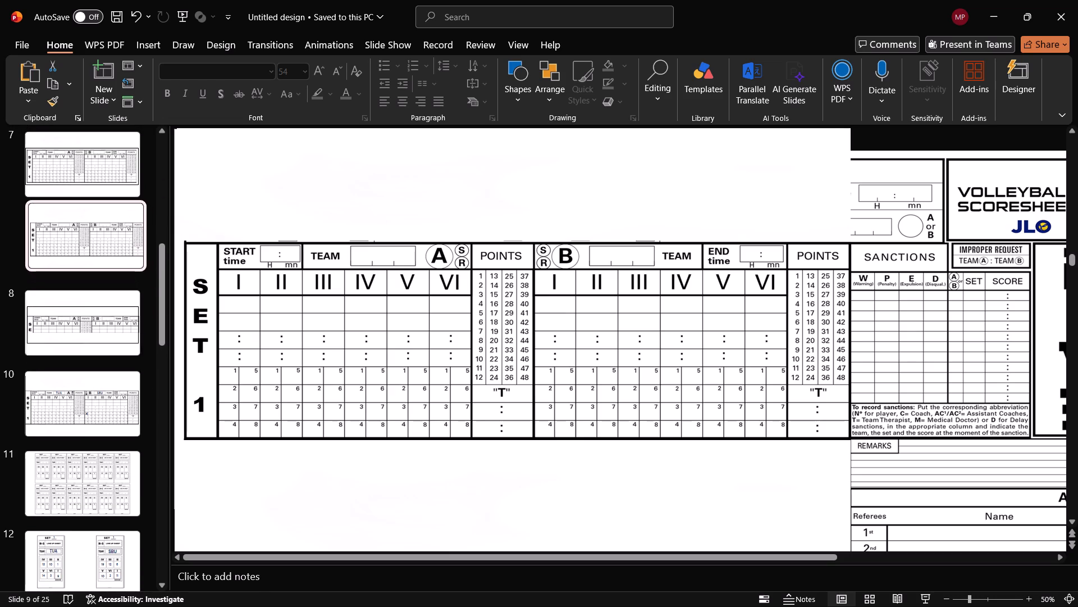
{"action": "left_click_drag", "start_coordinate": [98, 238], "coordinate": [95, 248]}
Compare slide 7 with the blank set 1 section on slide 8, and delete slide 8.
{"action": "left_click", "coordinate": [70, 178]}
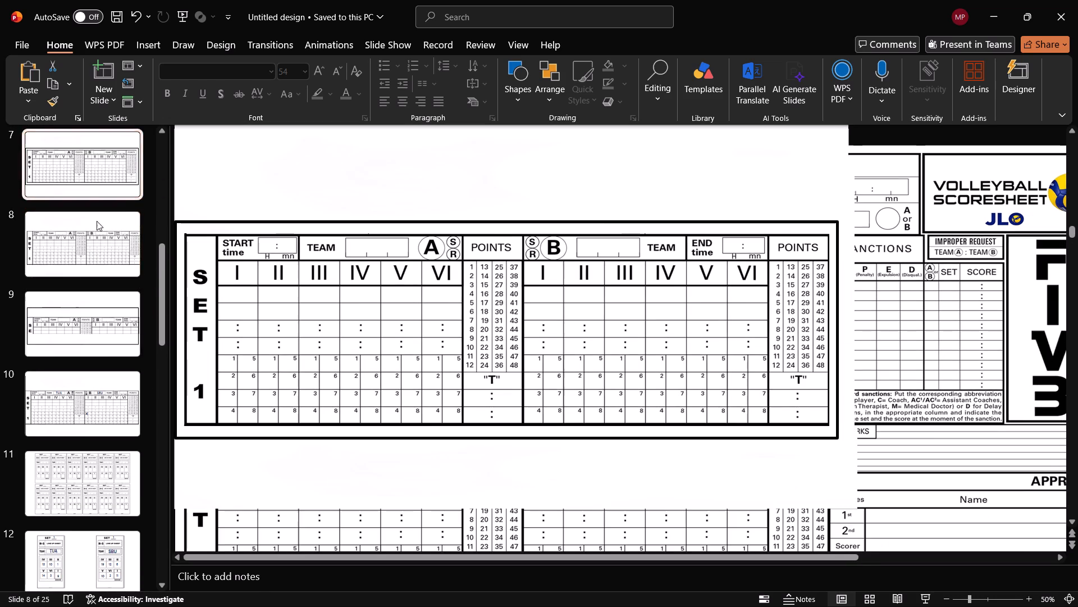
{"action": "left_click", "coordinate": [97, 223]}
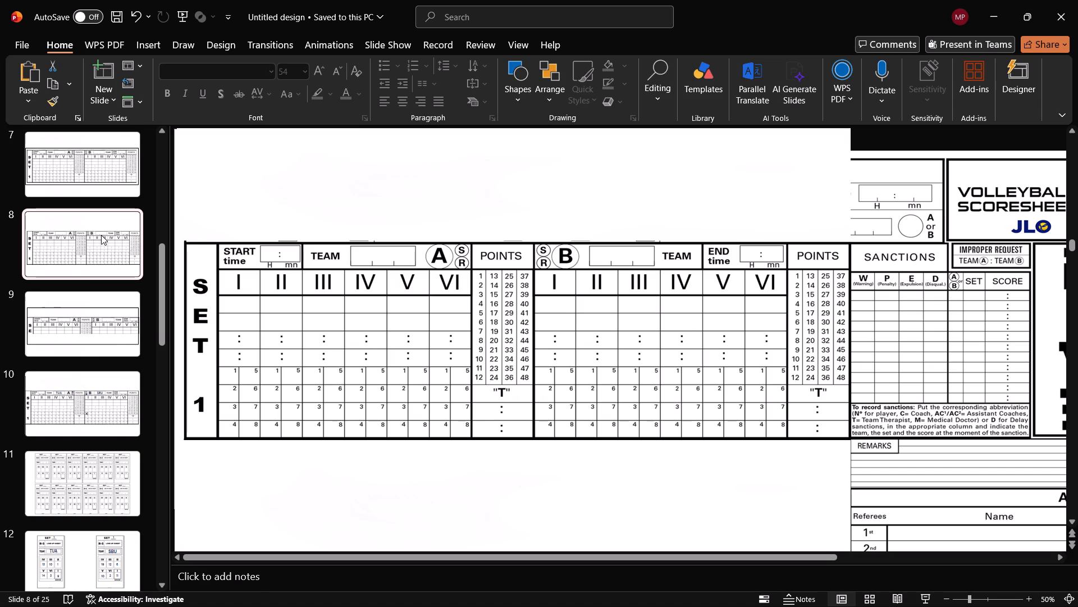
{"action": "right_click", "coordinate": [113, 230]}
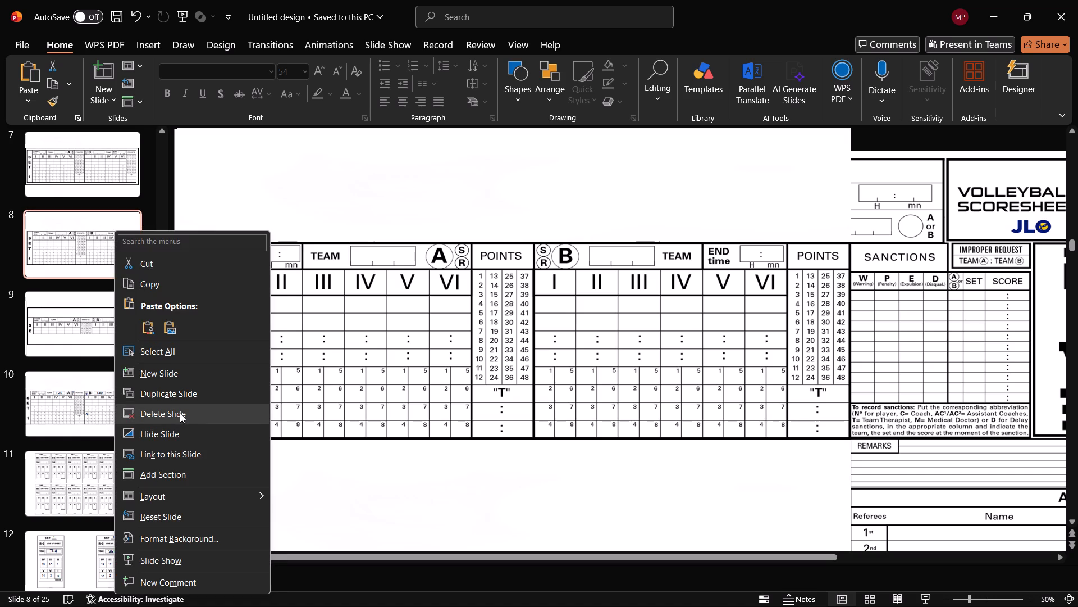
{"action": "left_click", "coordinate": [180, 413]}
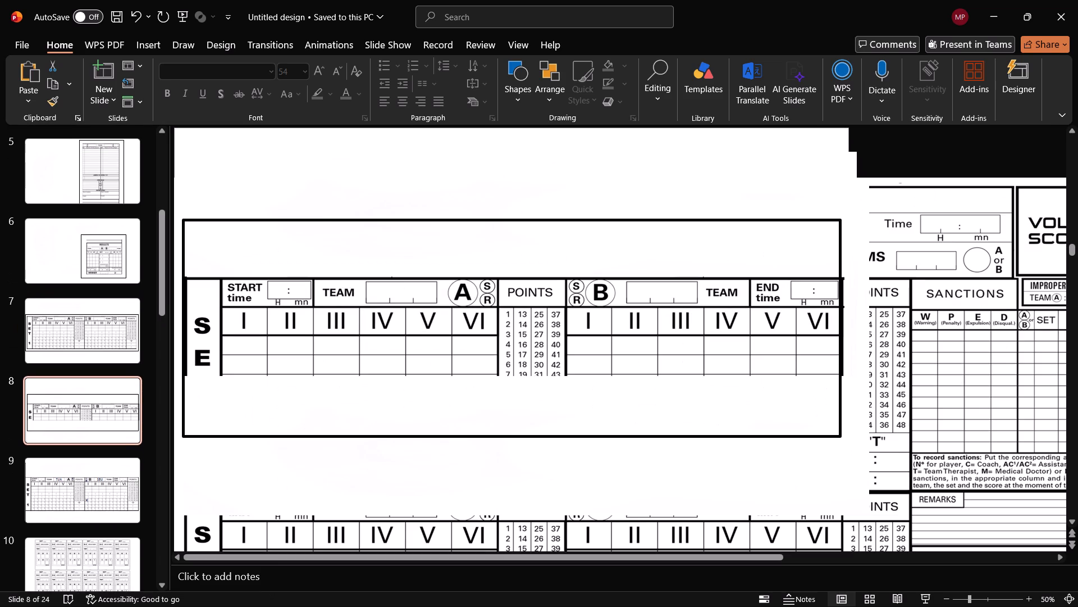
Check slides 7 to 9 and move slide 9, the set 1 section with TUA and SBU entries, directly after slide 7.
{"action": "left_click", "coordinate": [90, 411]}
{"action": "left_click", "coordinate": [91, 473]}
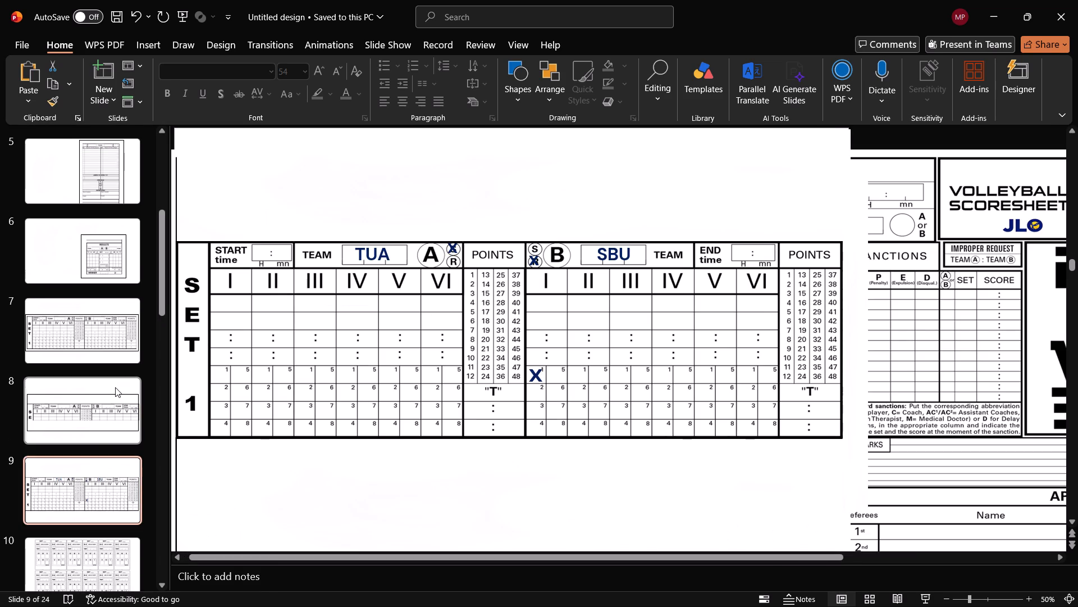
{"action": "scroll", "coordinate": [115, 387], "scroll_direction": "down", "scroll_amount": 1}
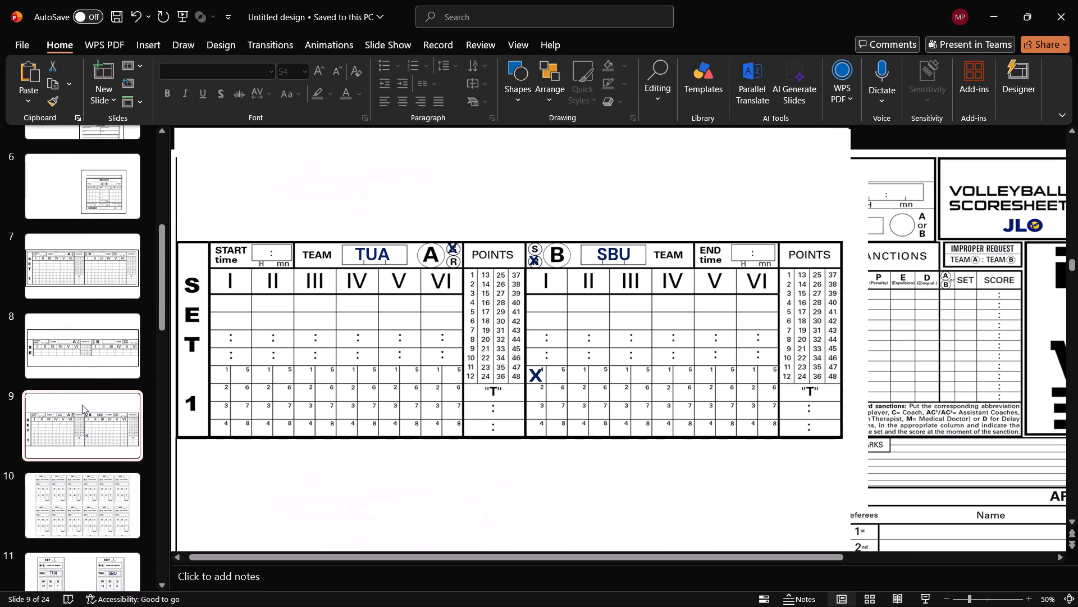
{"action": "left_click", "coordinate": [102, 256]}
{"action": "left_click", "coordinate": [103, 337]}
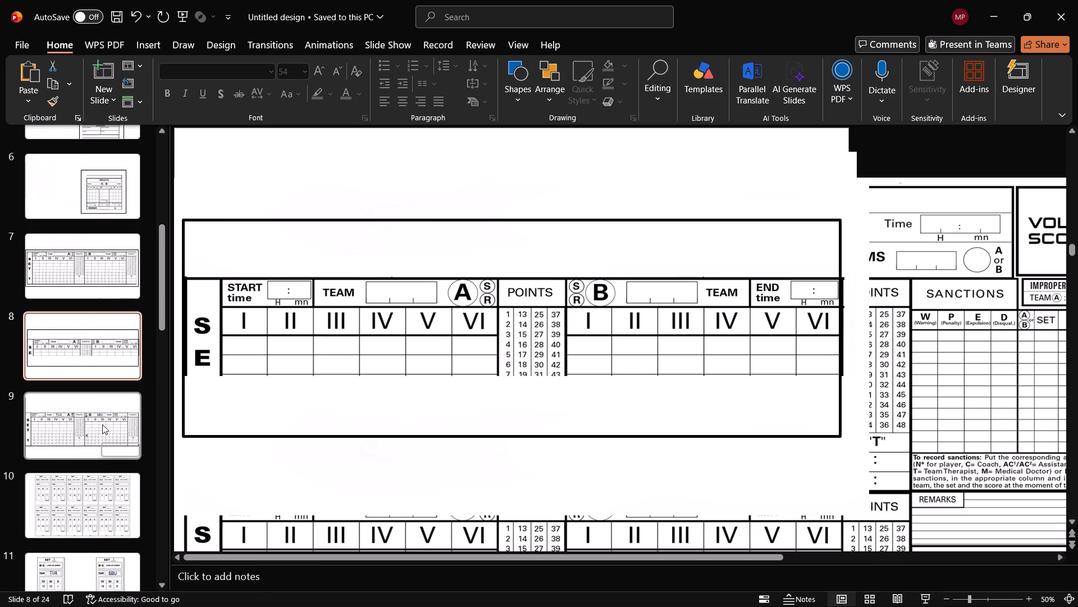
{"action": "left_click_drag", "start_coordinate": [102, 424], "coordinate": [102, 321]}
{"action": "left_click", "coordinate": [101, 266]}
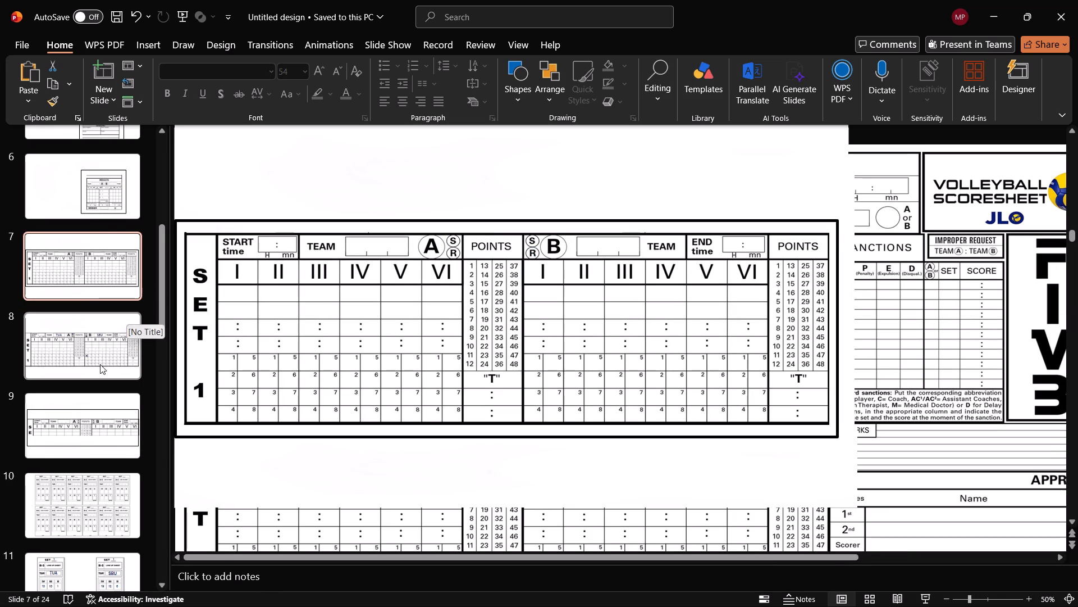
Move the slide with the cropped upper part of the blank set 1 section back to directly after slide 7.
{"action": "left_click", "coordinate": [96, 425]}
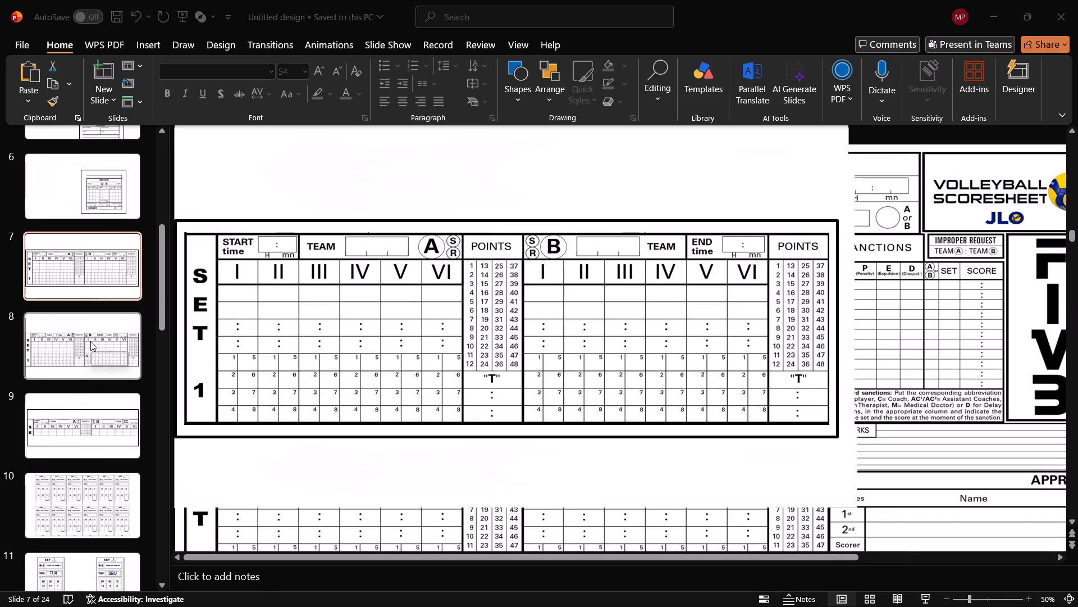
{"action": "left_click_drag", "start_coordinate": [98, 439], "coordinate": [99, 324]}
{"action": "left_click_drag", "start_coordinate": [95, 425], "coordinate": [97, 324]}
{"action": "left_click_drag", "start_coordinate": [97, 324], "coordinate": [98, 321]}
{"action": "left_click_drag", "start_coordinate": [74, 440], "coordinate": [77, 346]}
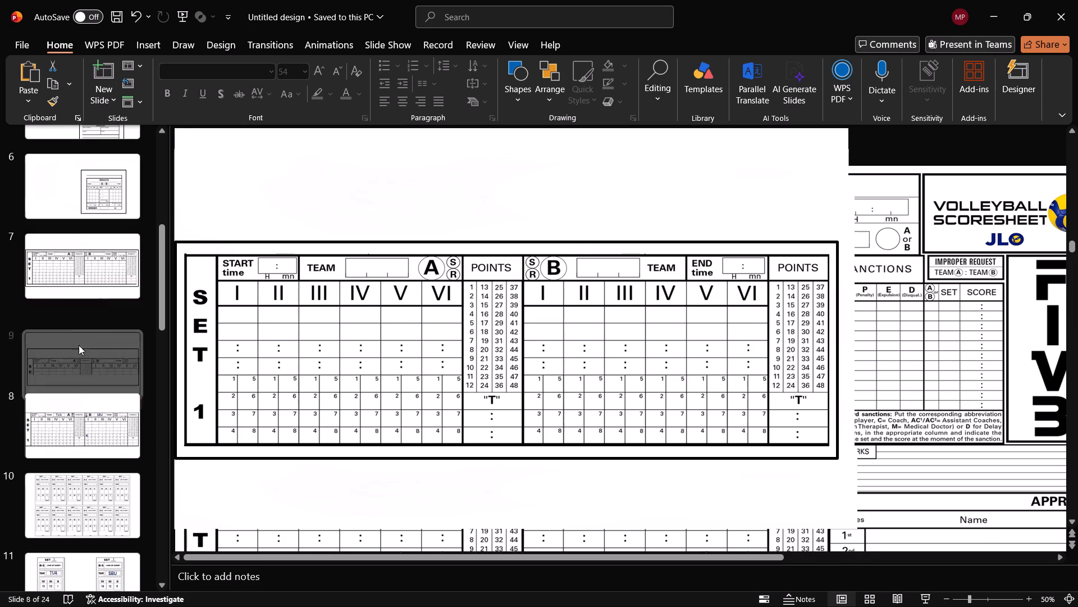
Compare the full blank set 1 section on slide 7 with its cropped upper part on slide 8.
{"action": "left_click", "coordinate": [87, 277]}
{"action": "left_click", "coordinate": [106, 342]}
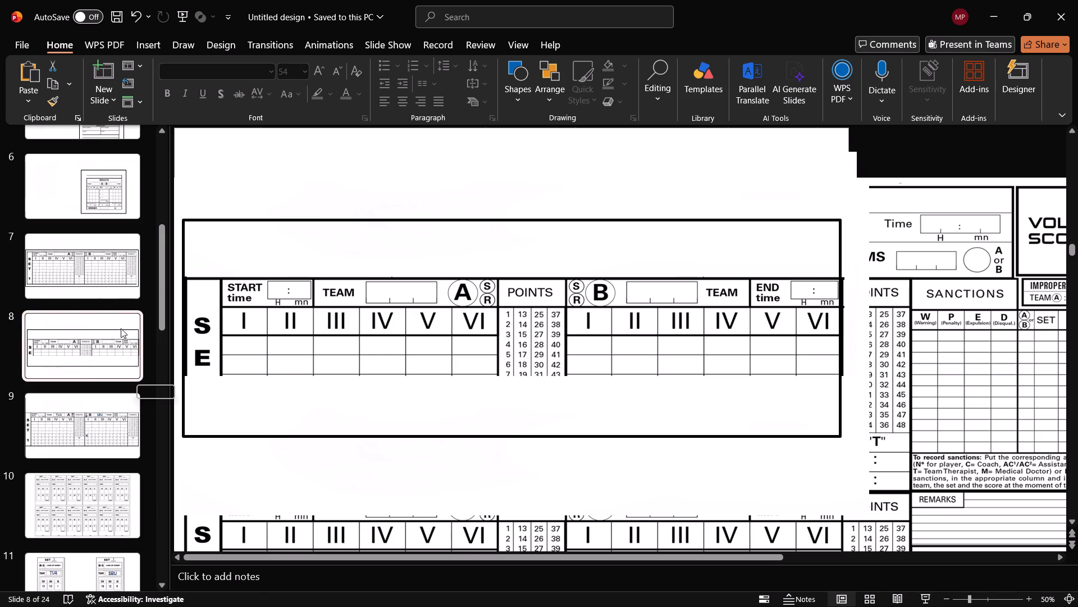
{"action": "left_click", "coordinate": [117, 264]}
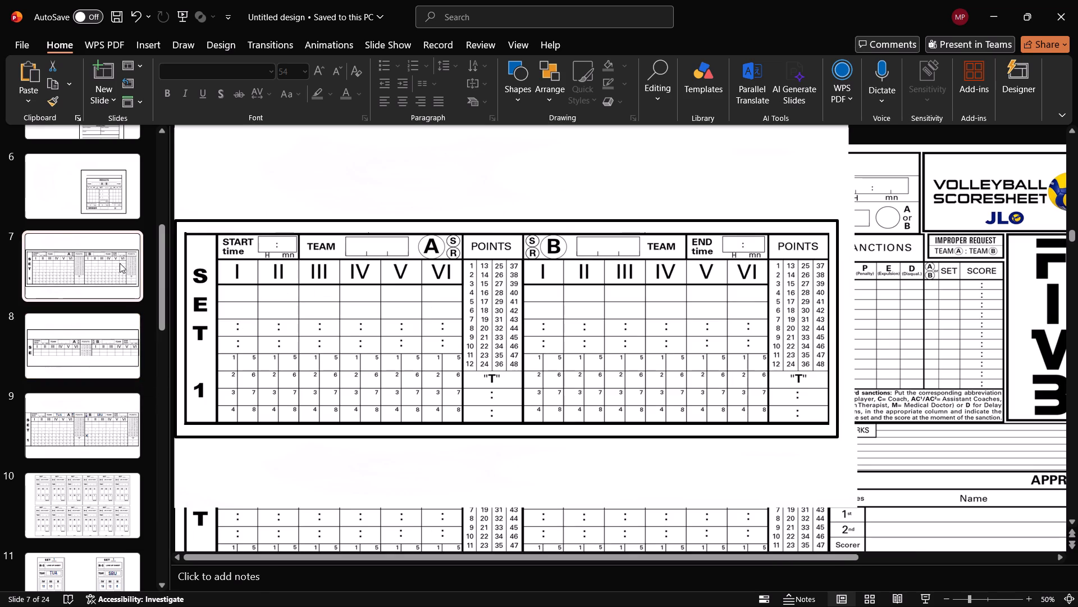
{"action": "left_click", "coordinate": [97, 356]}
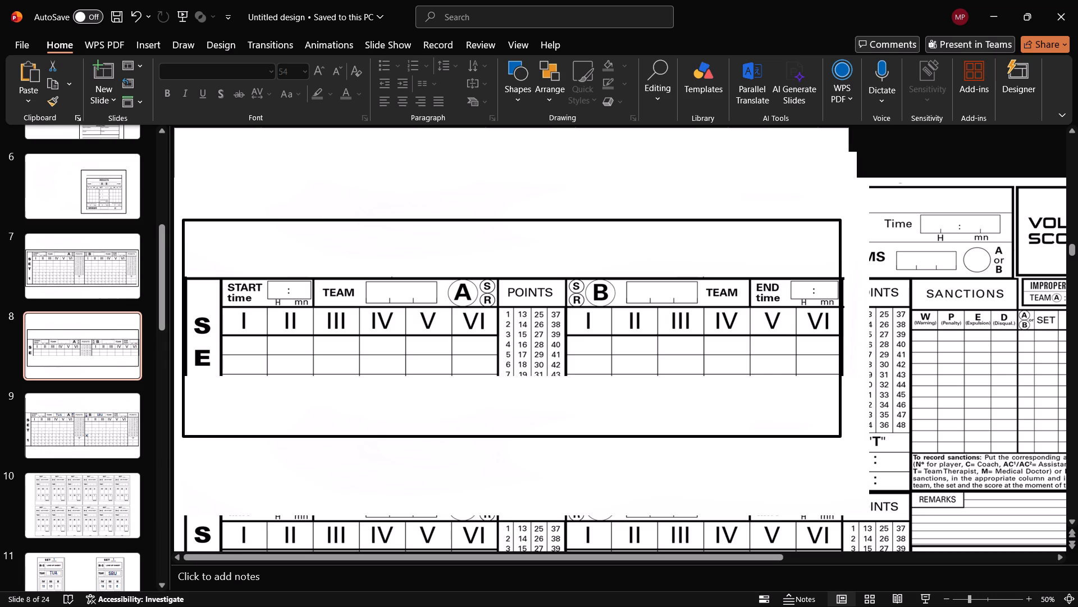
{"action": "left_click", "coordinate": [82, 270]}
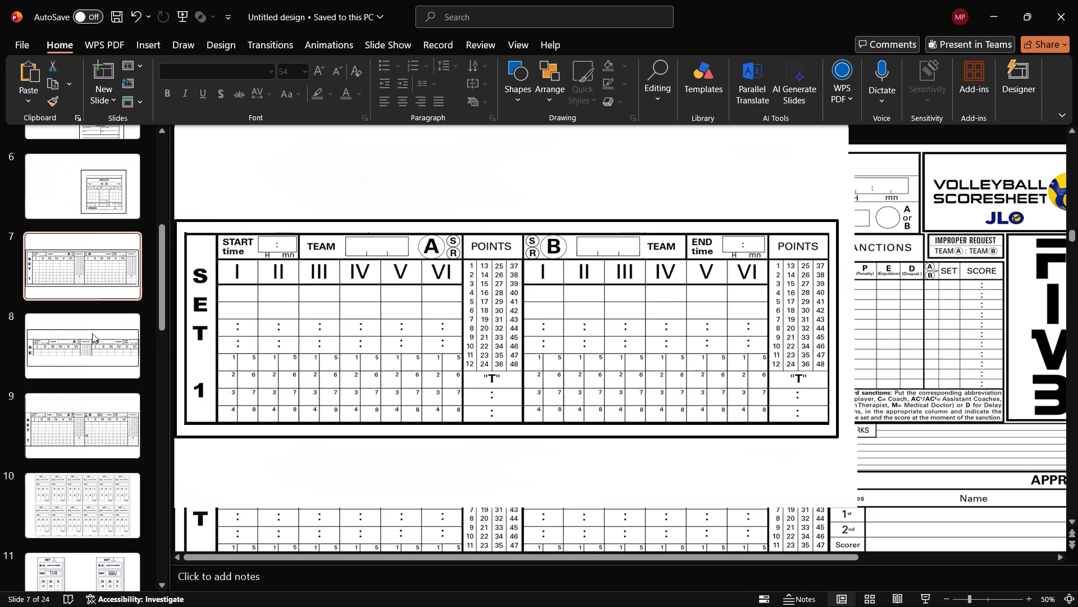
{"action": "left_click", "coordinate": [92, 334]}
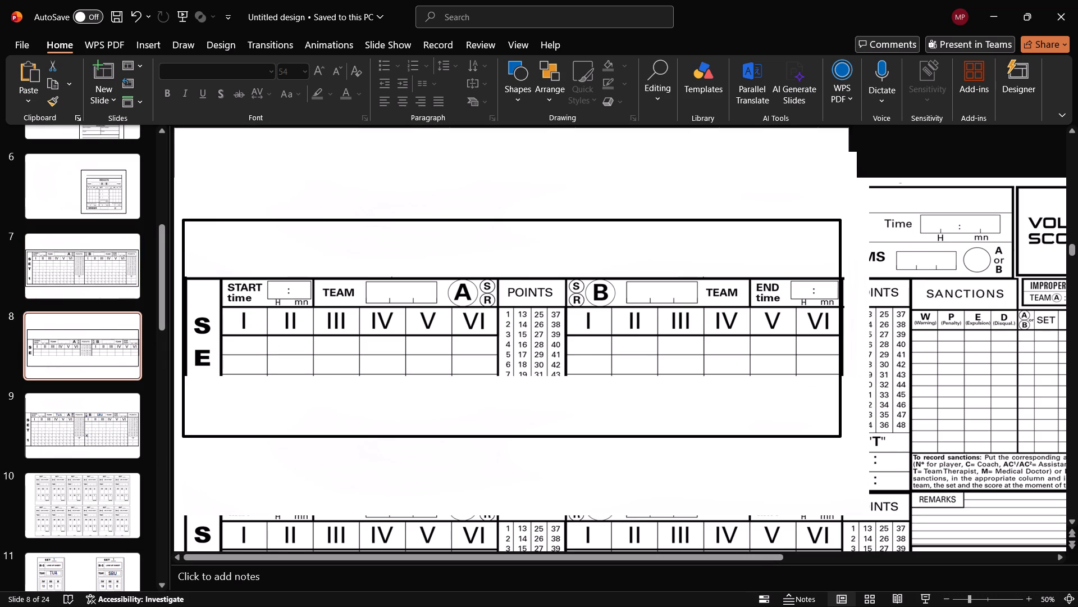
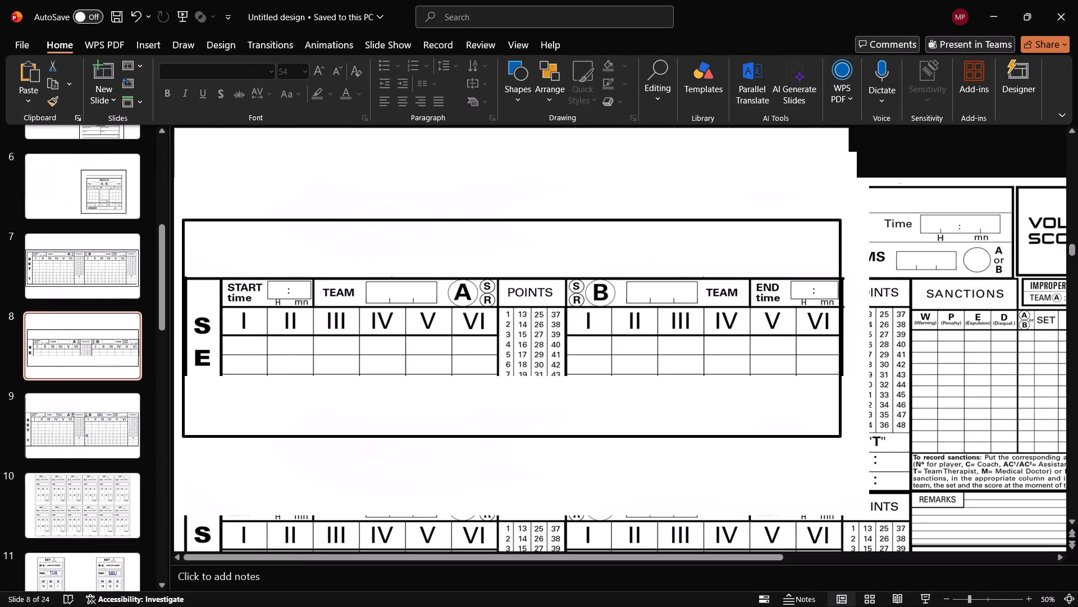
Enlarge the black rectangular frame on slide 8 slightly on both sides so it fully encloses the cropped set 1 section.
{"action": "left_click", "coordinate": [837, 248]}
{"action": "left_click", "coordinate": [834, 418]}
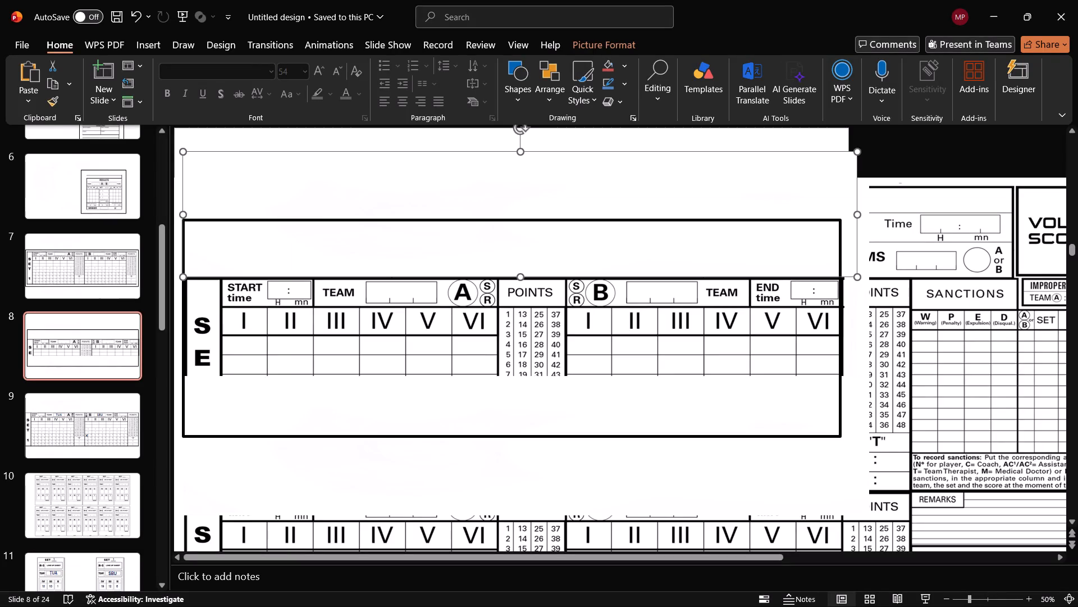
{"action": "left_click", "coordinate": [837, 337]}
{"action": "left_click", "coordinate": [843, 327]}
{"action": "left_click", "coordinate": [841, 318]}
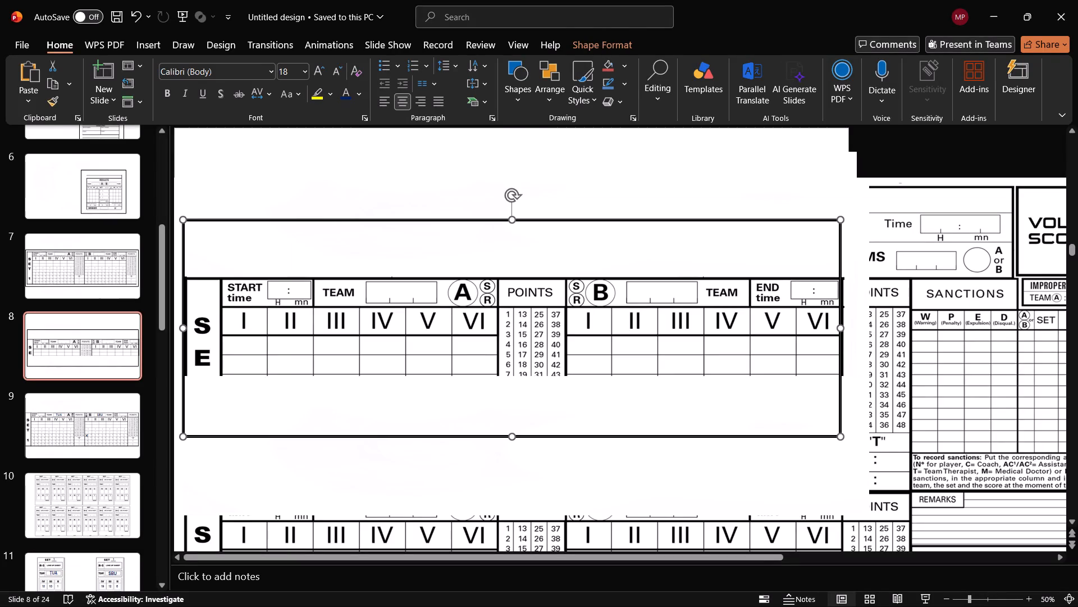
{"action": "left_click_drag", "start_coordinate": [842, 436], "coordinate": [852, 437]}
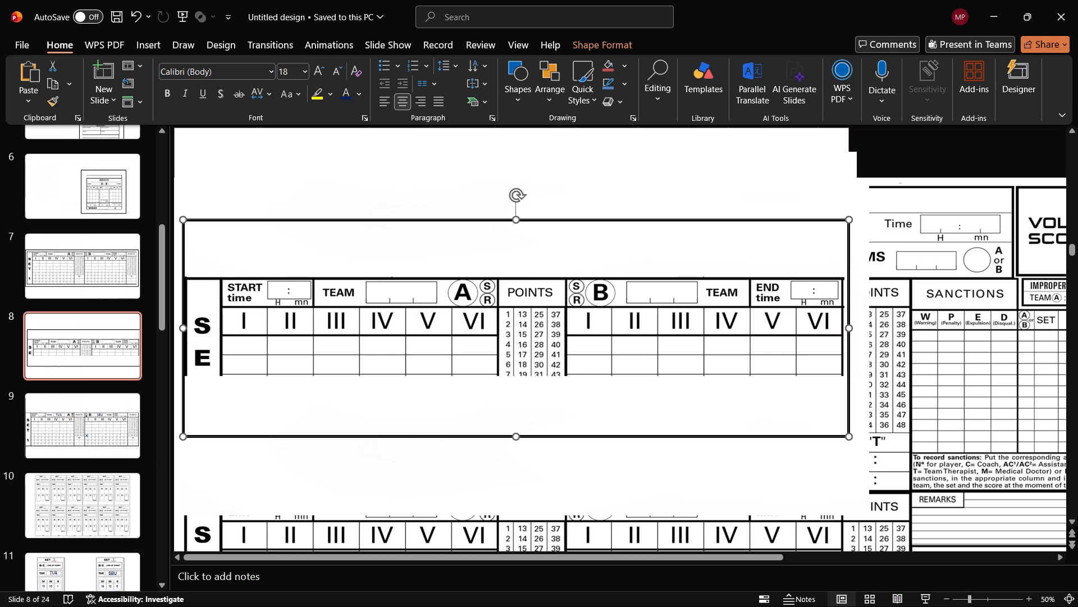
{"action": "left_click", "coordinate": [181, 437]}
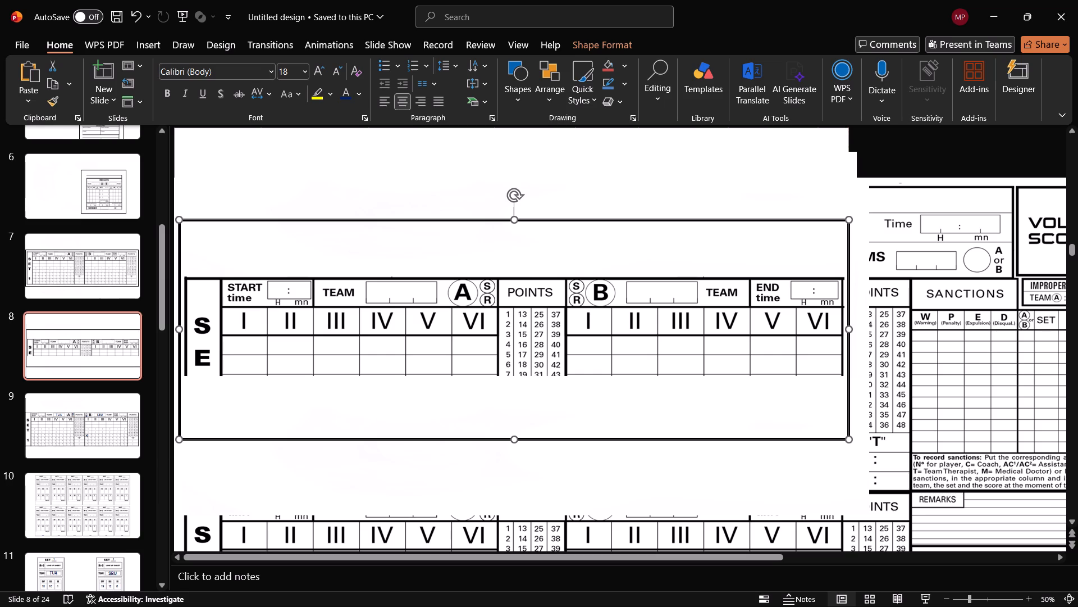
Preview slide 8 full screen to check the frame around the cropped set 1 section, and return to editing.
{"action": "left_click", "coordinate": [931, 601]}
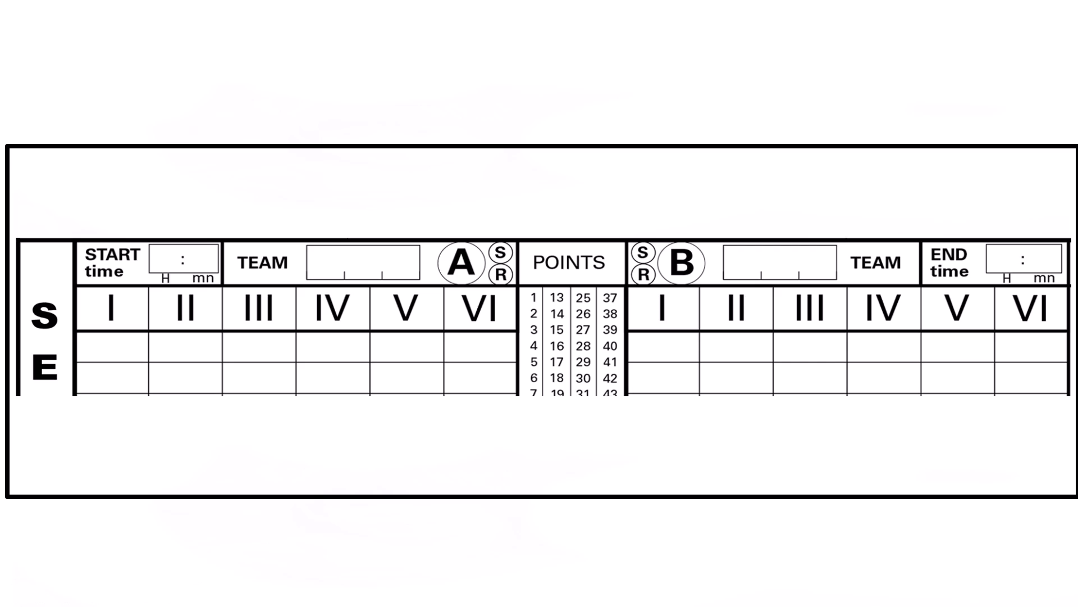
{"action": "key", "text": "Escape"}
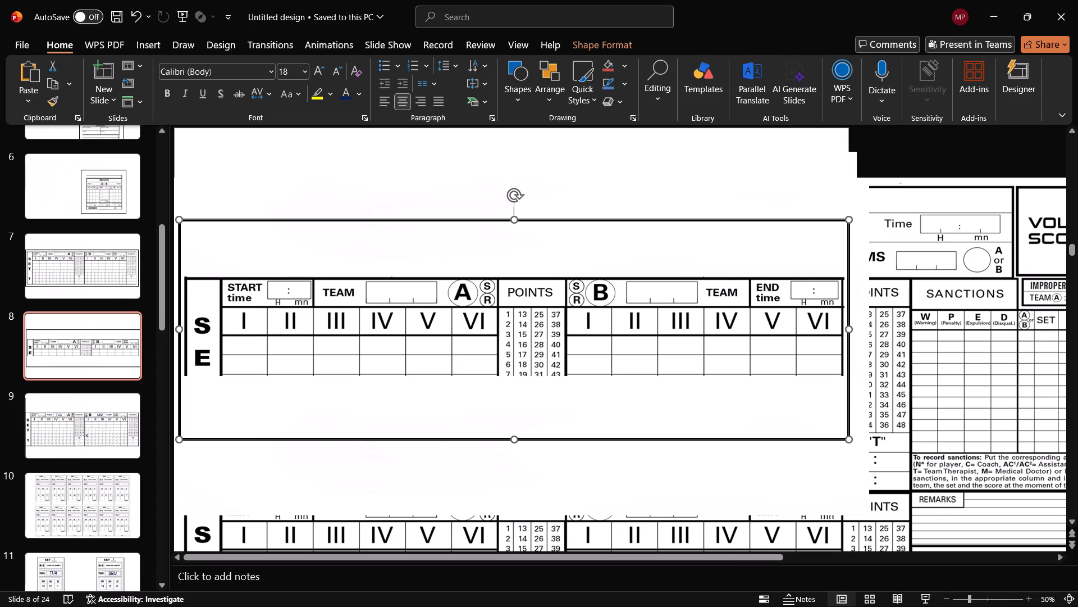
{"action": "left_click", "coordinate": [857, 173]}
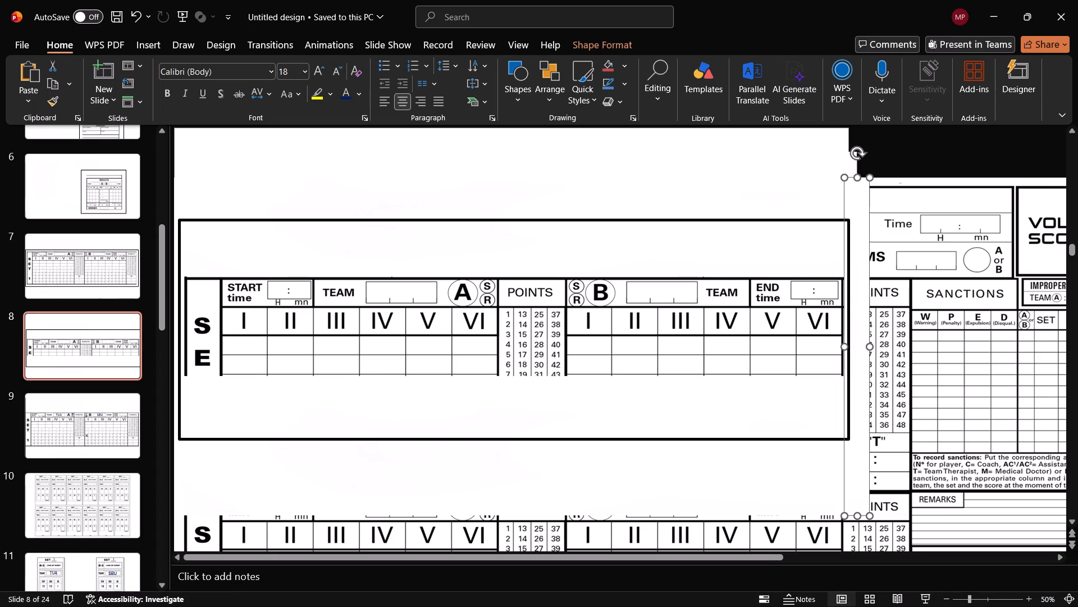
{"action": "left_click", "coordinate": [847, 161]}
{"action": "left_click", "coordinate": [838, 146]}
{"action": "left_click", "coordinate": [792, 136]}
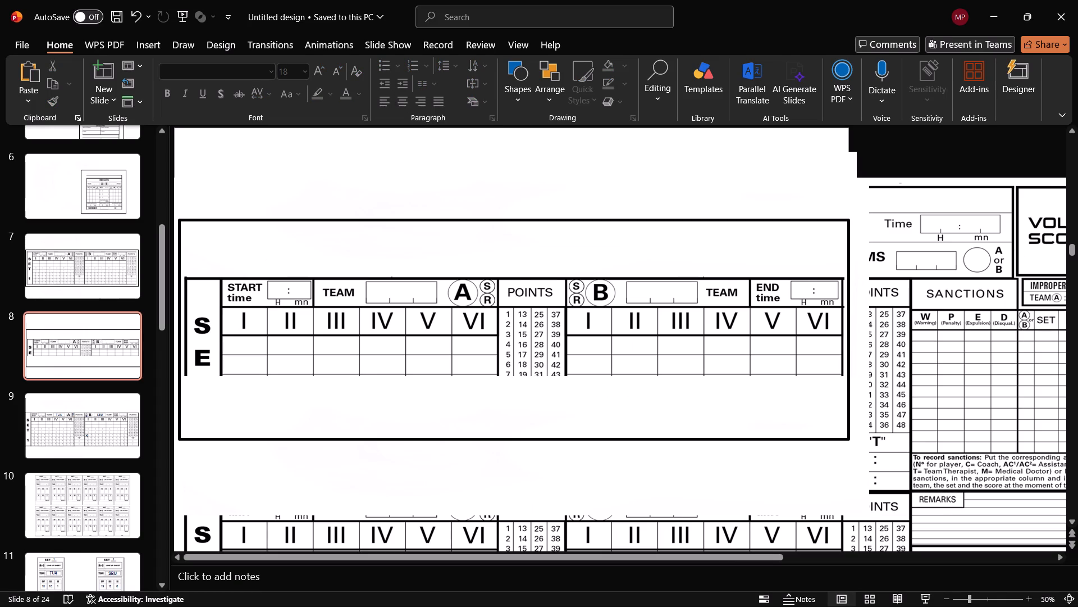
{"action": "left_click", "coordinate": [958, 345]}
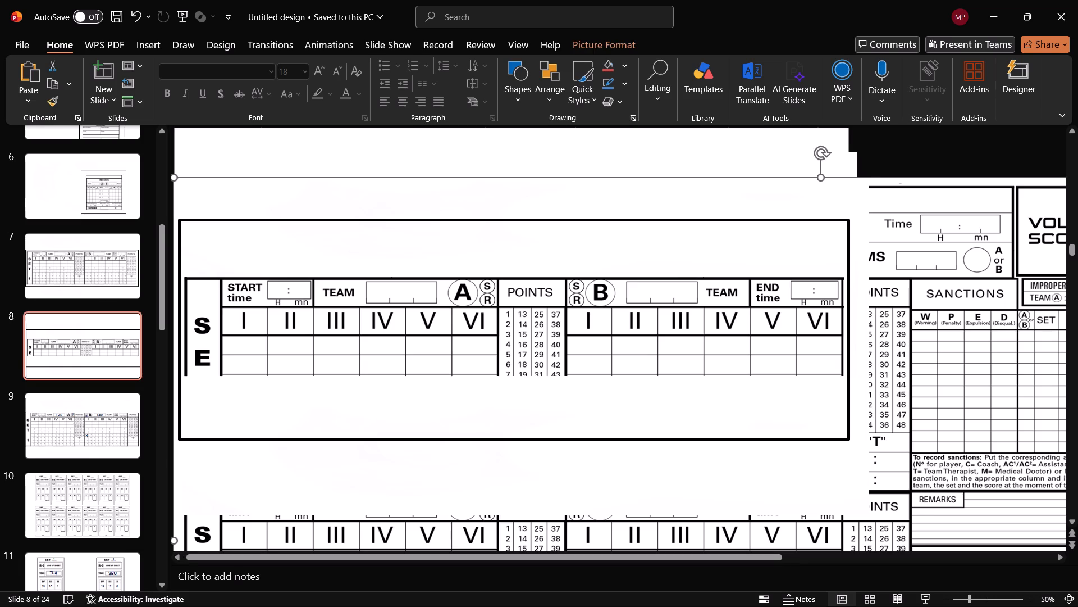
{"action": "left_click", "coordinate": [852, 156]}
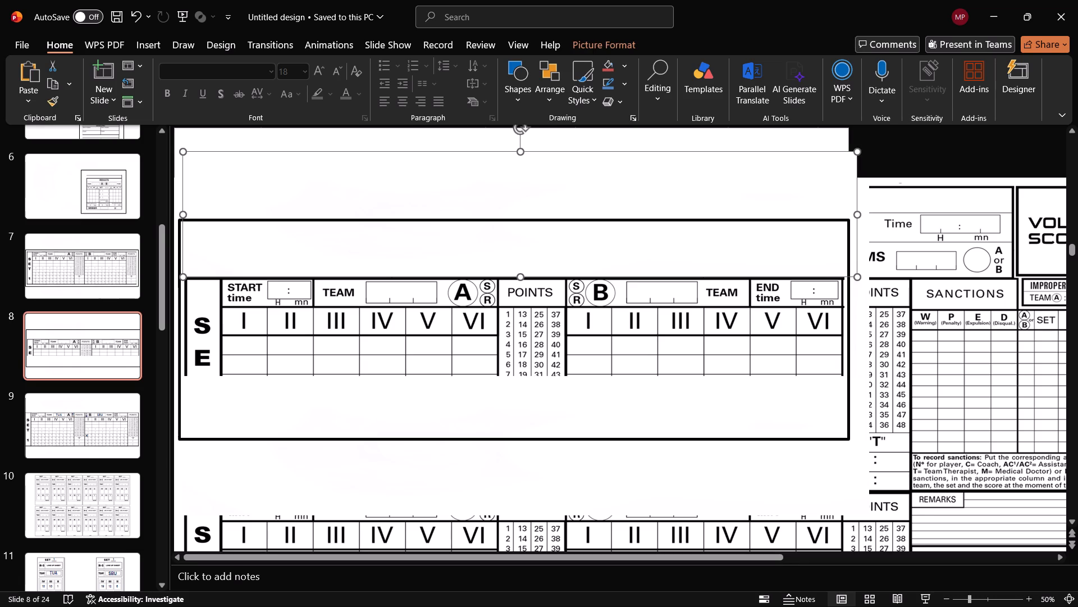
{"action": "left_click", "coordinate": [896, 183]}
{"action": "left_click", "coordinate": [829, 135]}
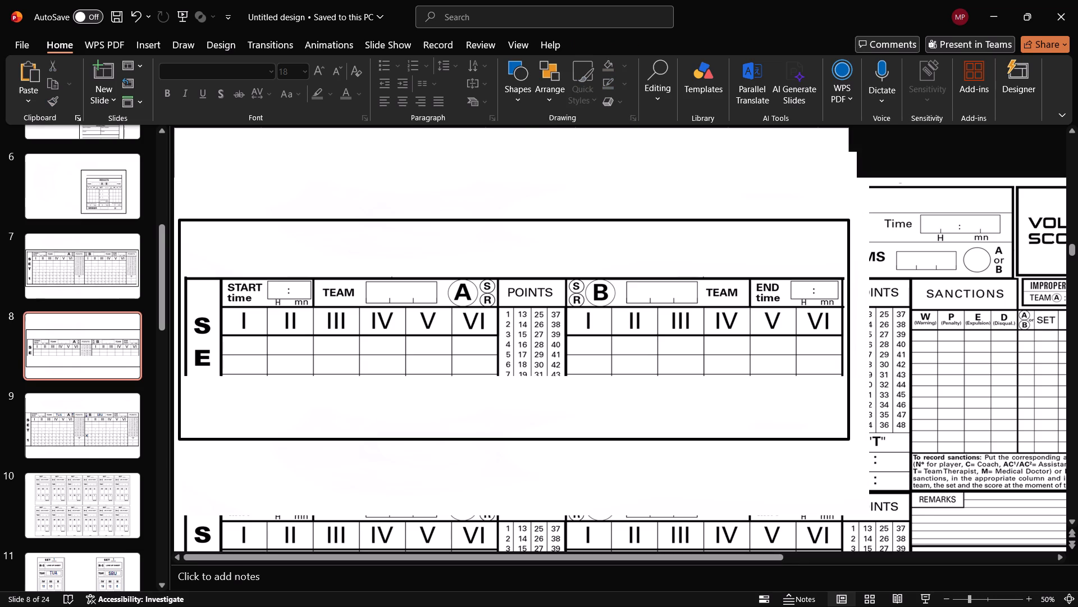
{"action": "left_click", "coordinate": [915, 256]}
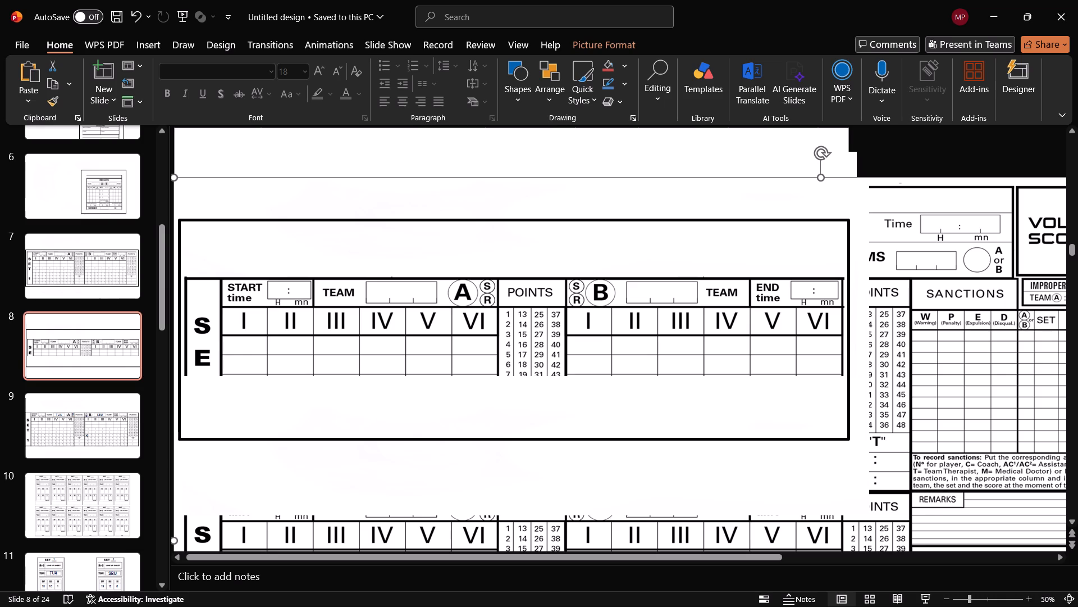
View slide 6 with the results section and slide 7 with the full blank set 1 section.
{"action": "left_click", "coordinate": [111, 178]}
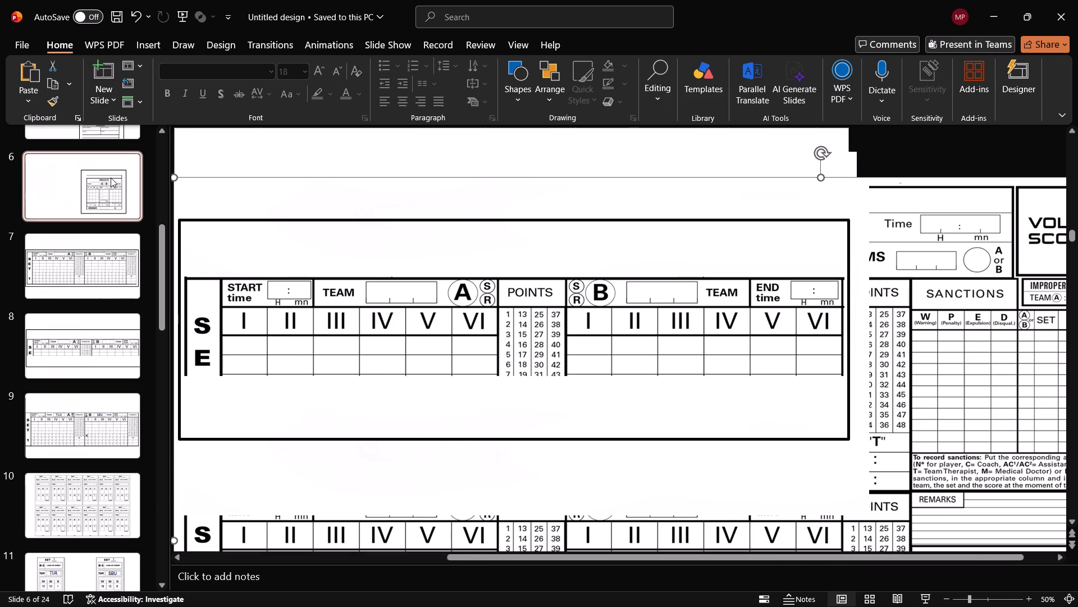
{"action": "left_click", "coordinate": [99, 264]}
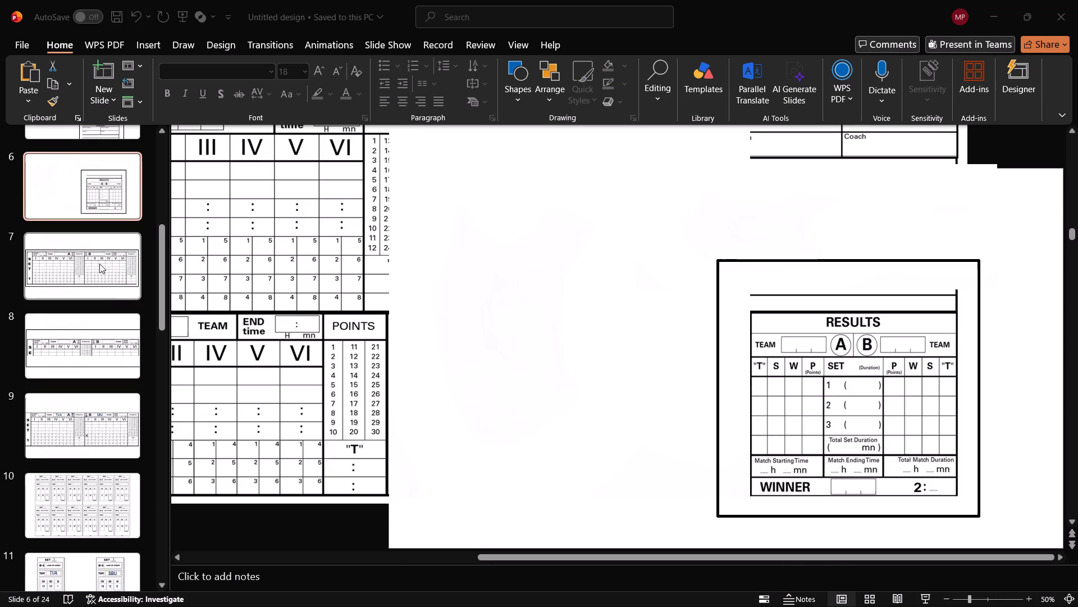
{"action": "left_click", "coordinate": [112, 259]}
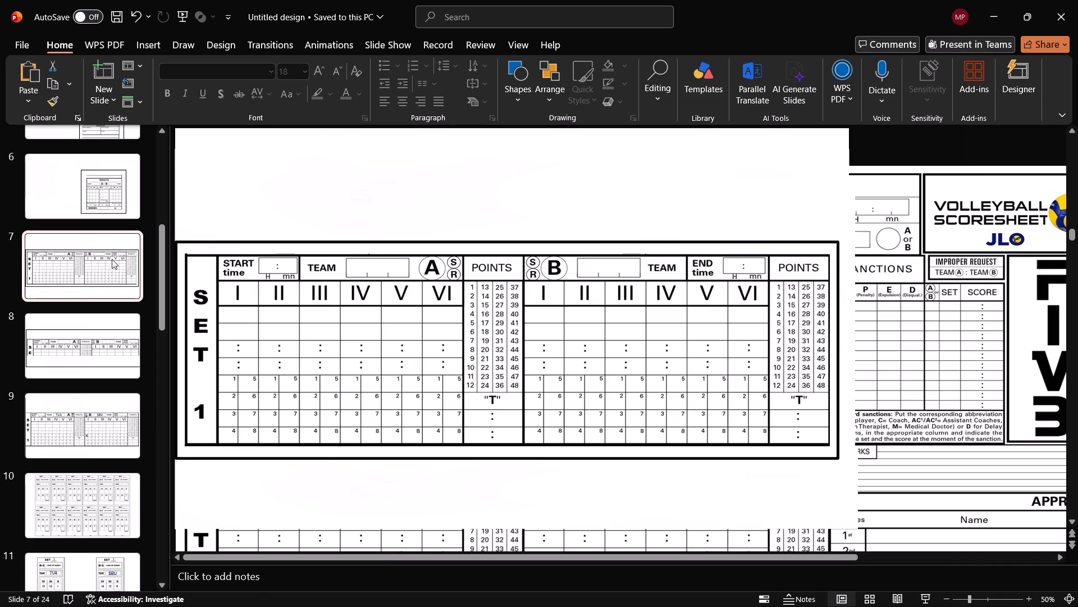
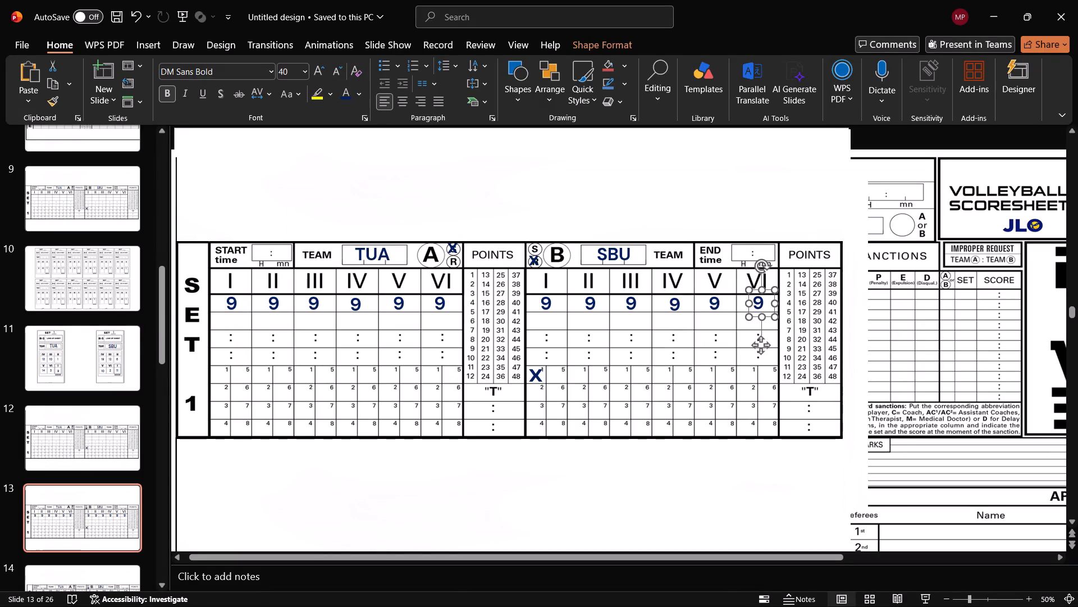
On slide 13, enter TUA's starting numbers 1 under position II and 10 under III, fitting the 10 on one line.
{"action": "left_click", "coordinate": [277, 299]}
{"action": "key", "text": "BackSpace"}
{"action": "key", "text": "1"}
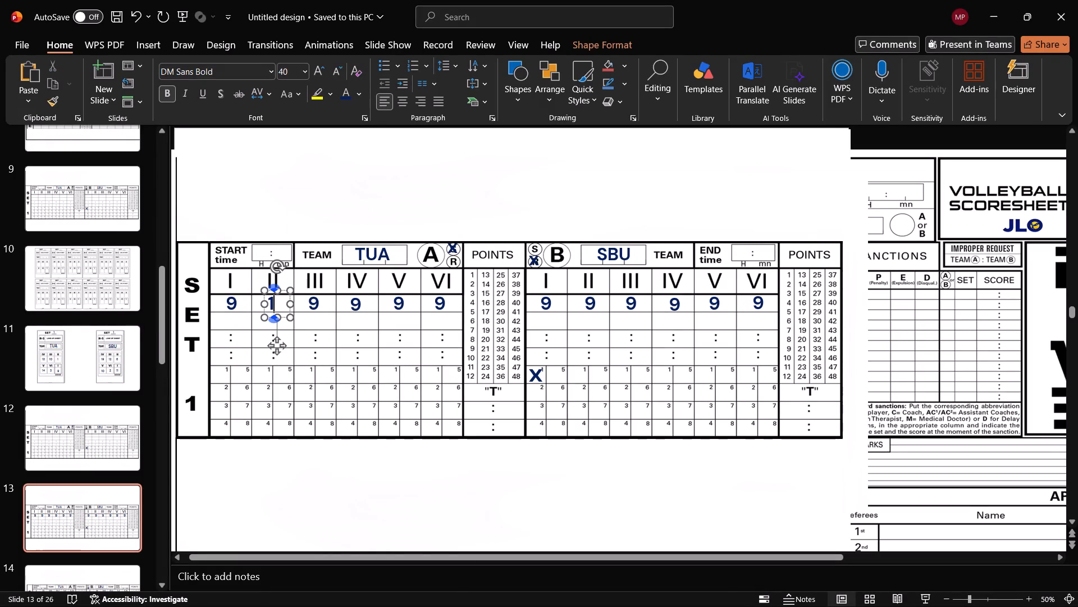
{"action": "left_click", "coordinate": [318, 302]}
{"action": "key", "text": "BackSpace"}
{"action": "type", "text": "10"}
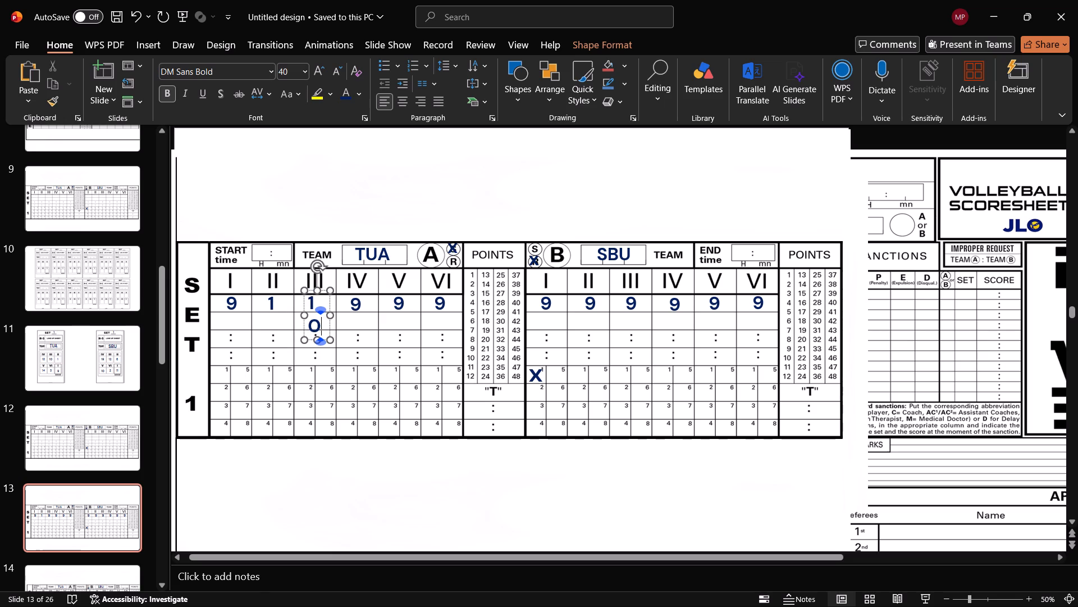
{"action": "left_click", "coordinate": [332, 314]}
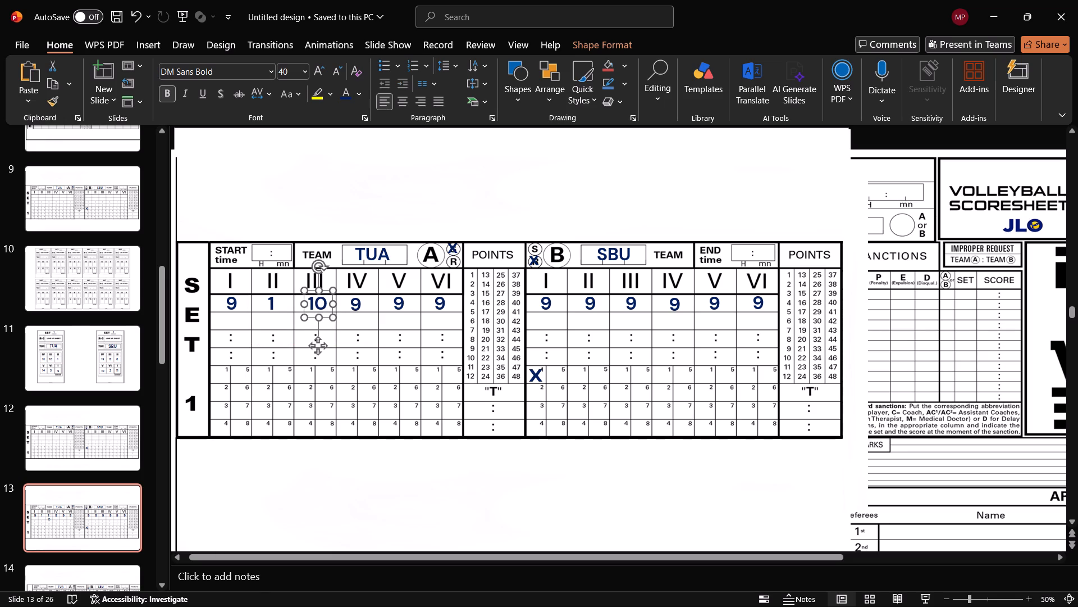
{"action": "left_click", "coordinate": [360, 306]}
{"action": "left_click", "coordinate": [315, 309]}
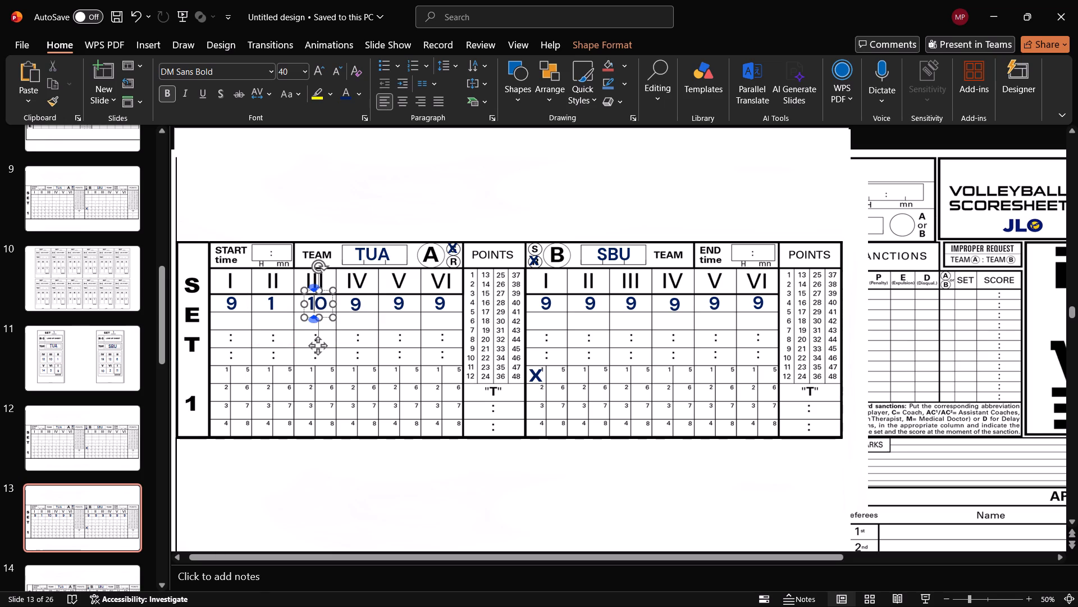
{"action": "left_click", "coordinate": [314, 346]}
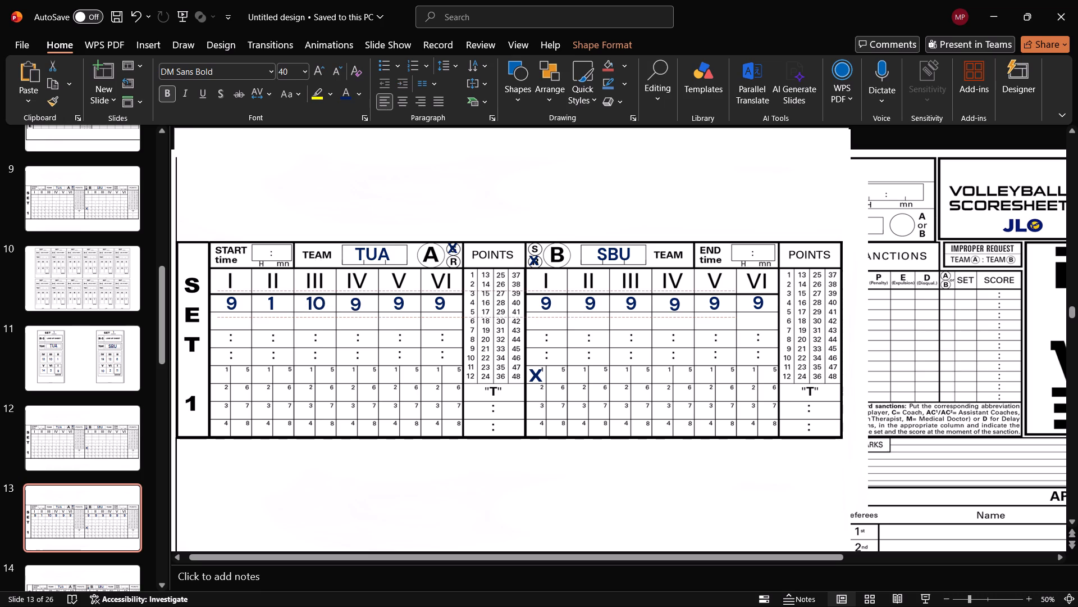
Enter TUA's starting numbers 13 under position IV and 14 under V, widening and centring the 14 within its cell.
{"action": "left_click", "coordinate": [361, 302]}
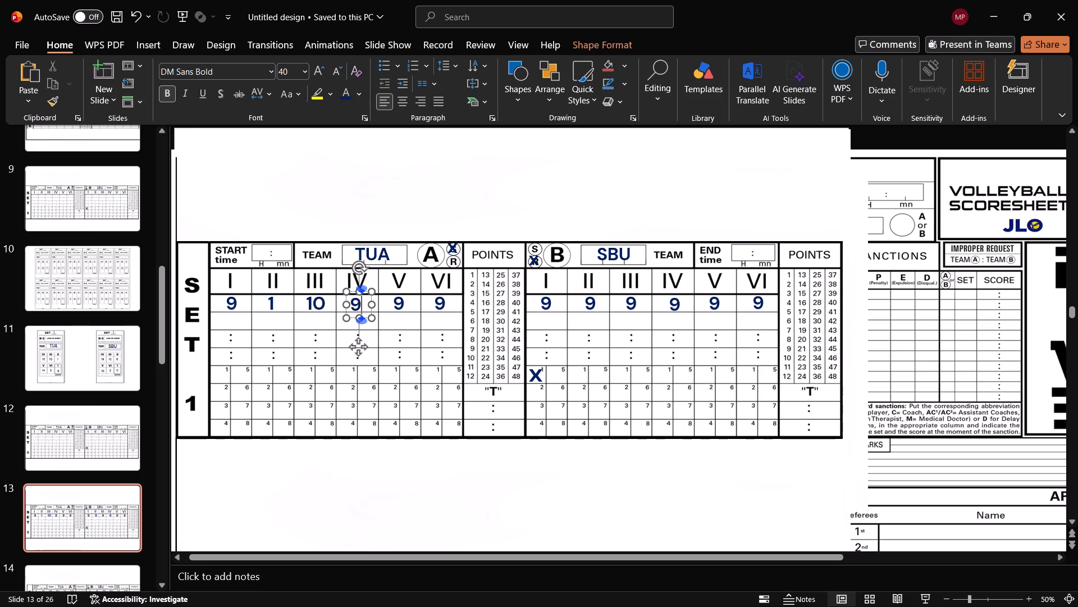
{"action": "key", "text": "BackSpace"}
{"action": "type", "text": "13"}
{"action": "left_click", "coordinate": [401, 303]}
{"action": "key", "text": "BackSpace"}
{"action": "type", "text": "14"}
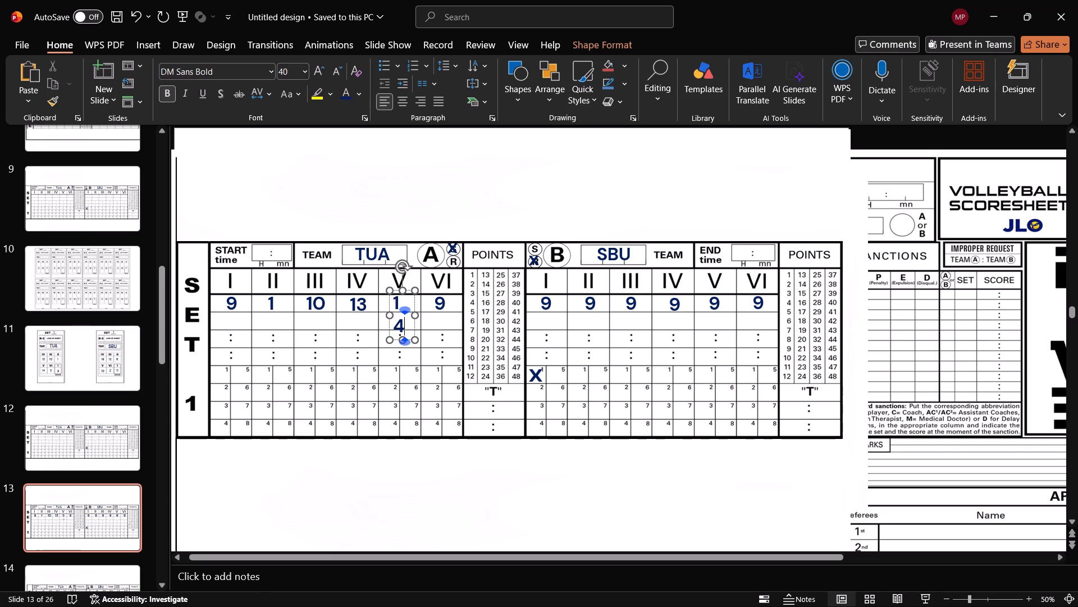
{"action": "left_click_drag", "start_coordinate": [417, 314], "coordinate": [423, 311]}
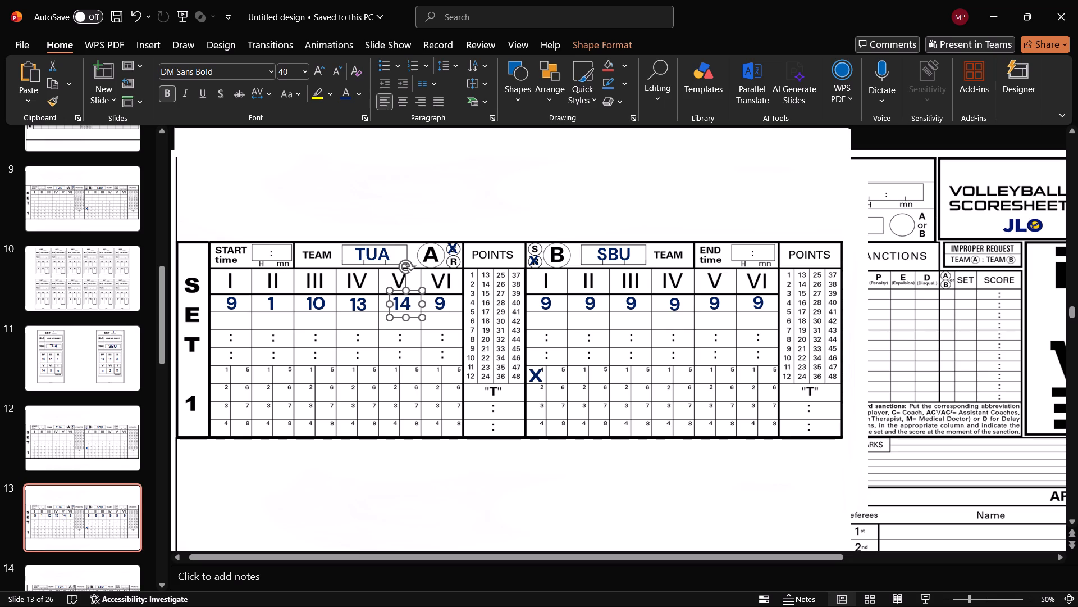
{"action": "left_click", "coordinate": [415, 334]}
{"action": "left_click", "coordinate": [406, 310]}
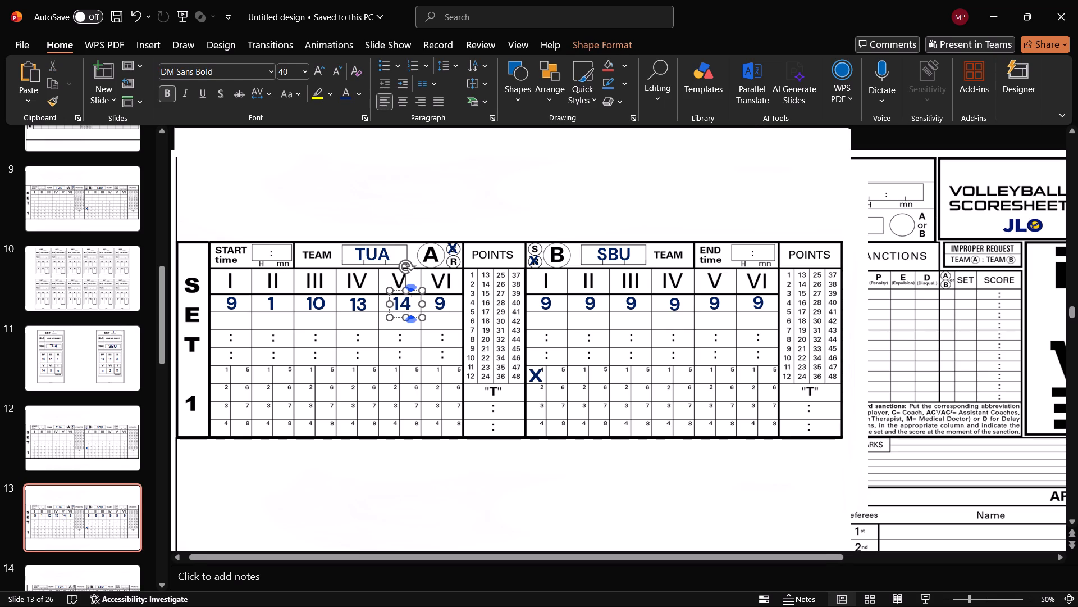
{"action": "left_click", "coordinate": [398, 291]}
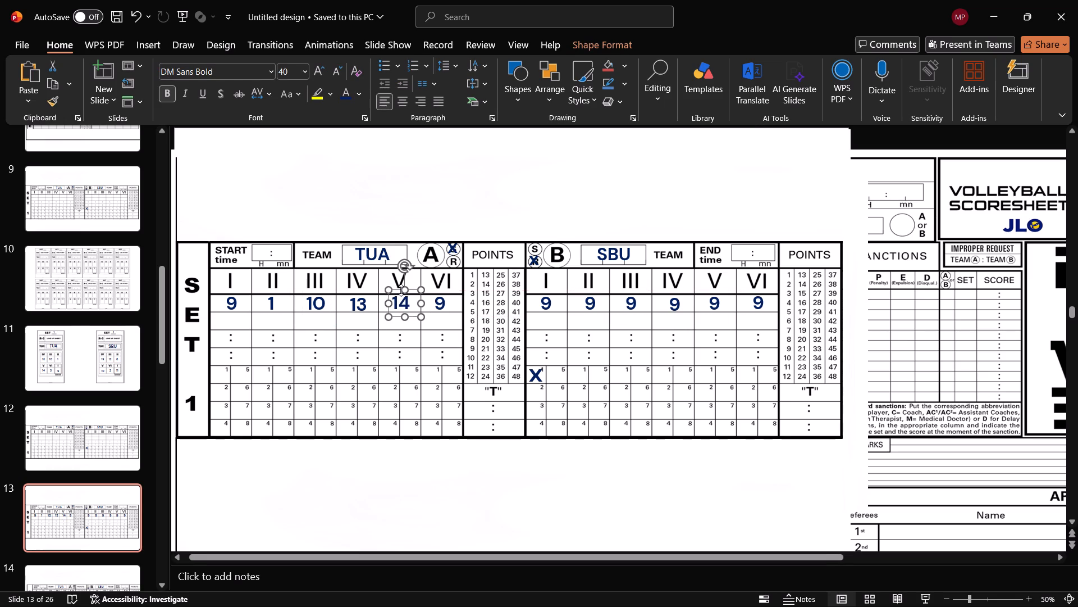
Set TUA's starting number under position VI to 3.
{"action": "left_click", "coordinate": [451, 305]}
{"action": "left_click", "coordinate": [445, 305]}
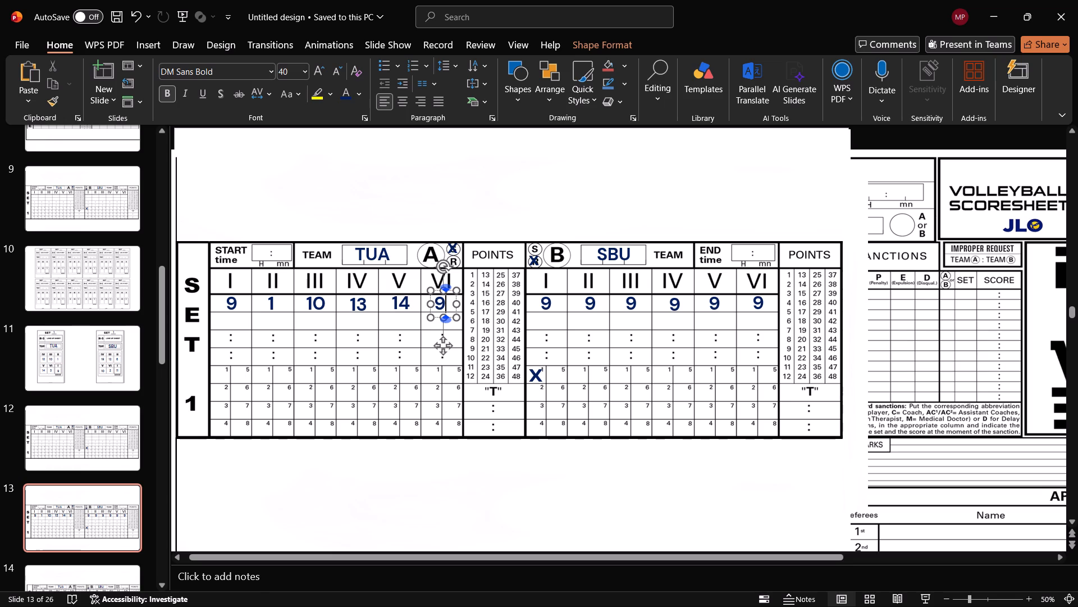
{"action": "key", "text": "BackSpace"}
{"action": "key", "text": "3"}
{"action": "left_click", "coordinate": [516, 200]}
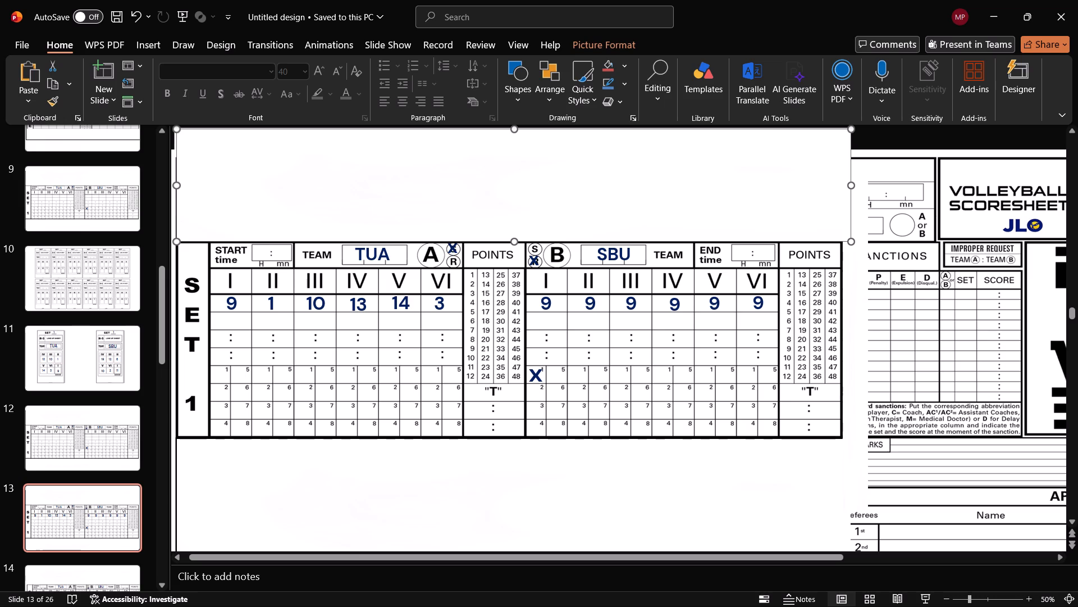
Enter SBU's starting numbers 11 under position I and 6 under position II.
{"action": "left_click", "coordinate": [550, 304]}
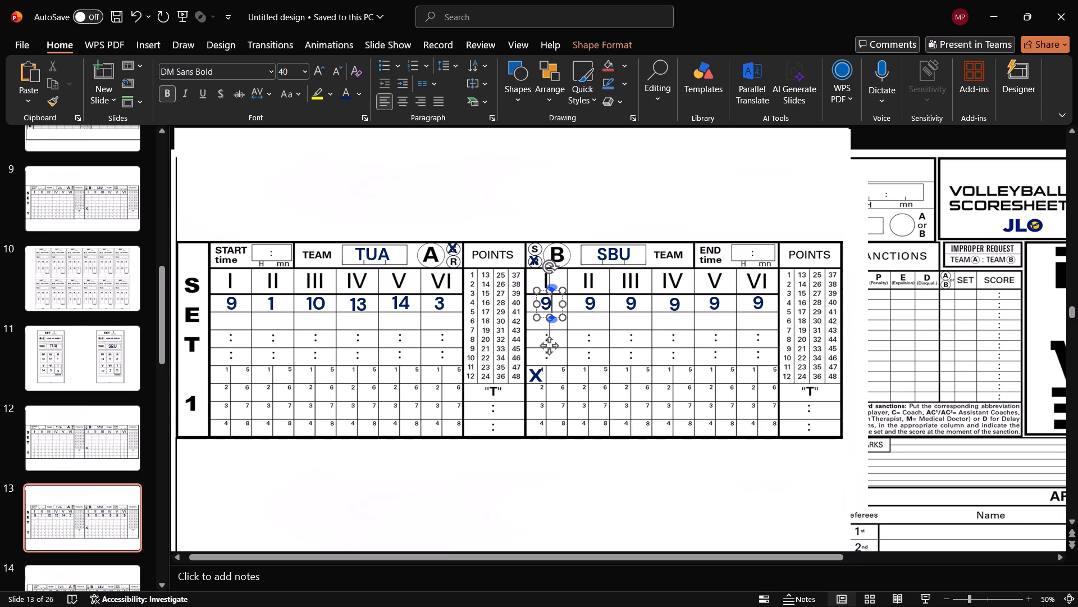
{"action": "type", "text": "11"}
{"action": "key", "text": "BackSpace"}
{"action": "key", "text": "BackSpace"}
{"action": "key", "text": "BackSpace"}
{"action": "type", "text": "11"}
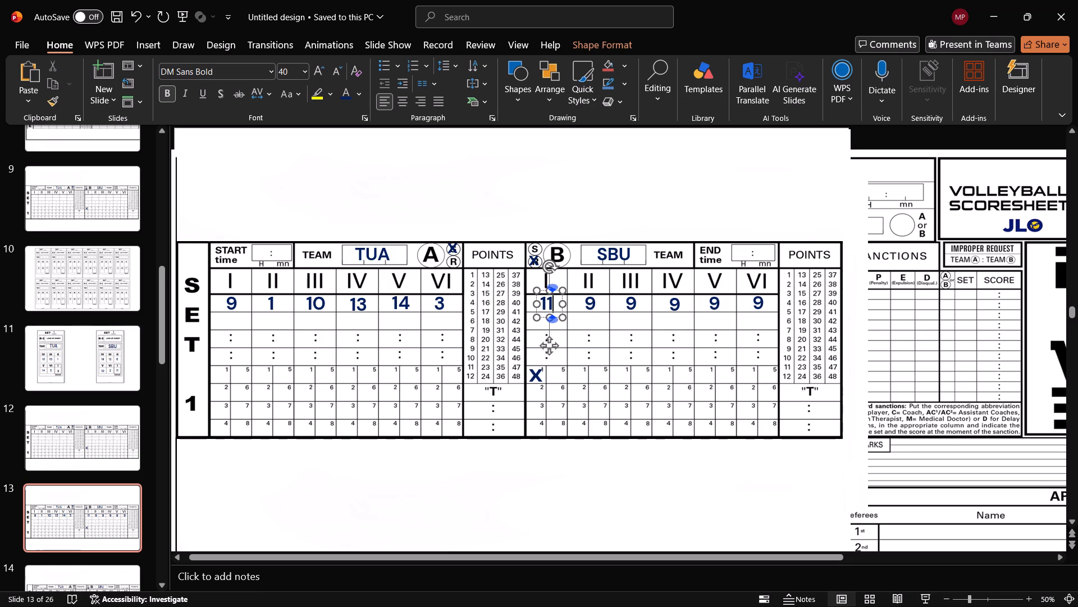
{"action": "left_click", "coordinate": [592, 304]}
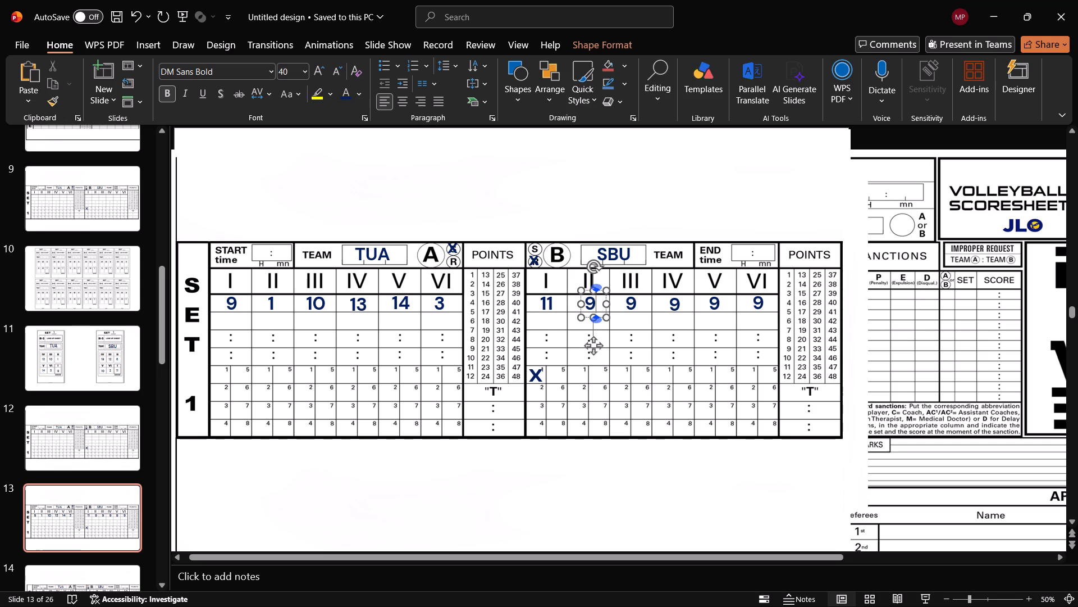
{"action": "key", "text": "BackSpace"}
{"action": "key", "text": "6"}
Enter SBU's starting numbers 12 under position III and 19 under IV, keeping each on one line and centred in its cell.
{"action": "left_click", "coordinate": [639, 299]}
{"action": "left_click", "coordinate": [636, 304]}
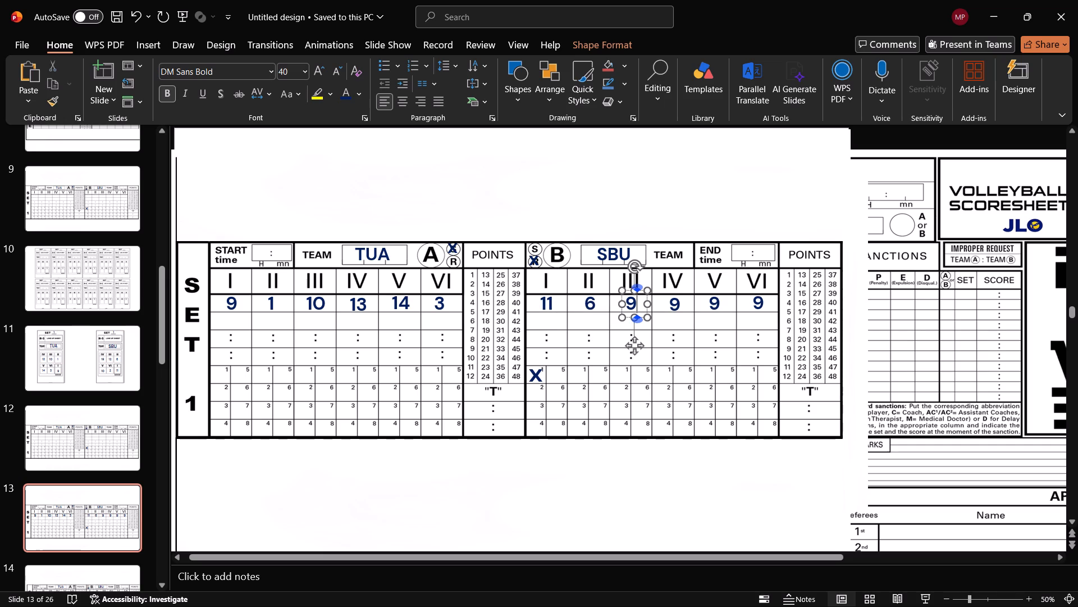
{"action": "key", "text": "BackSpace"}
{"action": "type", "text": "12"}
{"action": "left_click", "coordinate": [670, 324]}
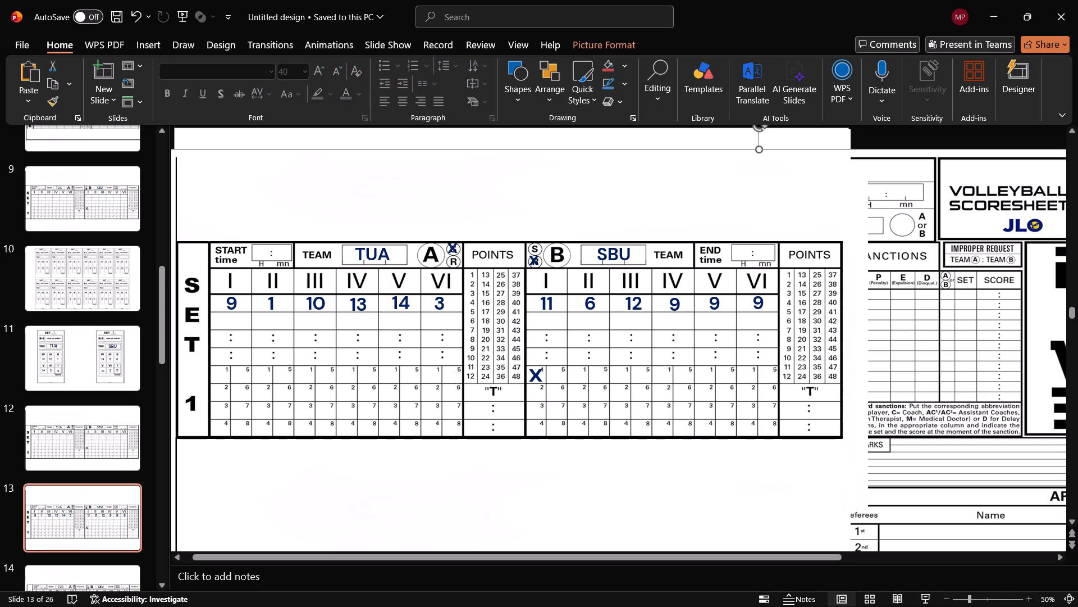
{"action": "left_click", "coordinate": [628, 304]}
{"action": "left_click", "coordinate": [633, 348]}
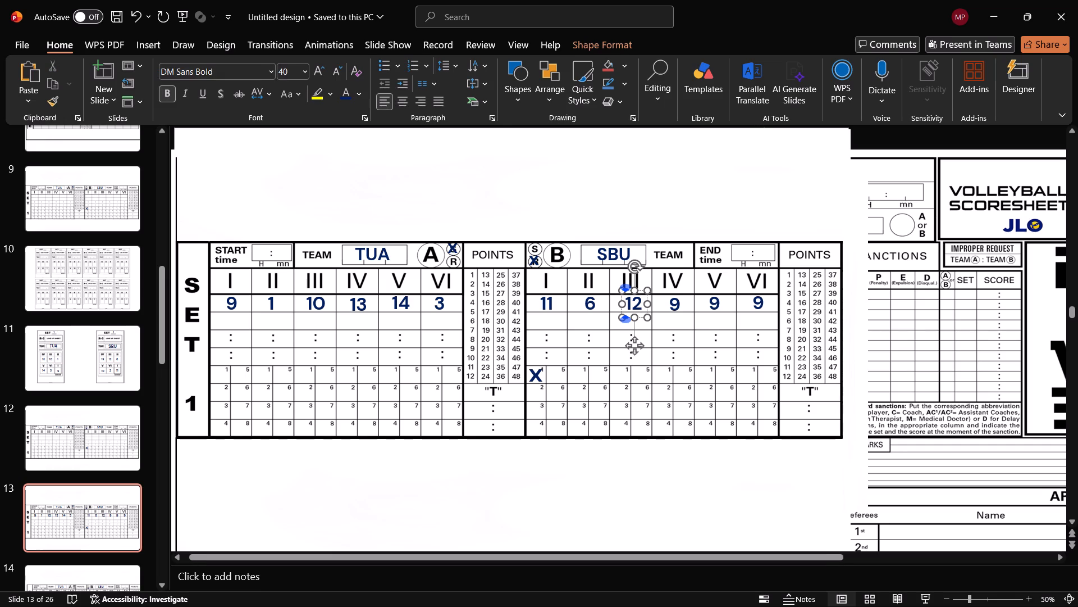
{"action": "left_click", "coordinate": [679, 303]}
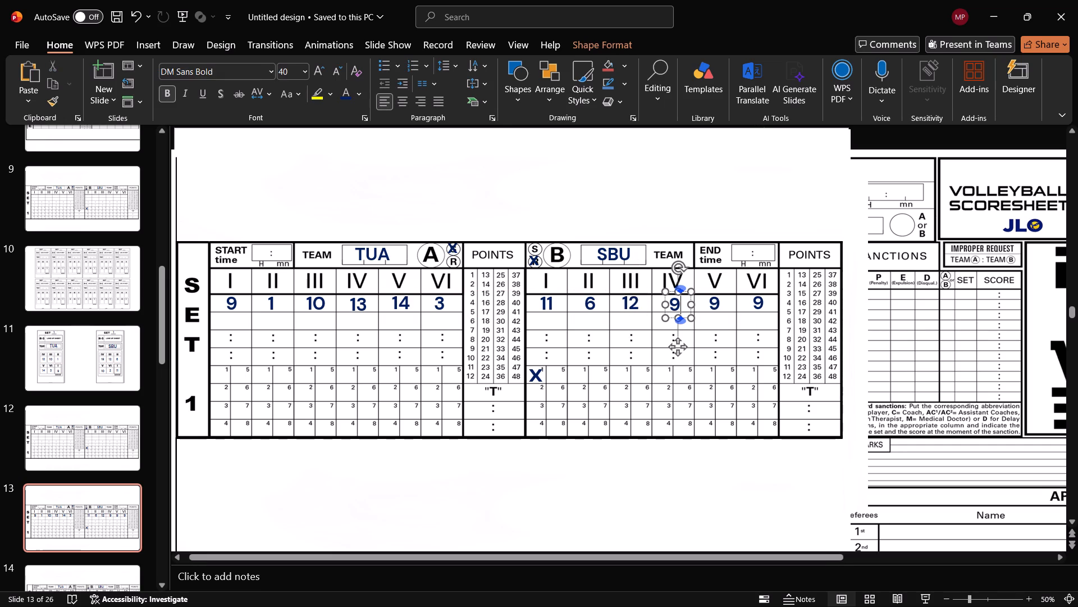
{"action": "key", "text": "BackSpace"}
{"action": "type", "text": "19"}
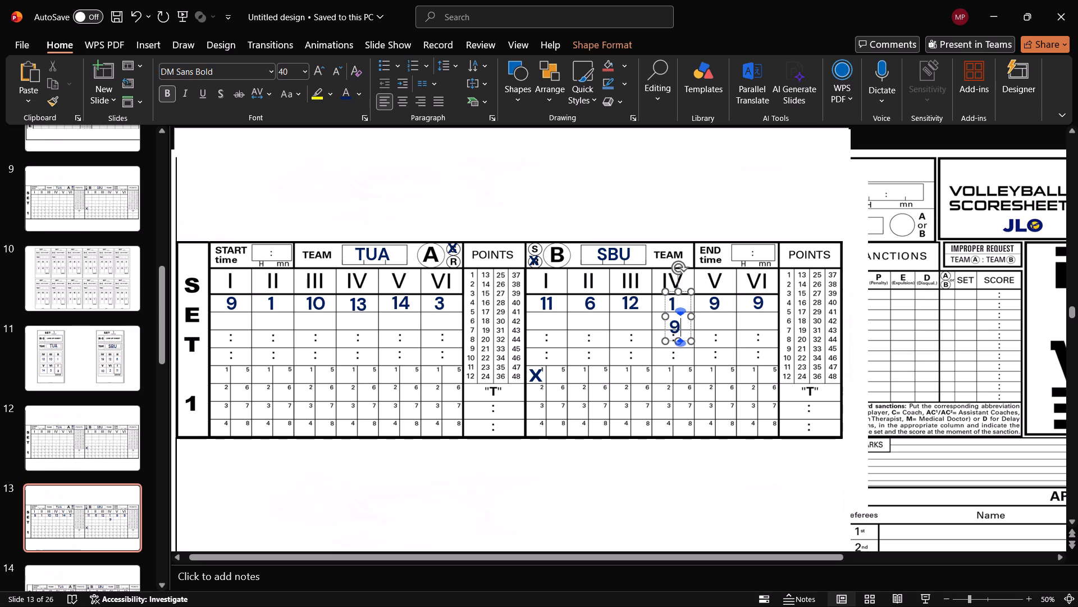
{"action": "left_click", "coordinate": [690, 317]}
{"action": "left_click_drag", "start_coordinate": [678, 351], "coordinate": [674, 351]}
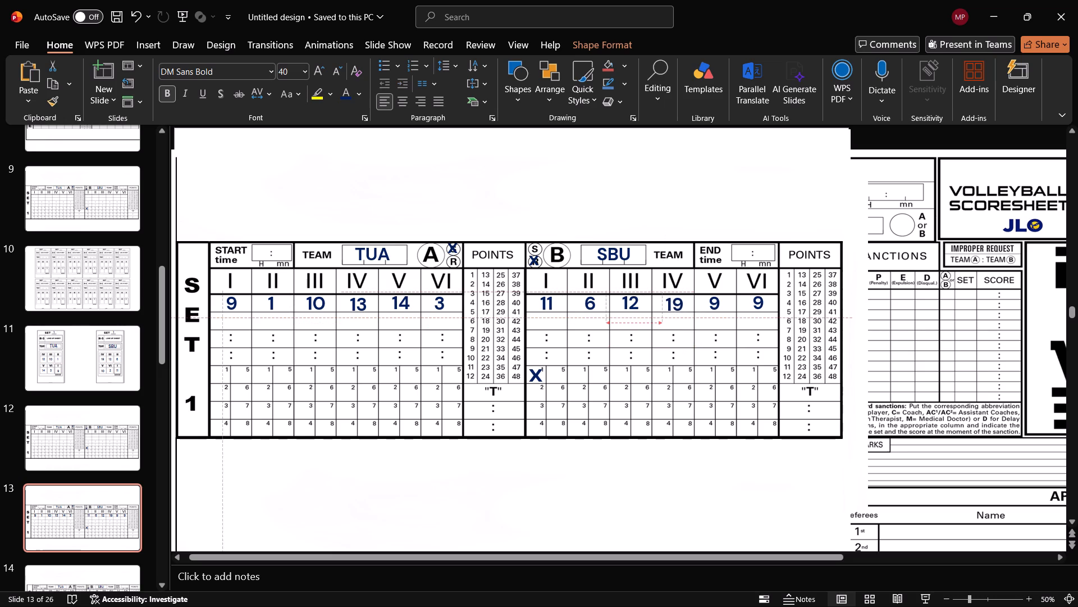
{"action": "left_click_drag", "start_coordinate": [674, 351], "coordinate": [673, 351]}
Enter SBU's starting numbers 10 under position V, fitted on one line, and 2 under position VI.
{"action": "left_click", "coordinate": [719, 305]}
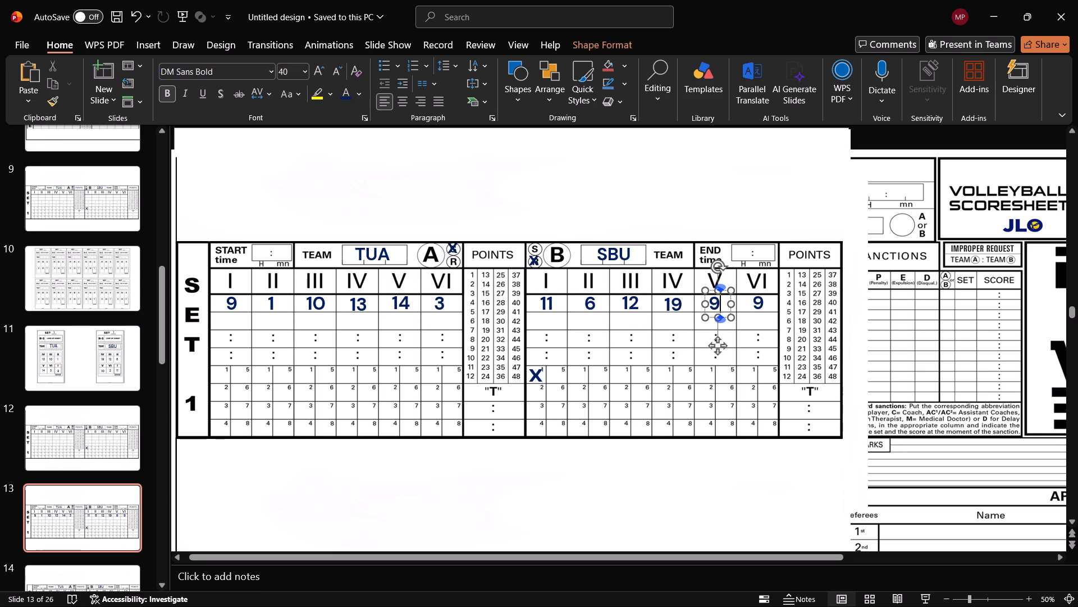
{"action": "key", "text": "BackSpace"}
{"action": "type", "text": "10"}
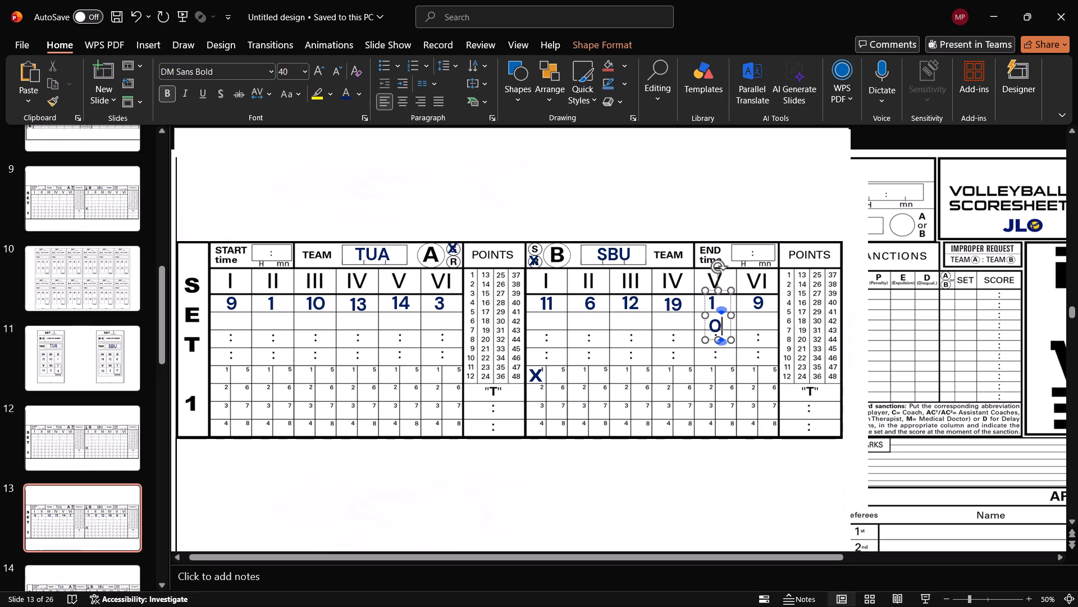
{"action": "left_click", "coordinate": [734, 316]}
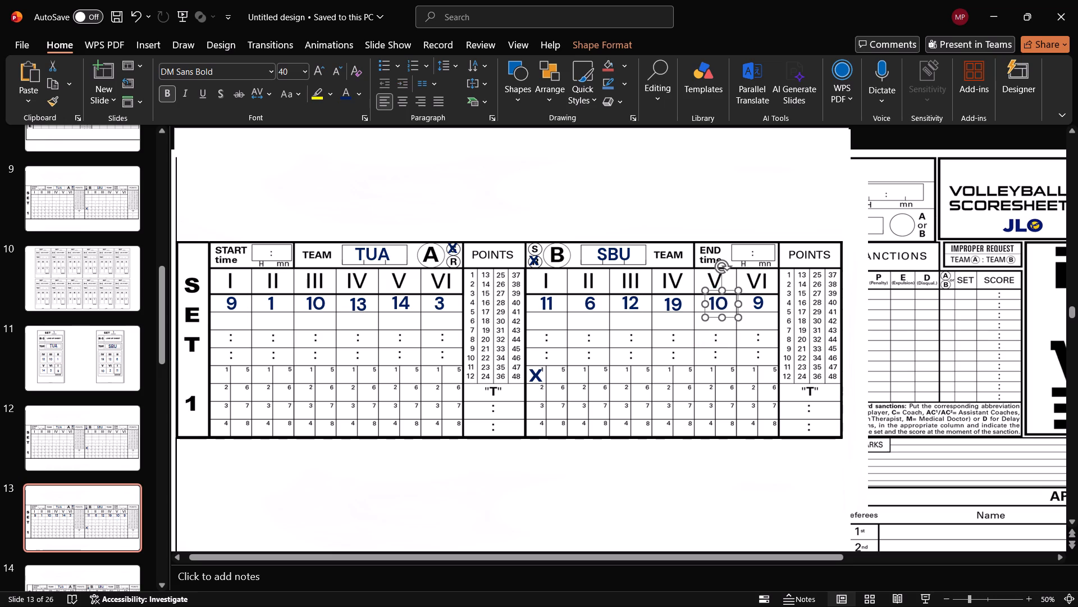
{"action": "left_click", "coordinate": [728, 290]}
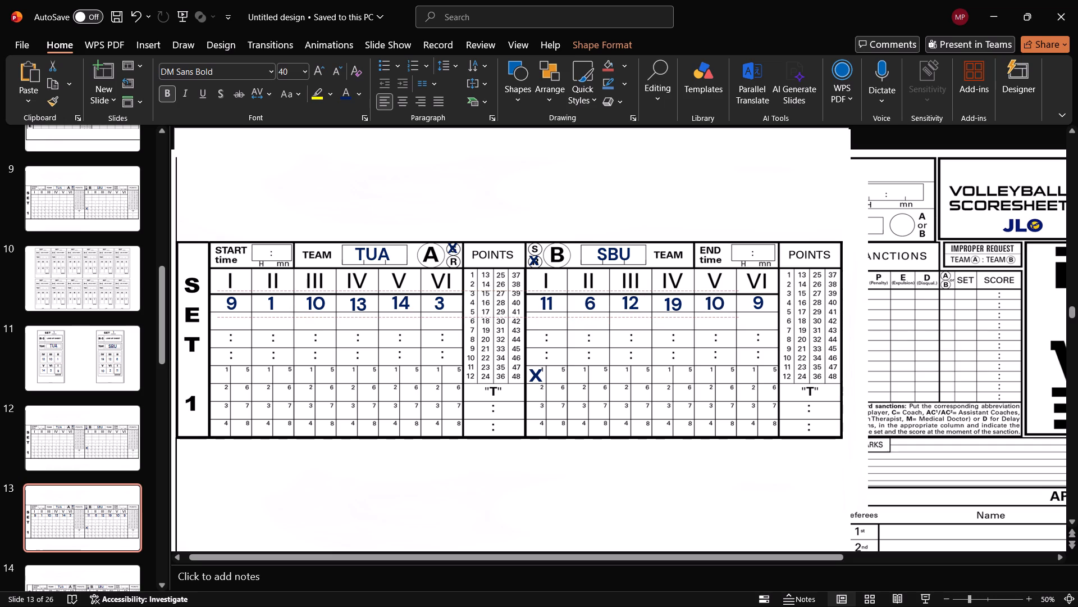
{"action": "left_click", "coordinate": [772, 303]}
{"action": "left_click", "coordinate": [764, 306]}
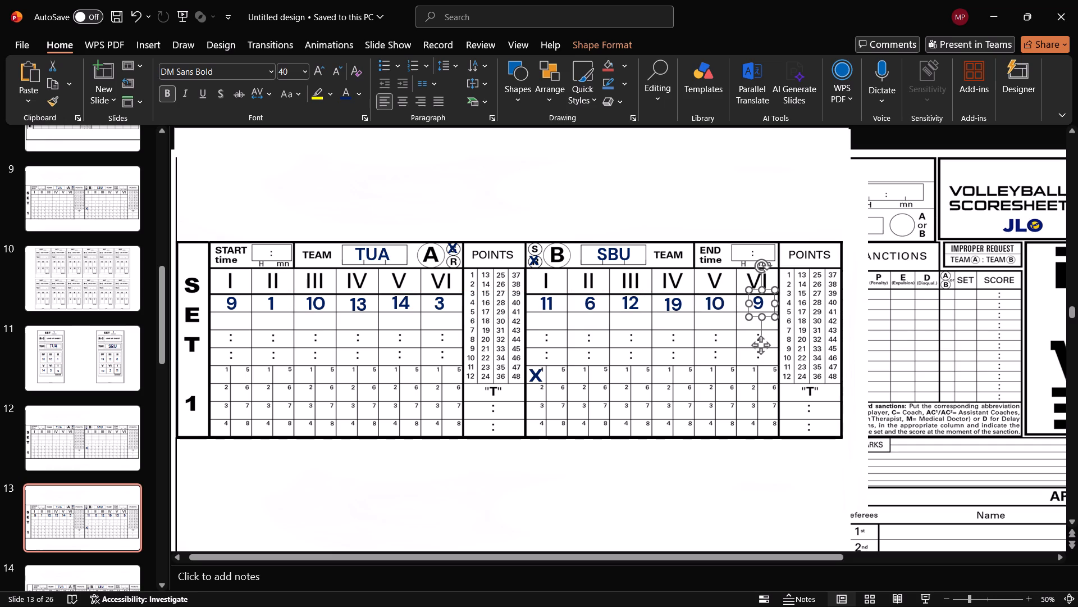
{"action": "left_click", "coordinate": [765, 303]}
{"action": "left_click", "coordinate": [760, 305]}
{"action": "key", "text": "BackSpace"}
{"action": "key", "text": "2"}
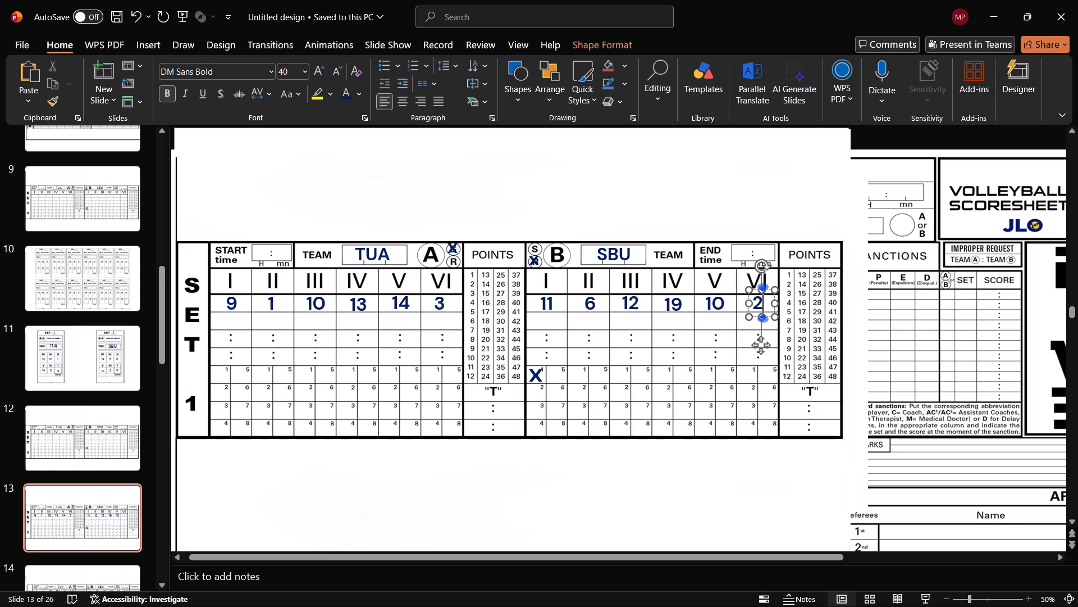
{"action": "left_click", "coordinate": [711, 193]}
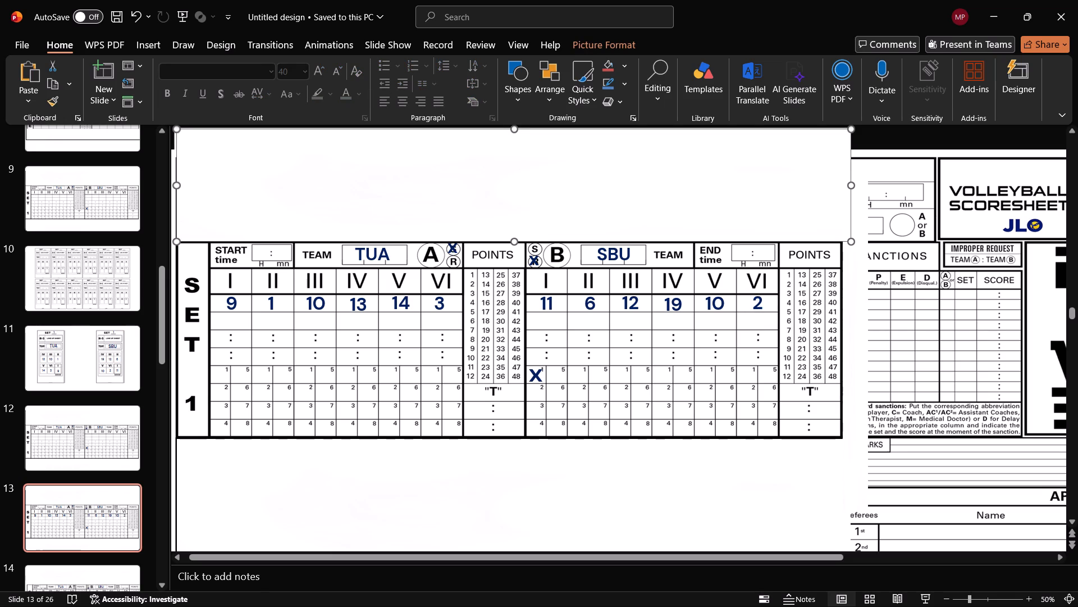
View slide 11 with both teams' line-up sheets and slide 12 with the set 1 section without starting numbers.
{"action": "left_click", "coordinate": [110, 358]}
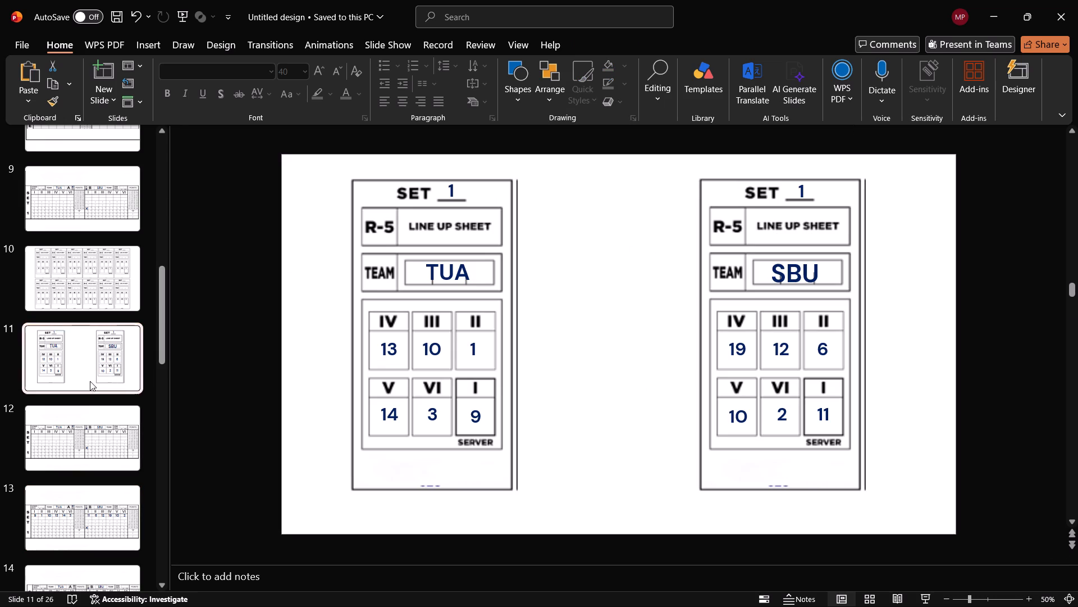
{"action": "left_click", "coordinate": [101, 438]}
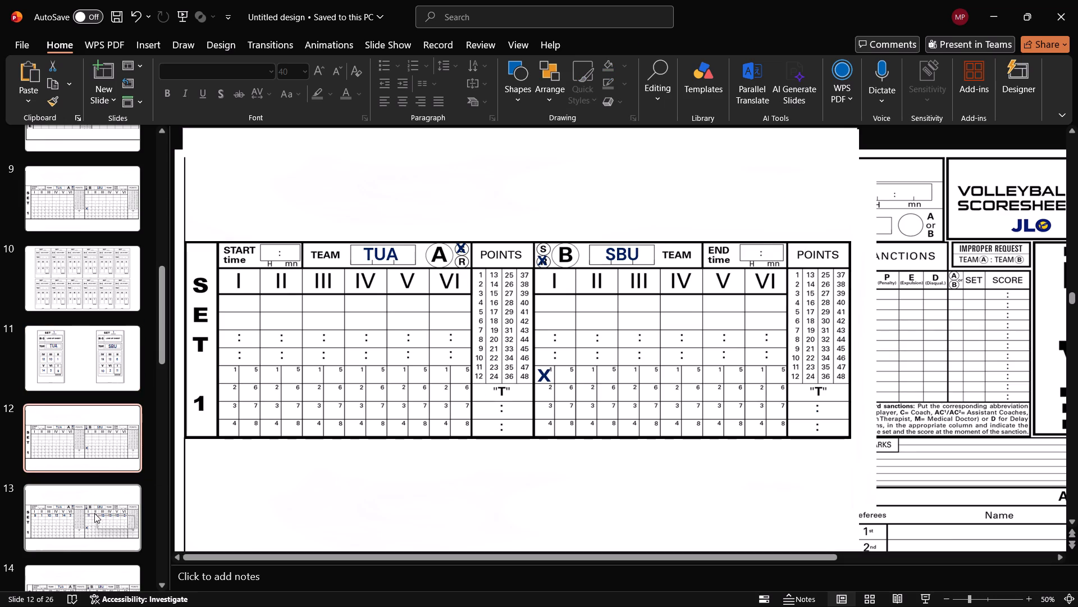
View slide 13 with the set 1 section containing both teams' starting numbers.
{"action": "left_click", "coordinate": [94, 513]}
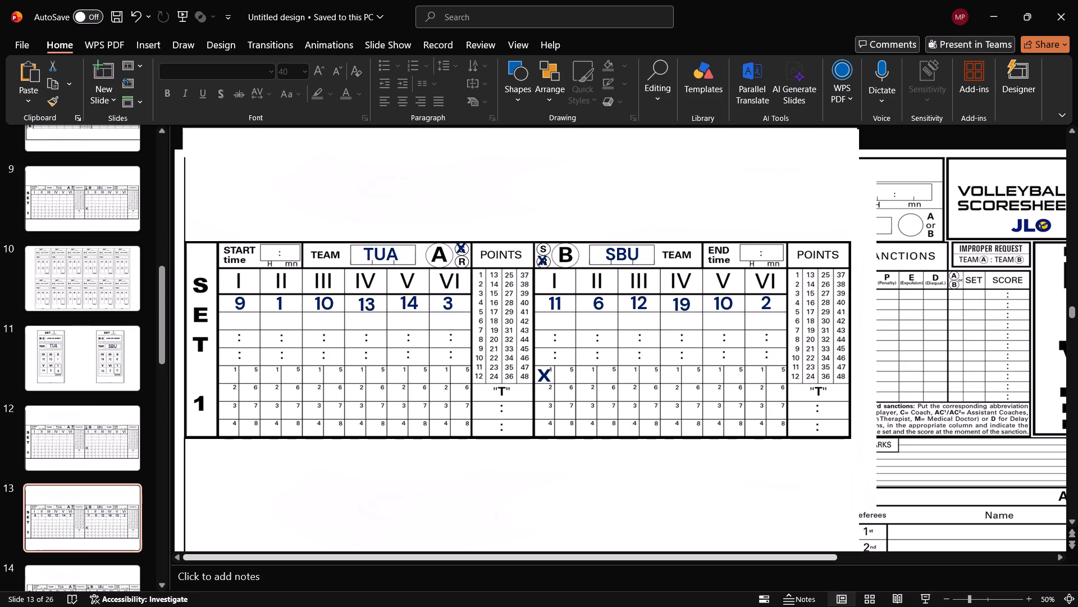
Switch to YouTube in Edge and pause The Black Eyed Peas' My Humps video.
{"action": "left_click", "coordinate": [579, 596]}
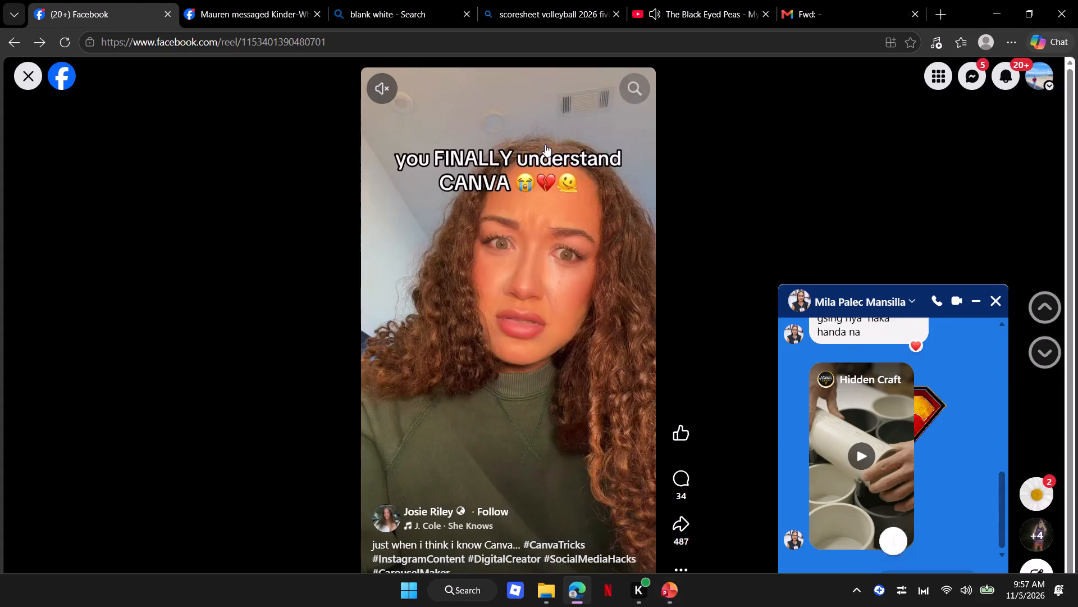
{"action": "left_click", "coordinate": [714, 9]}
{"action": "left_click", "coordinate": [482, 292]}
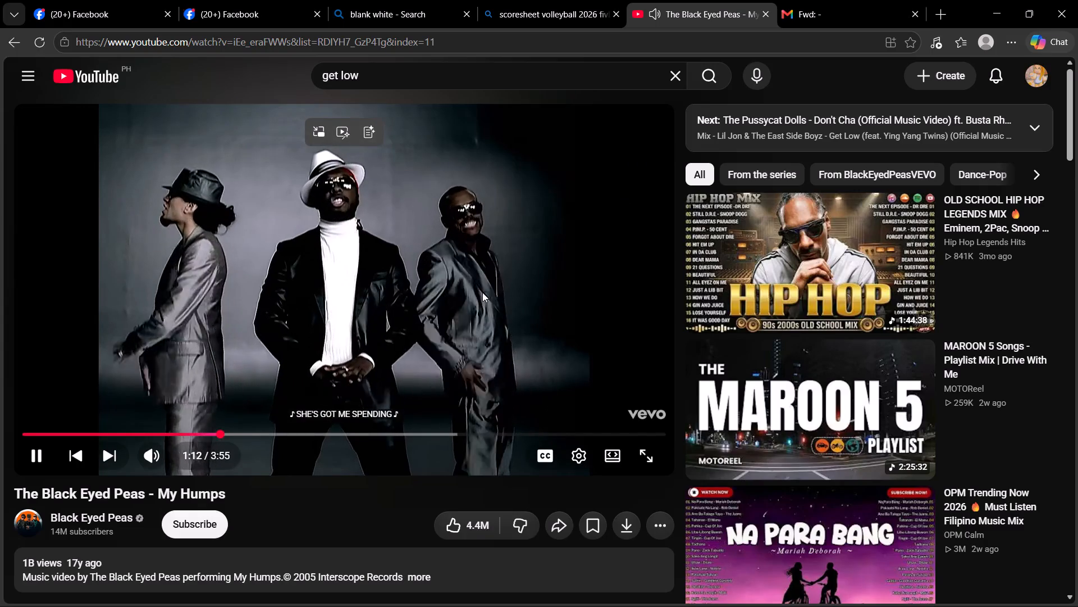
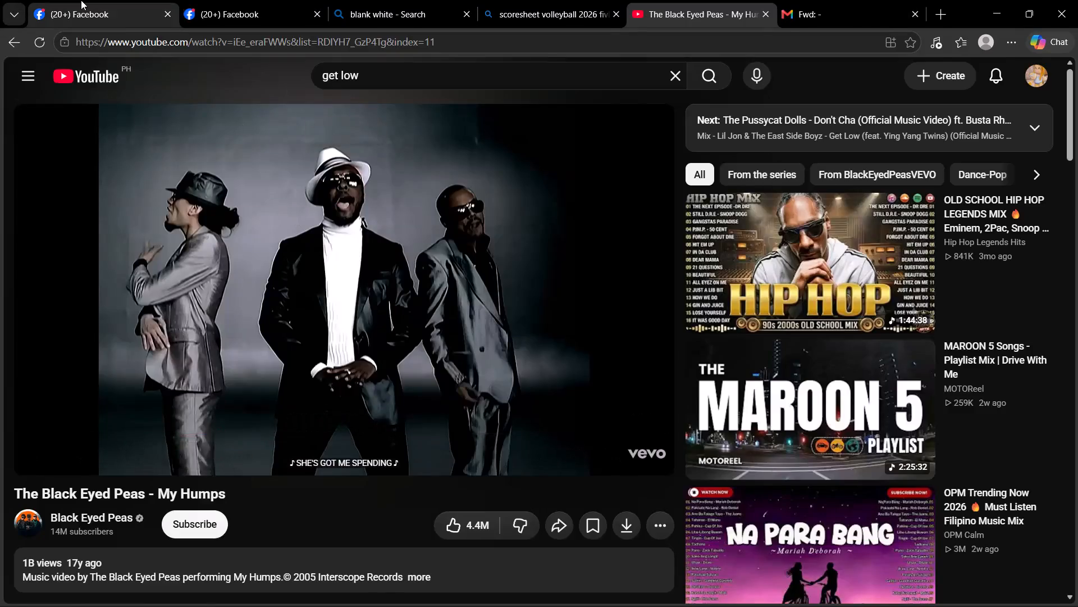
Read the recent messages and photos in the Kinder-White 2026-2027 group chat on Facebook, and close that chat.
{"action": "left_click", "coordinate": [81, 0]}
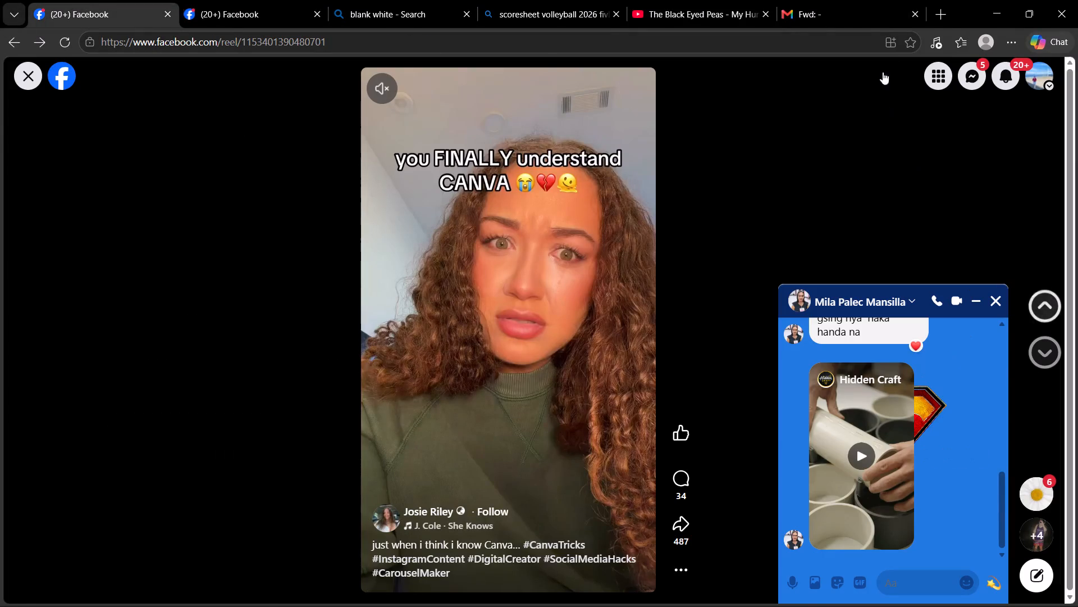
{"action": "left_click", "coordinate": [974, 78]}
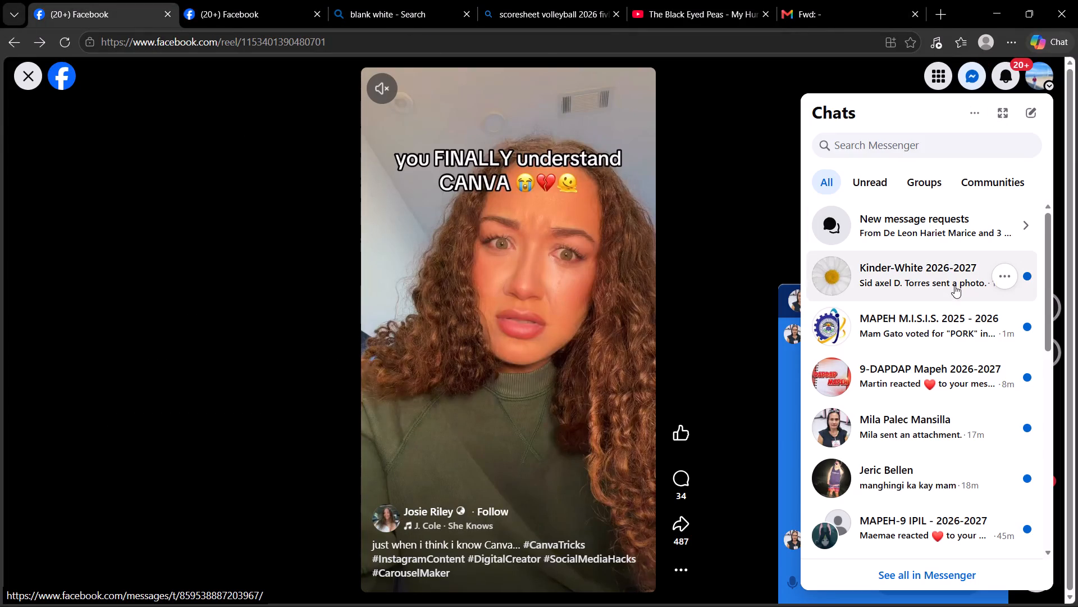
{"action": "left_click", "coordinate": [957, 282]}
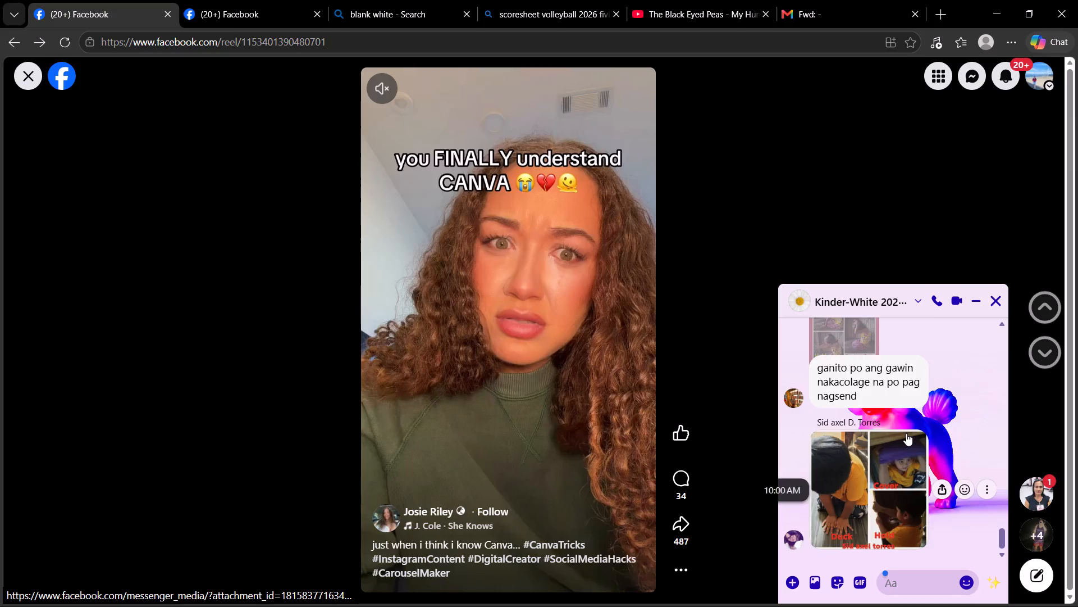
{"action": "scroll", "coordinate": [821, 416], "scroll_direction": "up", "scroll_amount": 1}
{"action": "scroll", "coordinate": [910, 438], "scroll_direction": "down", "scroll_amount": 2}
{"action": "scroll", "coordinate": [910, 439], "scroll_direction": "up", "scroll_amount": 3}
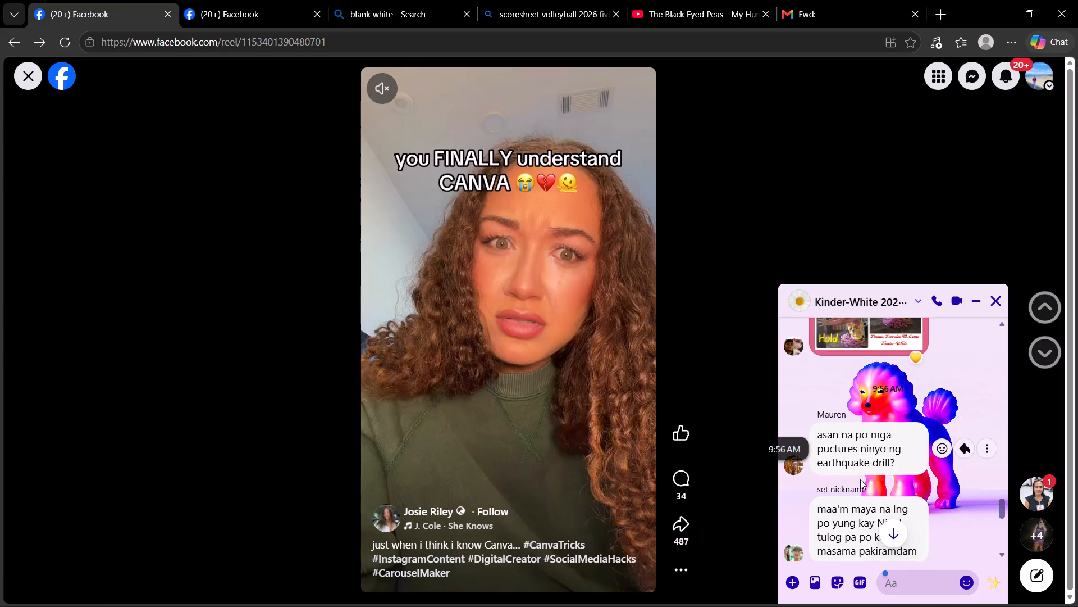
{"action": "scroll", "coordinate": [912, 488], "scroll_direction": "down", "scroll_amount": 1}
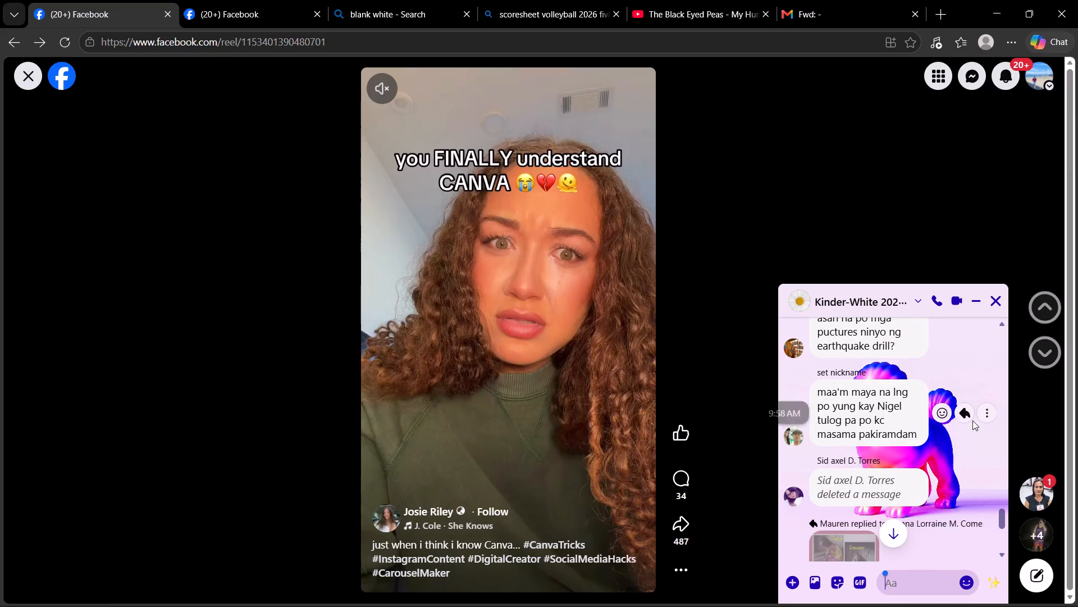
{"action": "scroll", "coordinate": [871, 425], "scroll_direction": "up", "scroll_amount": 2}
{"action": "scroll", "coordinate": [871, 427], "scroll_direction": "down", "scroll_amount": 7}
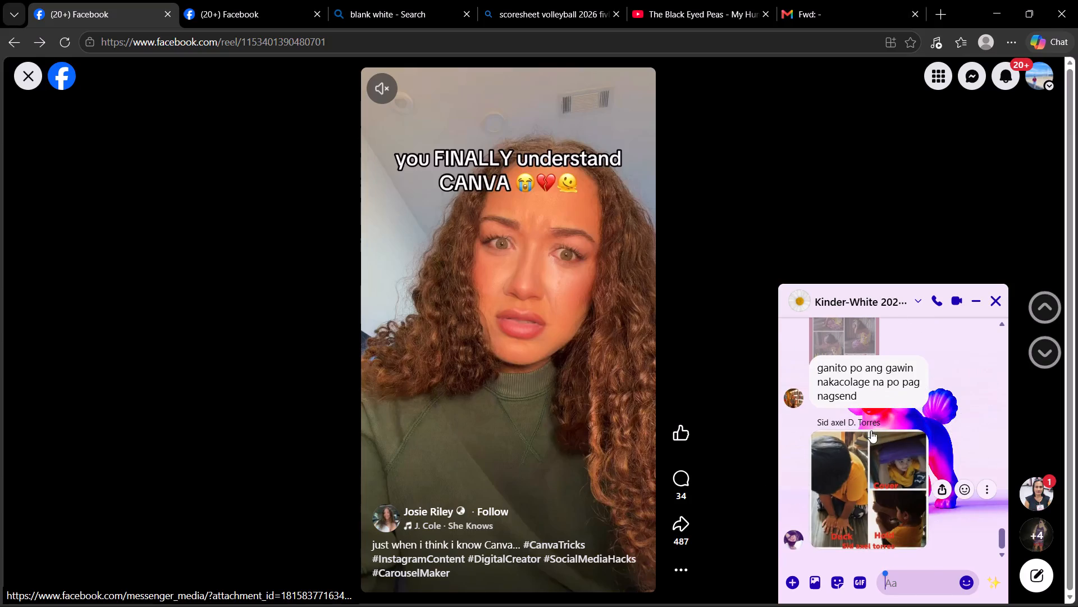
{"action": "left_click", "coordinate": [994, 302]}
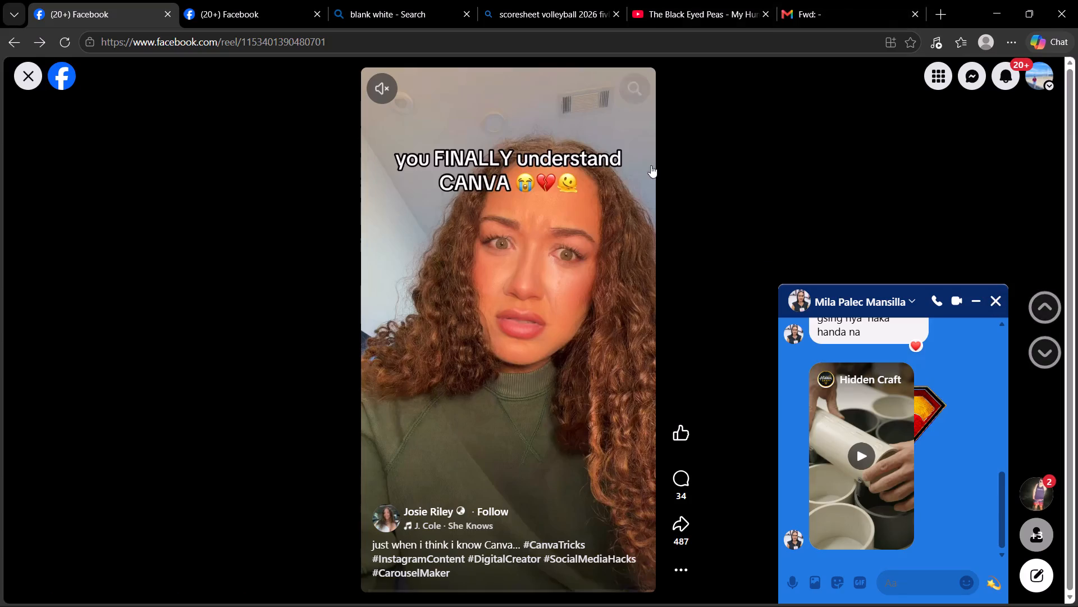
Resume the Black Eyed Peas "My Humps" video on YouTube and return to the scoresheet presentation in PowerPoint.
{"action": "left_click", "coordinate": [700, 8]}
{"action": "left_click", "coordinate": [435, 346]}
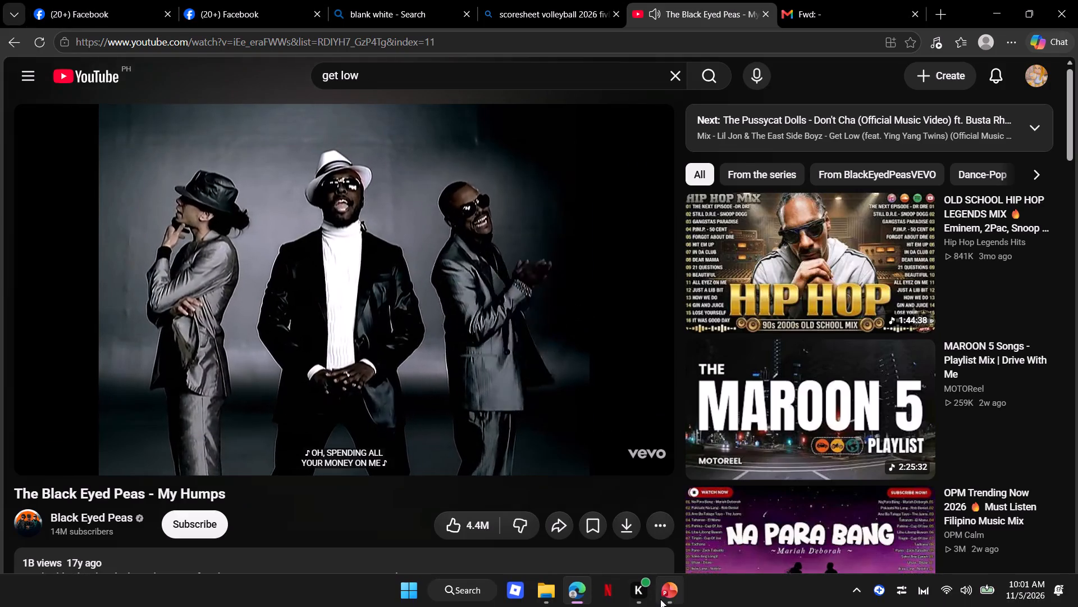
{"action": "left_click", "coordinate": [661, 598]}
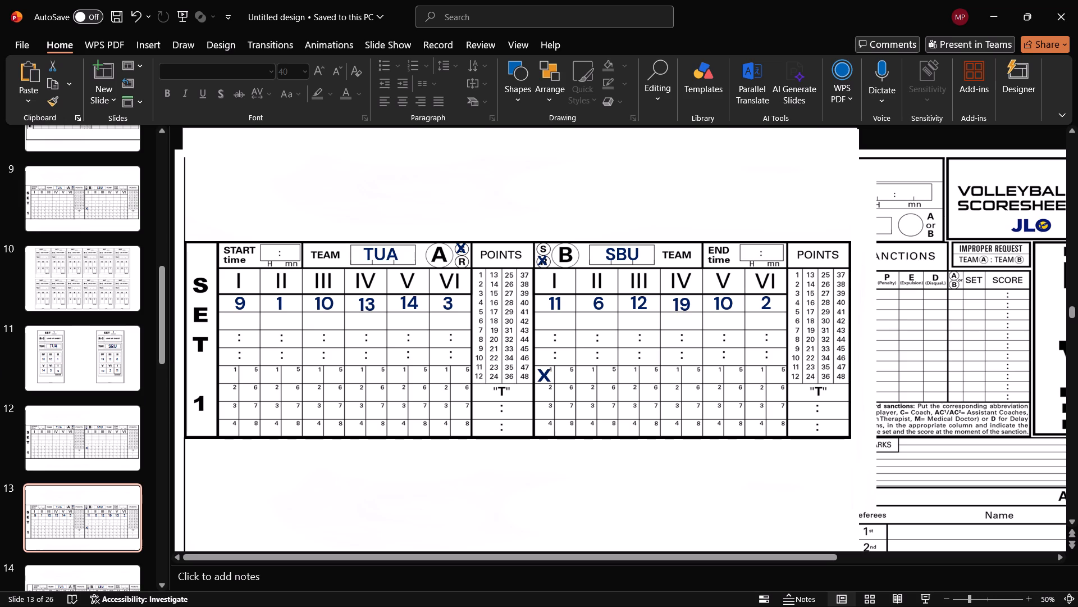
Nudge the X marks to centre them on team B's R circle and team A's S circle in the set header.
{"action": "left_click", "coordinate": [538, 258]}
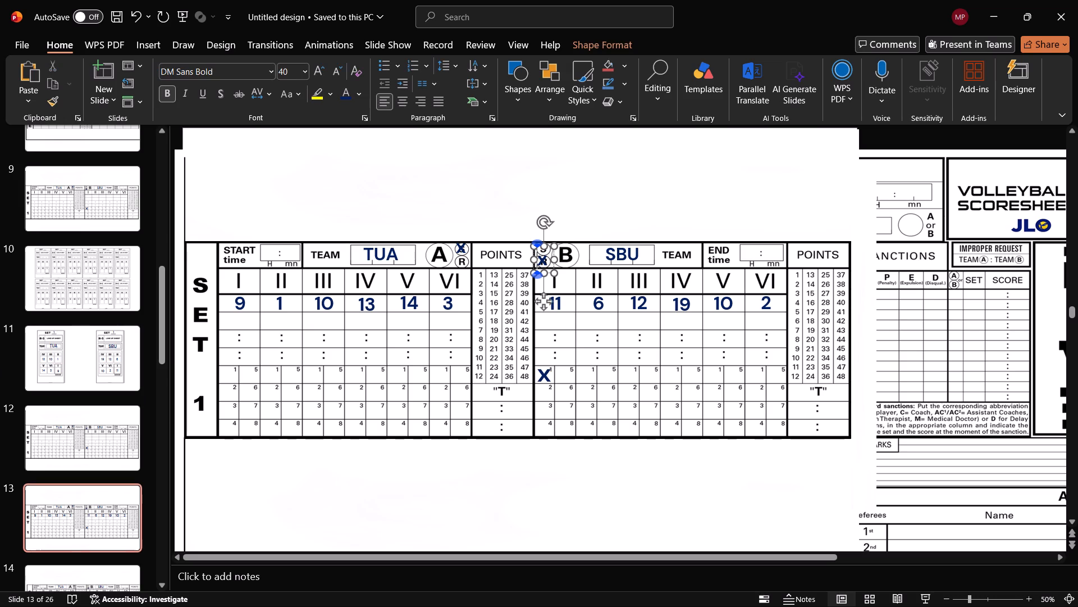
{"action": "left_click", "coordinate": [546, 302]}
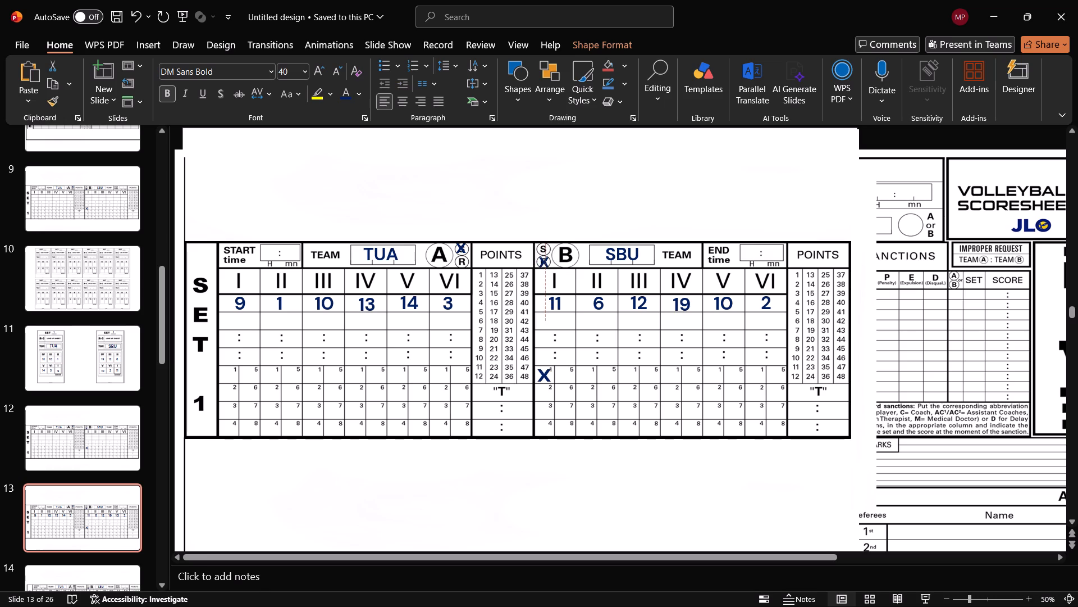
{"action": "left_click", "coordinate": [462, 241]}
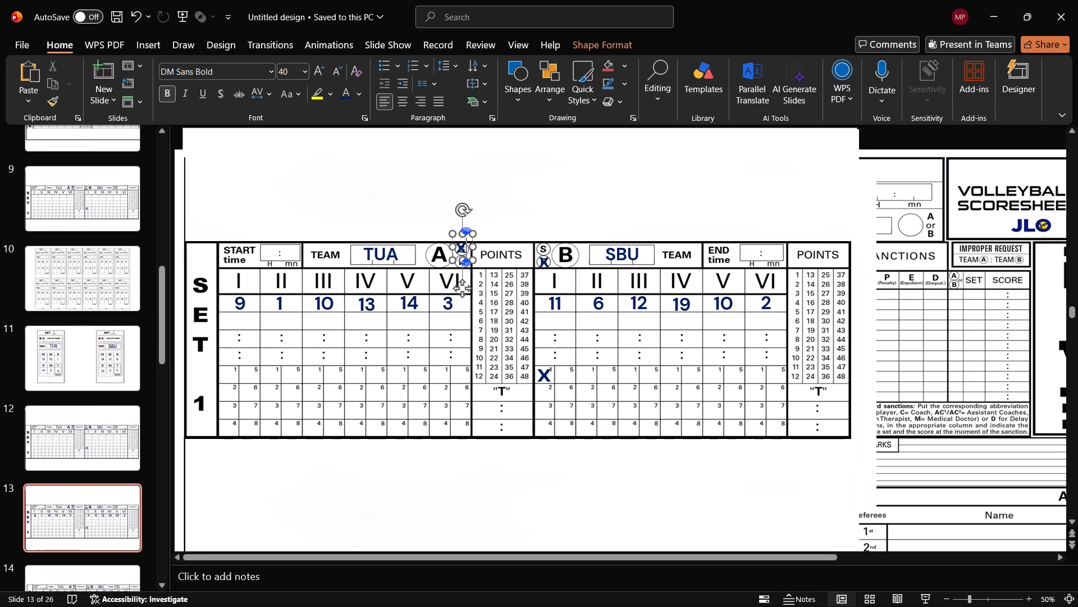
{"action": "left_click", "coordinate": [462, 288]}
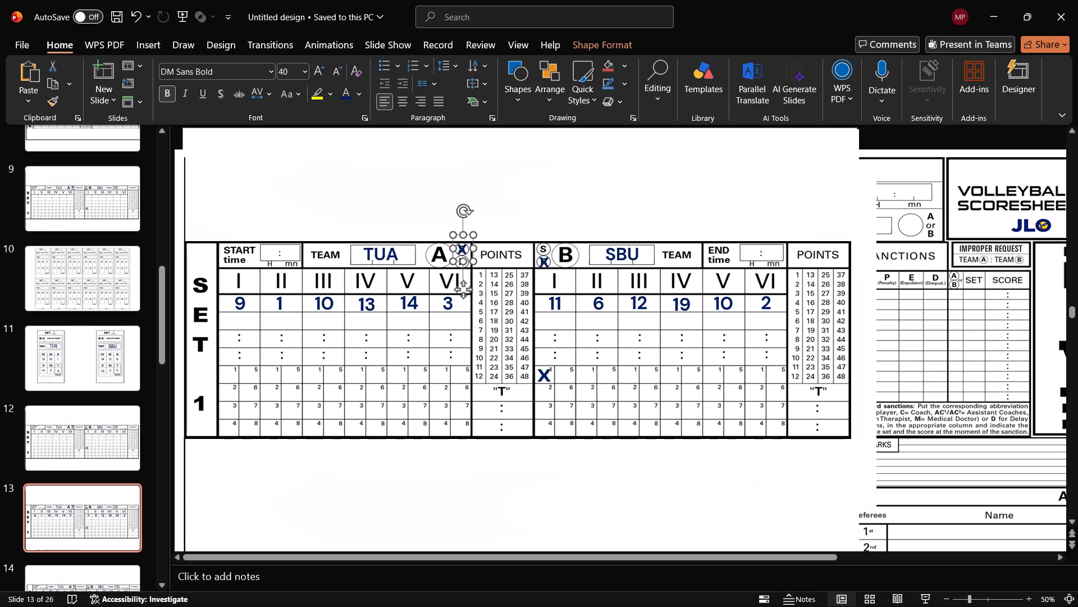
{"action": "left_click", "coordinate": [554, 479]}
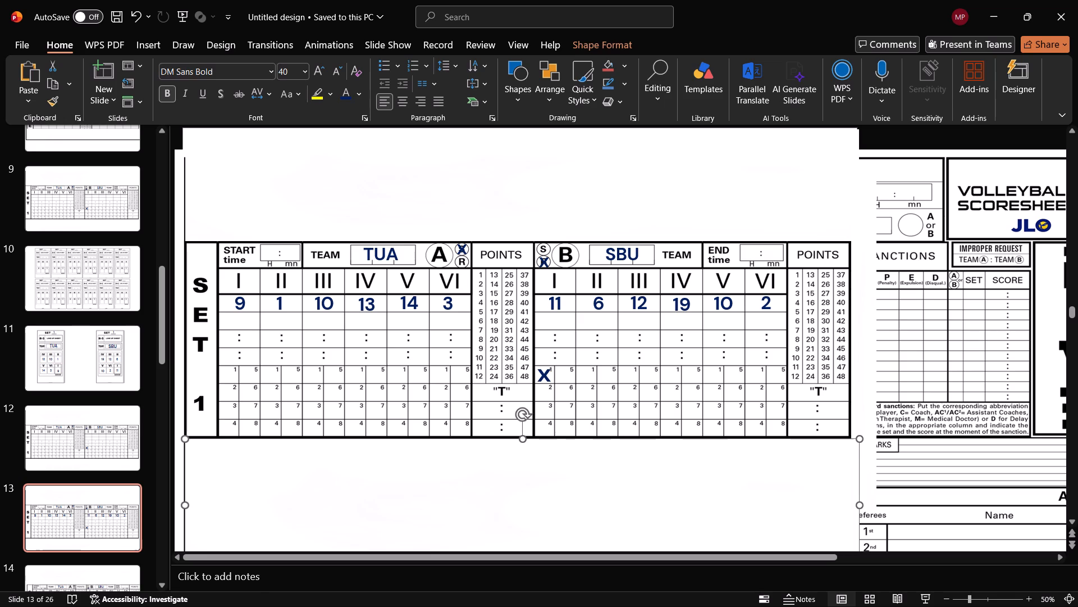
Duplicate the X from team B's first service box and place the copy in team A's column I, beside the 1.
{"action": "left_click", "coordinate": [542, 372]}
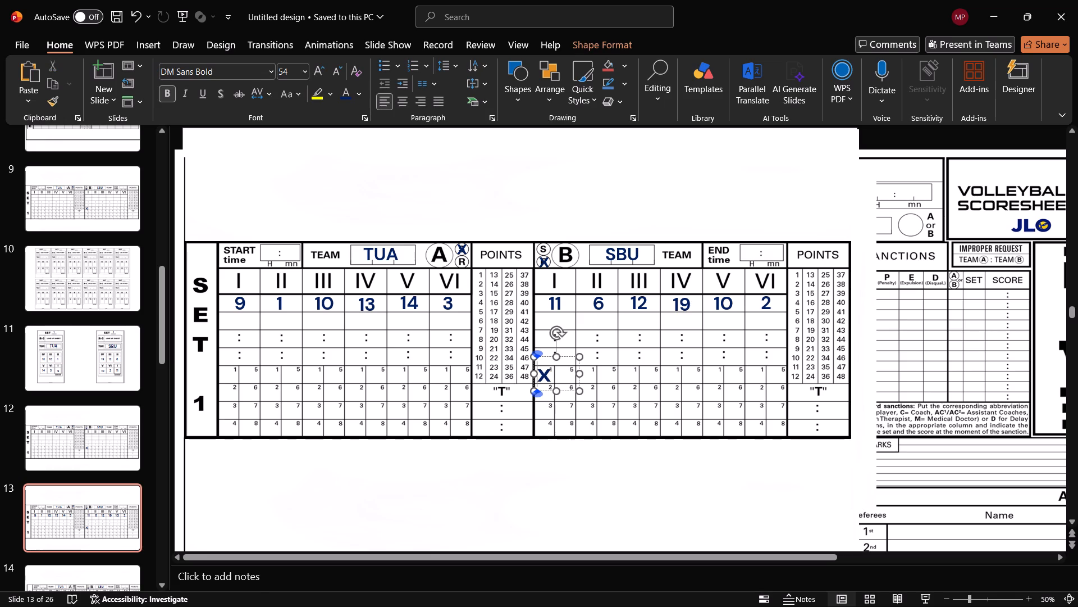
{"action": "key", "text": "ctrl+c"}
{"action": "left_click", "coordinate": [546, 357]}
{"action": "key", "text": "ctrl+c"}
{"action": "key", "text": "ctrl+v"}
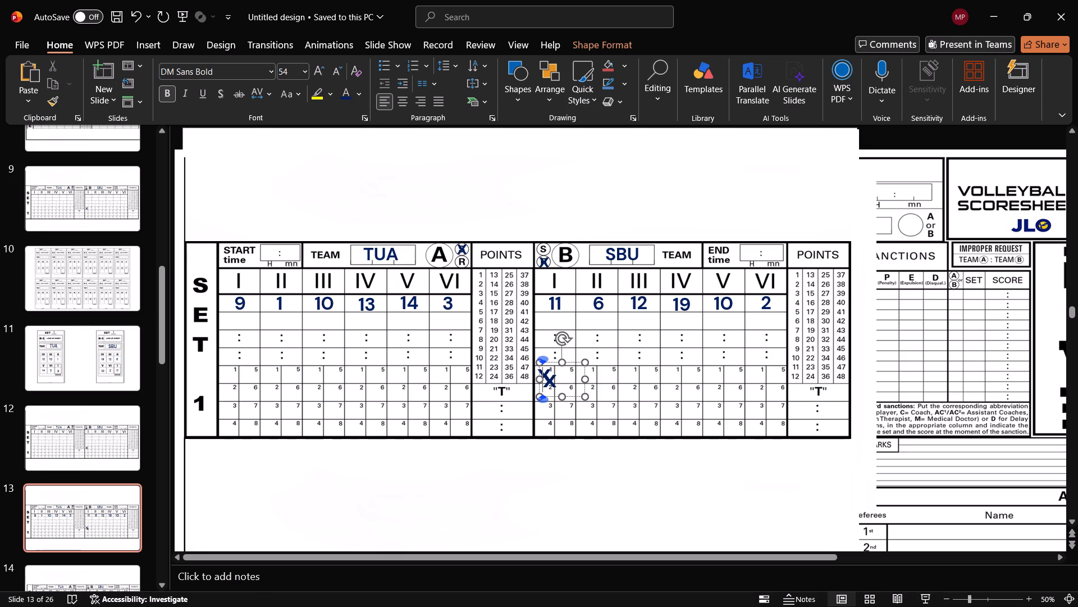
{"action": "left_click_drag", "start_coordinate": [551, 363], "coordinate": [227, 355]}
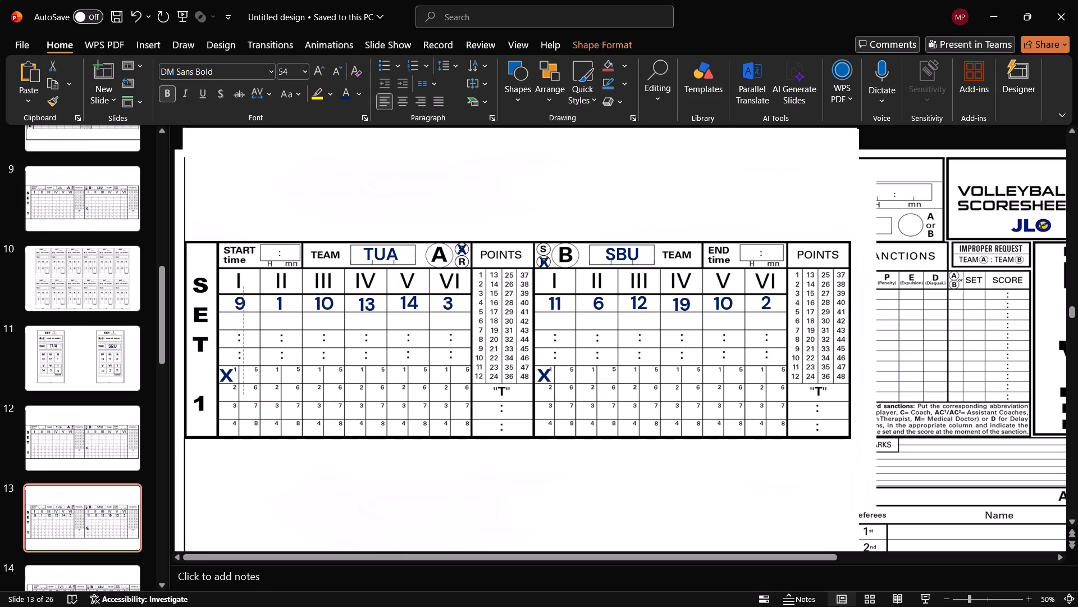
{"action": "left_click_drag", "start_coordinate": [227, 355], "coordinate": [227, 354]}
Narrow the copied text box in team A's column I and replace its X with a comma.
{"action": "left_click_drag", "start_coordinate": [260, 390], "coordinate": [238, 377]}
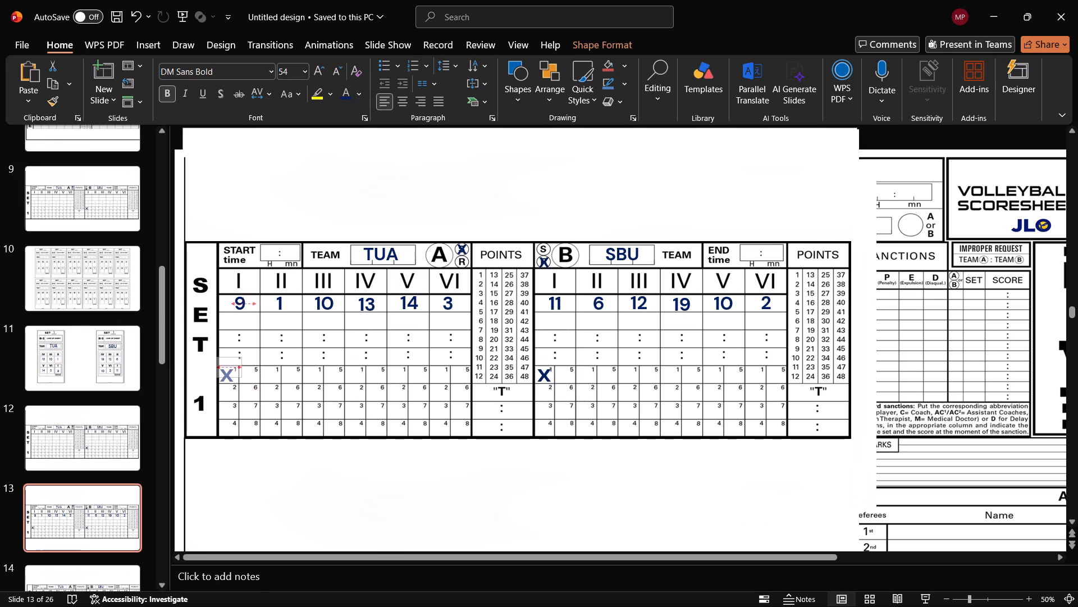
{"action": "left_click_drag", "start_coordinate": [238, 377], "coordinate": [237, 376]}
{"action": "left_click", "coordinate": [229, 373]}
{"action": "key", "text": "BackSpace"}
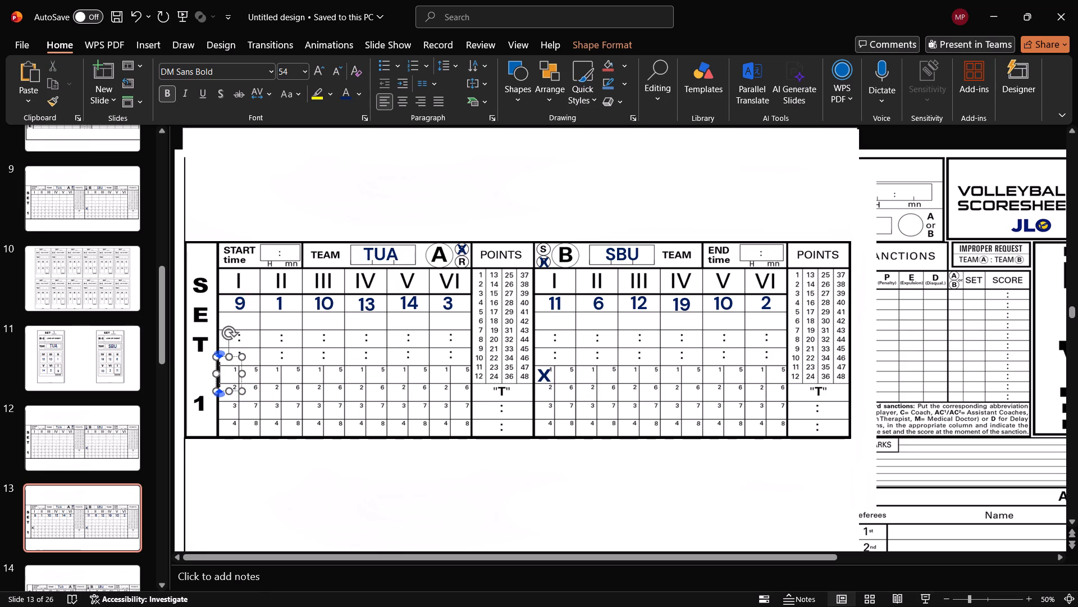
{"action": "key", "text": "comma"}
Shrink the comma's text box further and position the comma over the 1 in team A's column I as a tick.
{"action": "left_click_drag", "start_coordinate": [243, 358], "coordinate": [232, 372]}
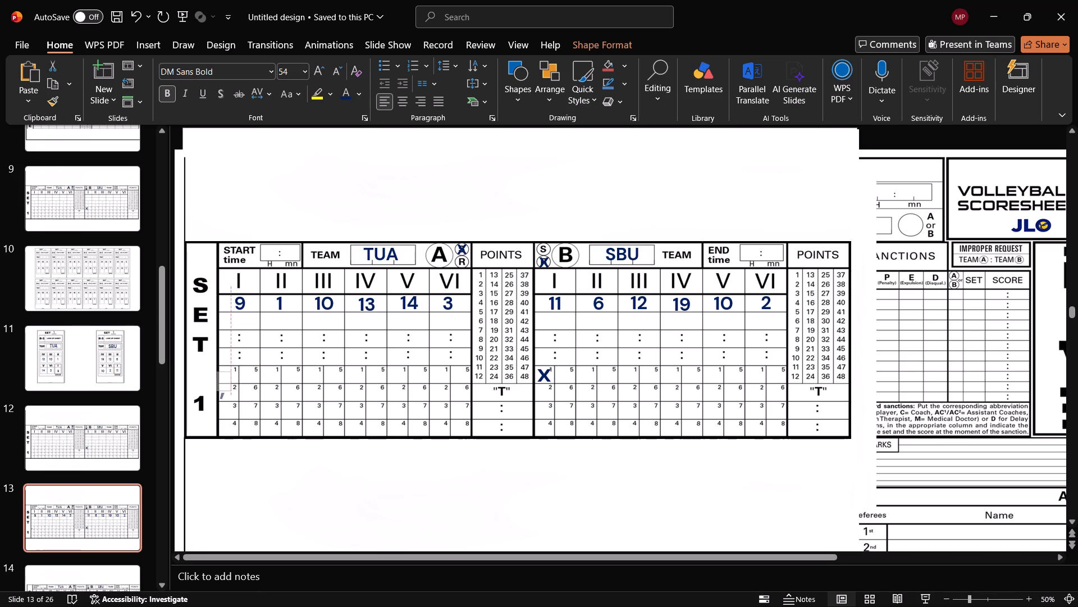
{"action": "left_click_drag", "start_coordinate": [232, 372], "coordinate": [229, 379]}
{"action": "left_click_drag", "start_coordinate": [229, 415], "coordinate": [230, 395]}
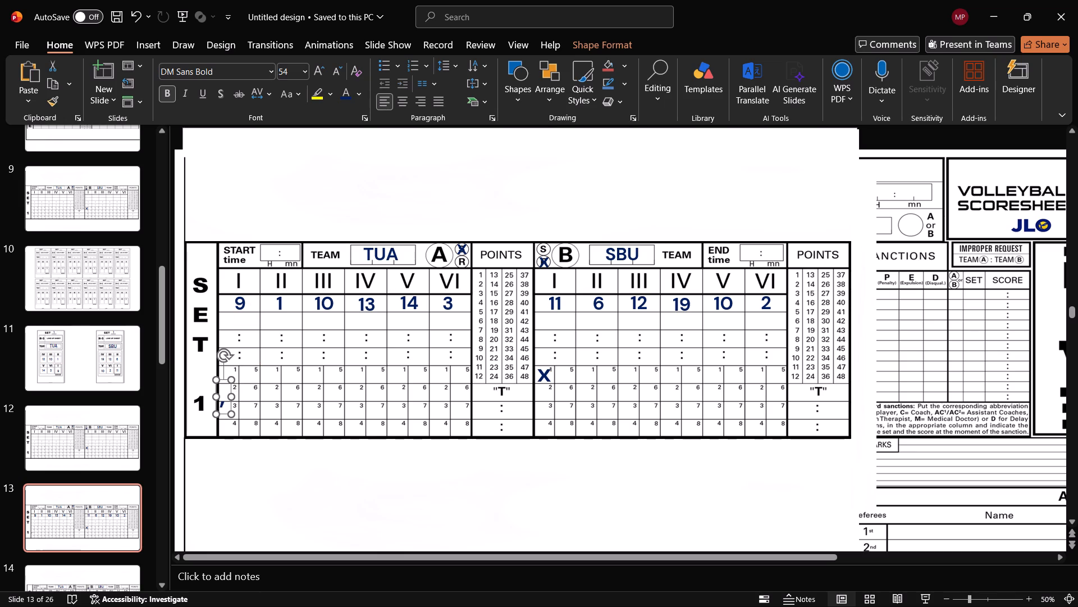
{"action": "left_click_drag", "start_coordinate": [225, 378], "coordinate": [235, 341]}
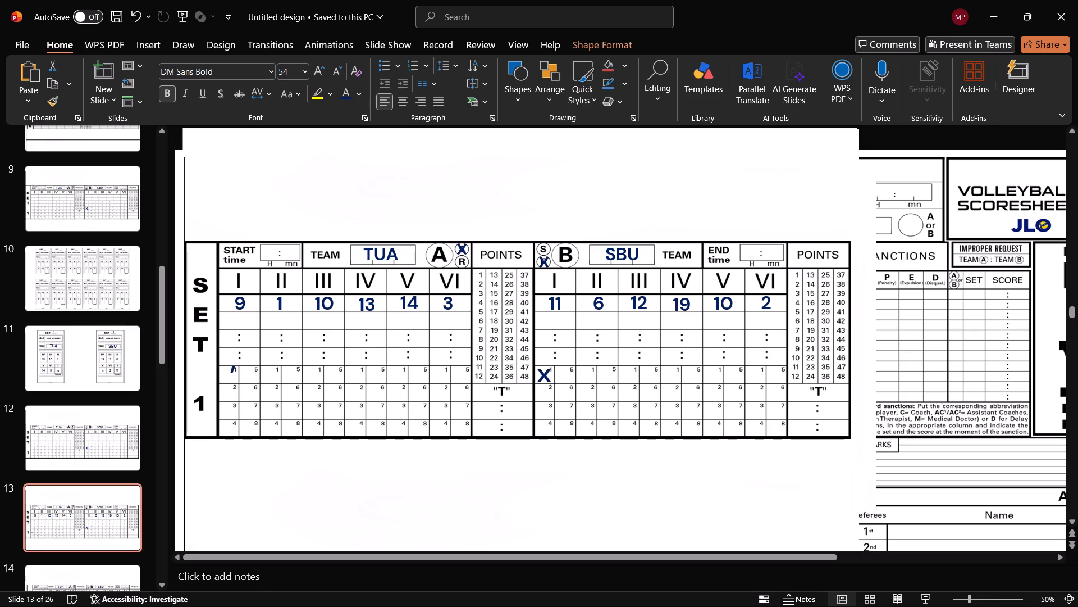
{"action": "left_click_drag", "start_coordinate": [235, 341], "coordinate": [236, 341]}
{"action": "left_click", "coordinate": [237, 345]}
{"action": "left_click", "coordinate": [311, 479]}
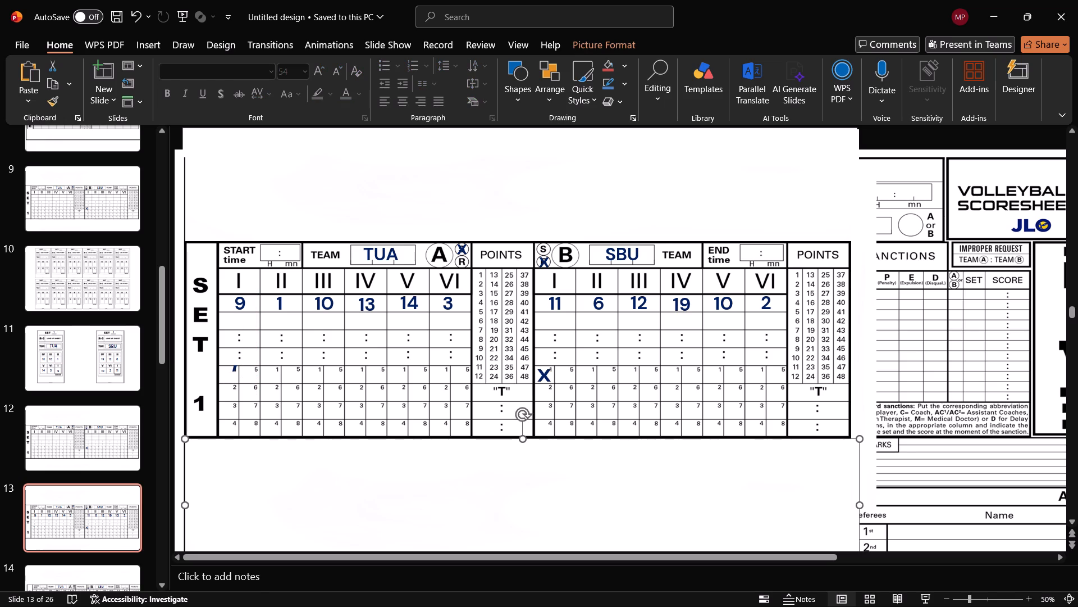
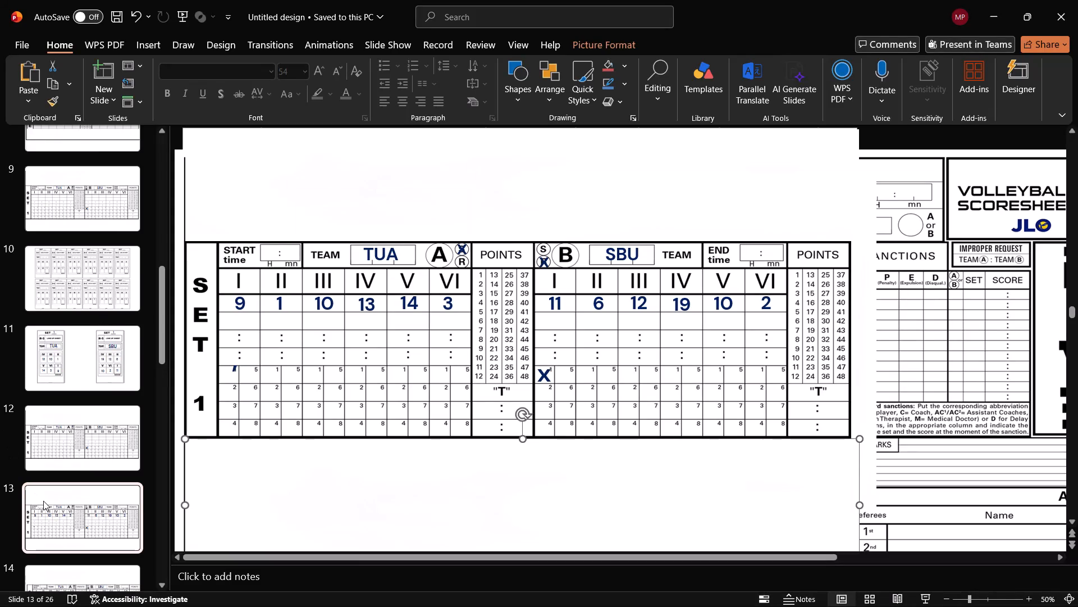
Duplicate slide 13 with the filled-in Set 1 scoresheet.
{"action": "right_click", "coordinate": [88, 514]}
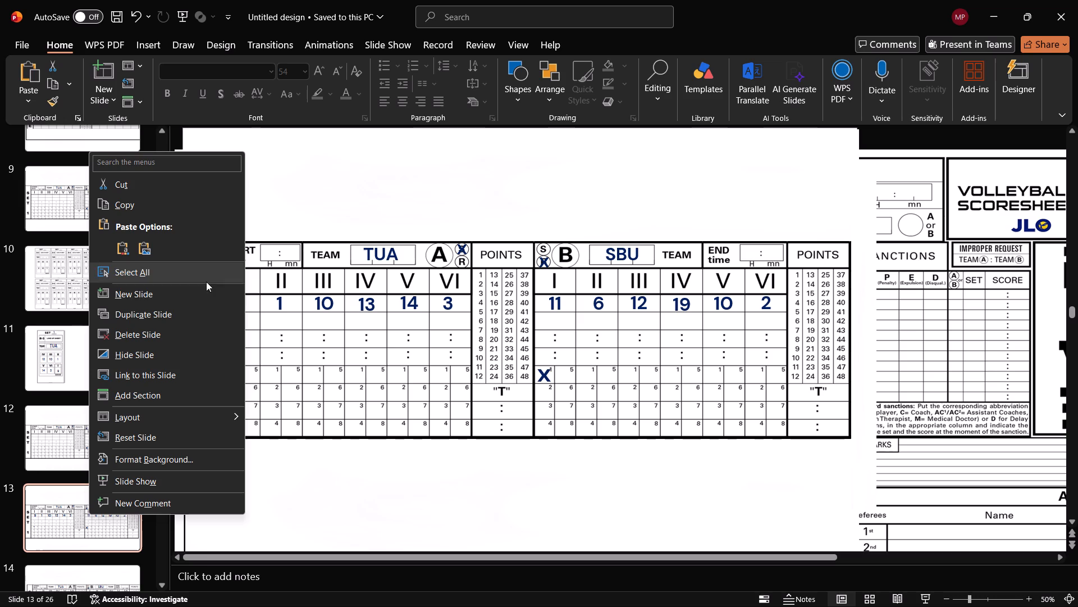
{"action": "left_click", "coordinate": [155, 318]}
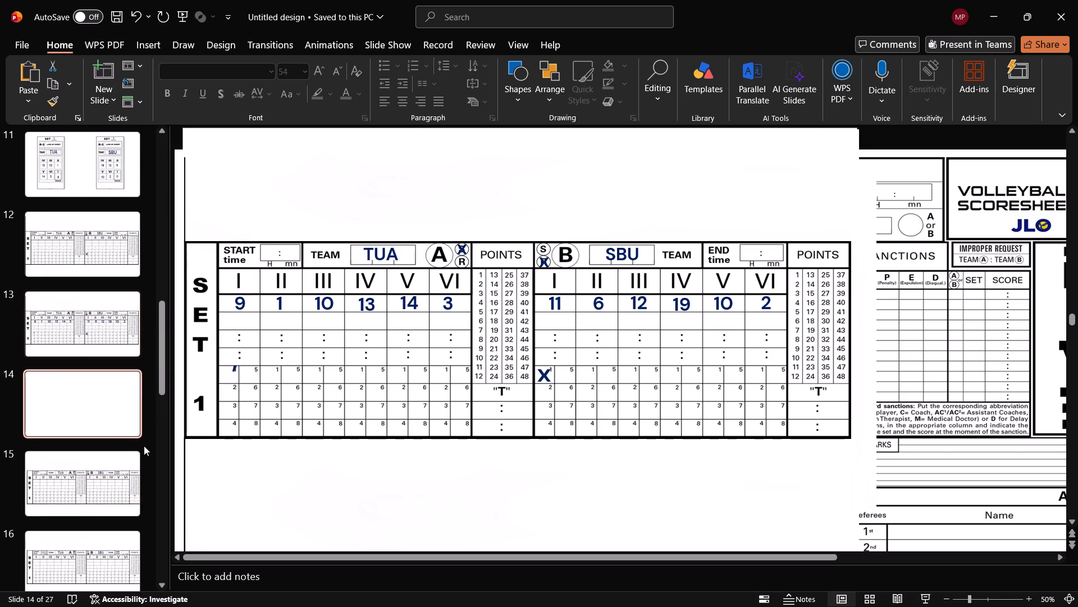
Compare the two older Set 1 slides after the duplicate and delete slide 15, the one without a start time.
{"action": "left_click", "coordinate": [98, 479]}
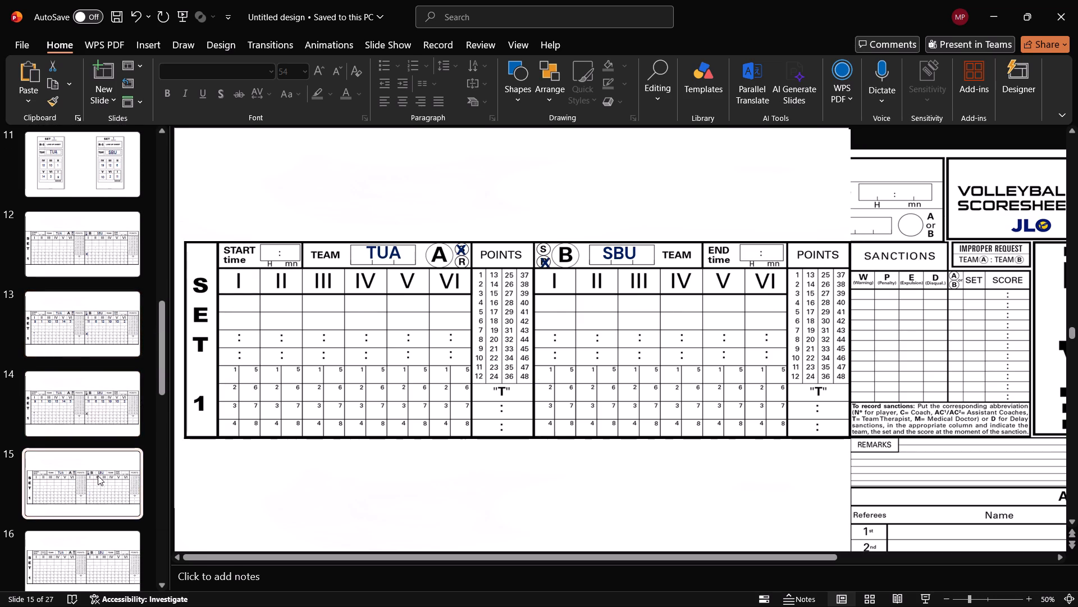
{"action": "left_click", "coordinate": [99, 554]}
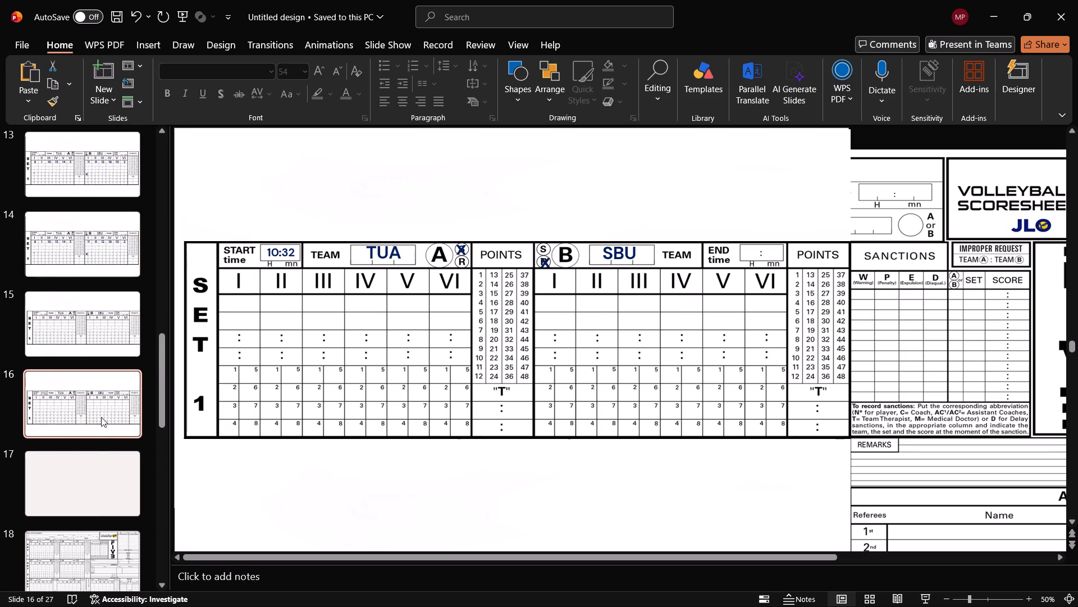
{"action": "left_click", "coordinate": [103, 391]}
{"action": "left_click", "coordinate": [105, 336]}
{"action": "left_click", "coordinate": [95, 384]}
{"action": "left_click", "coordinate": [93, 332]}
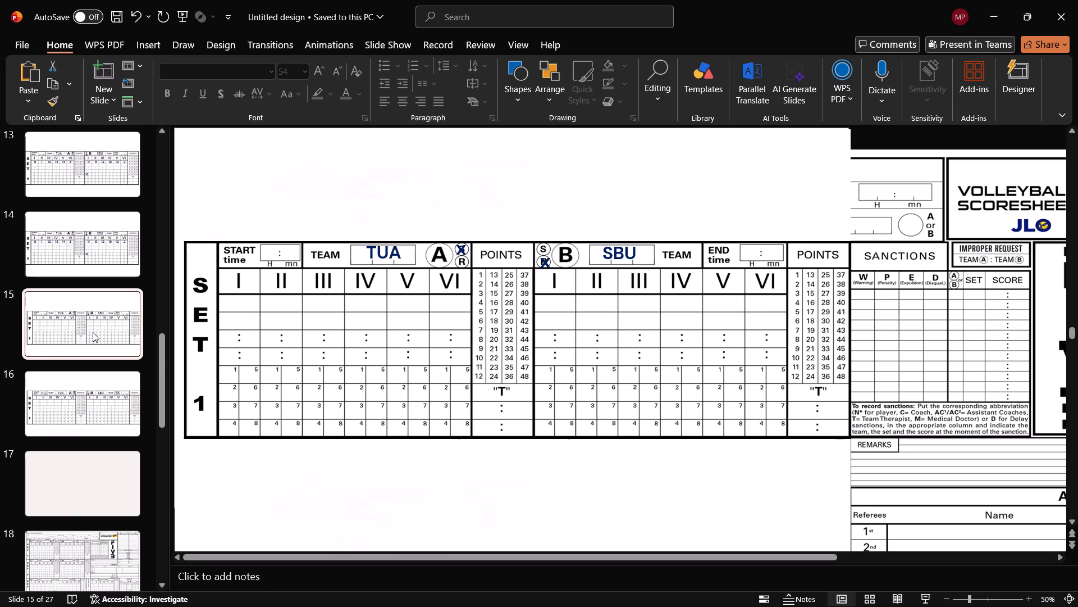
{"action": "key", "text": "Delete"}
Copy the 10:32 start time from slide 15 onto slide 14 and fit it inside the START time box.
{"action": "left_click", "coordinate": [99, 390]}
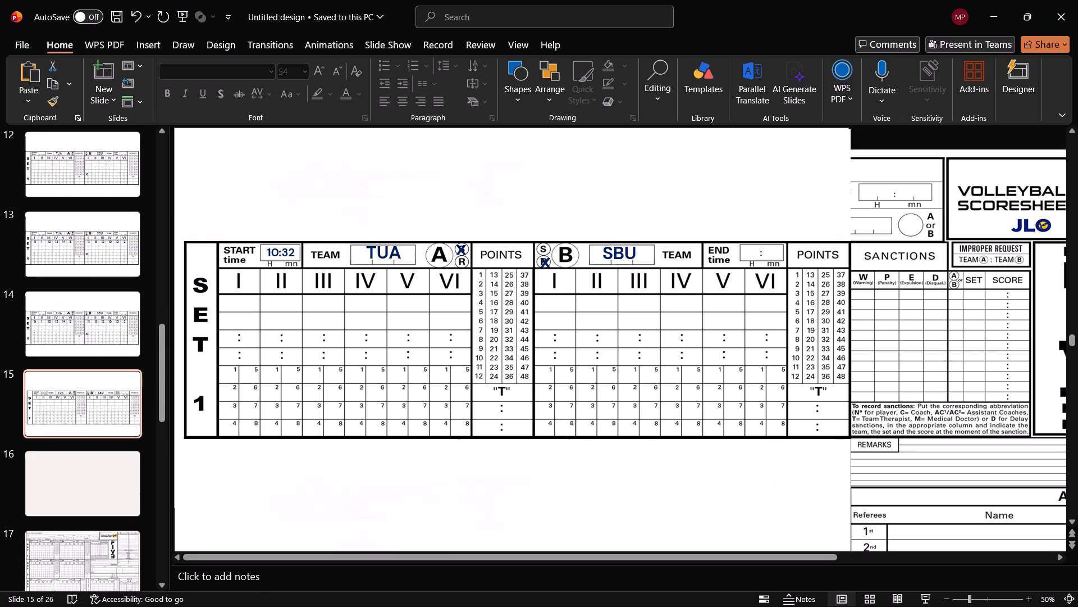
{"action": "left_click", "coordinate": [278, 246]}
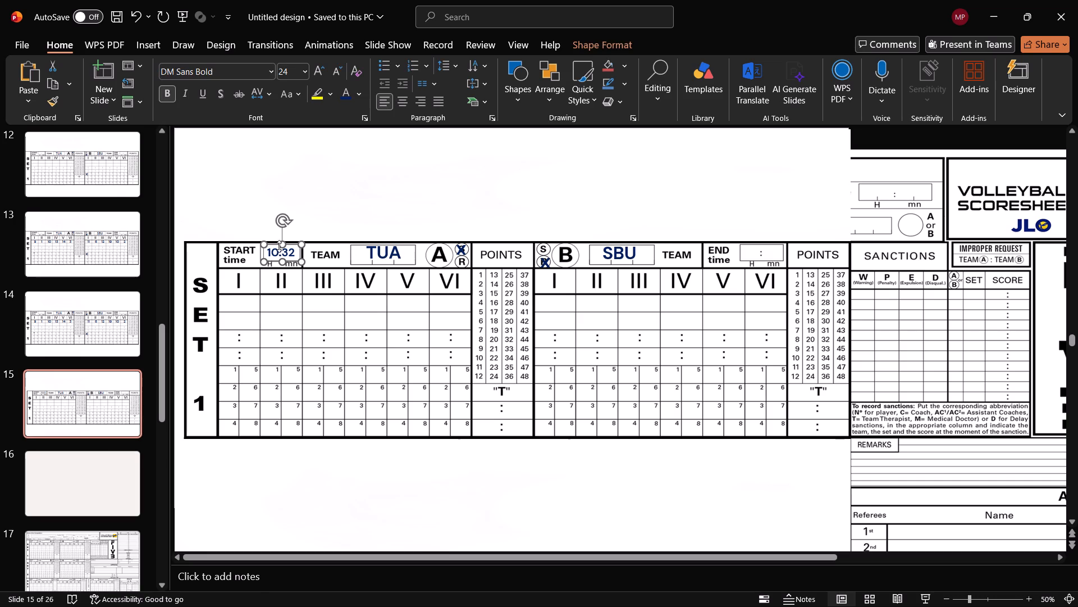
{"action": "key", "text": "ctrl+c"}
{"action": "left_click", "coordinate": [107, 320]}
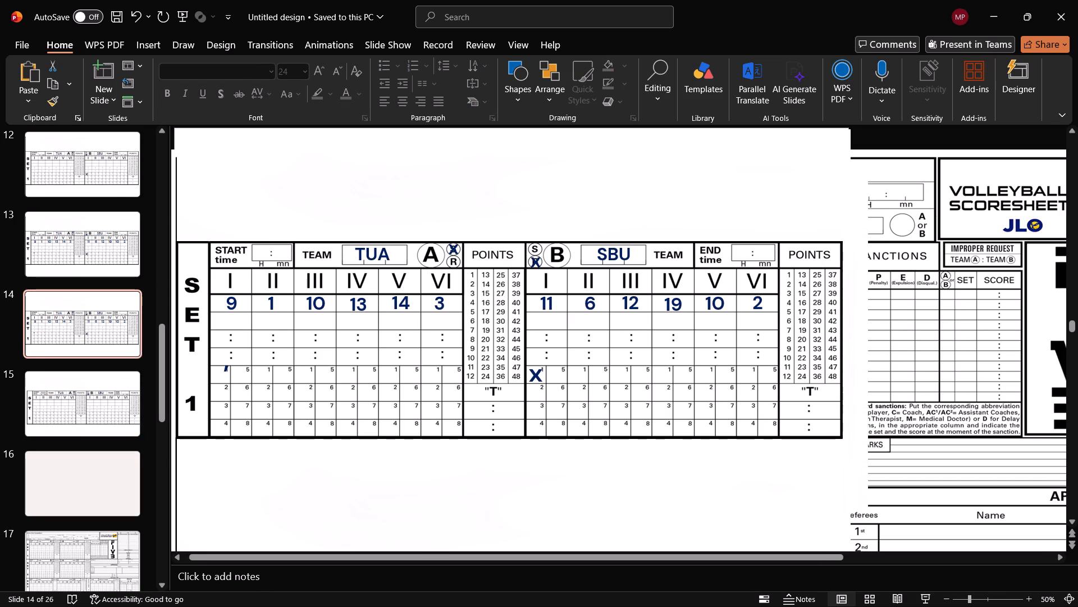
{"action": "key", "text": "ctrl+v"}
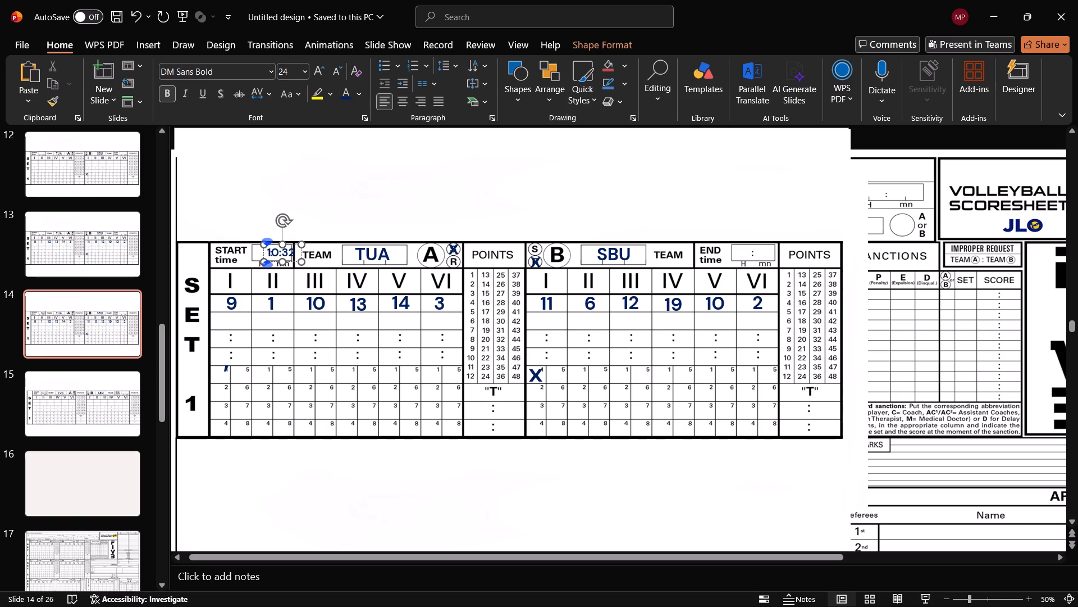
{"action": "key", "text": "ctrl+z"}
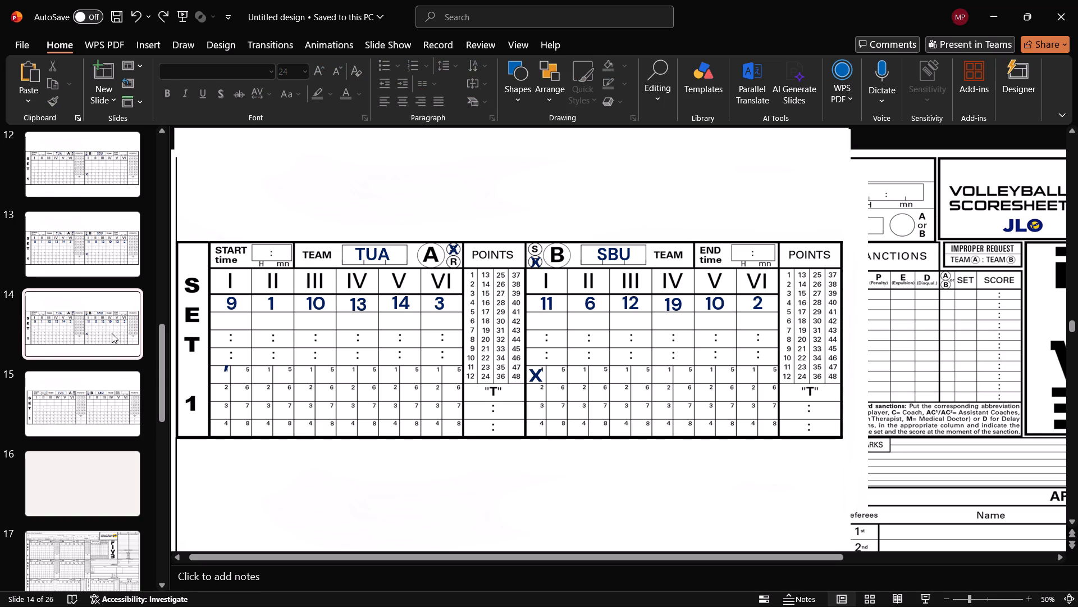
{"action": "left_click", "coordinate": [103, 252]}
{"action": "left_click", "coordinate": [94, 326]}
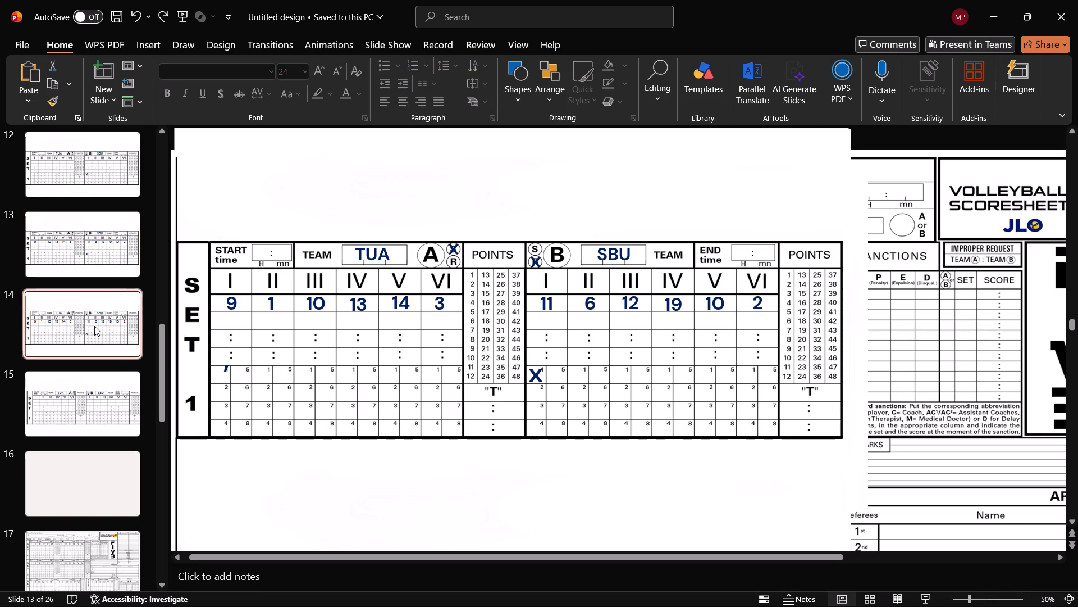
{"action": "left_click", "coordinate": [102, 402]}
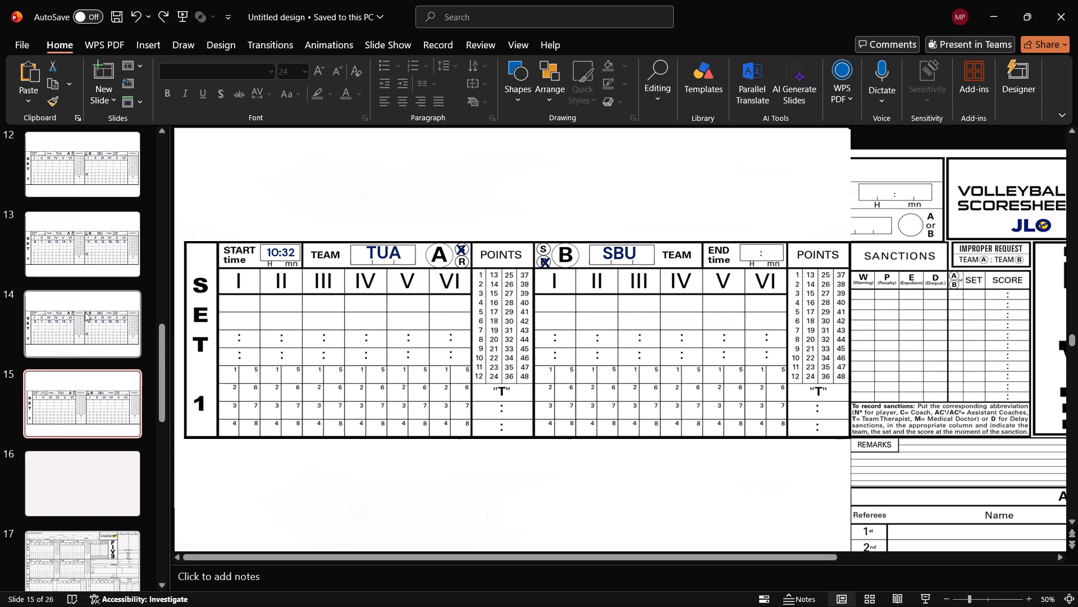
{"action": "left_click", "coordinate": [84, 317]}
{"action": "key", "text": "ctrl+v"}
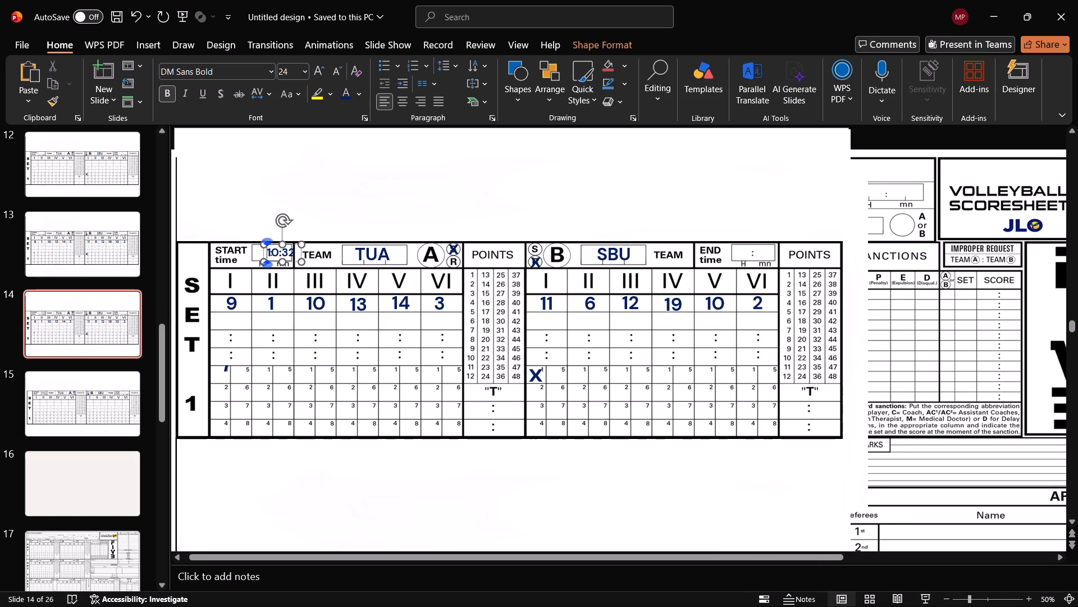
{"action": "left_click_drag", "start_coordinate": [272, 244], "coordinate": [262, 244]}
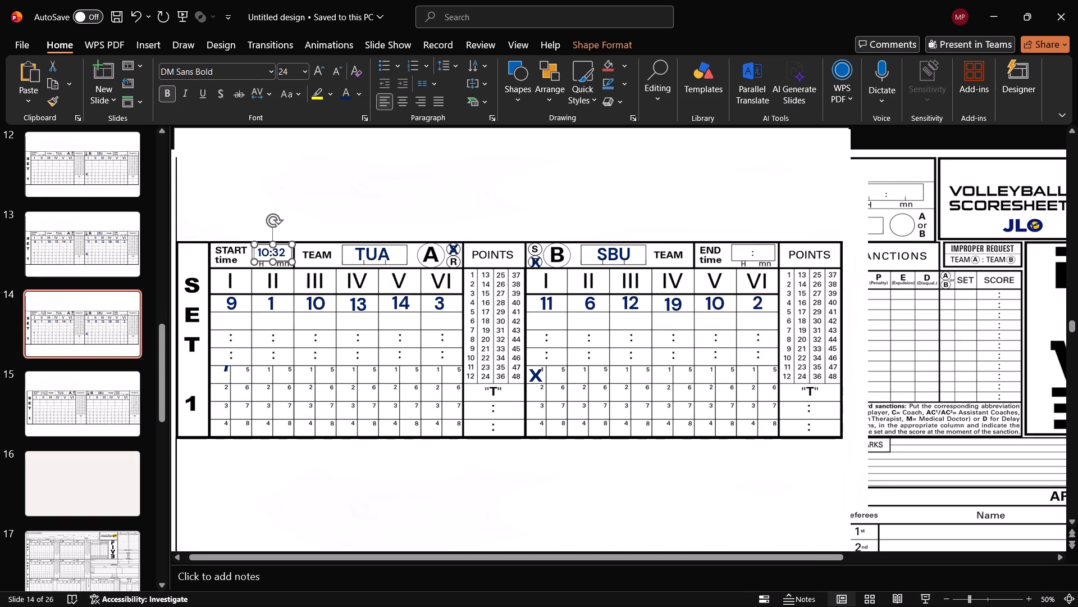
Delete slide 15, the older Set 1 slide without lineup numbers, and check slides 13 and 14 against each other.
{"action": "left_click", "coordinate": [99, 417]}
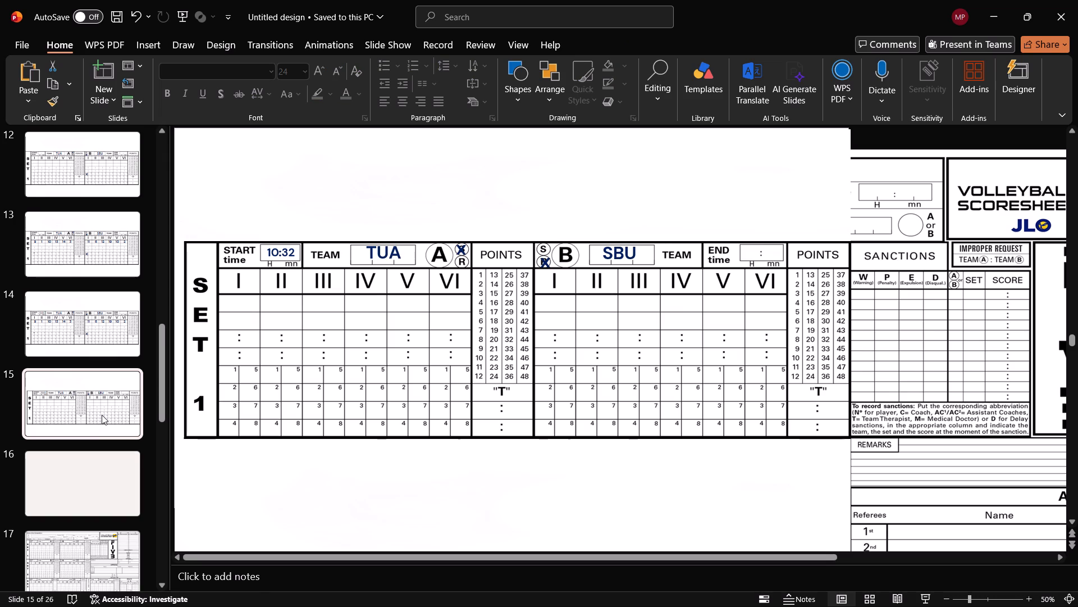
{"action": "key", "text": "Delete"}
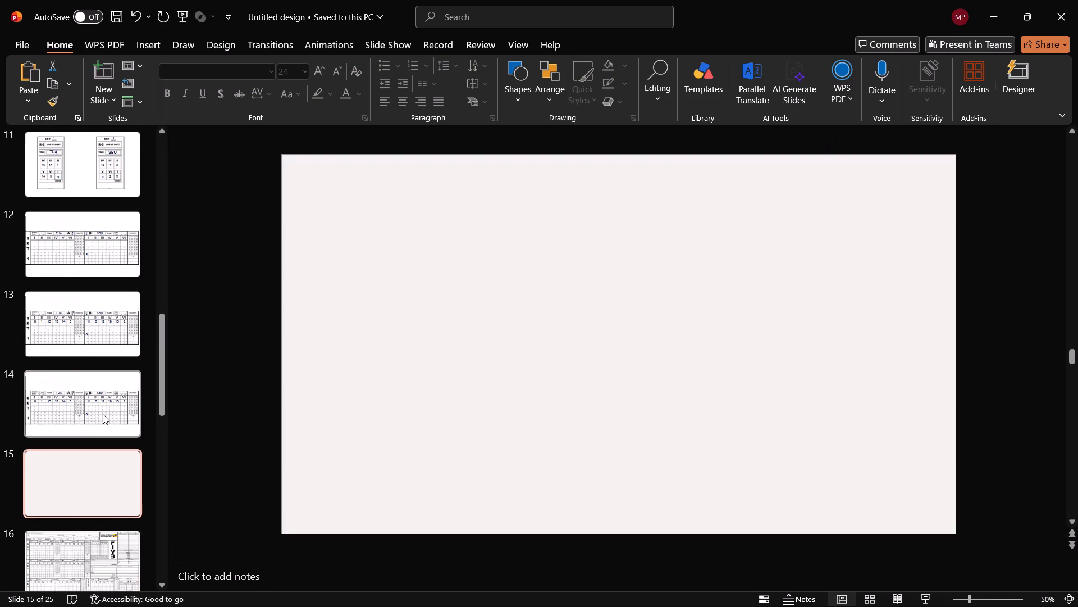
{"action": "left_click", "coordinate": [64, 328]}
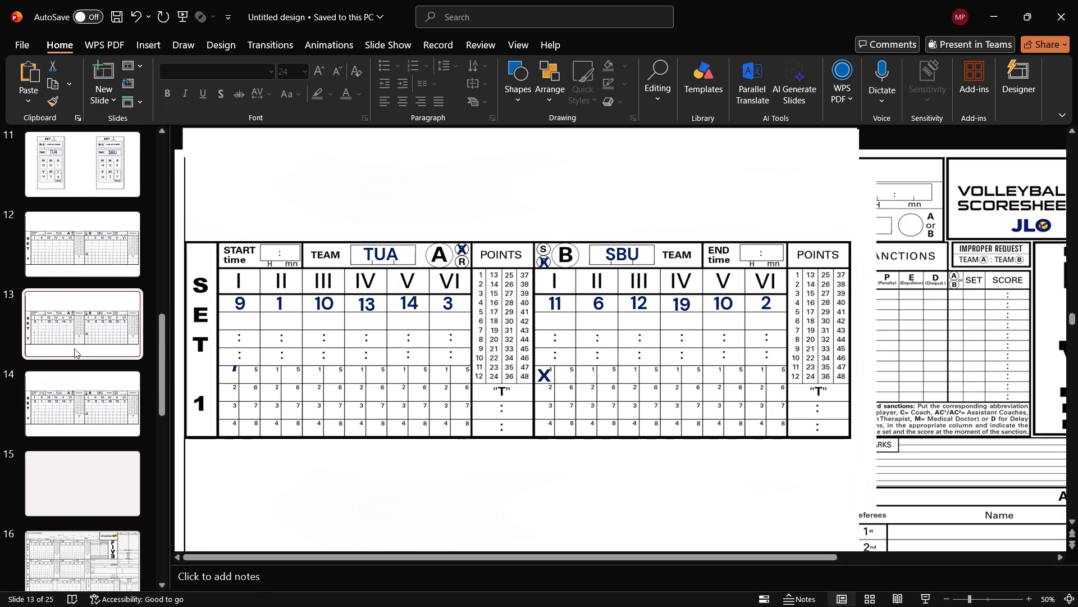
{"action": "left_click", "coordinate": [57, 410]}
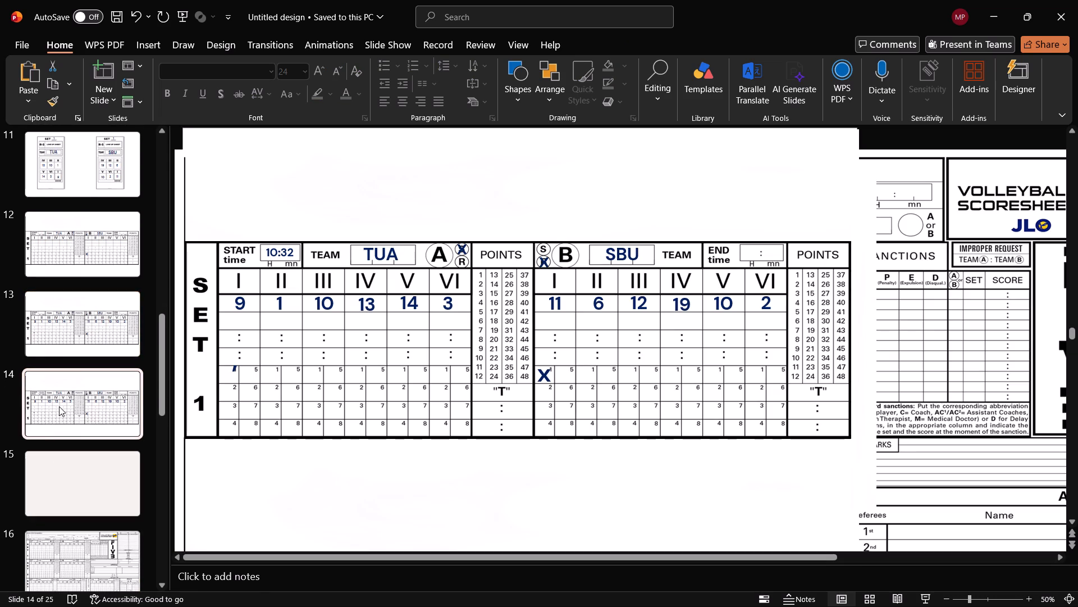
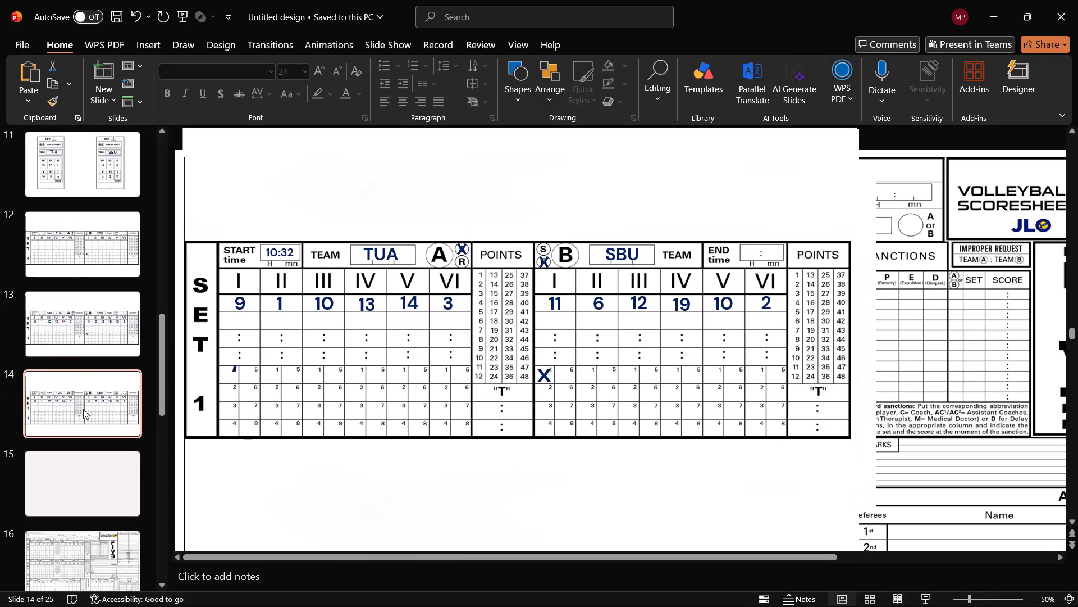
Duplicate slide 14 with the Set 1 scoresheet that has the 10:32 start time.
{"action": "left_click", "coordinate": [231, 368]}
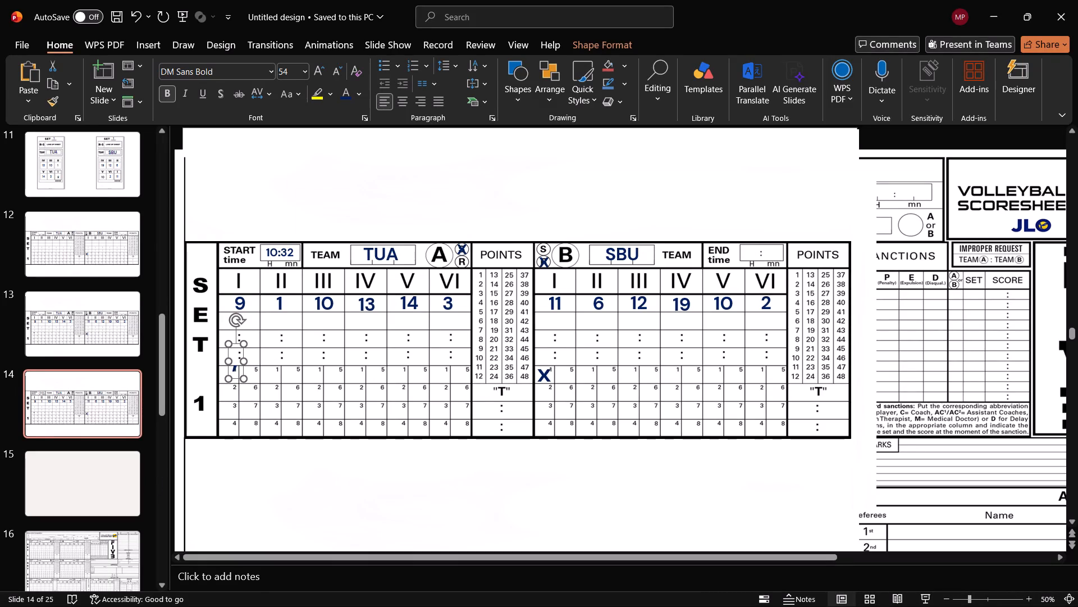
{"action": "left_click", "coordinate": [111, 407]}
{"action": "right_click", "coordinate": [95, 401]}
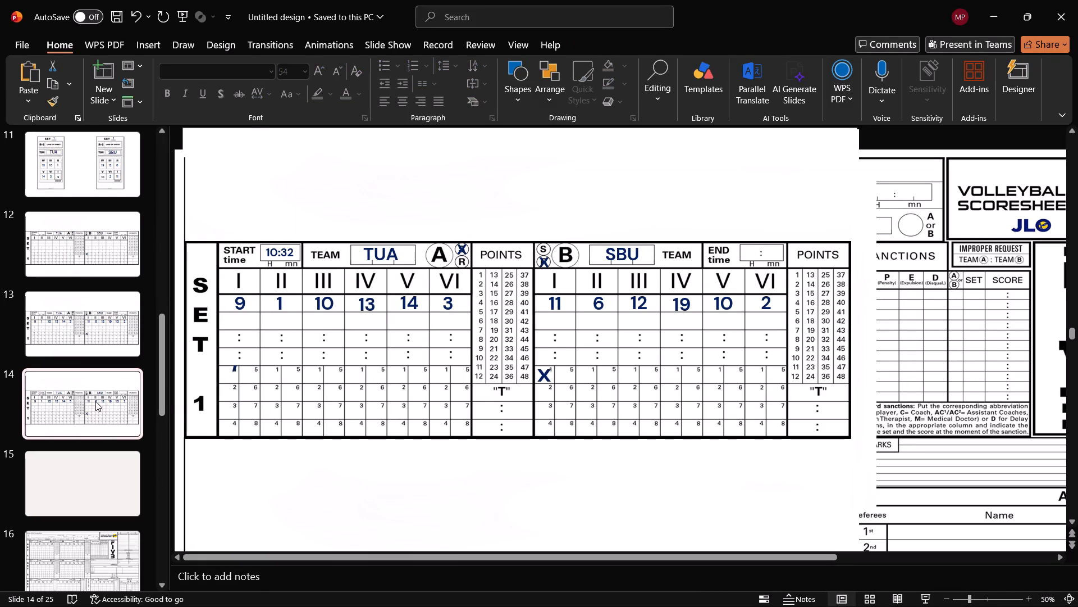
{"action": "left_click", "coordinate": [167, 208]}
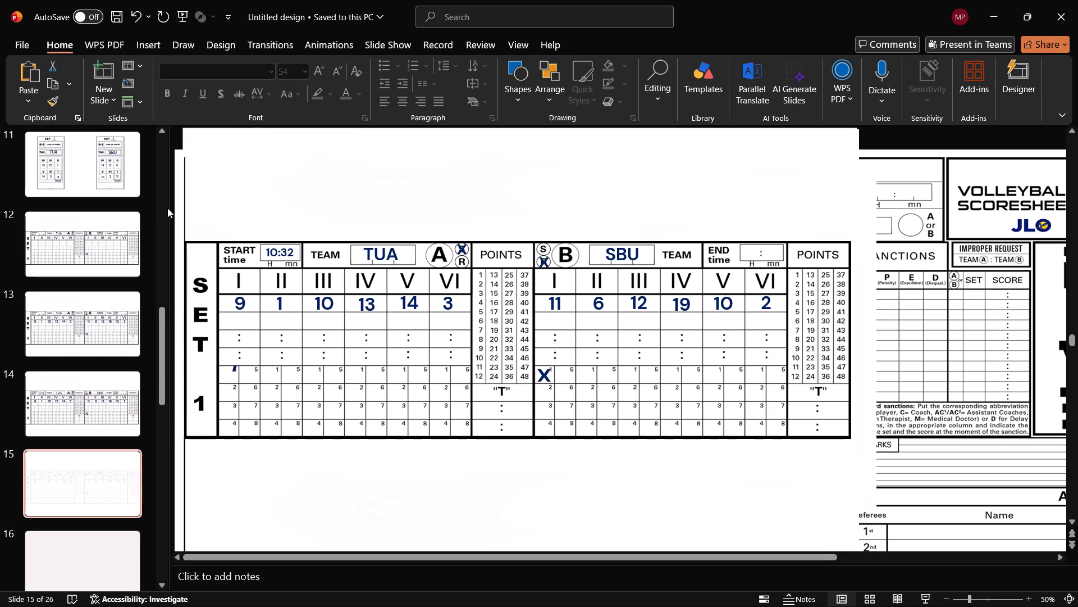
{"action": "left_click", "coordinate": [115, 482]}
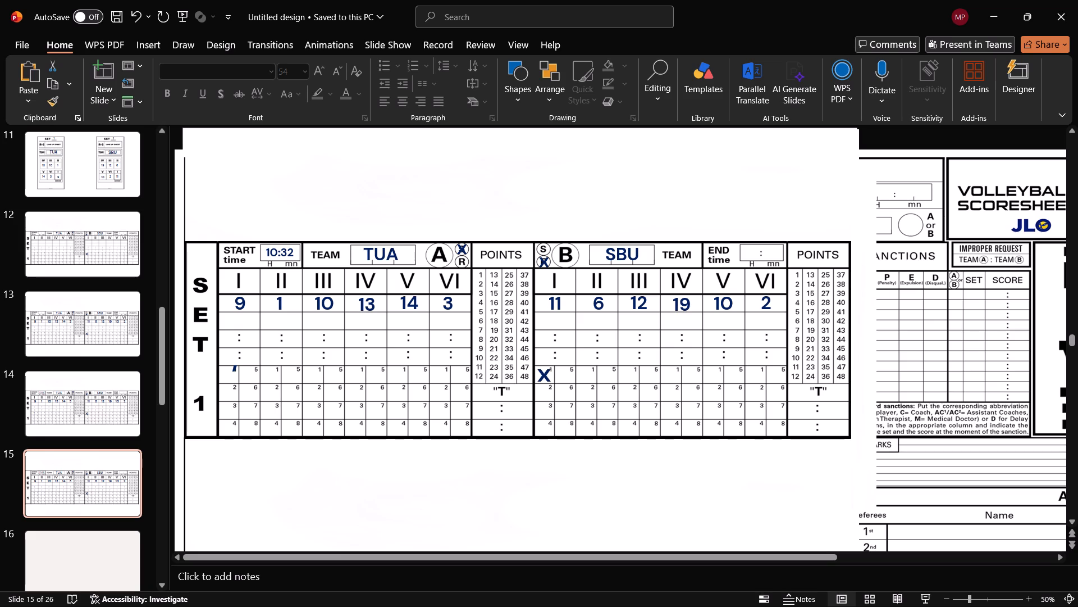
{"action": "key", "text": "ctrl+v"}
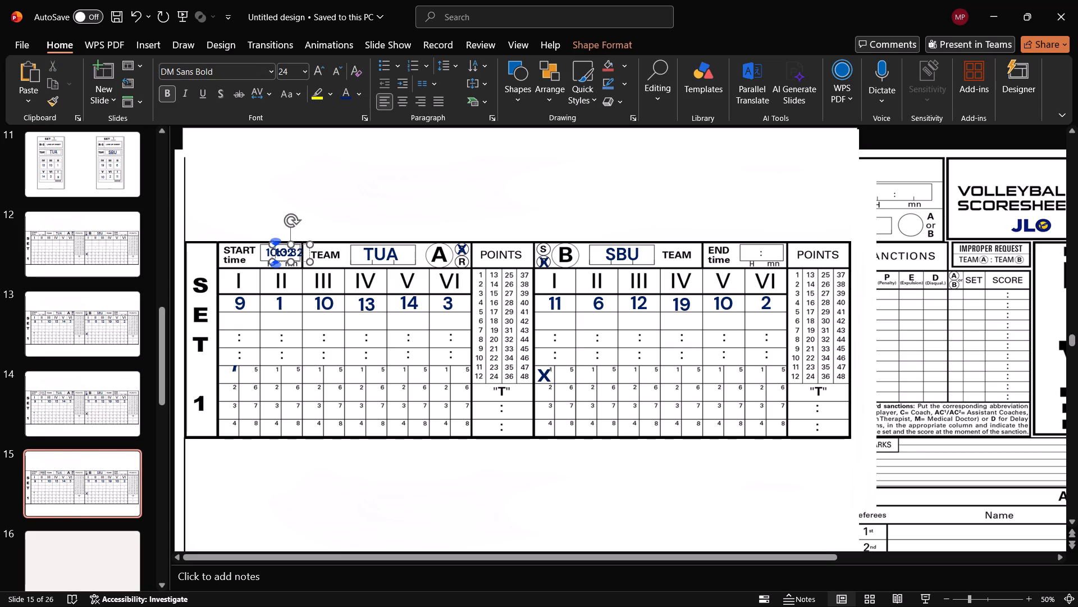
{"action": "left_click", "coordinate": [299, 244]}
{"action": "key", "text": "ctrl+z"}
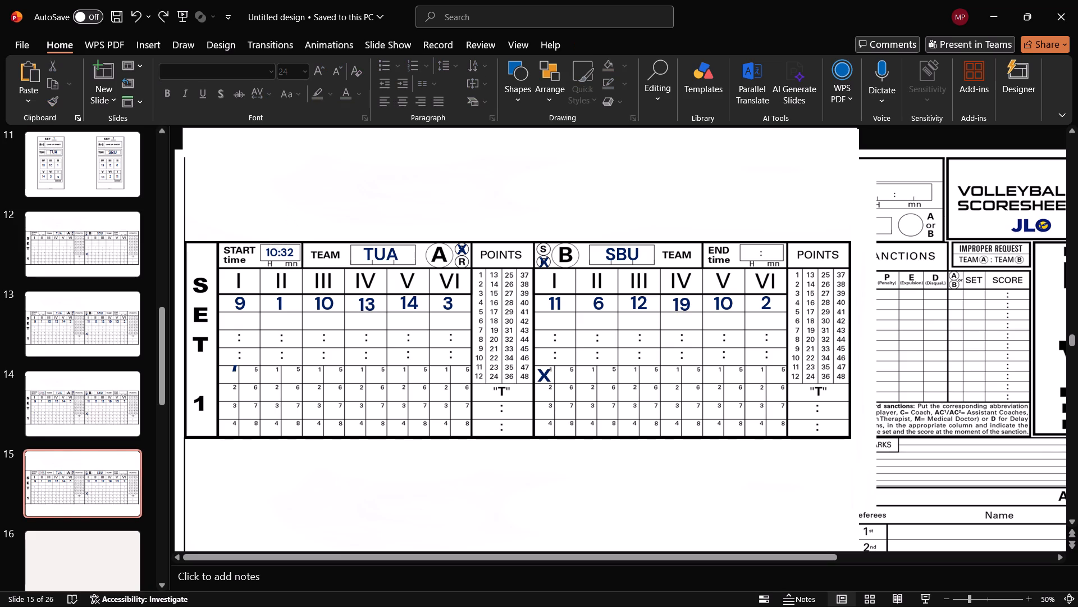
Copy the small tick mark in team TUA's column I service box on slide 15 and paste a second one for placement.
{"action": "left_click", "coordinate": [233, 368]}
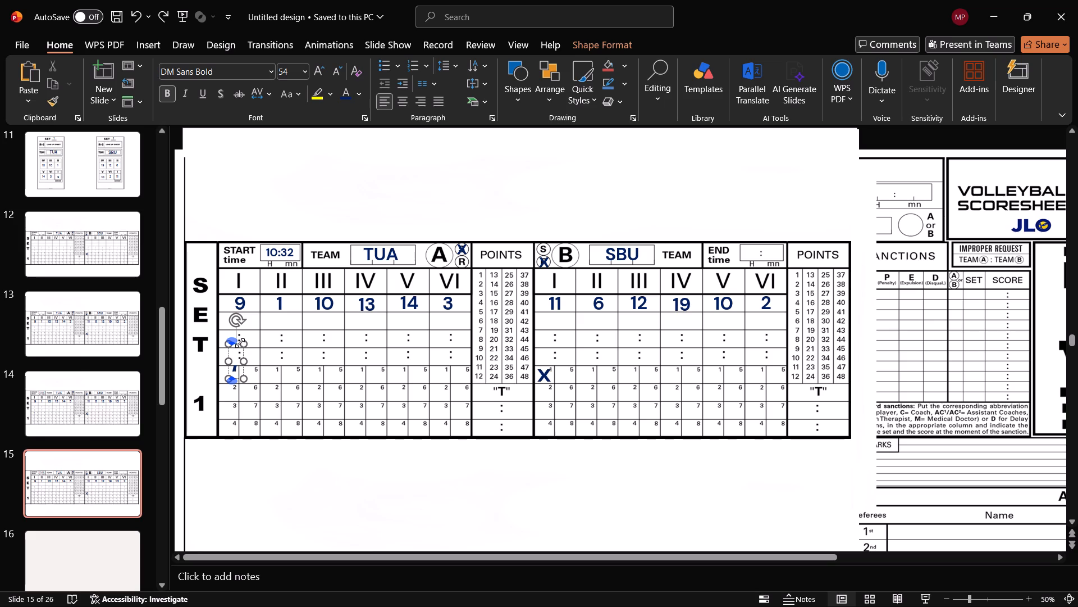
{"action": "left_click", "coordinate": [245, 337]}
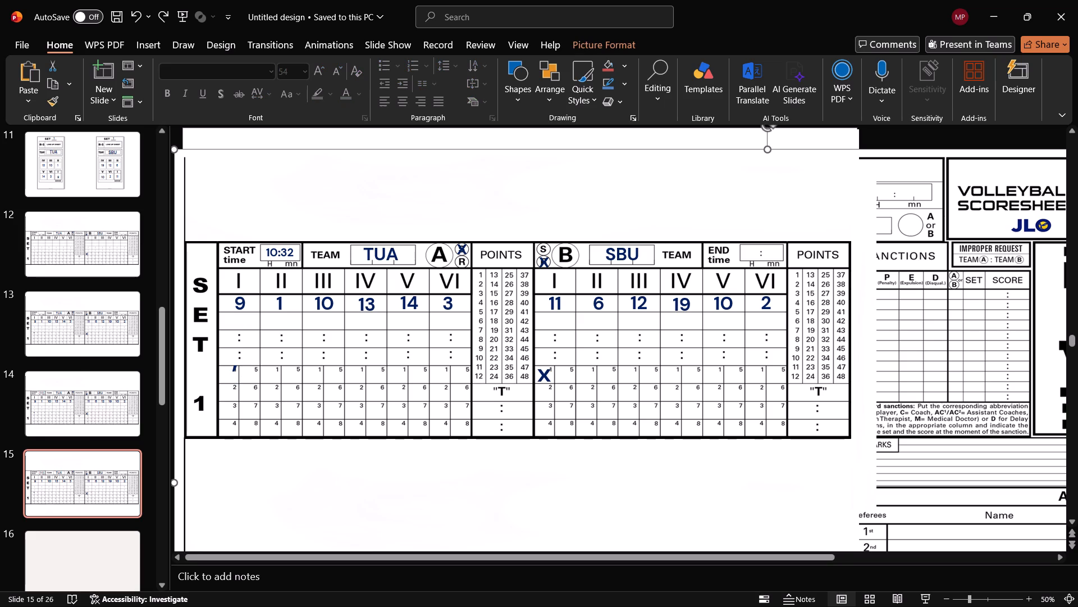
{"action": "left_click", "coordinate": [238, 365]}
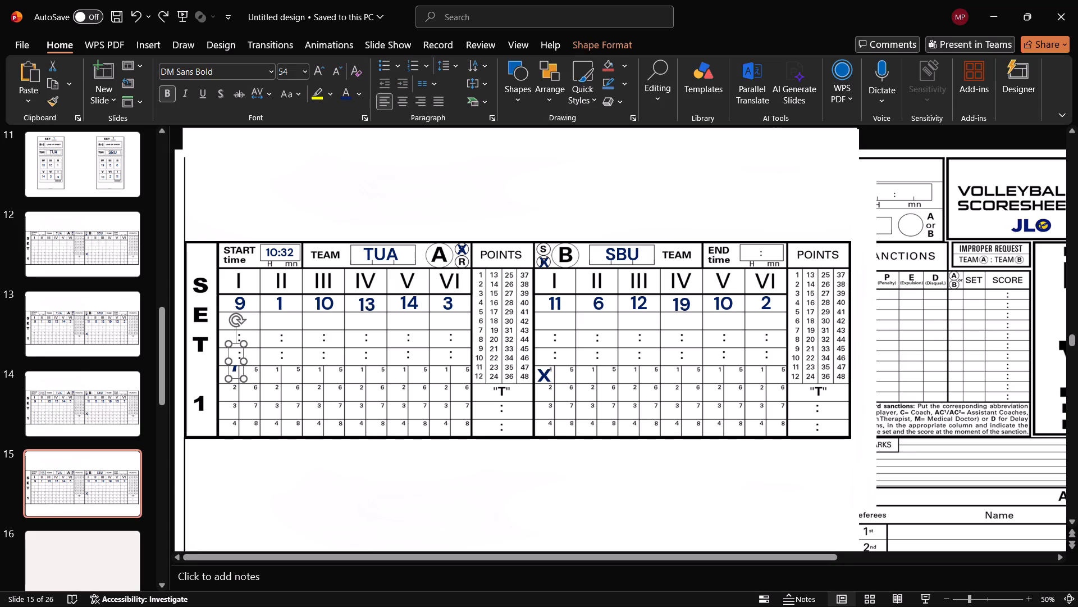
{"action": "left_click", "coordinate": [238, 341]}
{"action": "left_click", "coordinate": [234, 372]}
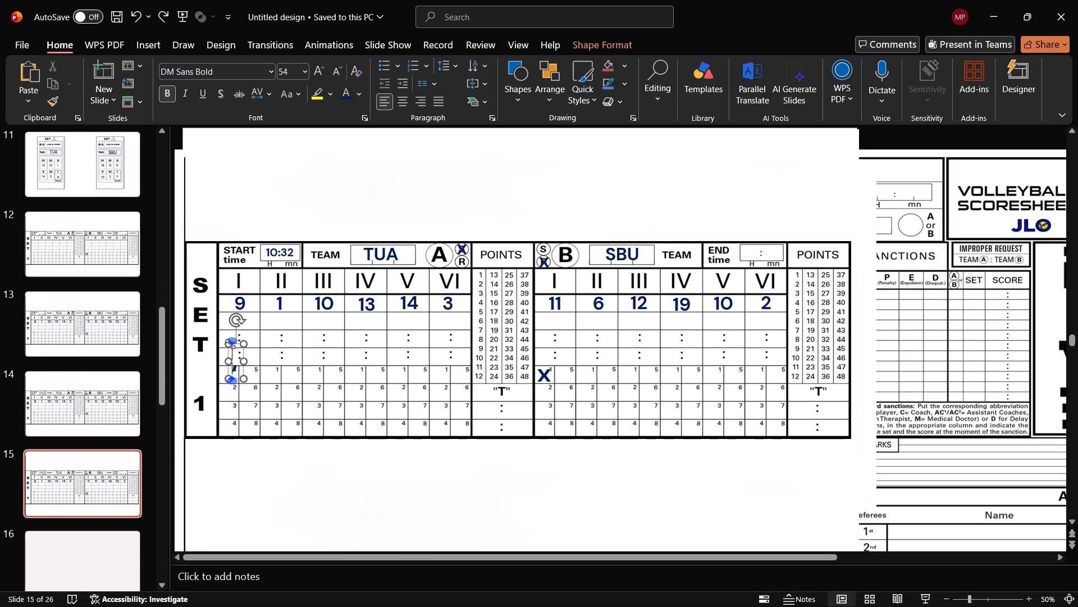
{"action": "left_click", "coordinate": [231, 349]}
{"action": "key", "text": "ctrl+c"}
{"action": "key", "text": "ctrl+v"}
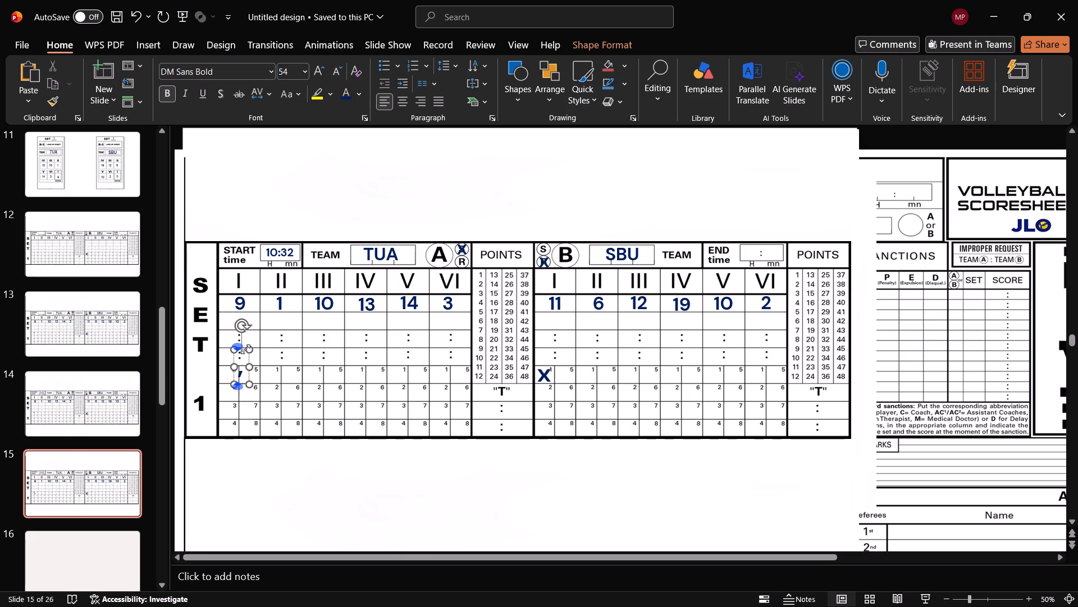
{"action": "left_click_drag", "start_coordinate": [245, 349], "coordinate": [294, 351]}
{"action": "key", "text": "ctrl+z"}
Move the pasted tick mark over point 1 in team TUA's POINTS column on slide 15.
{"action": "left_click_drag", "start_coordinate": [243, 350], "coordinate": [420, 307]}
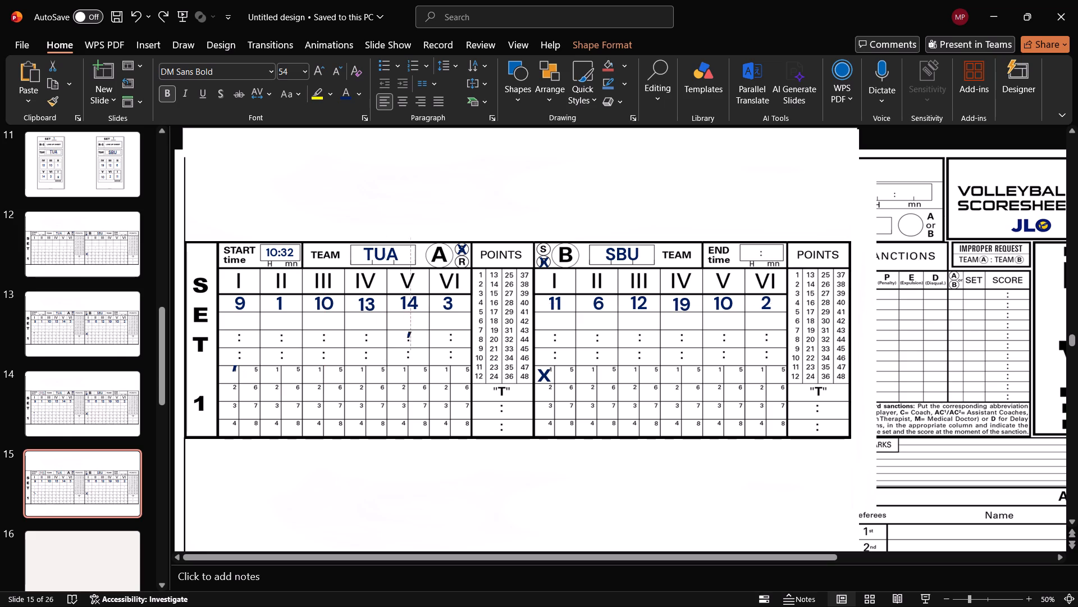
{"action": "left_click_drag", "start_coordinate": [420, 307], "coordinate": [483, 250]}
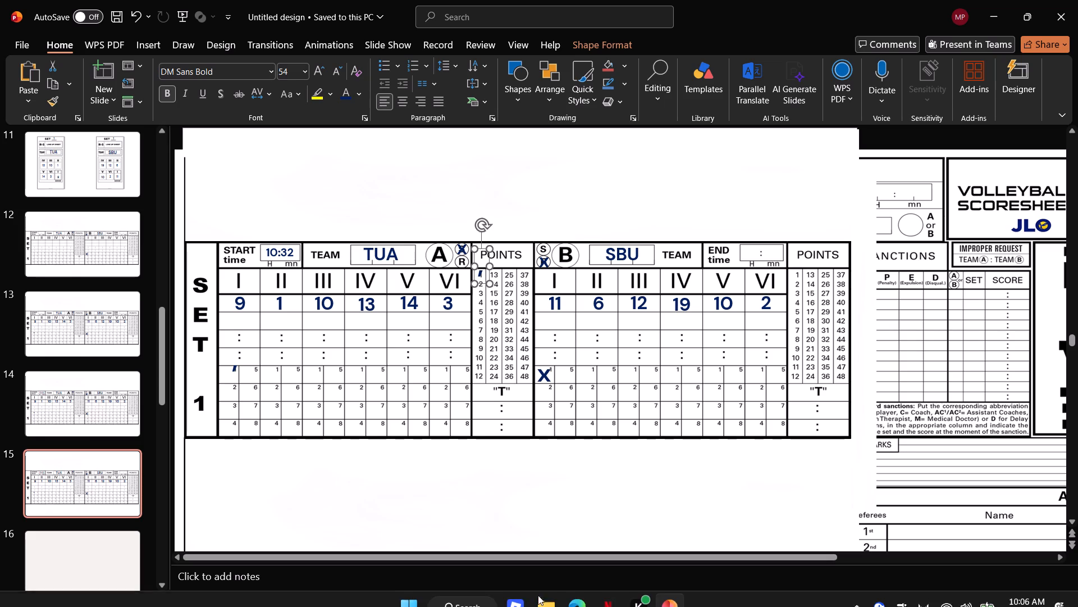
Switch to Facebook in Edge, go to the chat with the new wallet question, and decline that contact's incoming call.
{"action": "left_click", "coordinate": [572, 599]}
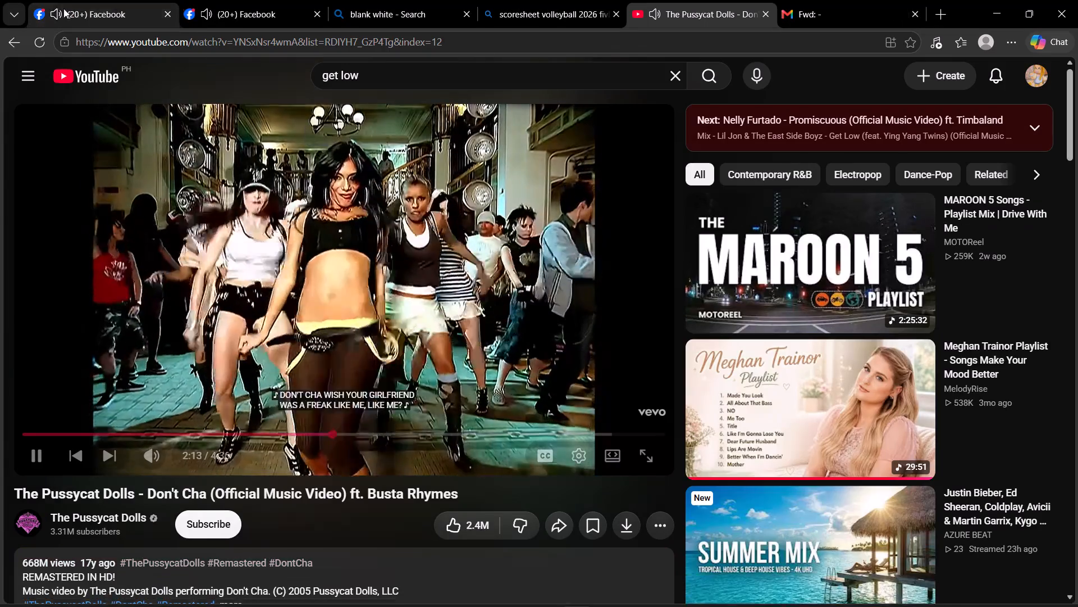
{"action": "left_click", "coordinate": [80, 0]}
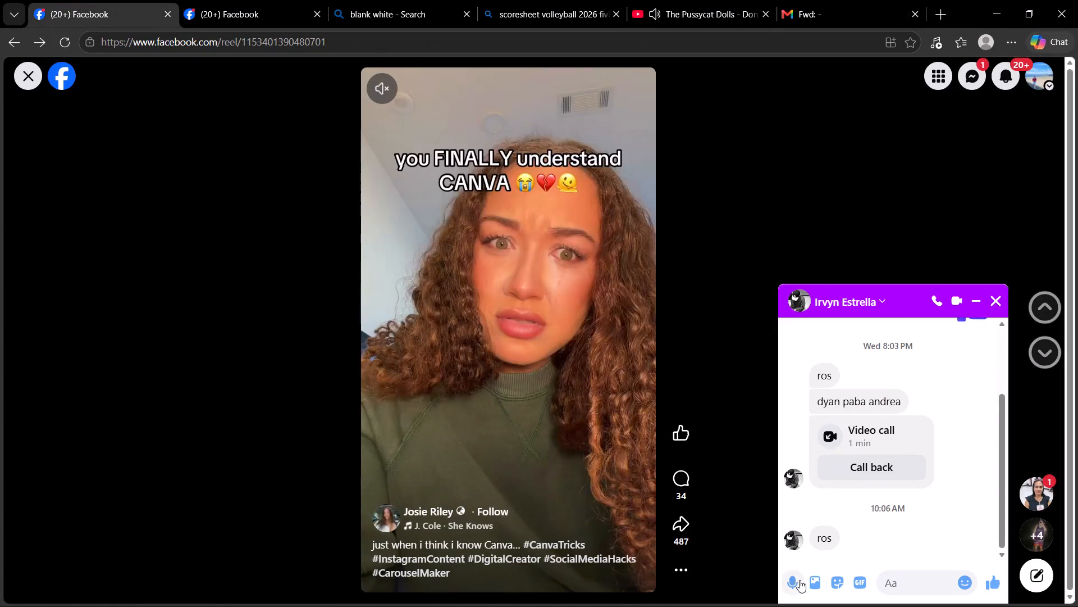
{"action": "left_click", "coordinate": [931, 581]}
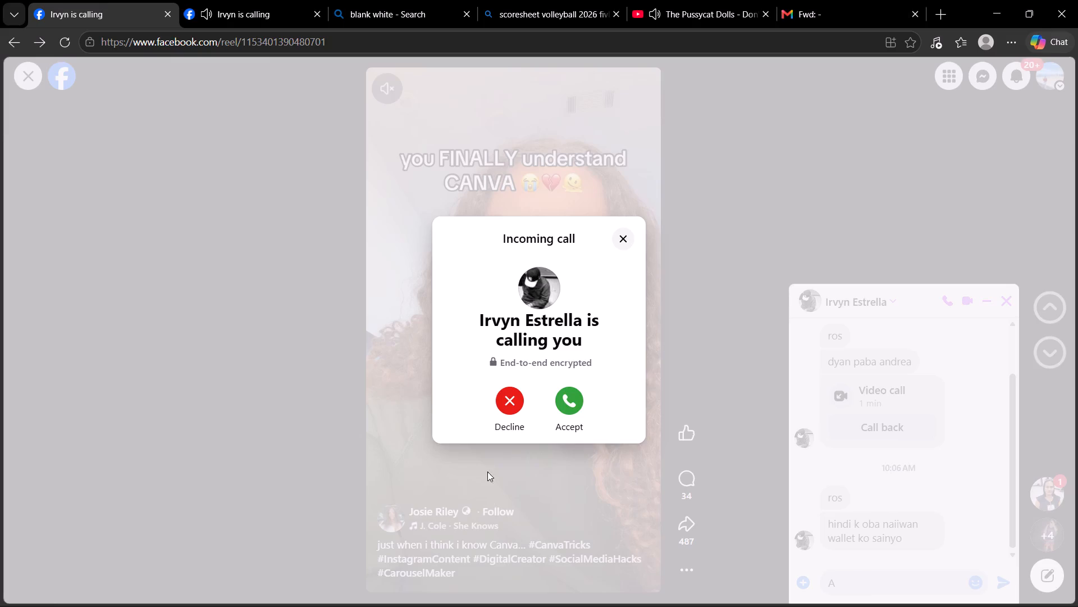
{"action": "left_click", "coordinate": [505, 400]}
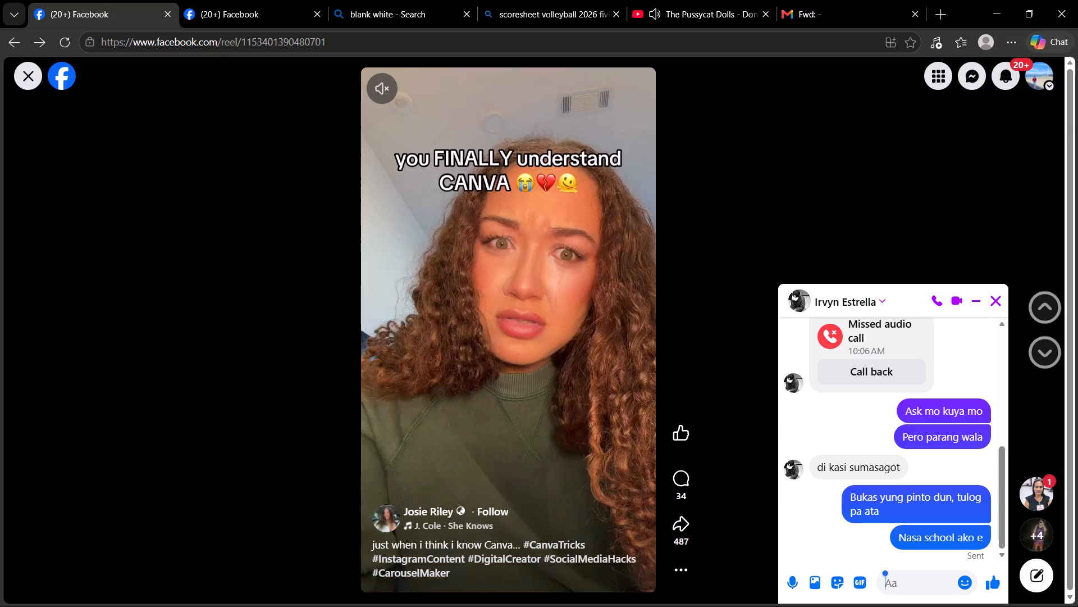
Browse the Messenger chat list, look at the chat containing the shared Canva reel, and close that chat.
{"action": "left_click", "coordinate": [980, 87]}
{"action": "scroll", "coordinate": [867, 380], "scroll_direction": "down", "scroll_amount": 3}
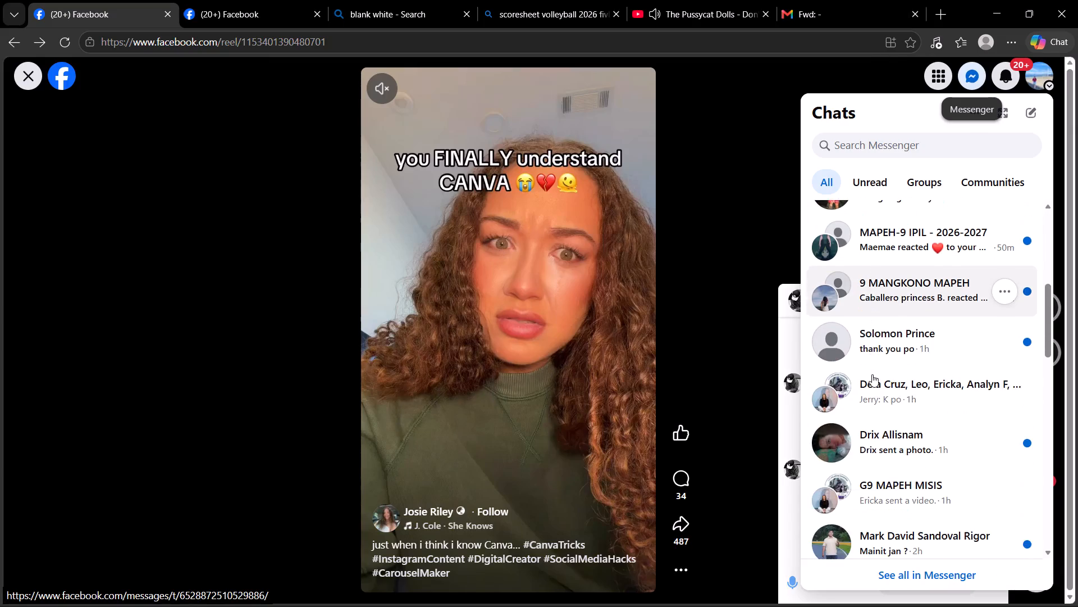
{"action": "scroll", "coordinate": [872, 374], "scroll_direction": "down", "scroll_amount": 2}
{"action": "left_click", "coordinate": [884, 338]}
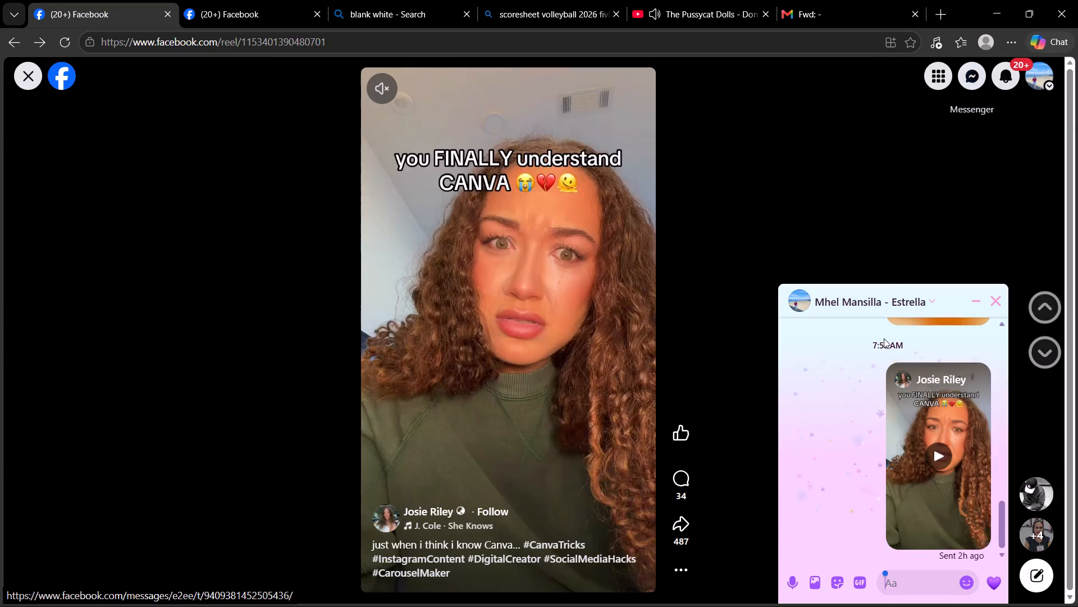
{"action": "left_click", "coordinate": [989, 302]}
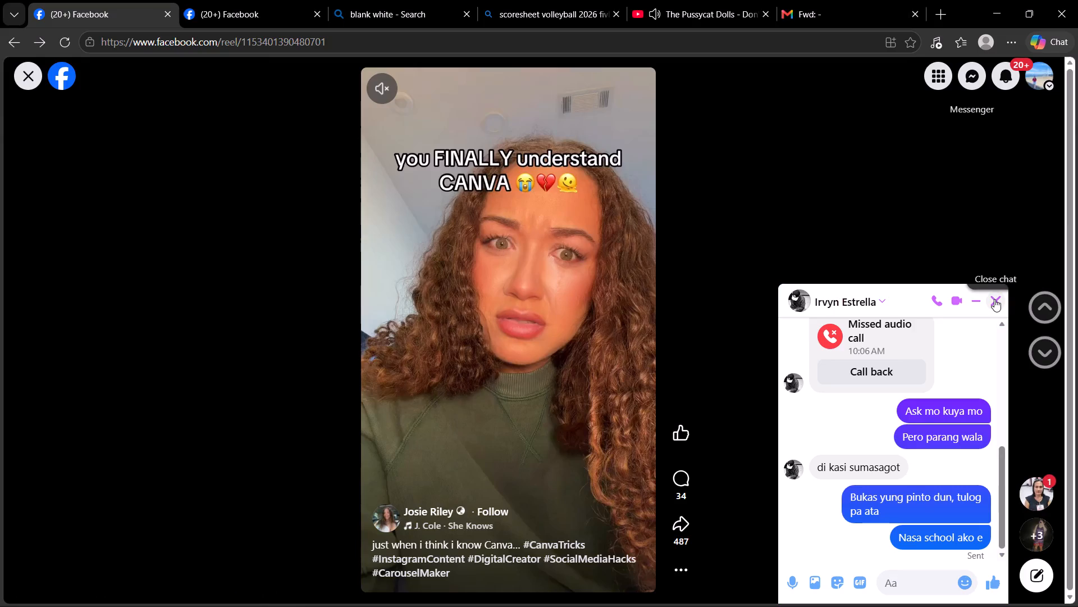
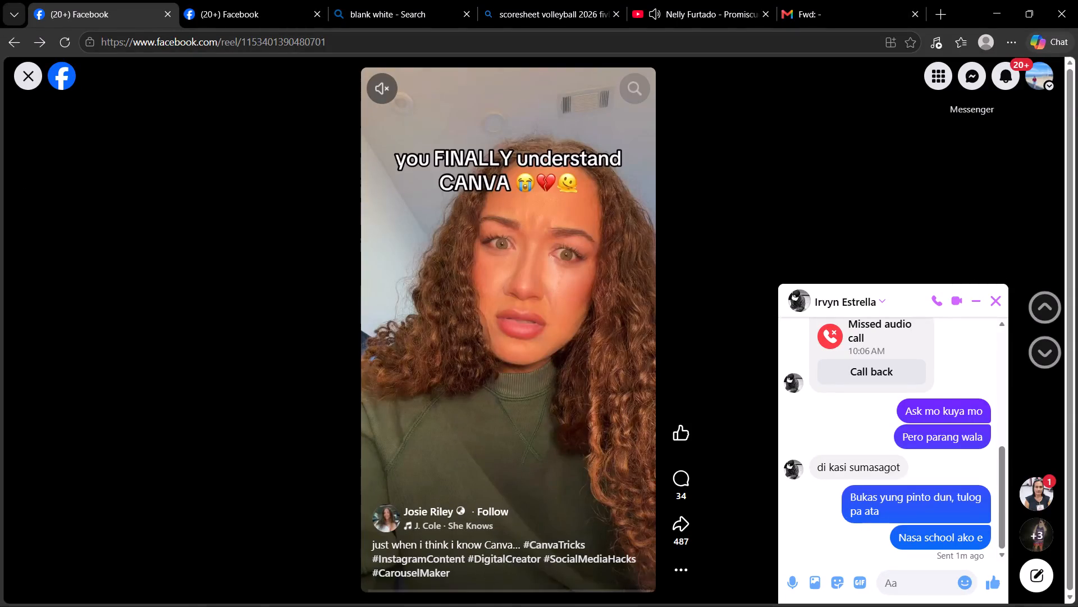
Search YouTube for "ayo" and play the official video of Ayo by Chris Brown and Tyga.
{"action": "left_click", "coordinate": [570, 593]}
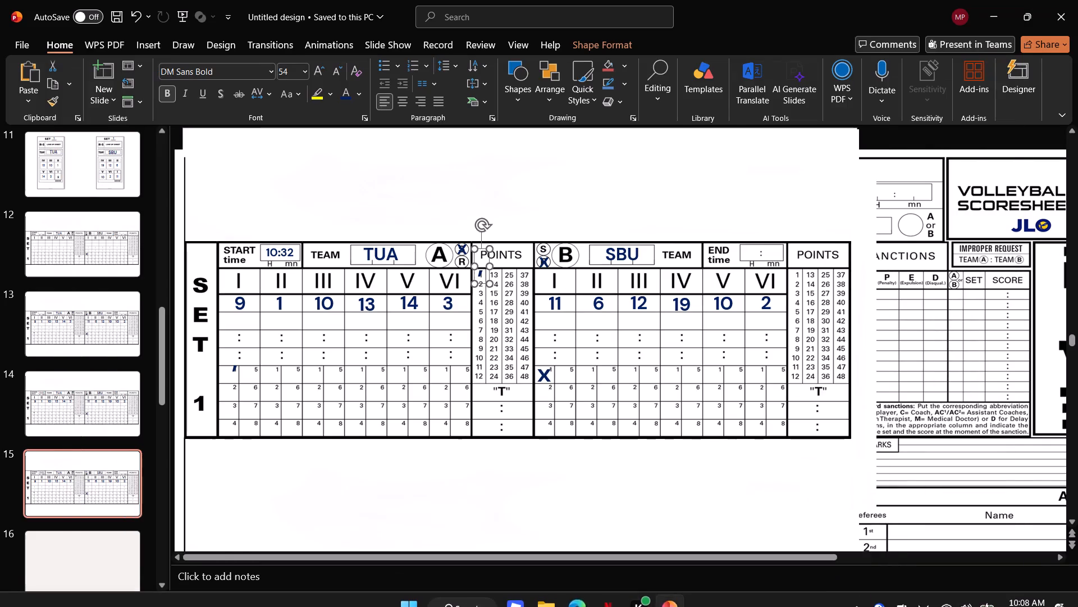
{"action": "left_click", "coordinate": [570, 584]}
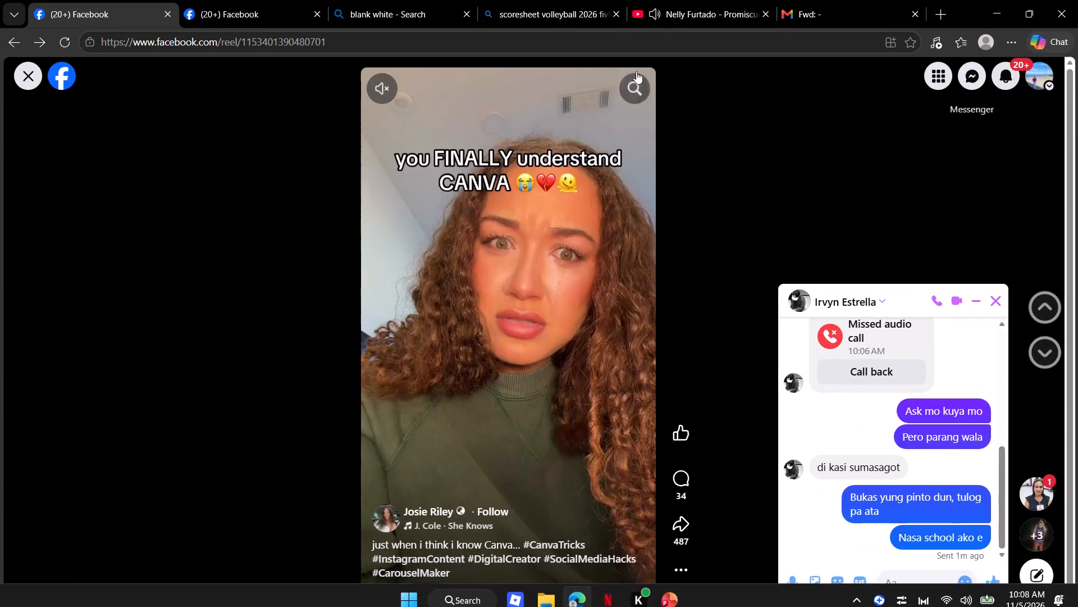
{"action": "left_click", "coordinate": [674, 0]}
{"action": "left_click_drag", "start_coordinate": [423, 74], "coordinate": [300, 79]}
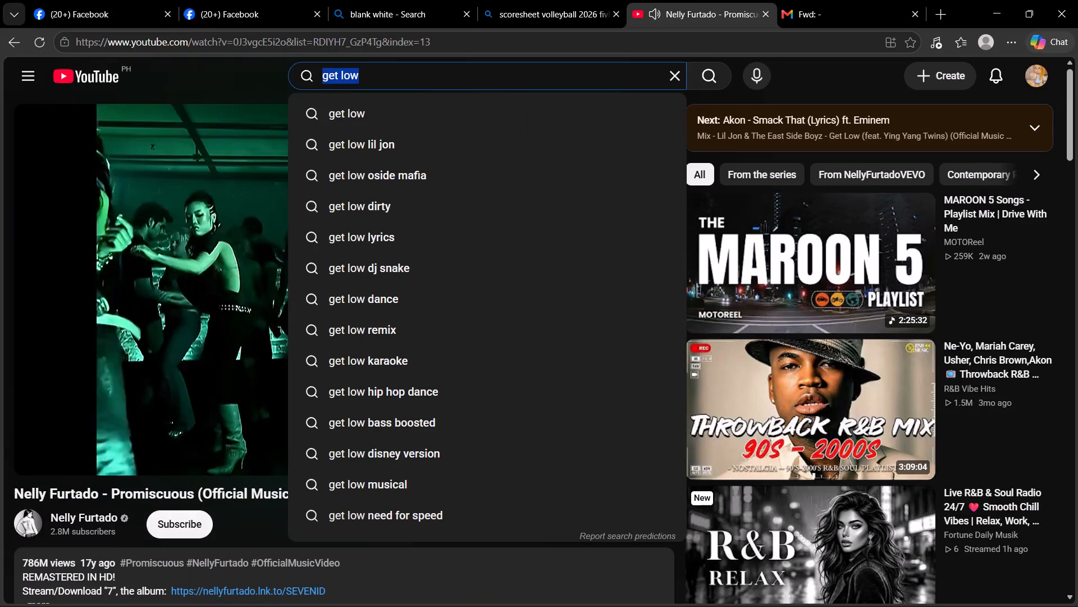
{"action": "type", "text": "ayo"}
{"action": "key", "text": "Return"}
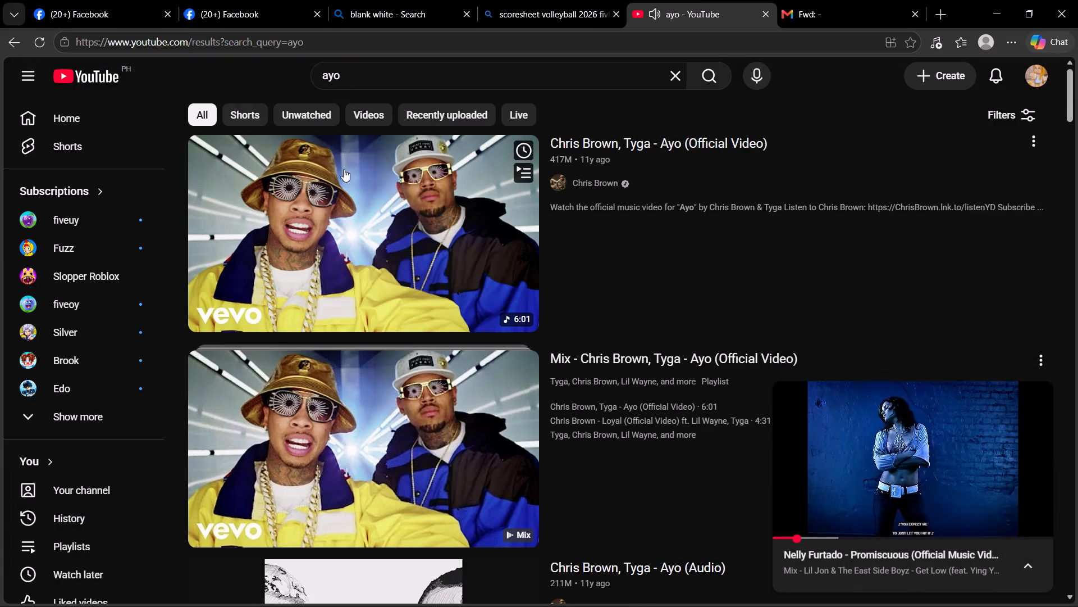
{"action": "left_click", "coordinate": [354, 205]}
{"action": "left_click", "coordinate": [391, 234]}
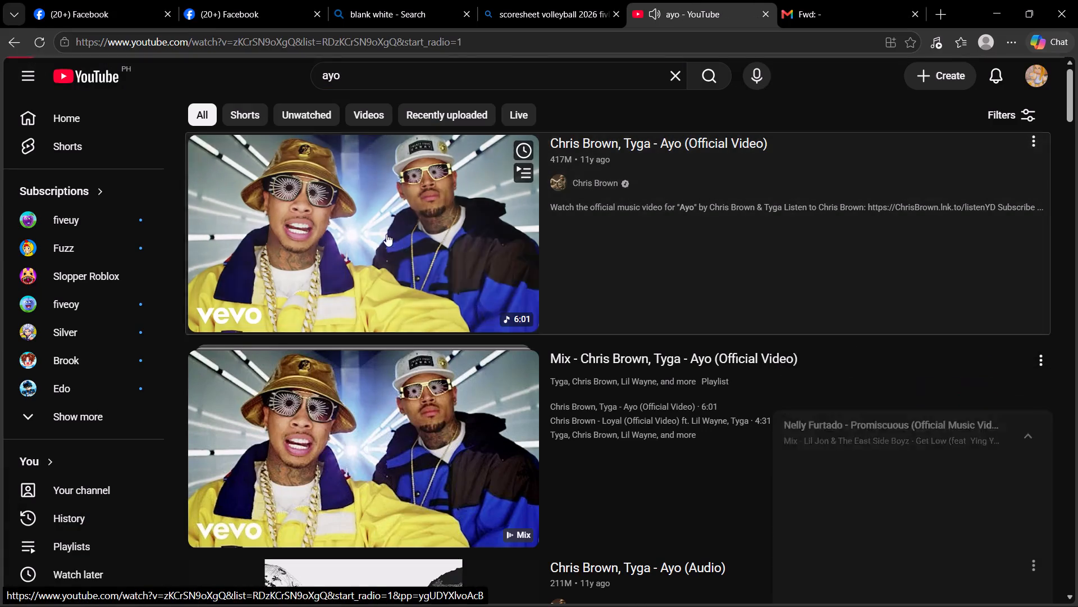
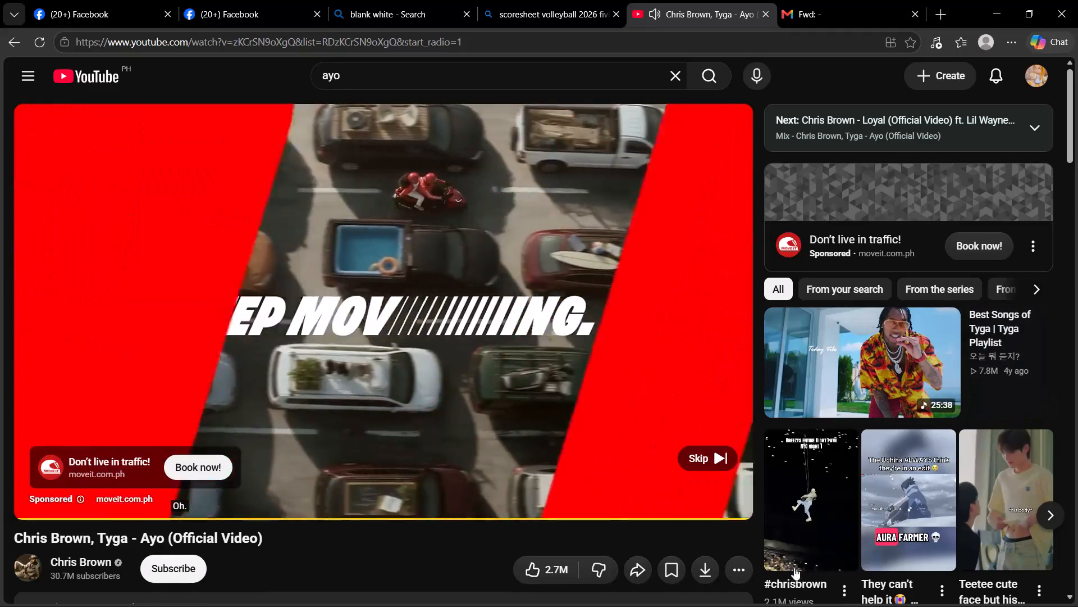
Skip both ads on YouTube so the Chris Brown and Tyga "Ayo" official video plays.
{"action": "left_click", "coordinate": [701, 460]}
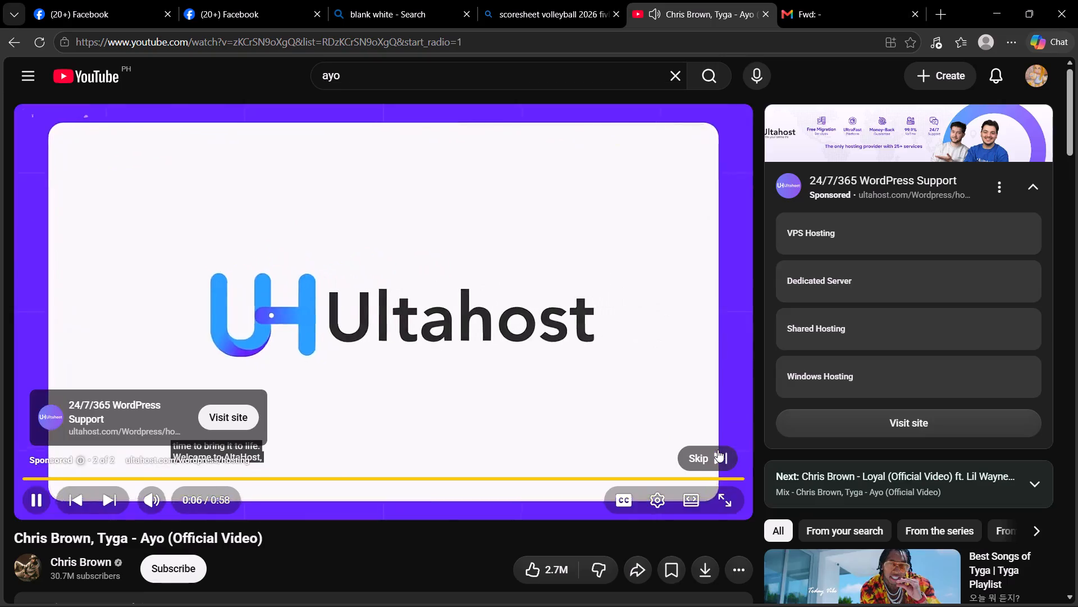
{"action": "left_click", "coordinate": [718, 450]}
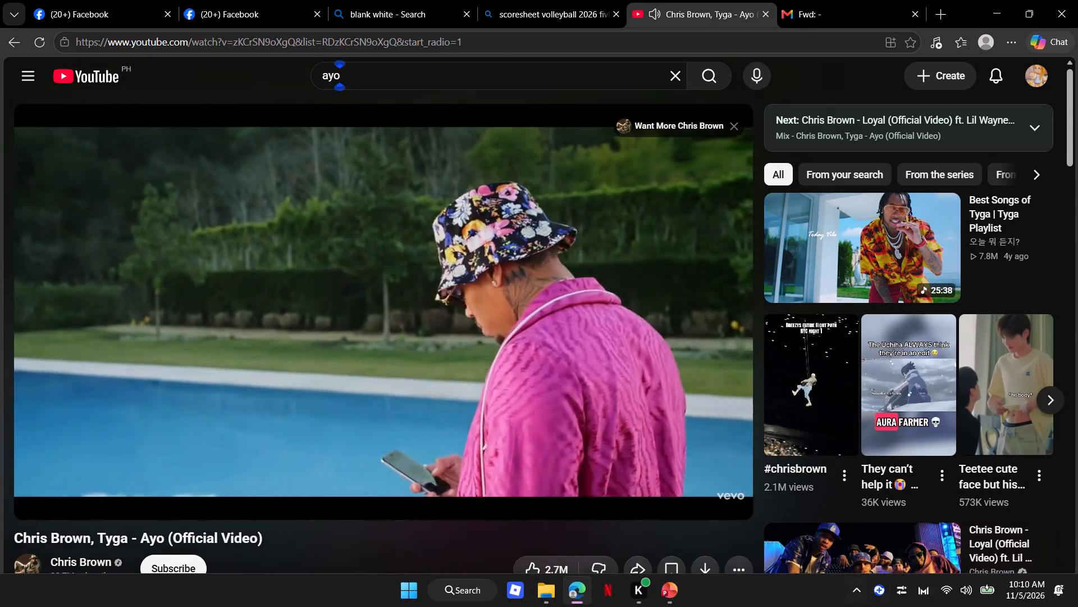
Switch back to the scoresheet presentation in PowerPoint at slide 15.
{"action": "left_click", "coordinate": [676, 596]}
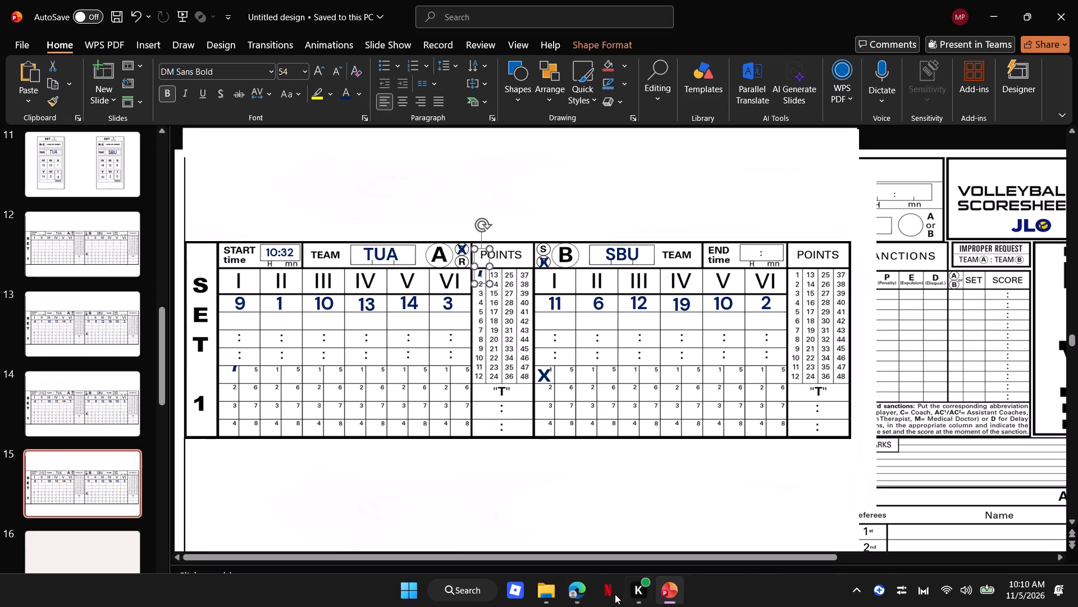
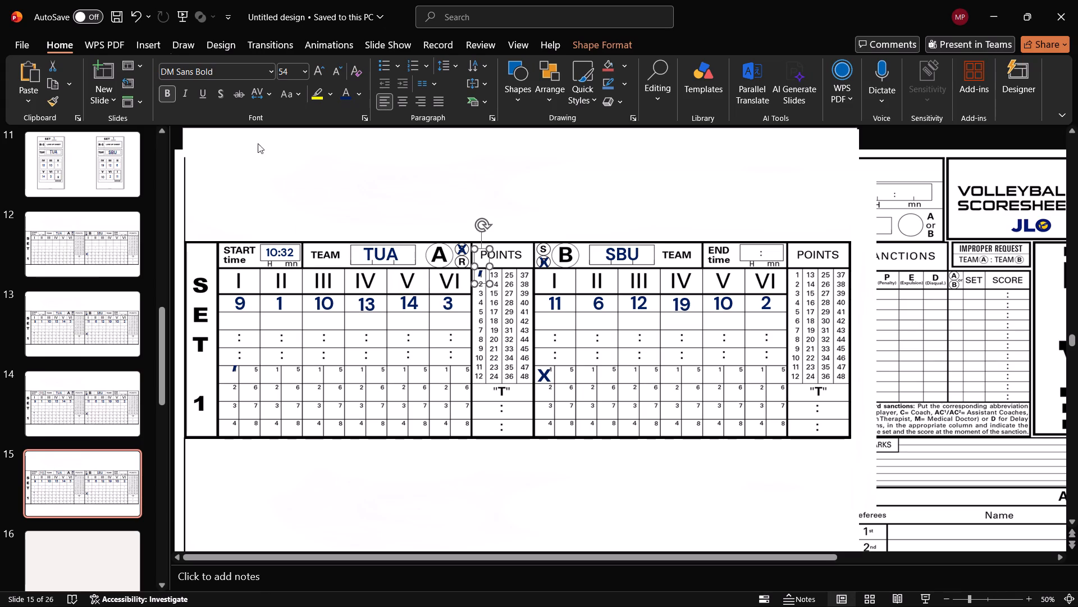
Duplicate slide 15 to start the next stage of the Set 1 scoresheet example.
{"action": "left_click", "coordinate": [90, 397]}
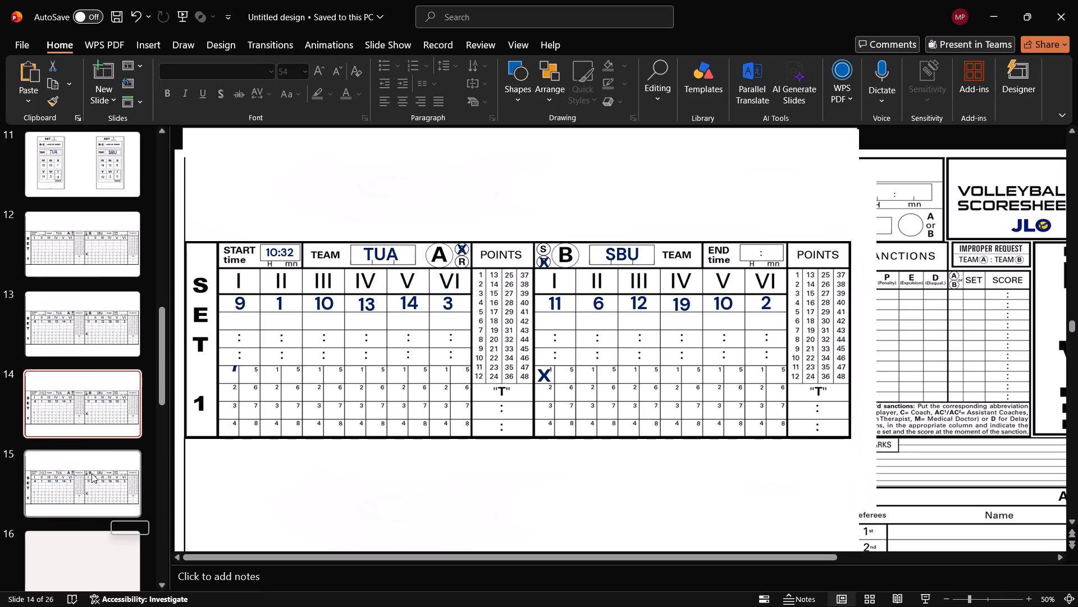
{"action": "left_click", "coordinate": [99, 455]}
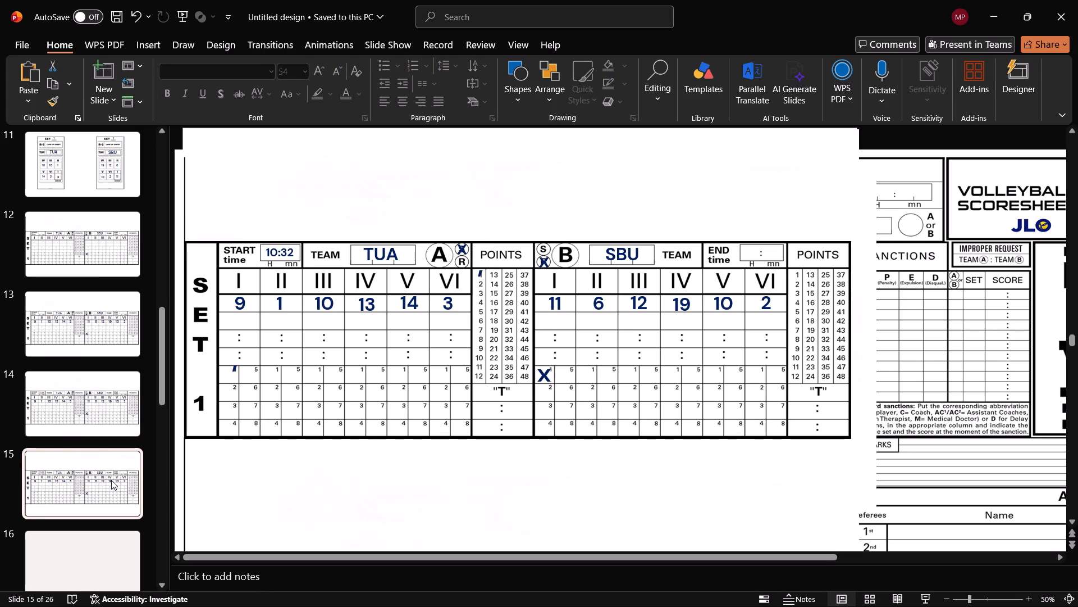
{"action": "right_click", "coordinate": [178, 423]}
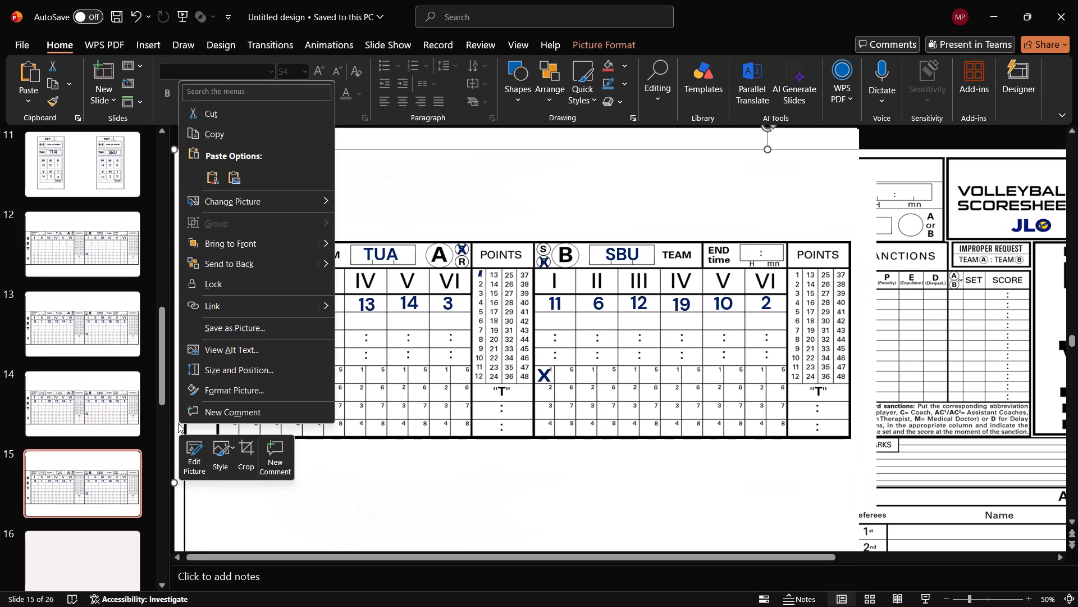
{"action": "right_click", "coordinate": [82, 471]}
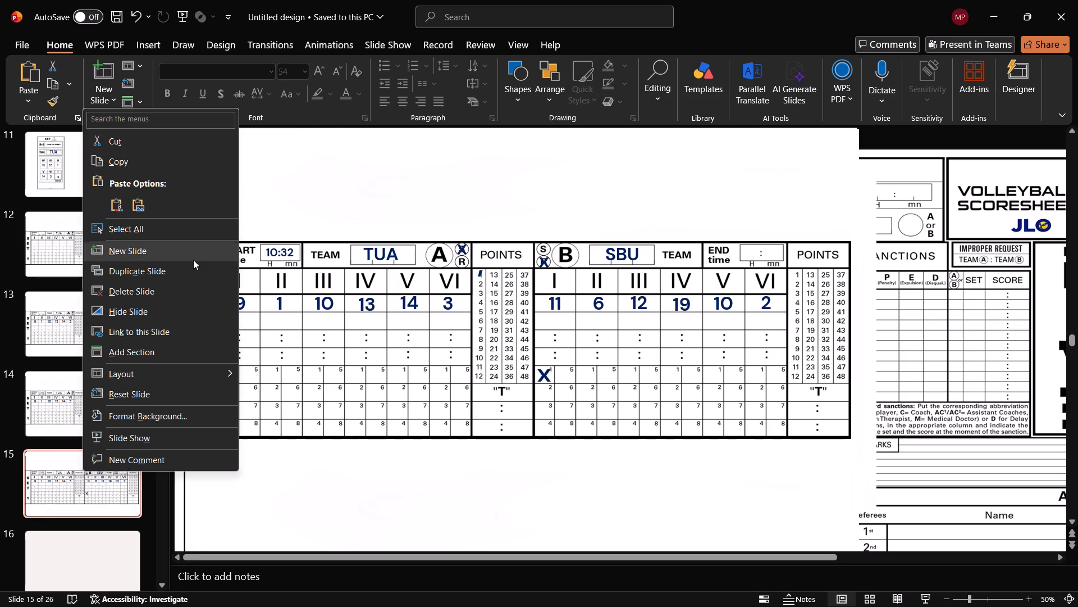
{"action": "left_click", "coordinate": [190, 264]}
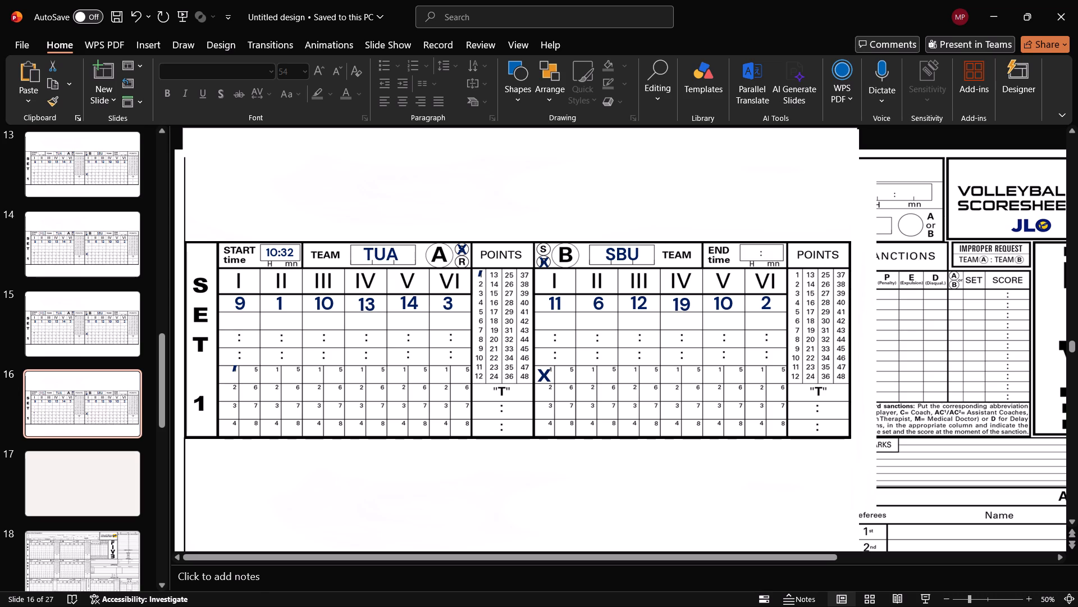
Copy the tick mark from Team A's column I and place the copy over point 1 in Team B's points column.
{"action": "left_click", "coordinate": [234, 367]}
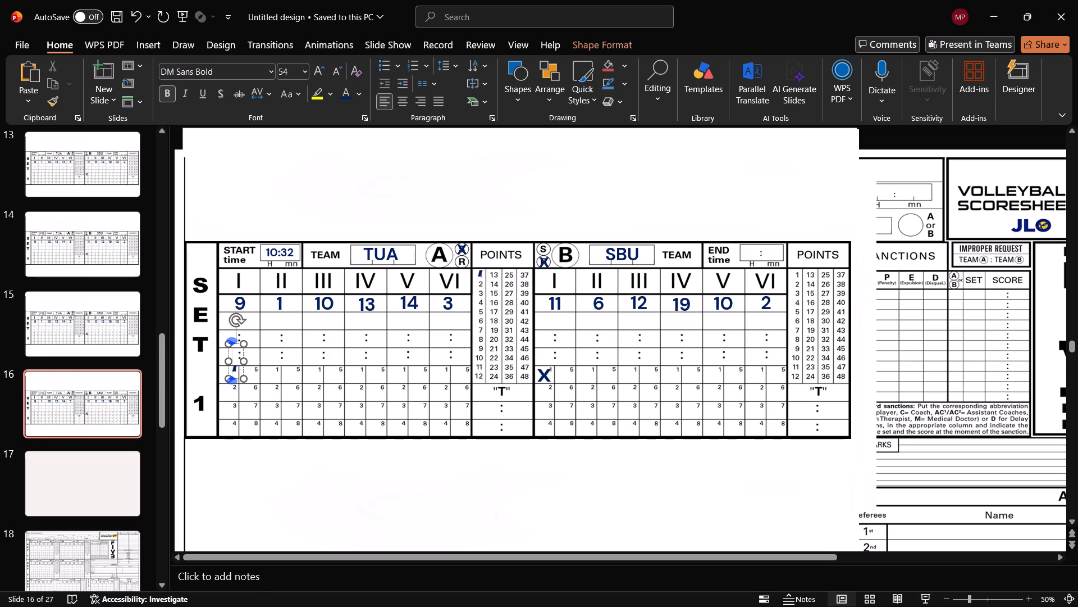
{"action": "key", "text": "ctrl+c"}
{"action": "key", "text": "ctrl+v"}
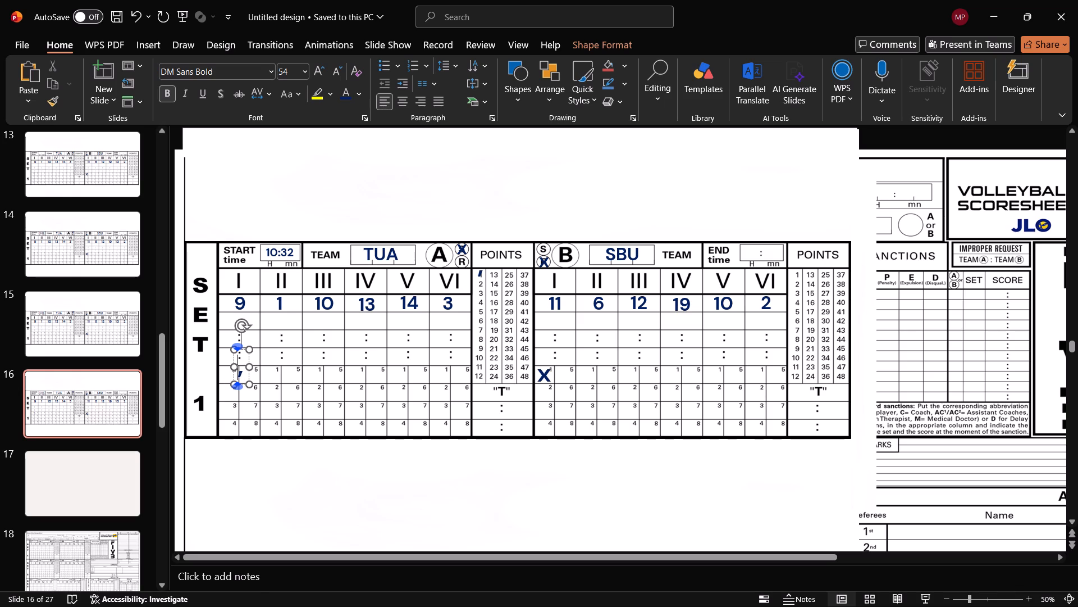
{"action": "left_click_drag", "start_coordinate": [244, 348], "coordinate": [742, 296]}
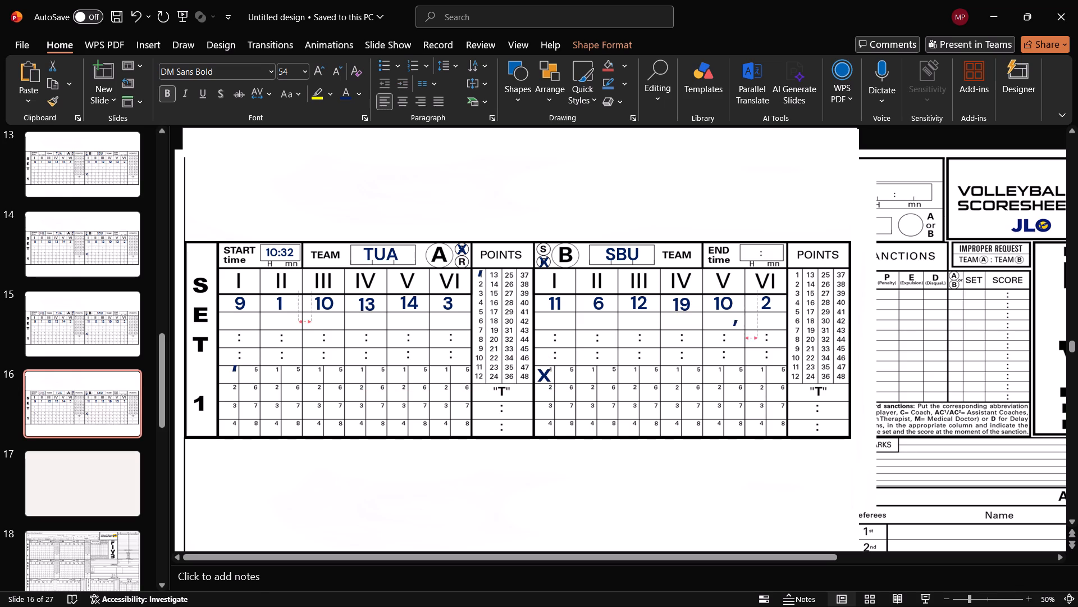
{"action": "left_click_drag", "start_coordinate": [742, 296], "coordinate": [801, 250]}
{"action": "left_click_drag", "start_coordinate": [801, 250], "coordinate": [801, 248]}
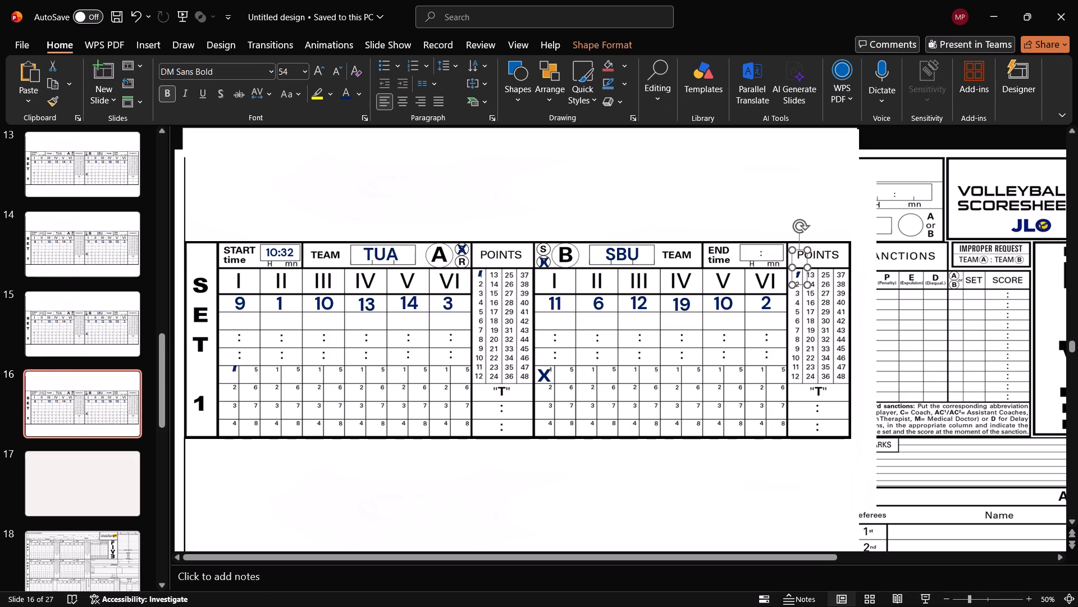
Paste another tick mark, change its text to 1 at font size 36, and place it beside the tick in Team A's column I first service box.
{"action": "left_click", "coordinate": [235, 377]}
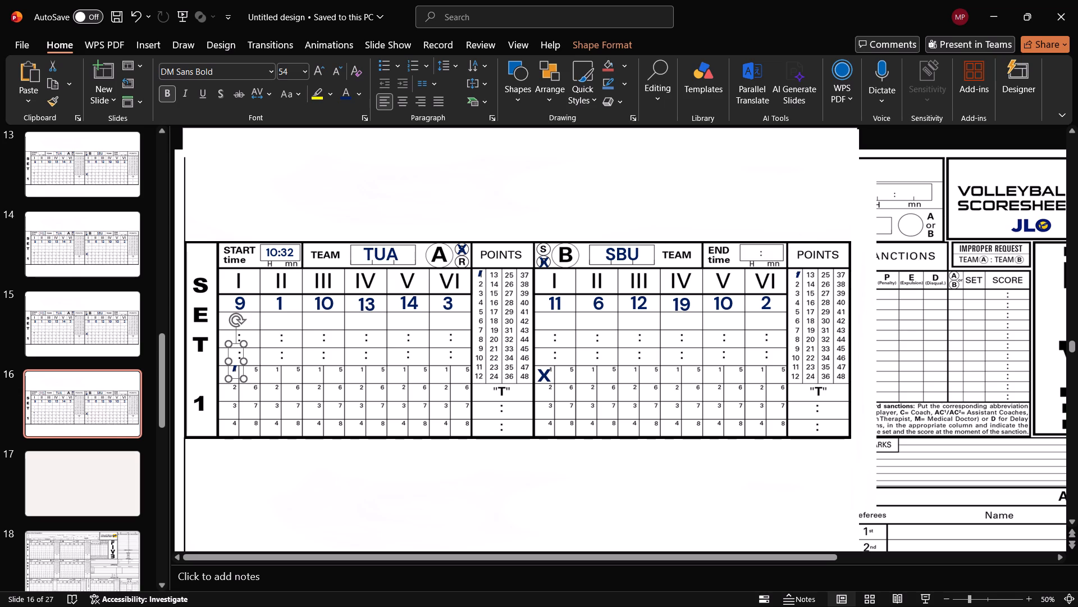
{"action": "key", "text": "ctrl+v"}
{"action": "left_click", "coordinate": [246, 376]}
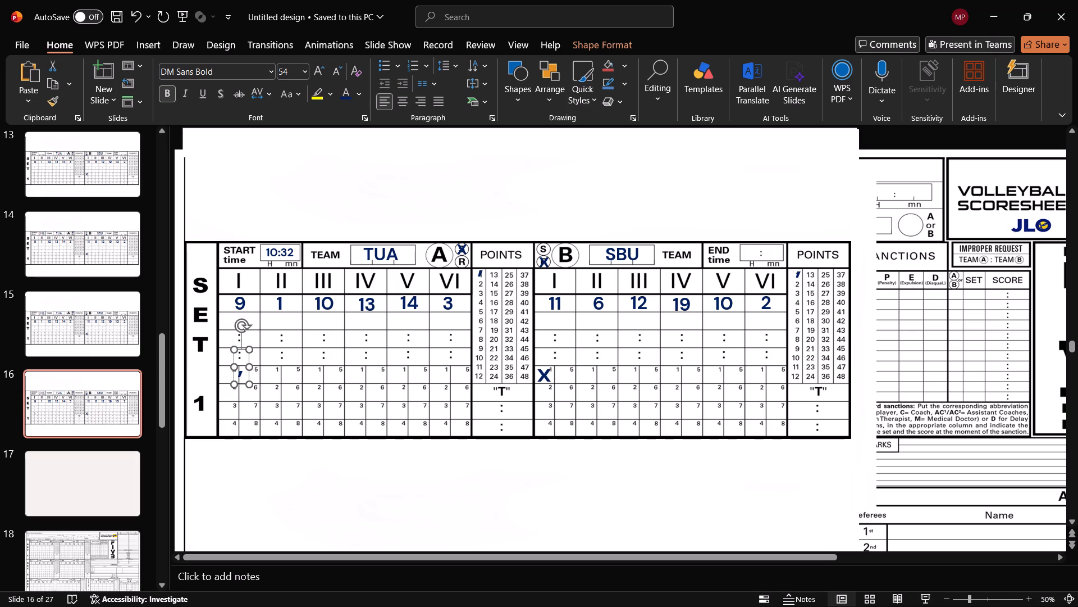
{"action": "left_click", "coordinate": [244, 373]}
{"action": "left_click", "coordinate": [243, 375]}
{"action": "key", "text": "BackSpace"}
{"action": "key", "text": "1"}
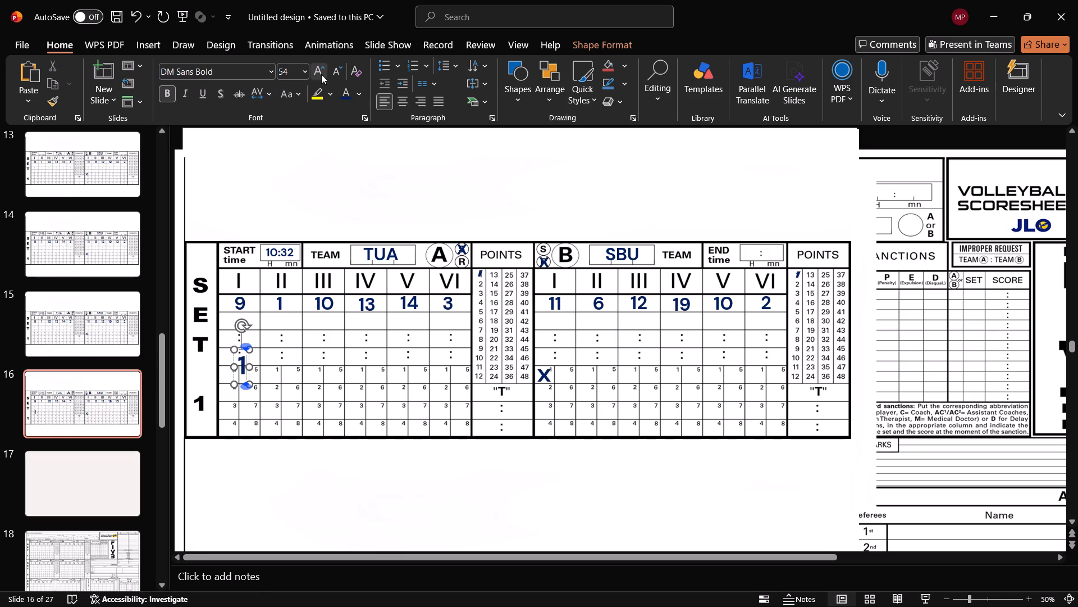
{"action": "key", "text": "ctrl+a"}
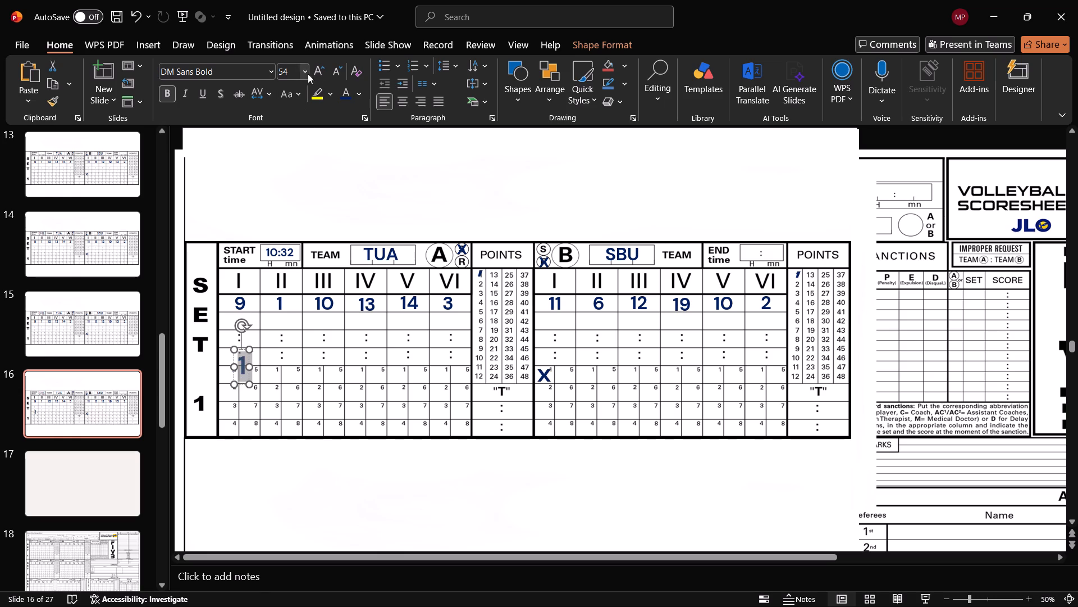
{"action": "left_click", "coordinate": [338, 70]}
{"action": "triple_click", "coordinate": [332, 67]}
{"action": "double_click", "coordinate": [332, 67]}
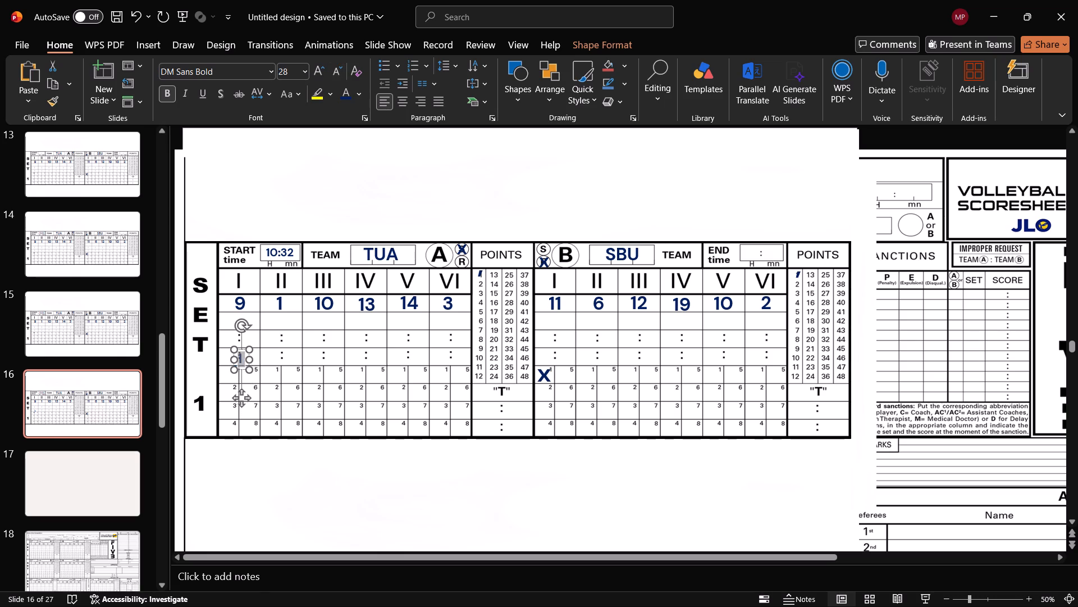
{"action": "left_click_drag", "start_coordinate": [243, 398], "coordinate": [231, 414]}
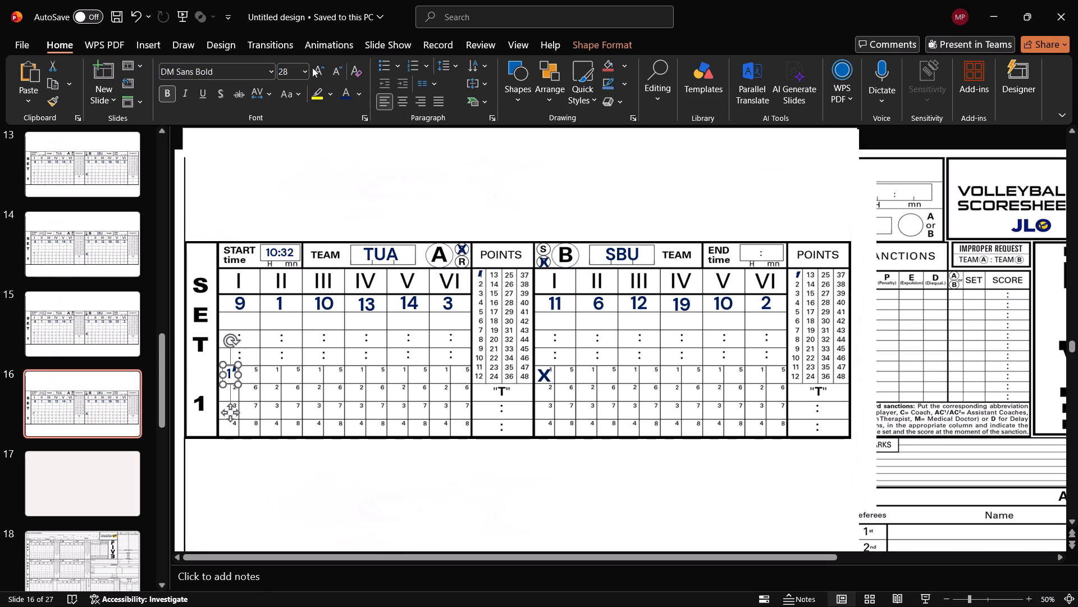
{"action": "left_click", "coordinate": [317, 68]}
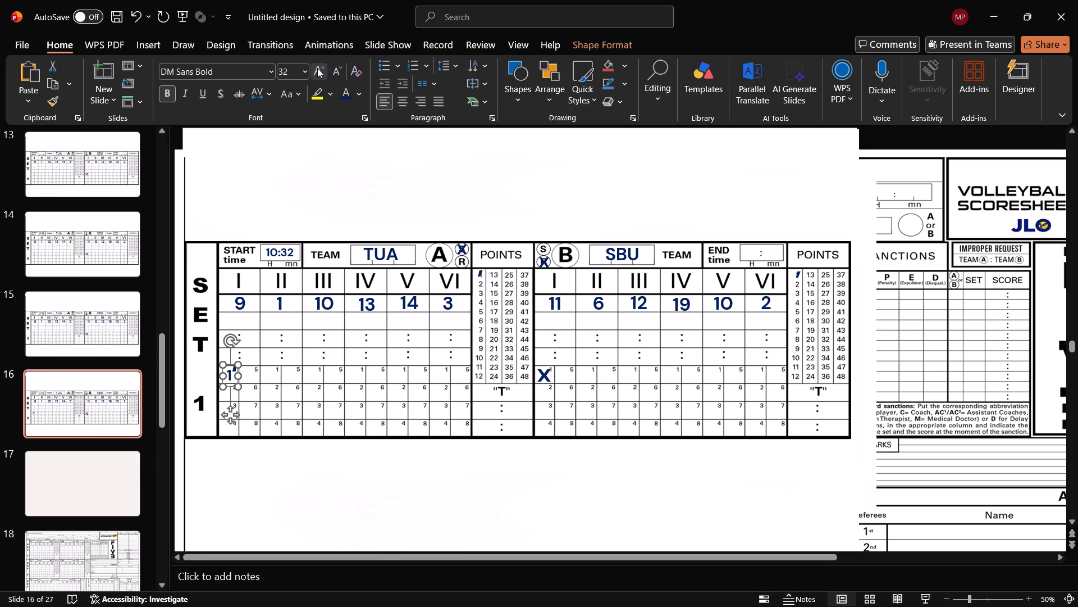
{"action": "left_click", "coordinate": [317, 68]}
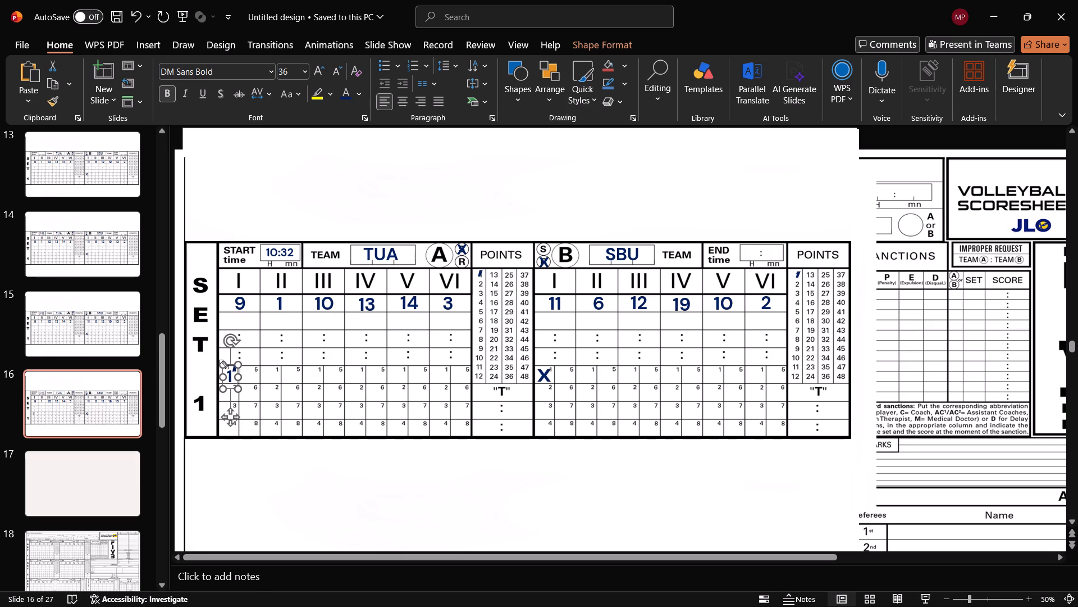
{"action": "left_click", "coordinate": [232, 424]}
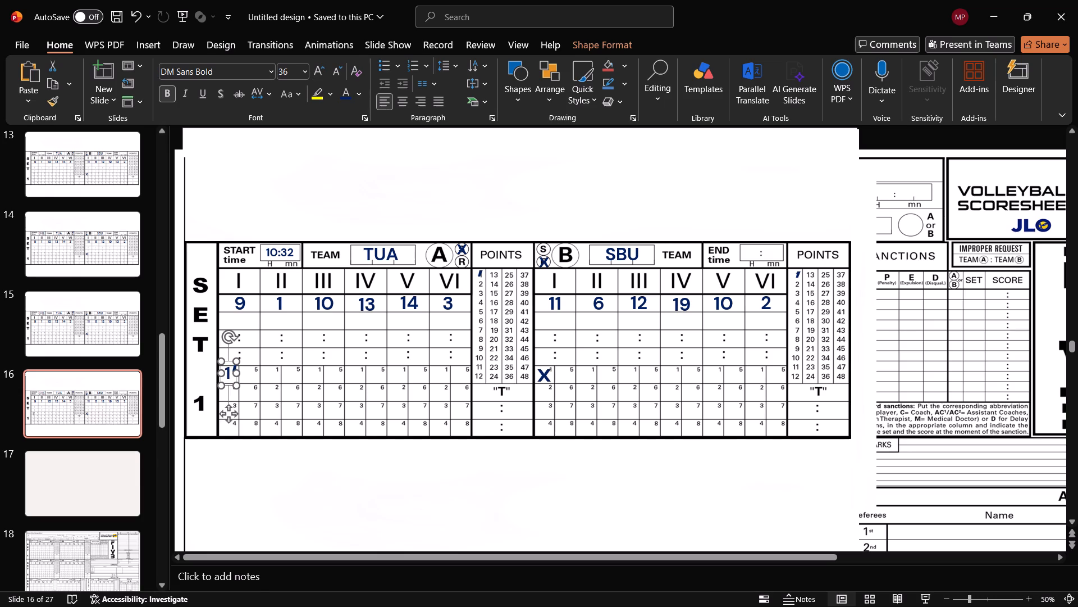
{"action": "left_click", "coordinate": [283, 478]}
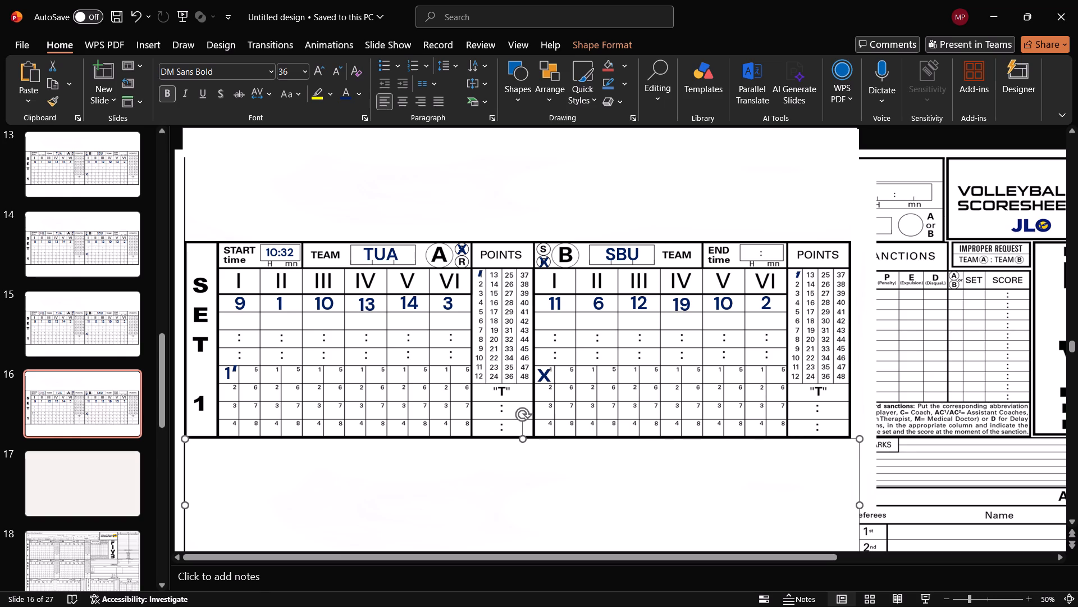
Paste a tick mark and place it over the 1 in Team B's column II service box.
{"action": "key", "text": "ctrl+v"}
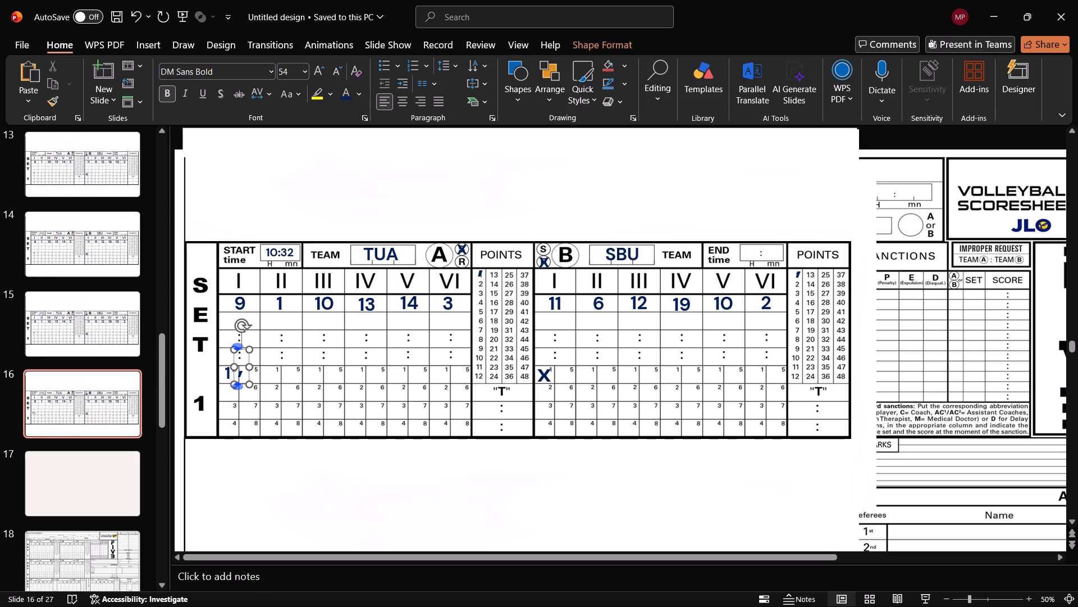
{"action": "left_click_drag", "start_coordinate": [240, 348], "coordinate": [271, 358]}
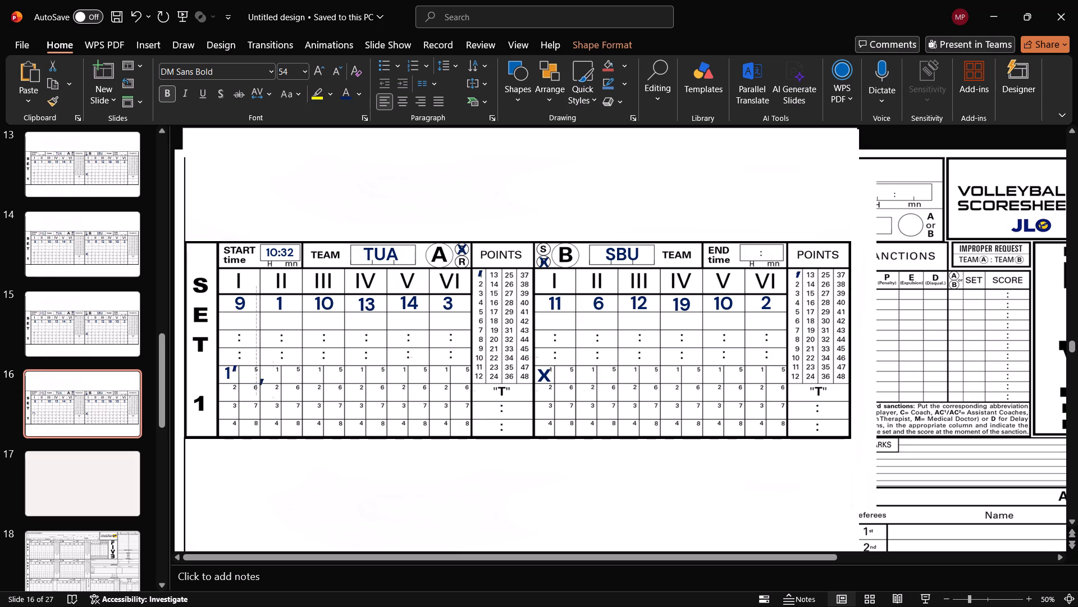
{"action": "left_click_drag", "start_coordinate": [271, 358], "coordinate": [594, 345]}
{"action": "left_click_drag", "start_coordinate": [594, 345], "coordinate": [592, 345]}
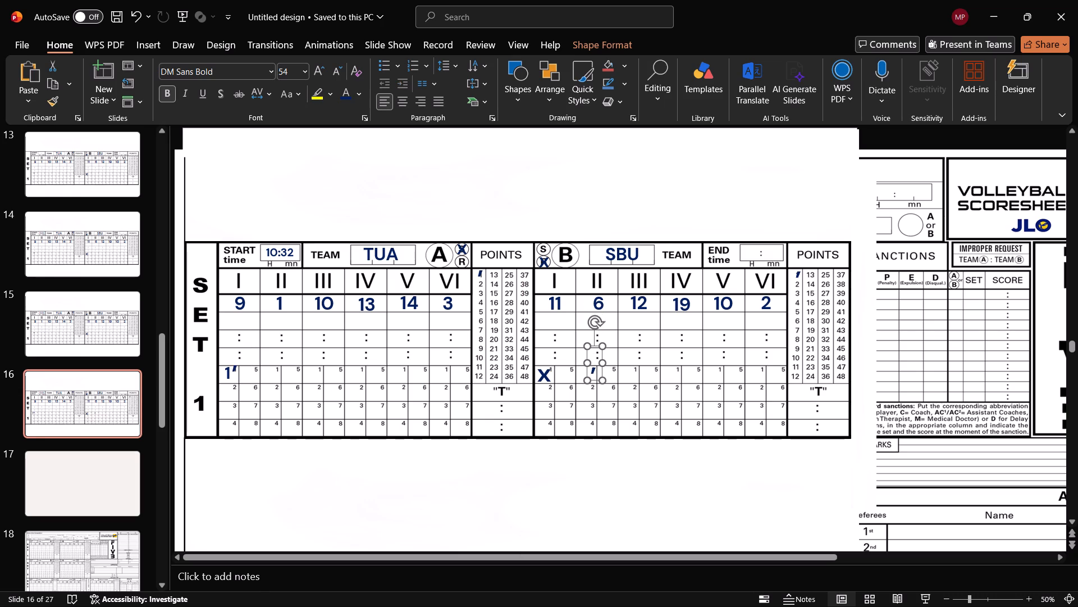
{"action": "left_click", "coordinate": [679, 487]}
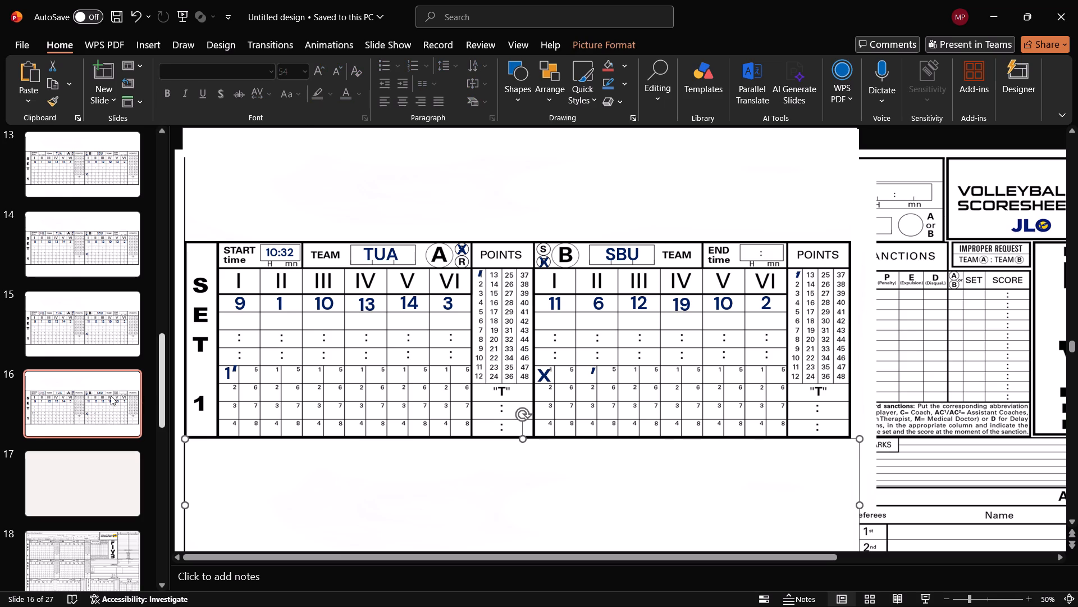
Duplicate slide 16 for the next scoring stage.
{"action": "right_click", "coordinate": [82, 392]}
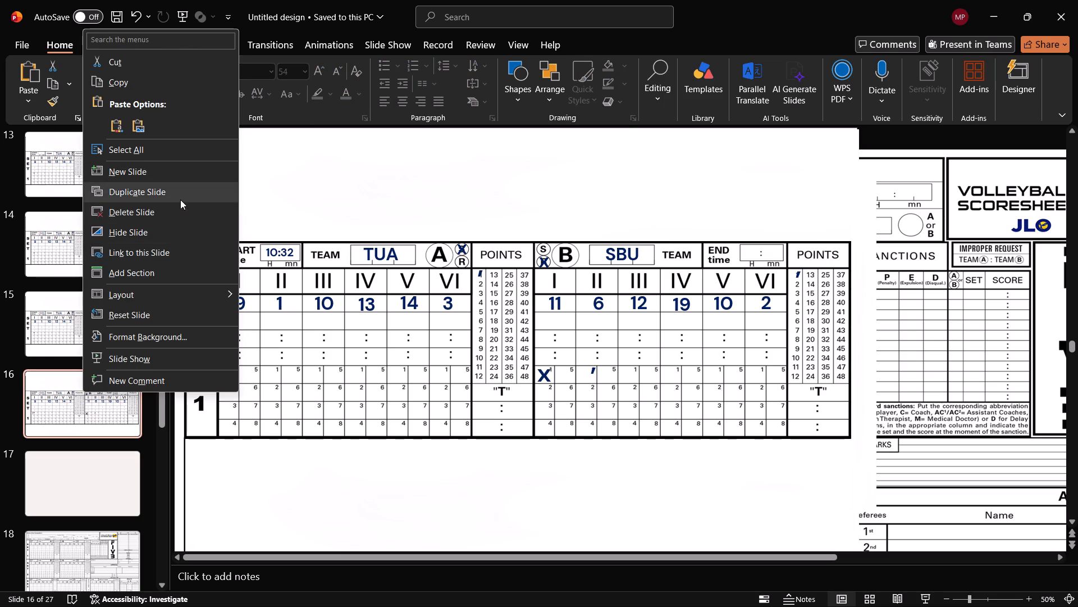
{"action": "left_click", "coordinate": [180, 200]}
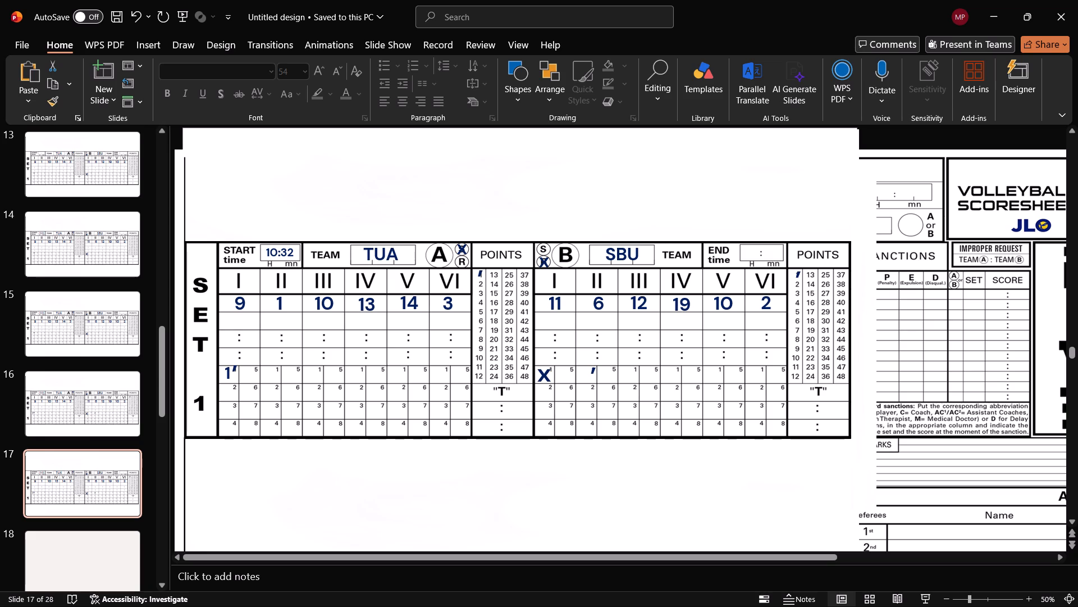
Paste a tick mark on slide 17 and place it over point 2 in Team A's points column.
{"action": "key", "text": "ctrl+v"}
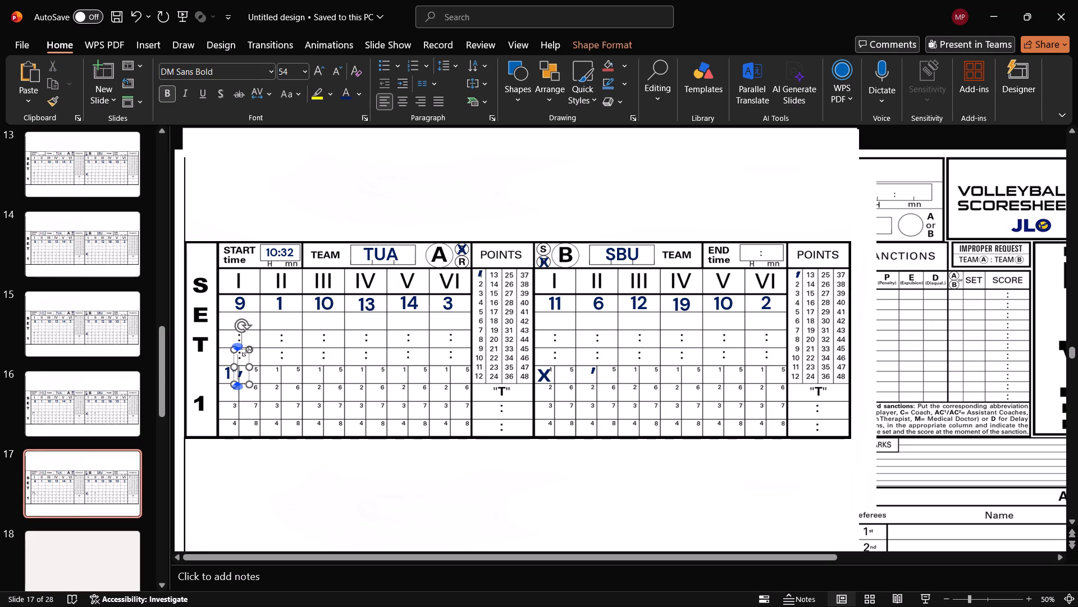
{"action": "left_click_drag", "start_coordinate": [241, 349], "coordinate": [453, 330]}
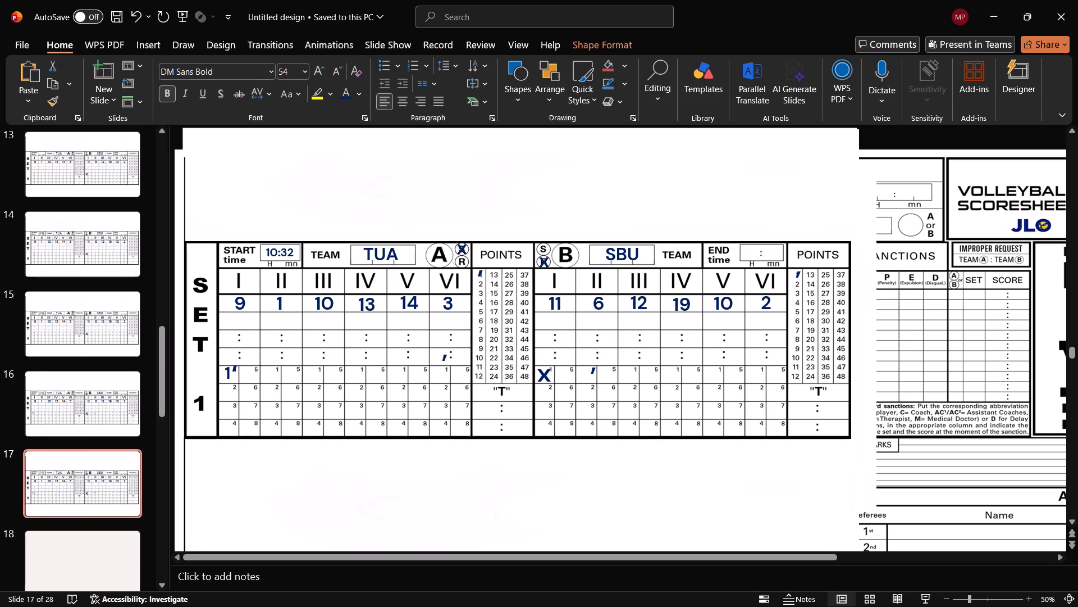
{"action": "left_click_drag", "start_coordinate": [453, 330], "coordinate": [482, 259]}
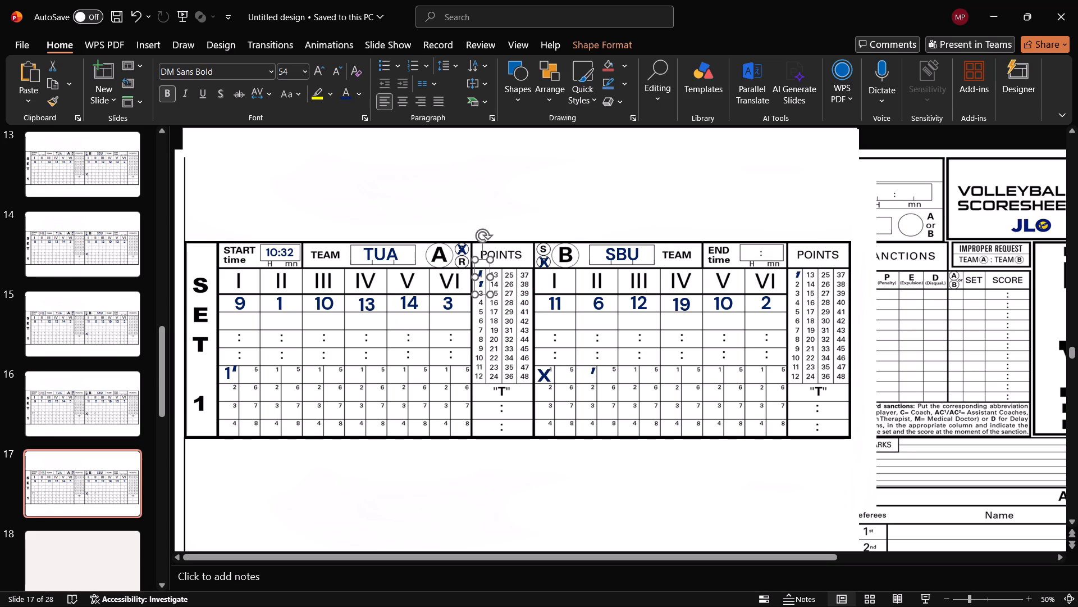
Paste three tick marks on slide 17 and place one over point 3 in Team A's points column.
{"action": "key", "text": "ctrl+v"}
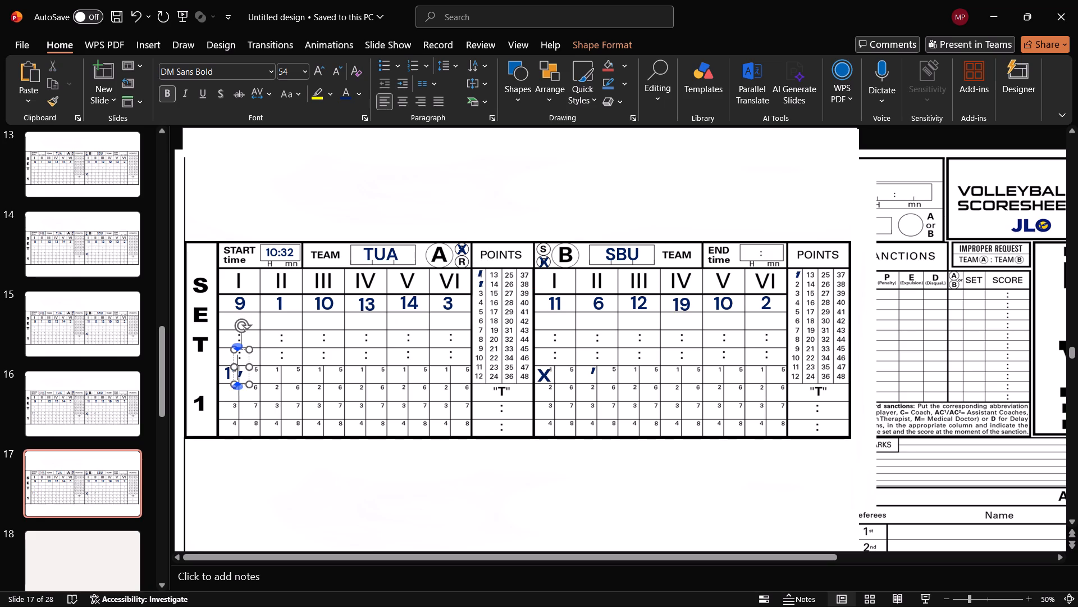
{"action": "key", "text": "ctrl+v"}
{"action": "key", "text": "ctrl+v"}
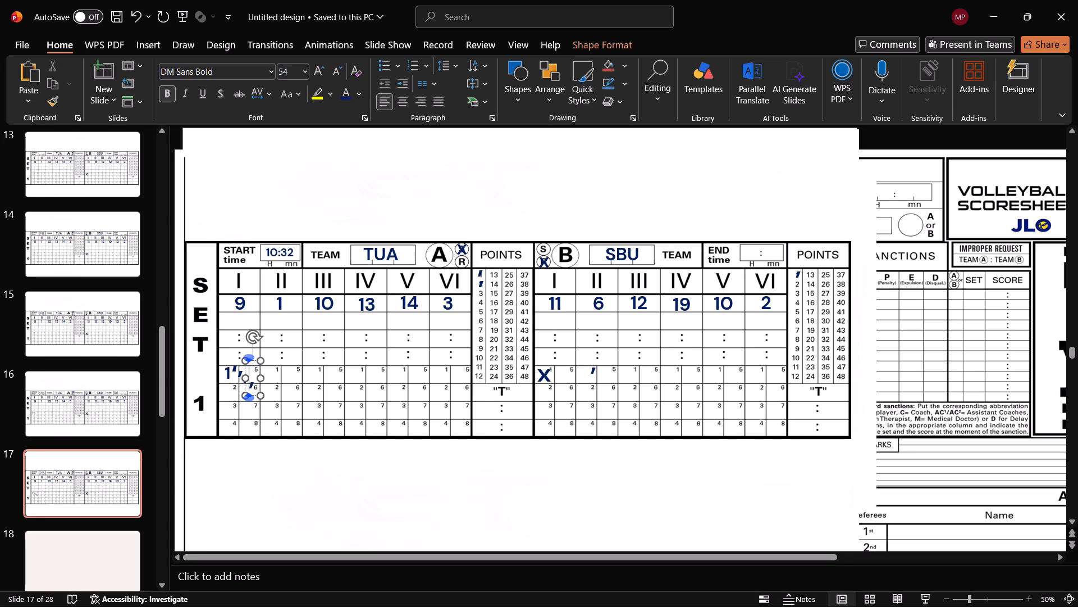
{"action": "left_click_drag", "start_coordinate": [256, 357], "coordinate": [459, 314]}
{"action": "key", "text": "ctrl+z"}
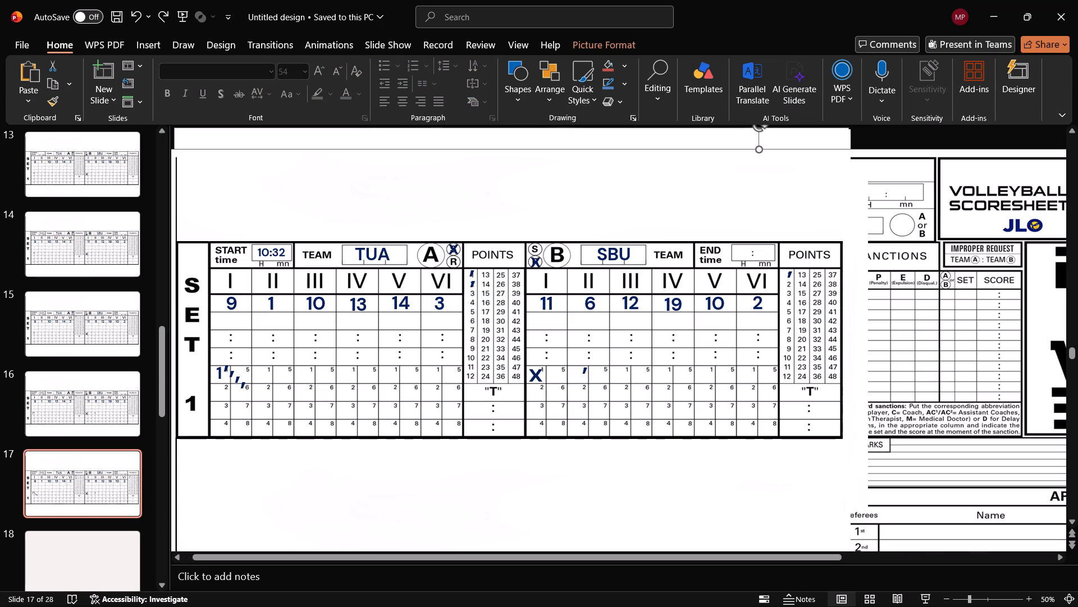
{"action": "left_click", "coordinate": [240, 384]}
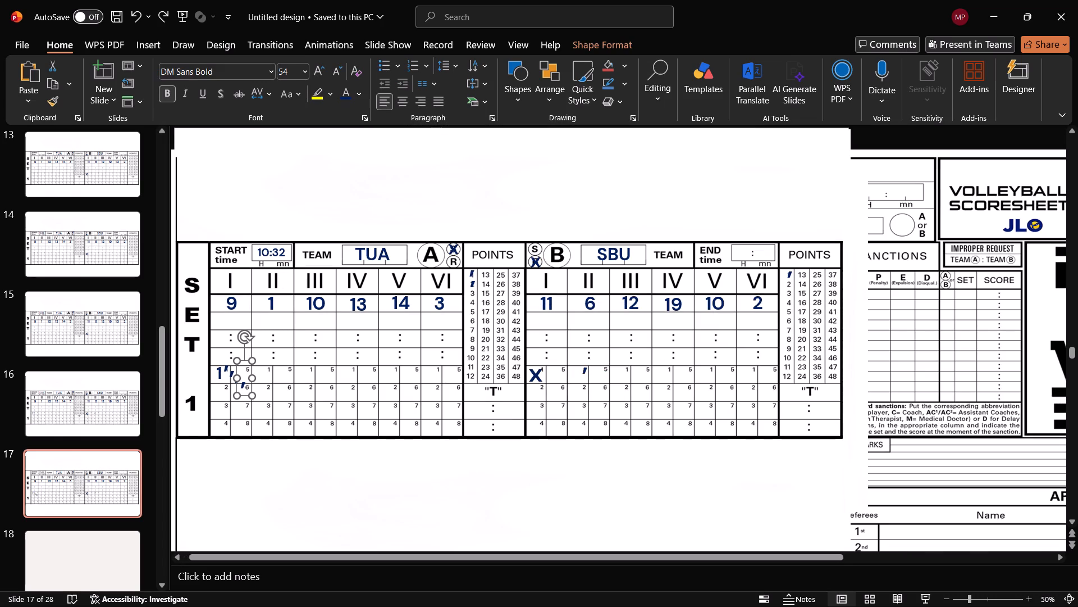
{"action": "left_click_drag", "start_coordinate": [244, 361], "coordinate": [472, 271]}
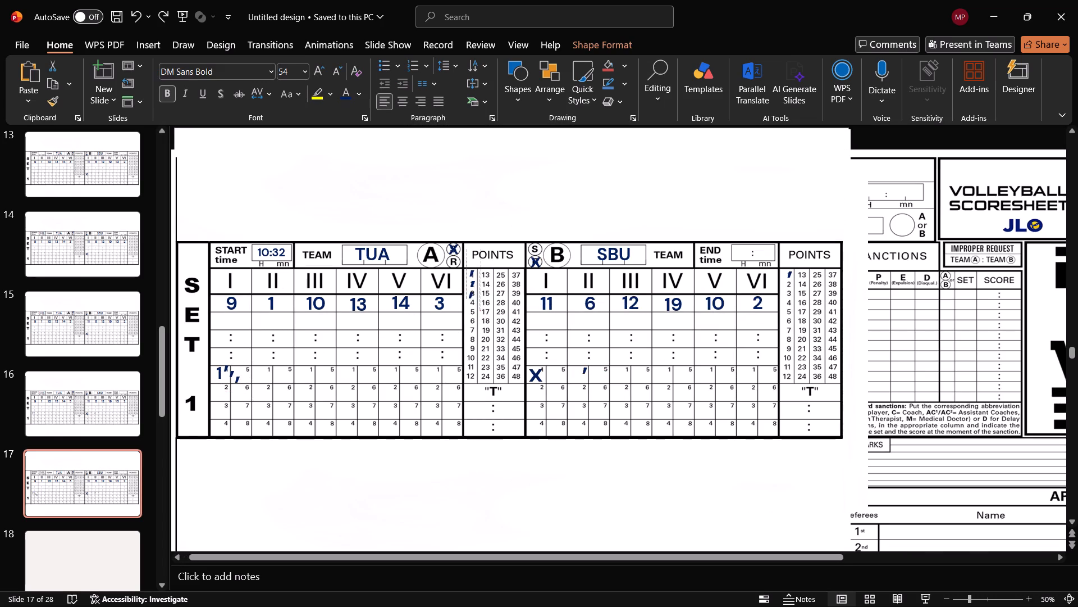
{"action": "left_click_drag", "start_coordinate": [472, 271], "coordinate": [474, 270]}
Move the second pasted tick mark over point 4 in Team A's points column.
{"action": "left_click", "coordinate": [236, 382]}
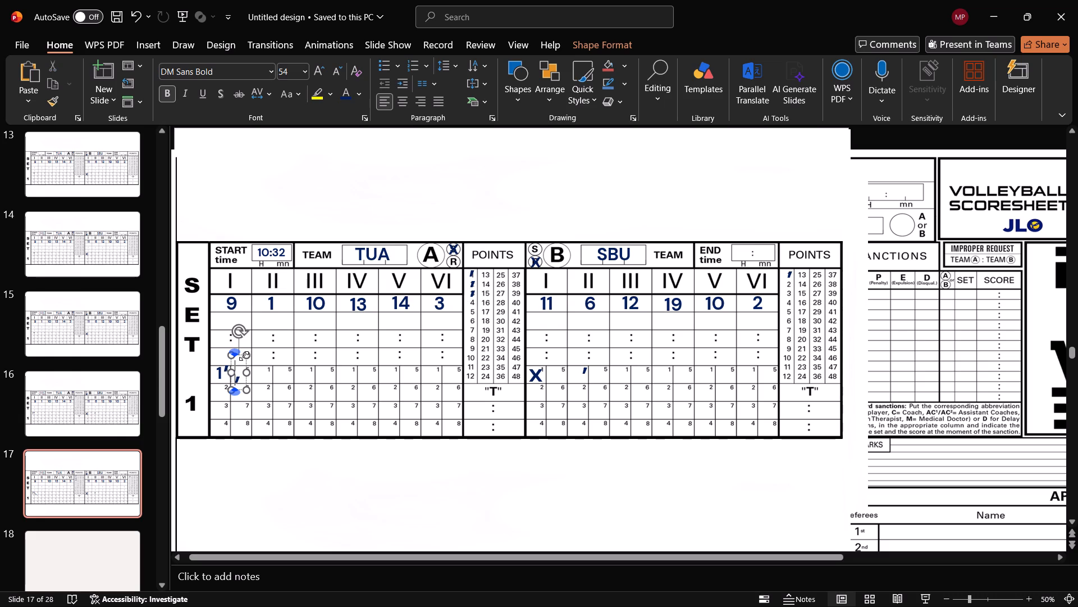
{"action": "left_click", "coordinate": [243, 357]}
{"action": "left_click_drag", "start_coordinate": [236, 354], "coordinate": [252, 359]}
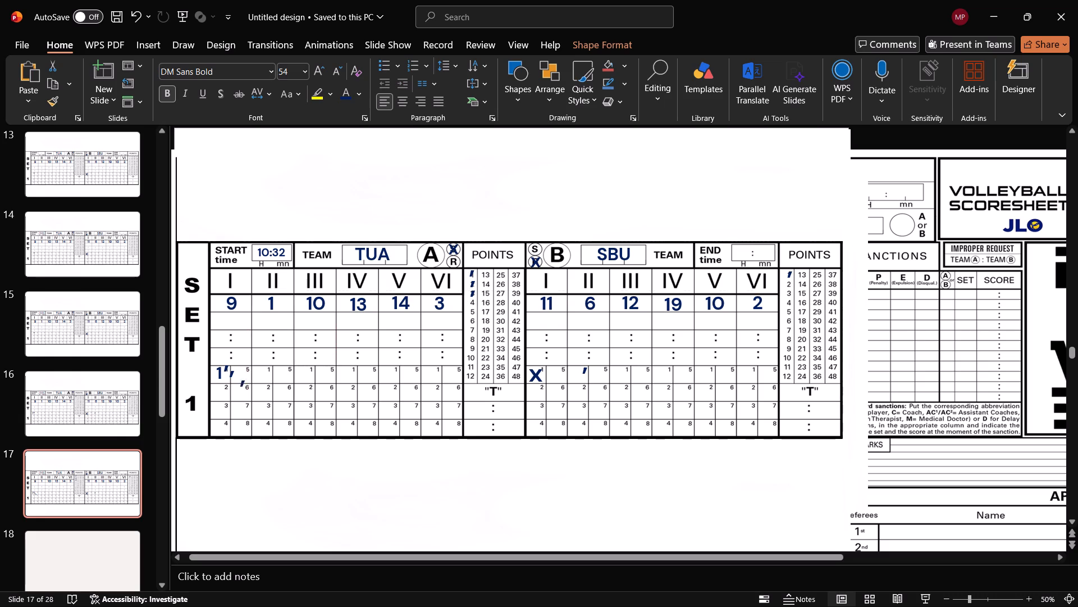
{"action": "left_click_drag", "start_coordinate": [252, 359], "coordinate": [471, 278]}
Move the remaining pasted tick mark over point 5 in Team A's points column, lining it up with the ticks above.
{"action": "left_click", "coordinate": [232, 373]}
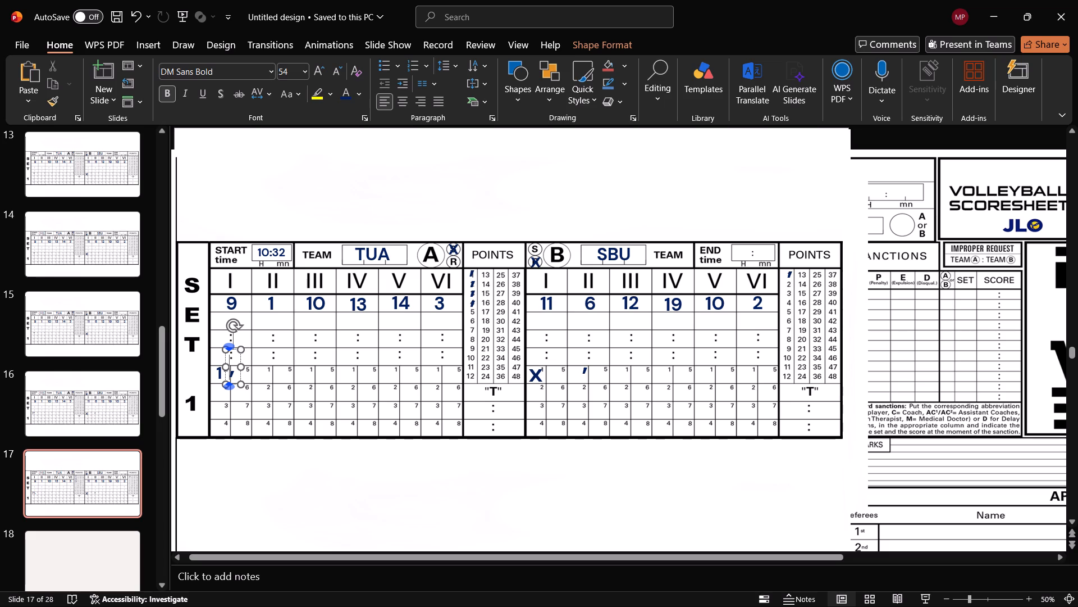
{"action": "left_click_drag", "start_coordinate": [242, 355], "coordinate": [483, 295]}
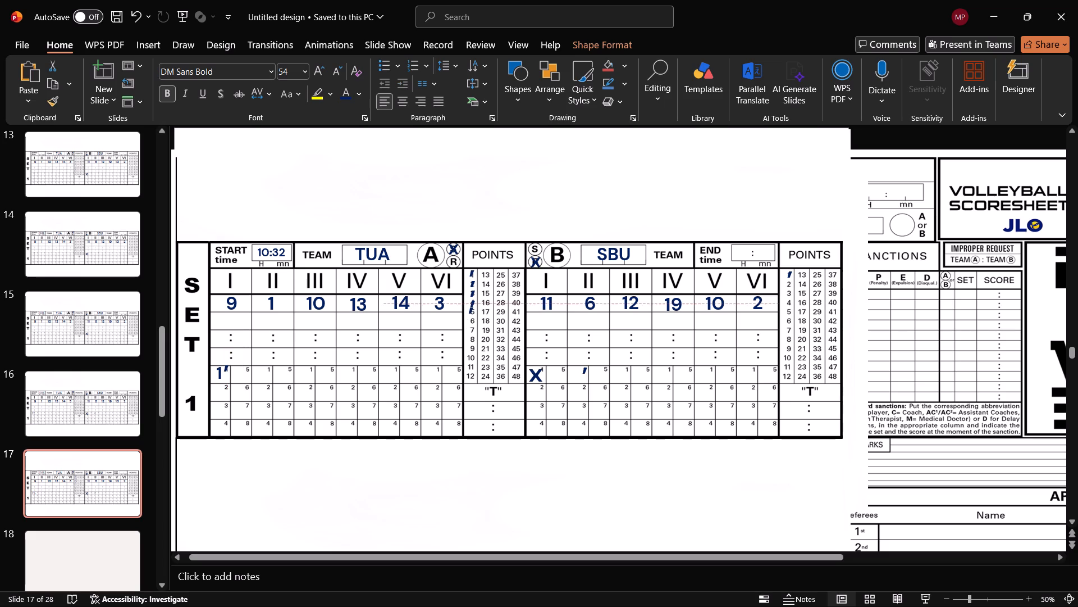
{"action": "left_click_drag", "start_coordinate": [483, 295], "coordinate": [482, 294]}
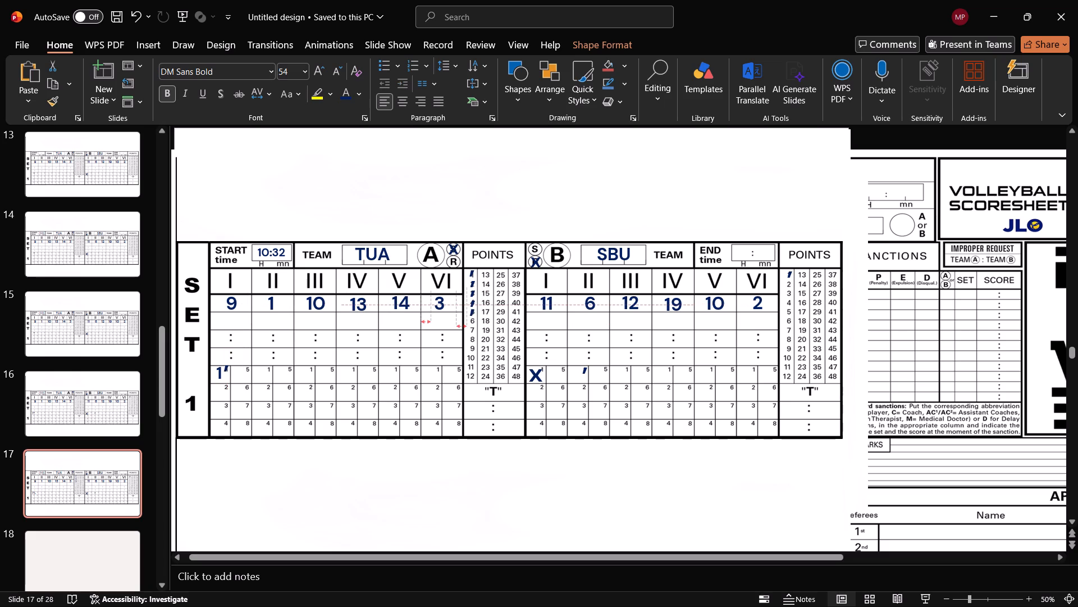
{"action": "left_click_drag", "start_coordinate": [482, 294], "coordinate": [482, 295]}
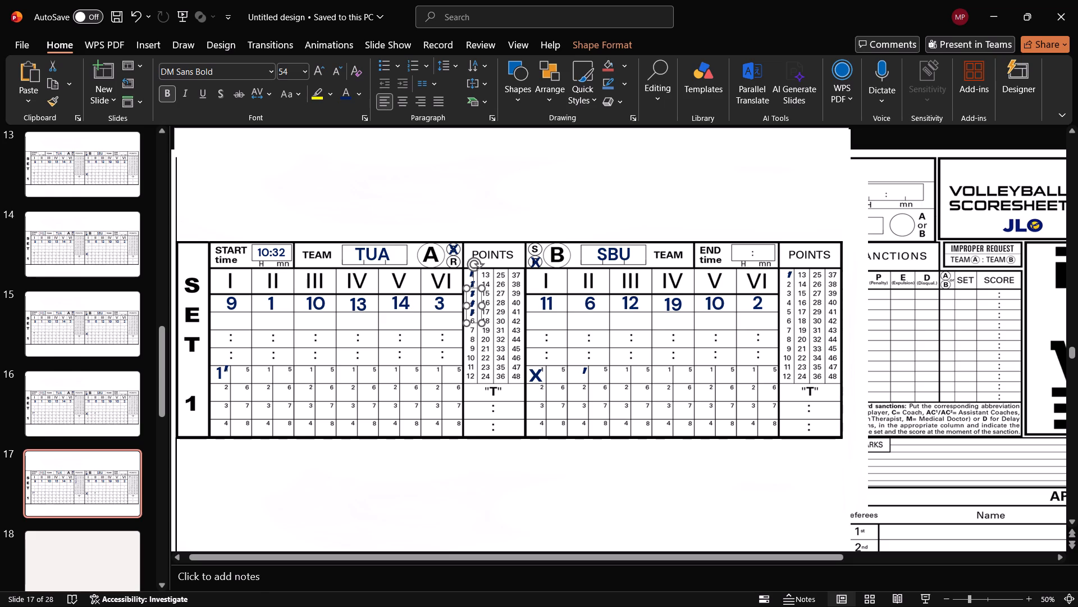
Paste a tick mark and place it over point 6 in Team A's points column.
{"action": "key", "text": "ctrl+v"}
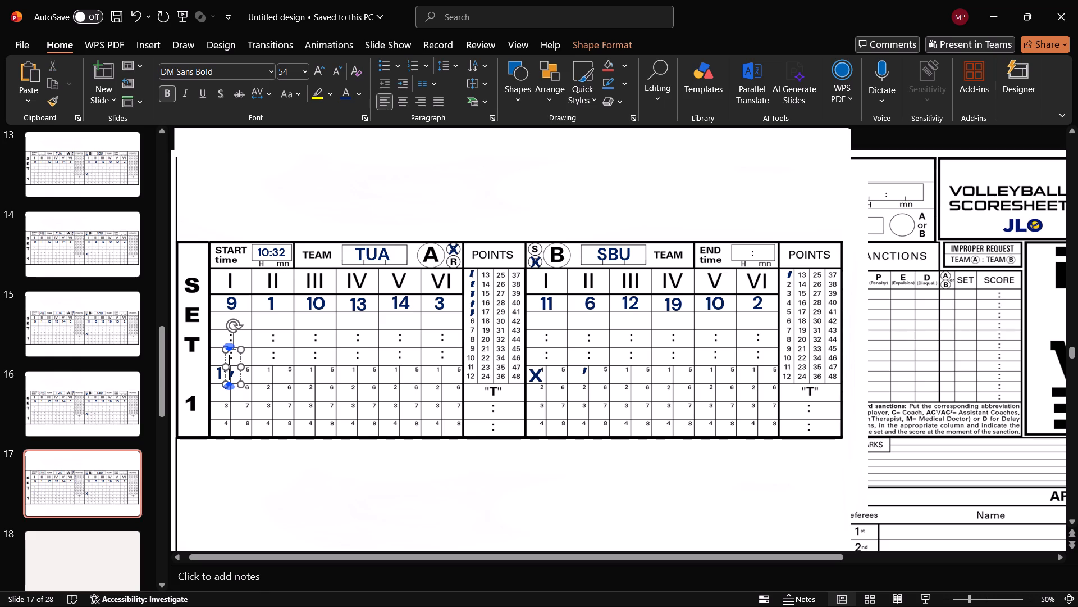
{"action": "left_click_drag", "start_coordinate": [233, 347], "coordinate": [473, 296]}
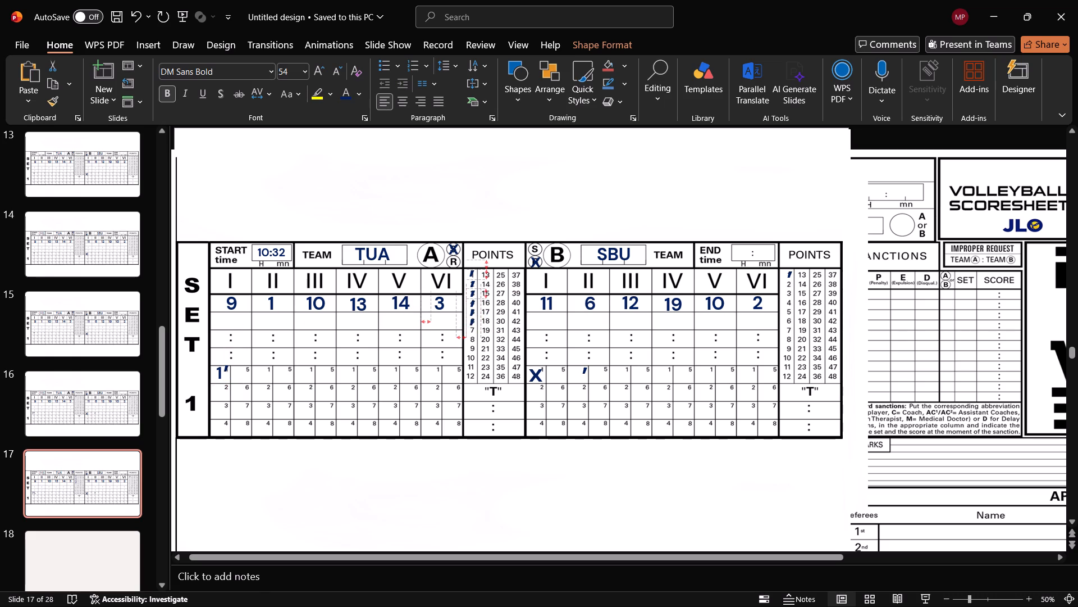
{"action": "left_click_drag", "start_coordinate": [473, 296], "coordinate": [474, 296]}
Paste a tick mark and place it over point 7 in Team A's points column, keeping the scoresheet background in place.
{"action": "key", "text": "ctrl+v"}
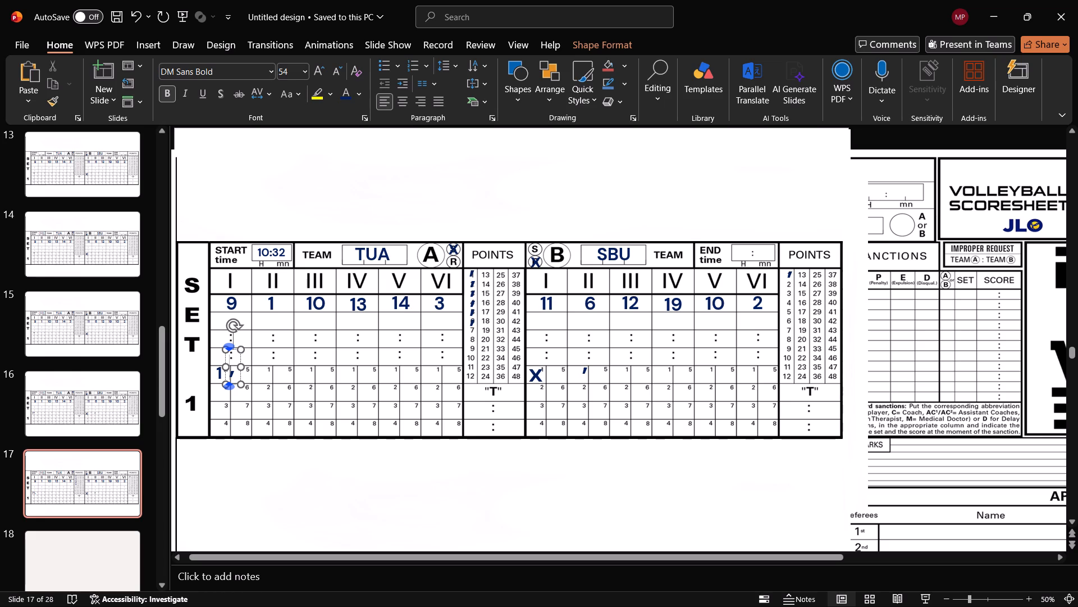
{"action": "left_click_drag", "start_coordinate": [244, 356], "coordinate": [257, 364]}
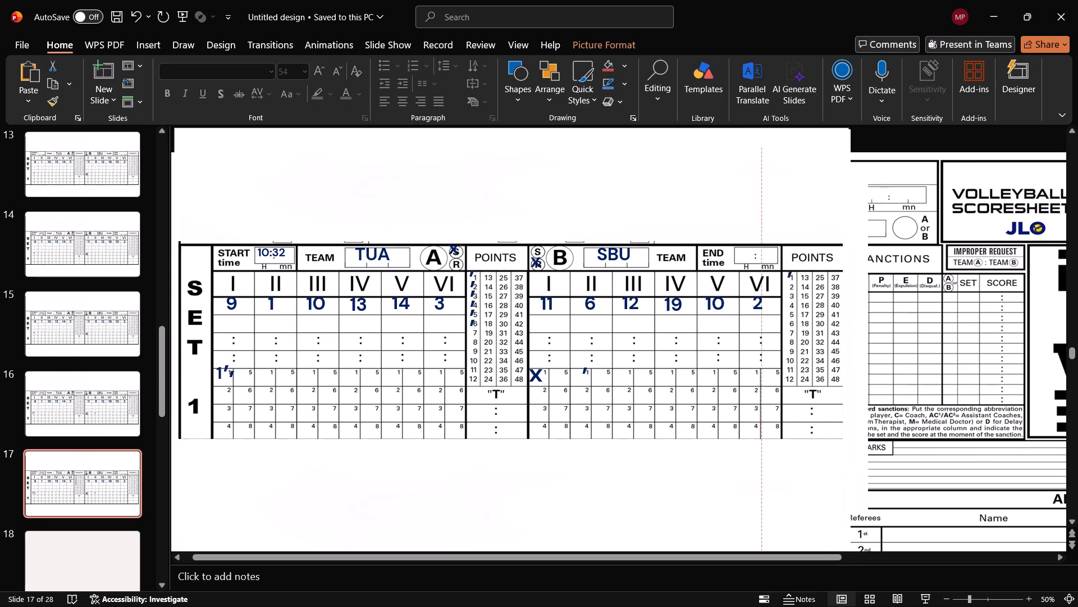
{"action": "left_click_drag", "start_coordinate": [257, 364], "coordinate": [282, 371]}
{"action": "key", "text": "ctrl+z"}
{"action": "left_click", "coordinate": [229, 372]}
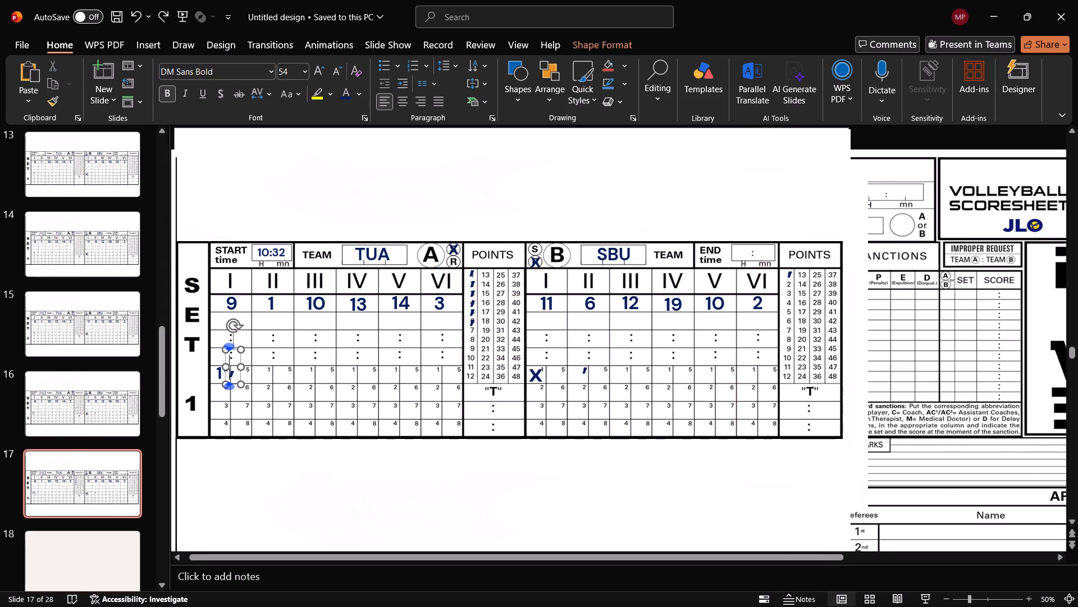
{"action": "left_click_drag", "start_coordinate": [235, 347], "coordinate": [368, 368]}
{"action": "key", "text": "ctrl+z"}
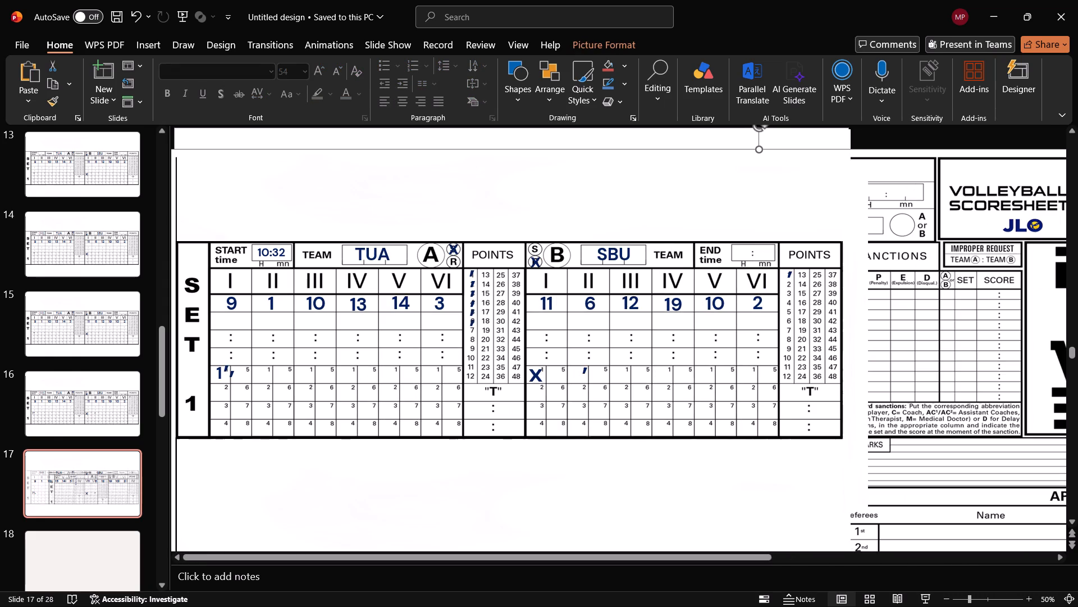
{"action": "left_click", "coordinate": [233, 373]}
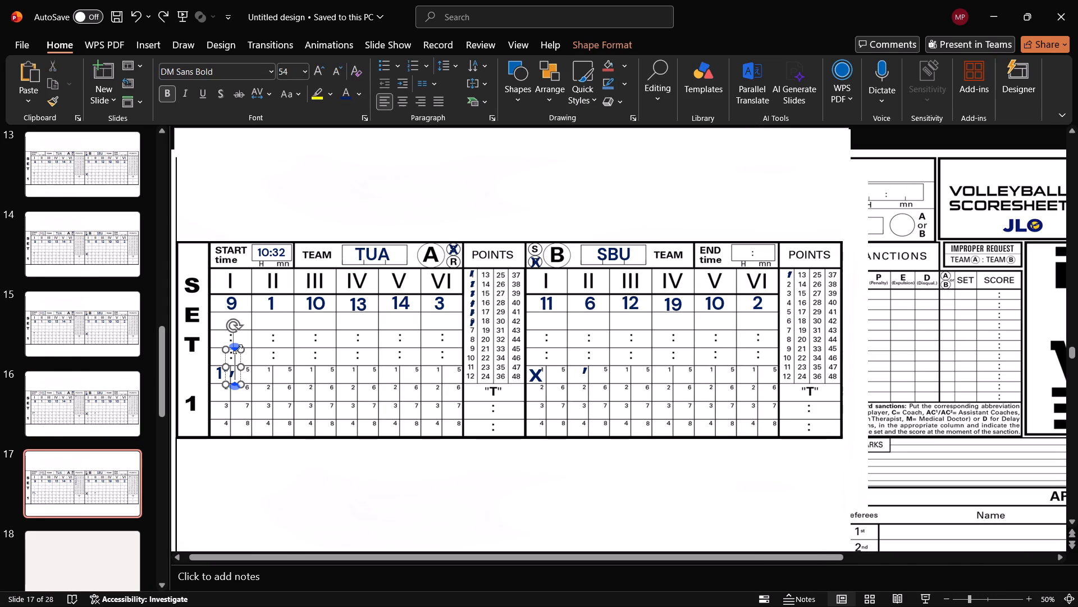
{"action": "left_click", "coordinate": [241, 354]}
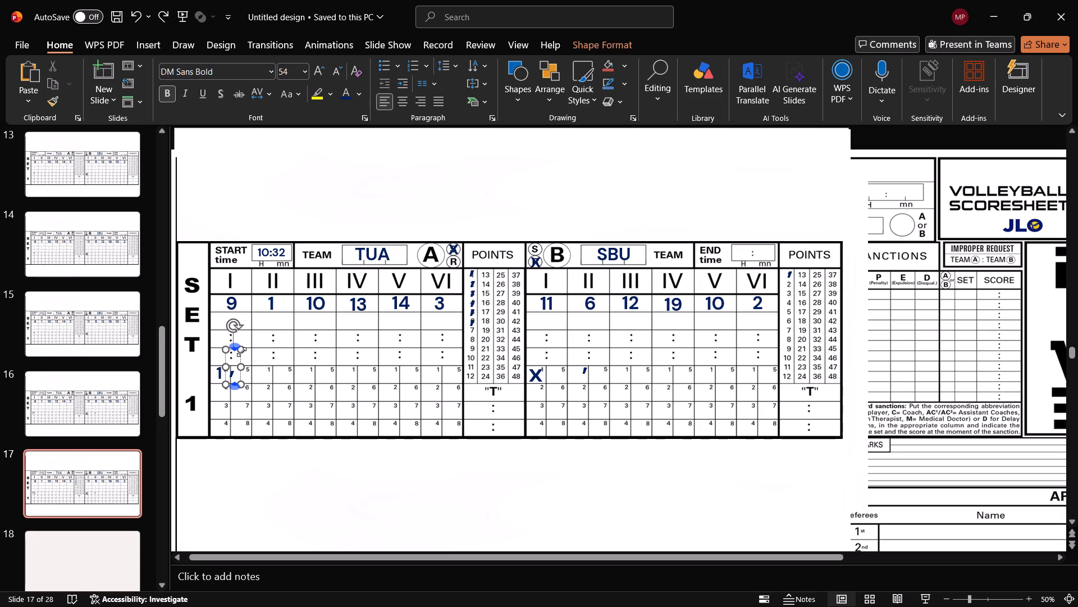
{"action": "left_click", "coordinate": [244, 354]}
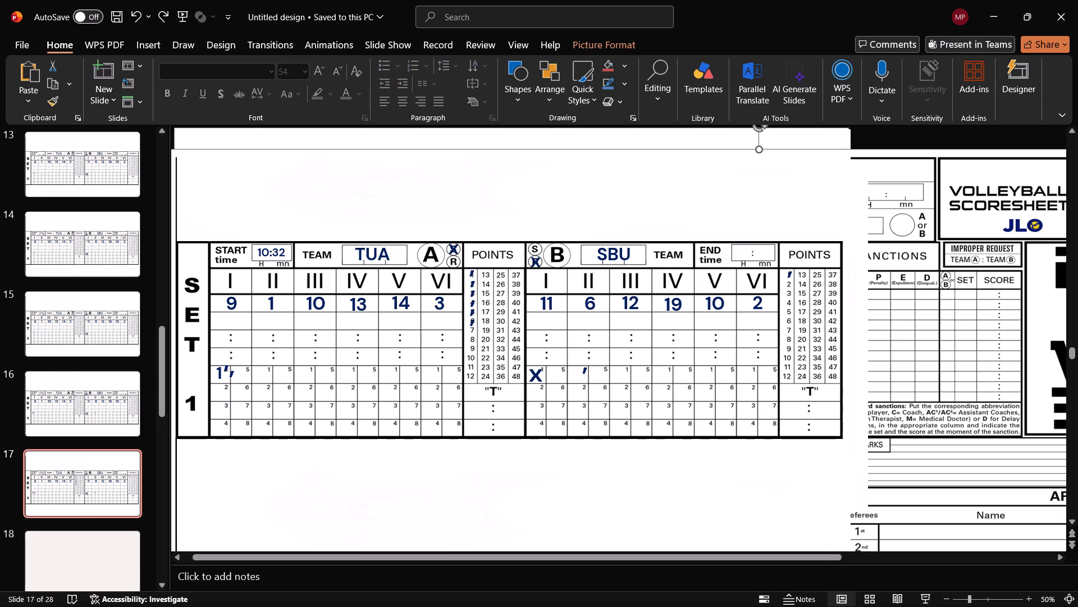
{"action": "left_click", "coordinate": [230, 371]}
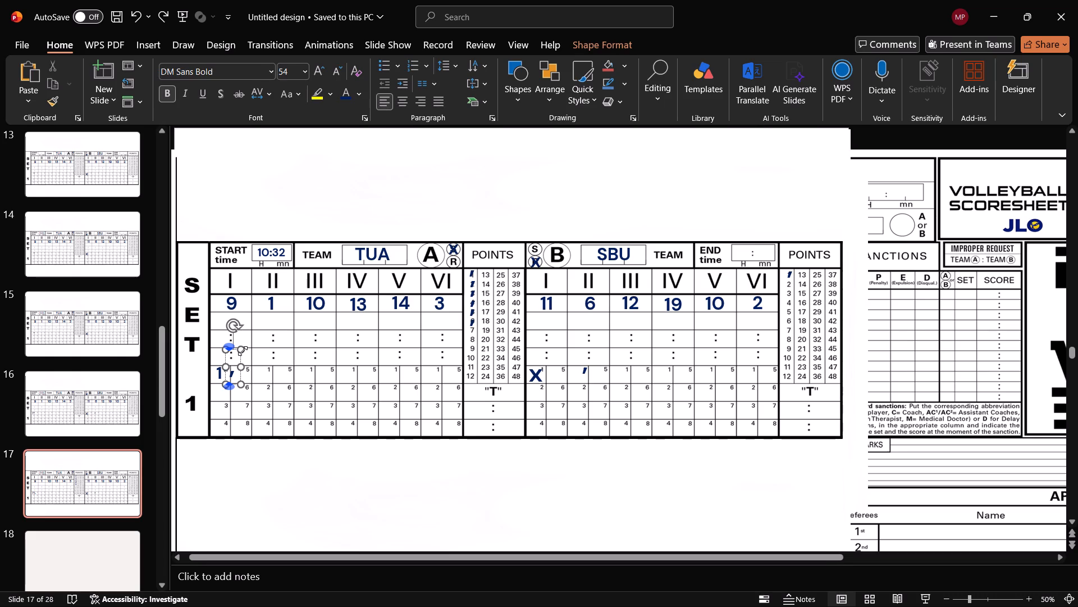
{"action": "left_click_drag", "start_coordinate": [244, 354], "coordinate": [271, 361]}
{"action": "key", "text": "ctrl+z"}
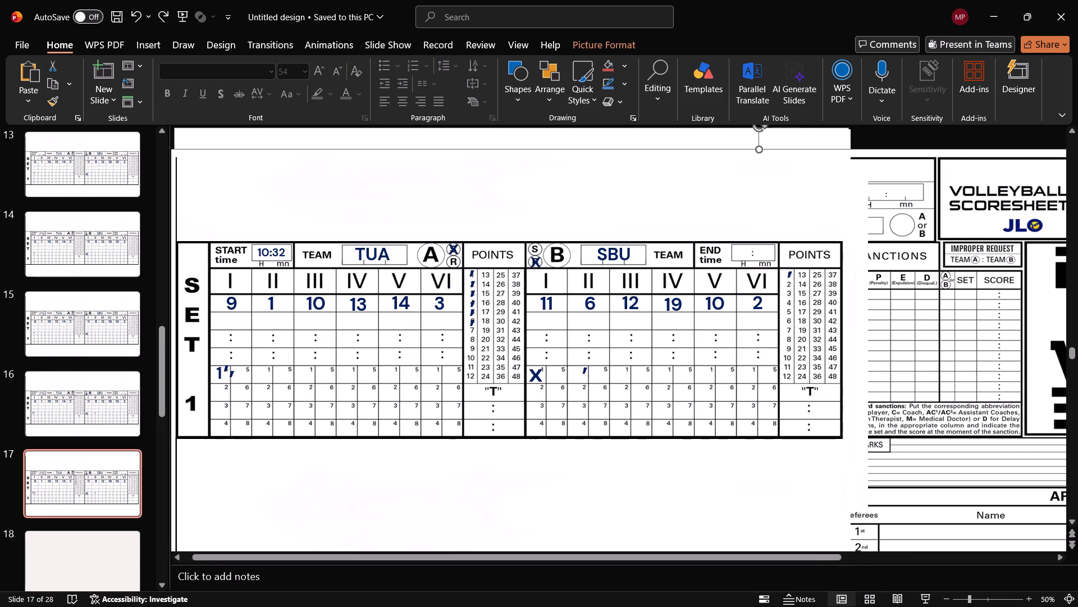
{"action": "left_click", "coordinate": [230, 374]}
{"action": "left_click_drag", "start_coordinate": [236, 350], "coordinate": [255, 354]}
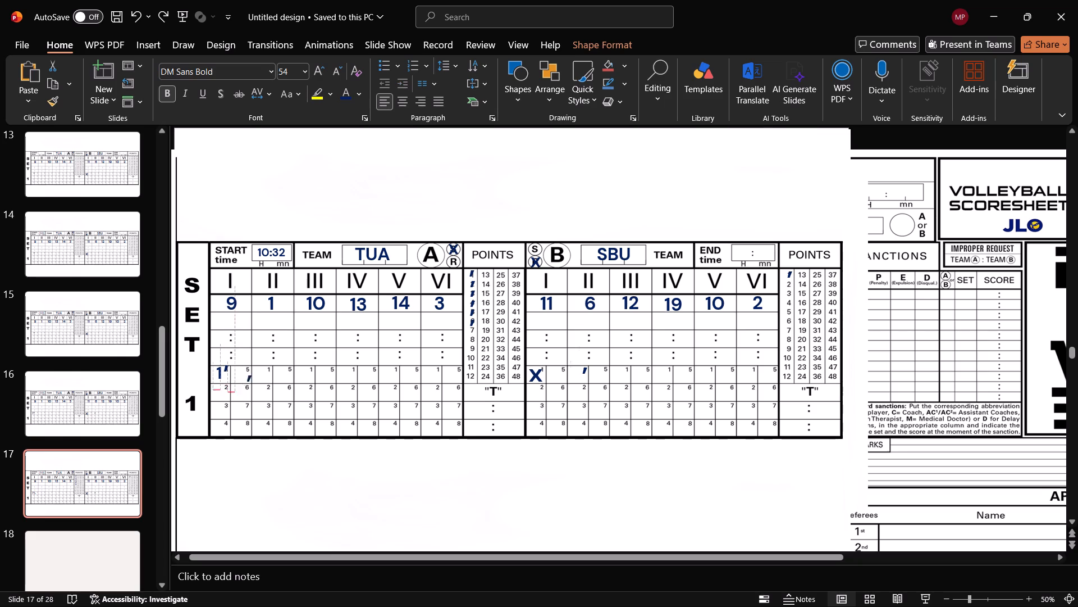
{"action": "left_click_drag", "start_coordinate": [255, 354], "coordinate": [477, 306]}
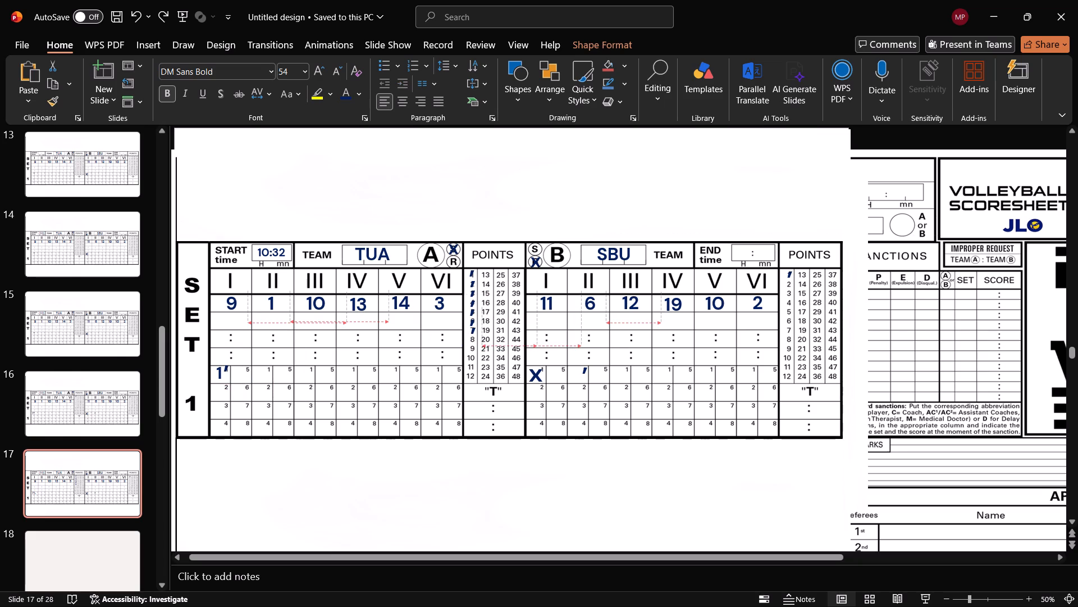
{"action": "left_click_drag", "start_coordinate": [477, 306], "coordinate": [477, 305]}
{"action": "left_click", "coordinate": [473, 322]}
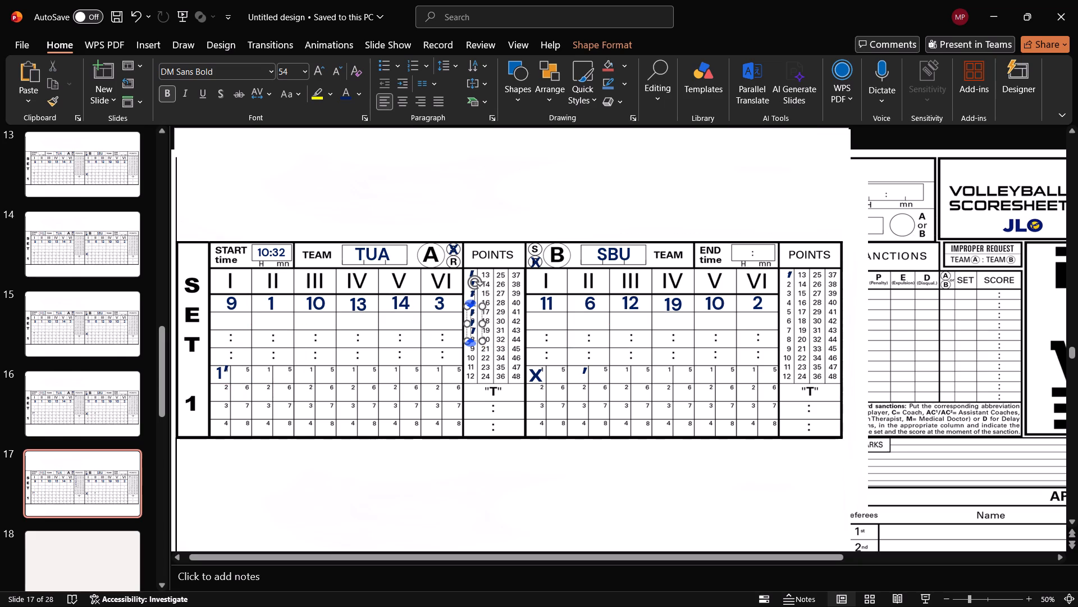
{"action": "left_click", "coordinate": [468, 508]}
Paste a tick mark and place it upright over point 8 in Team A's points column.
{"action": "key", "text": "ctrl+v"}
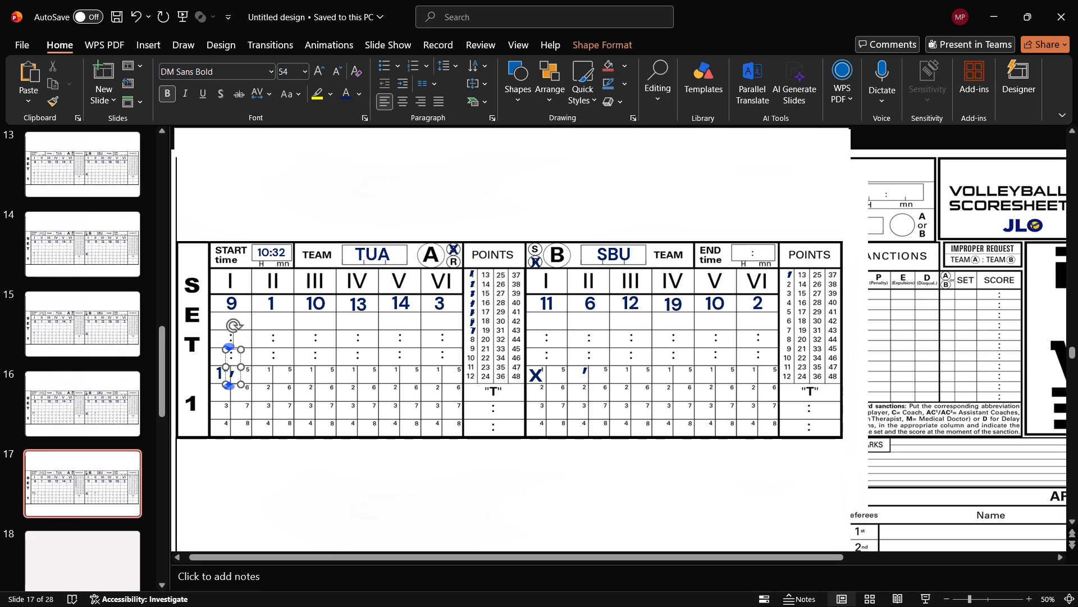
{"action": "left_click", "coordinate": [245, 350]}
{"action": "left_click", "coordinate": [231, 367]}
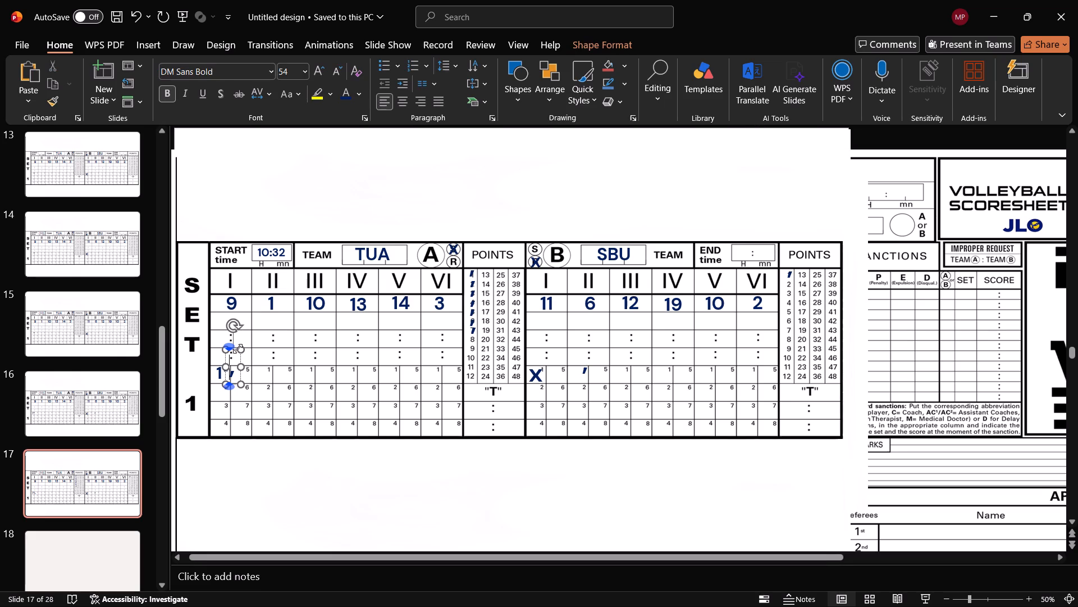
{"action": "left_click", "coordinate": [244, 353]}
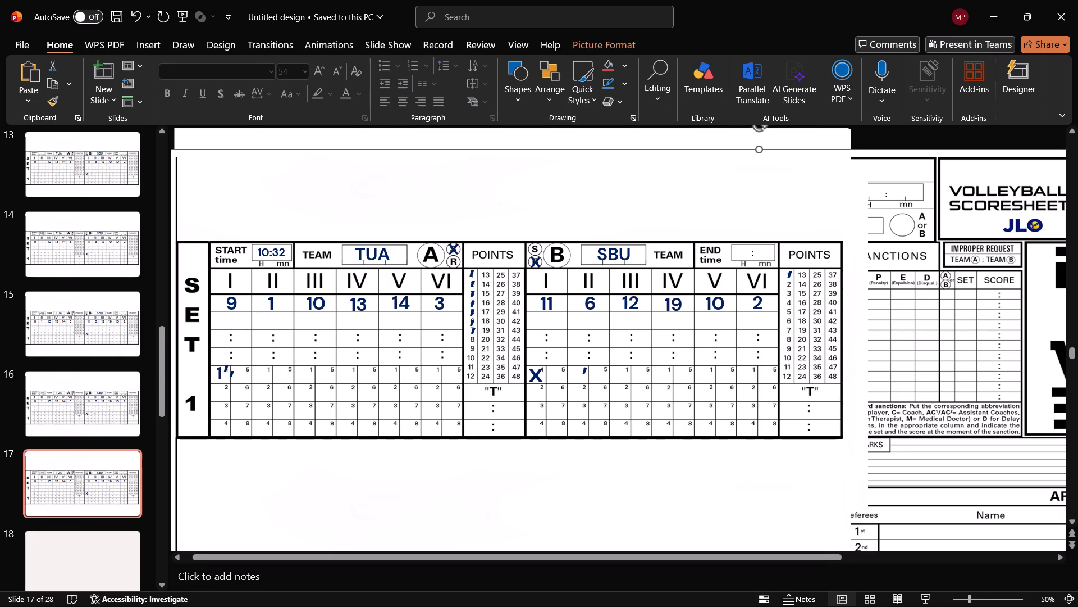
{"action": "left_click", "coordinate": [238, 353]}
{"action": "left_click", "coordinate": [238, 351]}
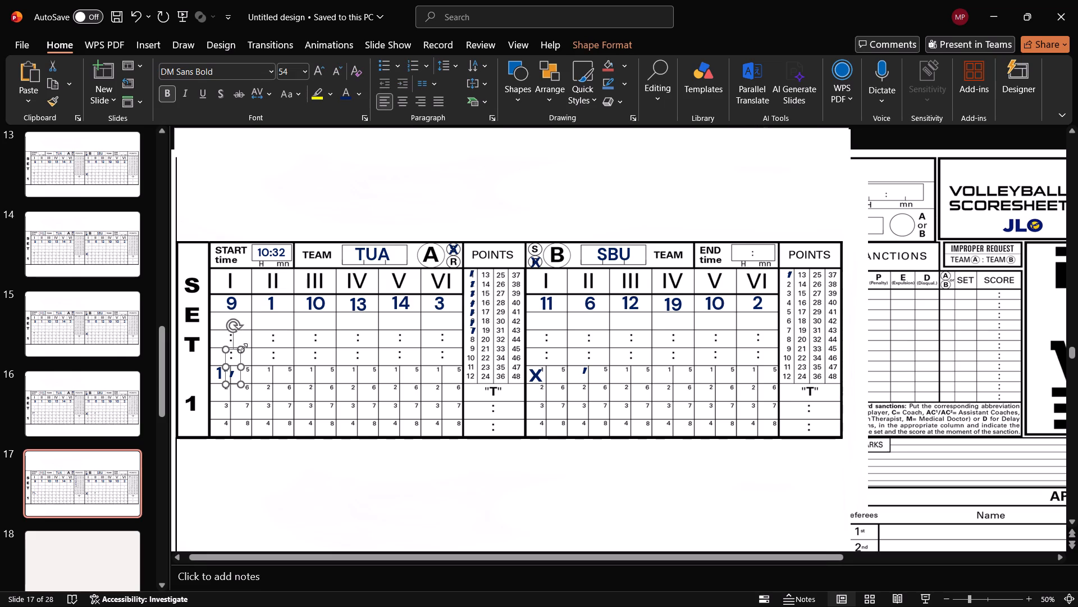
{"action": "left_click_drag", "start_coordinate": [232, 323], "coordinate": [273, 307]}
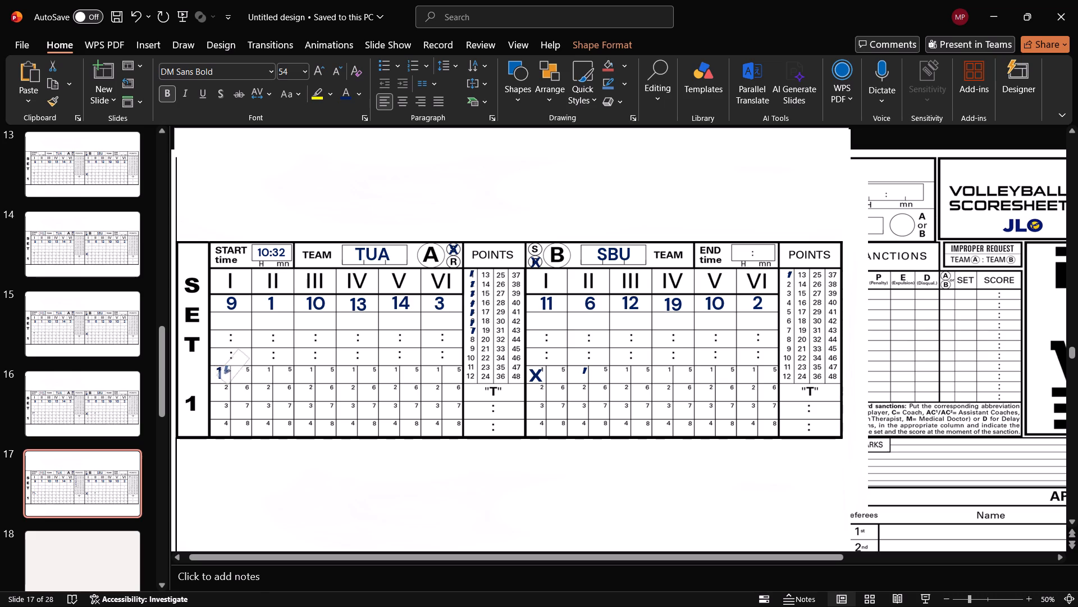
{"action": "left_click_drag", "start_coordinate": [273, 307], "coordinate": [233, 315]}
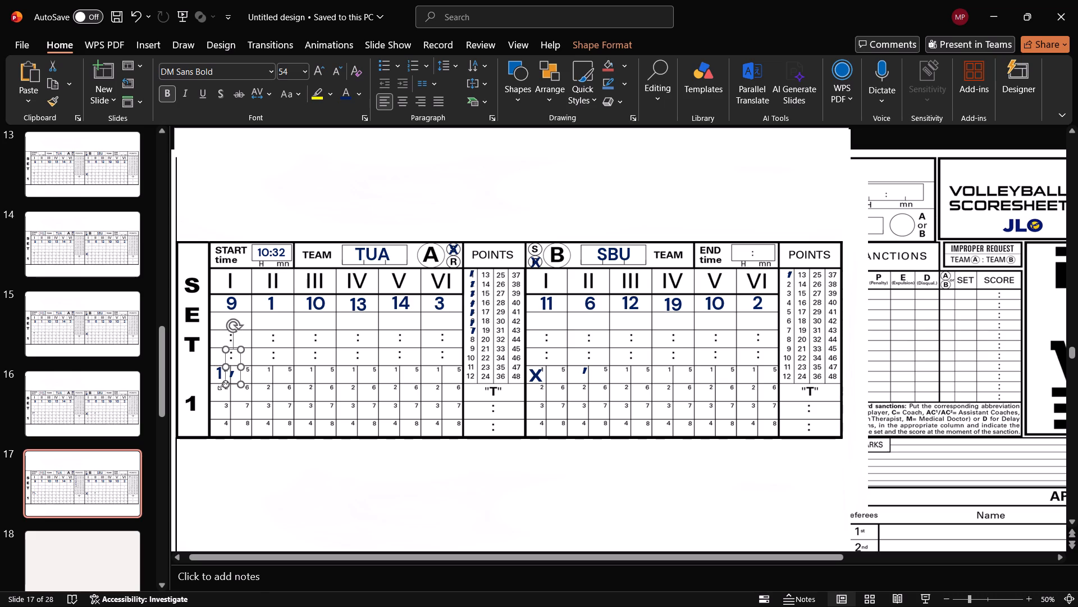
{"action": "left_click", "coordinate": [236, 349]}
{"action": "left_click_drag", "start_coordinate": [231, 349], "coordinate": [401, 343]}
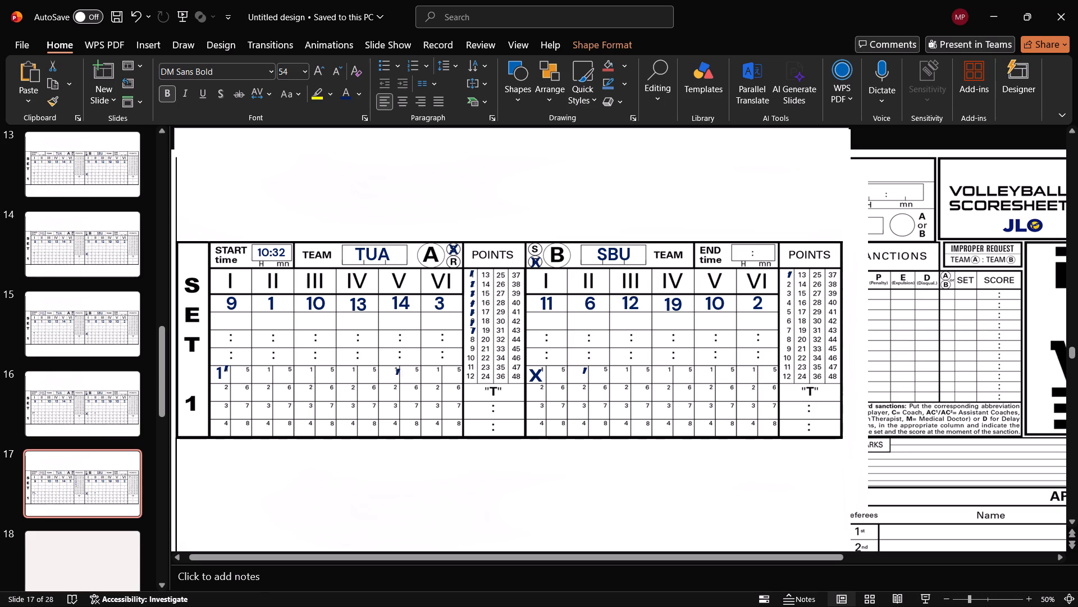
{"action": "left_click_drag", "start_coordinate": [401, 343], "coordinate": [471, 314]}
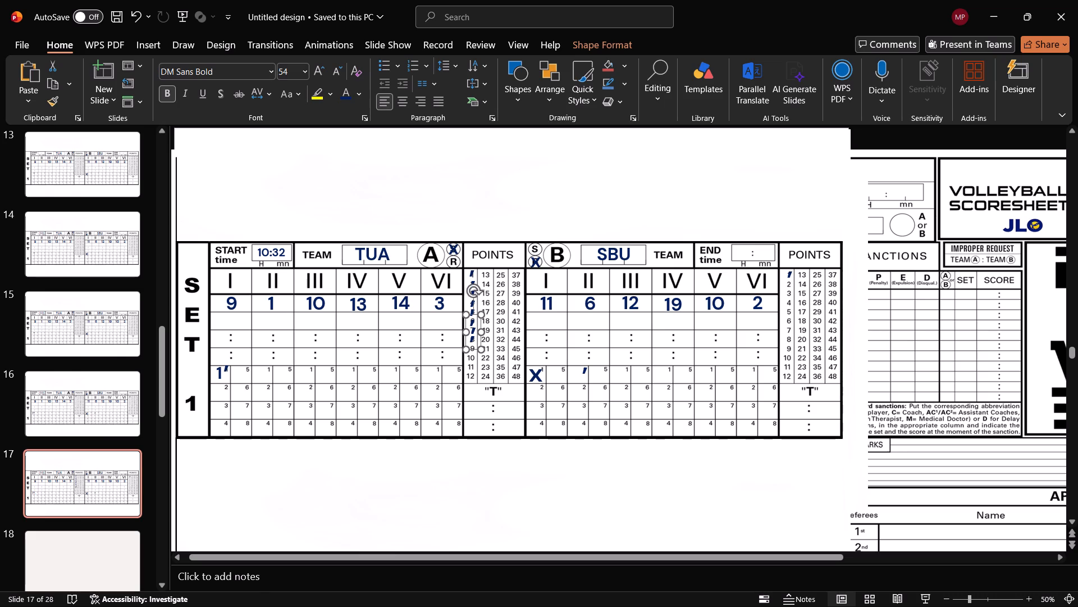
Paste a tick mark and place it over point 9 in Team A's points column, in line with the ticks above.
{"action": "key", "text": "ctrl+v"}
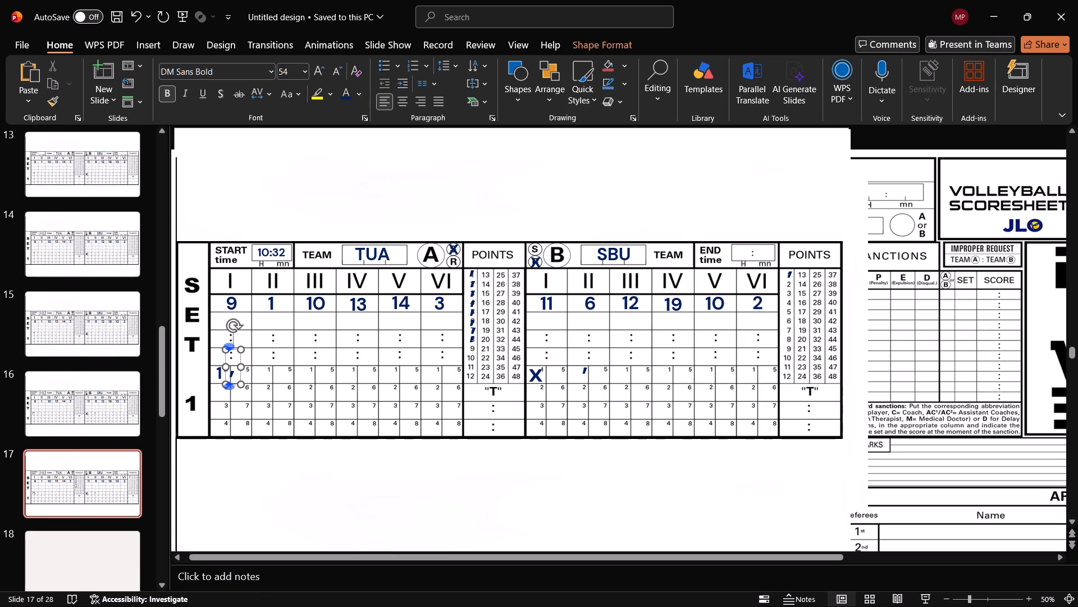
{"action": "left_click_drag", "start_coordinate": [230, 347], "coordinate": [471, 313]}
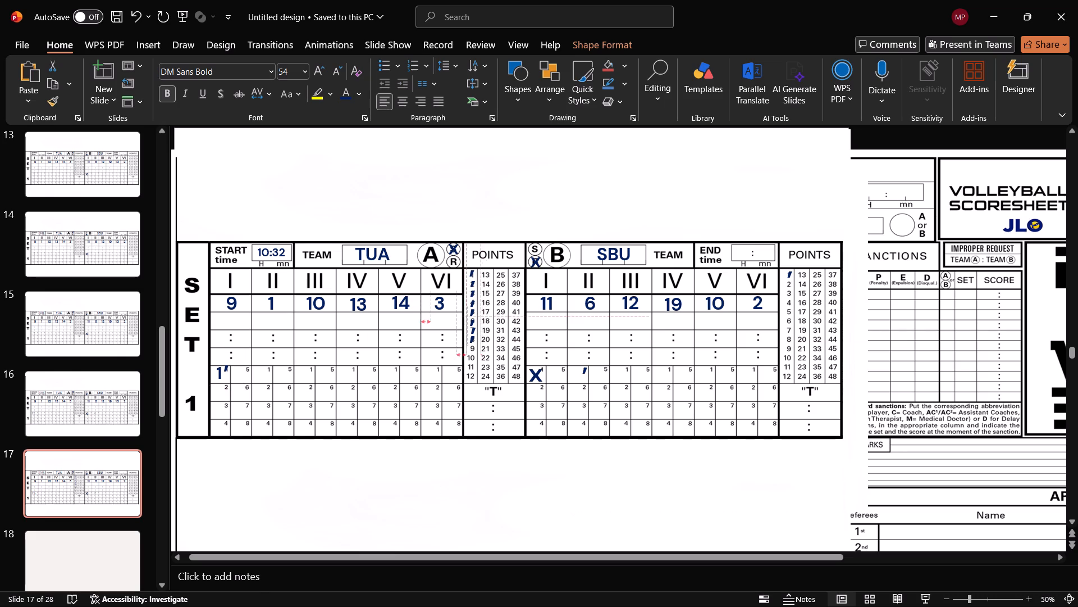
{"action": "left_click_drag", "start_coordinate": [471, 313], "coordinate": [469, 322]}
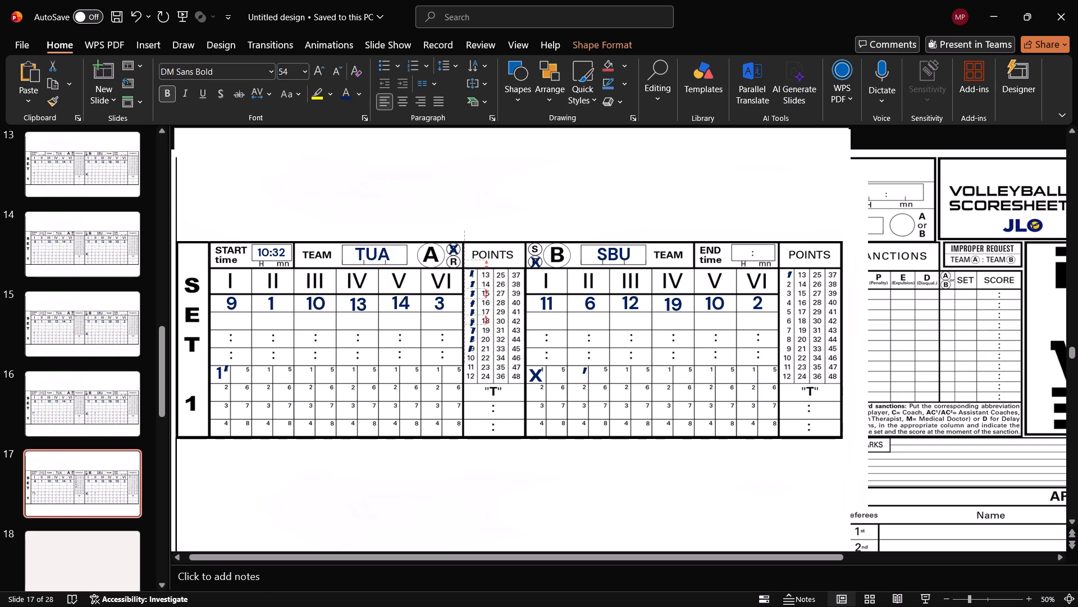
{"action": "left_click_drag", "start_coordinate": [469, 322], "coordinate": [471, 322]}
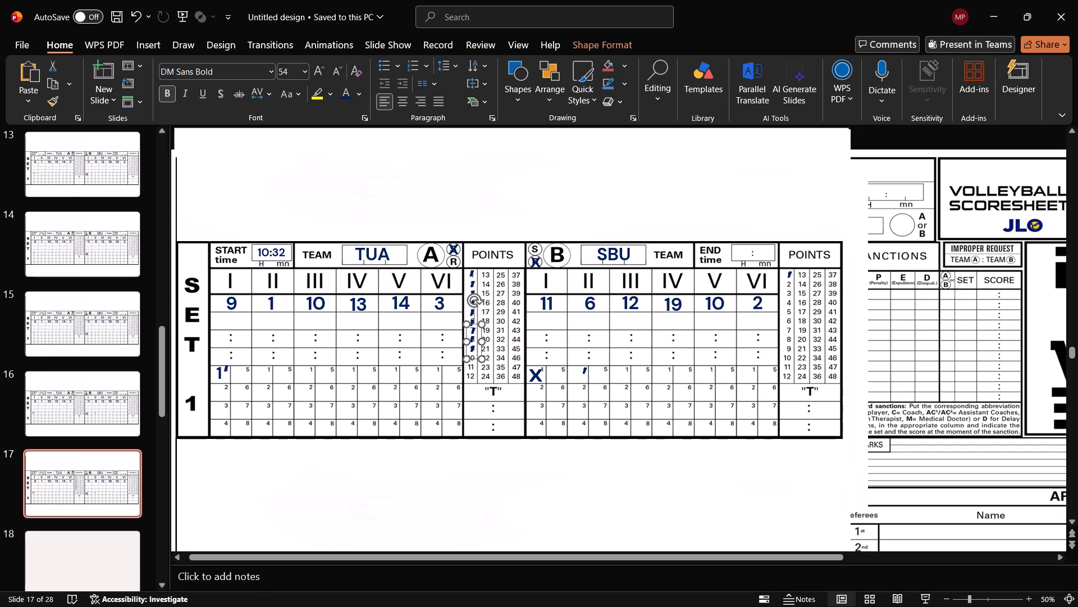
Paste three tick marks and place one of them over point 10 in Team A's points column.
{"action": "key", "text": "ctrl+v"}
{"action": "key", "text": "ctrl+v"}
{"action": "key", "text": "ctrl+v"}
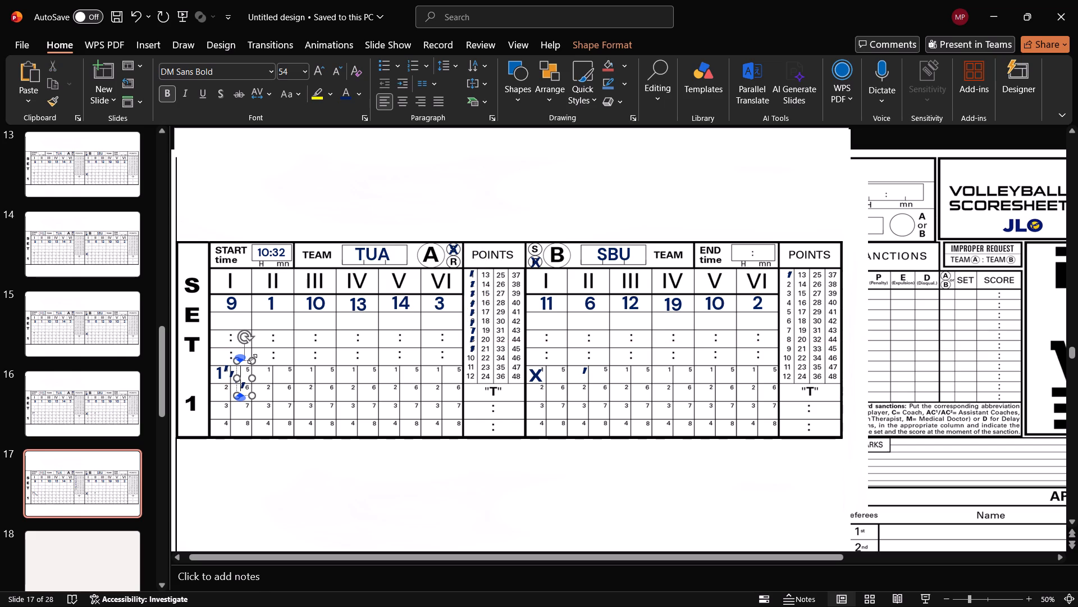
{"action": "left_click_drag", "start_coordinate": [246, 360], "coordinate": [469, 330]}
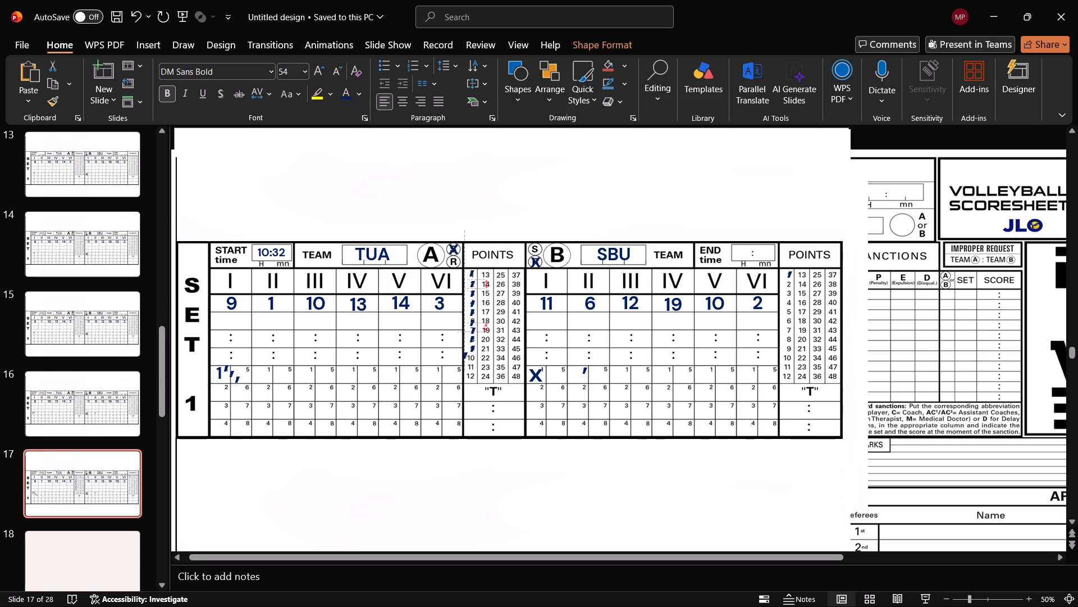
{"action": "left_click_drag", "start_coordinate": [469, 330], "coordinate": [476, 333]}
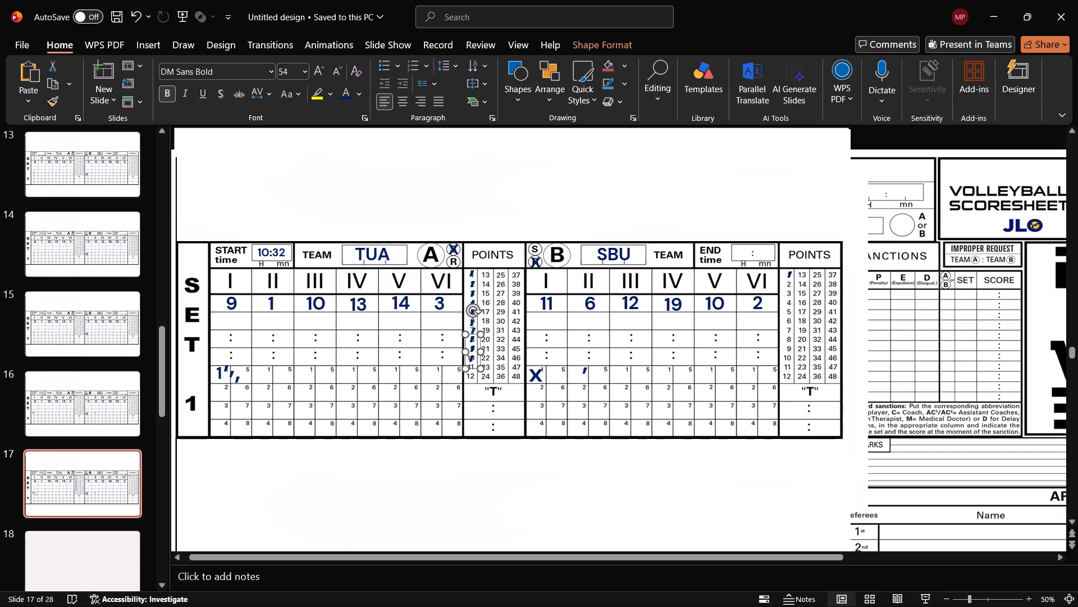
Move the second pasted tick mark over point 11 in Team A's points column, lining it up with the ticks above.
{"action": "left_click", "coordinate": [239, 379]}
{"action": "left_click", "coordinate": [243, 354]}
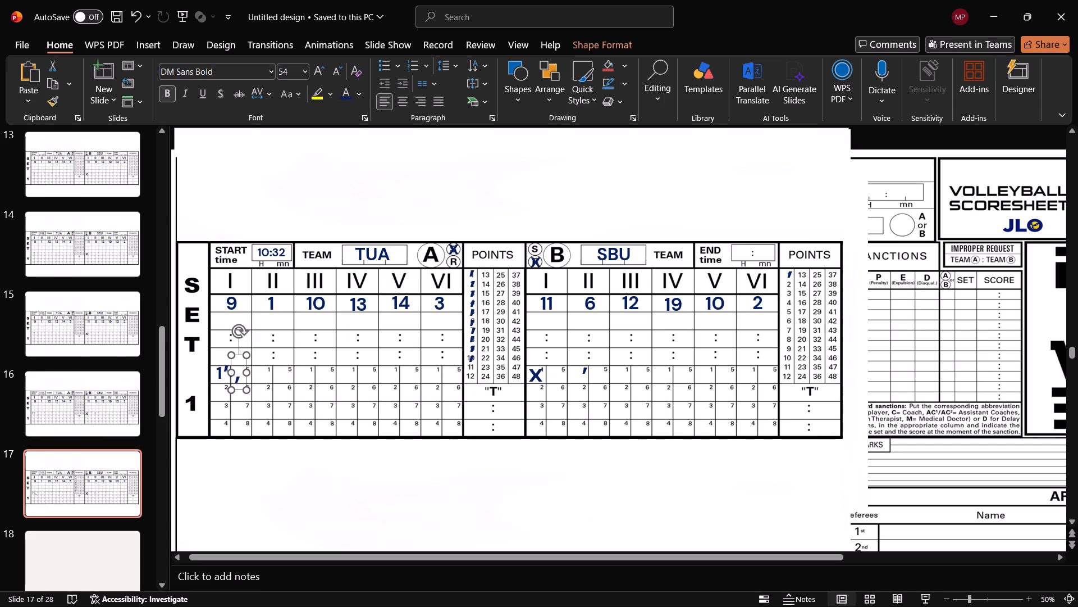
{"action": "left_click_drag", "start_coordinate": [237, 352], "coordinate": [474, 356]}
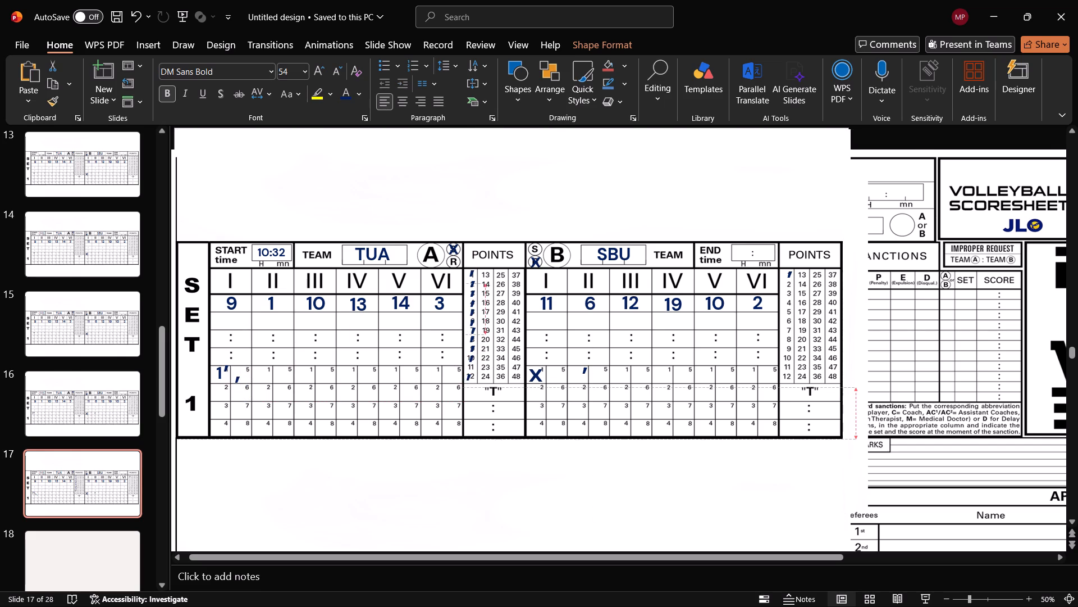
{"action": "left_click_drag", "start_coordinate": [474, 356], "coordinate": [476, 347]}
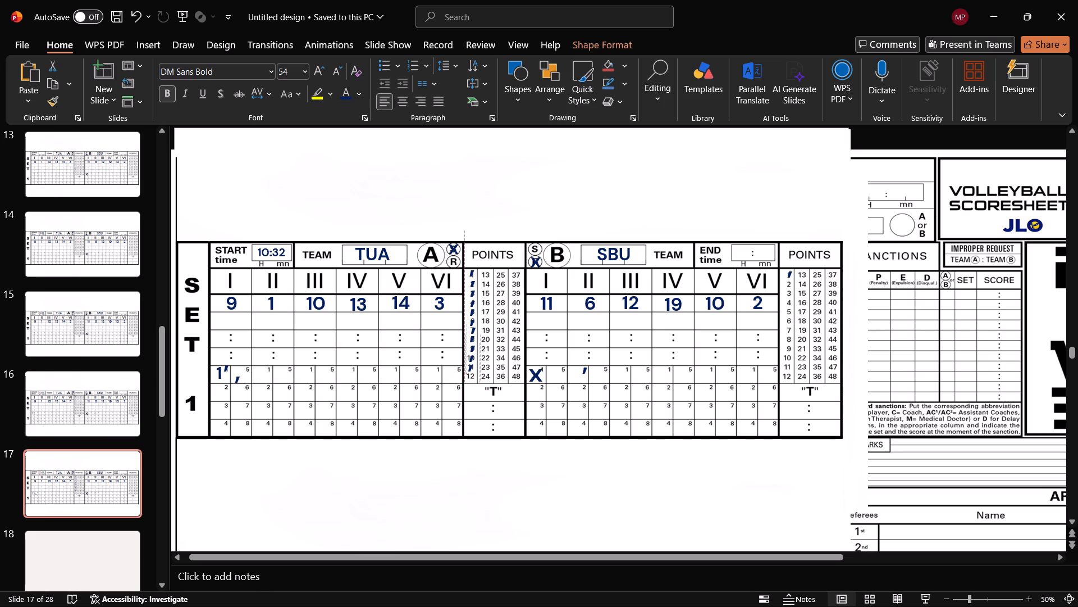
{"action": "left_click_drag", "start_coordinate": [476, 347], "coordinate": [476, 345]}
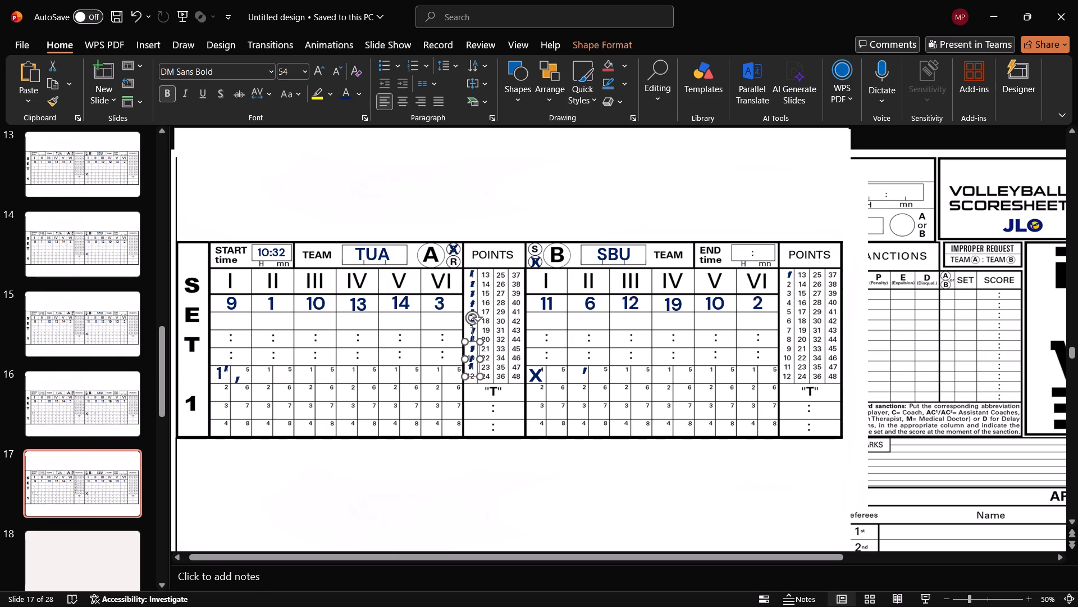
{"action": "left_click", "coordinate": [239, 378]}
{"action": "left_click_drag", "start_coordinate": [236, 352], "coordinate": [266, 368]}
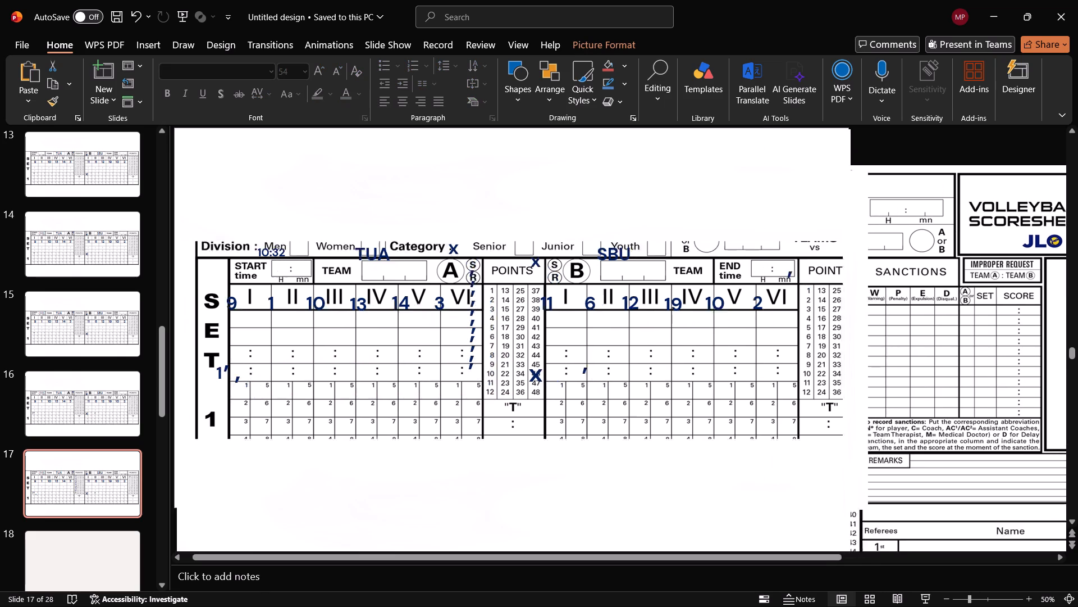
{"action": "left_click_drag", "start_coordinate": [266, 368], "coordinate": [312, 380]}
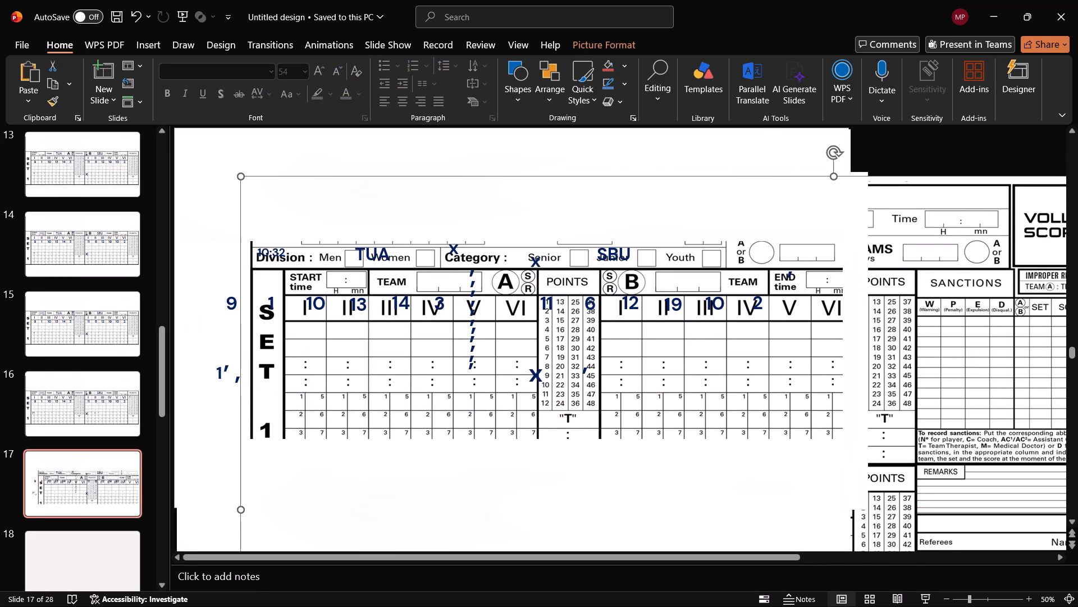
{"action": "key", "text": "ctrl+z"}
Move the remaining pasted tick mark over point 12 at the bottom of Team A's first points column.
{"action": "left_click", "coordinate": [241, 377]}
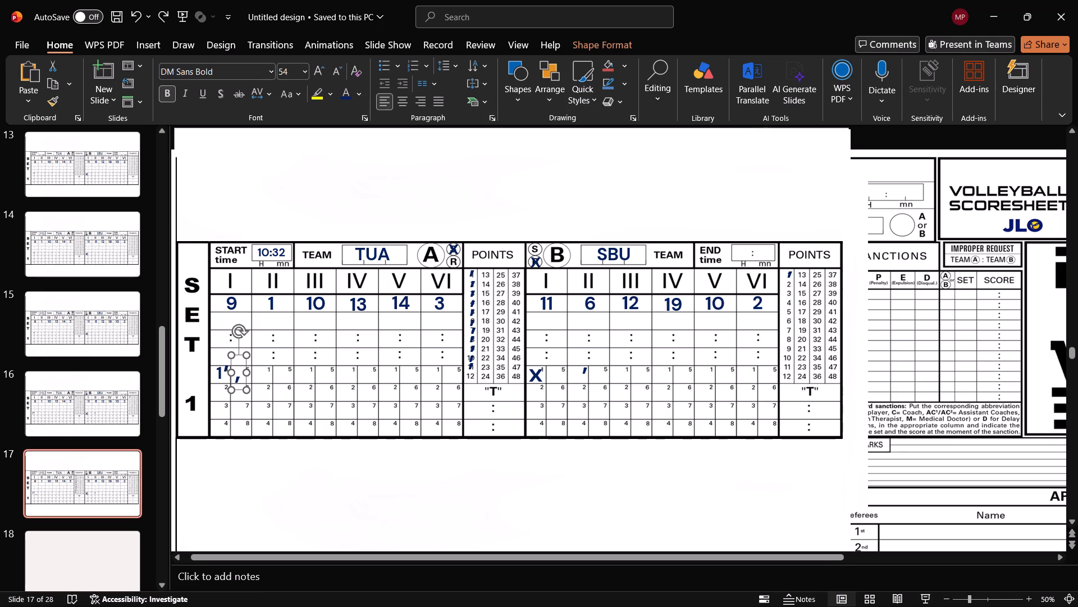
{"action": "left_click", "coordinate": [236, 380]}
{"action": "left_click_drag", "start_coordinate": [236, 354], "coordinate": [469, 351]}
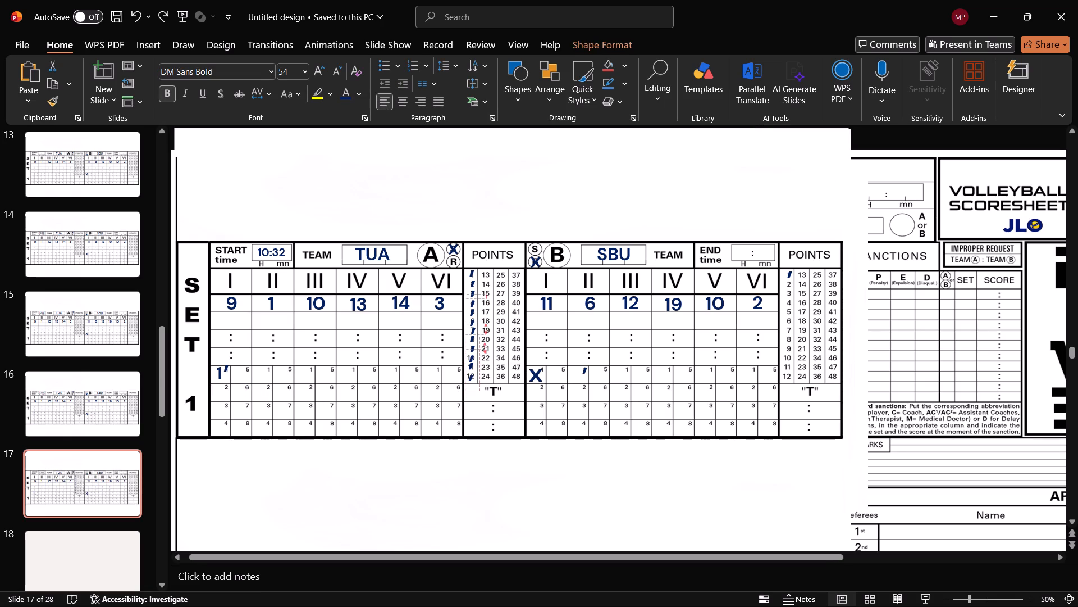
{"action": "left_click_drag", "start_coordinate": [469, 351], "coordinate": [471, 350]}
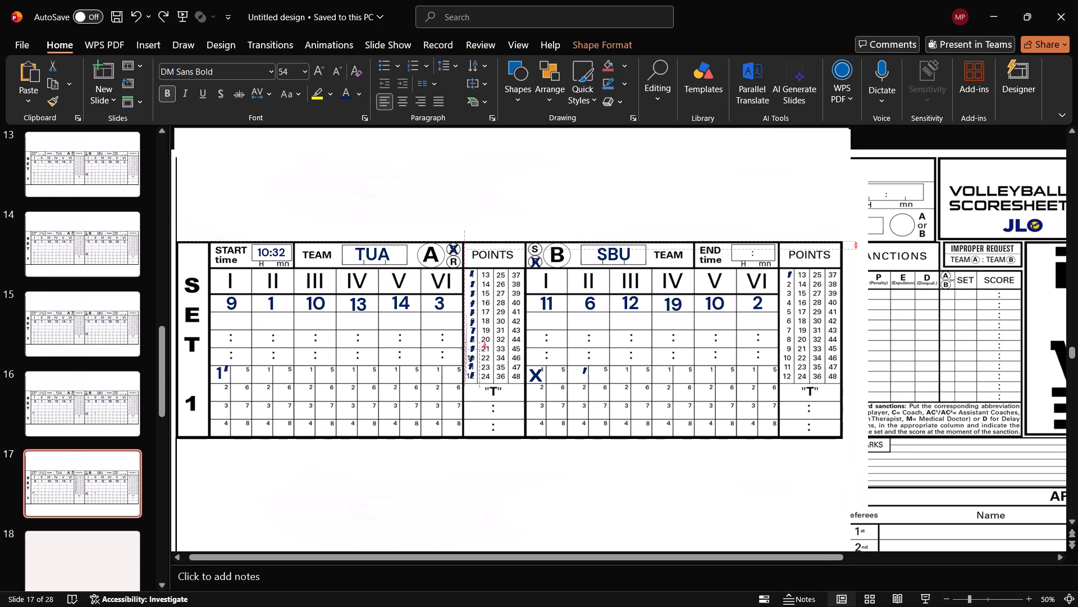
{"action": "left_click_drag", "start_coordinate": [471, 350], "coordinate": [469, 351]}
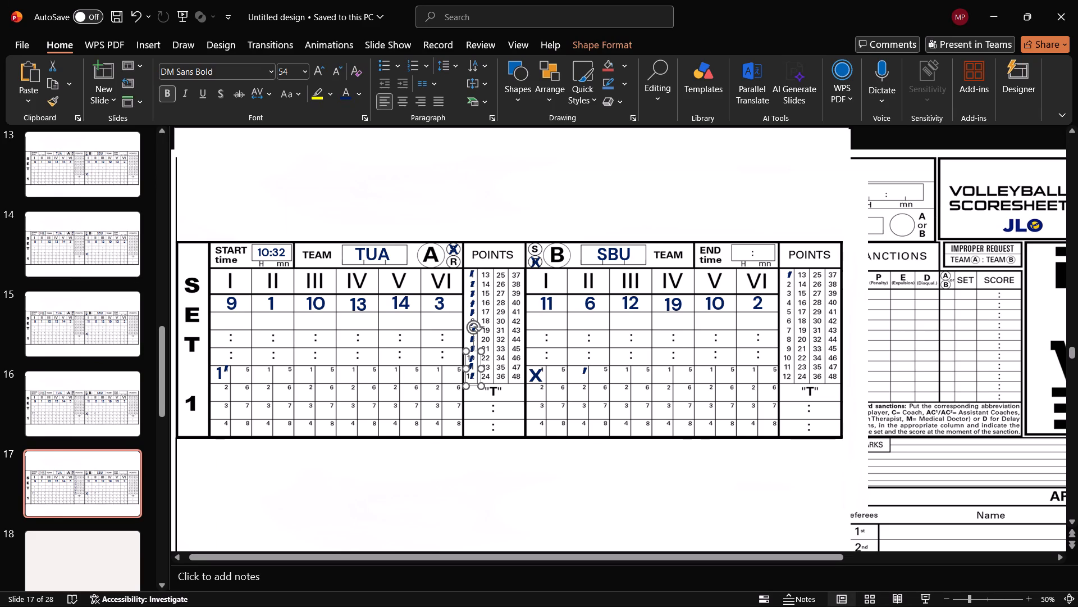
{"action": "left_click", "coordinate": [577, 492]}
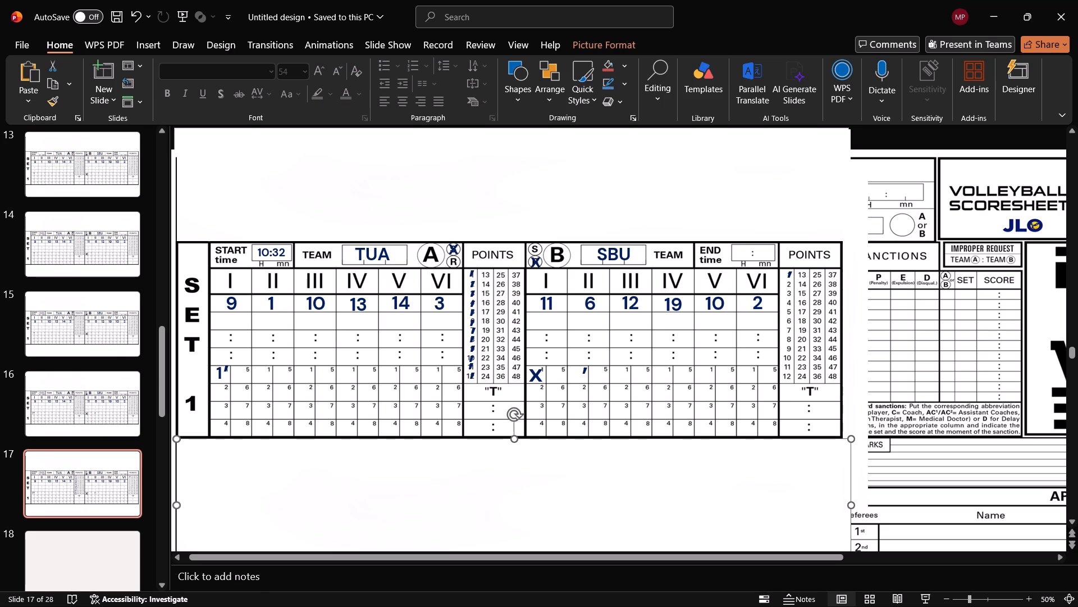
Paste a tick mark and place it over point 13 at the top of Team A's second points column.
{"action": "key", "text": "ctrl+v"}
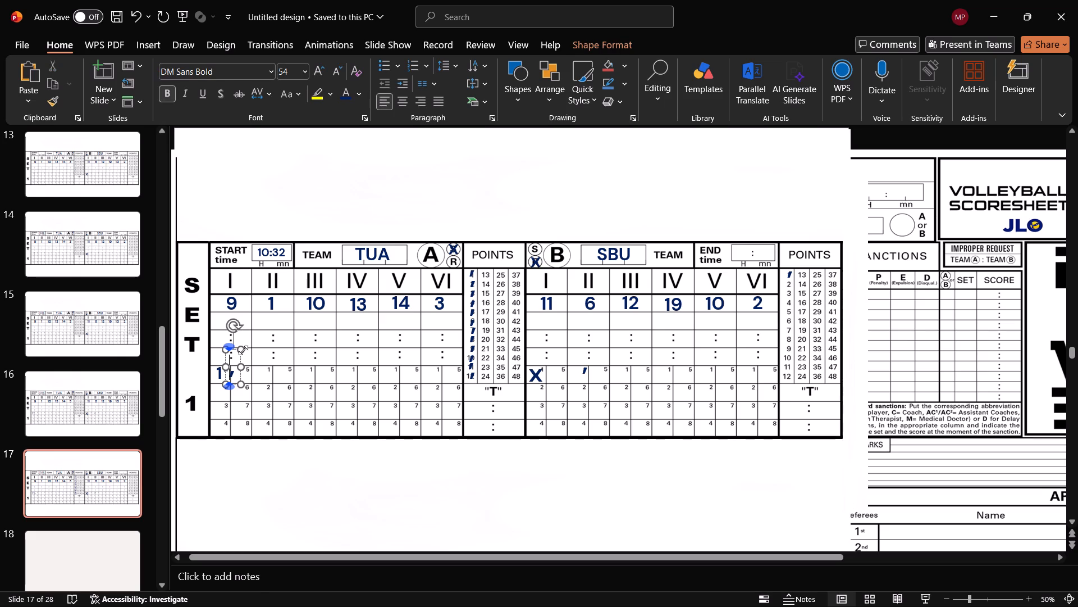
{"action": "left_click_drag", "start_coordinate": [235, 348], "coordinate": [545, 290]}
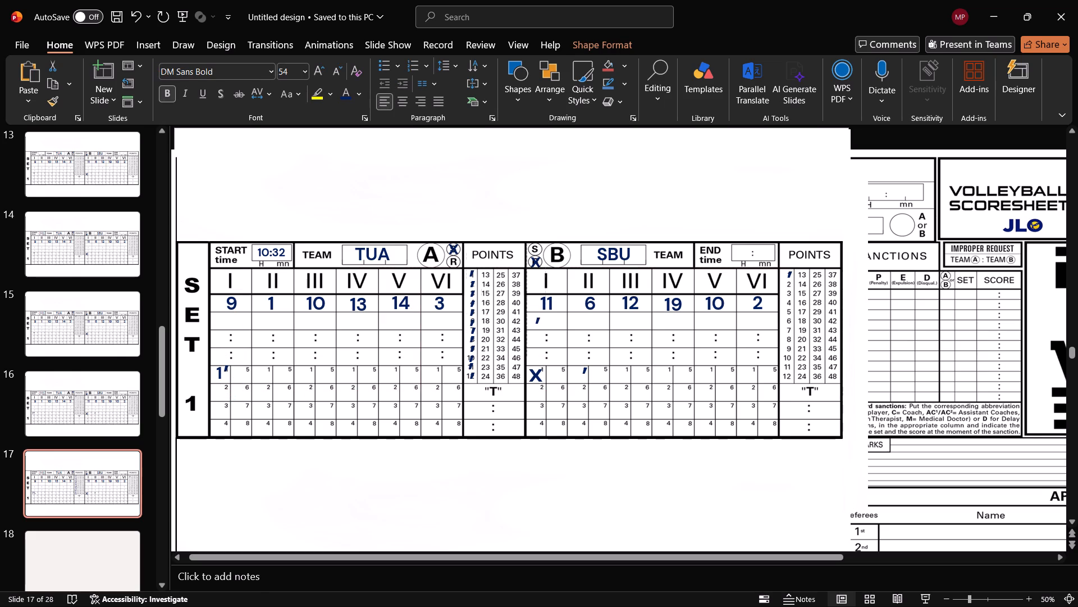
{"action": "left_click_drag", "start_coordinate": [545, 290], "coordinate": [490, 249]}
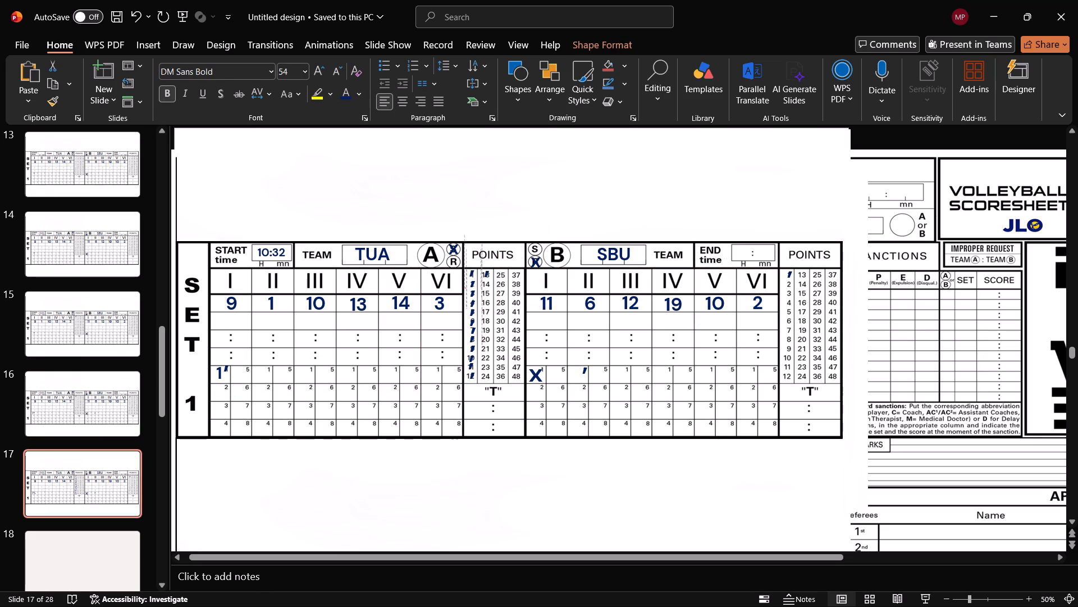
{"action": "left_click_drag", "start_coordinate": [490, 249], "coordinate": [490, 250]}
Paste a tick mark and place it over point 14 in Team A's second points column.
{"action": "key", "text": "ctrl+v"}
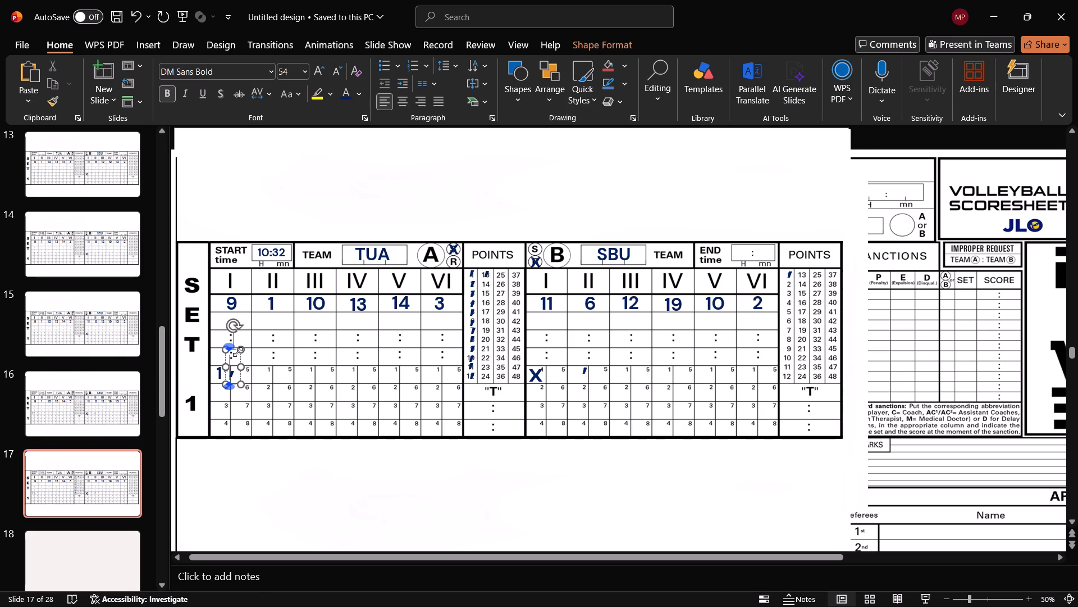
{"action": "left_click_drag", "start_coordinate": [235, 350], "coordinate": [481, 260]}
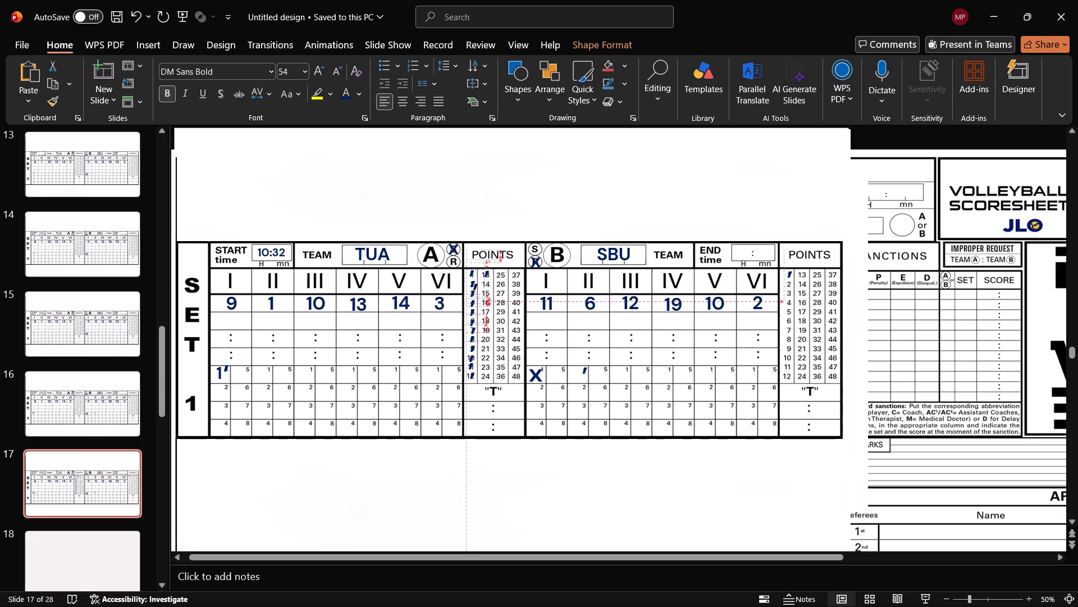
{"action": "left_click_drag", "start_coordinate": [481, 260], "coordinate": [491, 260]}
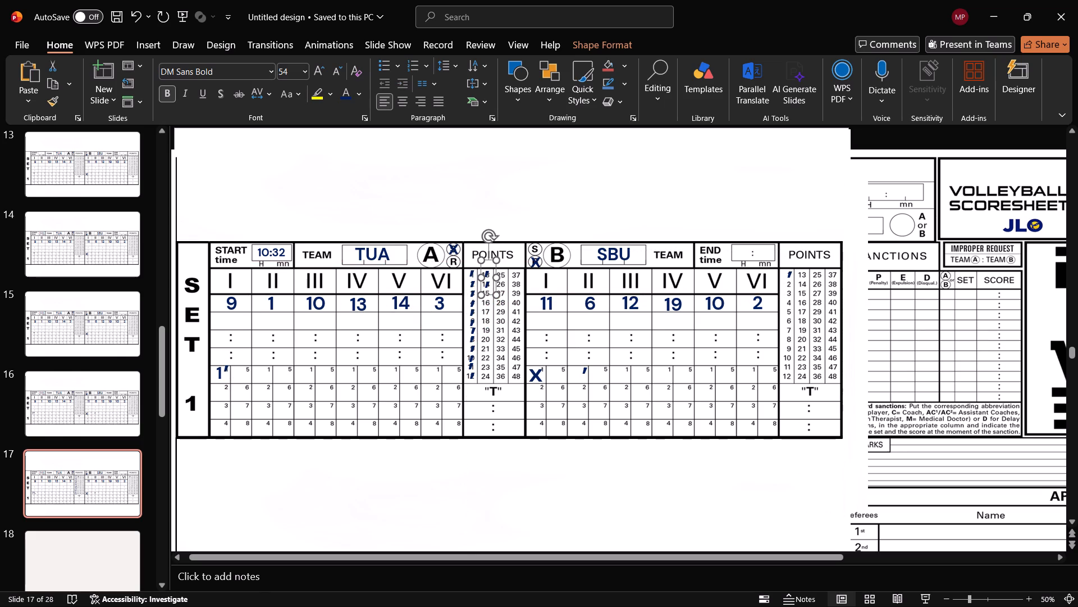
Paste a tick mark and place it over point 15 in Team A's second points column, aligned with the ticks above.
{"action": "key", "text": "ctrl+v"}
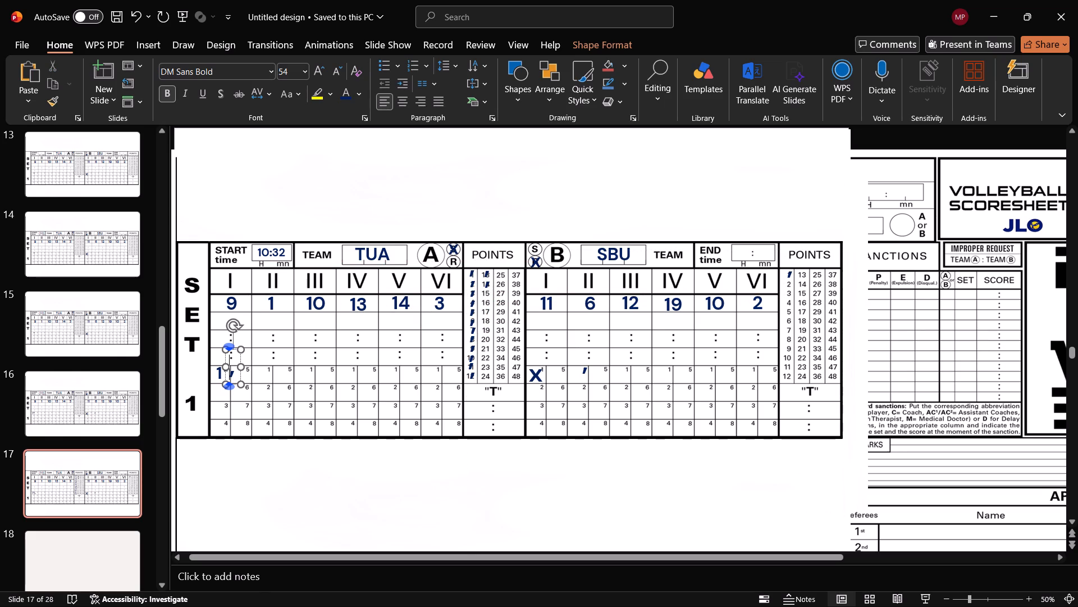
{"action": "left_click_drag", "start_coordinate": [233, 350], "coordinate": [295, 380]}
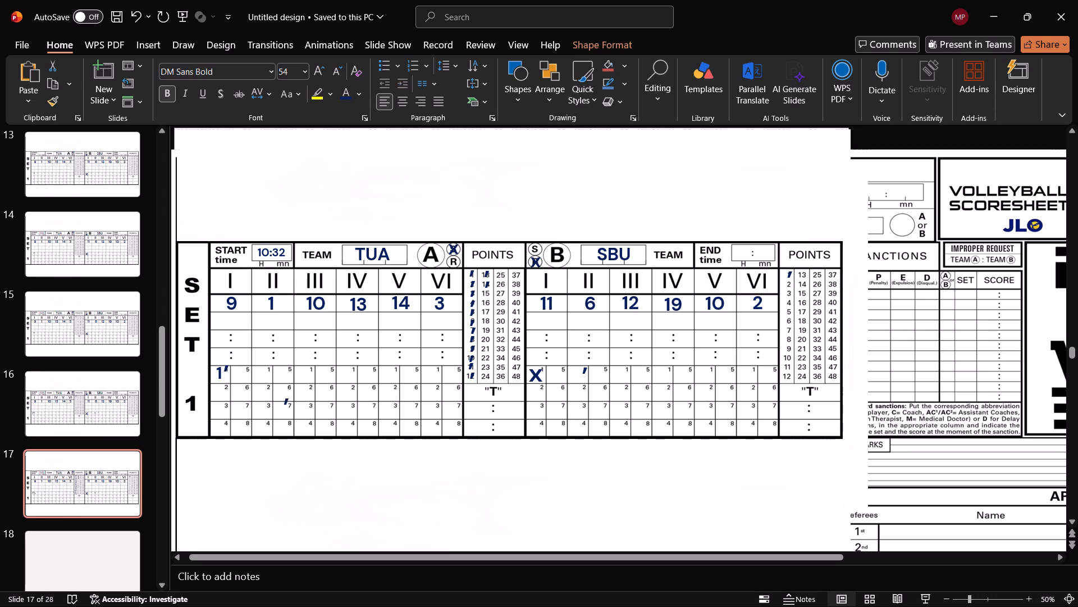
{"action": "left_click_drag", "start_coordinate": [295, 380], "coordinate": [488, 271]}
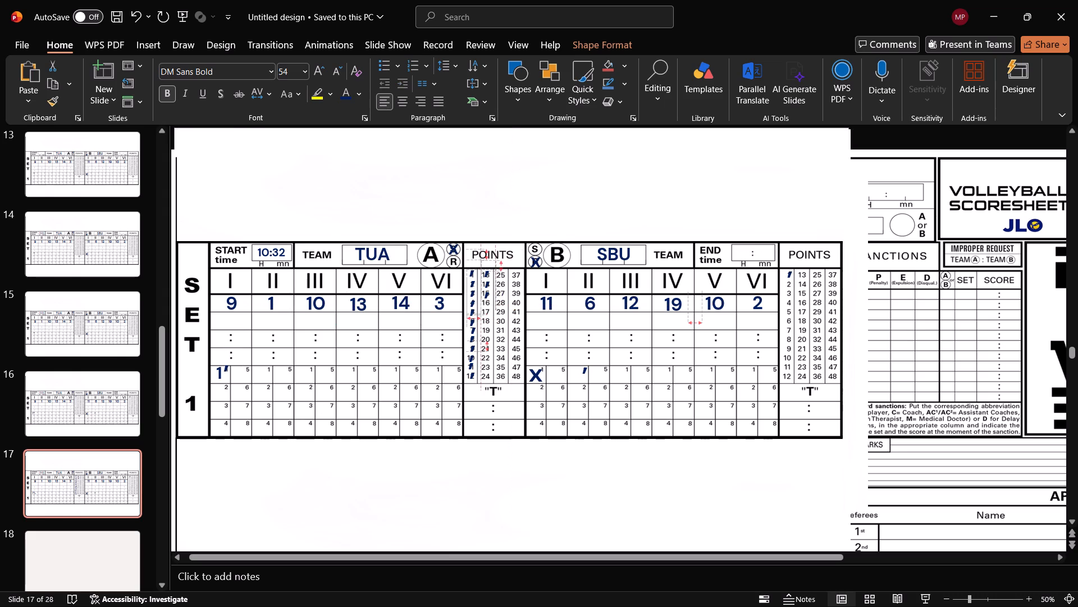
{"action": "left_click_drag", "start_coordinate": [488, 271], "coordinate": [489, 269]}
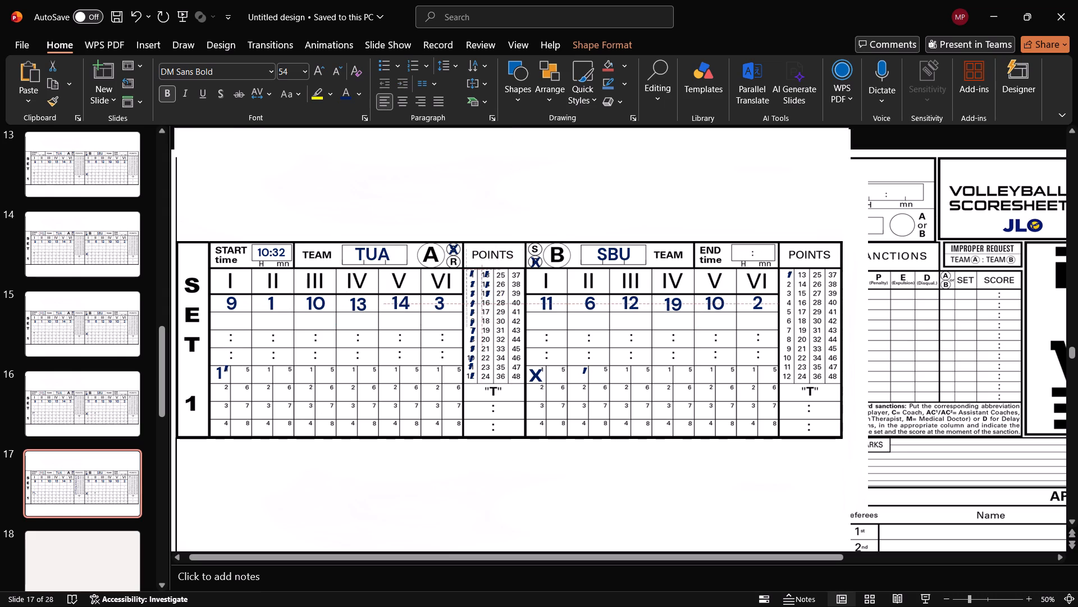
{"action": "left_click_drag", "start_coordinate": [489, 269], "coordinate": [487, 270]}
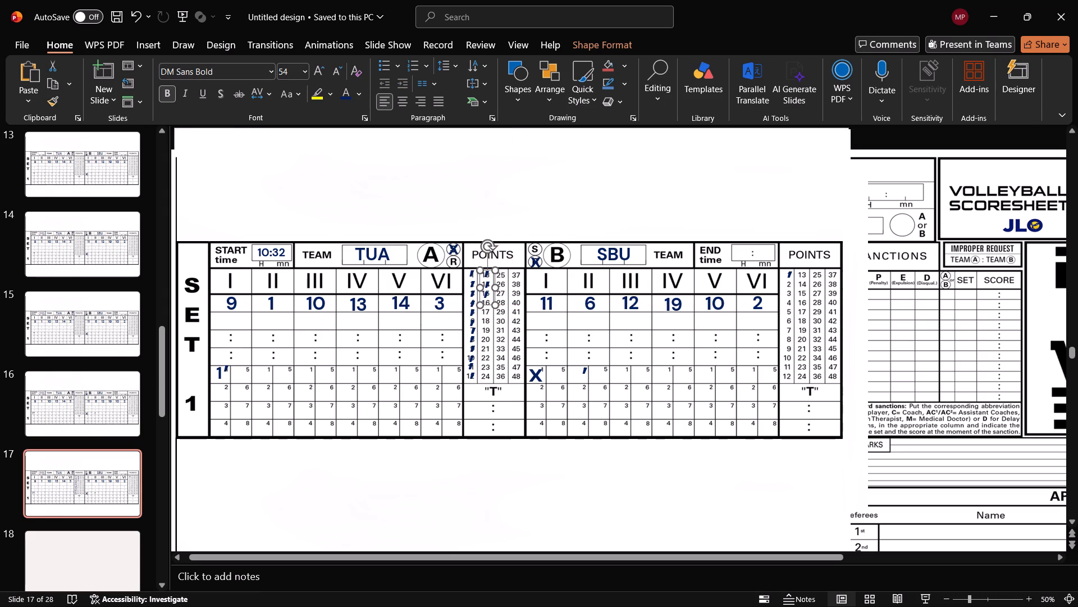
Paste a tick mark and place it over point 16 in Team A's second points column.
{"action": "key", "text": "ctrl+v"}
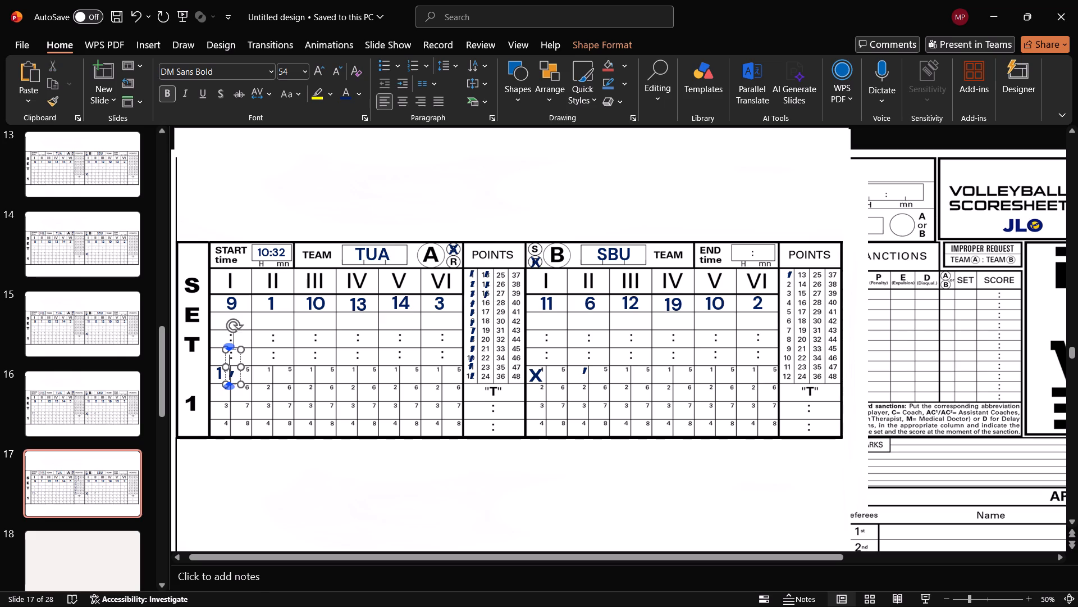
{"action": "left_click_drag", "start_coordinate": [236, 348], "coordinate": [488, 277]}
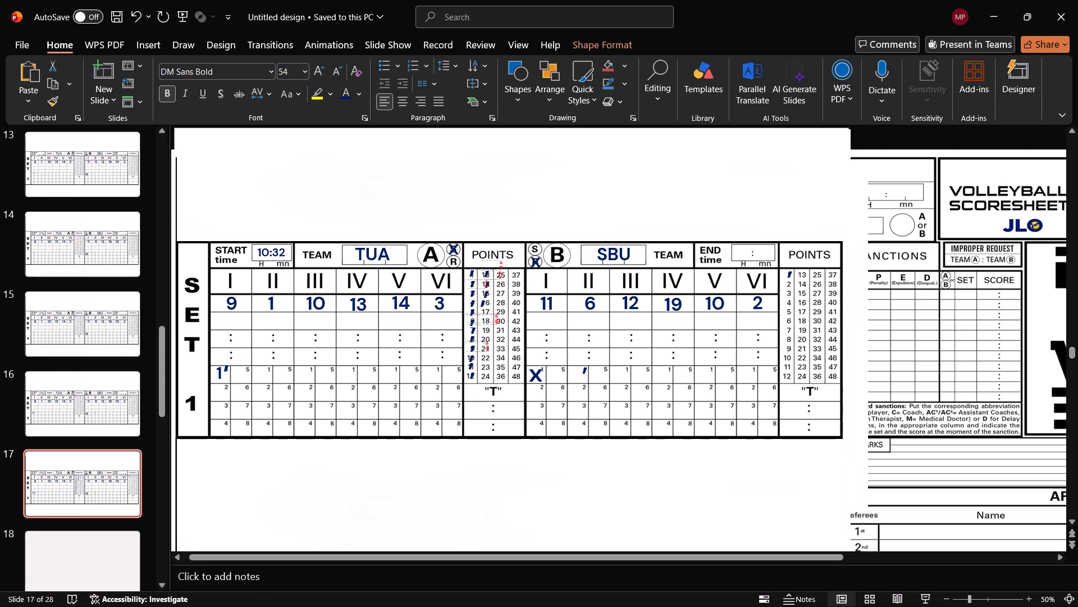
{"action": "left_click_drag", "start_coordinate": [488, 277], "coordinate": [490, 277]}
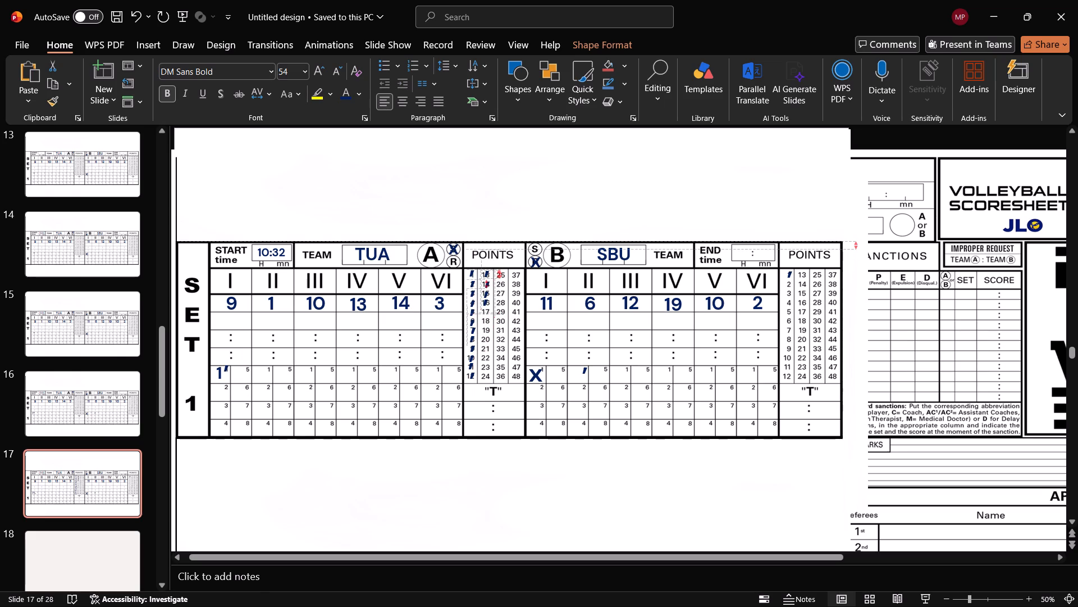
{"action": "left_click_drag", "start_coordinate": [490, 277], "coordinate": [491, 278]}
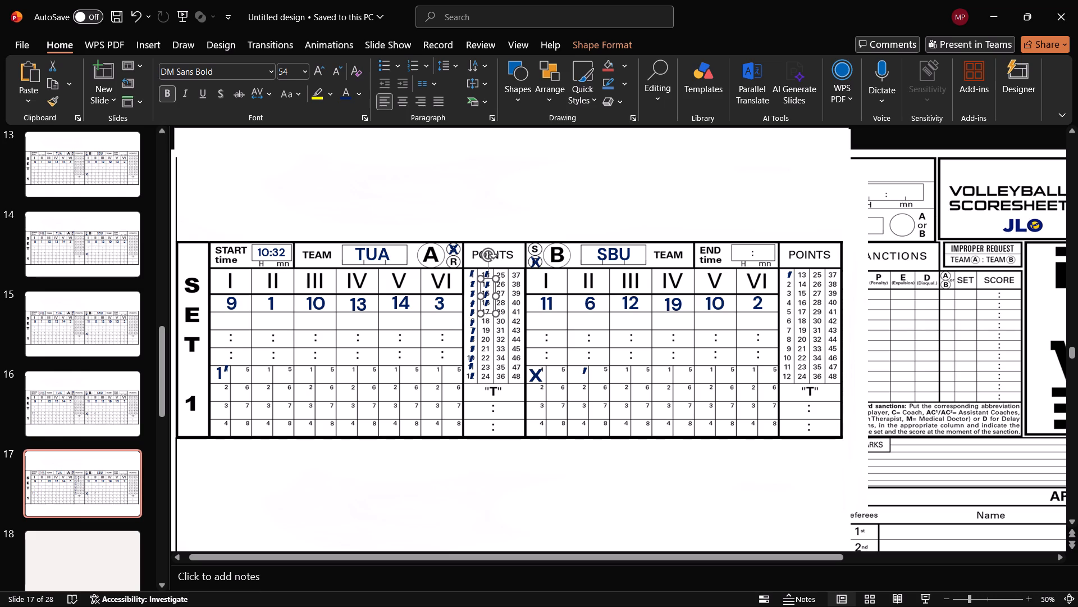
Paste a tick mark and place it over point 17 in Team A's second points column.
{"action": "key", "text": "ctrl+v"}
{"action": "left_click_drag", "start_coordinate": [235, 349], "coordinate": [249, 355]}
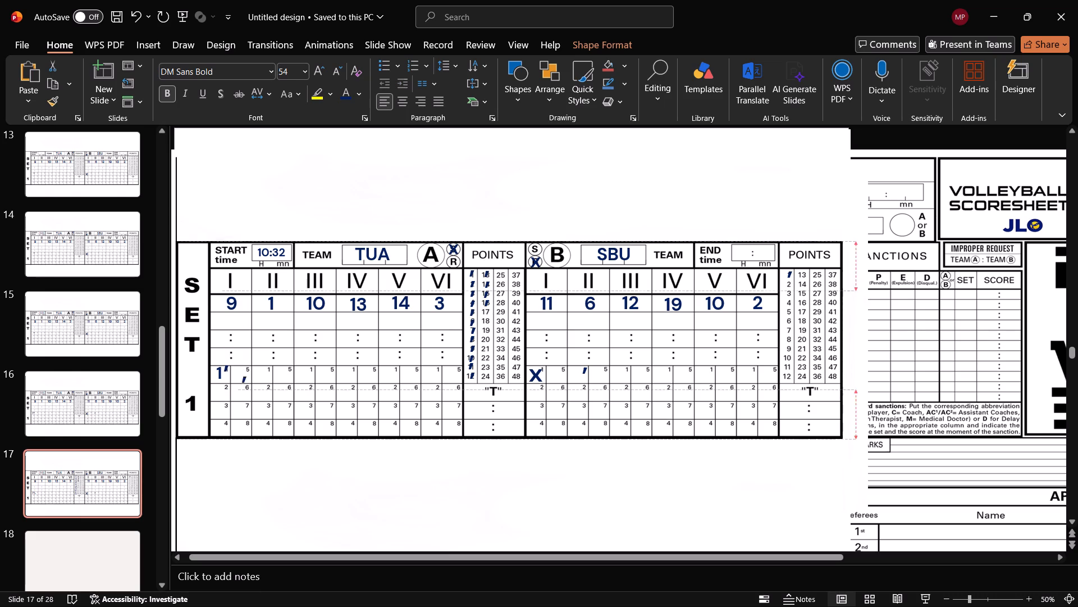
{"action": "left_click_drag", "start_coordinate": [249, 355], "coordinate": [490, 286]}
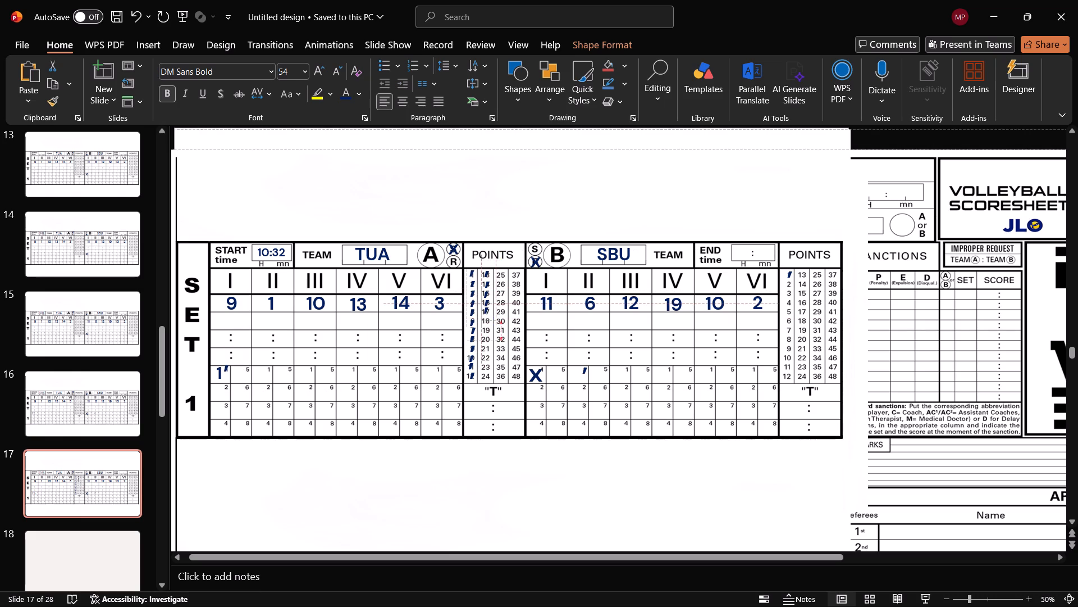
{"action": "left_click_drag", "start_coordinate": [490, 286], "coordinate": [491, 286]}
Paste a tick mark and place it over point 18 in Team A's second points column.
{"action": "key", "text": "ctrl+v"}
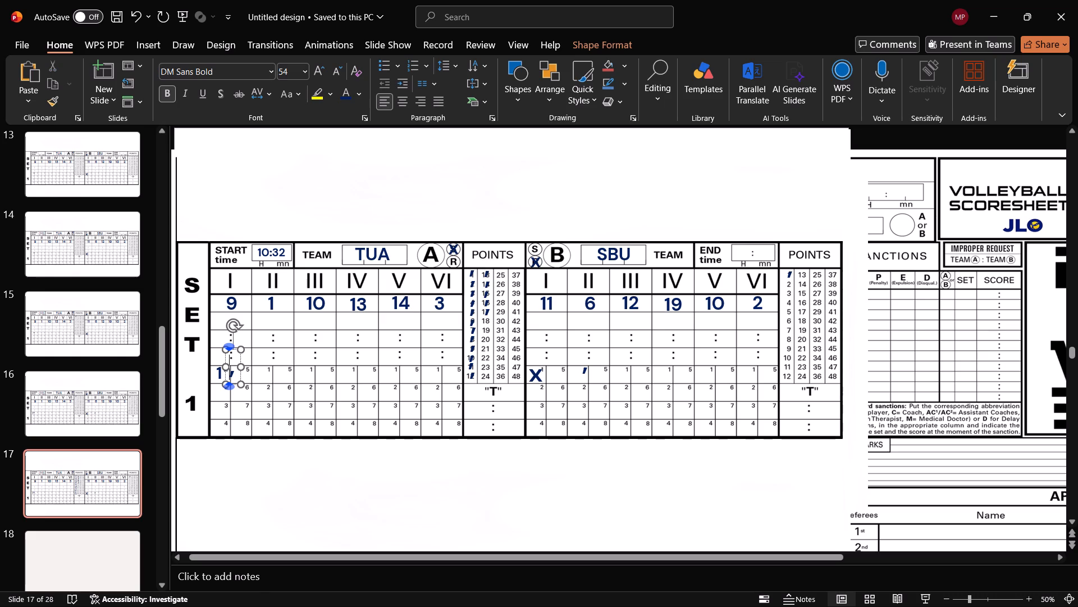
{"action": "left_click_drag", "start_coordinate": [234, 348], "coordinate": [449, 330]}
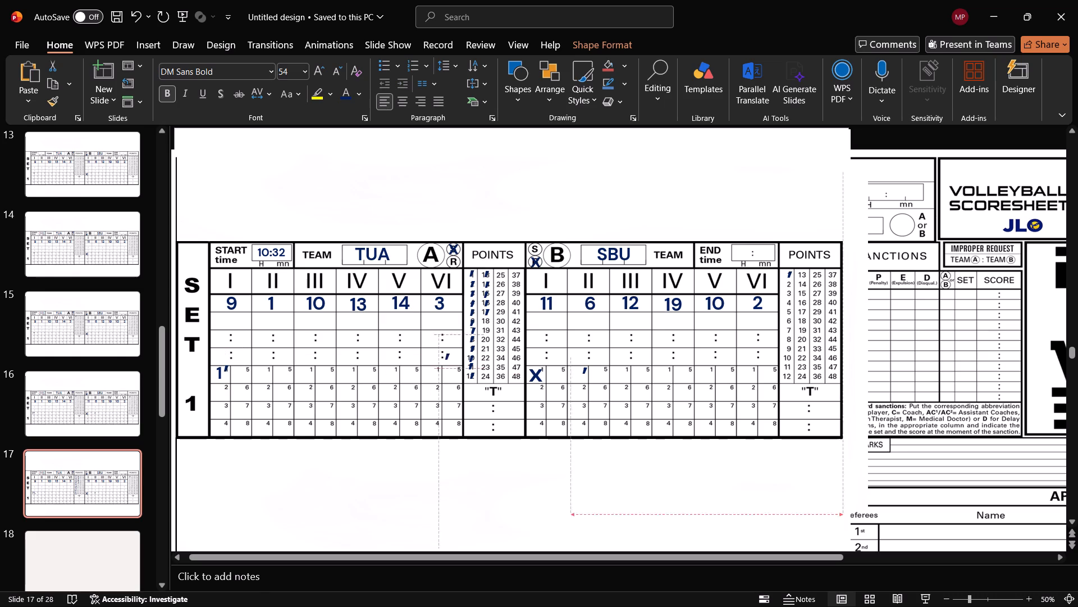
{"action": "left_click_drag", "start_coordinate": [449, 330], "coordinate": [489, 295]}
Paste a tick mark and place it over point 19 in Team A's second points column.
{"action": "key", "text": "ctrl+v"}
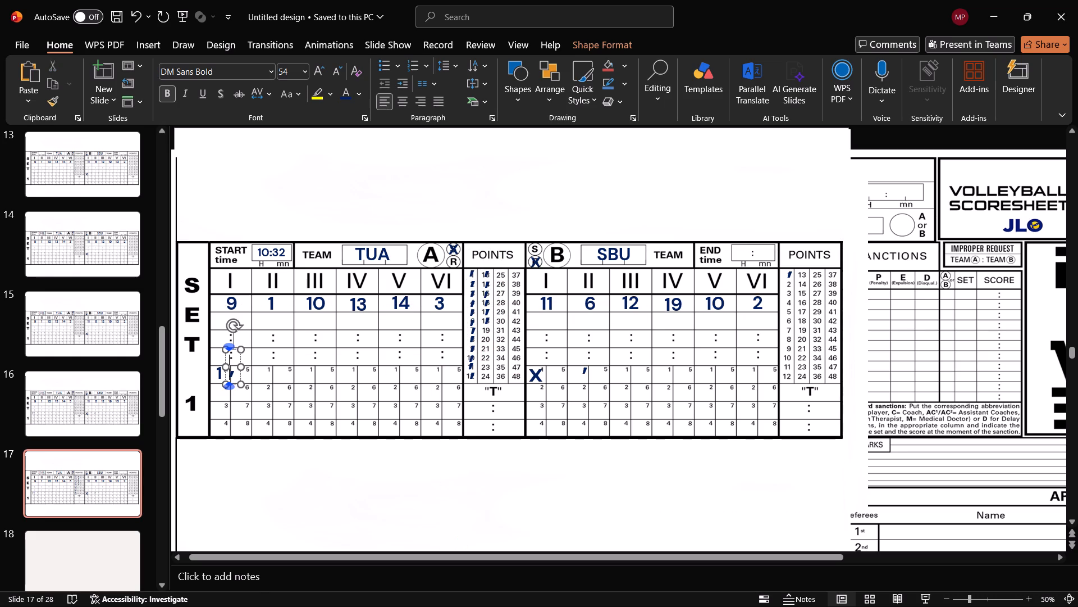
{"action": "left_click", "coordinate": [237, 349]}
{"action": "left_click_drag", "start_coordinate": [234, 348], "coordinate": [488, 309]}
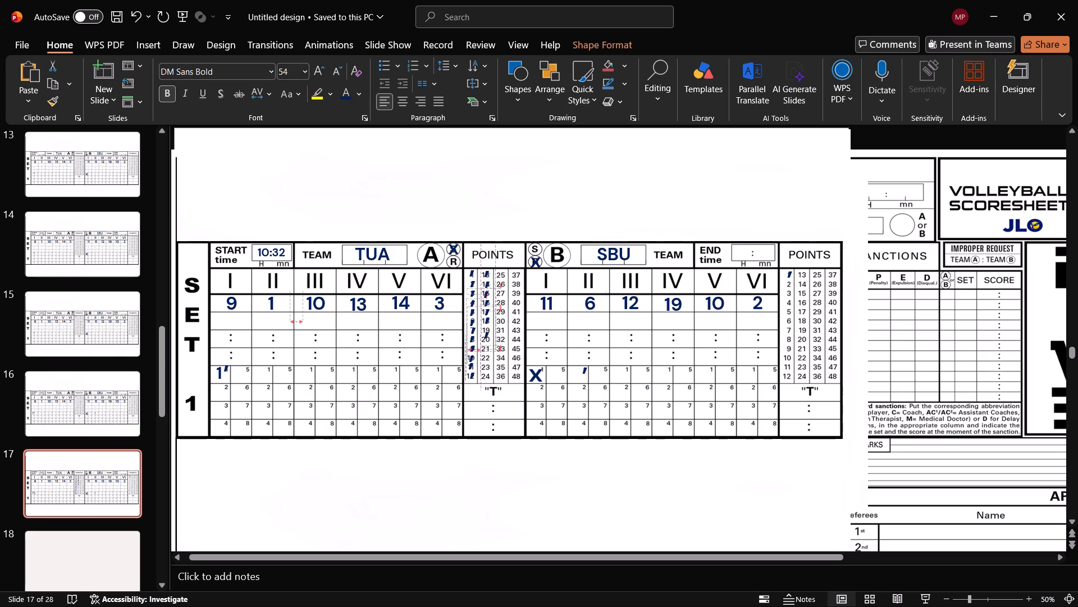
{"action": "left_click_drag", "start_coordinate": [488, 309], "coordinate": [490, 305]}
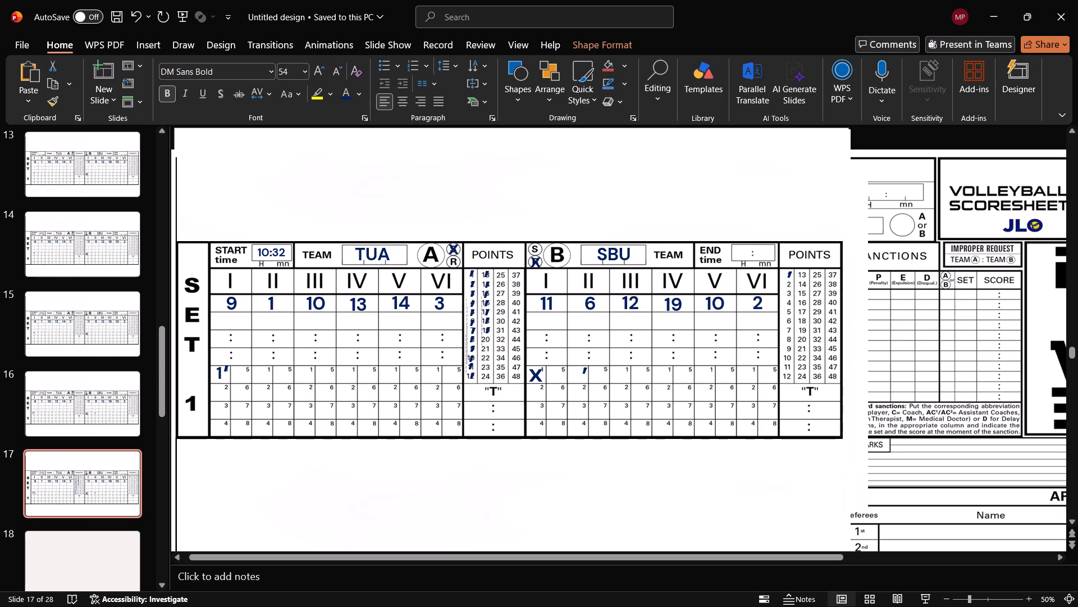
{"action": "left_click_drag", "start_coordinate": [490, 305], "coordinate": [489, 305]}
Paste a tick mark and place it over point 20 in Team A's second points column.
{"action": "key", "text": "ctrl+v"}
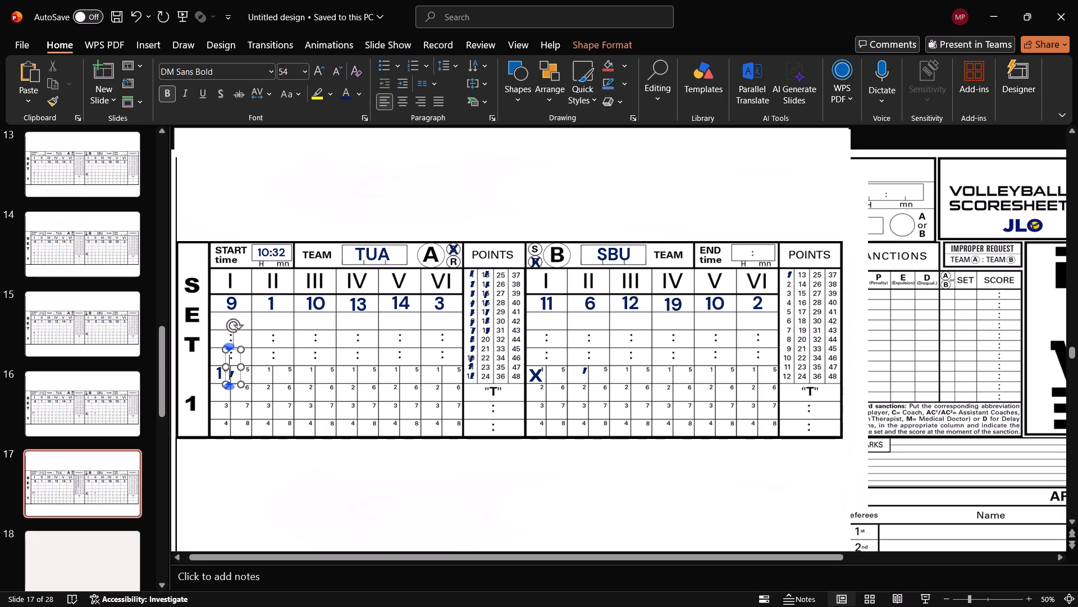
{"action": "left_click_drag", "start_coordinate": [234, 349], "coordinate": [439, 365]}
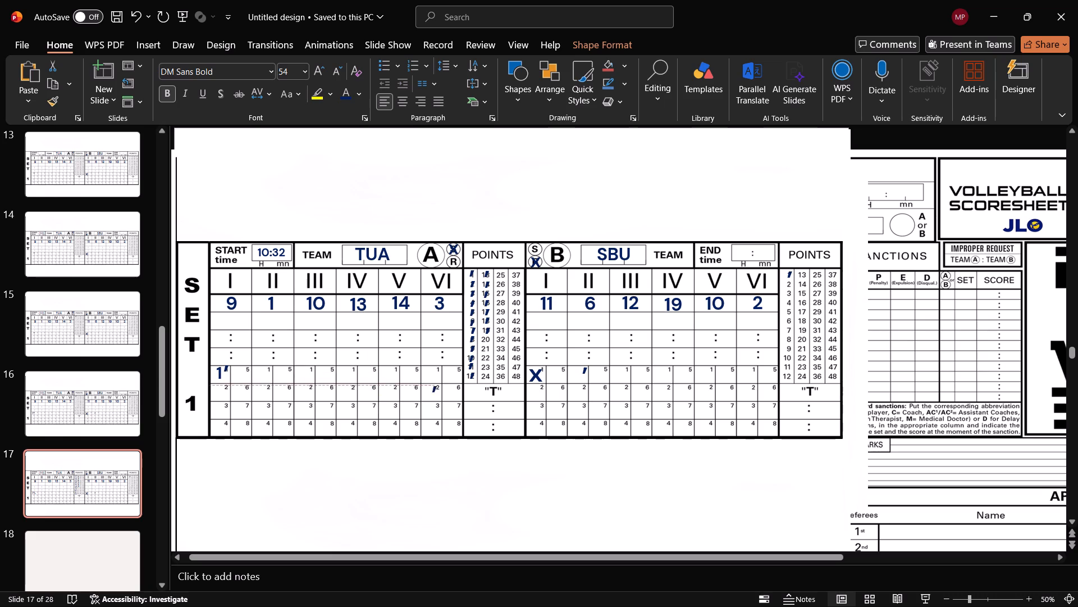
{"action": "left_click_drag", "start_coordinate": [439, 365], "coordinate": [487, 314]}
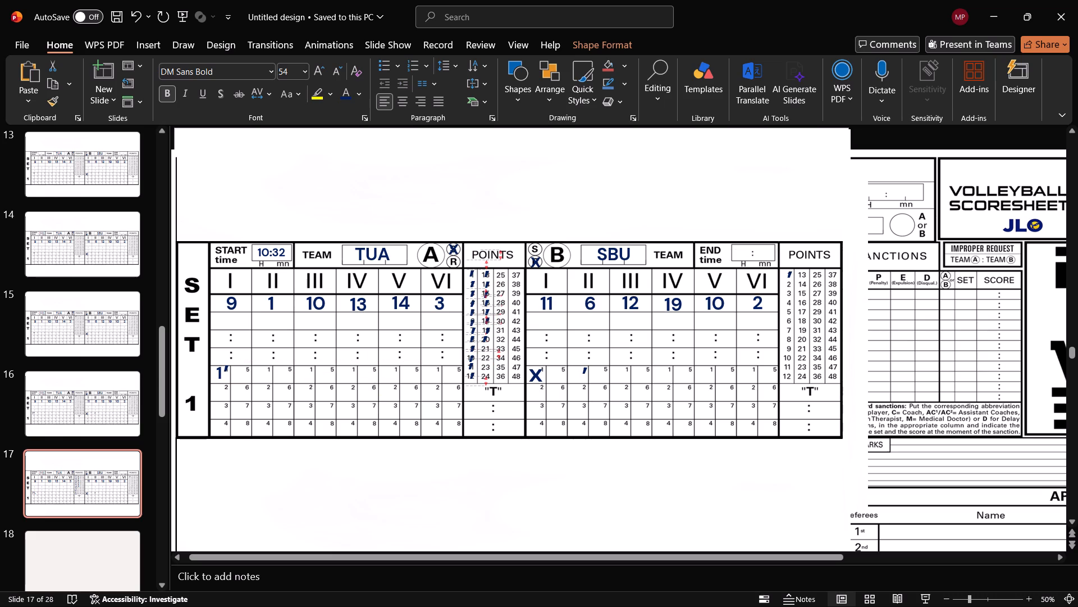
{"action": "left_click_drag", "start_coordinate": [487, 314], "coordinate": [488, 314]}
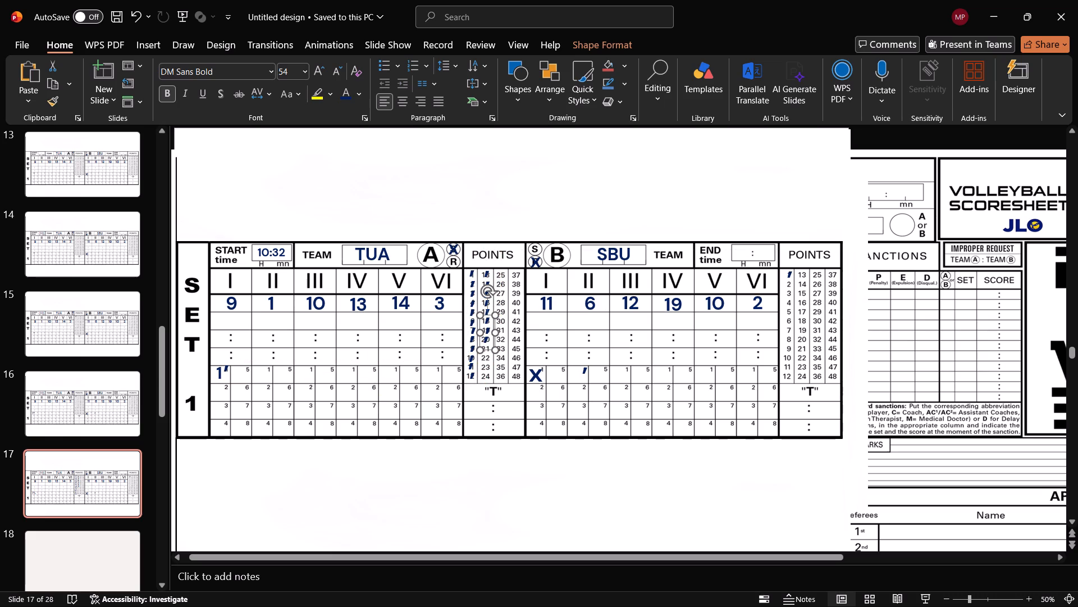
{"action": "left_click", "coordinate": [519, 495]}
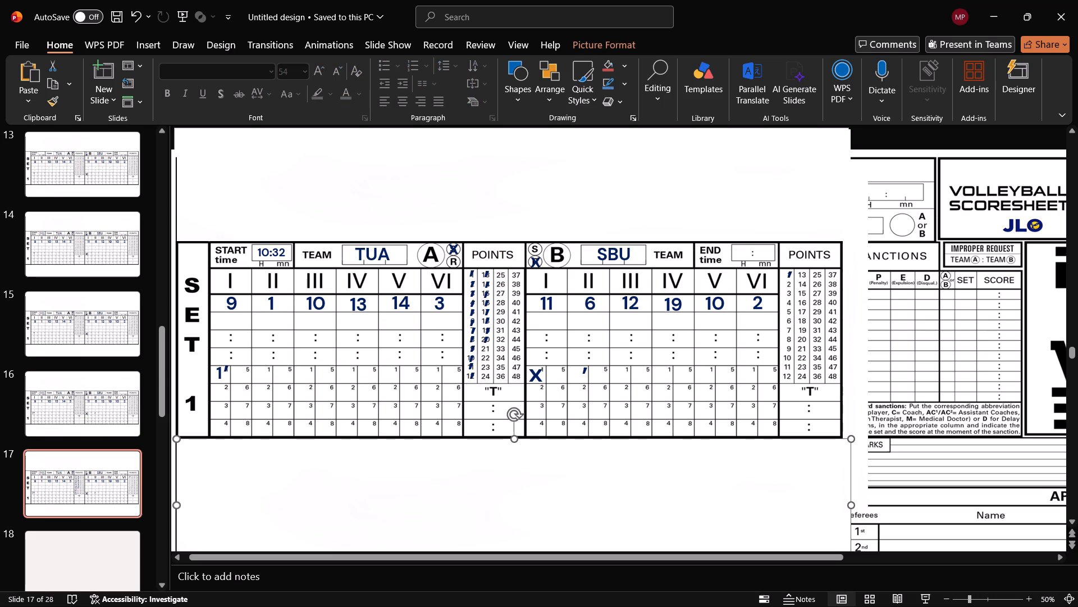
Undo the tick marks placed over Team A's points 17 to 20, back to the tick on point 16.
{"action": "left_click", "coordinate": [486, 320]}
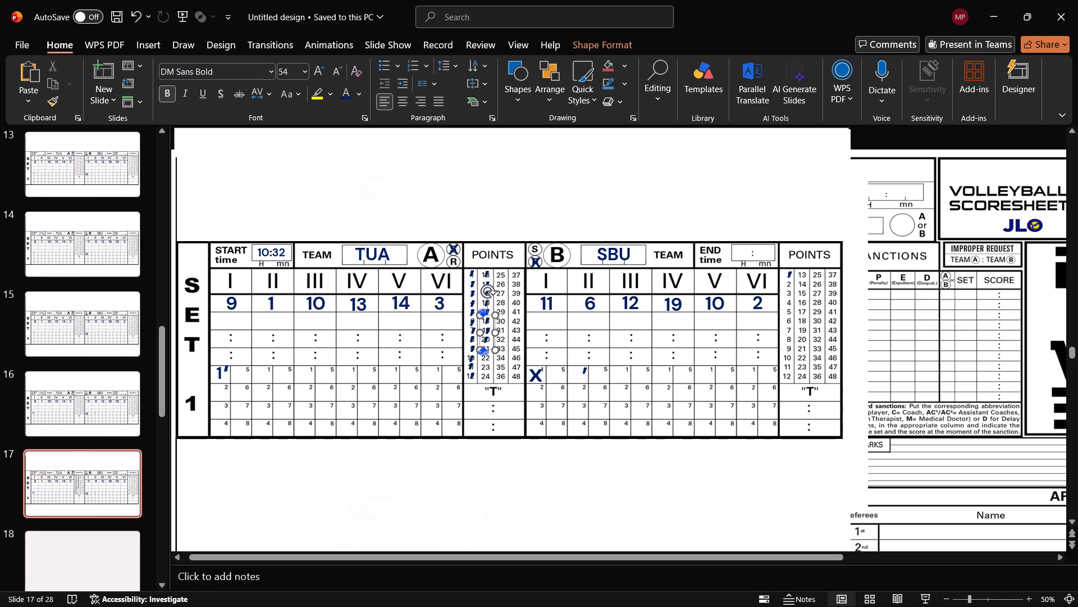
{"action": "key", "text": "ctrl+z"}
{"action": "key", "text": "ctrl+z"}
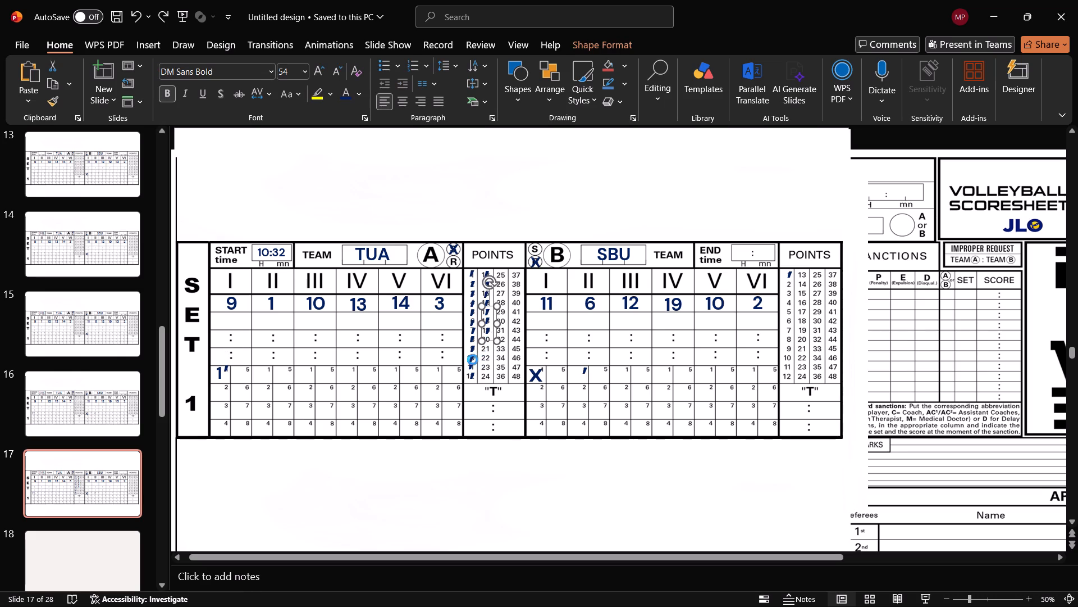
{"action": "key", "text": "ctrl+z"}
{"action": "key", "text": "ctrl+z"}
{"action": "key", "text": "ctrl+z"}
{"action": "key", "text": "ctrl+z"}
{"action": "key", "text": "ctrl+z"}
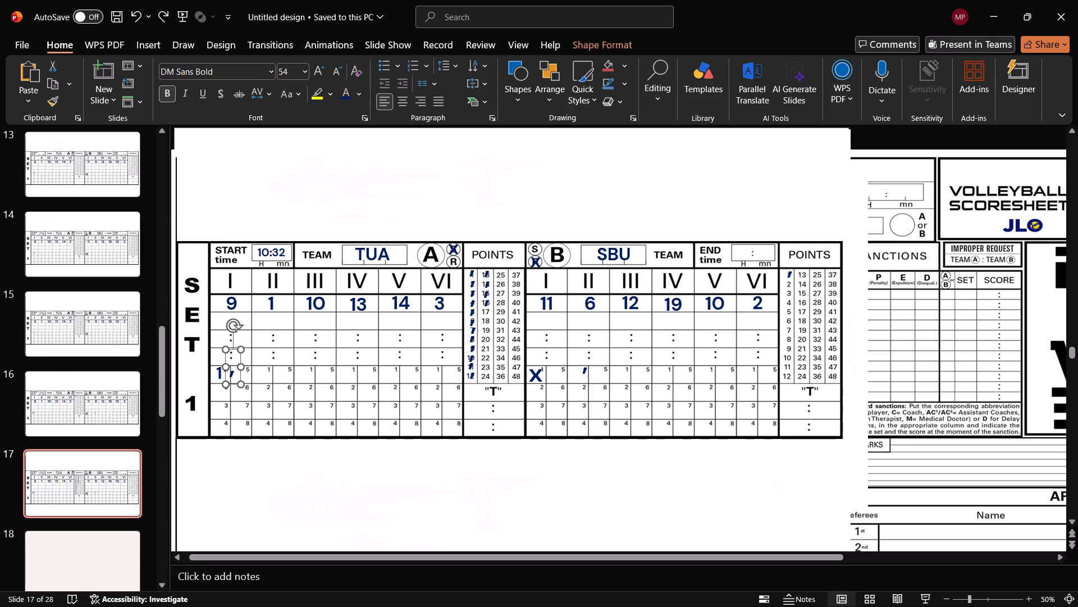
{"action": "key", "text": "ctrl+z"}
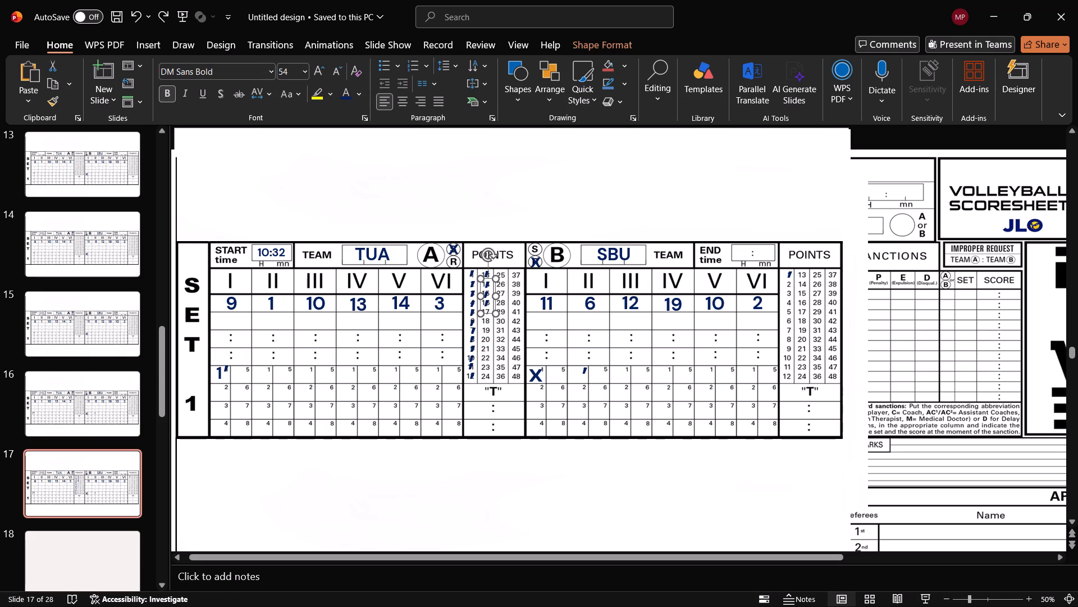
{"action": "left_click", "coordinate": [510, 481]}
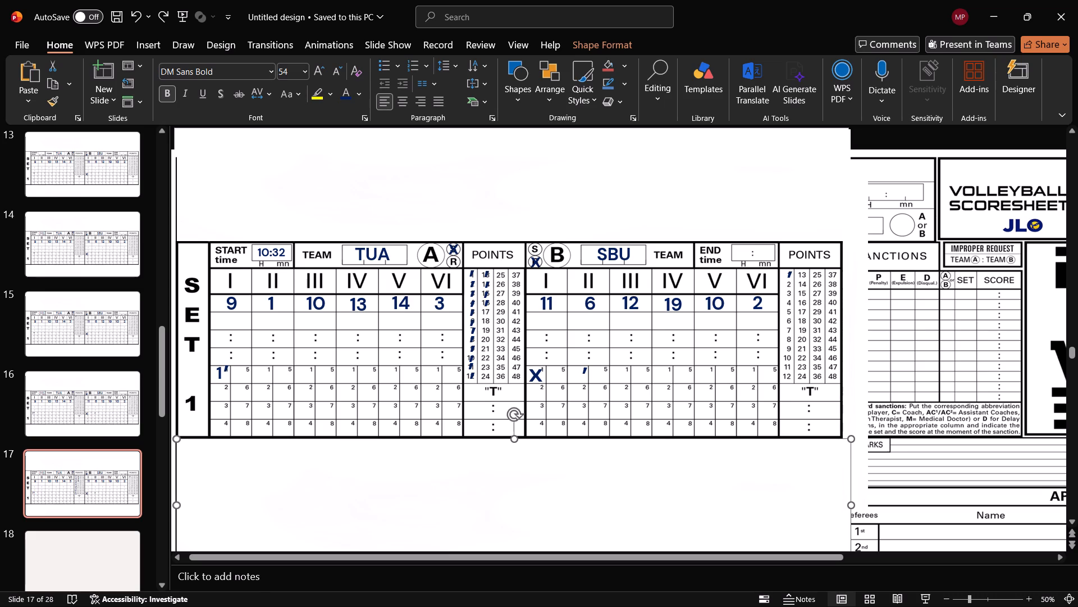
Paste a tick mark and place it over point 17 in Team A's second points column, aligned with the ticks above.
{"action": "key", "text": "ctrl+v"}
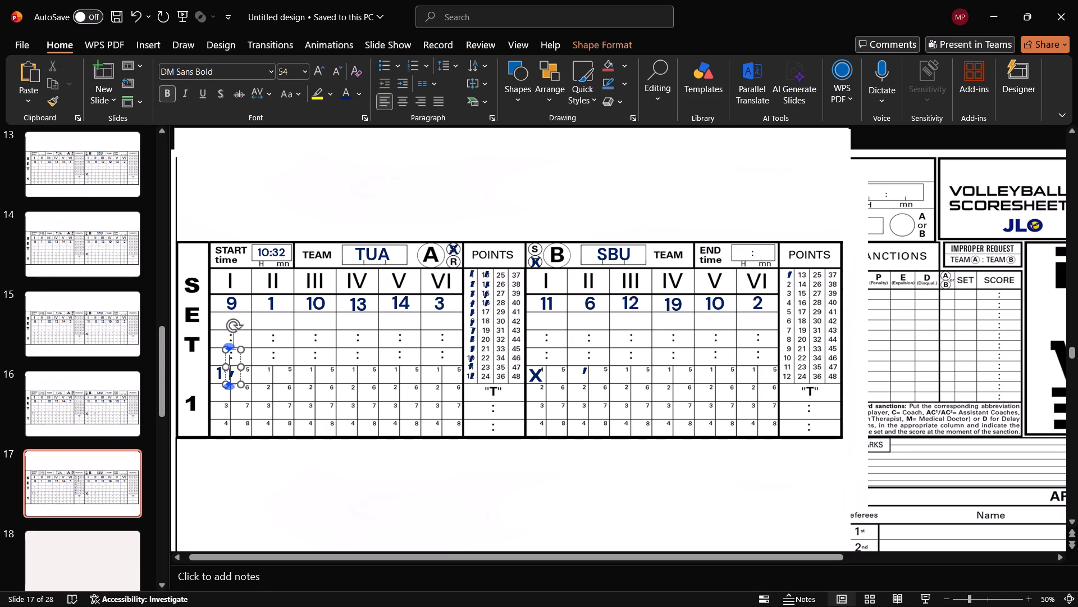
{"action": "left_click_drag", "start_coordinate": [232, 351], "coordinate": [450, 307]}
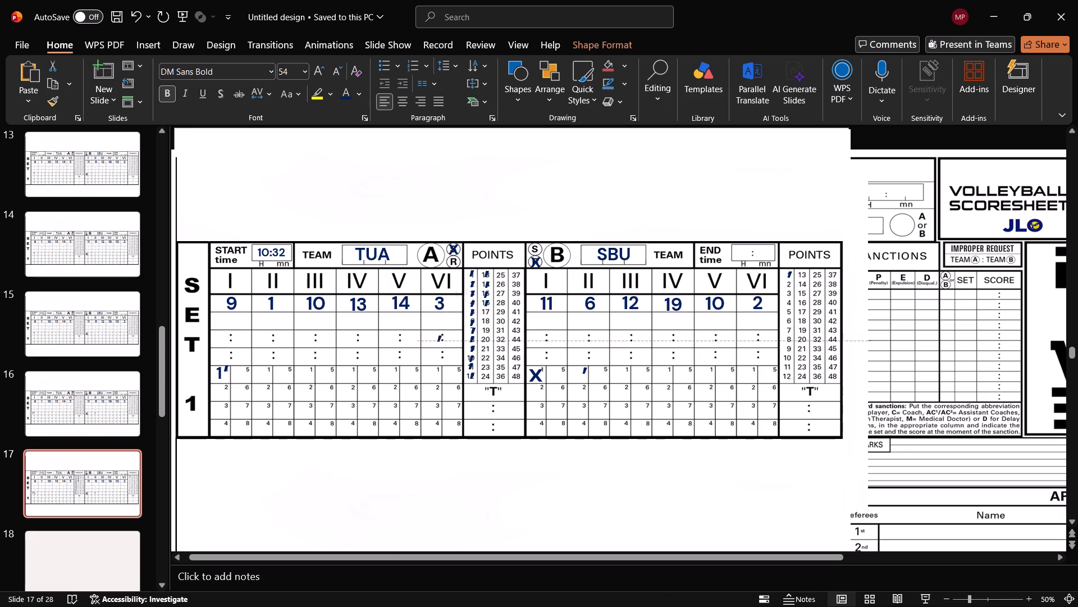
{"action": "left_click_drag", "start_coordinate": [450, 307], "coordinate": [486, 288]}
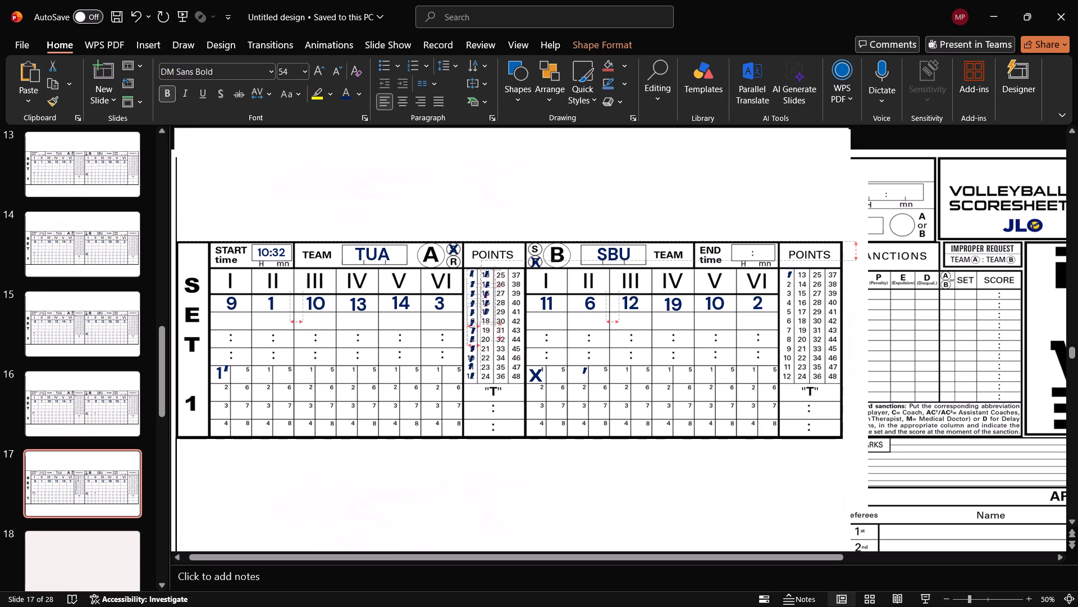
{"action": "left_click_drag", "start_coordinate": [486, 288], "coordinate": [486, 289]}
{"action": "left_click_drag", "start_coordinate": [486, 289], "coordinate": [485, 287]}
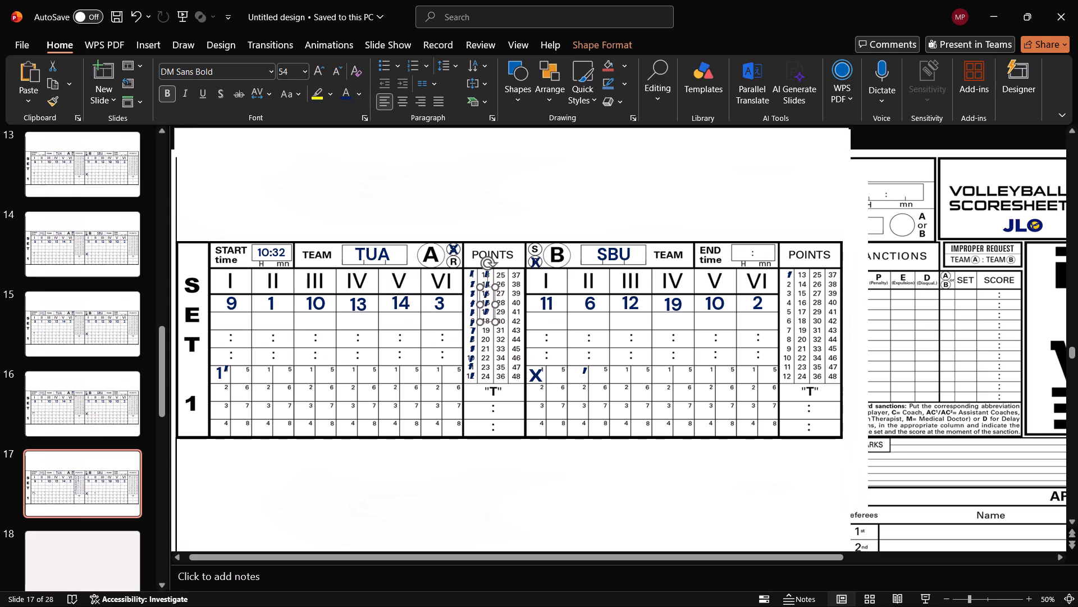
Paste a tick mark and place it over point 18 in Team A's second points column, aligned with the ticks above.
{"action": "key", "text": "ctrl+v"}
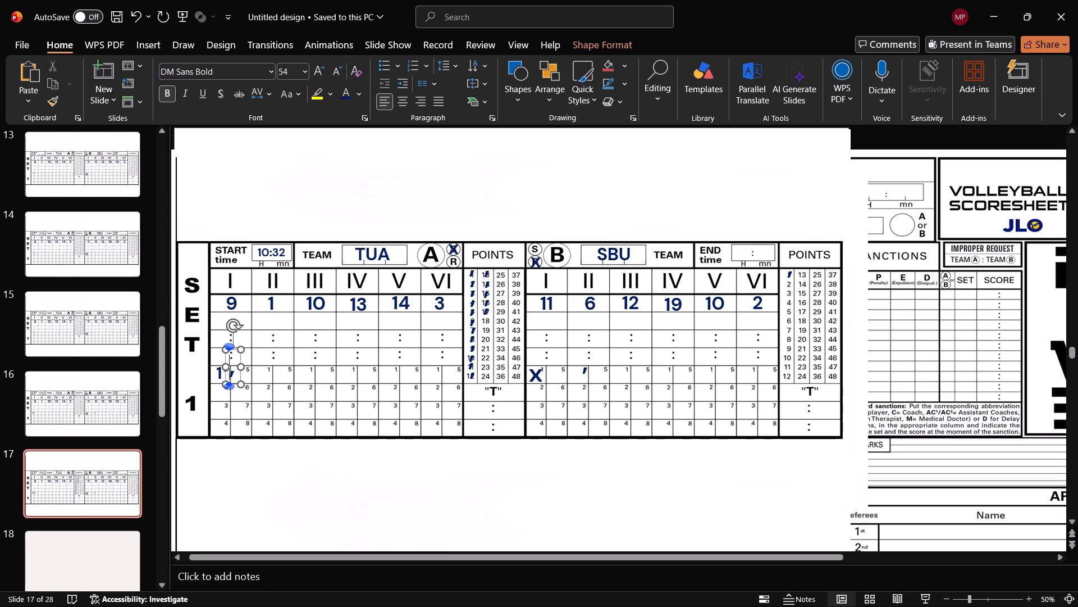
{"action": "left_click", "coordinate": [231, 349]}
{"action": "left_click_drag", "start_coordinate": [234, 351], "coordinate": [487, 293]}
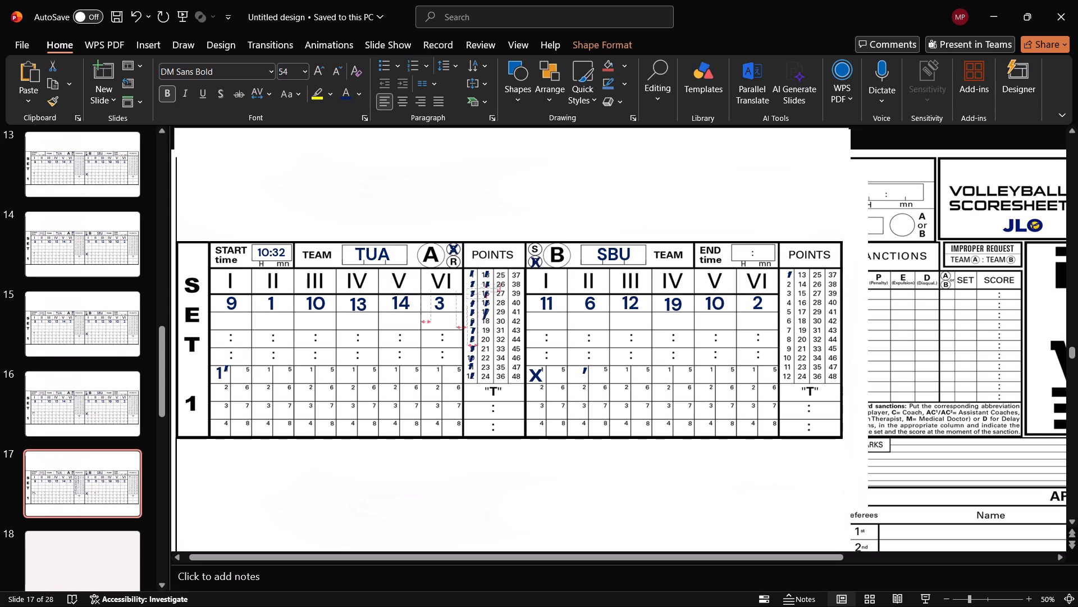
{"action": "left_click_drag", "start_coordinate": [487, 293], "coordinate": [487, 298]}
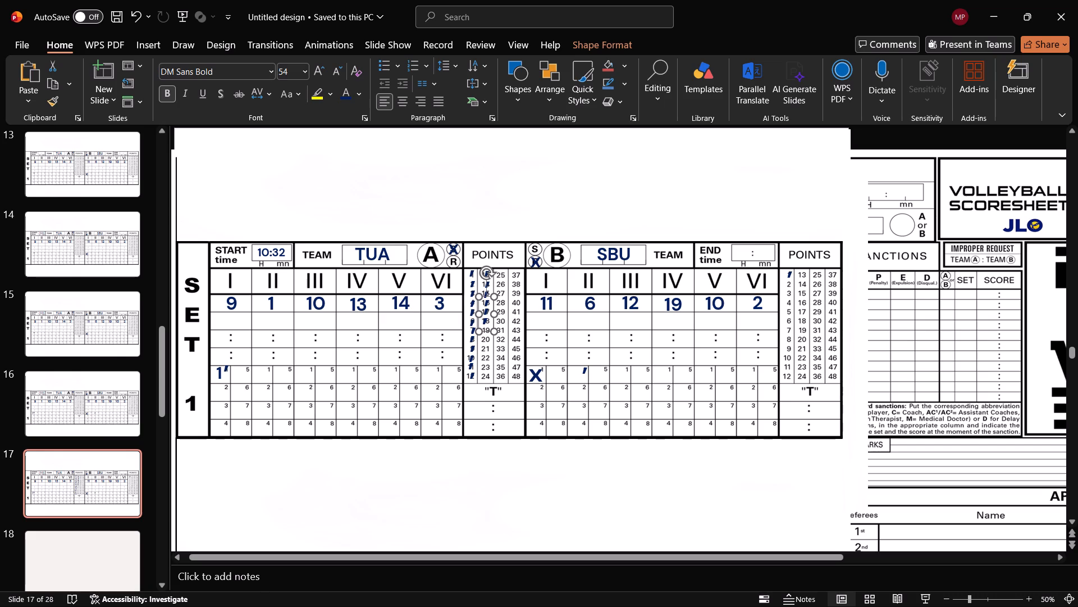
{"action": "left_click", "coordinate": [494, 330]}
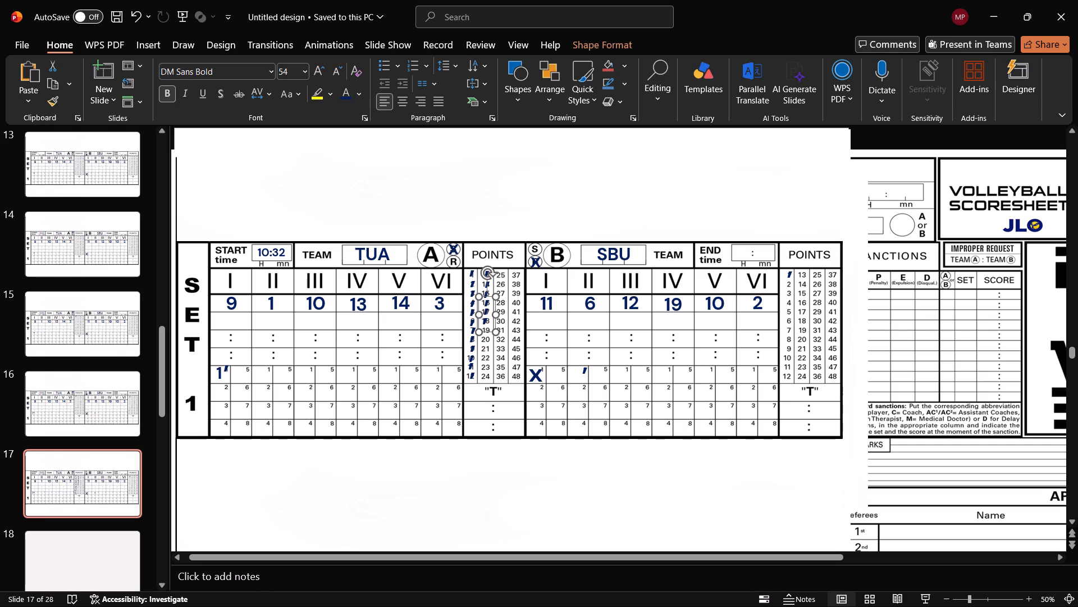
{"action": "left_click", "coordinate": [512, 486]}
{"action": "left_click", "coordinate": [483, 323]}
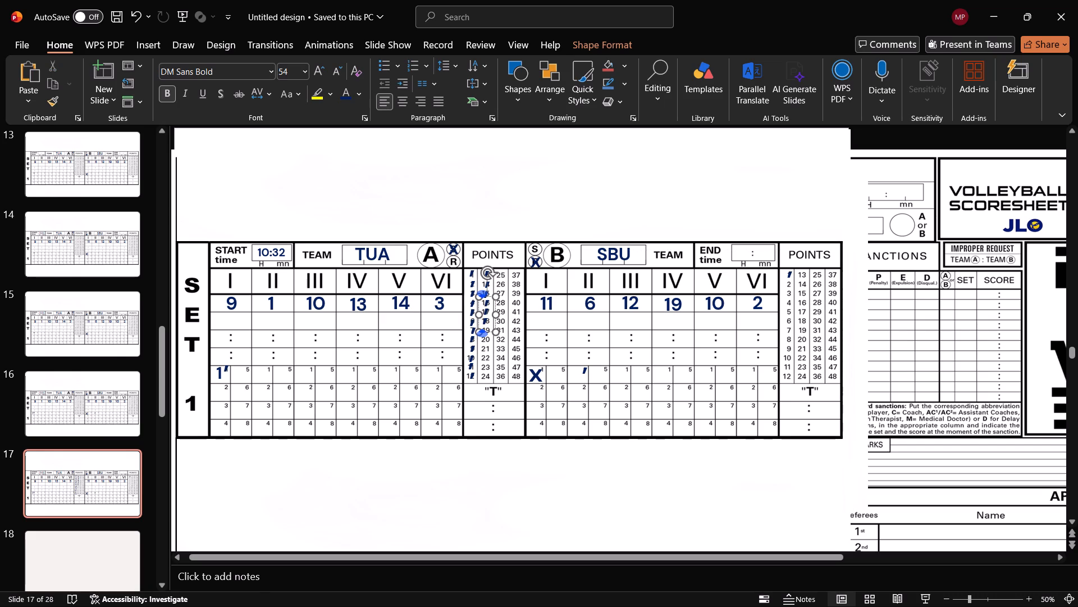
{"action": "left_click", "coordinate": [488, 297]}
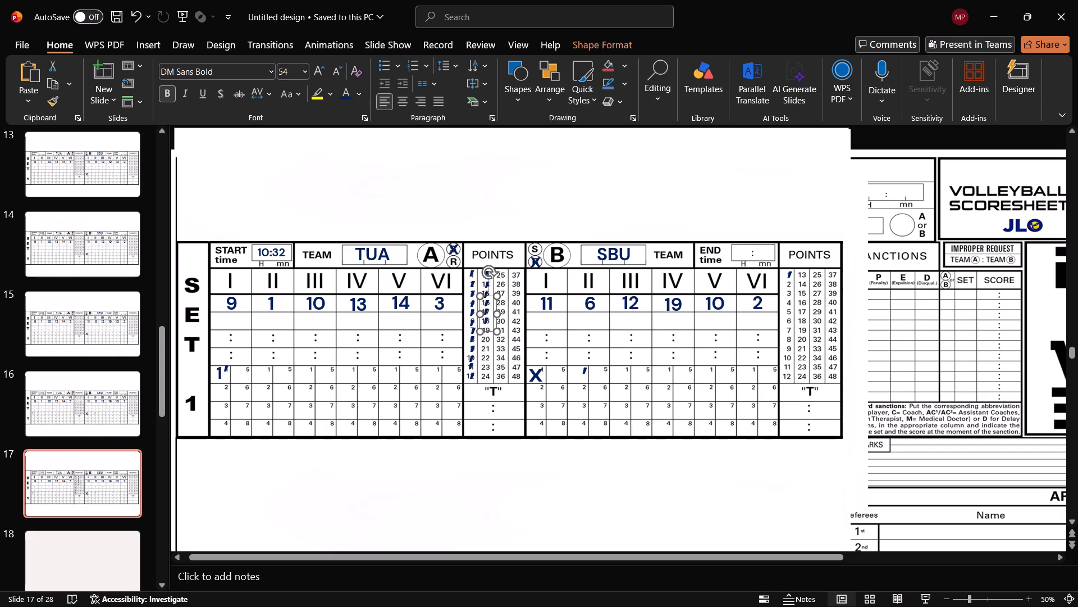
Paste a tick mark and place it over point 19 in Team A's second points column.
{"action": "key", "text": "ctrl+v"}
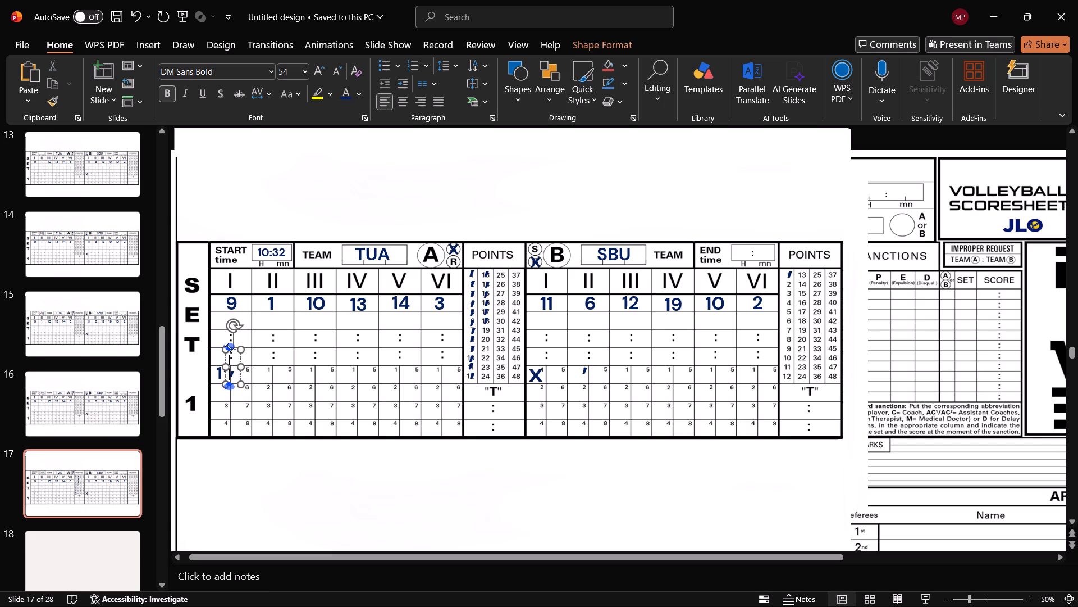
{"action": "left_click_drag", "start_coordinate": [234, 350], "coordinate": [487, 306]}
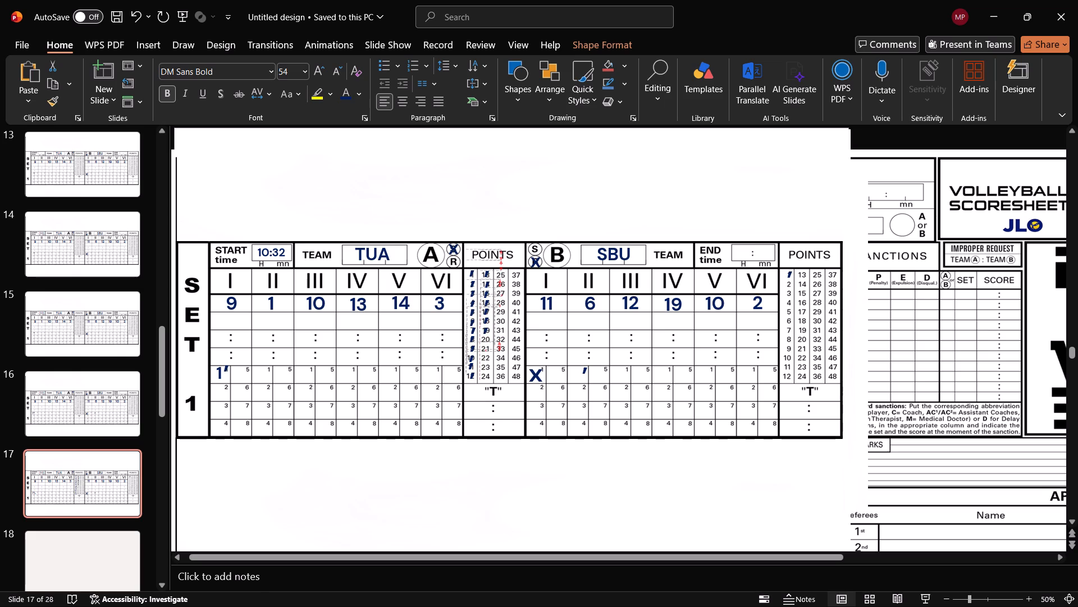
{"action": "left_click_drag", "start_coordinate": [487, 306], "coordinate": [488, 306]}
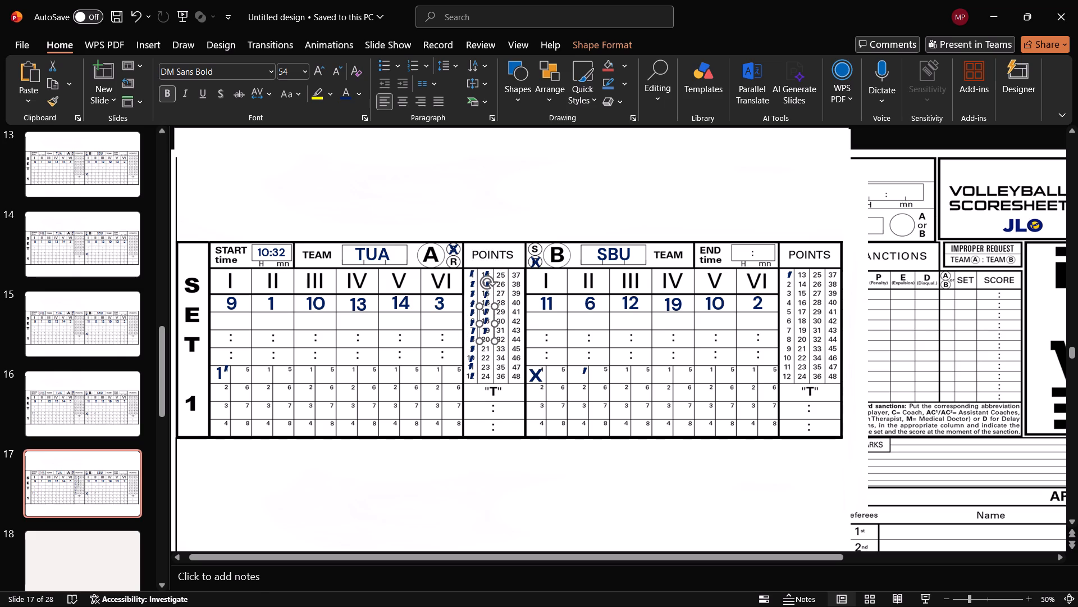
{"action": "left_click", "coordinate": [520, 486]}
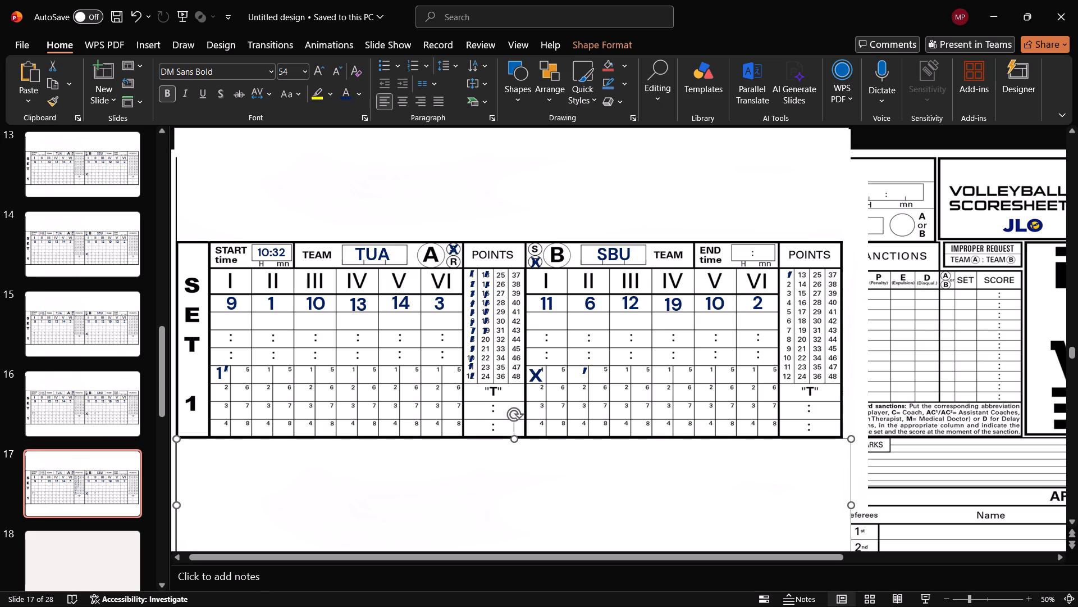
Paste tick marks and place them over points 20, 21 and 22 in Team A's second points column, aligned with the ticks above.
{"action": "key", "text": "ctrl+v"}
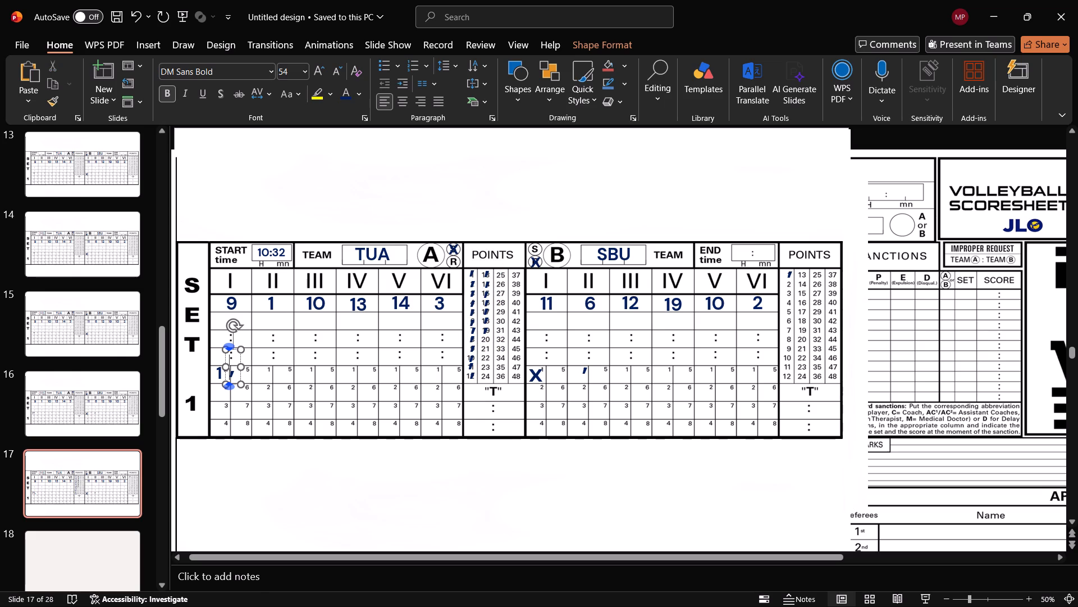
{"action": "left_click_drag", "start_coordinate": [230, 348], "coordinate": [483, 314]}
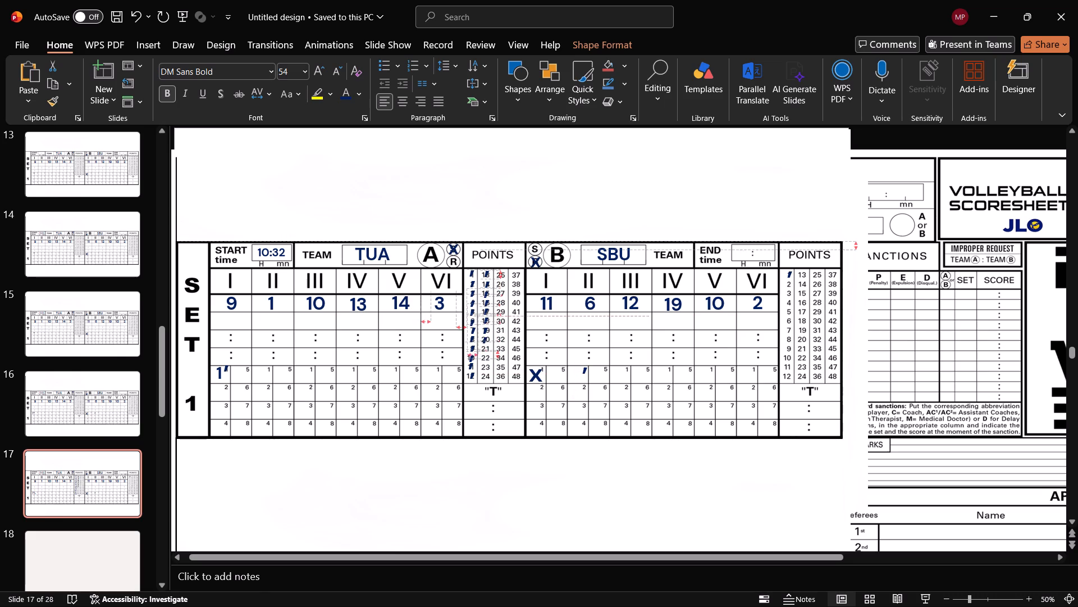
{"action": "left_click_drag", "start_coordinate": [483, 314], "coordinate": [485, 313]}
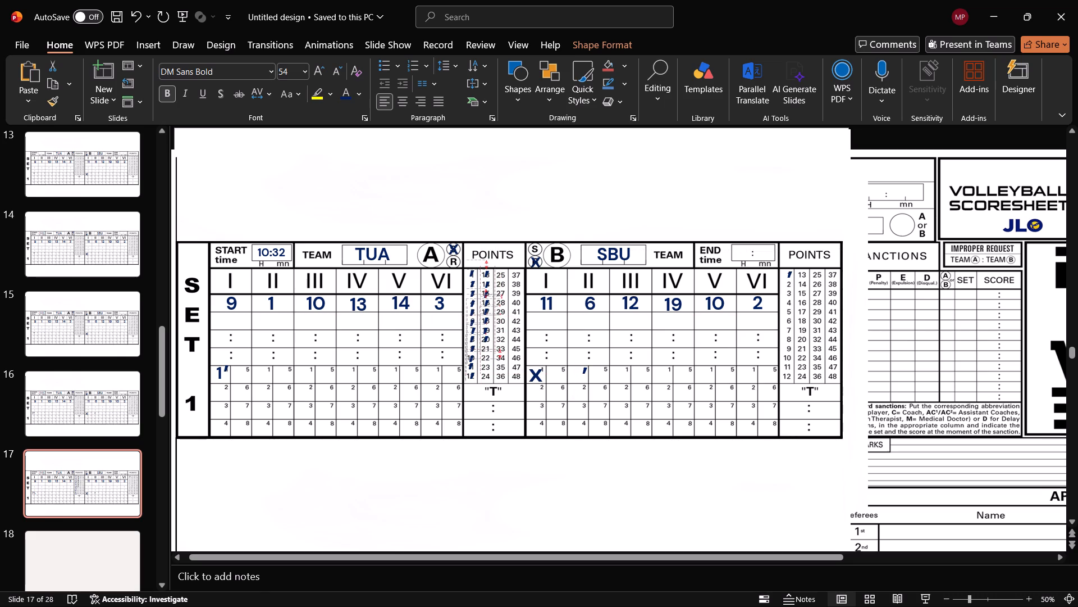
{"action": "left_click_drag", "start_coordinate": [485, 313], "coordinate": [483, 314]}
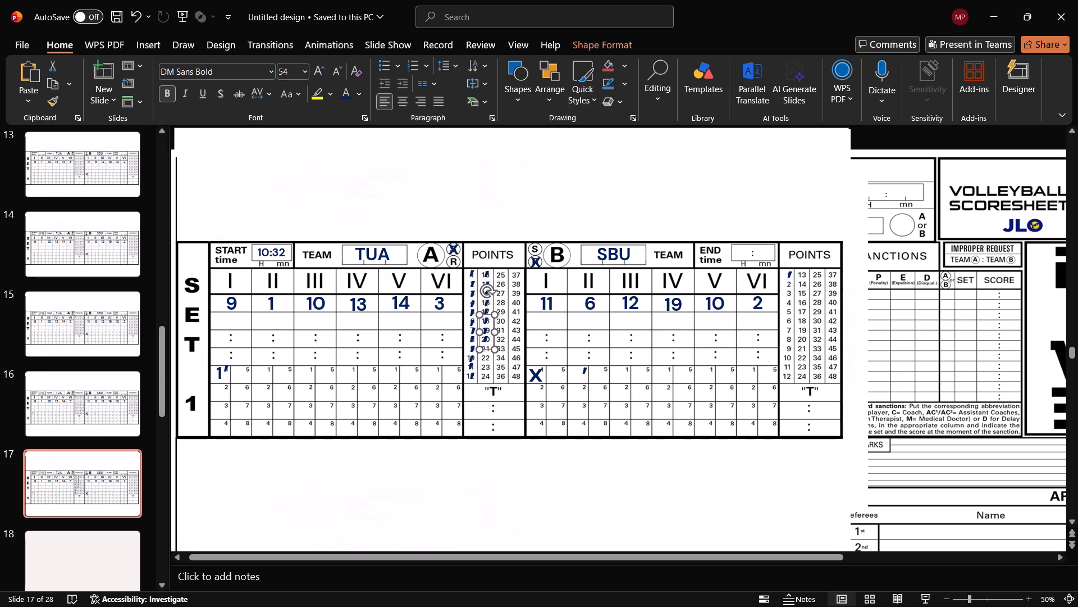
{"action": "key", "text": "ctrl+v"}
{"action": "left_click_drag", "start_coordinate": [233, 350], "coordinate": [486, 325]}
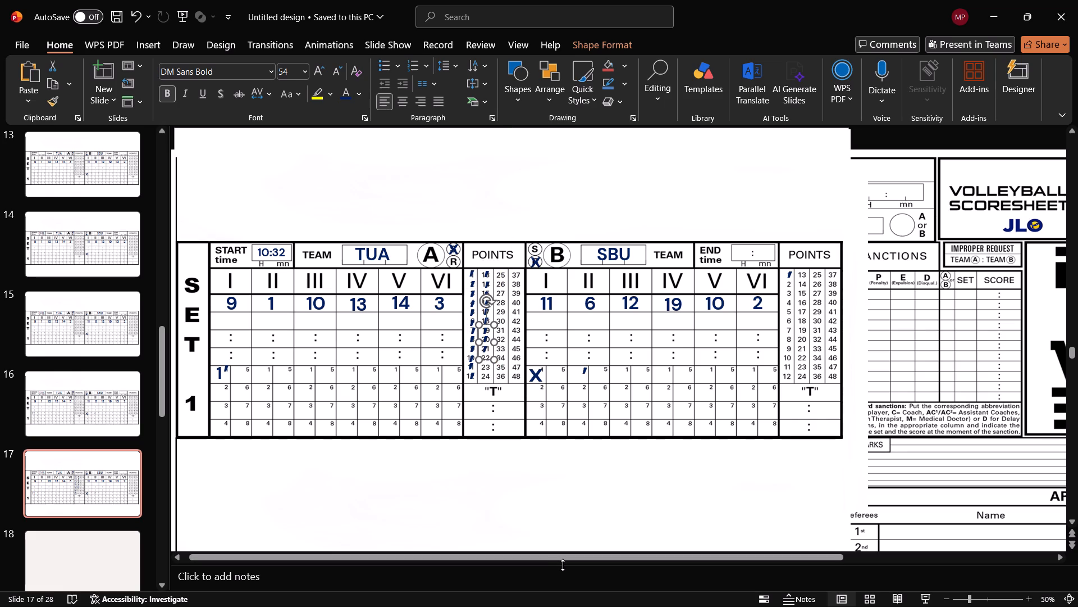
{"action": "key", "text": "ctrl+v"}
{"action": "left_click_drag", "start_coordinate": [233, 348], "coordinate": [392, 375]}
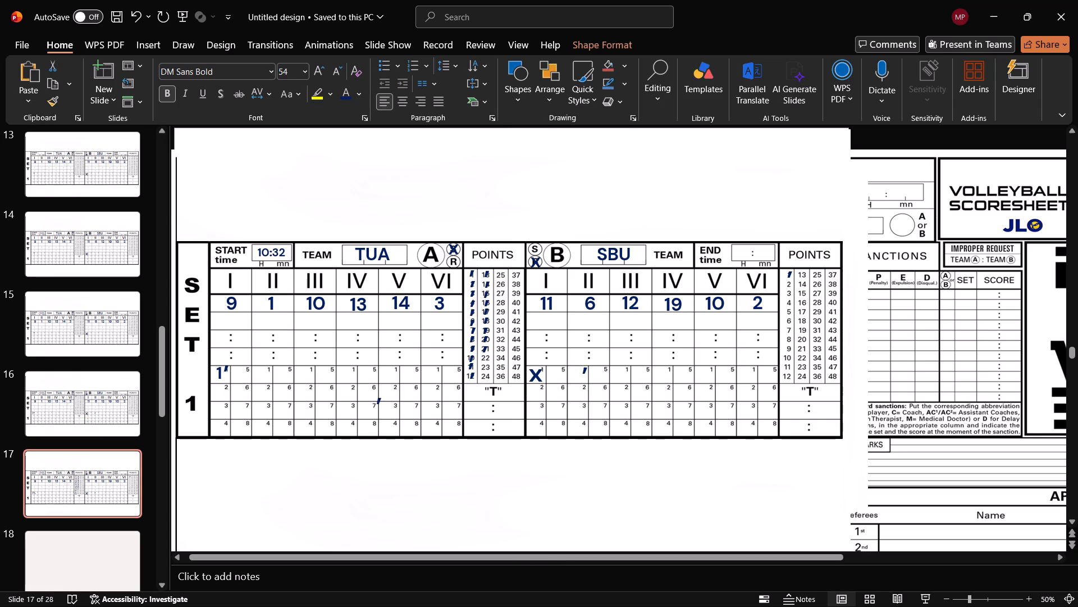
{"action": "left_click_drag", "start_coordinate": [392, 375], "coordinate": [487, 332]}
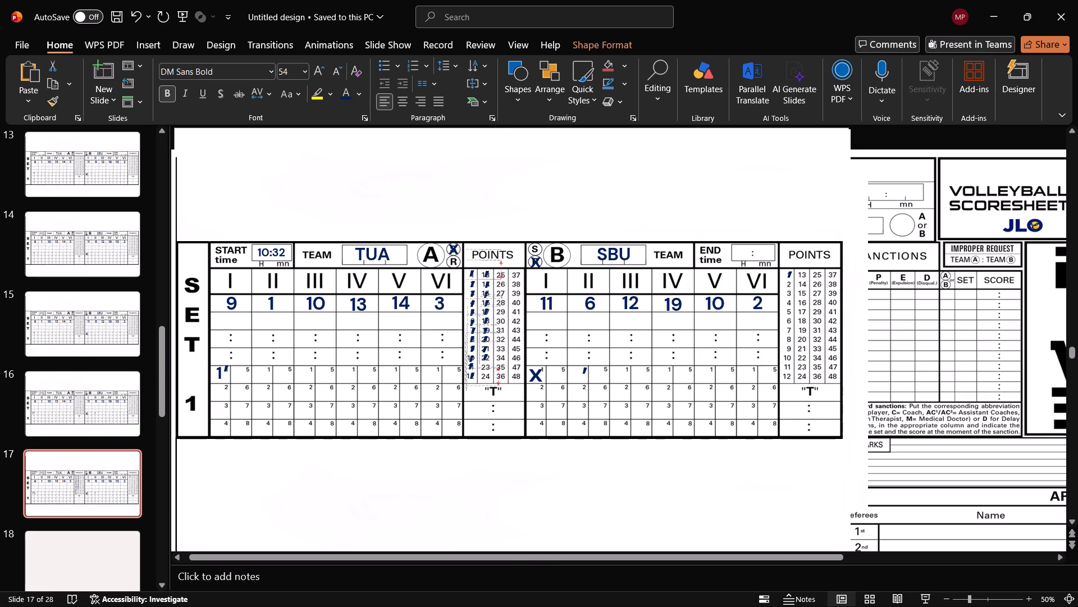
{"action": "left_click_drag", "start_coordinate": [487, 332], "coordinate": [487, 333]}
Paste tick marks and place them over Team A's points 23 and 24 in the second points column and point 25 in the third.
{"action": "key", "text": "ctrl+v"}
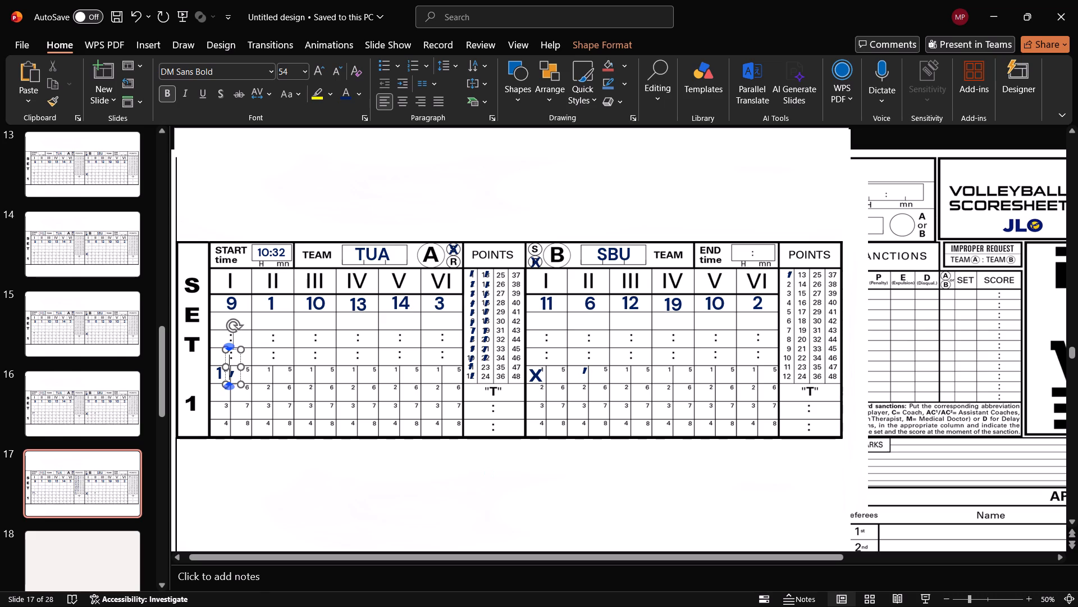
{"action": "left_click_drag", "start_coordinate": [234, 348], "coordinate": [492, 360]}
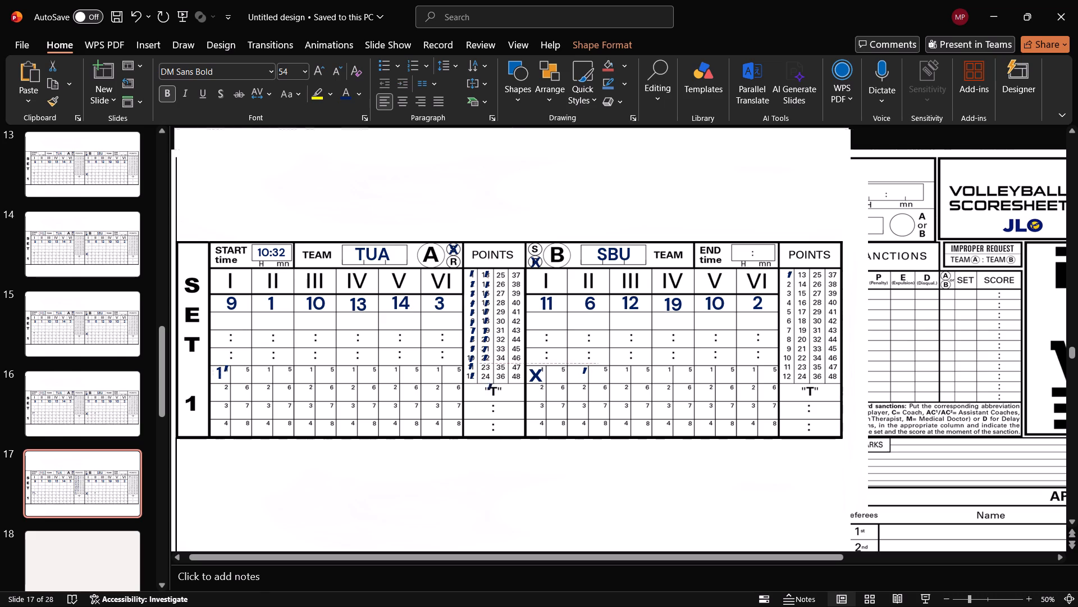
{"action": "left_click_drag", "start_coordinate": [492, 360], "coordinate": [488, 343]}
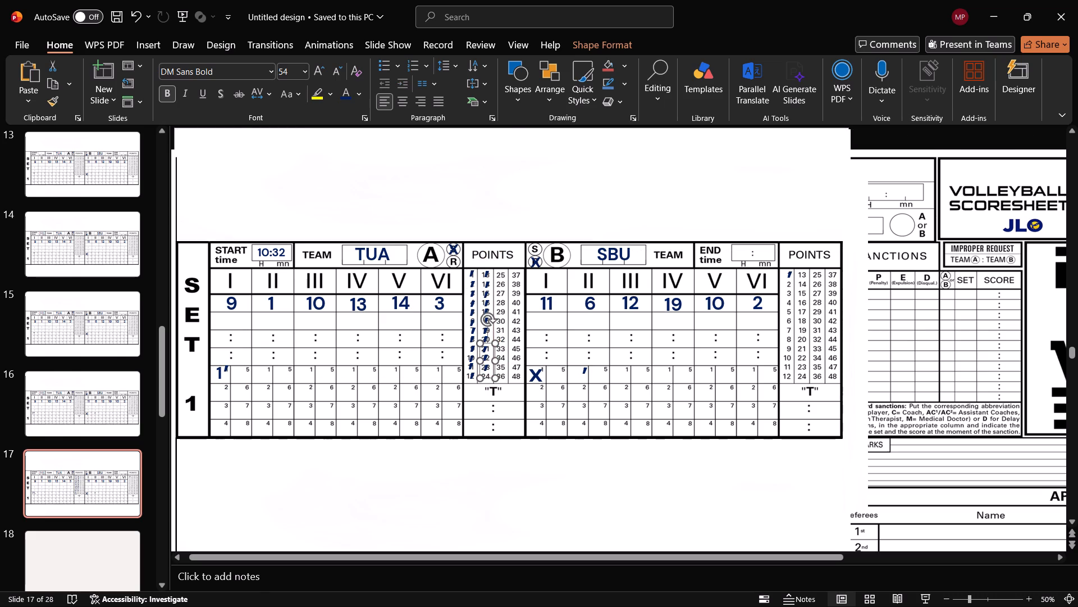
{"action": "key", "text": "ctrl+v"}
{"action": "left_click_drag", "start_coordinate": [231, 350], "coordinate": [429, 417]}
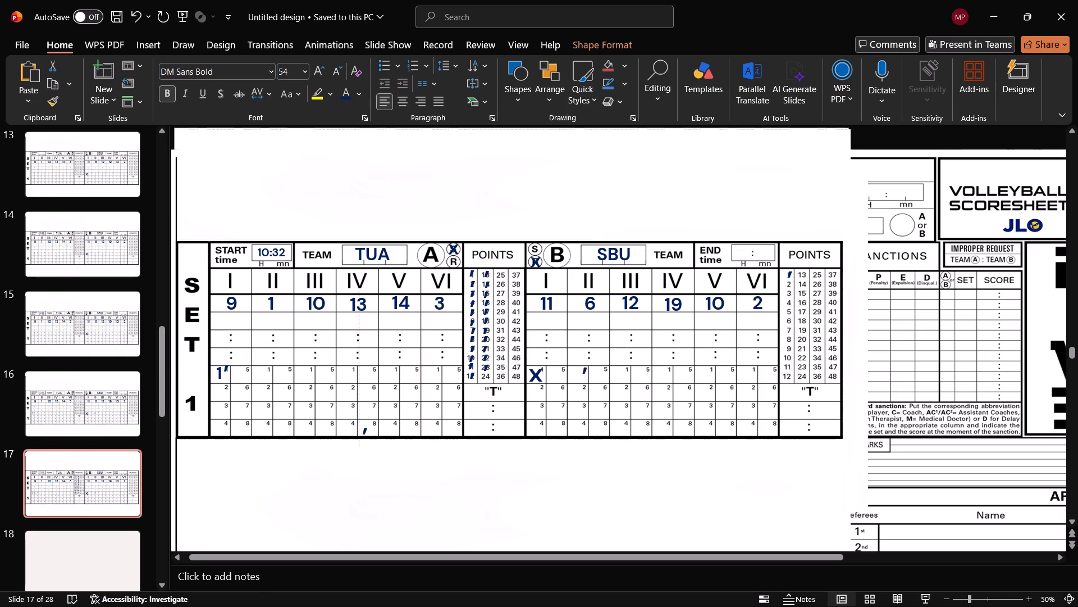
{"action": "left_click_drag", "start_coordinate": [429, 417], "coordinate": [485, 351]}
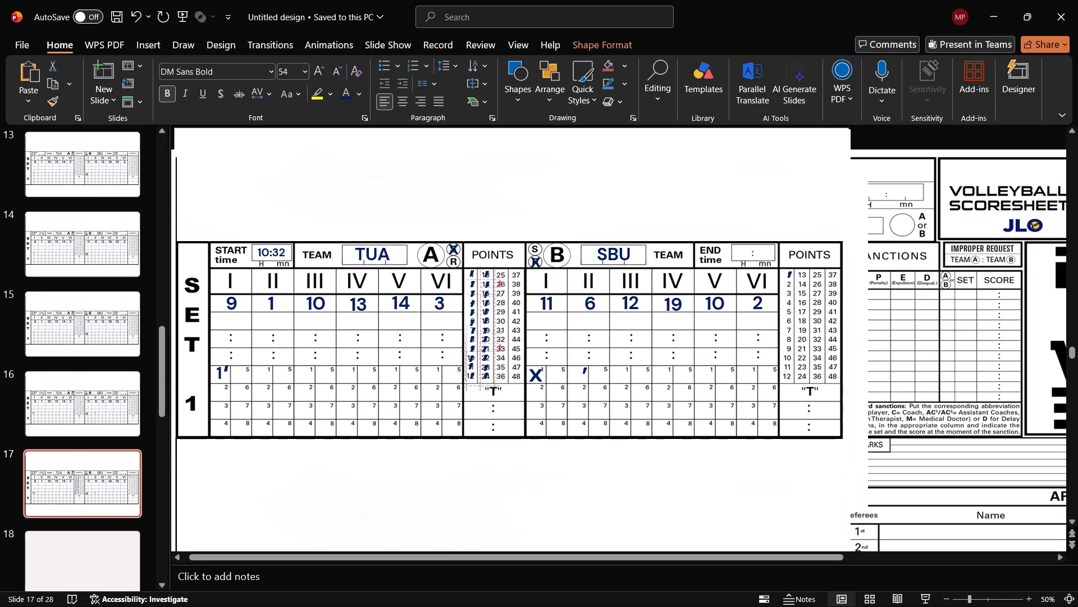
{"action": "left_click_drag", "start_coordinate": [485, 351], "coordinate": [485, 353]}
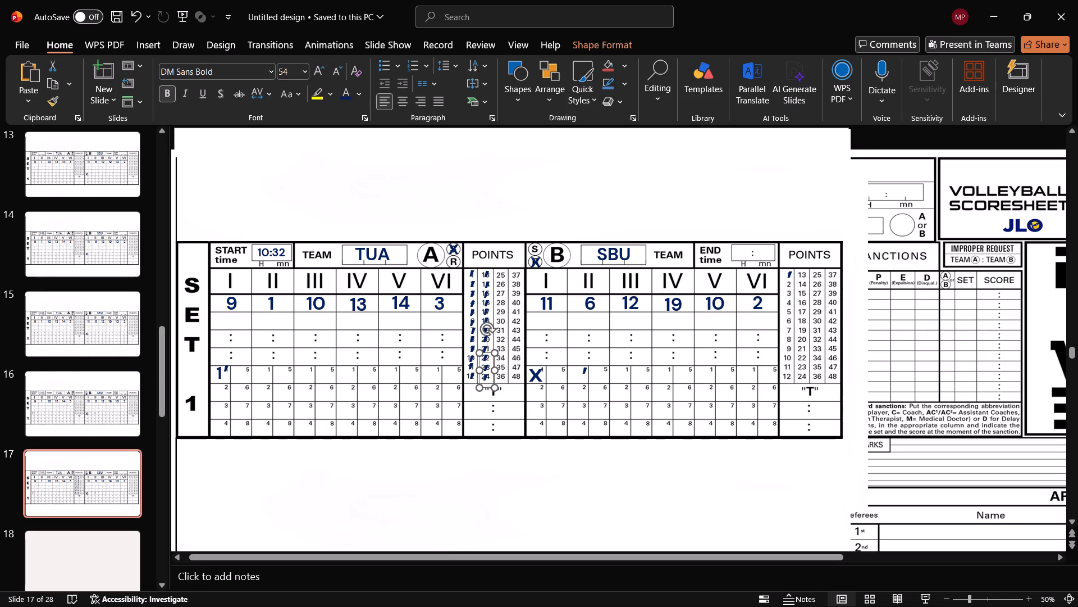
{"action": "key", "text": "ctrl+v"}
{"action": "left_click_drag", "start_coordinate": [234, 348], "coordinate": [234, 348]}
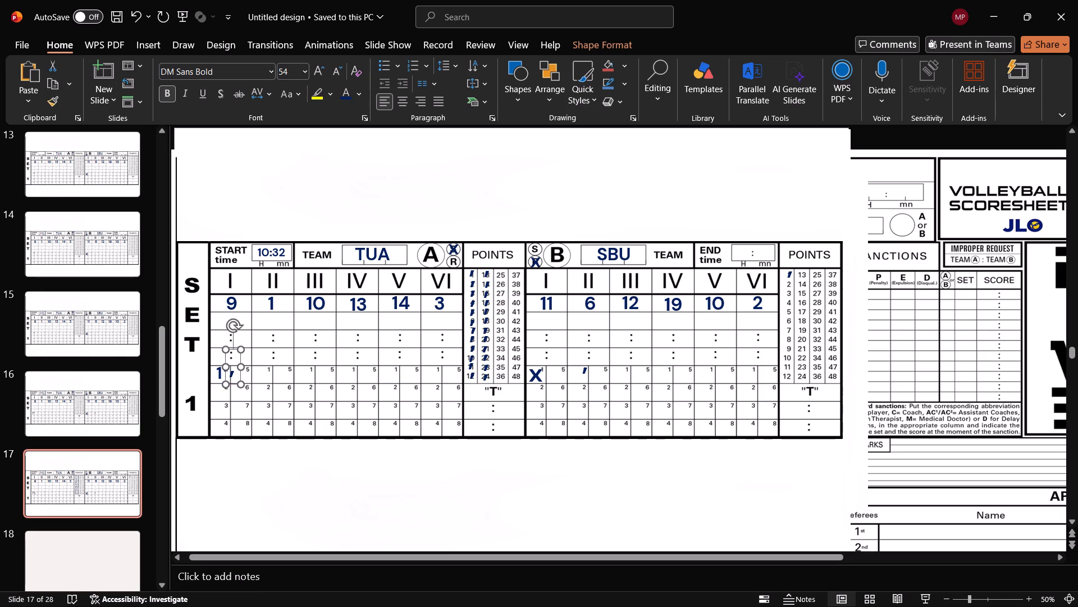
{"action": "left_click_drag", "start_coordinate": [234, 348], "coordinate": [504, 250]}
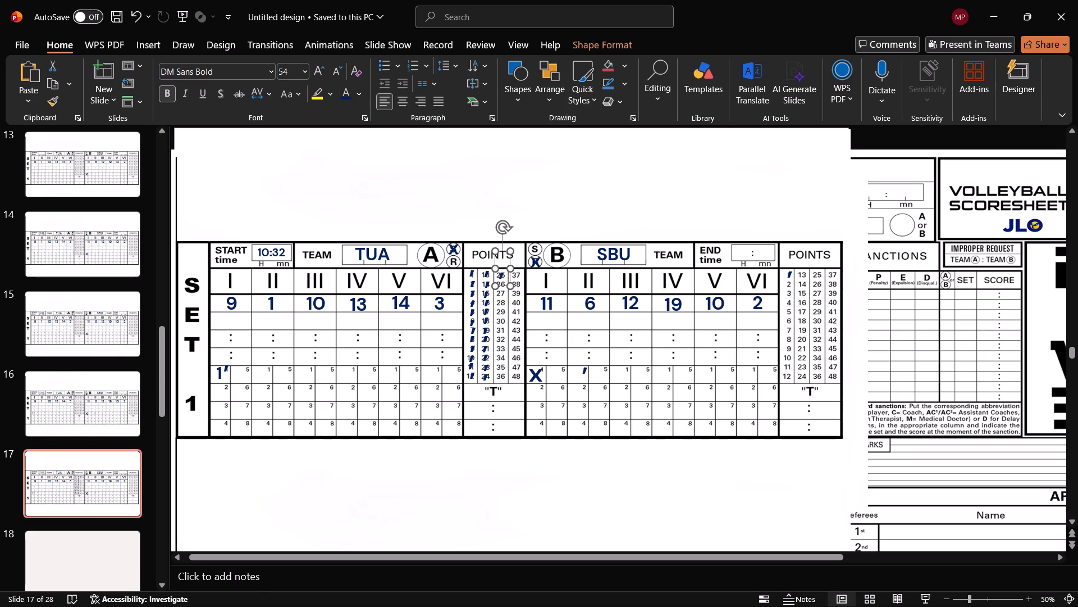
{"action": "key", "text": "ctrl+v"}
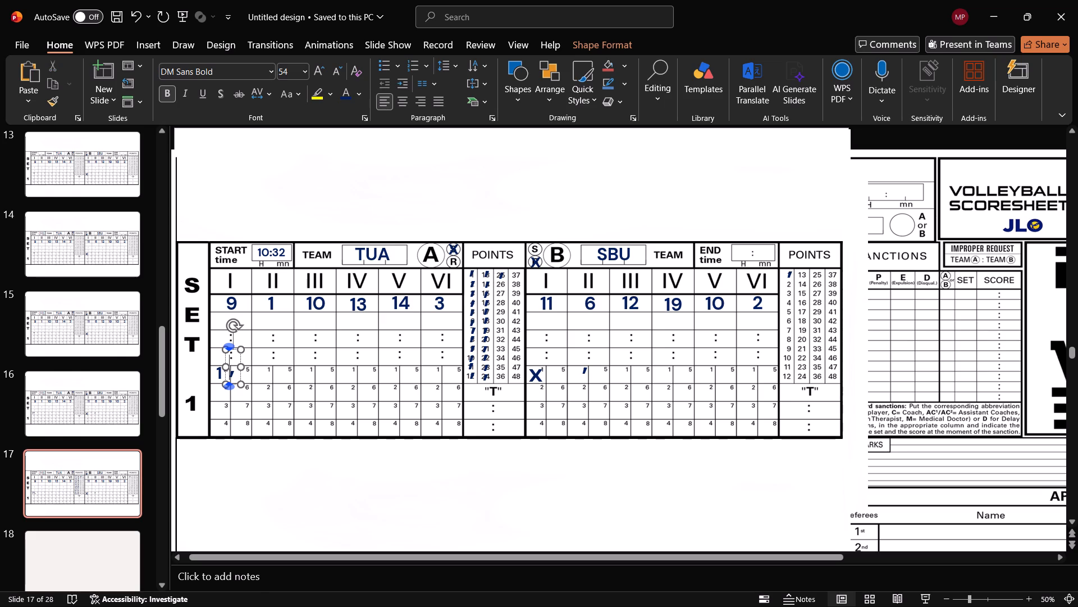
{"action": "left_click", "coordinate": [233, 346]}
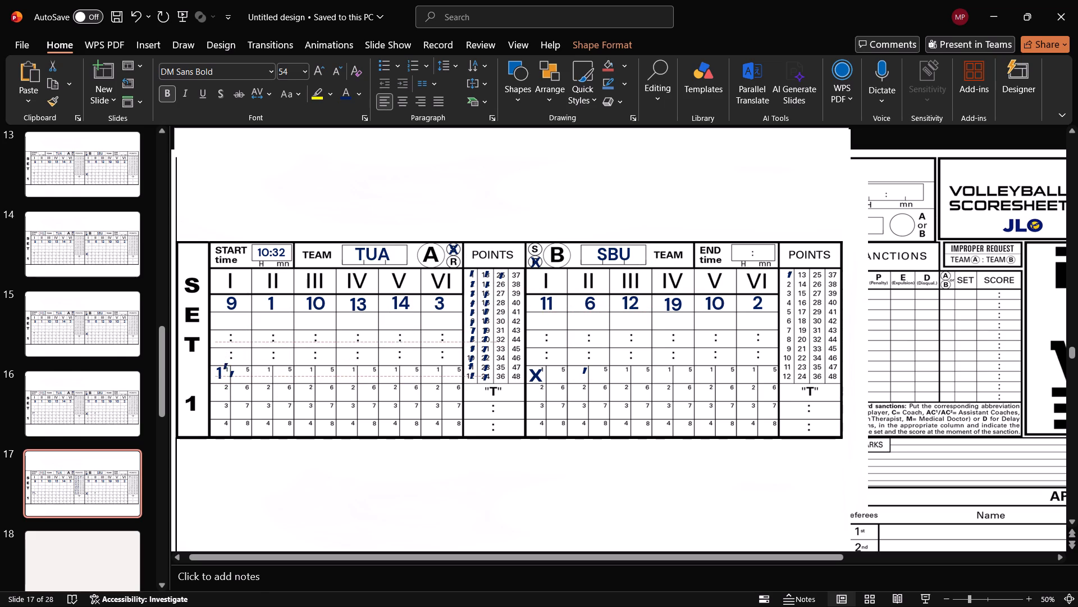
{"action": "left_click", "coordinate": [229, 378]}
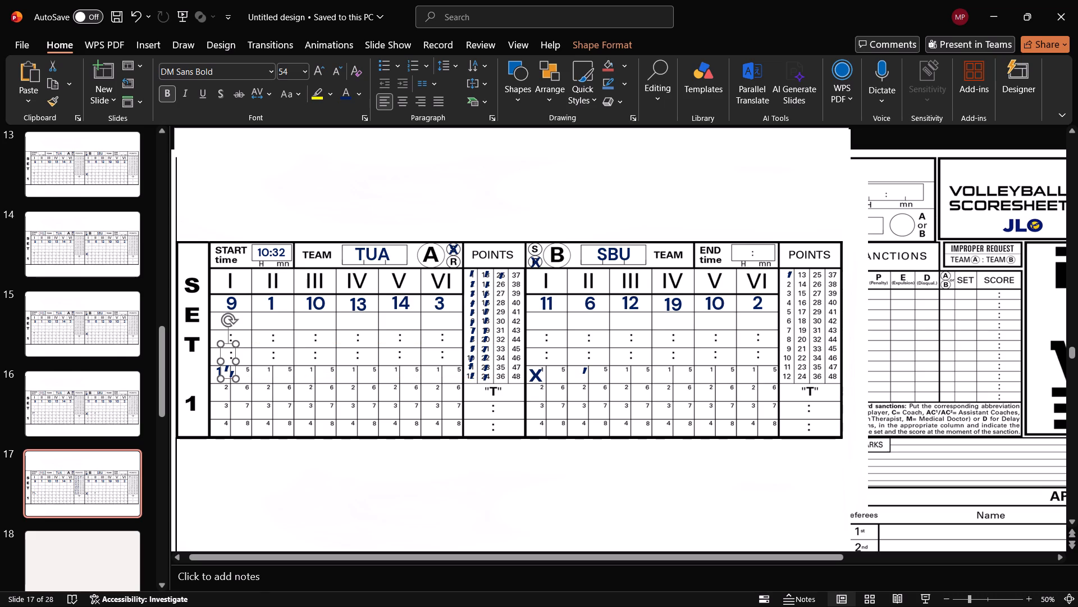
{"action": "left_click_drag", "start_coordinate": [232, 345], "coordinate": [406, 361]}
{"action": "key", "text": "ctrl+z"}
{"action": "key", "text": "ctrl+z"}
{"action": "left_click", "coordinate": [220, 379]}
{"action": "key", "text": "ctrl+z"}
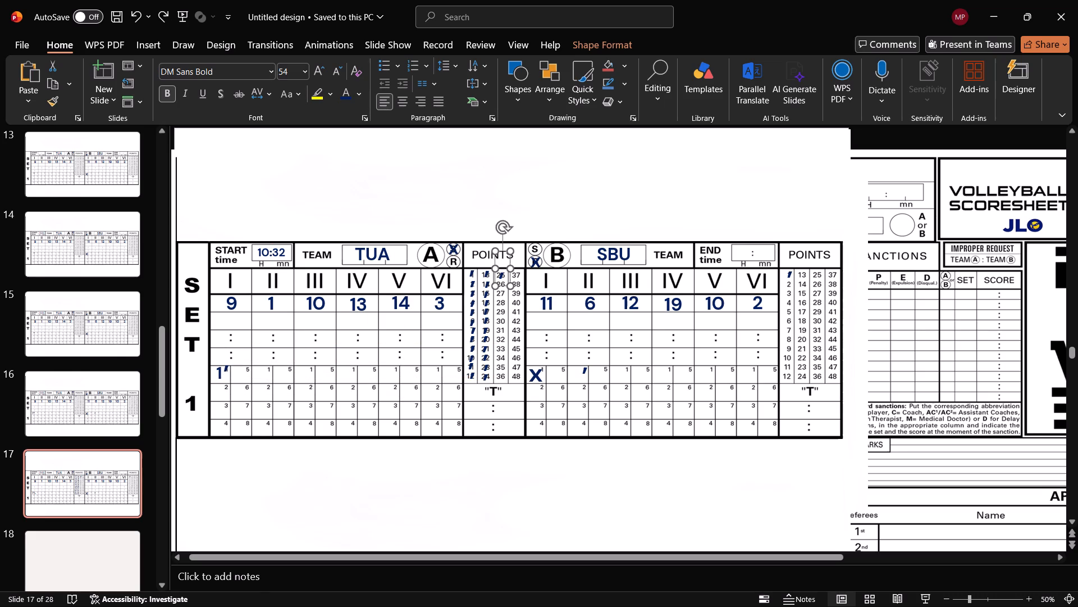
Paste tick marks and place them over points 2 and 3 in Team B's first points column, aligned under the existing tick.
{"action": "left_click", "coordinate": [273, 378]}
{"action": "key", "text": "ctrl+v"}
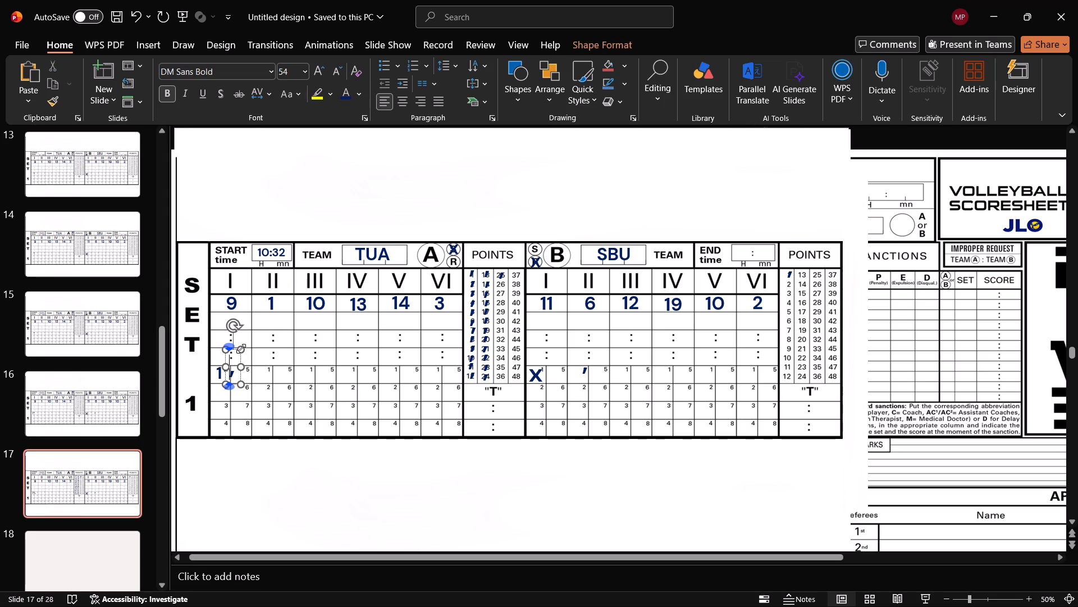
{"action": "left_click_drag", "start_coordinate": [235, 349], "coordinate": [793, 265]}
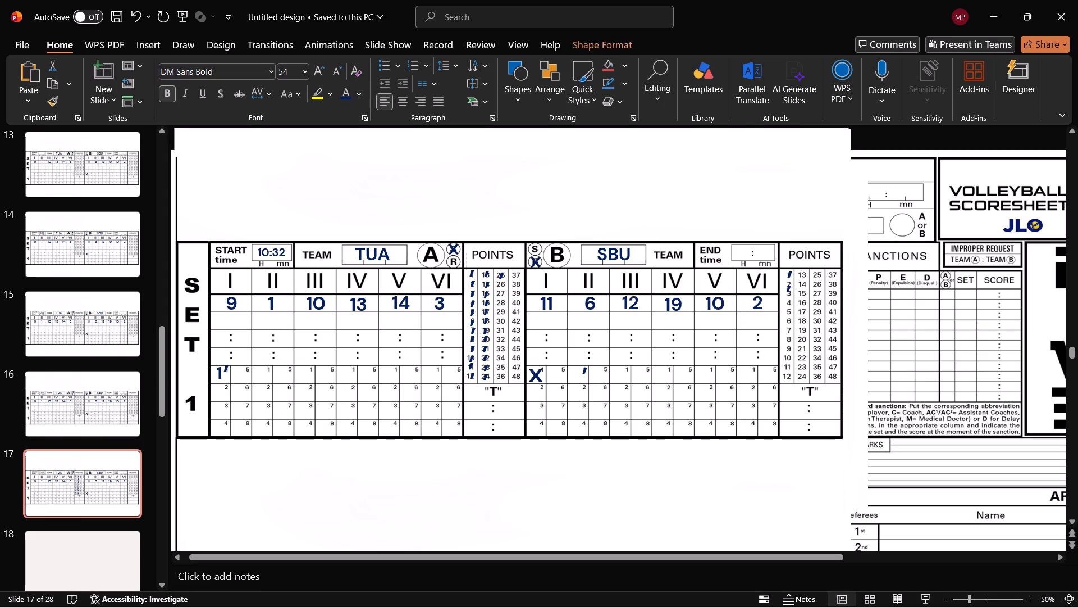
{"action": "left_click_drag", "start_coordinate": [793, 265], "coordinate": [793, 261]}
{"action": "left_click_drag", "start_coordinate": [793, 261], "coordinate": [793, 260]}
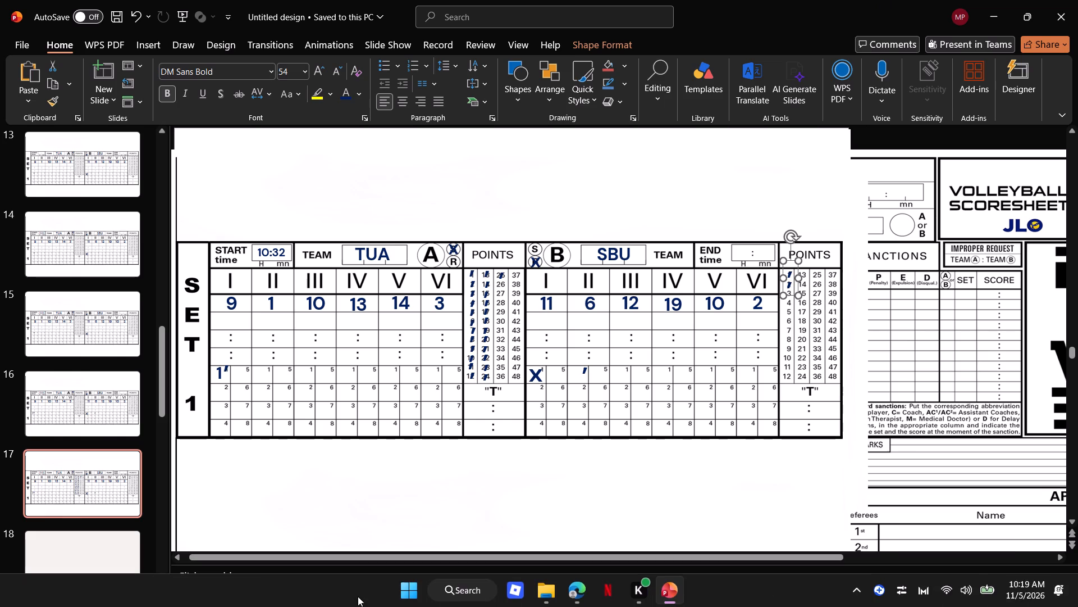
{"action": "key", "text": "ctrl+v"}
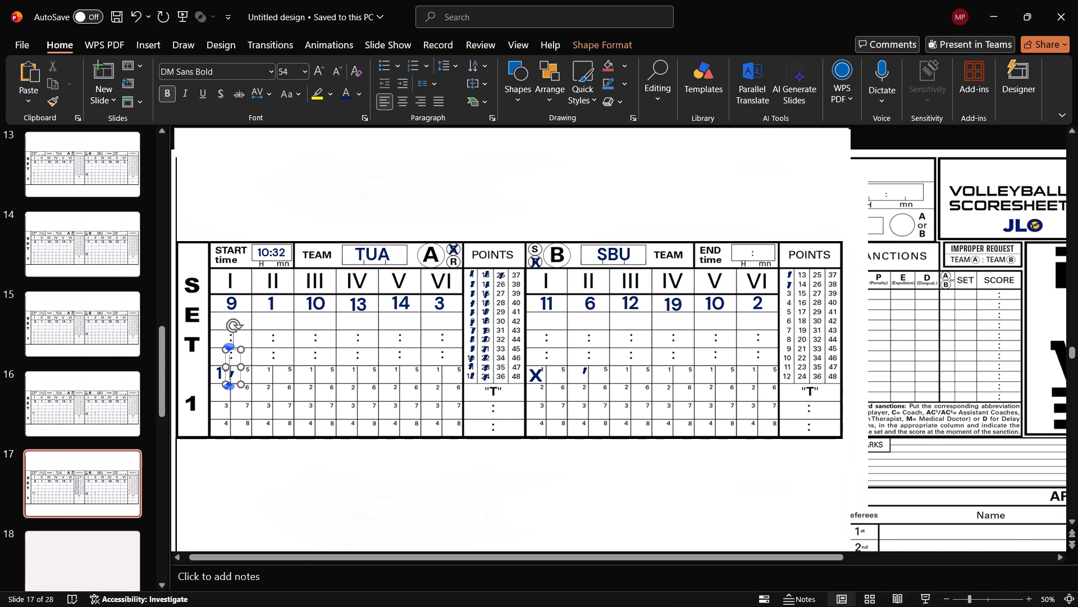
{"action": "left_click_drag", "start_coordinate": [235, 345], "coordinate": [476, 374]}
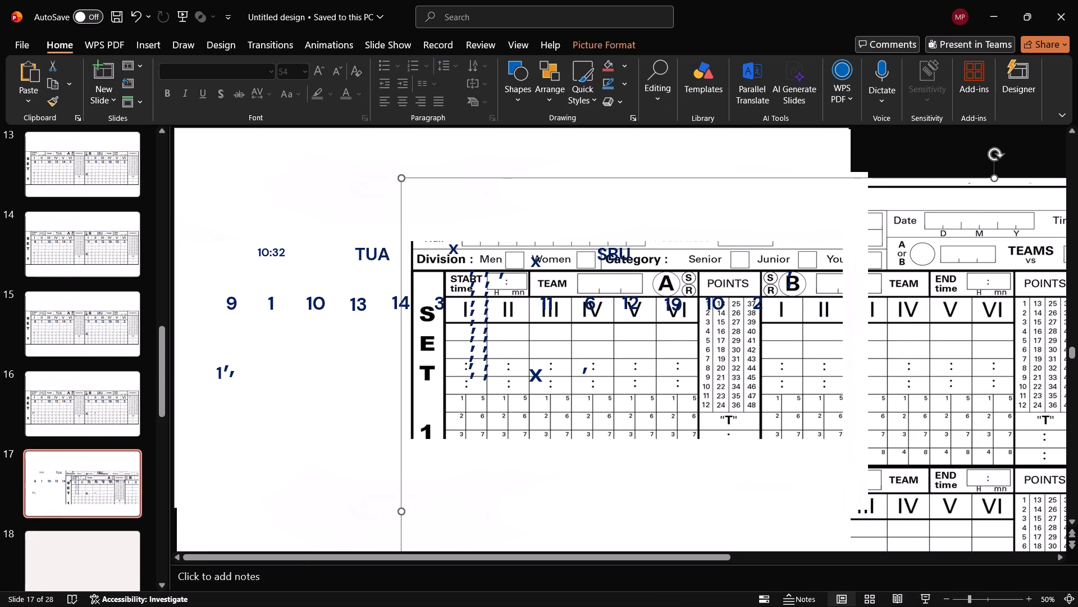
{"action": "key", "text": "ctrl+z"}
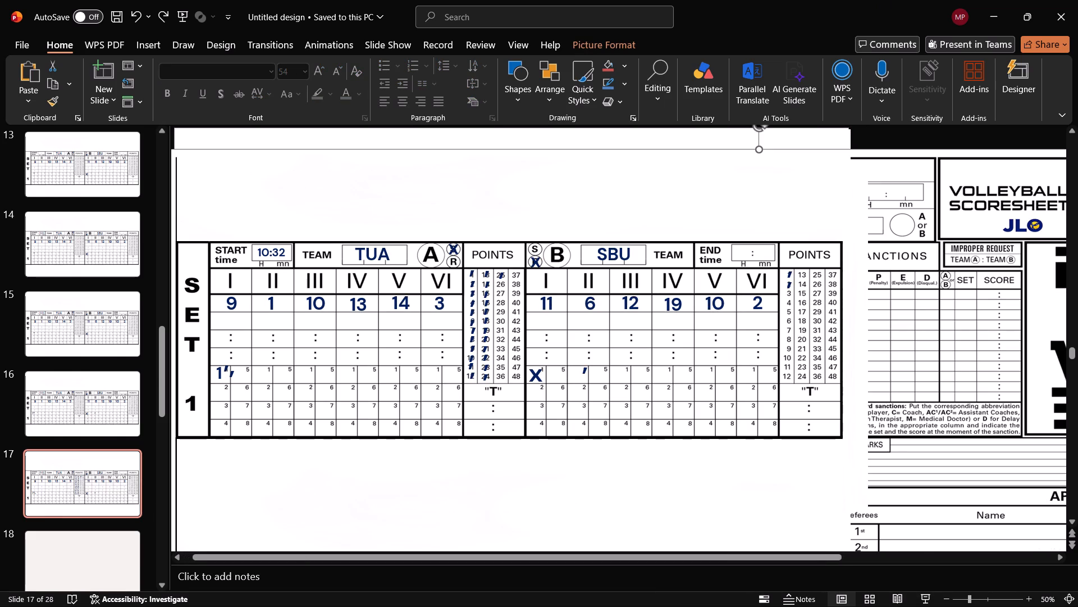
{"action": "left_click", "coordinate": [235, 374]}
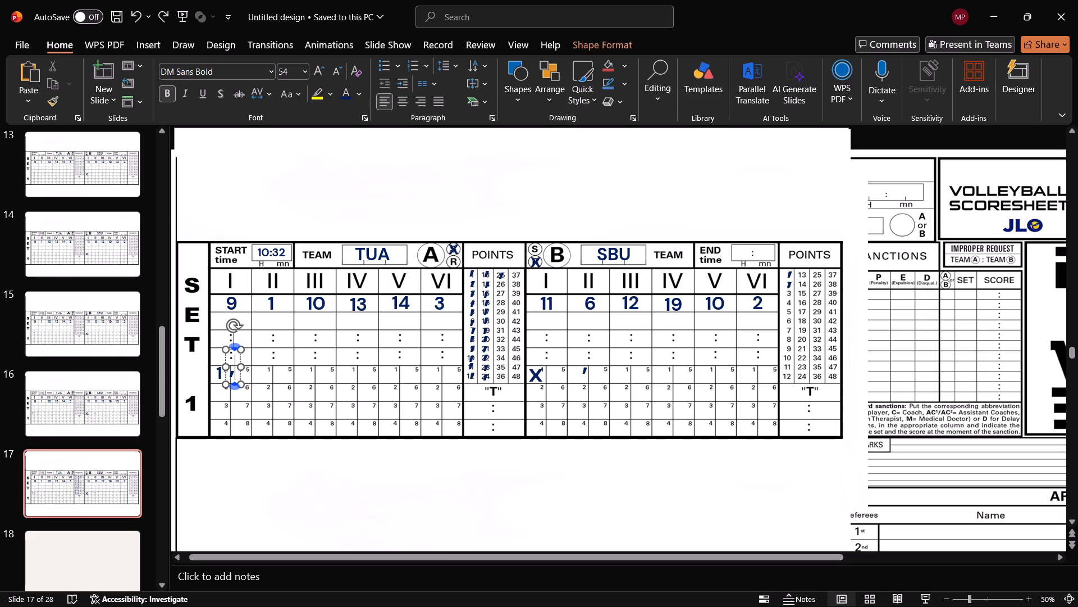
{"action": "left_click_drag", "start_coordinate": [233, 348], "coordinate": [794, 277]}
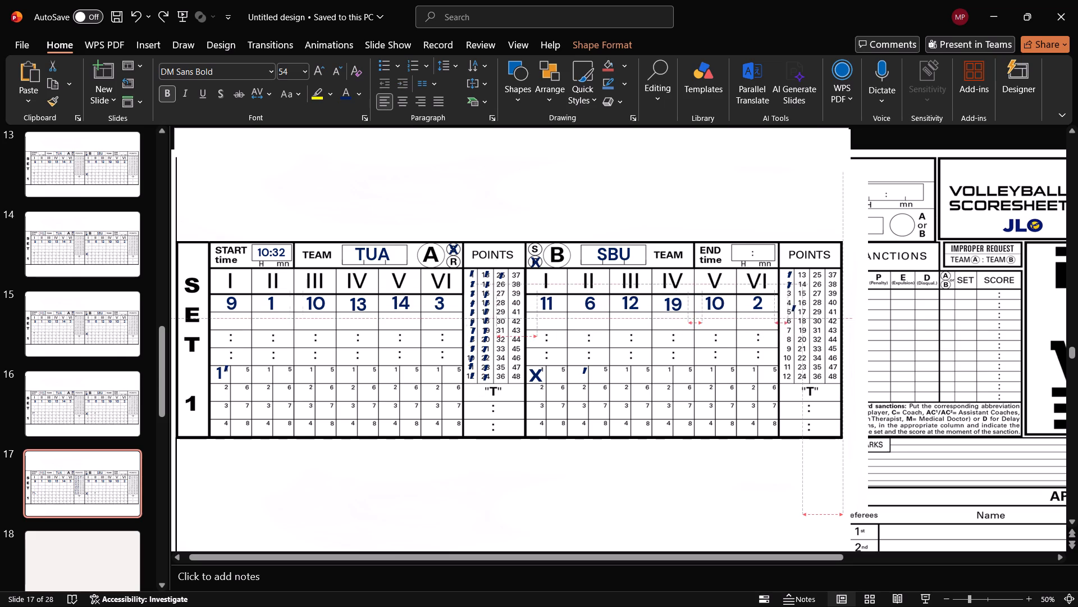
{"action": "left_click_drag", "start_coordinate": [794, 277], "coordinate": [791, 268]}
Paste tick marks and place them over points 4 and 5 in Team B's first points column, aligned with the ticks above.
{"action": "key", "text": "ctrl+v"}
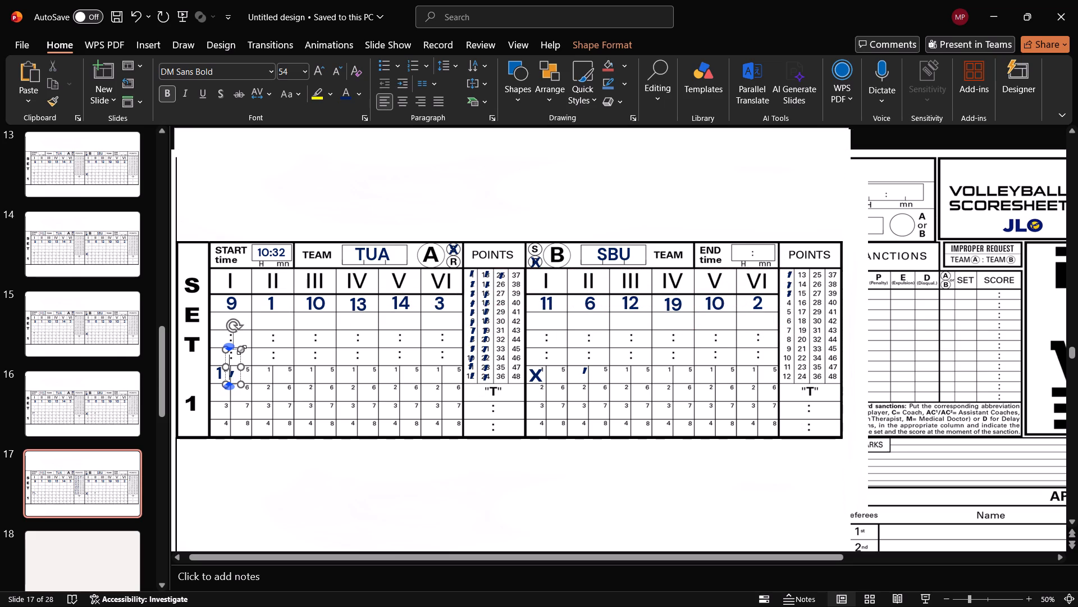
{"action": "left_click_drag", "start_coordinate": [234, 348], "coordinate": [807, 303]}
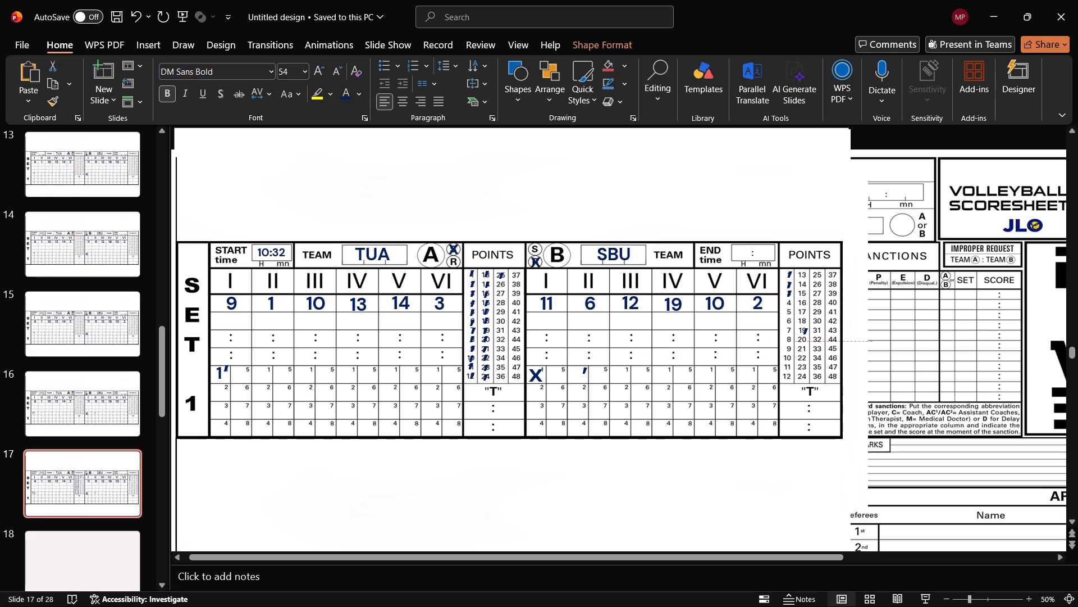
{"action": "left_click_drag", "start_coordinate": [807, 303], "coordinate": [791, 279]}
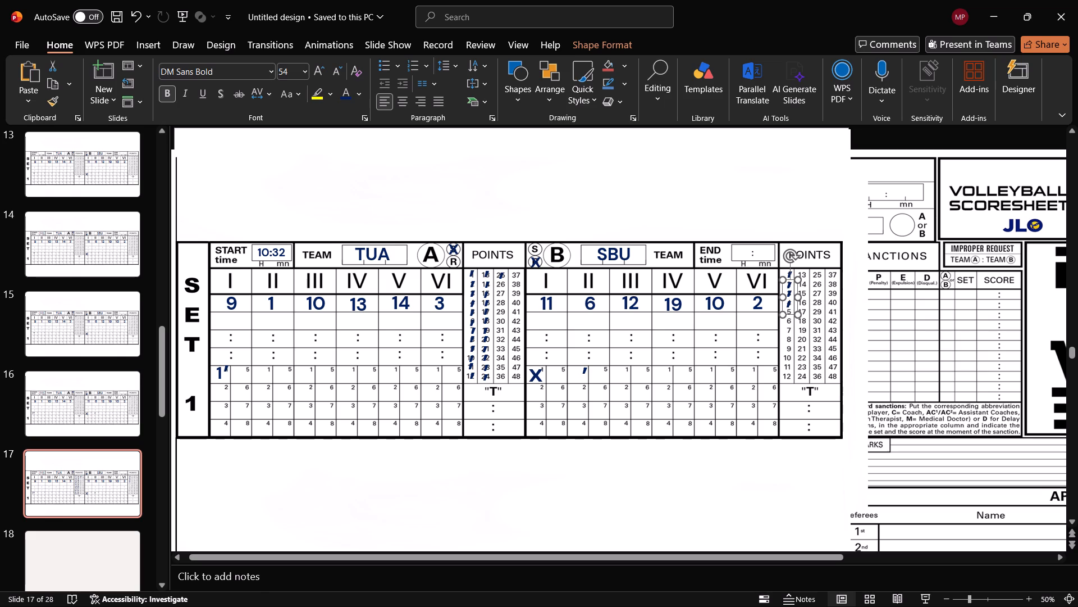
{"action": "key", "text": "ctrl+v"}
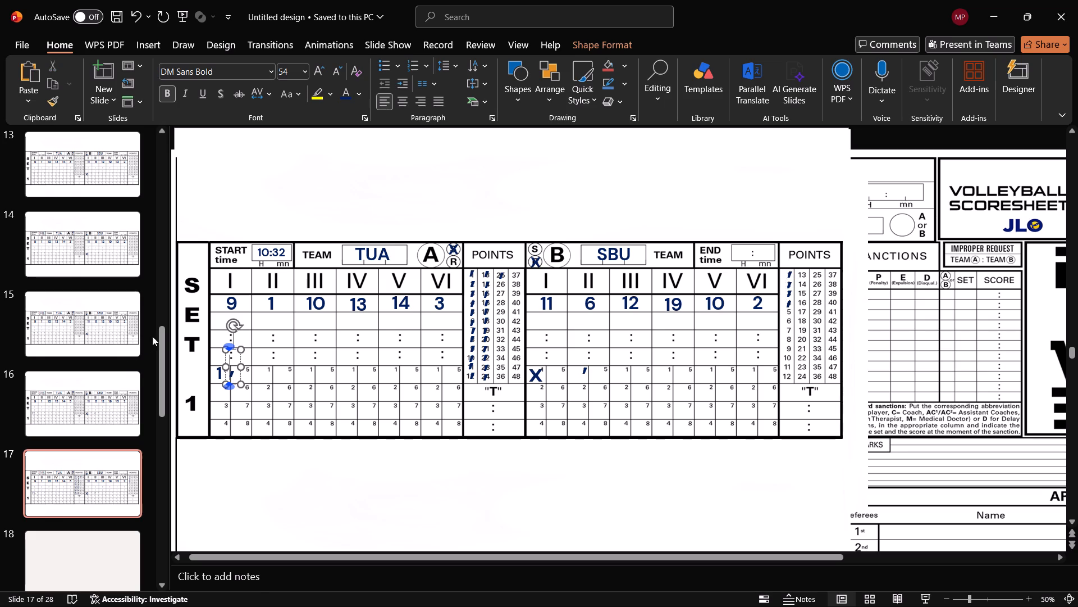
{"action": "left_click_drag", "start_coordinate": [235, 348], "coordinate": [754, 333]}
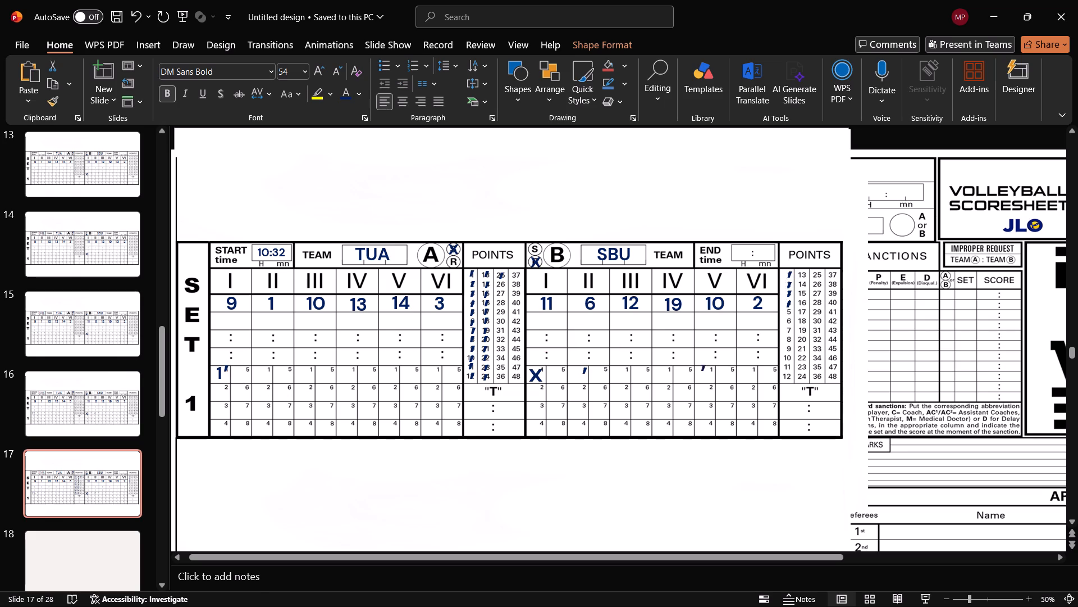
{"action": "left_click_drag", "start_coordinate": [754, 333], "coordinate": [792, 286]}
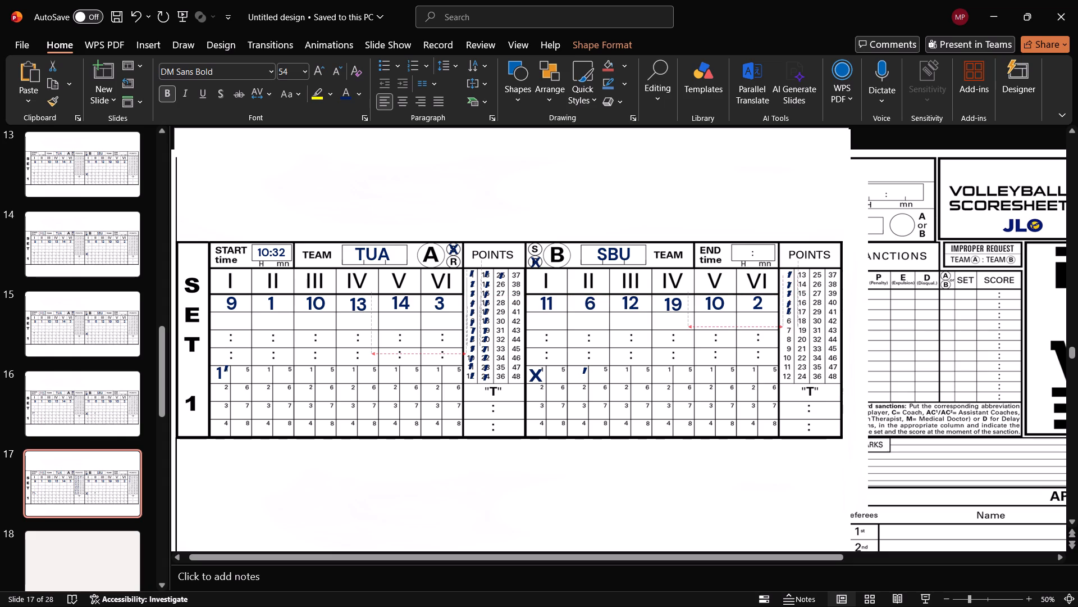
Adjust the last pasted tick so it sits over point 5 in Team B's first points column, aligned with the ticks above.
{"action": "left_click_drag", "start_coordinate": [792, 286], "coordinate": [794, 287]}
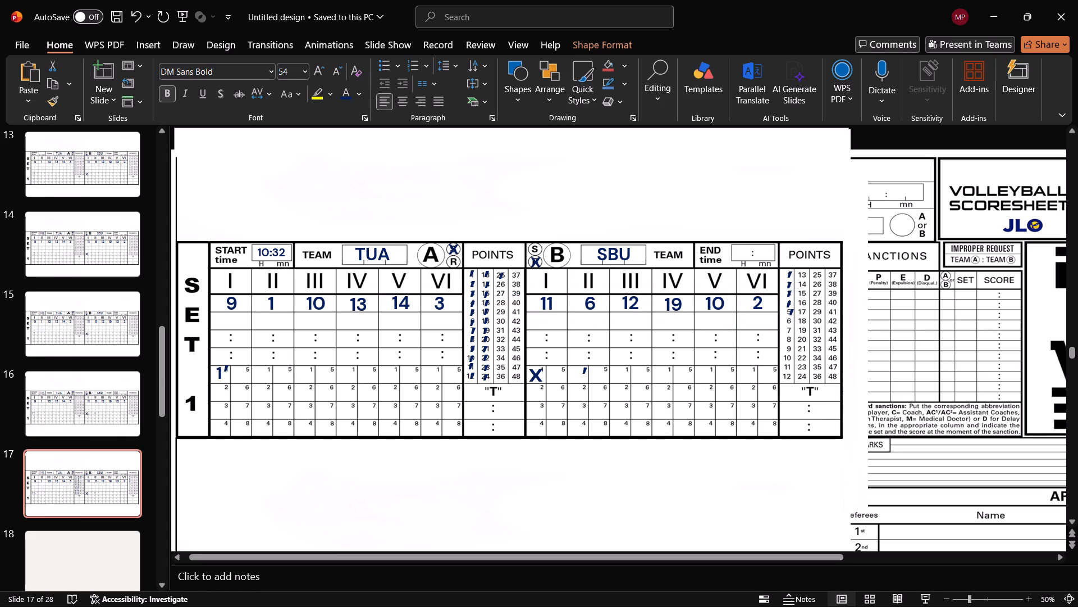
{"action": "left_click_drag", "start_coordinate": [794, 287], "coordinate": [793, 287]}
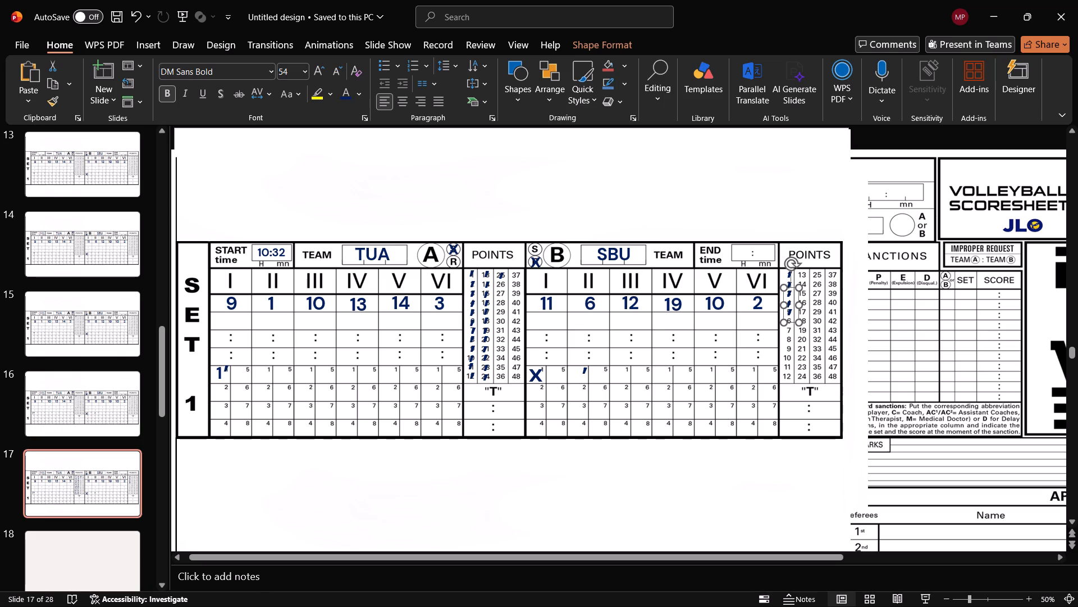
Delete the tick mark over point 25 in Team A's third points column, including its text box.
{"action": "left_click", "coordinate": [500, 274]}
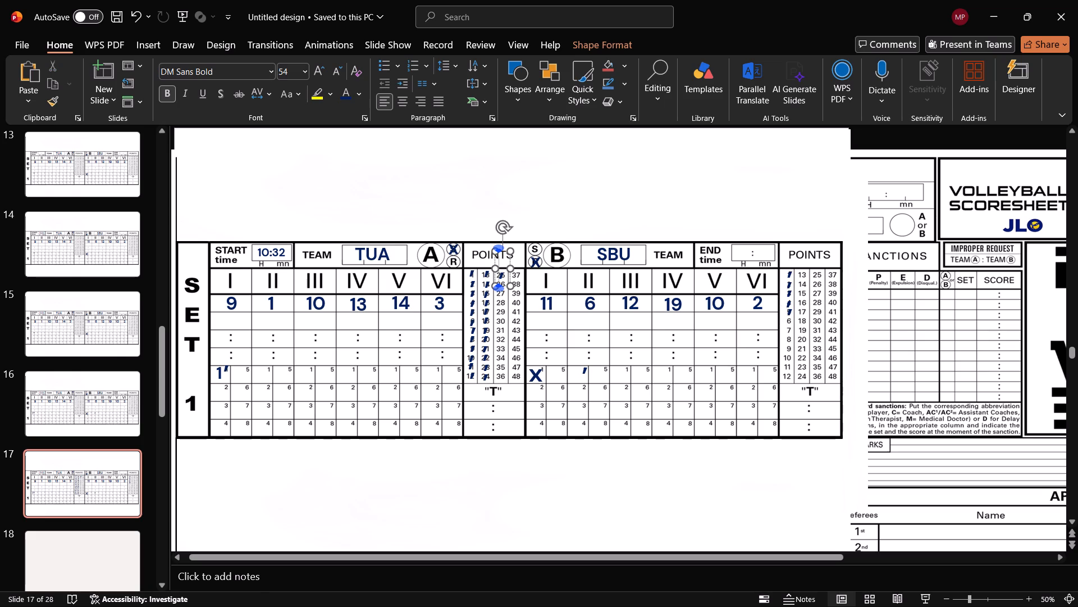
{"action": "key", "text": "Delete"}
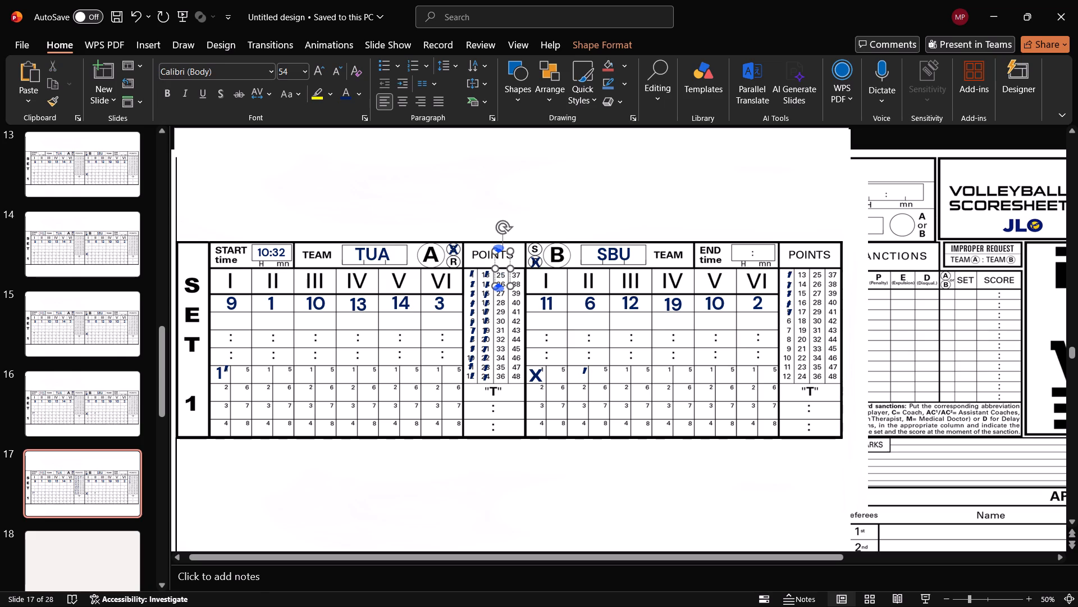
{"action": "left_click", "coordinate": [501, 251]}
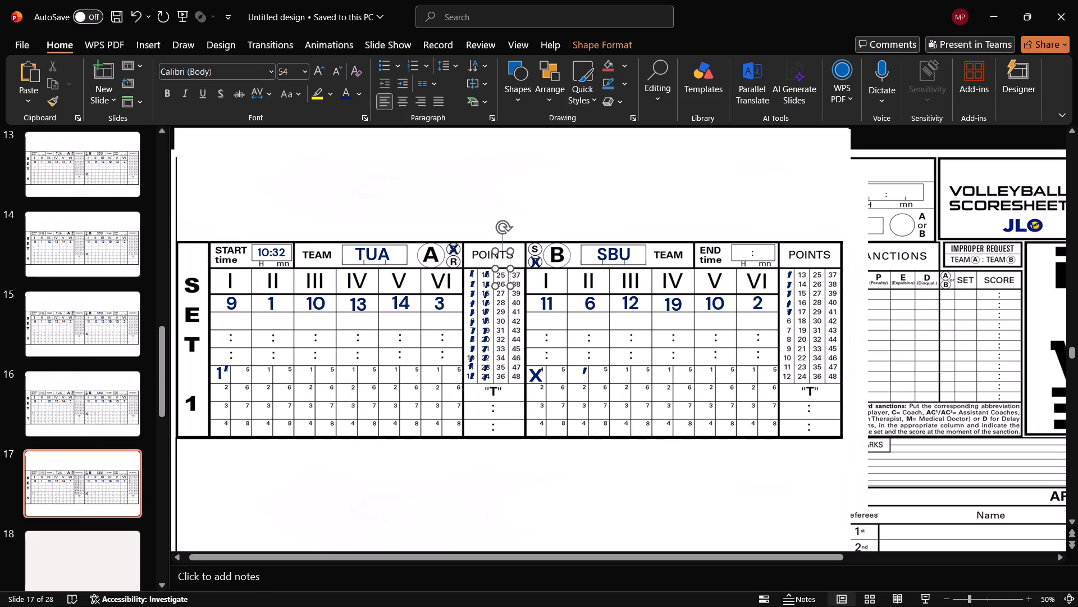
{"action": "left_click", "coordinate": [506, 249]}
{"action": "left_click", "coordinate": [511, 252]}
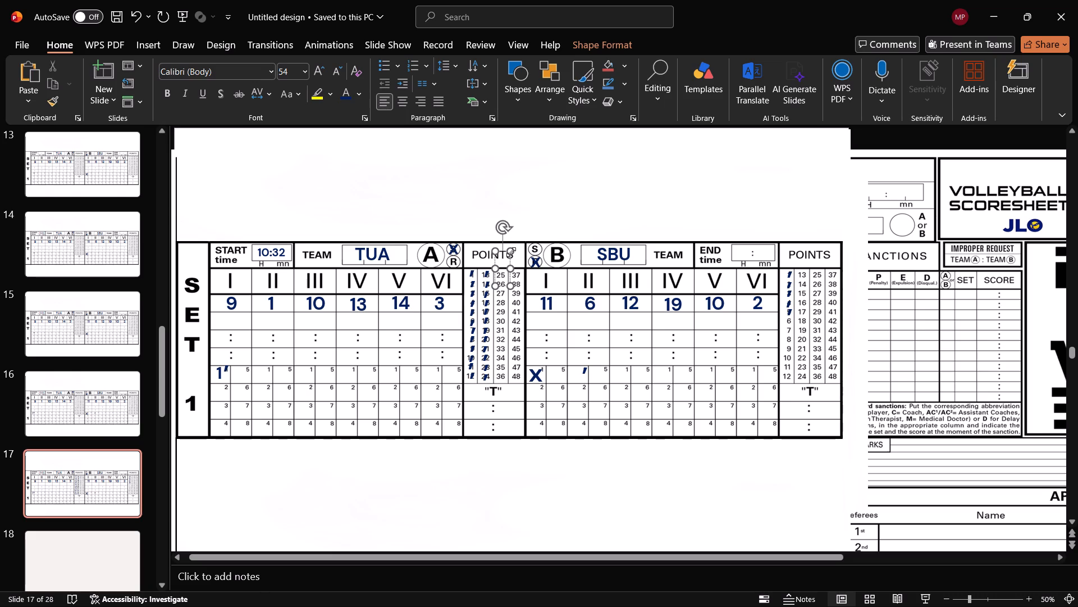
{"action": "left_click", "coordinate": [511, 252]}
{"action": "key", "text": "Delete"}
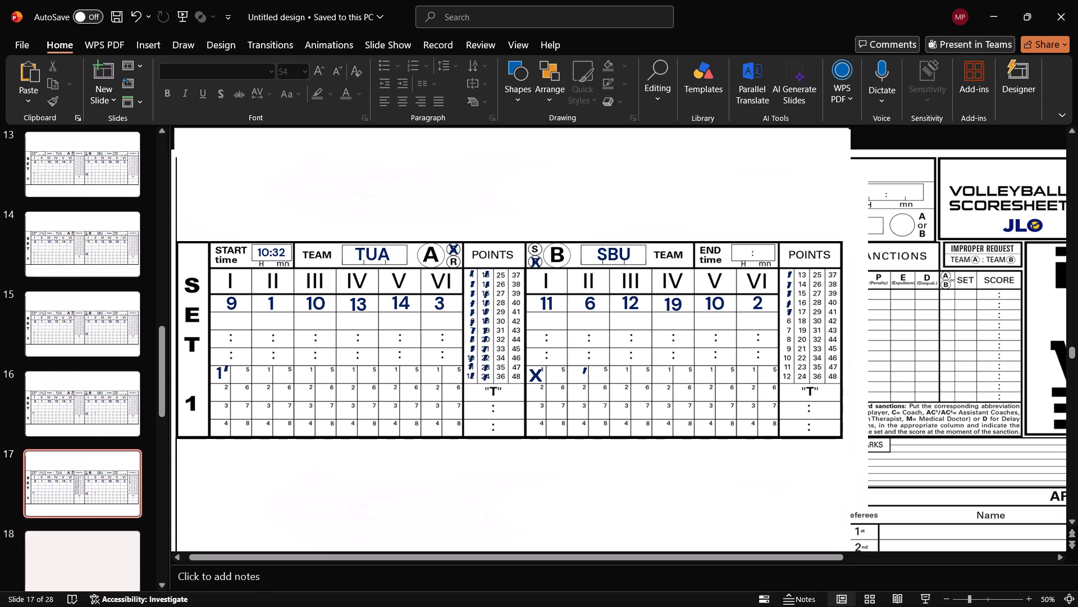
Copy the handwritten-style 1 from Team A's column I service box and place it before the tick in Team B's column II service box.
{"action": "left_click", "coordinate": [266, 373]}
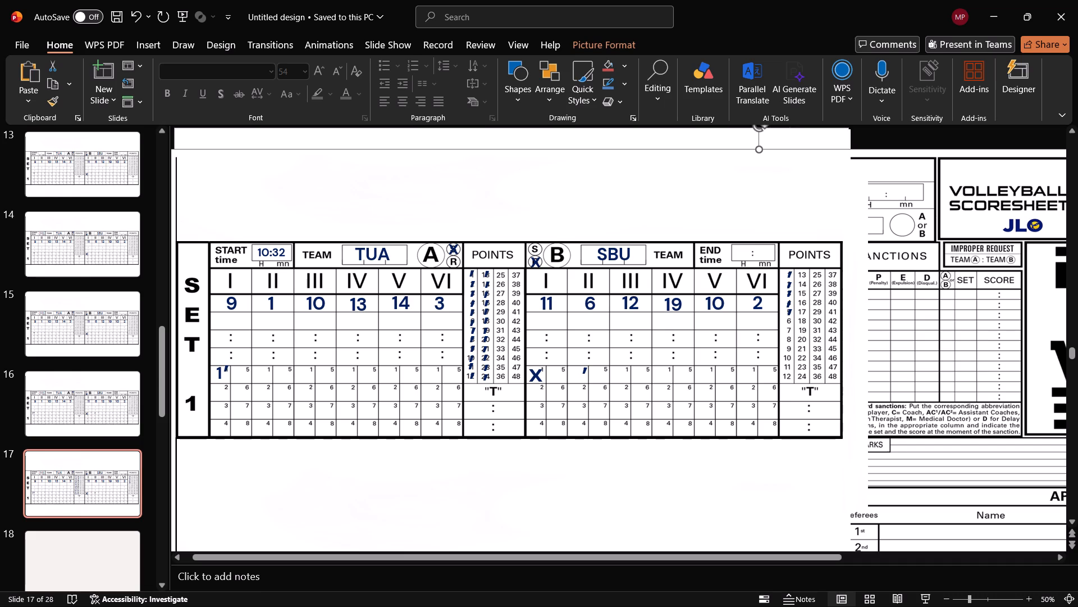
{"action": "left_click", "coordinate": [588, 306]}
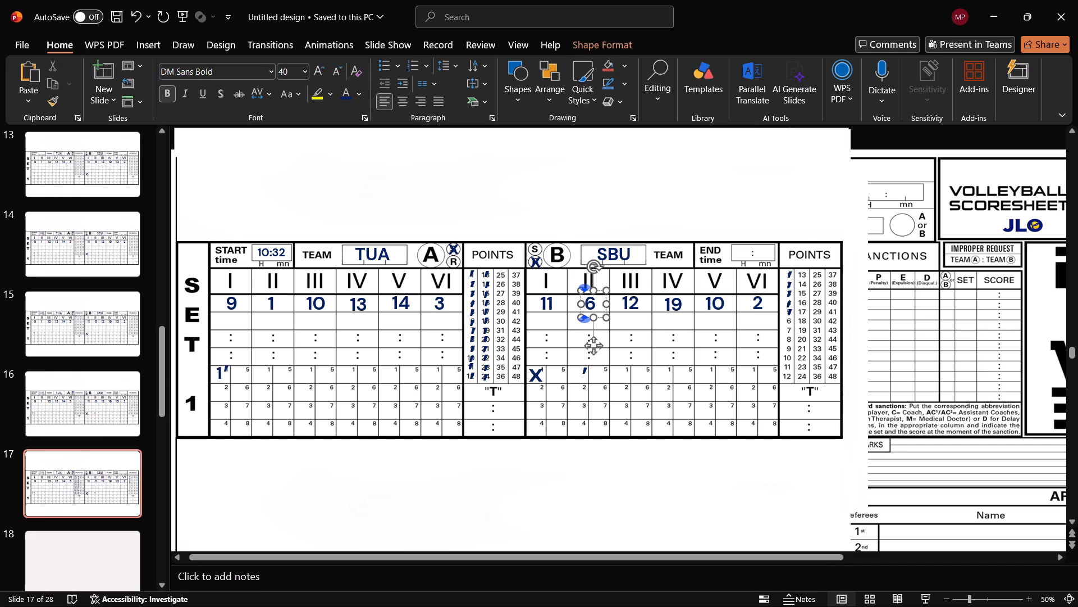
{"action": "left_click", "coordinate": [219, 373]}
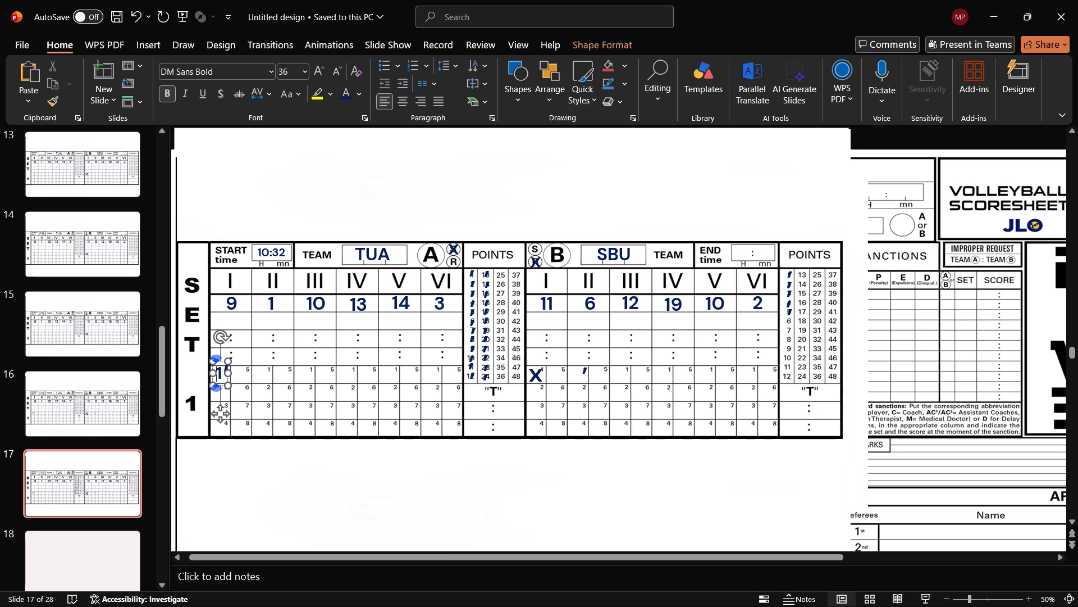
{"action": "left_click", "coordinate": [222, 361]}
{"action": "key", "text": "ctrl+c"}
{"action": "key", "text": "ctrl+v"}
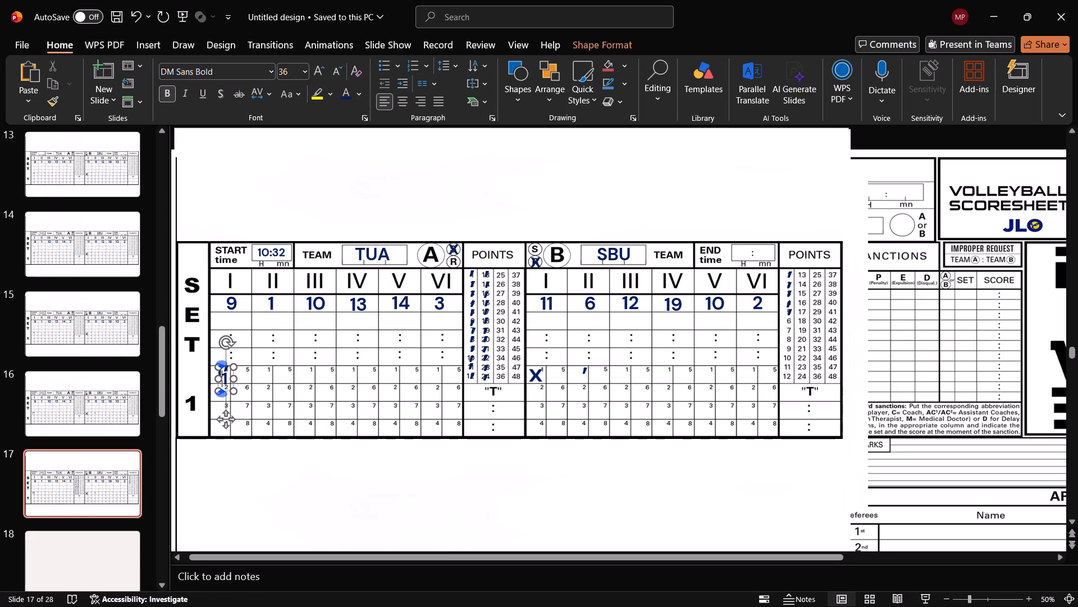
{"action": "left_click_drag", "start_coordinate": [222, 413], "coordinate": [523, 388]}
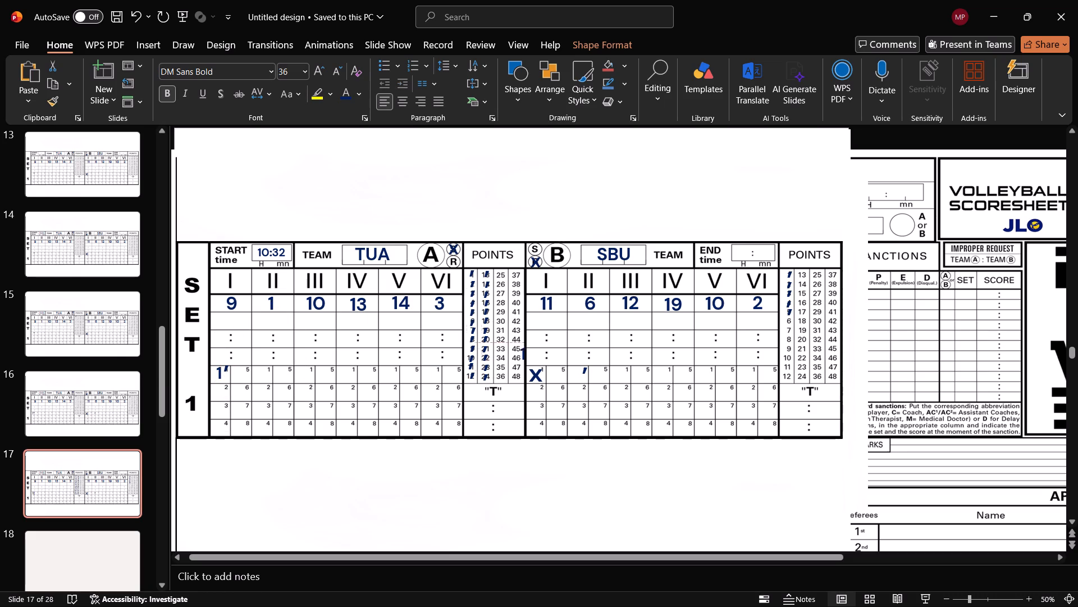
{"action": "left_click_drag", "start_coordinate": [523, 388], "coordinate": [576, 409]}
{"action": "left_click_drag", "start_coordinate": [576, 409], "coordinate": [575, 410]}
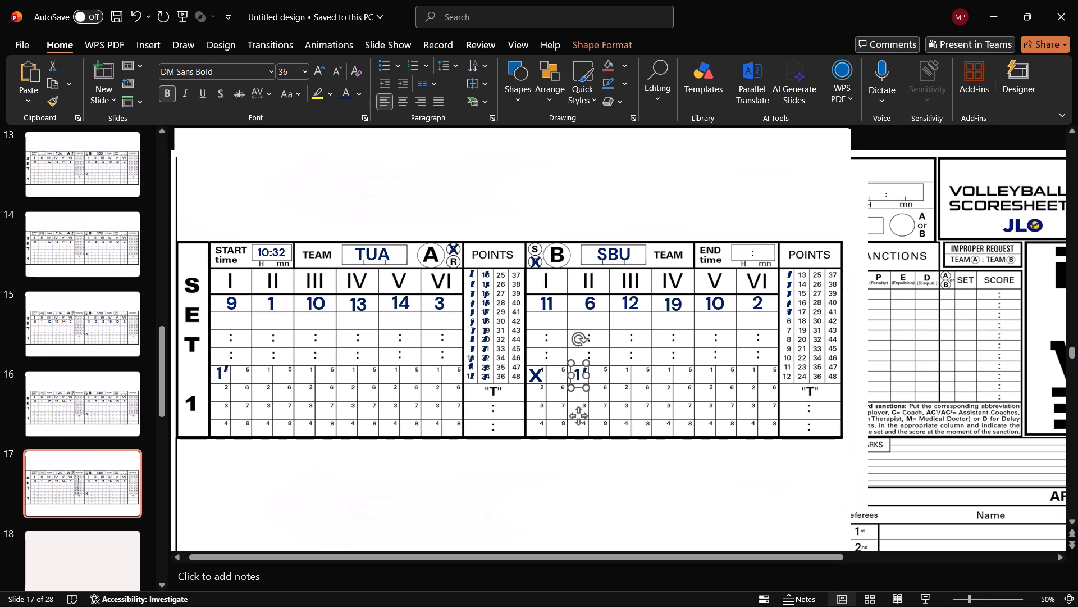
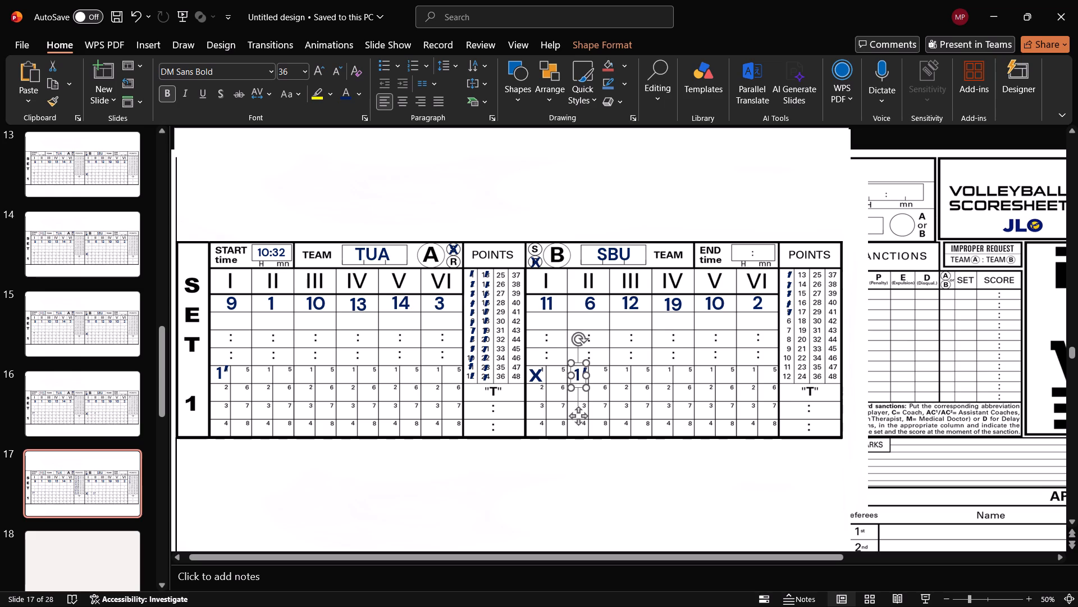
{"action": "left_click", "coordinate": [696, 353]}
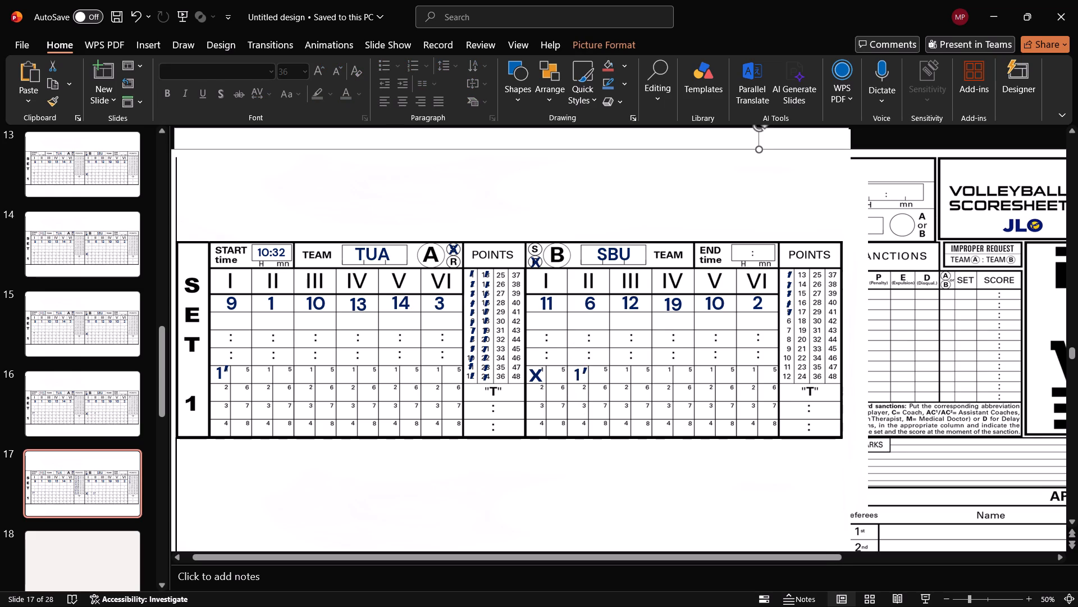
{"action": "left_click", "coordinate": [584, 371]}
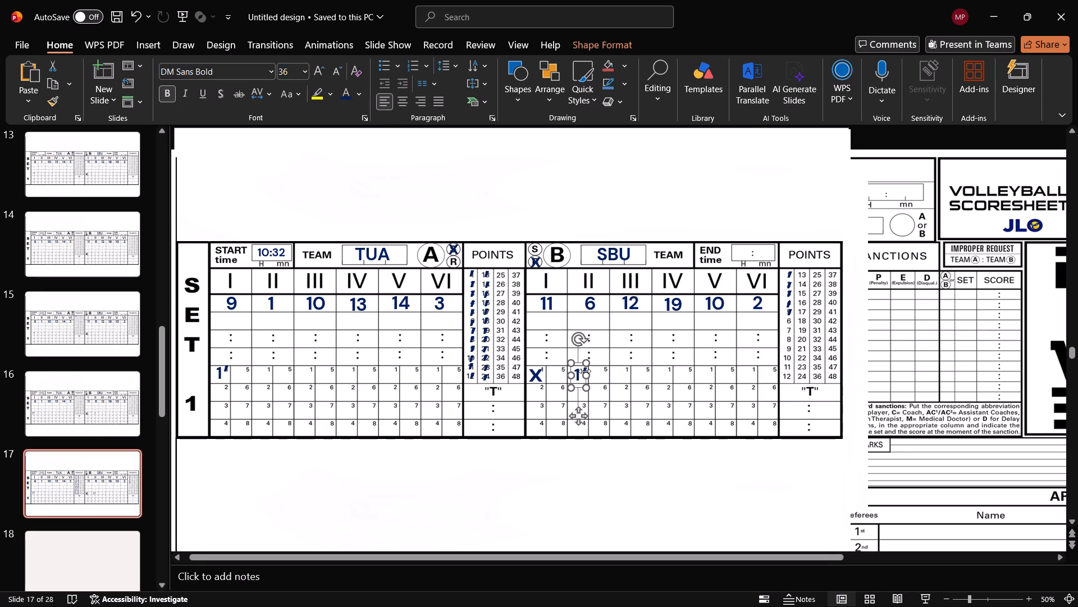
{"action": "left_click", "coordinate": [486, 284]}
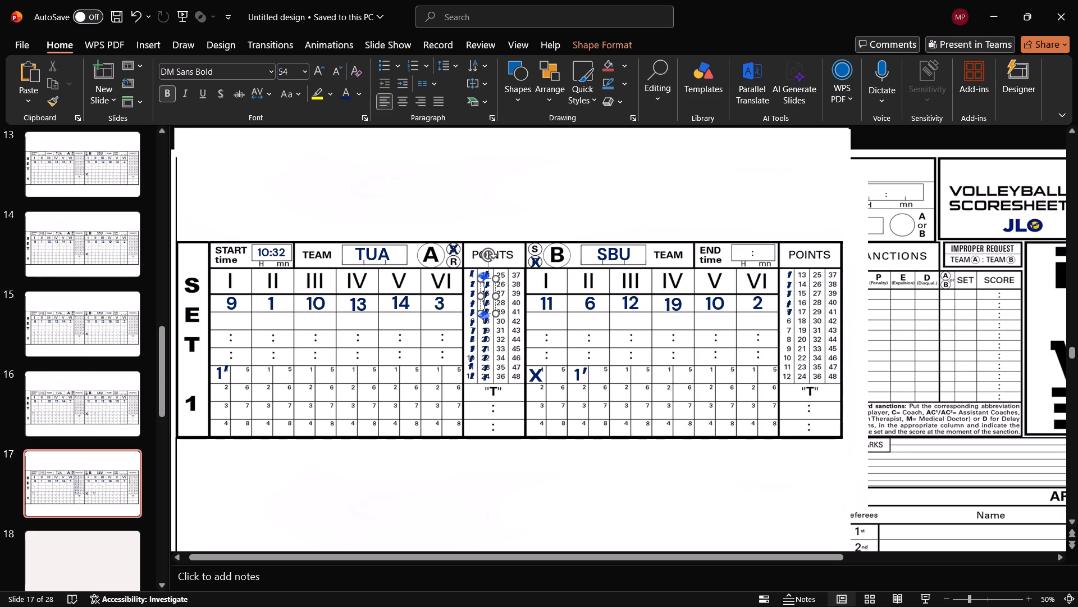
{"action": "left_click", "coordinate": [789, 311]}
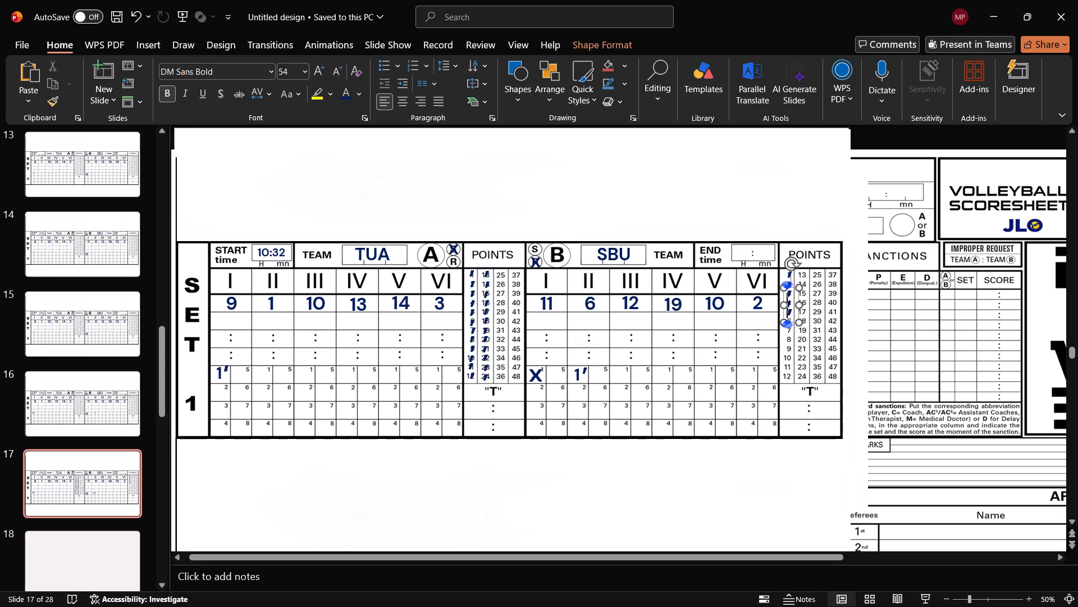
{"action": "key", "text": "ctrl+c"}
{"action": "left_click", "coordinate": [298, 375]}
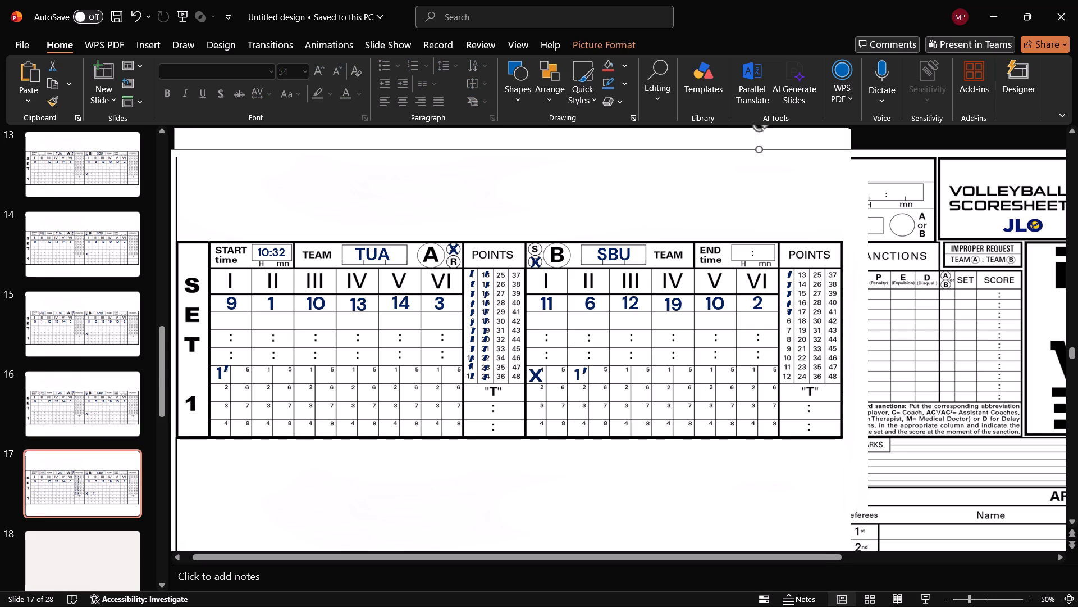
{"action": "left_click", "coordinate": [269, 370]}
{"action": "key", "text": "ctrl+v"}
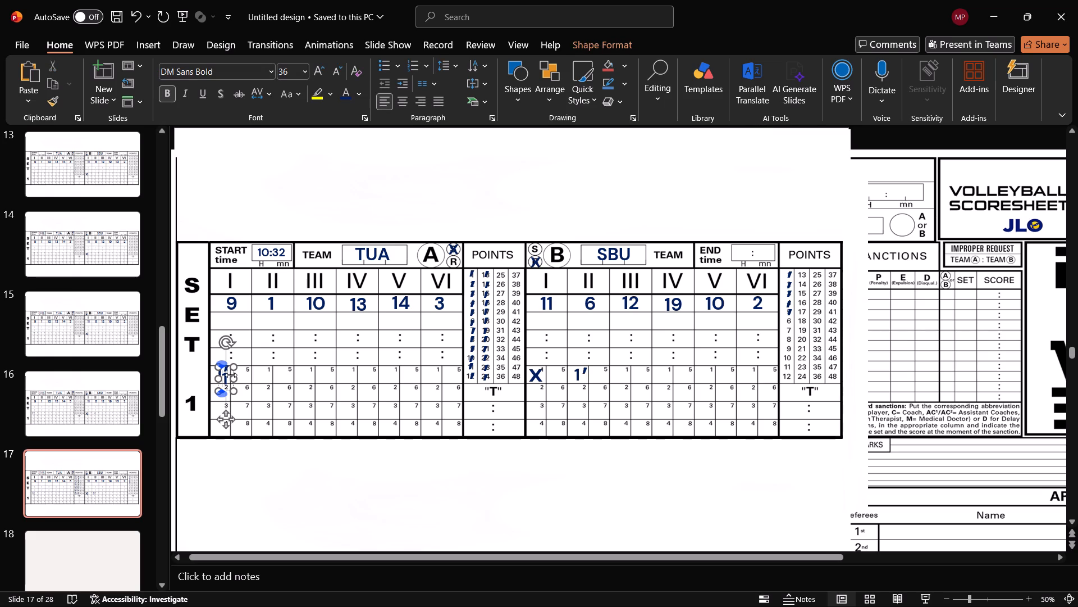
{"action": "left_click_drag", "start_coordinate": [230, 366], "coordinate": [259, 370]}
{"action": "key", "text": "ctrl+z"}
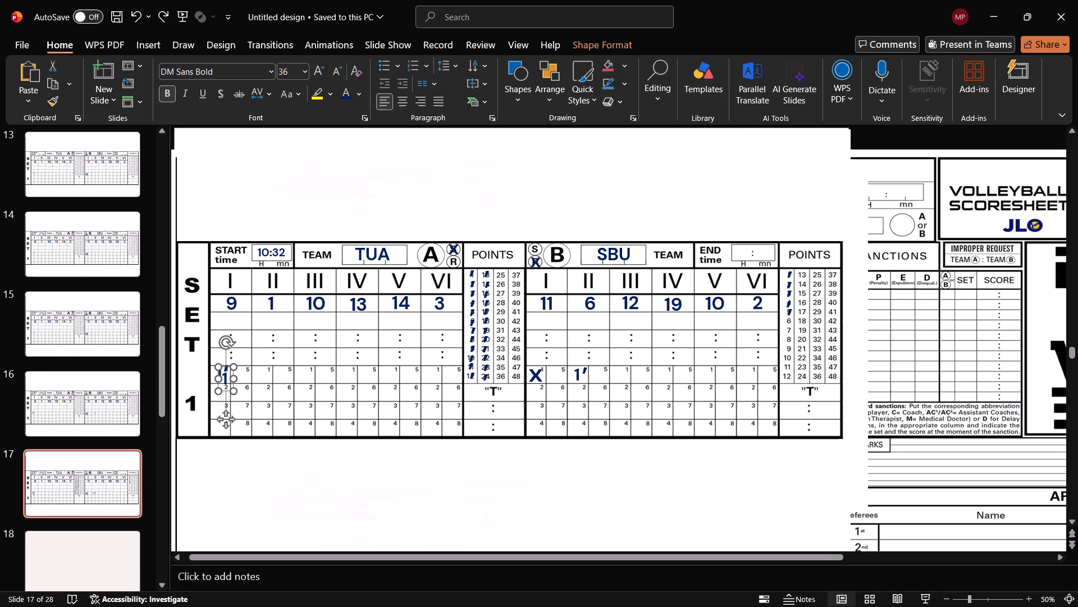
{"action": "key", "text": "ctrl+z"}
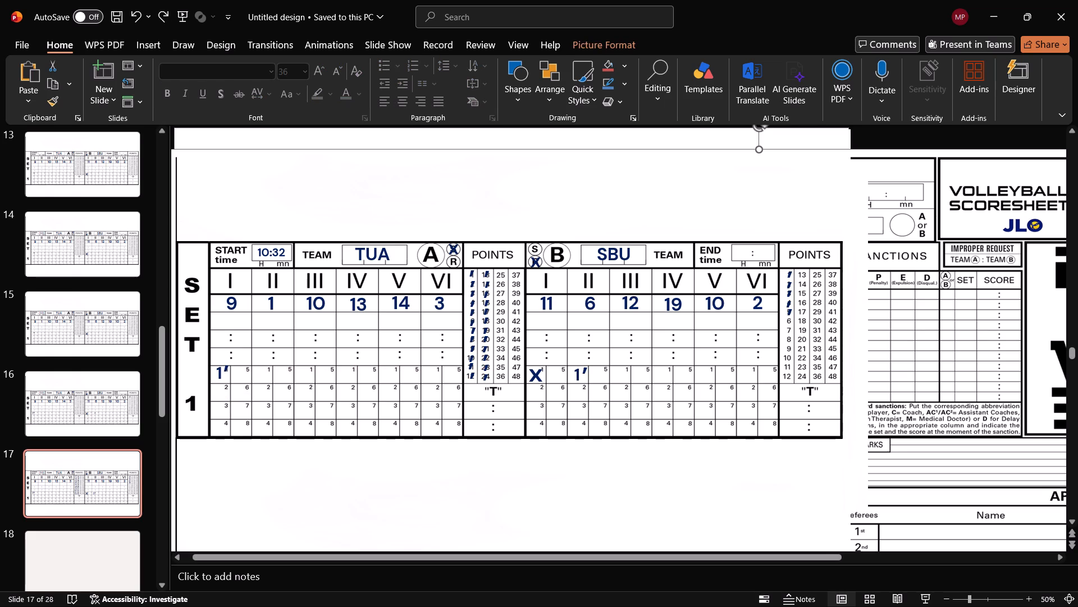
Copy a tick mark from Team A's second points column and place it in Team A's column II first-round service box.
{"action": "left_click", "coordinate": [226, 369]}
{"action": "left_click", "coordinate": [257, 366]}
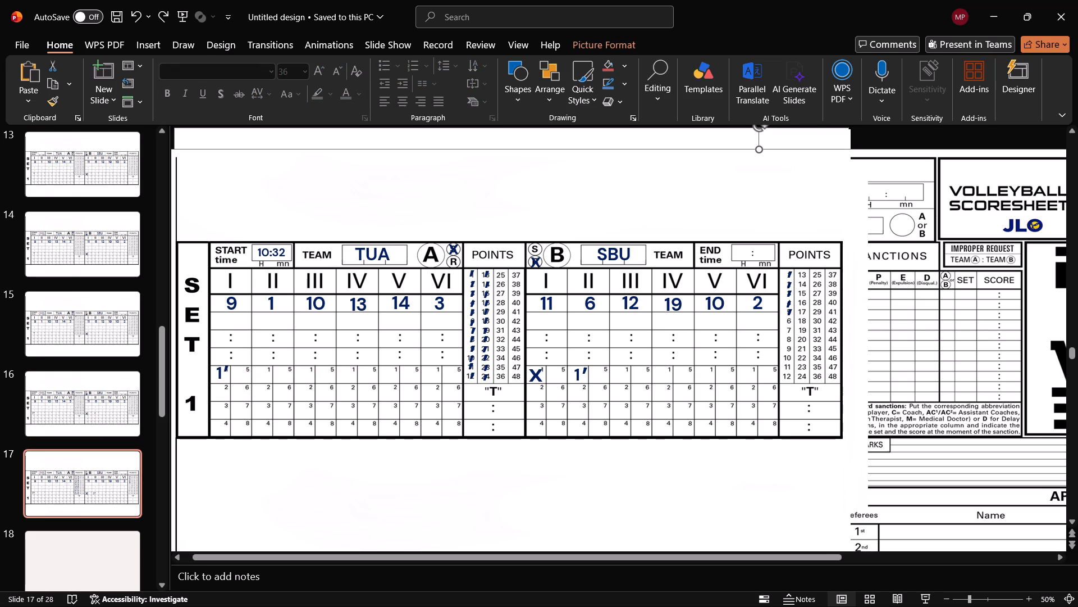
{"action": "left_click", "coordinate": [483, 376]}
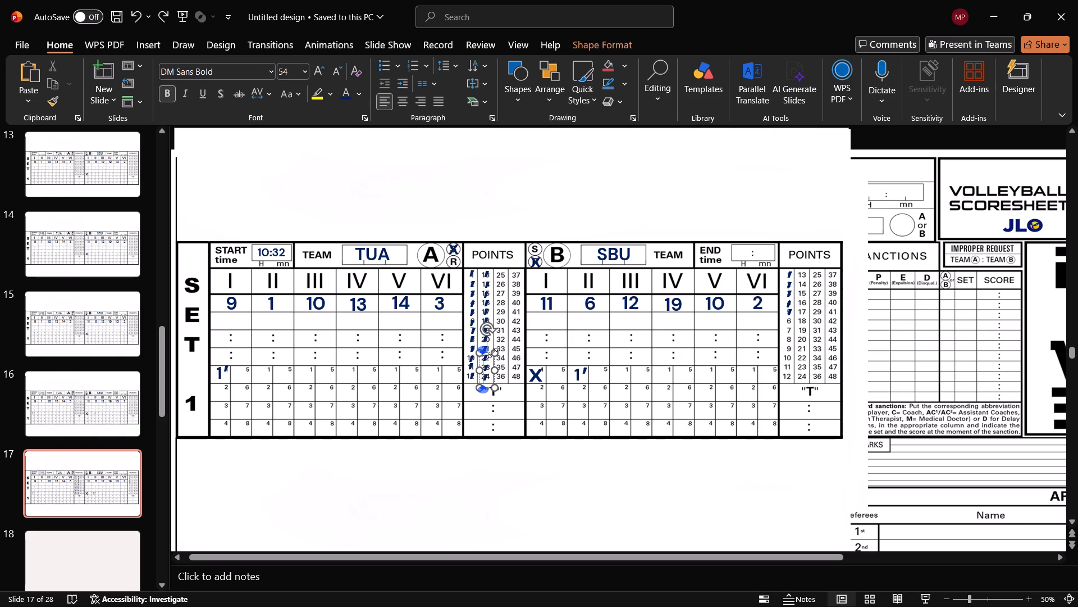
{"action": "left_click", "coordinate": [484, 353]}
{"action": "key", "text": "ctrl+c"}
{"action": "left_click", "coordinate": [264, 383]}
{"action": "key", "text": "ctrl+v"}
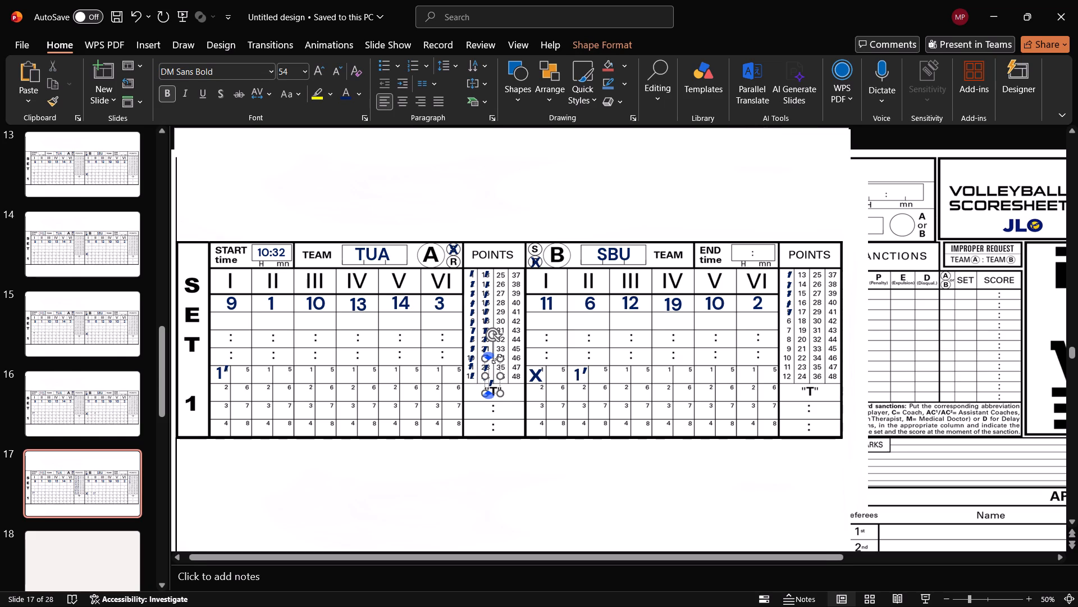
{"action": "left_click_drag", "start_coordinate": [494, 359], "coordinate": [296, 359]}
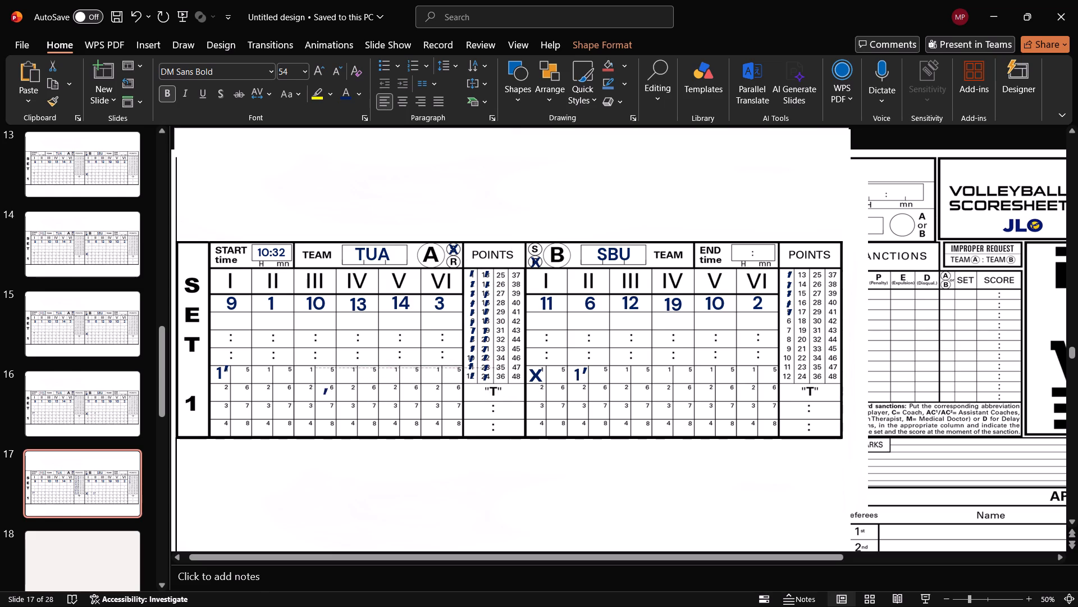
{"action": "left_click_drag", "start_coordinate": [296, 359], "coordinate": [272, 344]}
{"action": "left_click_drag", "start_coordinate": [272, 344], "coordinate": [271, 345]}
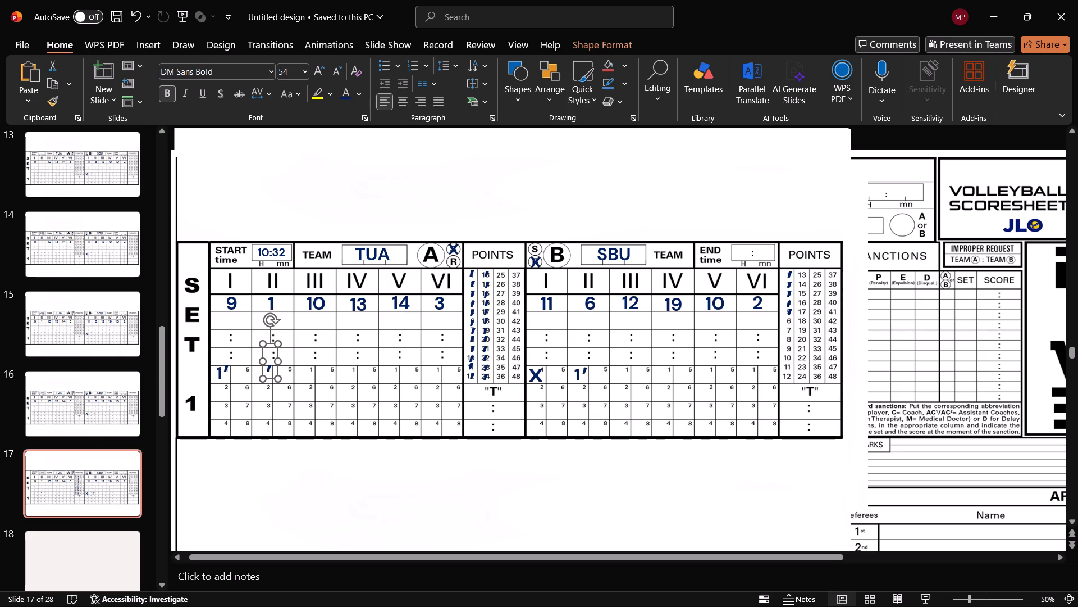
Copy the 6 from Team B's column II player number and place it before the tick in Team A's column II service box.
{"action": "left_click", "coordinate": [593, 305]}
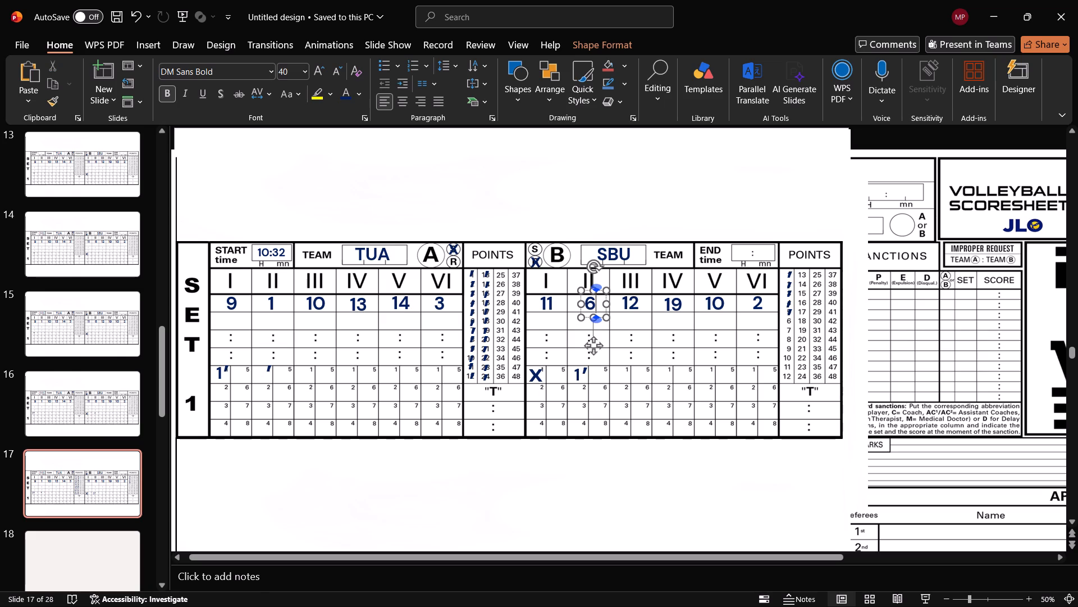
{"action": "left_click", "coordinate": [591, 346]}
{"action": "key", "text": "ctrl+c"}
{"action": "key", "text": "ctrl+v"}
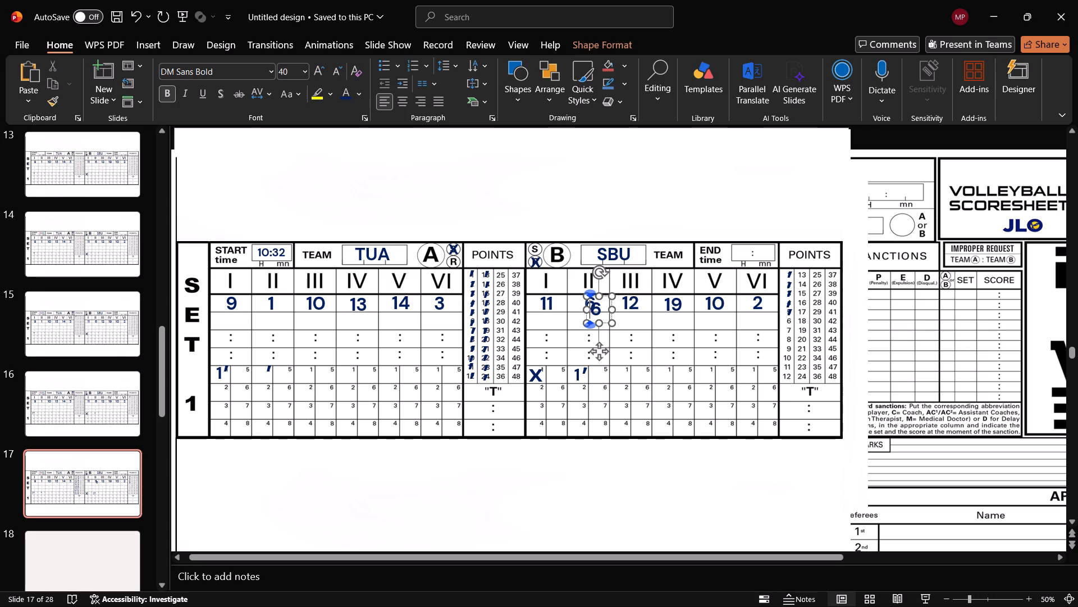
{"action": "left_click_drag", "start_coordinate": [597, 352], "coordinate": [263, 416]}
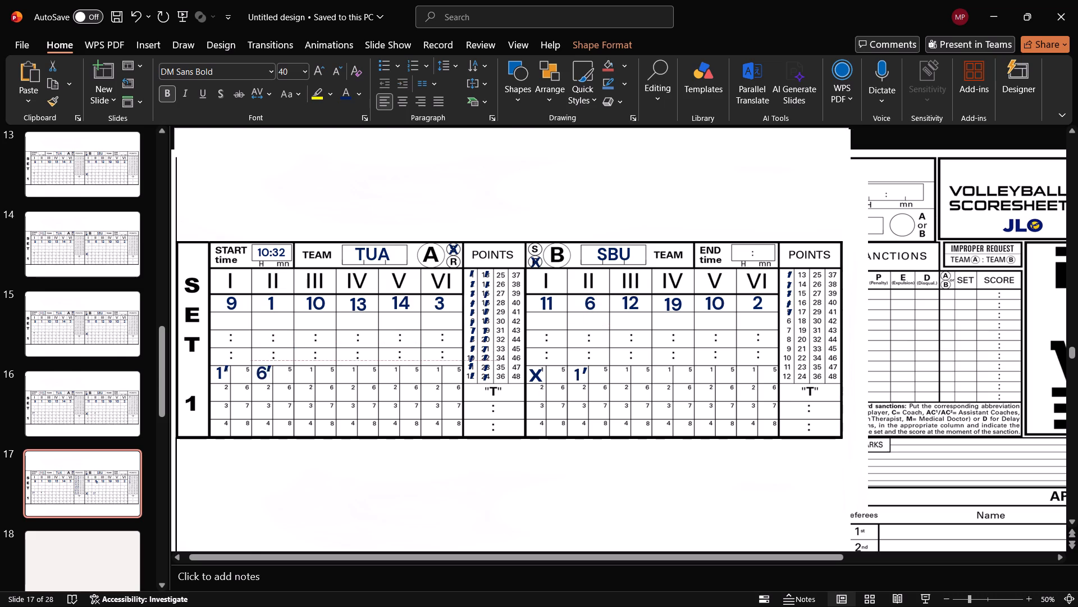
{"action": "left_click_drag", "start_coordinate": [263, 416], "coordinate": [263, 419]}
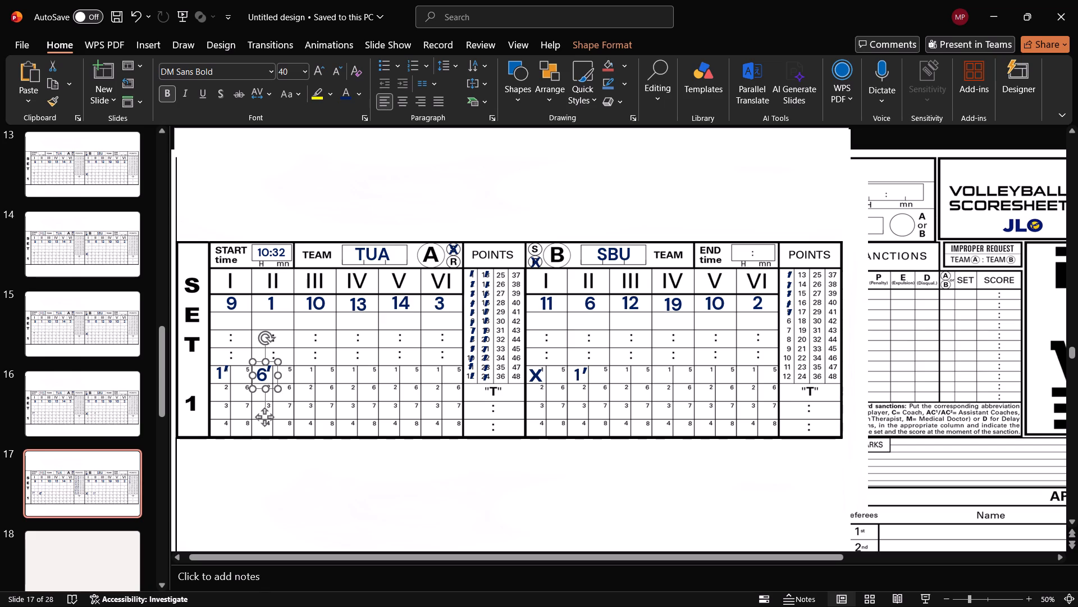
Copy a tick mark from Team B's first points column and place it in Team B's column III first-round service box.
{"action": "left_click", "coordinate": [628, 370]}
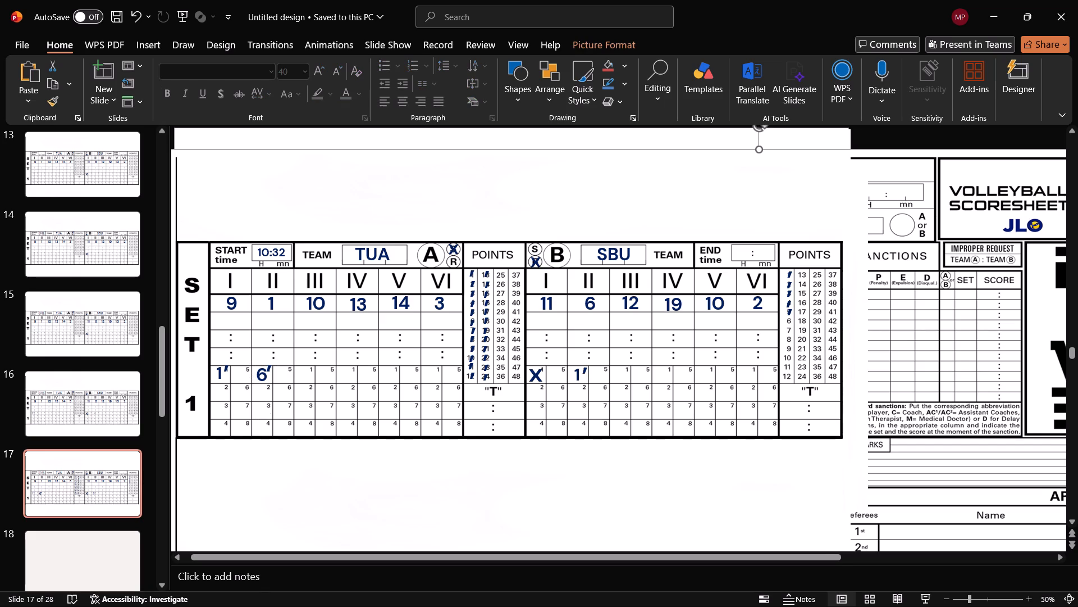
{"action": "left_click", "coordinate": [789, 313]}
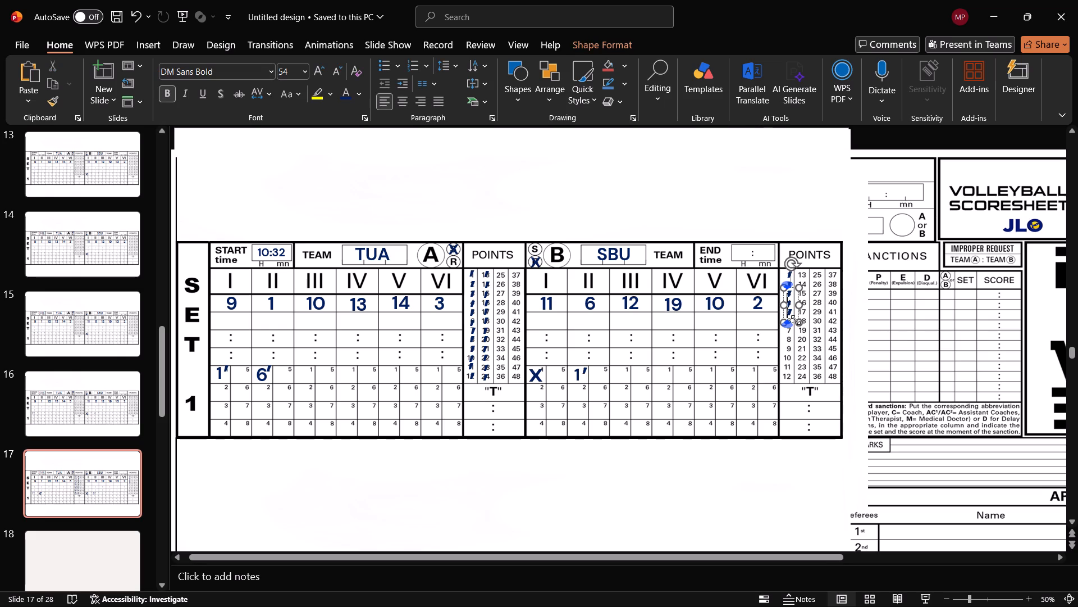
{"action": "left_click", "coordinate": [590, 369]}
{"action": "key", "text": "ctrl+c"}
{"action": "key", "text": "ctrl+v"}
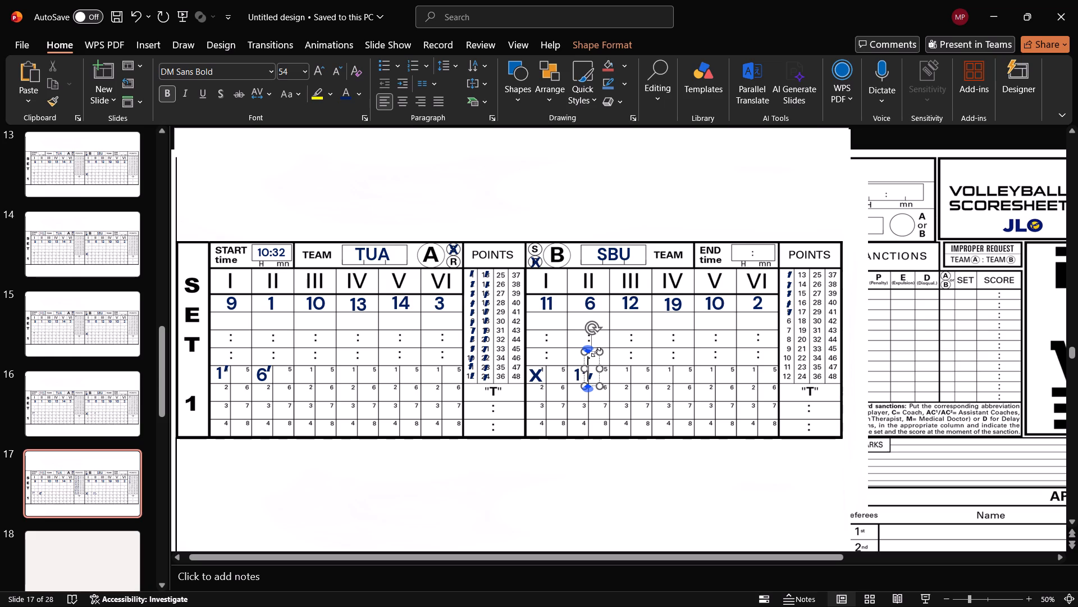
{"action": "left_click_drag", "start_coordinate": [594, 352], "coordinate": [616, 345]}
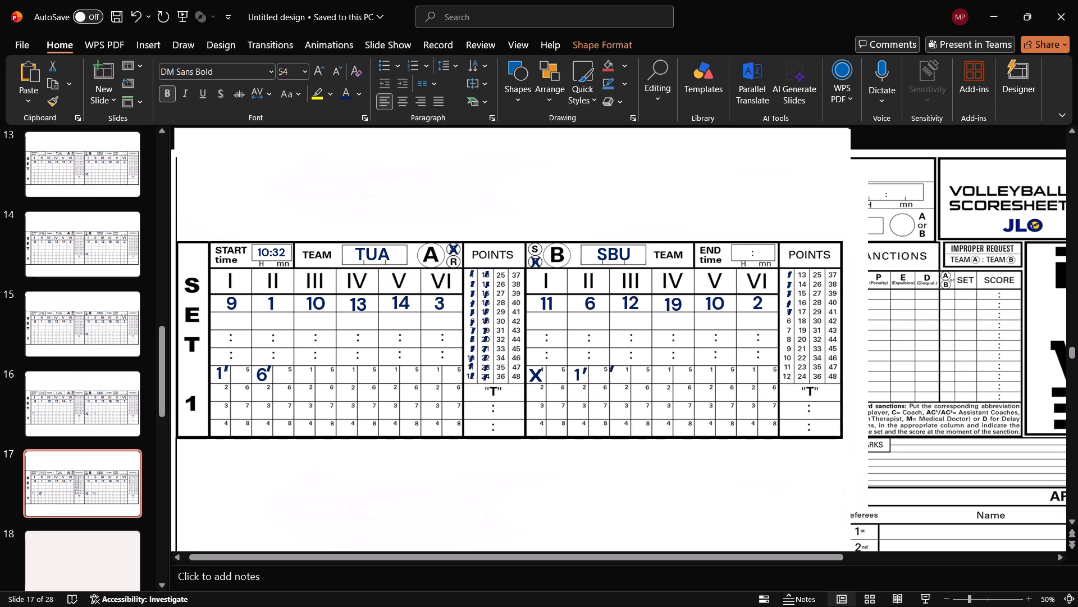
{"action": "left_click_drag", "start_coordinate": [616, 345], "coordinate": [631, 346]}
Copy Team B's column II player number 6 before the tick in its column III service box and replace the copy's text with 3.
{"action": "left_click", "coordinate": [587, 306]}
{"action": "left_click", "coordinate": [598, 347]}
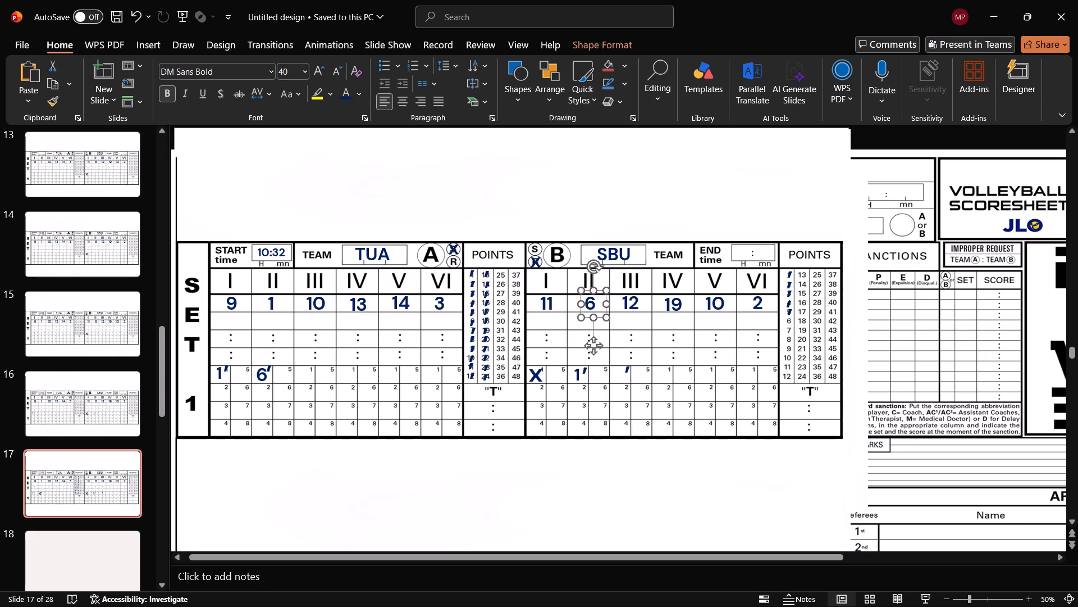
{"action": "key", "text": "ctrl+c"}
{"action": "key", "text": "ctrl+v"}
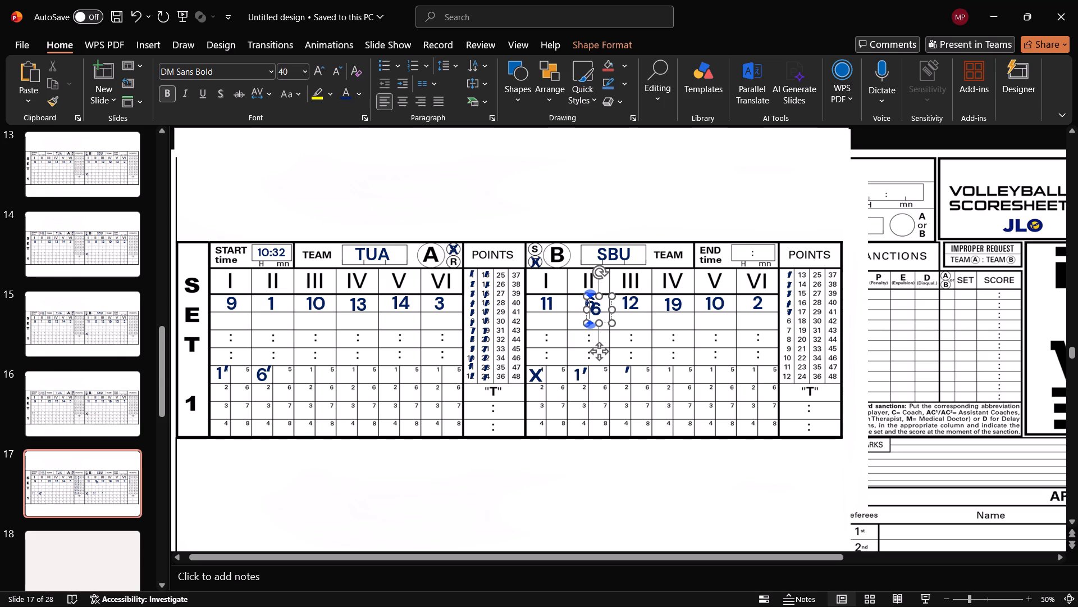
{"action": "left_click_drag", "start_coordinate": [596, 351], "coordinate": [616, 419]}
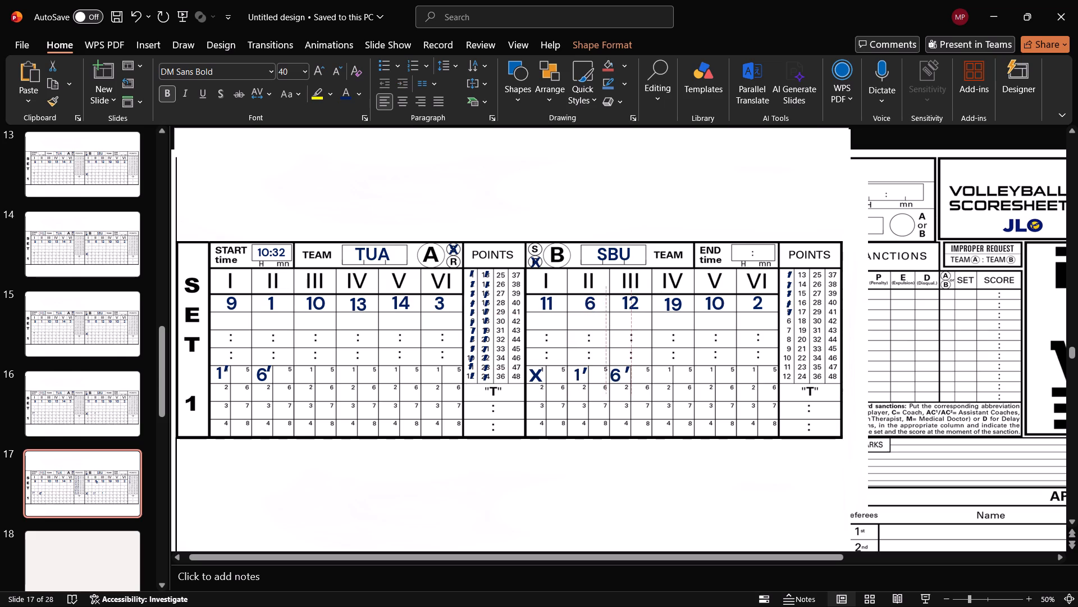
{"action": "left_click_drag", "start_coordinate": [616, 419], "coordinate": [619, 416]}
{"action": "left_click", "coordinate": [620, 416]}
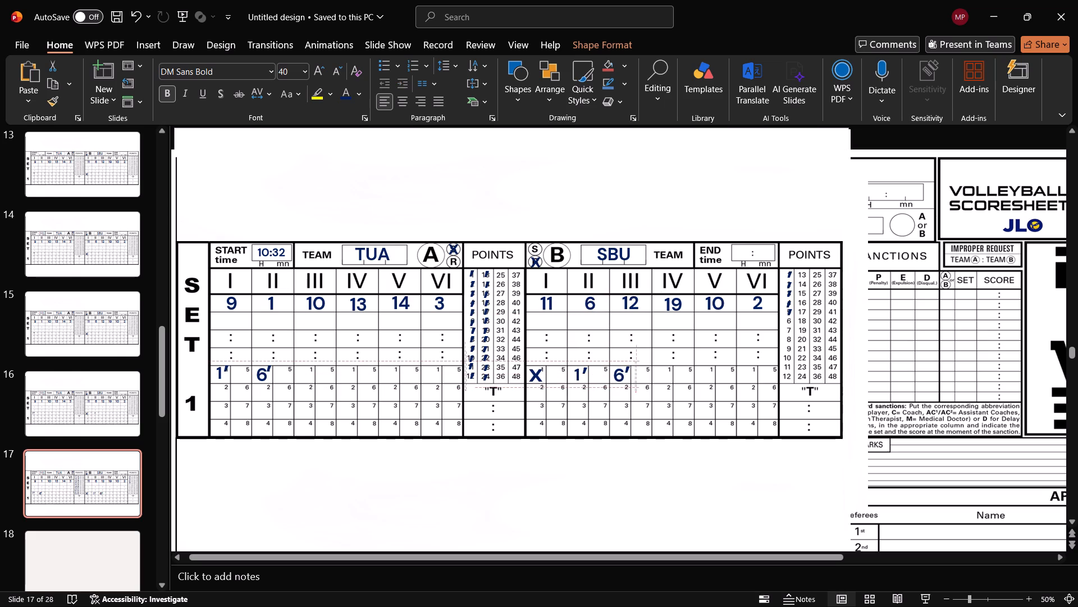
{"action": "left_click", "coordinate": [622, 374]}
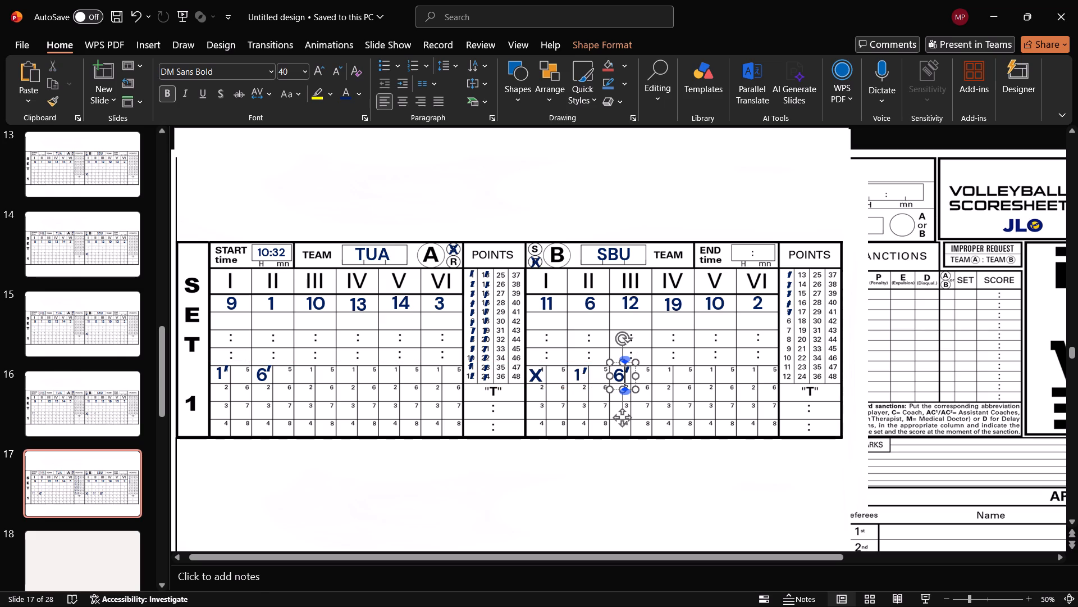
{"action": "key", "text": "BackSpace"}
{"action": "key", "text": "3"}
Reduce the font size of the 3 in Team B's column III service box to 36.
{"action": "left_click", "coordinate": [343, 76]}
{"action": "key", "text": "ctrl+a"}
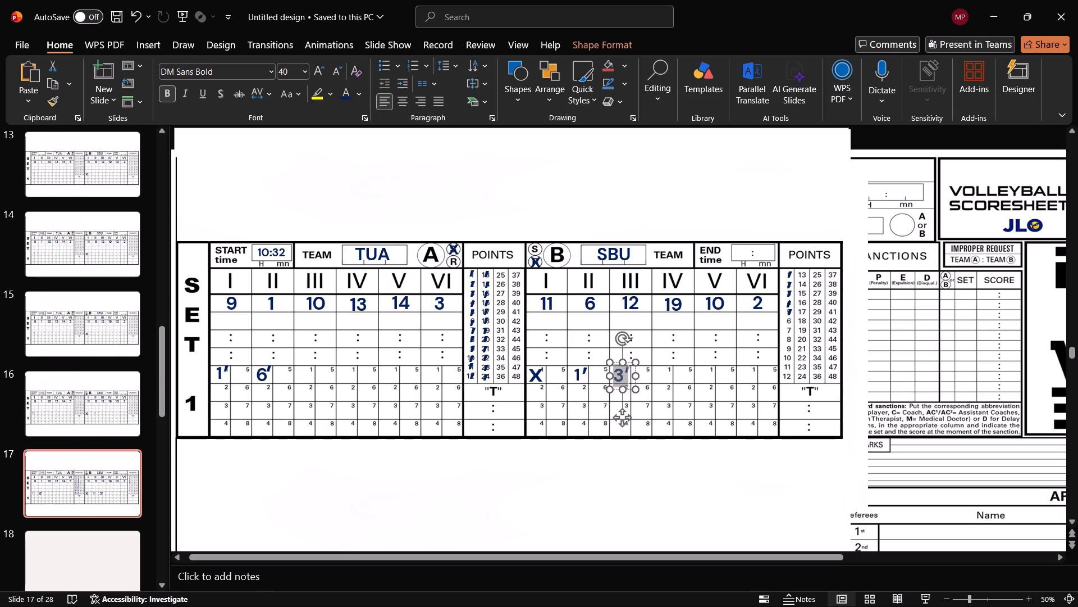
{"action": "left_click", "coordinate": [342, 69]}
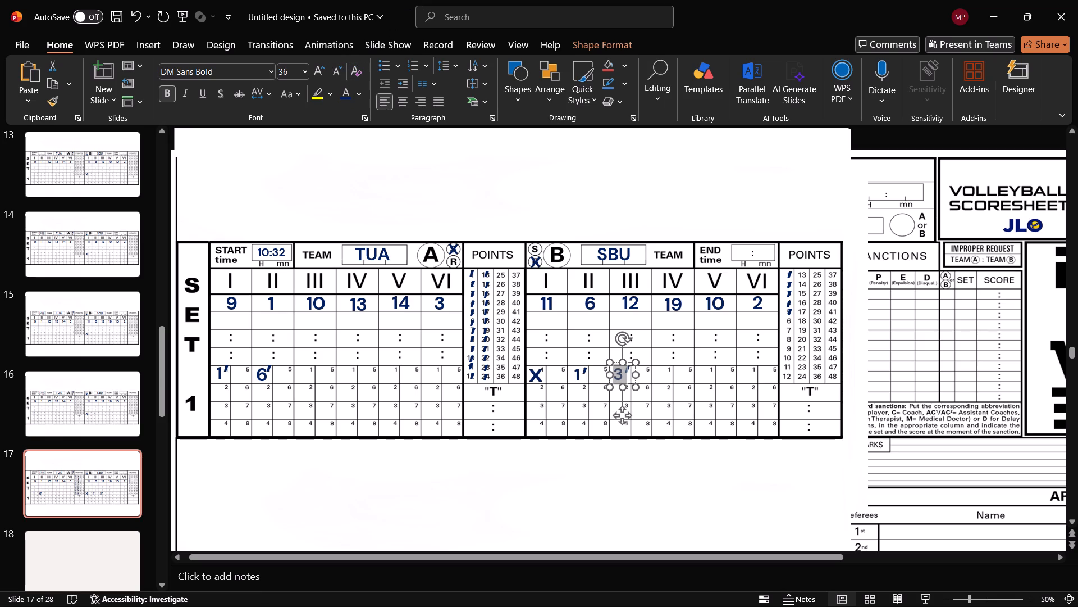
{"action": "left_click", "coordinate": [682, 483]}
{"action": "left_click", "coordinate": [620, 378]}
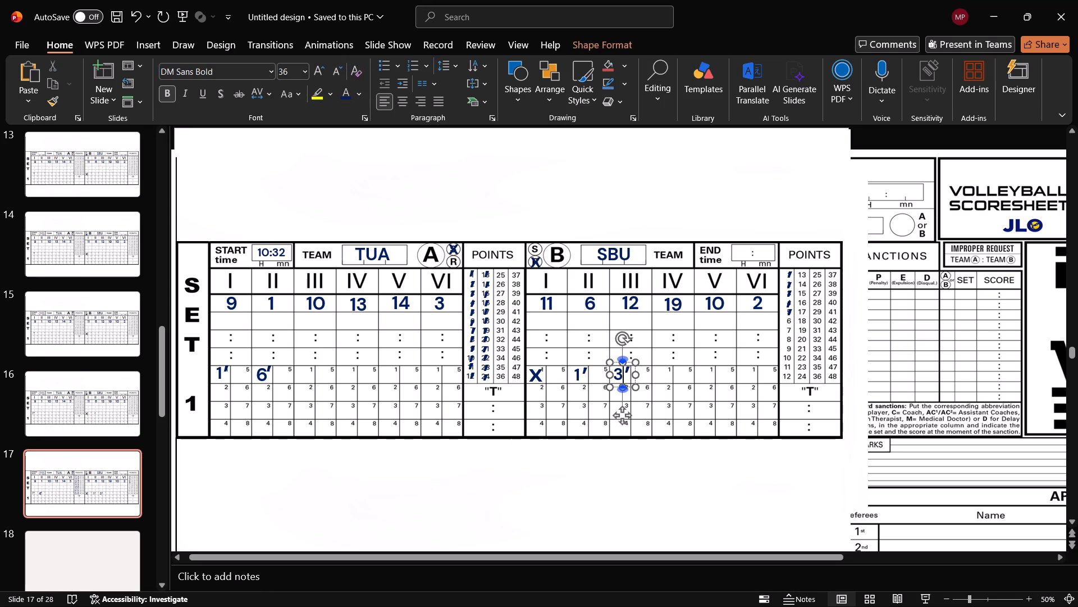
{"action": "left_click", "coordinate": [620, 418]}
{"action": "left_click", "coordinate": [668, 461]}
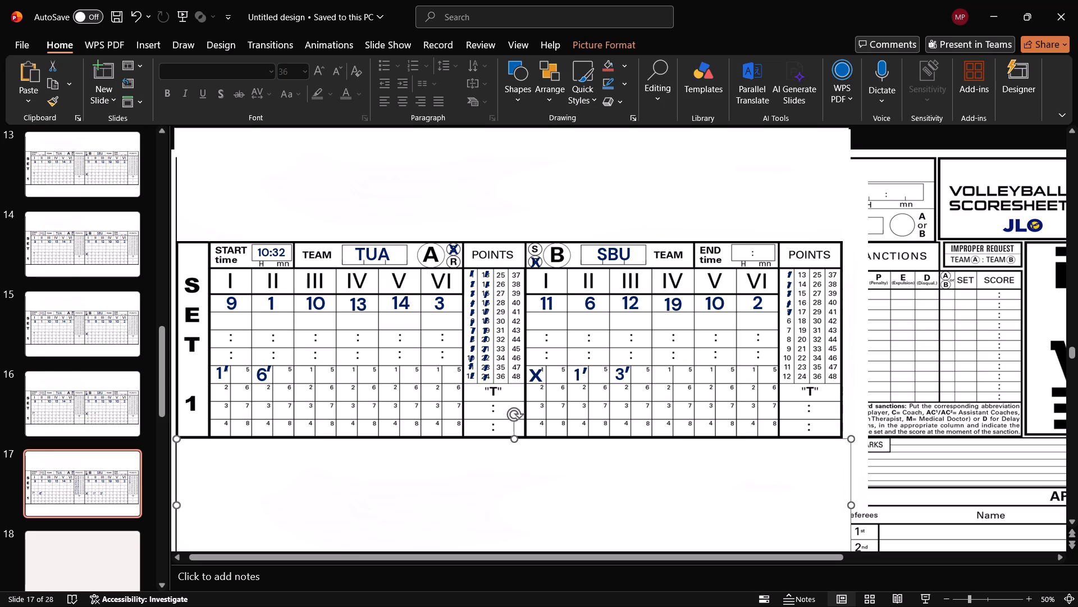
Duplicate slide 17.
{"action": "right_click", "coordinate": [94, 500]}
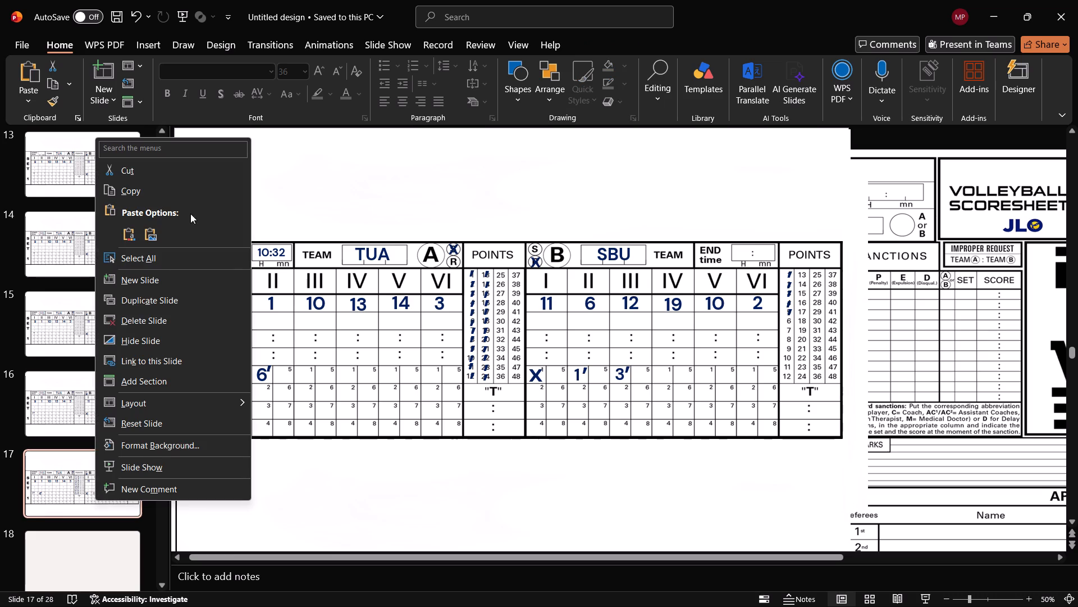
{"action": "left_click", "coordinate": [188, 295]}
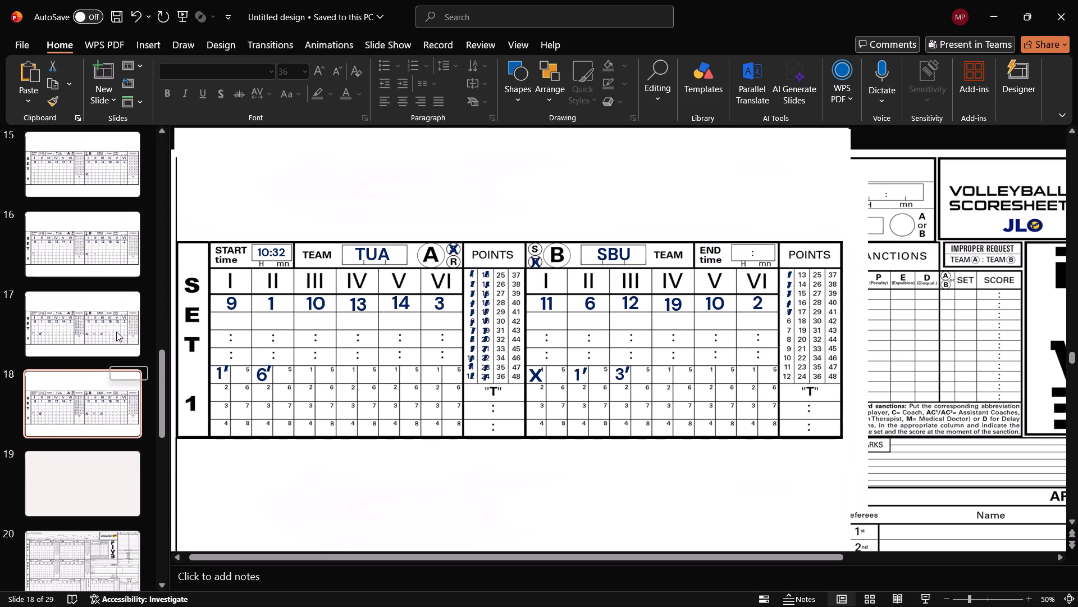
On the original slide 17, delete the tick marks over points 24 down to 20 in Team A's second points column.
{"action": "left_click", "coordinate": [84, 318]}
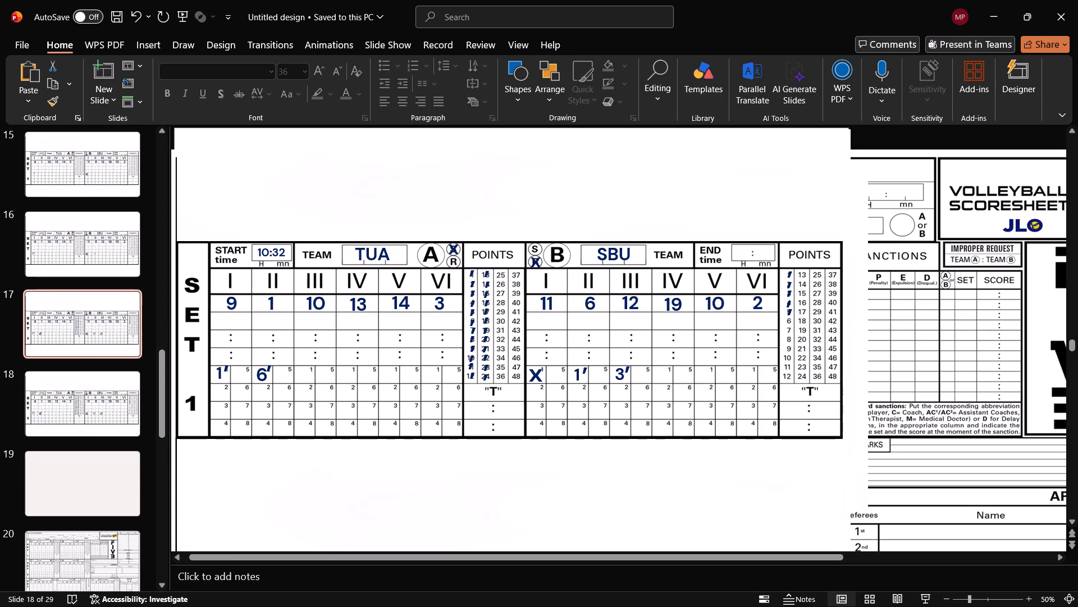
{"action": "left_click", "coordinate": [487, 379]}
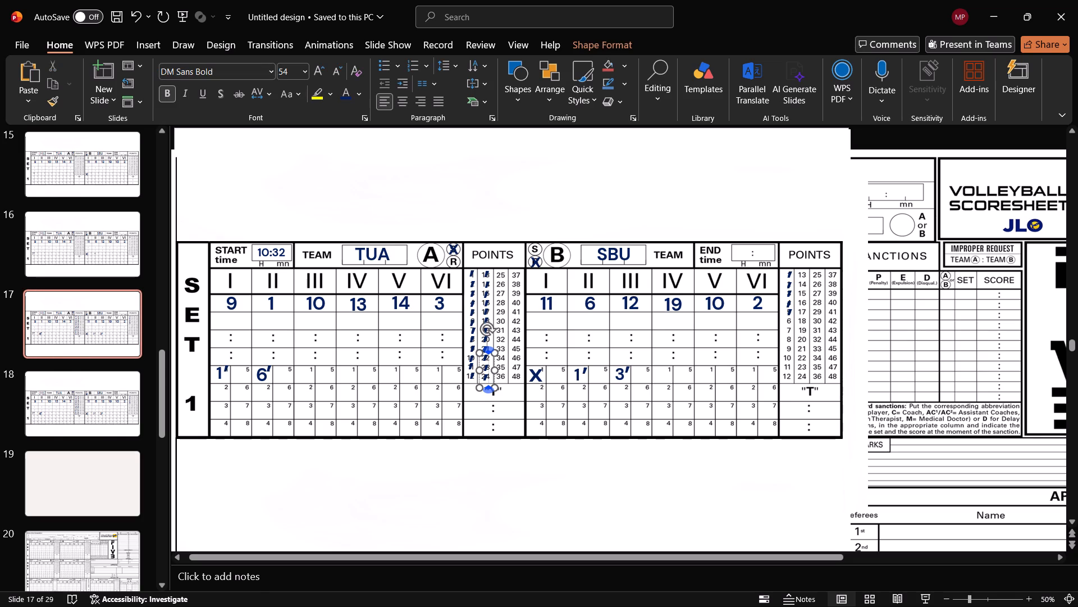
{"action": "key", "text": "Delete"}
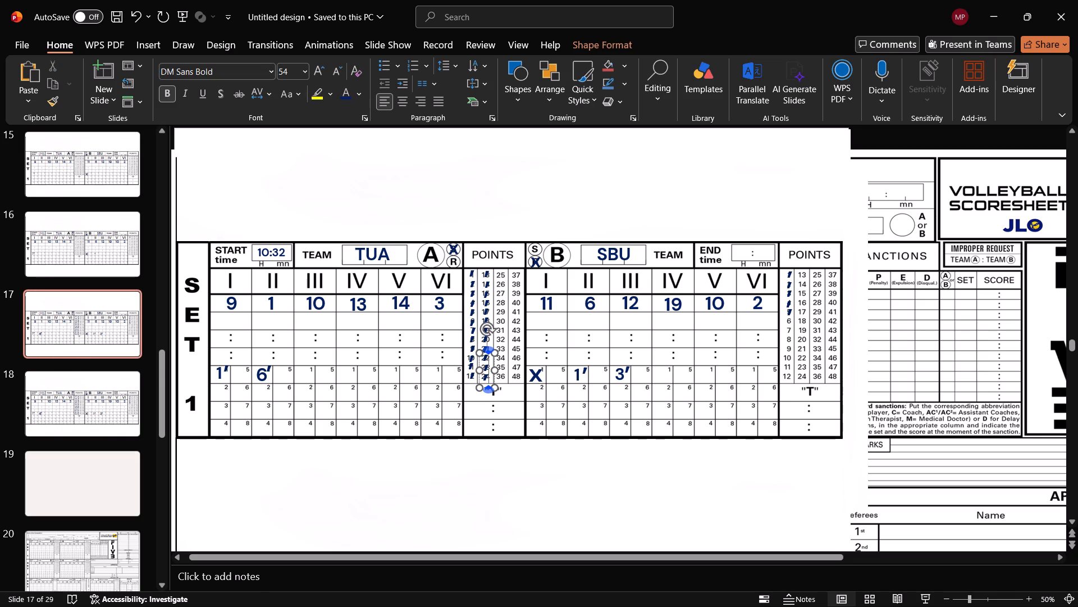
{"action": "left_click", "coordinate": [490, 346]}
{"action": "key", "text": "Delete"}
{"action": "left_click", "coordinate": [486, 378]}
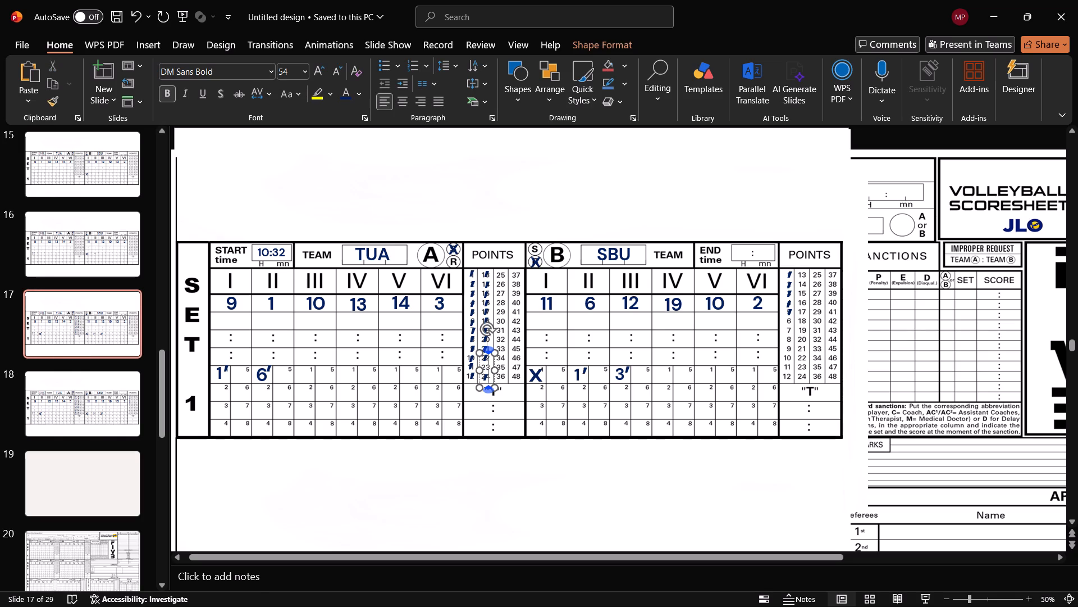
{"action": "left_click", "coordinate": [489, 352]}
{"action": "key", "text": "Delete"}
{"action": "left_click", "coordinate": [486, 357]}
{"action": "left_click", "coordinate": [487, 331]}
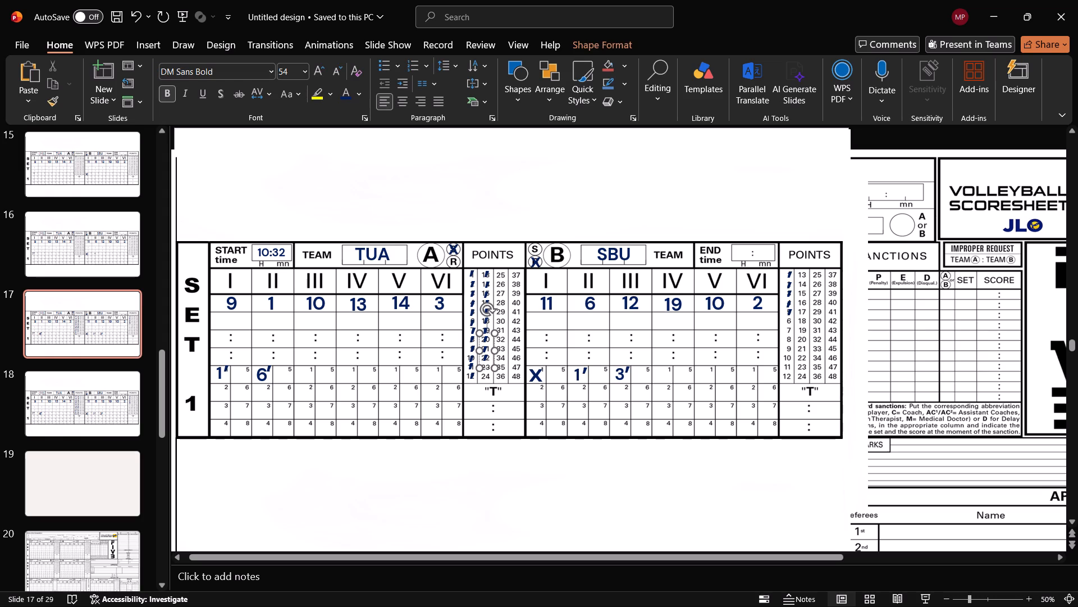
{"action": "key", "text": "Delete"}
{"action": "left_click", "coordinate": [486, 332]}
{"action": "key", "text": "Delete"}
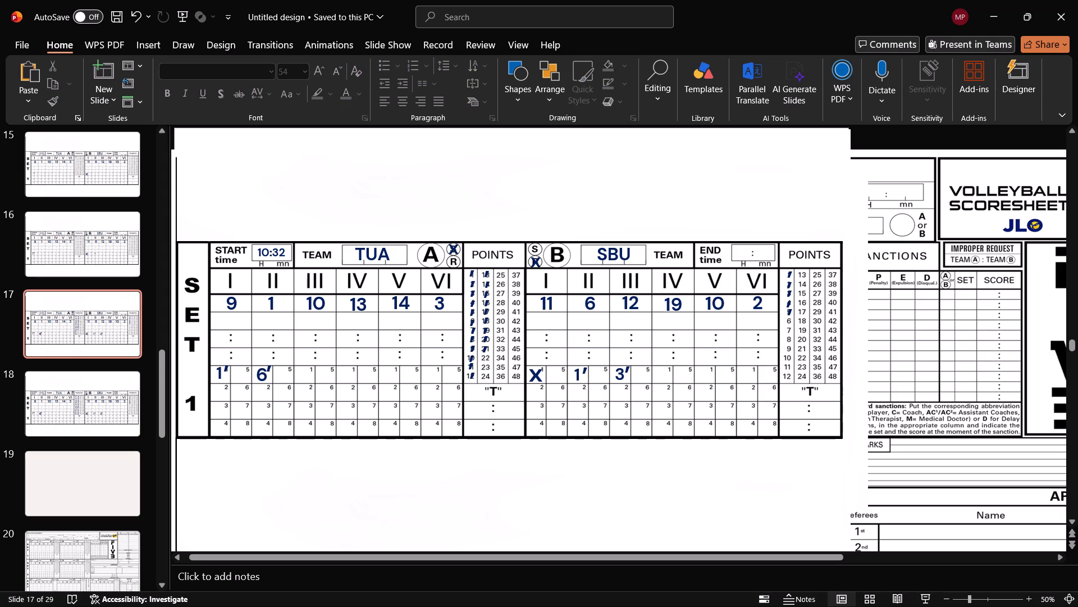
{"action": "left_click", "coordinate": [485, 350]}
{"action": "left_click", "coordinate": [487, 323]}
{"action": "key", "text": "Delete"}
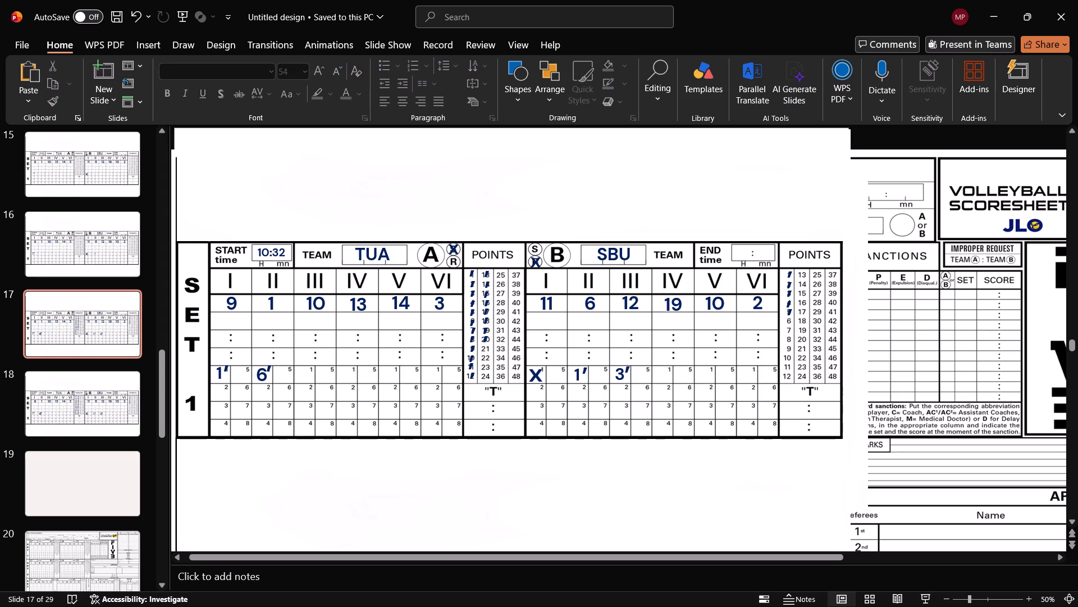
{"action": "left_click", "coordinate": [483, 336]}
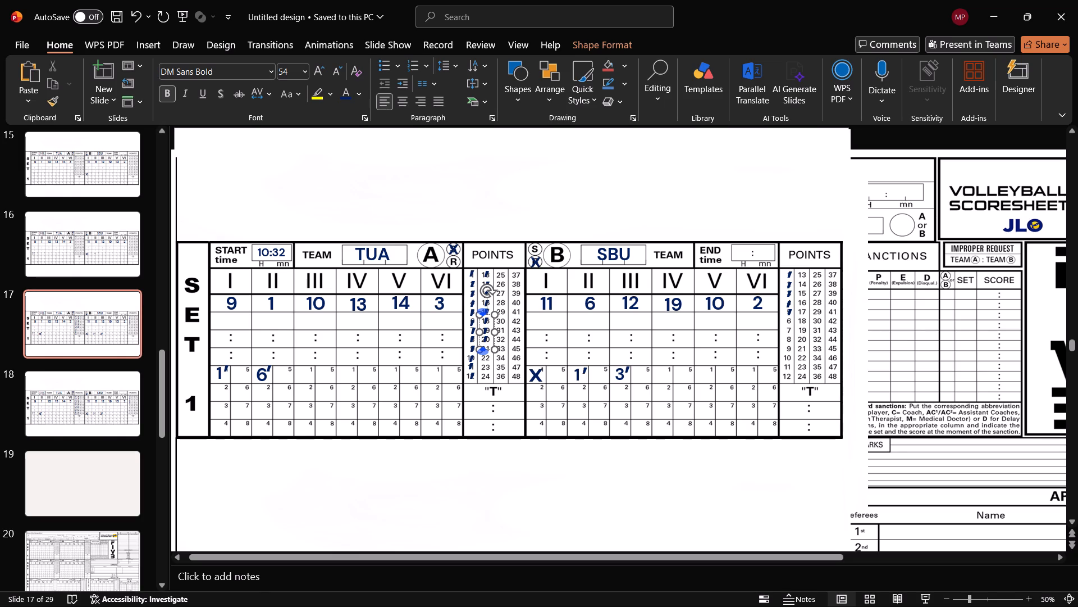
{"action": "left_click", "coordinate": [486, 313]}
{"action": "key", "text": "Delete"}
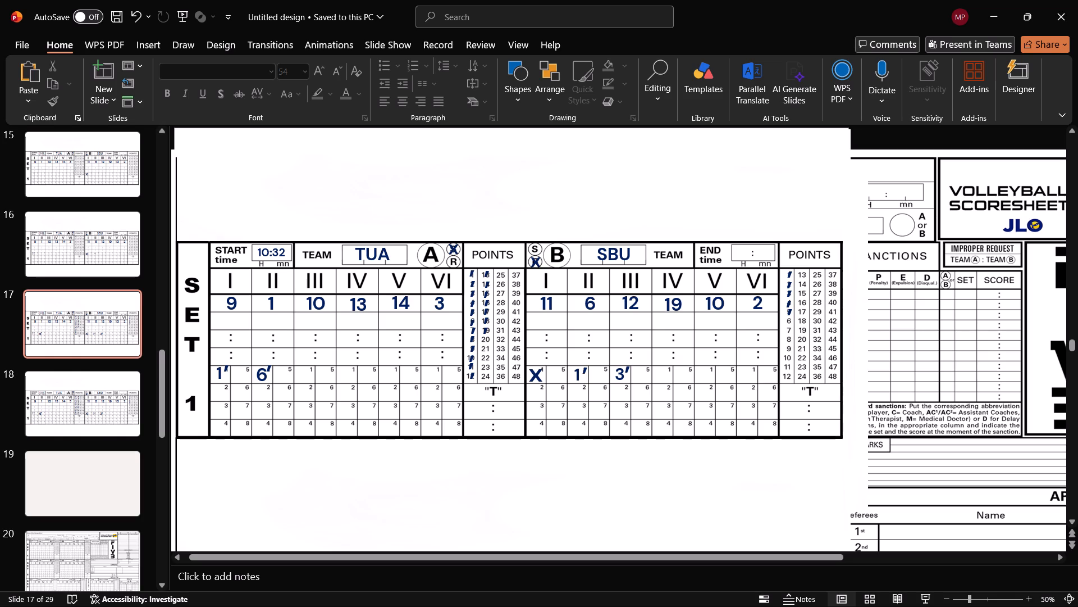
Delete the tick marks over points 19 down to 16 in Team A's second points column.
{"action": "left_click", "coordinate": [489, 329]}
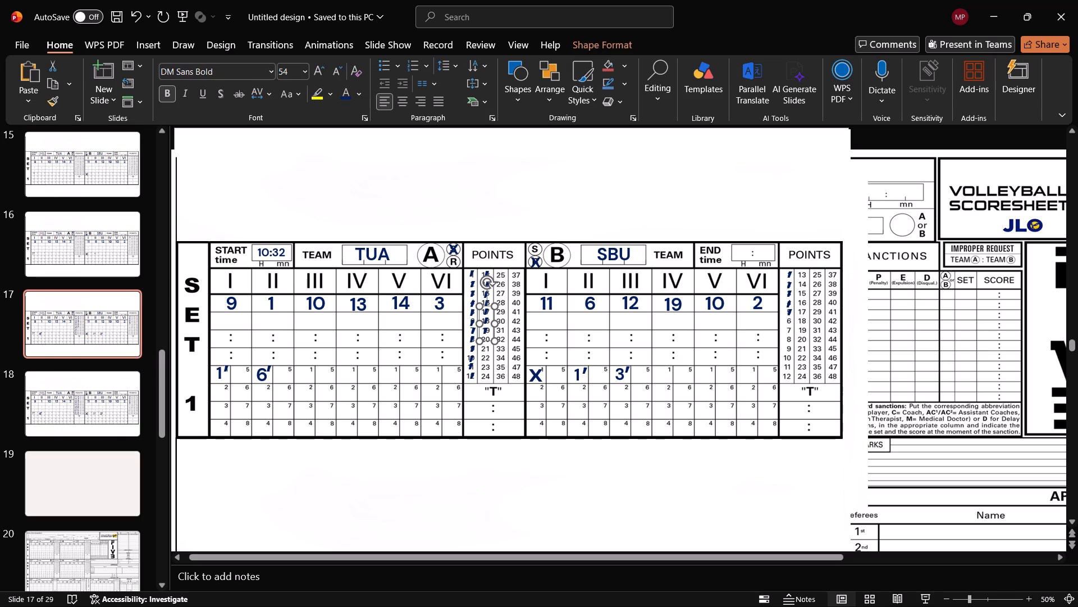
{"action": "key", "text": "Delete"}
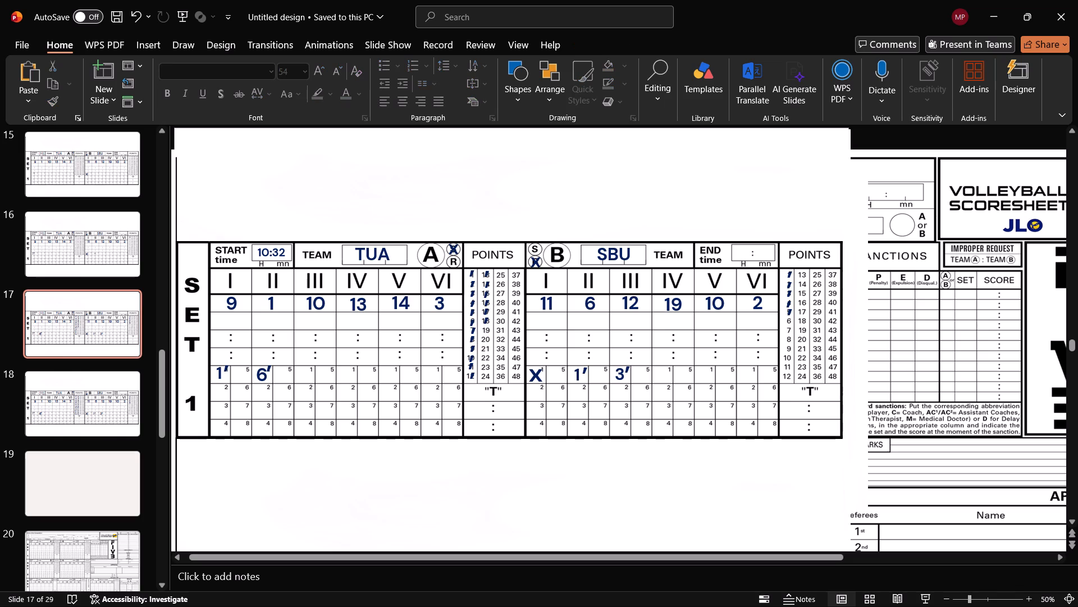
{"action": "left_click", "coordinate": [485, 320]}
{"action": "key", "text": "Delete"}
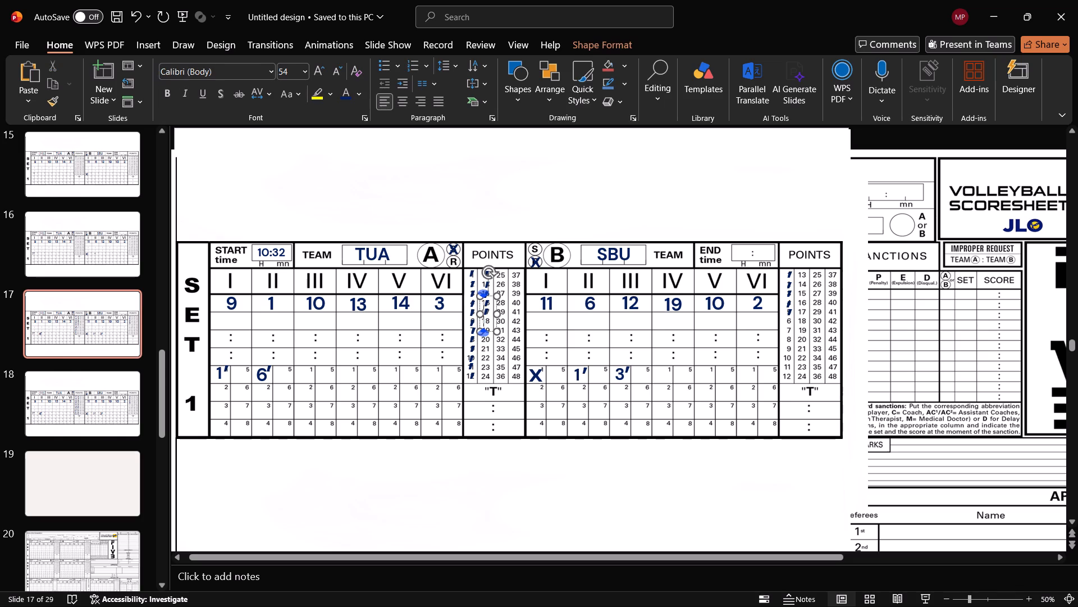
{"action": "left_click", "coordinate": [488, 310]}
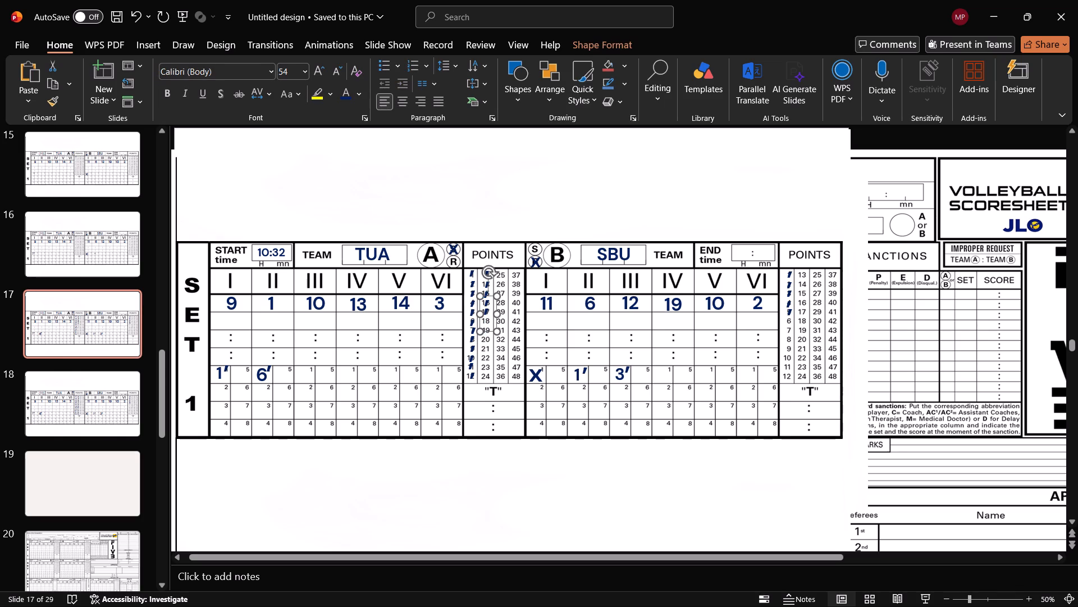
{"action": "left_click", "coordinate": [488, 352]}
{"action": "left_click", "coordinate": [489, 311]}
{"action": "key", "text": "Delete"}
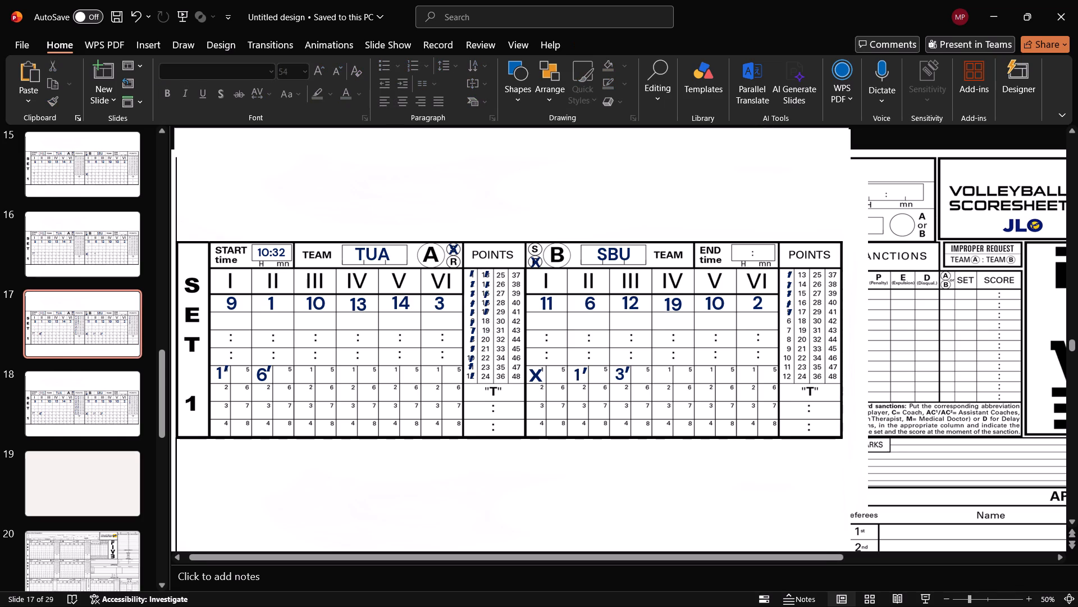
{"action": "left_click", "coordinate": [487, 315]}
{"action": "key", "text": "Delete"}
{"action": "left_click", "coordinate": [487, 285]}
{"action": "key", "text": "Delete"}
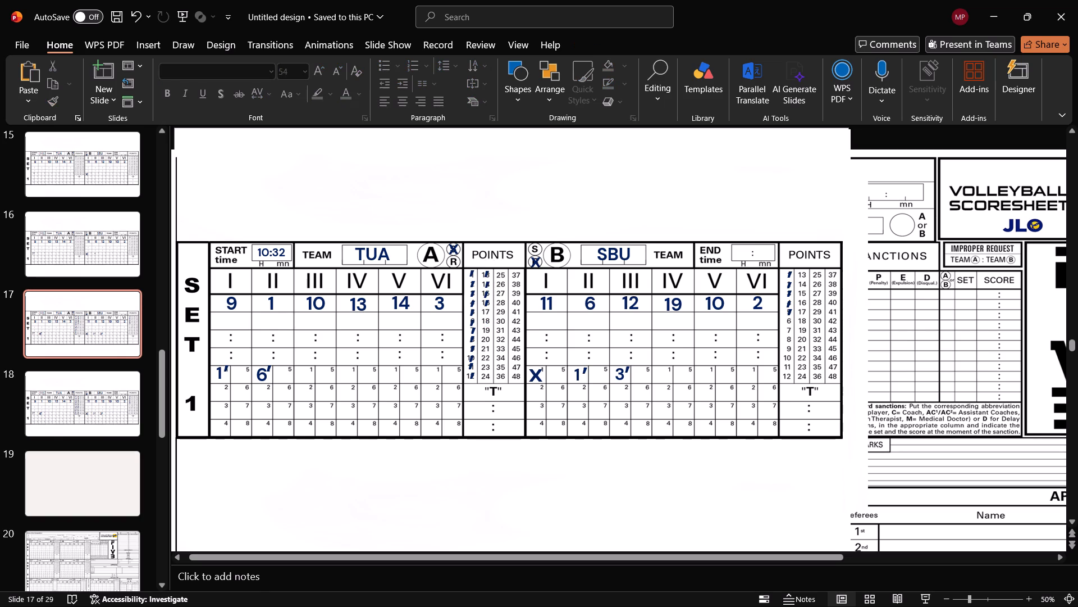
{"action": "left_click", "coordinate": [486, 303]}
{"action": "key", "text": "Delete"}
{"action": "left_click", "coordinate": [485, 283]}
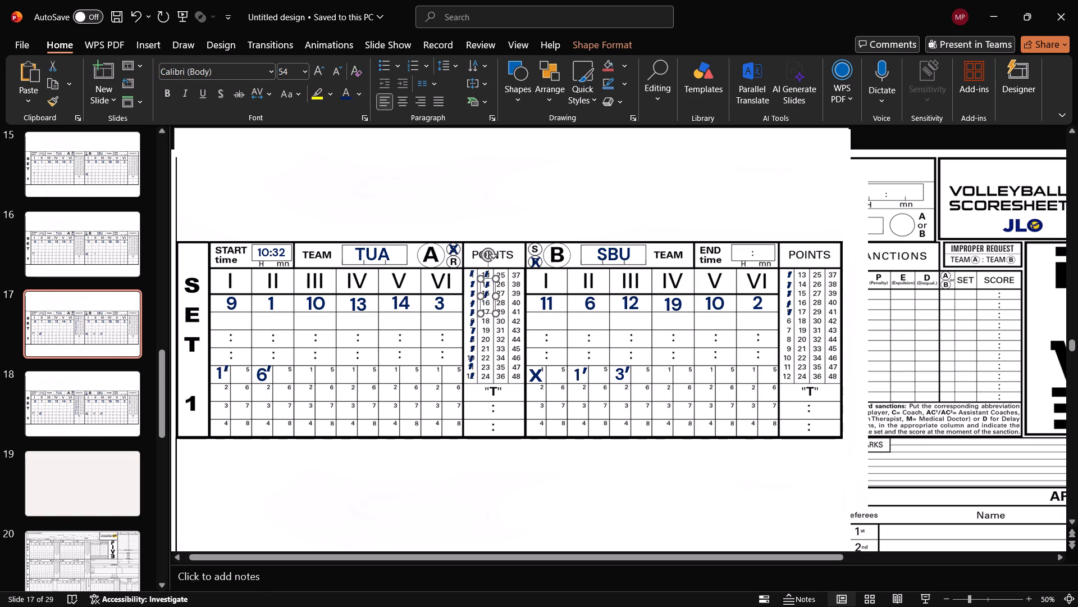
{"action": "left_click", "coordinate": [488, 277]}
{"action": "key", "text": "Delete"}
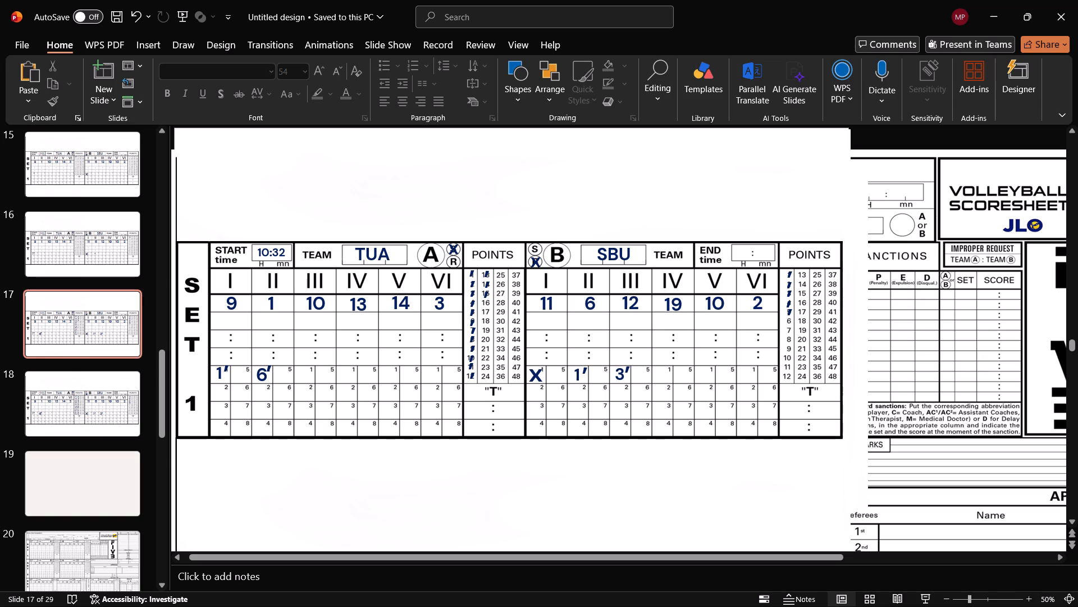
Copy the tick mark at Team A's point 15 and place a tick in Team A's column III first-round service box.
{"action": "left_click", "coordinate": [310, 377]}
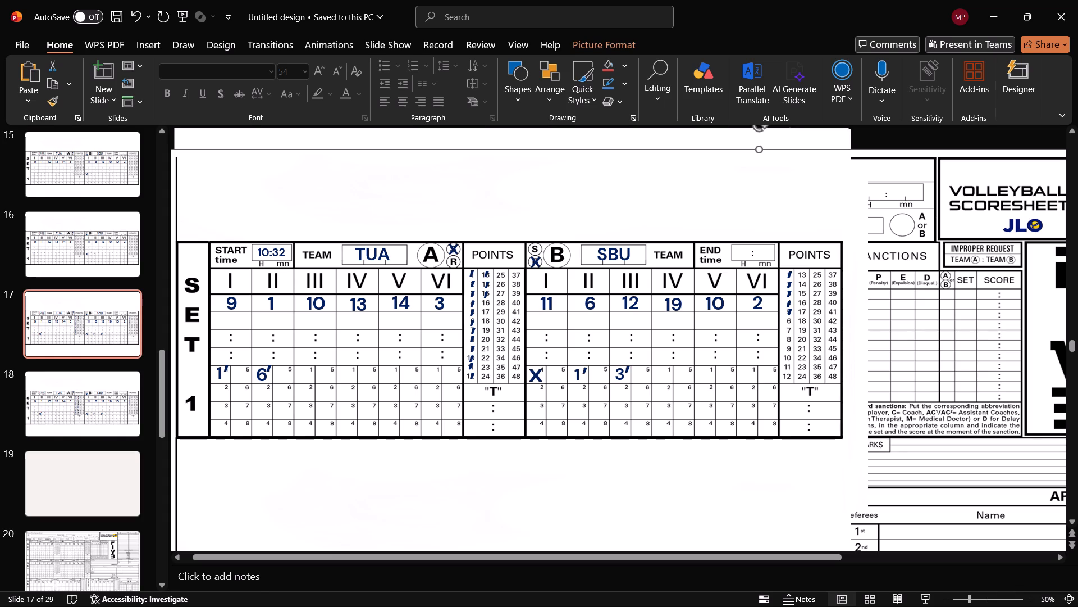
{"action": "left_click", "coordinate": [485, 294]}
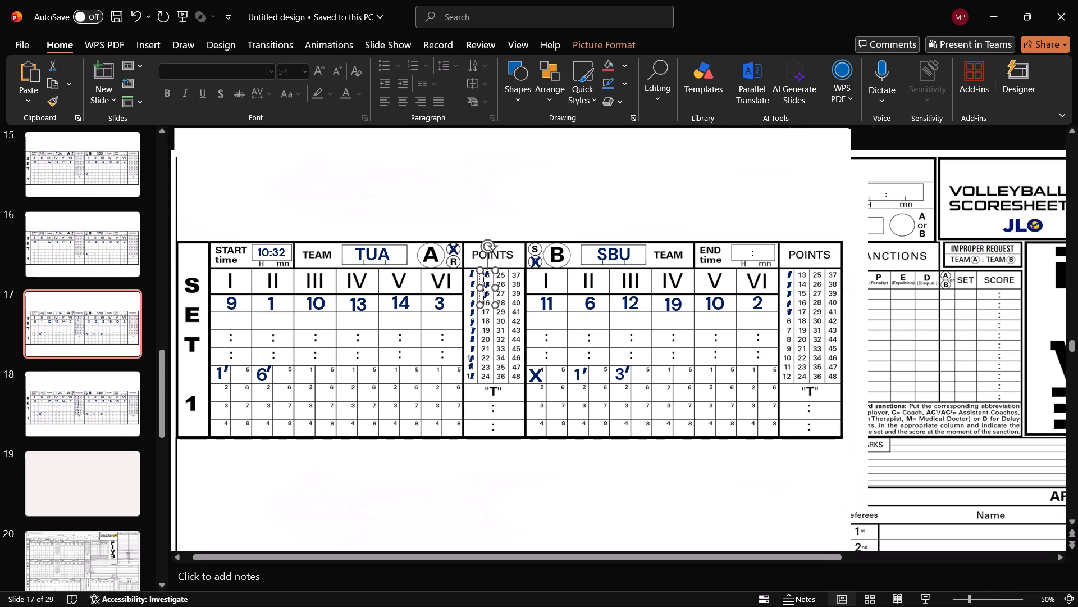
{"action": "key", "text": "ctrl+c"}
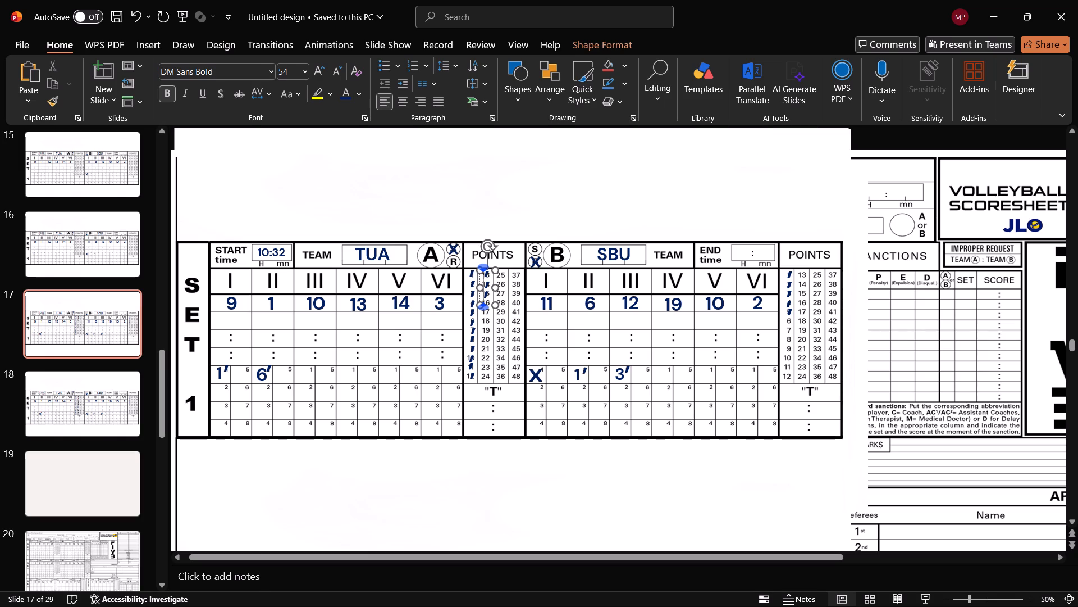
{"action": "left_click", "coordinate": [490, 270]}
{"action": "key", "text": "ctrl+c"}
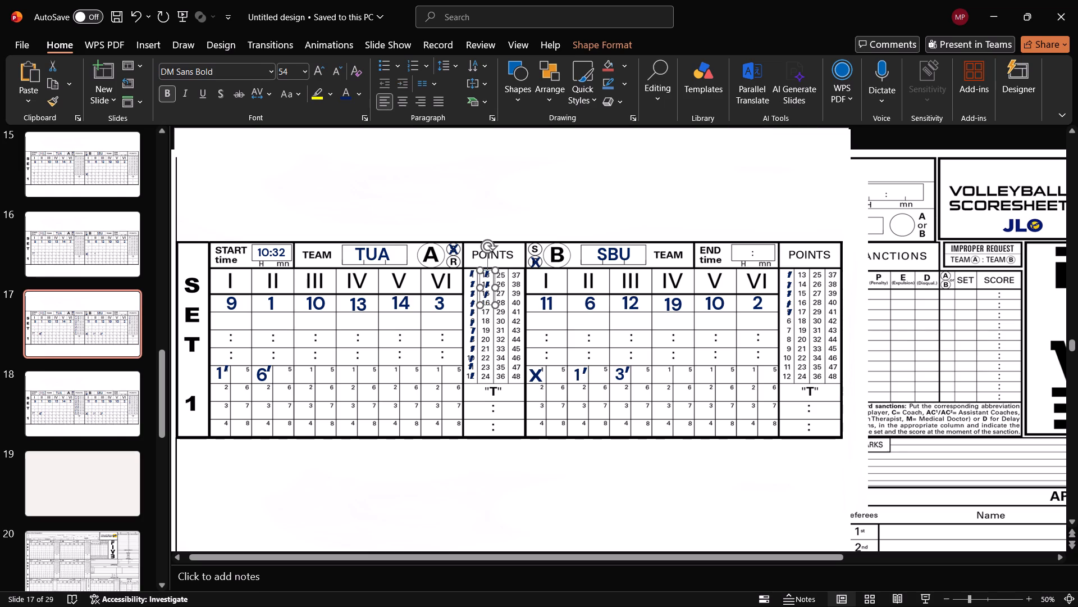
{"action": "left_click", "coordinate": [308, 369]}
{"action": "key", "text": "ctrl+v"}
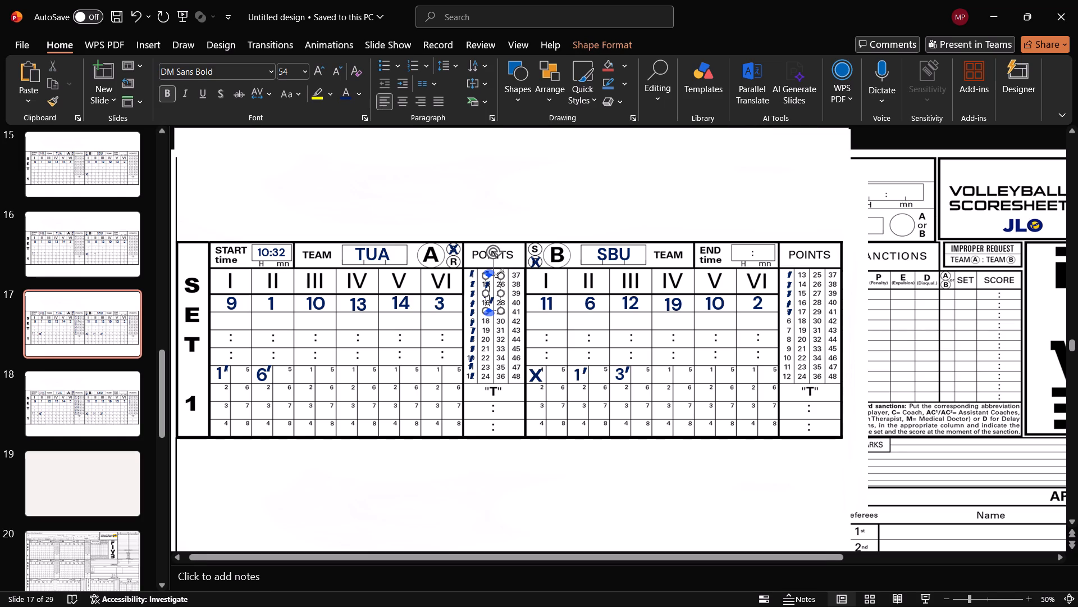
{"action": "left_click_drag", "start_coordinate": [493, 273], "coordinate": [316, 351]}
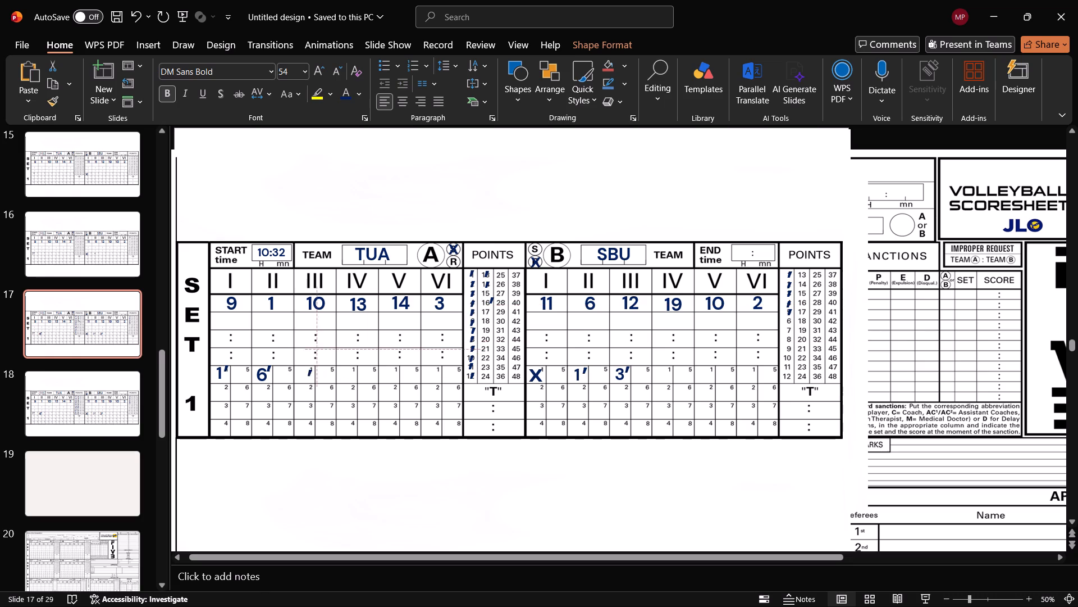
{"action": "left_click_drag", "start_coordinate": [316, 351], "coordinate": [319, 348]}
Move the offset tick mark beside Team A's point 16 back over point 15.
{"action": "left_click", "coordinate": [488, 301]}
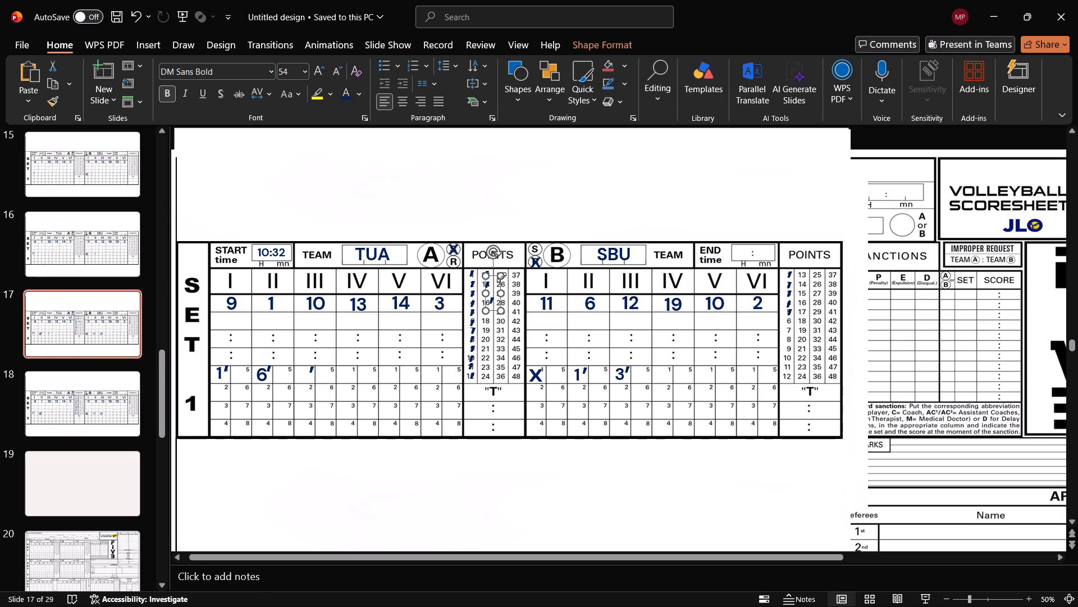
{"action": "left_click_drag", "start_coordinate": [495, 277], "coordinate": [490, 272]}
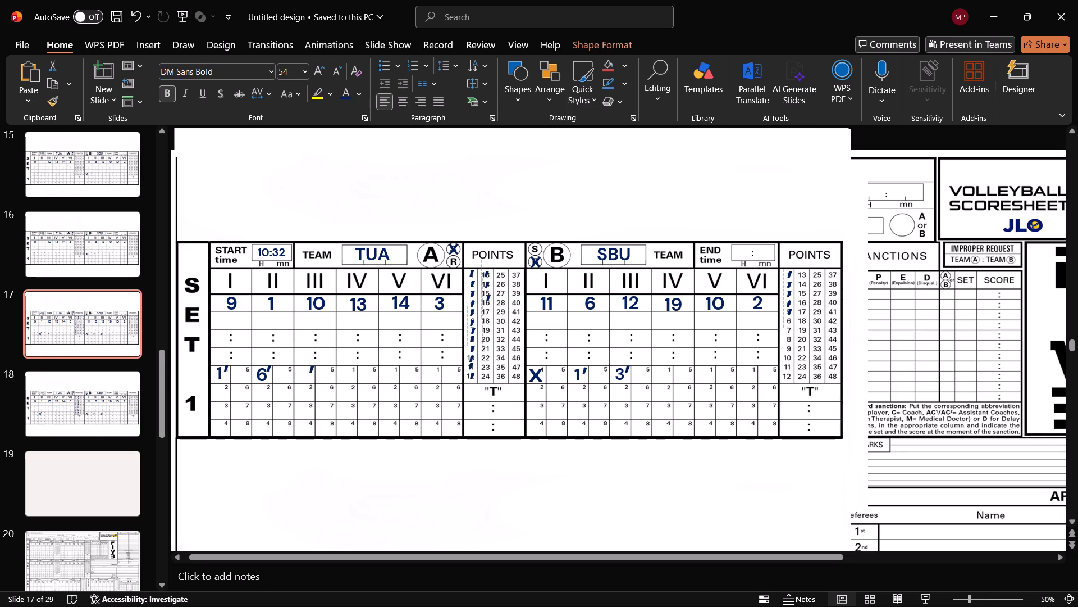
{"action": "left_click_drag", "start_coordinate": [490, 272], "coordinate": [488, 270]}
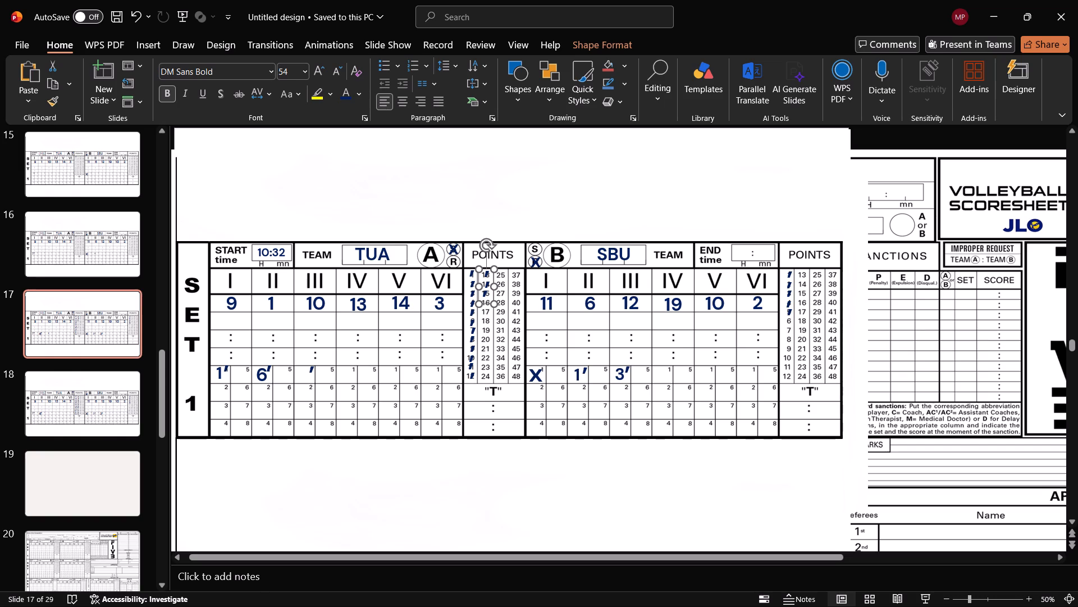
{"action": "left_click", "coordinate": [395, 396]}
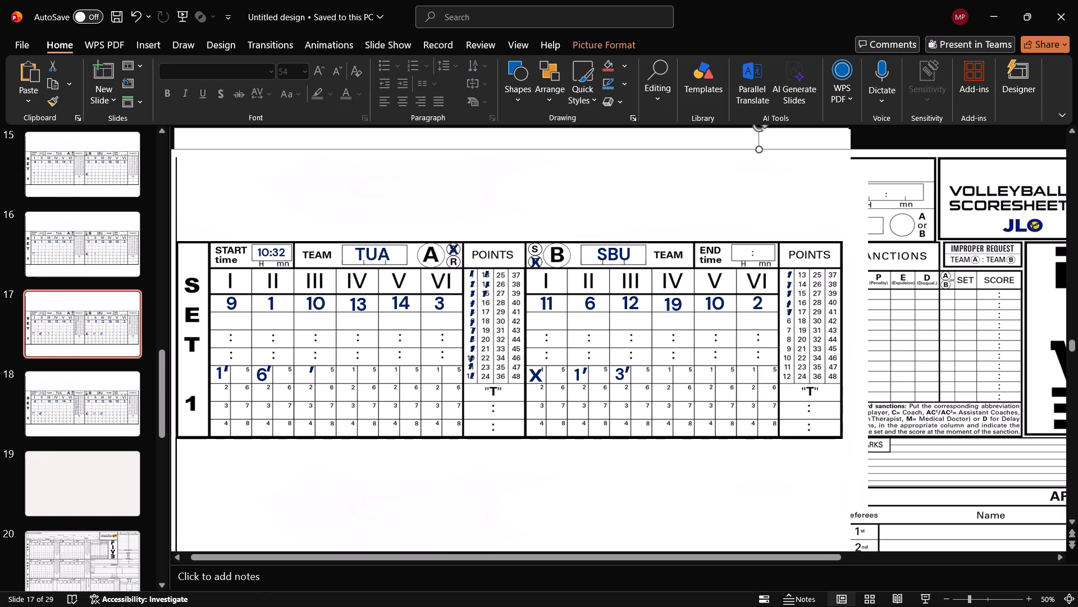
Copy the tick in Team A's column III first-round service box and place the copy in Team B's column IV first-round service box.
{"action": "key", "text": "v"}
{"action": "left_click", "coordinate": [307, 370]}
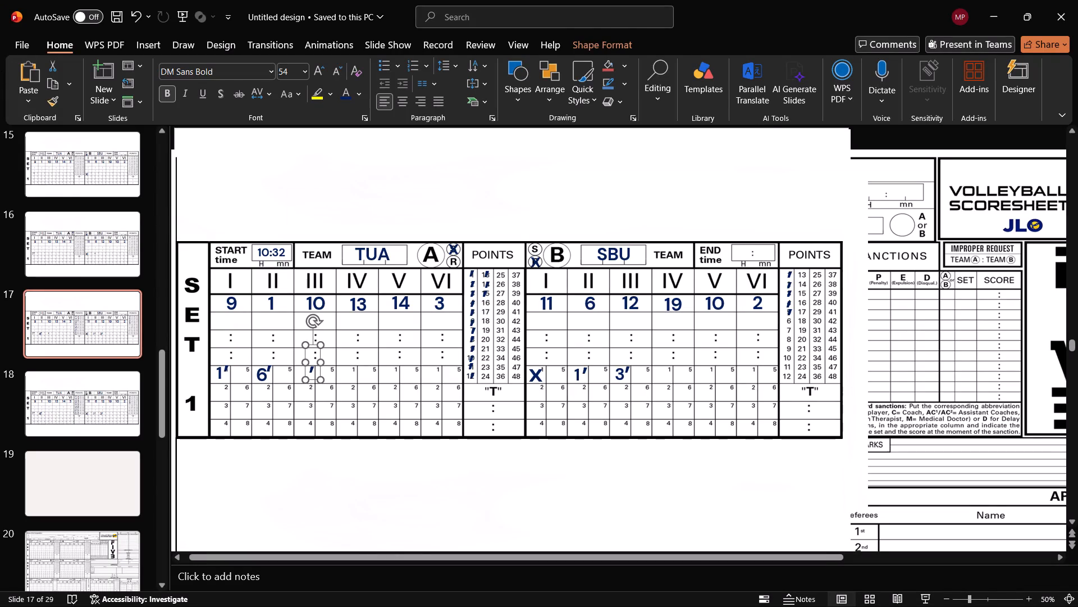
{"action": "key", "text": "ctrl+c"}
{"action": "key", "text": "ctrl+v"}
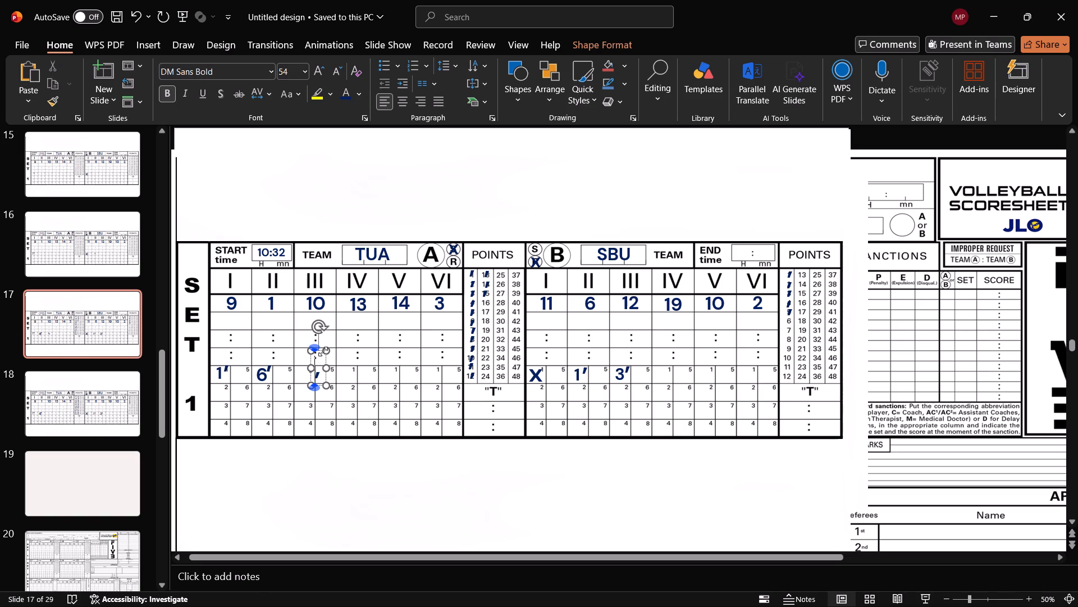
{"action": "left_click_drag", "start_coordinate": [321, 346], "coordinate": [334, 359]}
{"action": "key", "text": "ctrl+z"}
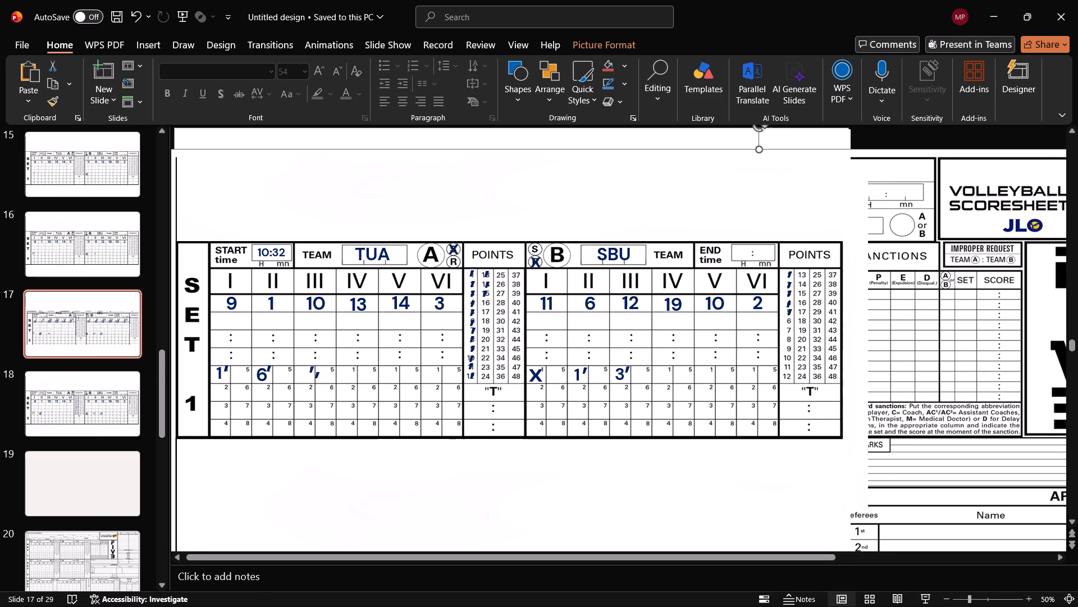
{"action": "left_click", "coordinate": [314, 377]}
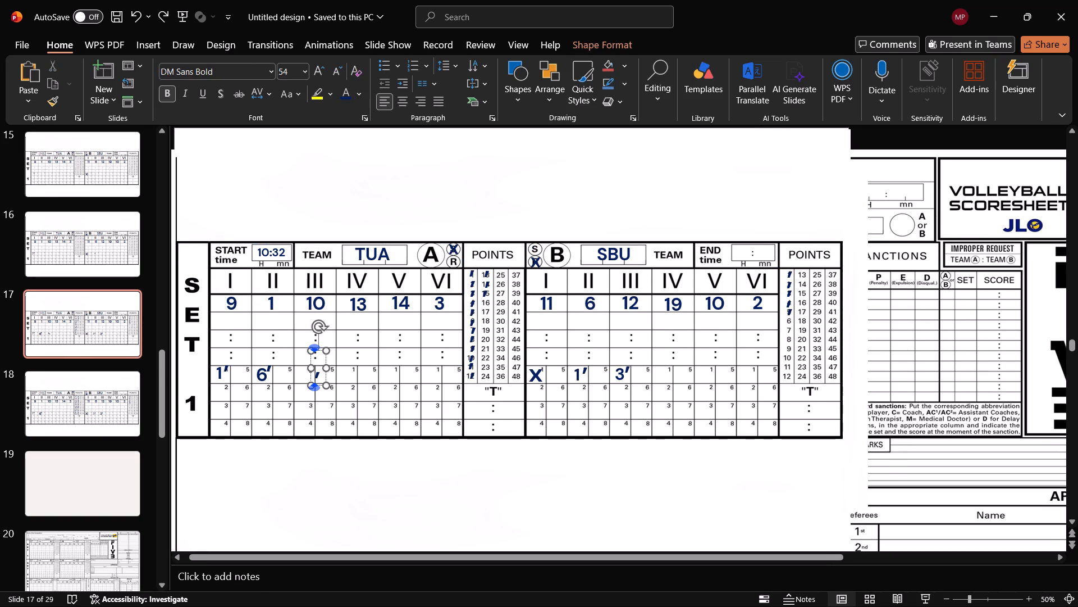
{"action": "left_click_drag", "start_coordinate": [318, 350], "coordinate": [666, 346]}
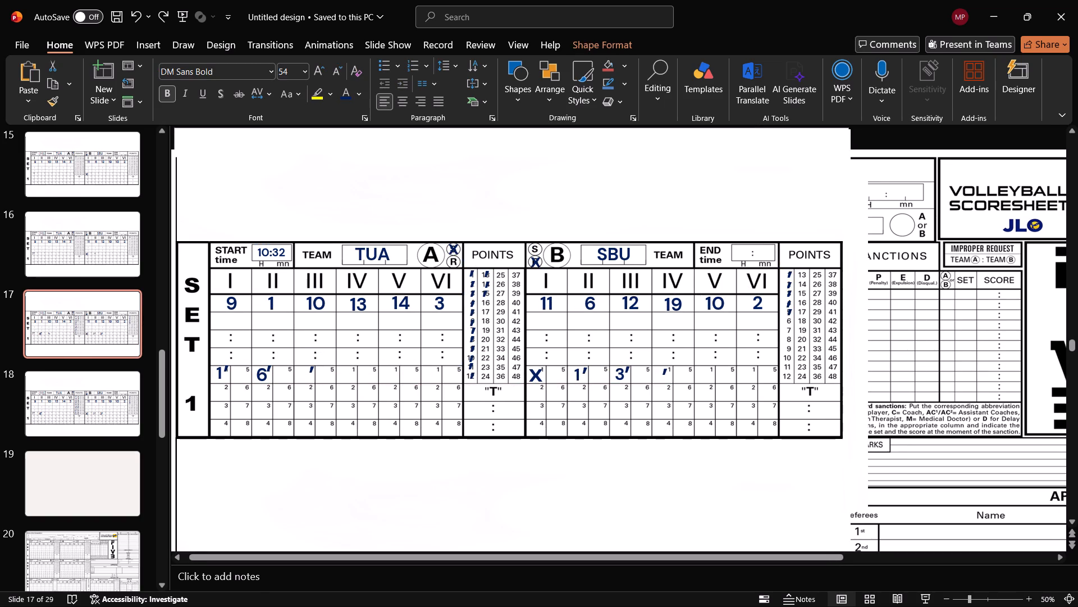
{"action": "left_click_drag", "start_coordinate": [666, 346], "coordinate": [671, 343]}
Paste another tick beside Team A's column III tick and move one of the pair into column IV's first-round service row, near column V.
{"action": "key", "text": "ctrl+v"}
{"action": "left_click_drag", "start_coordinate": [317, 348], "coordinate": [326, 351]}
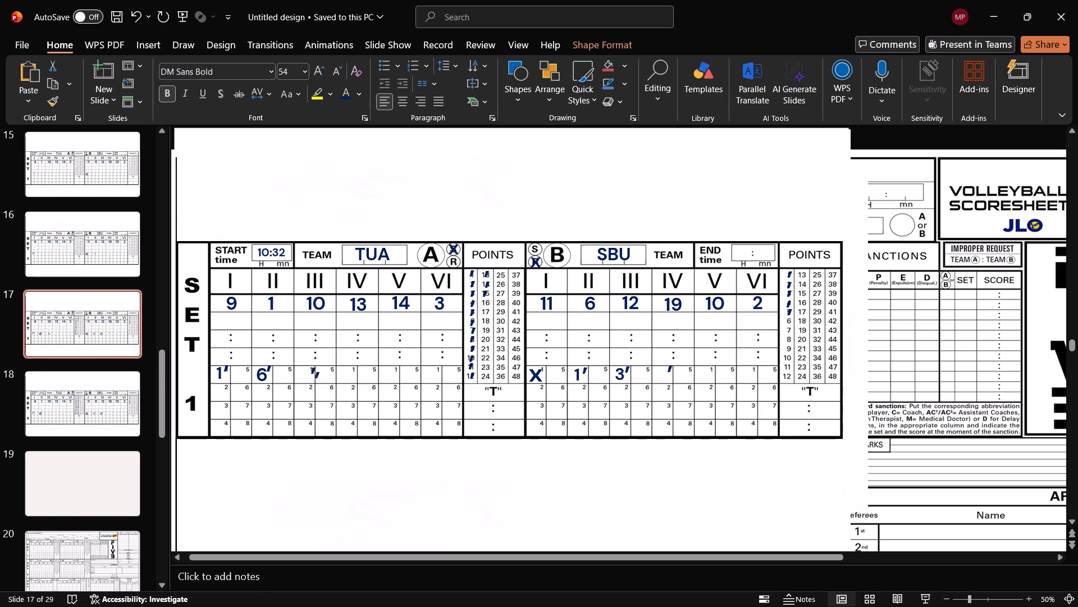
{"action": "left_click_drag", "start_coordinate": [326, 351], "coordinate": [383, 348]}
{"action": "left_click_drag", "start_coordinate": [383, 348], "coordinate": [385, 349]}
Reposition the remaining offset tick in Team A's column III first-round service box.
{"action": "left_click", "coordinate": [318, 371]}
{"action": "left_click_drag", "start_coordinate": [321, 349], "coordinate": [318, 352]}
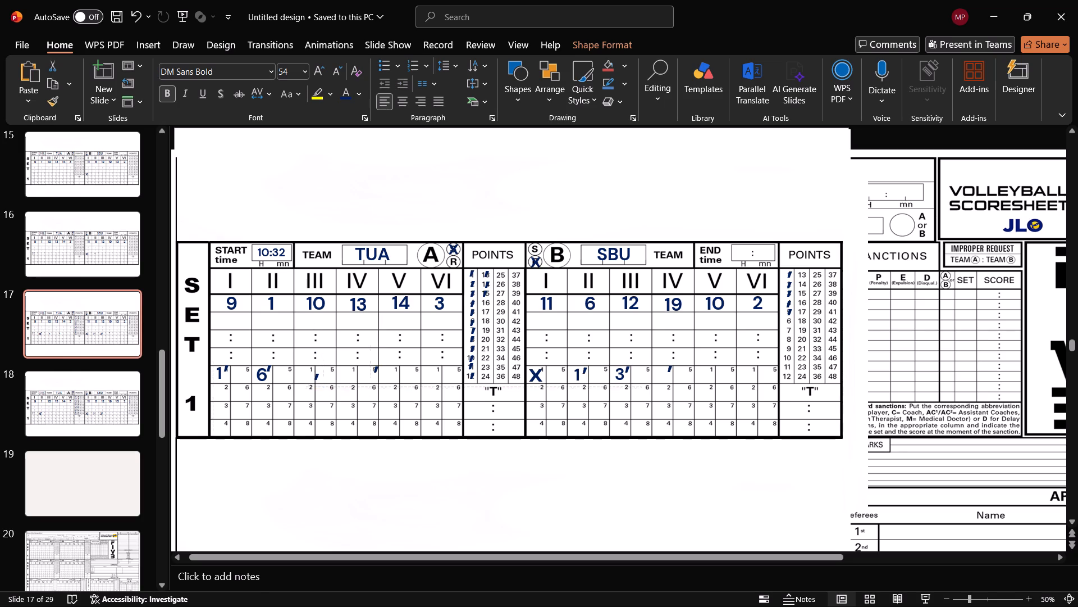
Reposition the offset ticks within Team A's column III and column IV first-round service boxes, level with the other service-row marks.
{"action": "left_click_drag", "start_coordinate": [318, 352], "coordinate": [316, 343]}
{"action": "left_click", "coordinate": [369, 369]}
{"action": "left_click", "coordinate": [376, 368]}
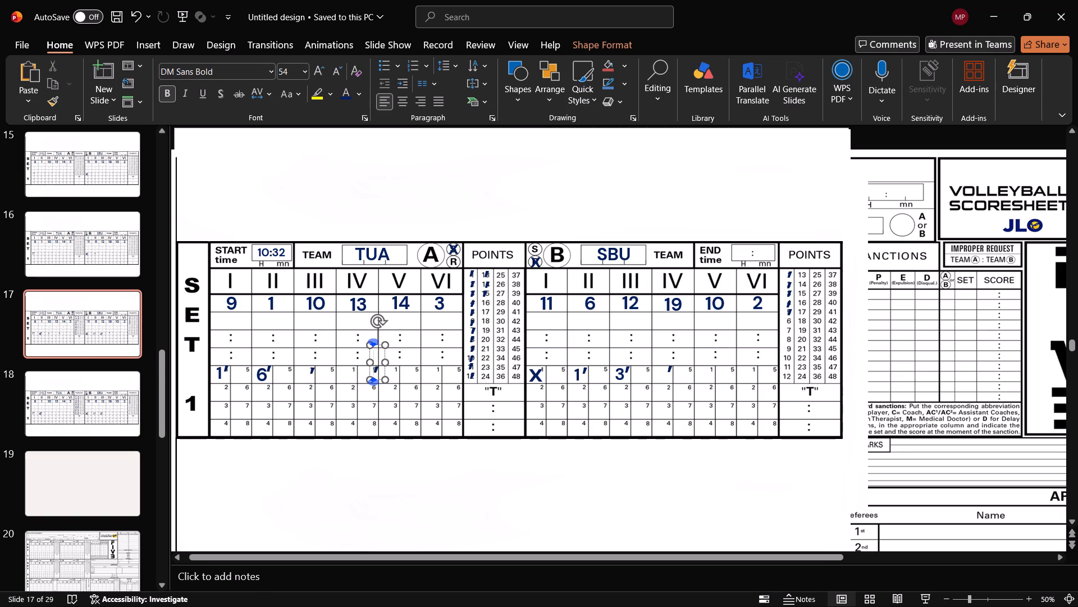
{"action": "left_click_drag", "start_coordinate": [375, 346], "coordinate": [353, 347]}
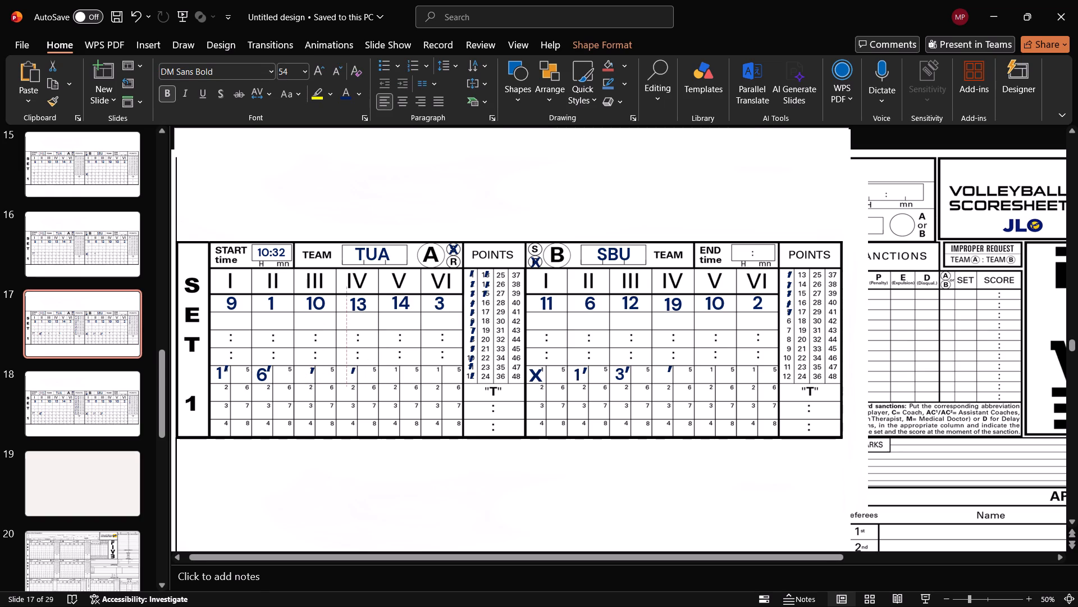
{"action": "left_click_drag", "start_coordinate": [353, 347], "coordinate": [354, 346]}
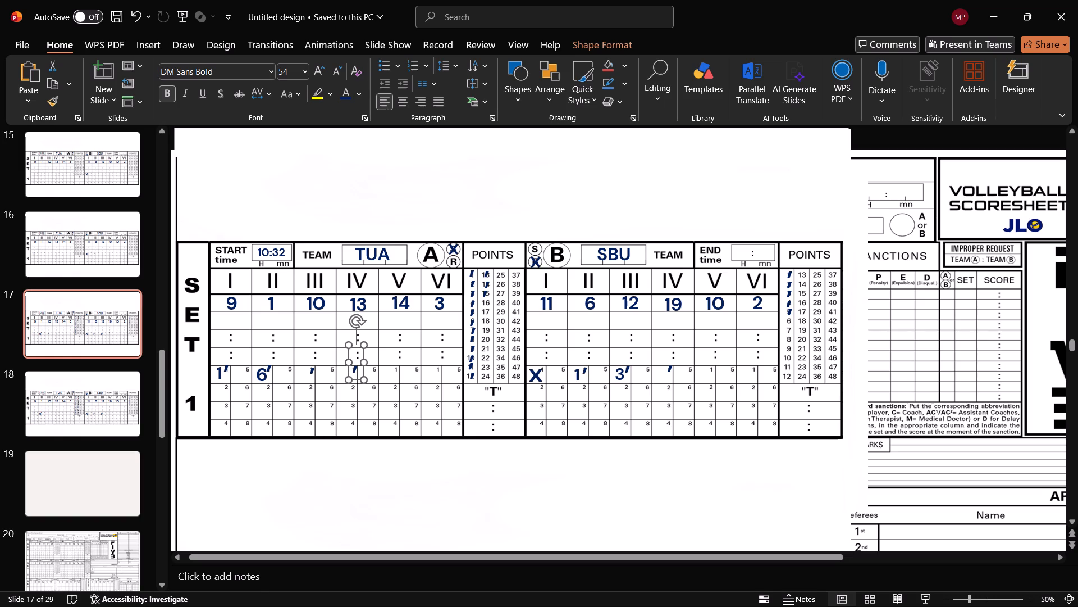
{"action": "left_click", "coordinate": [445, 407]}
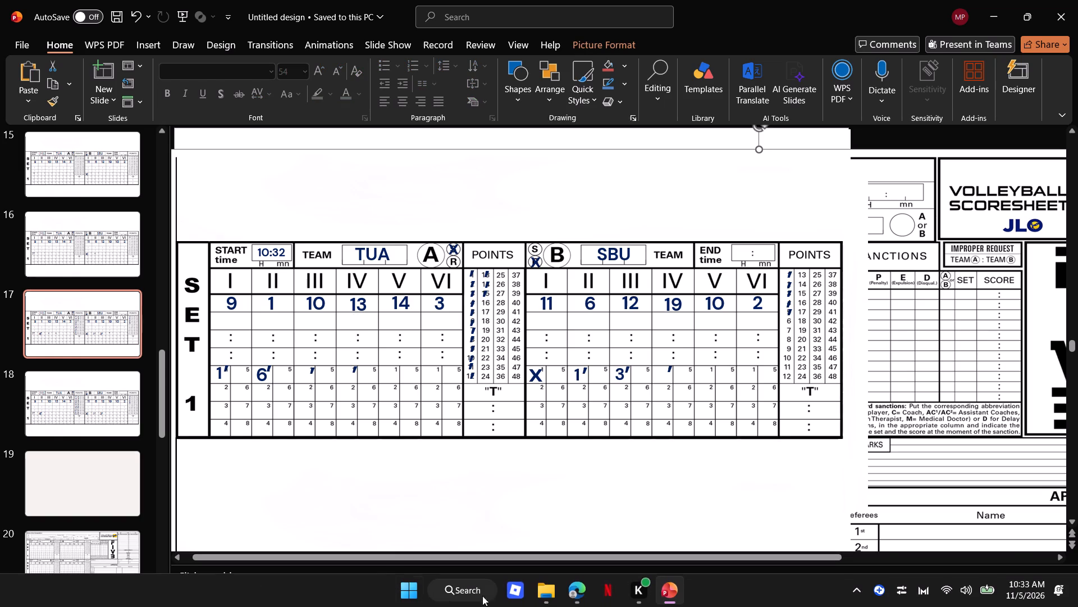
Switch to the second Facebook page in Edge and dismiss the missed-call notice.
{"action": "left_click", "coordinate": [580, 592]}
{"action": "left_click", "coordinate": [99, 0]}
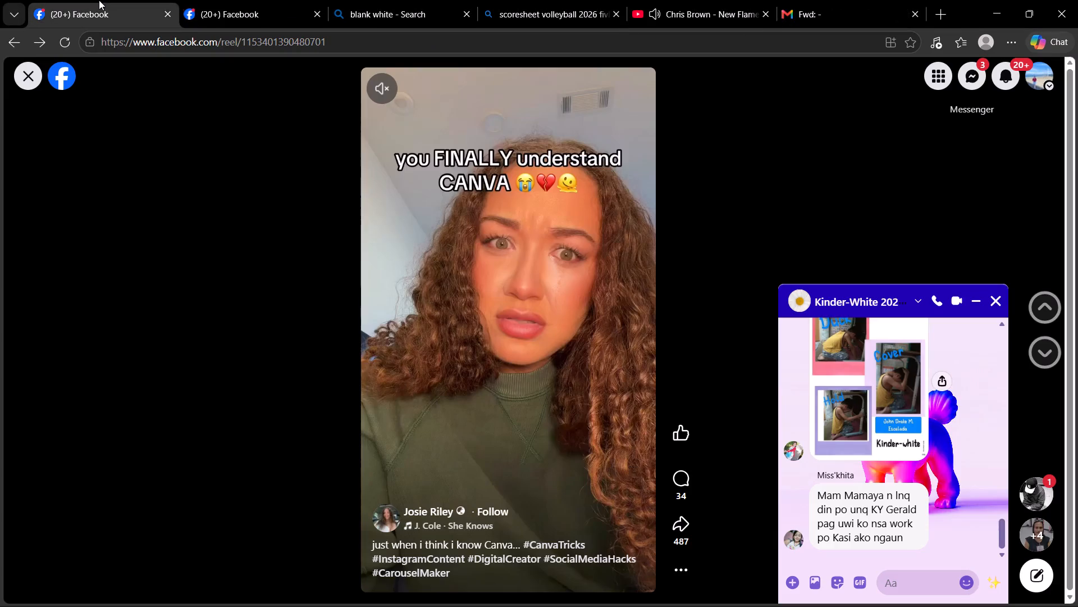
{"action": "left_click", "coordinate": [250, 0]}
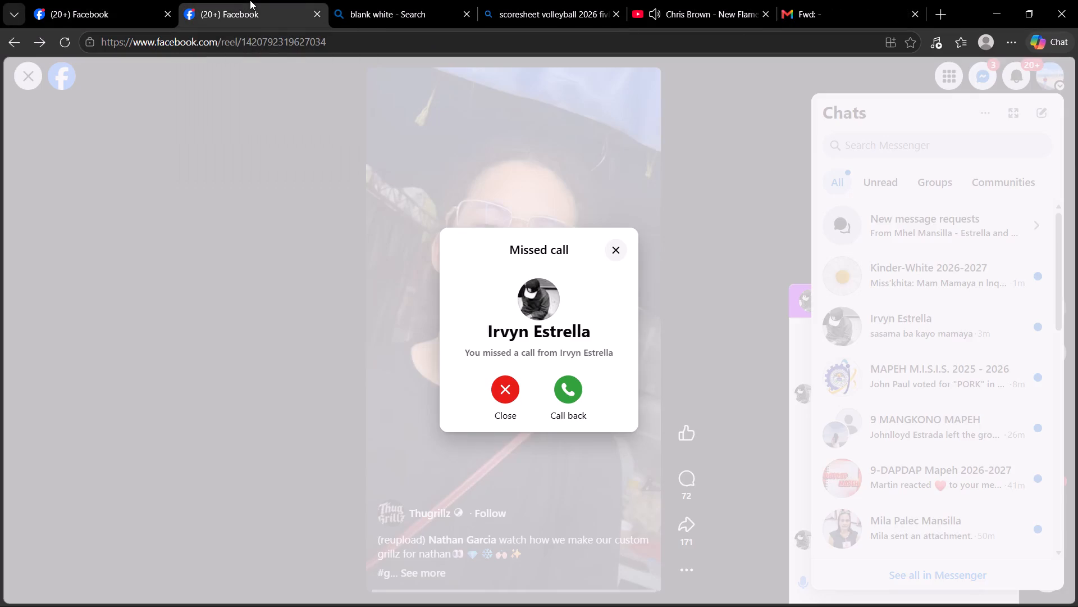
{"action": "left_click", "coordinate": [618, 249]}
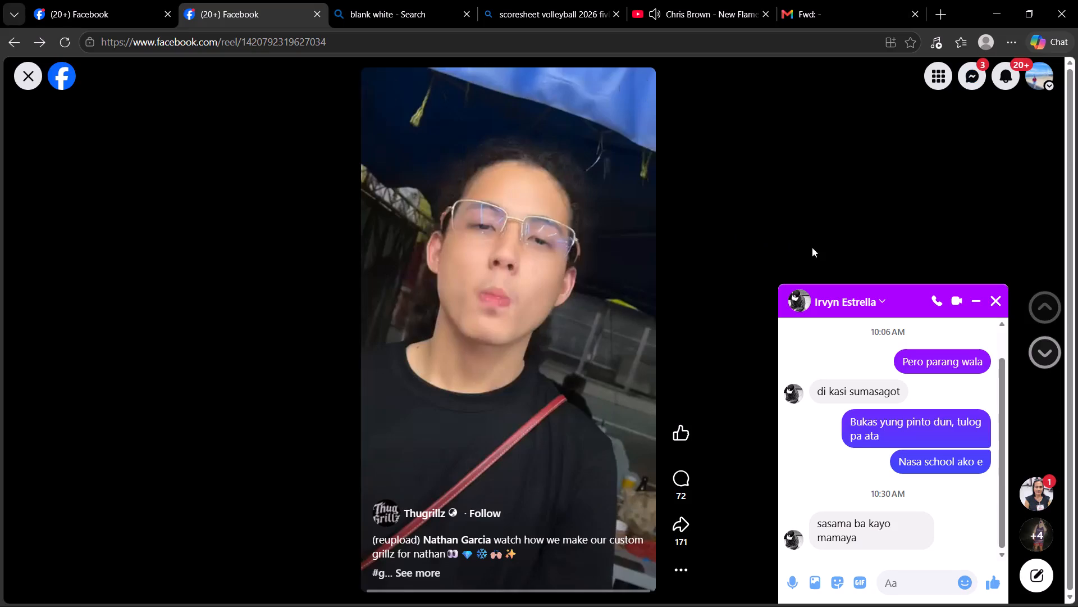
React with a thumbs-up to the chat message "sasama ba kayo mamaya".
{"action": "left_click", "coordinate": [948, 534]}
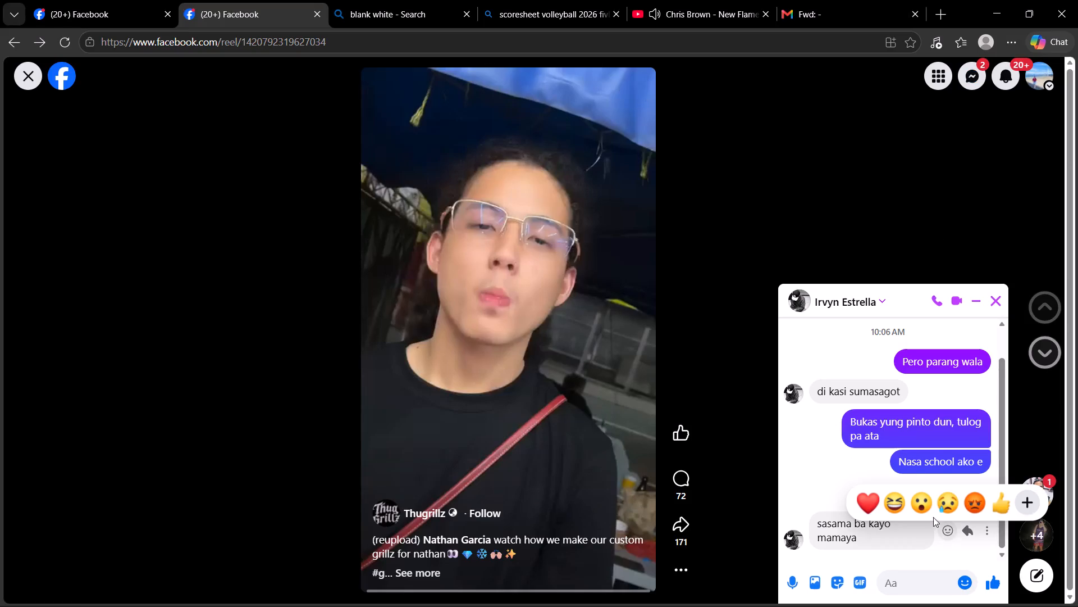
{"action": "left_click", "coordinate": [1003, 505]}
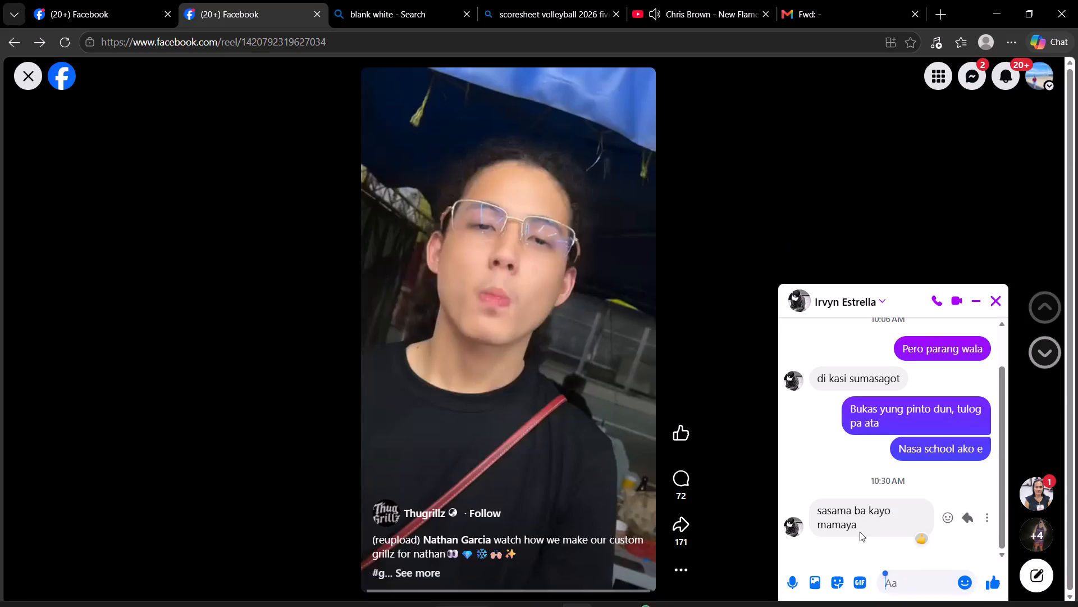
Send the reply "Saan ba at ano oras?" in the open chat.
{"action": "left_click", "coordinate": [900, 587]}
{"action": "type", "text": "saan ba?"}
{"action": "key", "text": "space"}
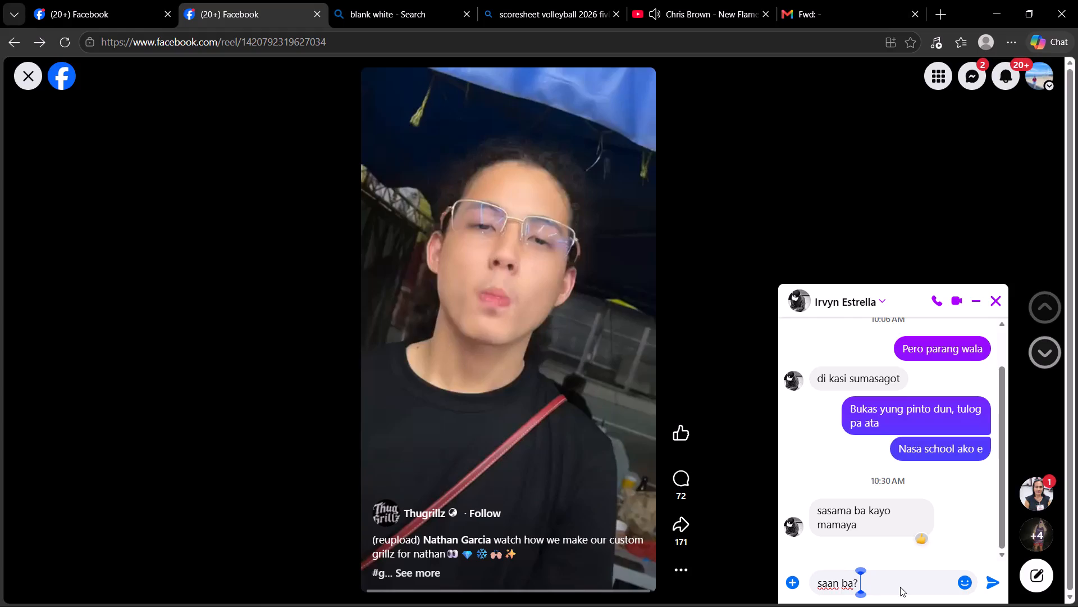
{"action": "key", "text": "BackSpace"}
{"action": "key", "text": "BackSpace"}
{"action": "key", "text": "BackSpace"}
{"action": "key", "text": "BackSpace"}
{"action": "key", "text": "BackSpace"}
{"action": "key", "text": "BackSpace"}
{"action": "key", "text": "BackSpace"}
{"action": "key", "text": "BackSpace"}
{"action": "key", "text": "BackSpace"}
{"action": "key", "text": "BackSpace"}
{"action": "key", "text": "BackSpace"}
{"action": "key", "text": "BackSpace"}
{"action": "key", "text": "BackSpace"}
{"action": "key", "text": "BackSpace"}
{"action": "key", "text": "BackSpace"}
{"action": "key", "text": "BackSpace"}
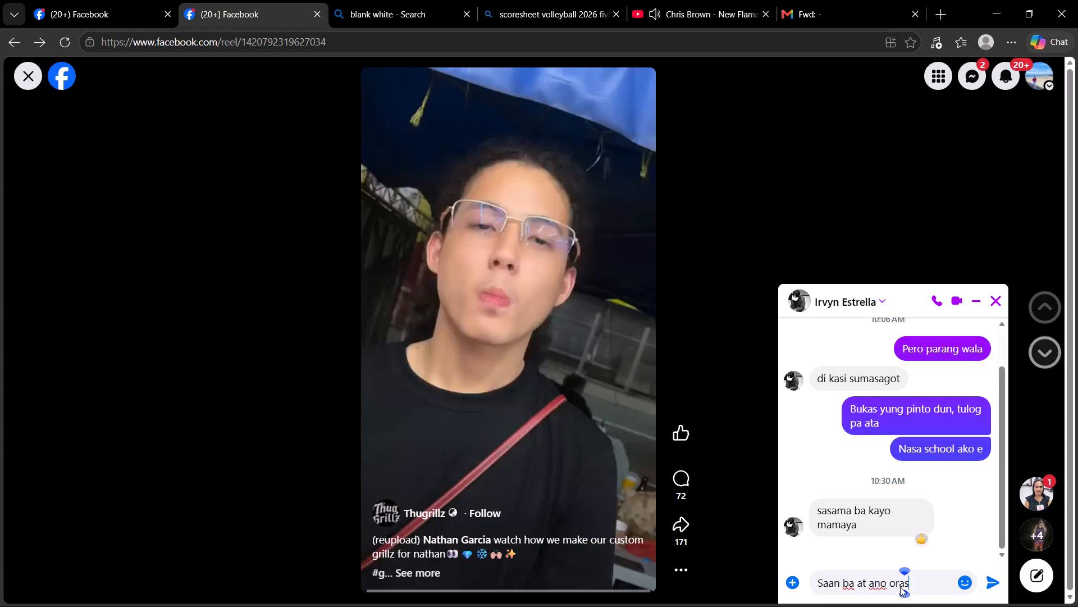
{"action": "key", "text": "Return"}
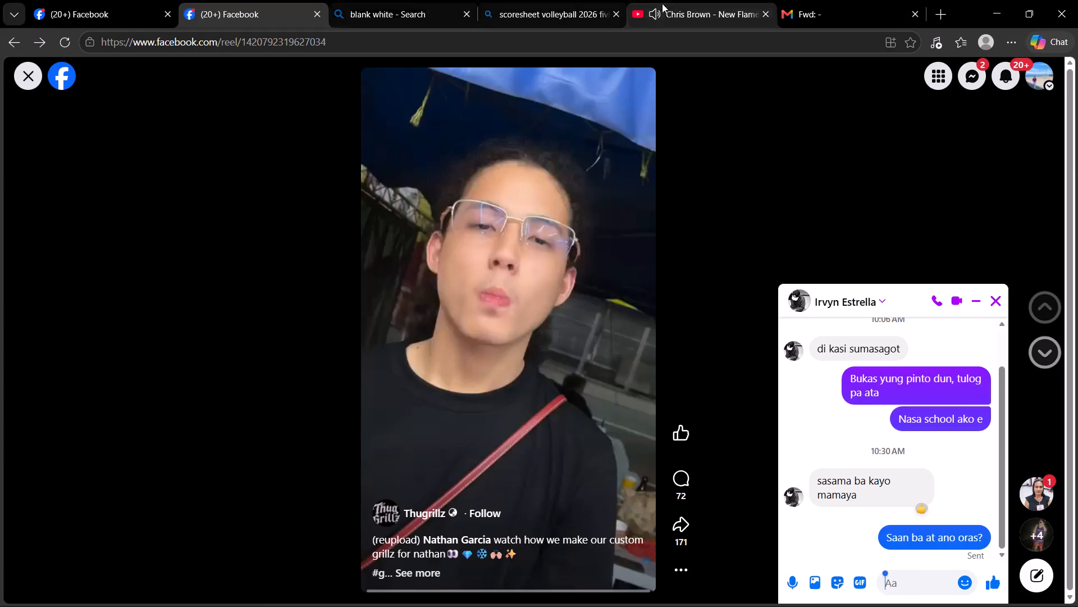
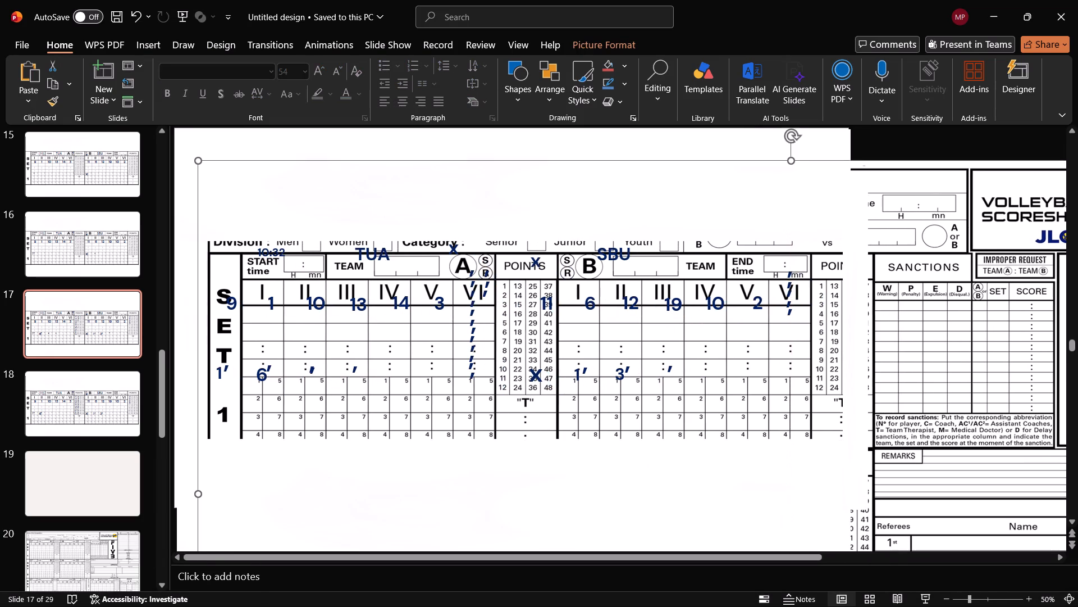
Undo the accidental shift of the scoresheet picture so it lines up with its entries again.
{"action": "key", "text": "ctrl+z"}
Move one of the overlapping ticks in Team A's column III first-round service box into column V's first-round service box.
{"action": "left_click", "coordinate": [310, 372]}
{"action": "left_click_drag", "start_coordinate": [311, 346], "coordinate": [396, 346]}
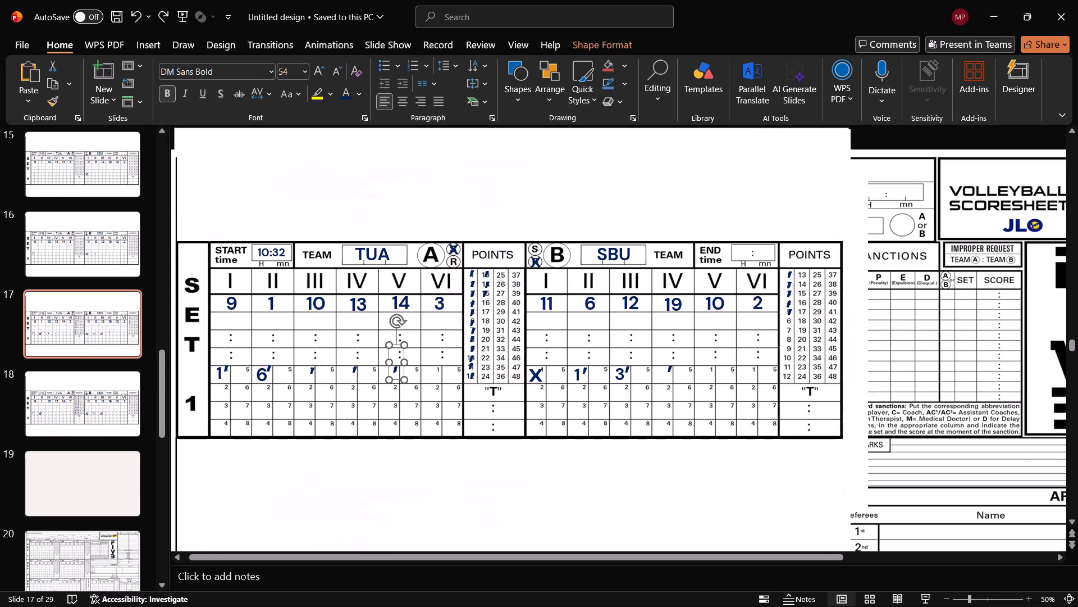
Copy the tick in Team A's column V first-round service box and place the copy in Team B's column V first-round service box.
{"action": "key", "text": "ctrl+c"}
{"action": "key", "text": "ctrl+v"}
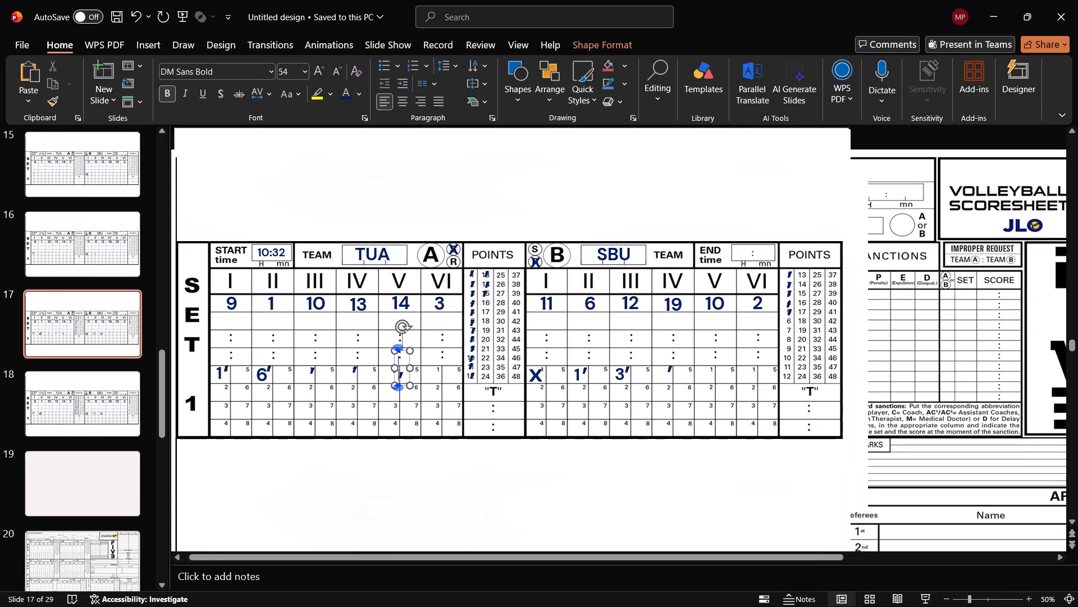
{"action": "left_click_drag", "start_coordinate": [404, 351], "coordinate": [505, 352]}
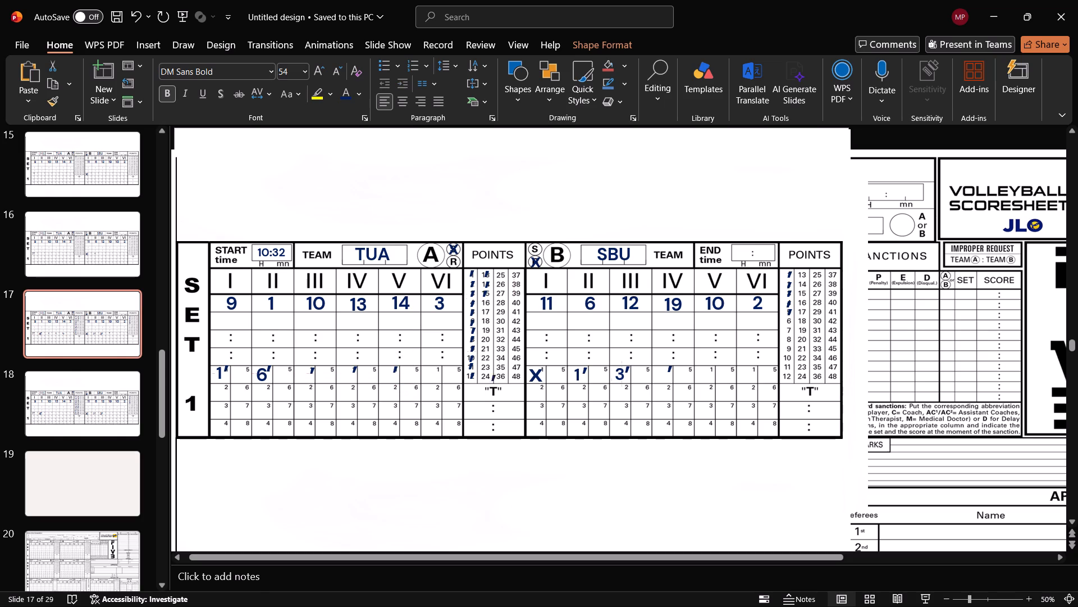
{"action": "left_click_drag", "start_coordinate": [505, 352], "coordinate": [714, 346]}
{"action": "left_click_drag", "start_coordinate": [714, 346], "coordinate": [714, 346]}
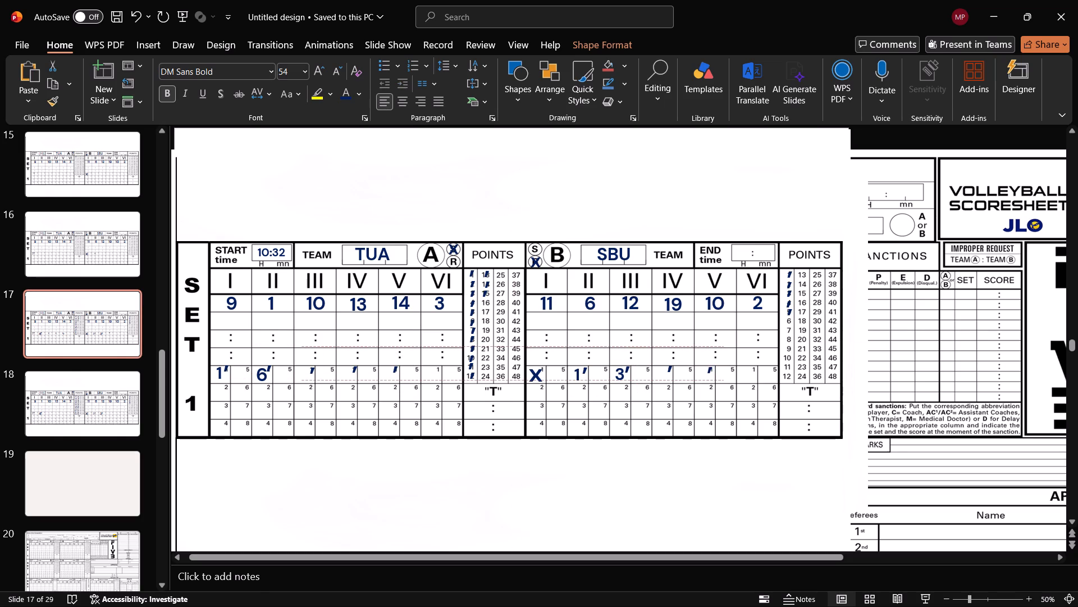
{"action": "left_click_drag", "start_coordinate": [714, 346], "coordinate": [715, 346]}
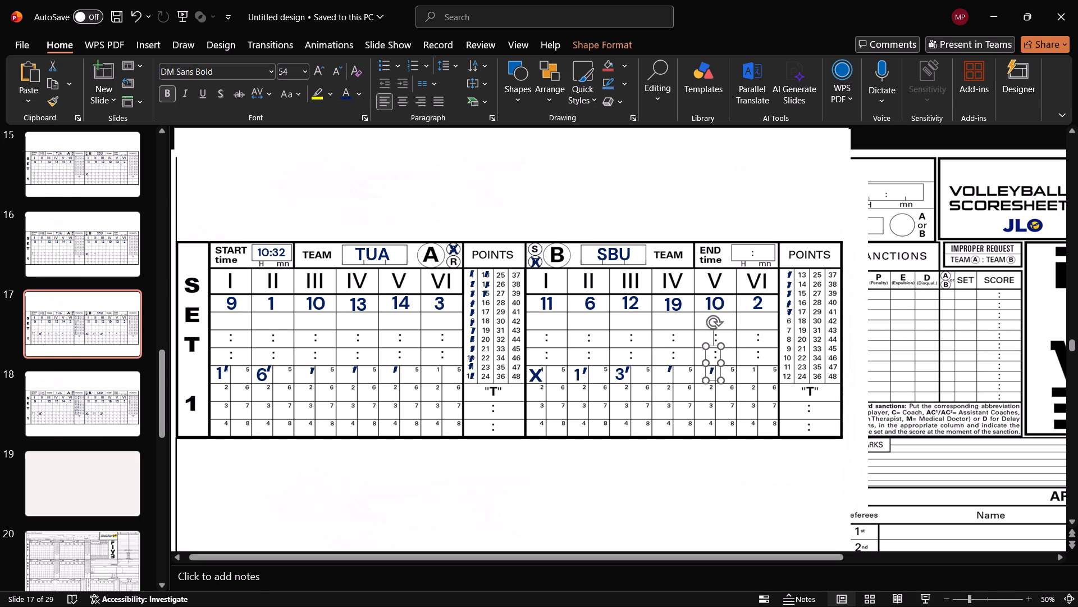
Copy Team B's column III first-round score into Team A's column III first-round service box, beside the tick, and change it to 8.
{"action": "left_click", "coordinate": [622, 377]}
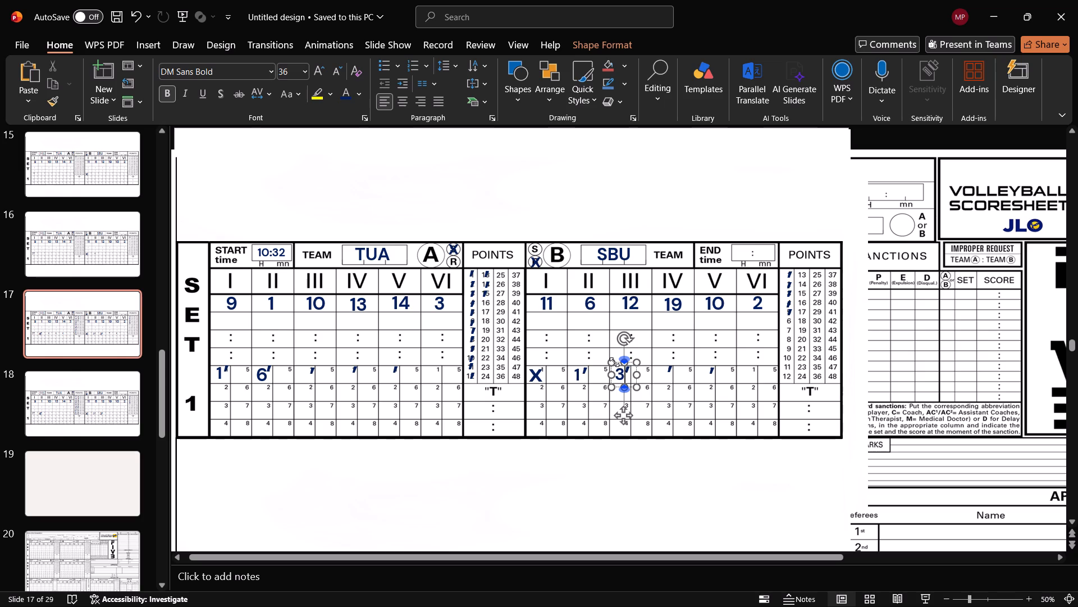
{"action": "left_click", "coordinate": [626, 419]}
{"action": "key", "text": "ctrl+c"}
{"action": "key", "text": "ctrl+v"}
{"action": "left_click_drag", "start_coordinate": [633, 424], "coordinate": [632, 424]}
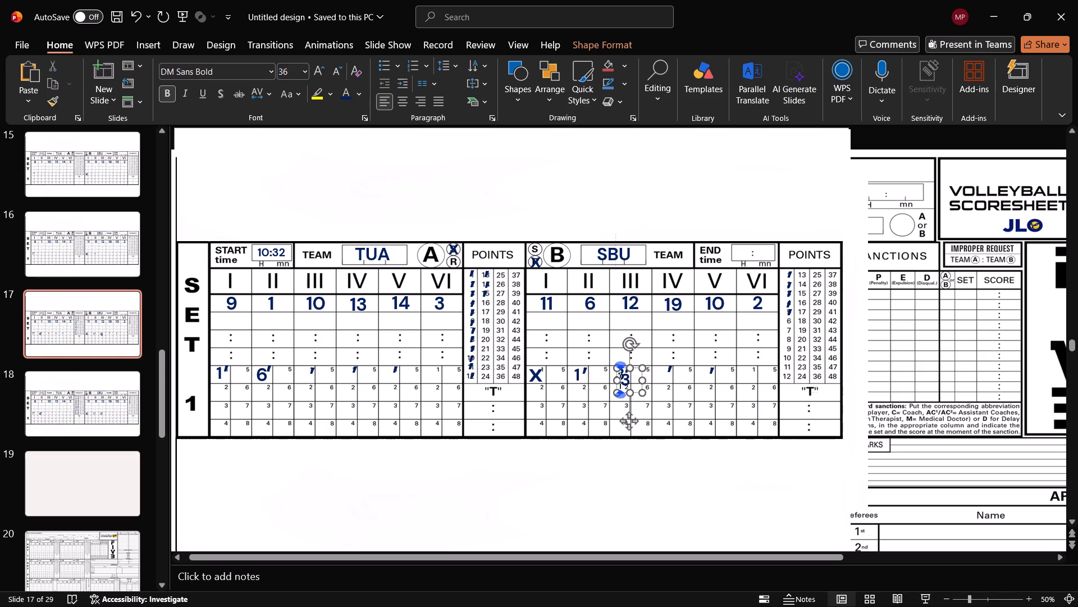
{"action": "left_click_drag", "start_coordinate": [632, 424], "coordinate": [311, 419]}
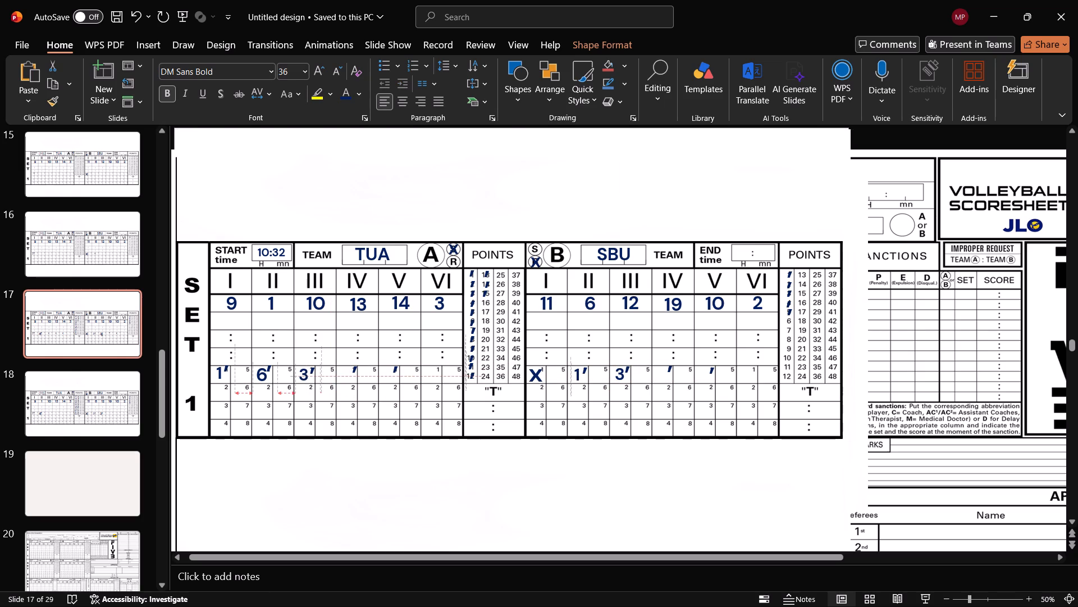
{"action": "left_click_drag", "start_coordinate": [311, 419], "coordinate": [313, 419]}
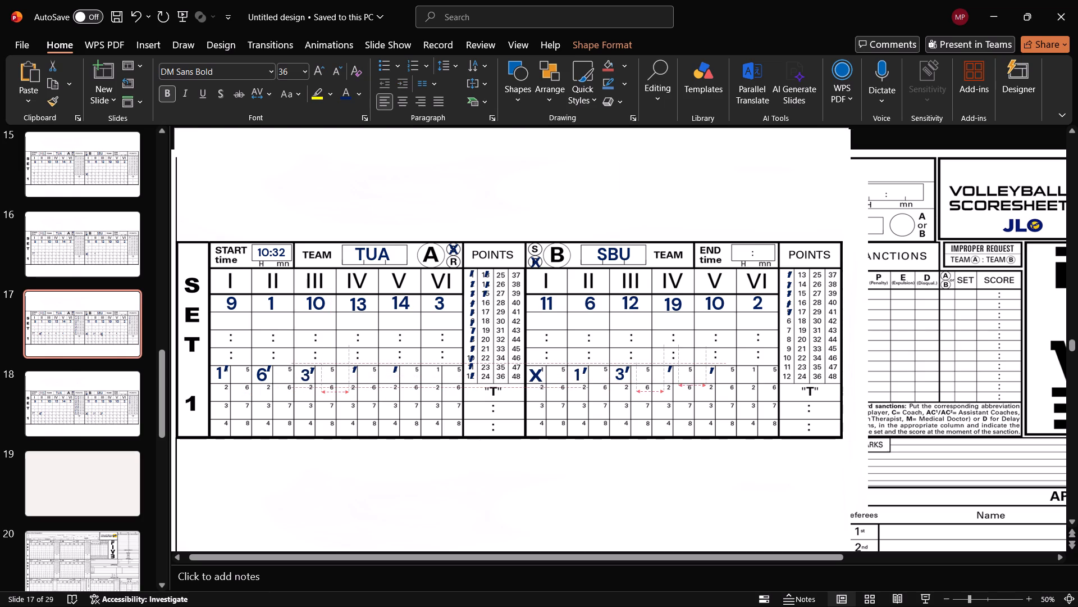
{"action": "left_click_drag", "start_coordinate": [313, 419], "coordinate": [312, 420]}
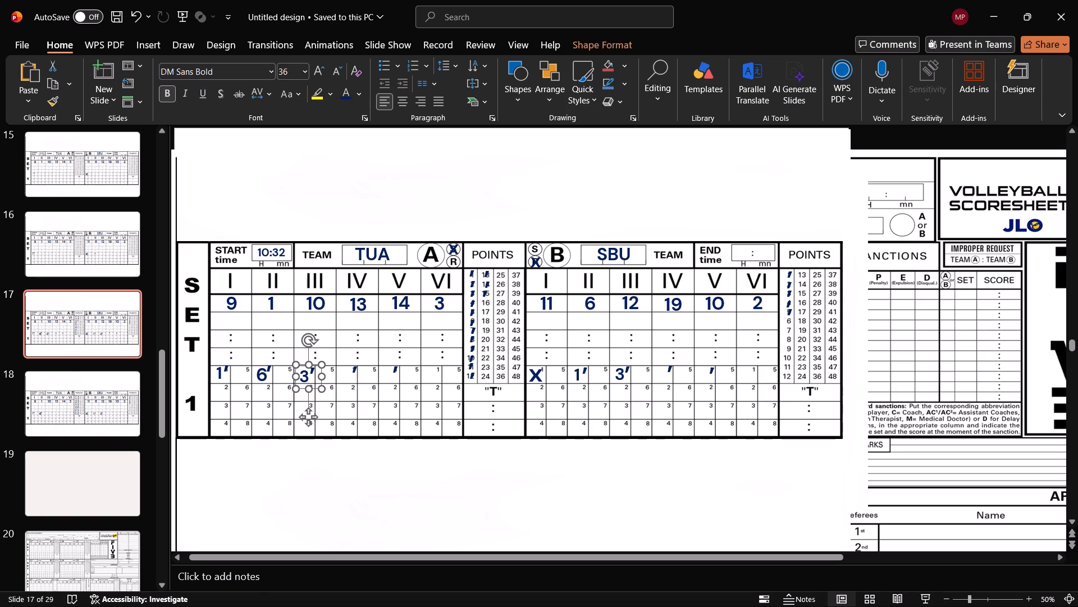
{"action": "left_click", "coordinate": [309, 372]}
{"action": "key", "text": "BackSpace"}
{"action": "key", "text": "8"}
{"action": "left_click", "coordinate": [407, 501]}
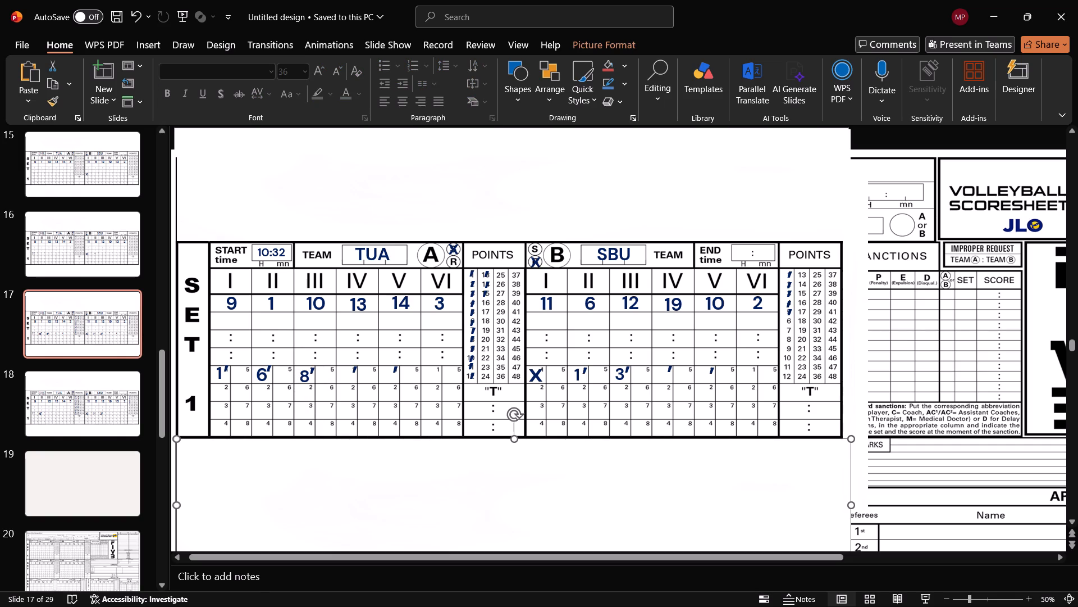
Paste another copy of the score beside the tick in Team B's column IV first-round service box and change it to 7.
{"action": "left_click", "coordinate": [668, 375]}
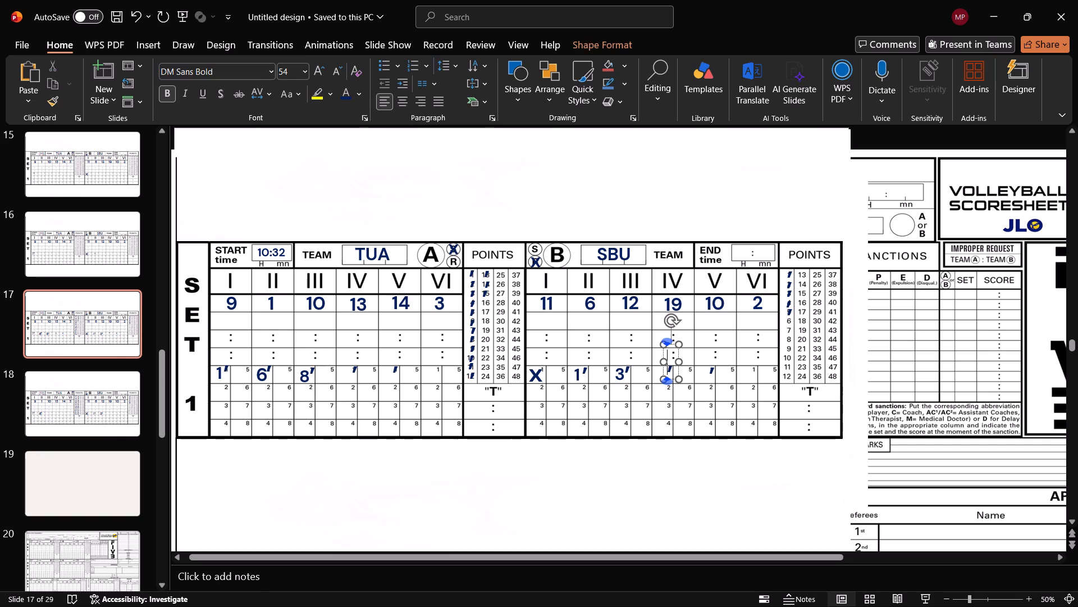
{"action": "left_click", "coordinate": [650, 377]}
{"action": "key", "text": "ctrl+v"}
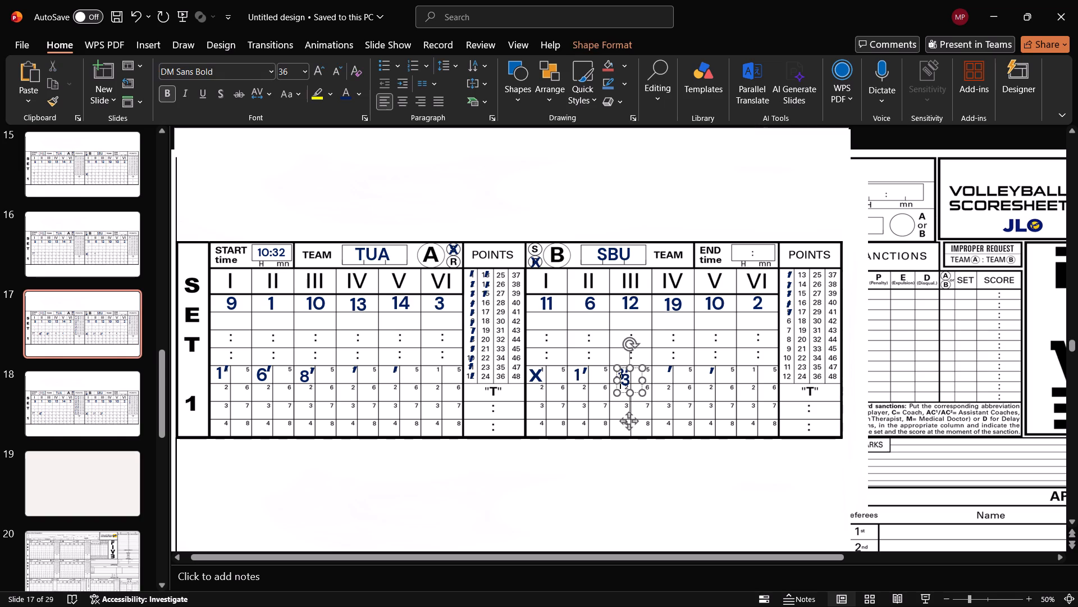
{"action": "left_click_drag", "start_coordinate": [626, 422], "coordinate": [655, 418]}
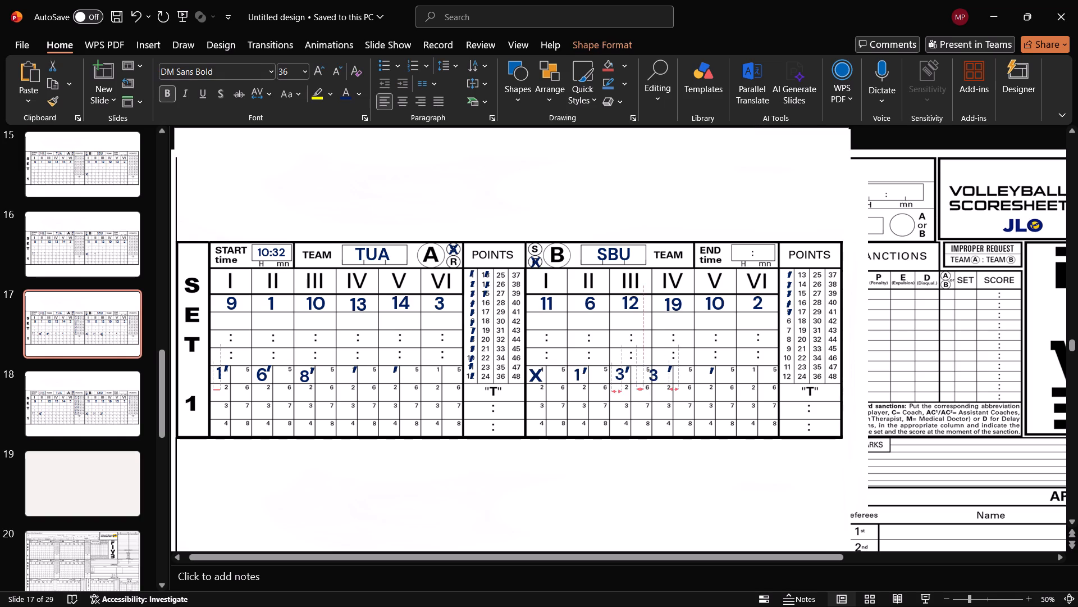
{"action": "left_click_drag", "start_coordinate": [655, 418], "coordinate": [662, 418]}
{"action": "left_click", "coordinate": [666, 376]}
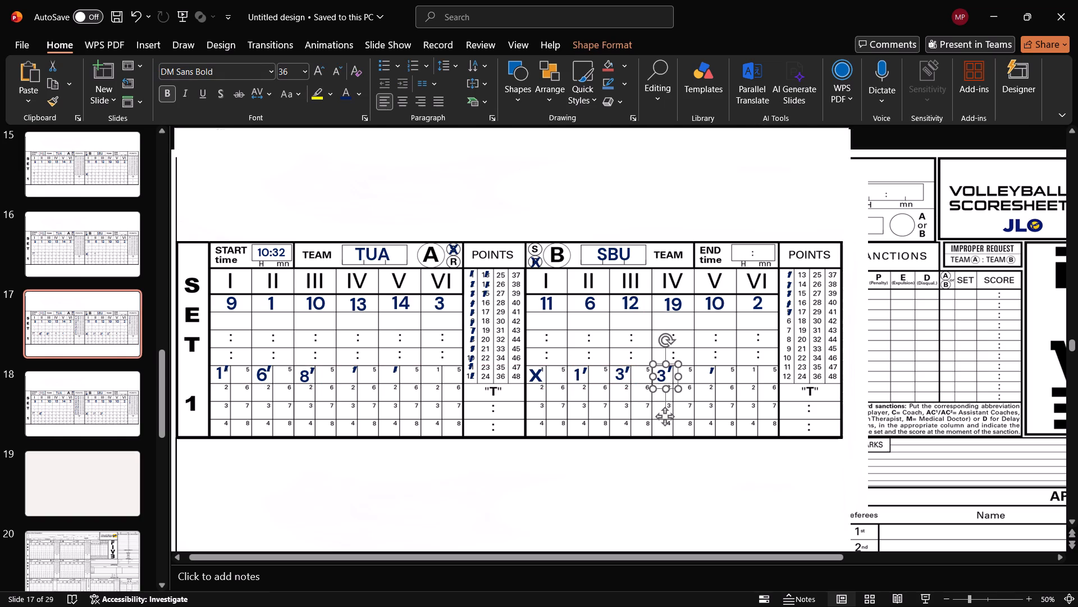
{"action": "left_click", "coordinate": [663, 375]}
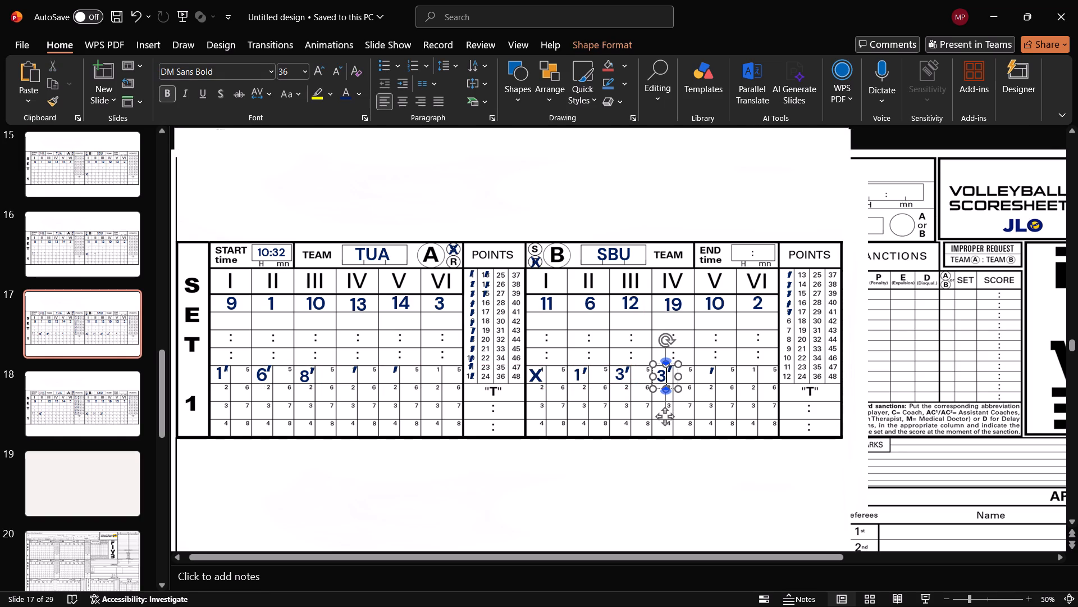
{"action": "key", "text": "BackSpace"}
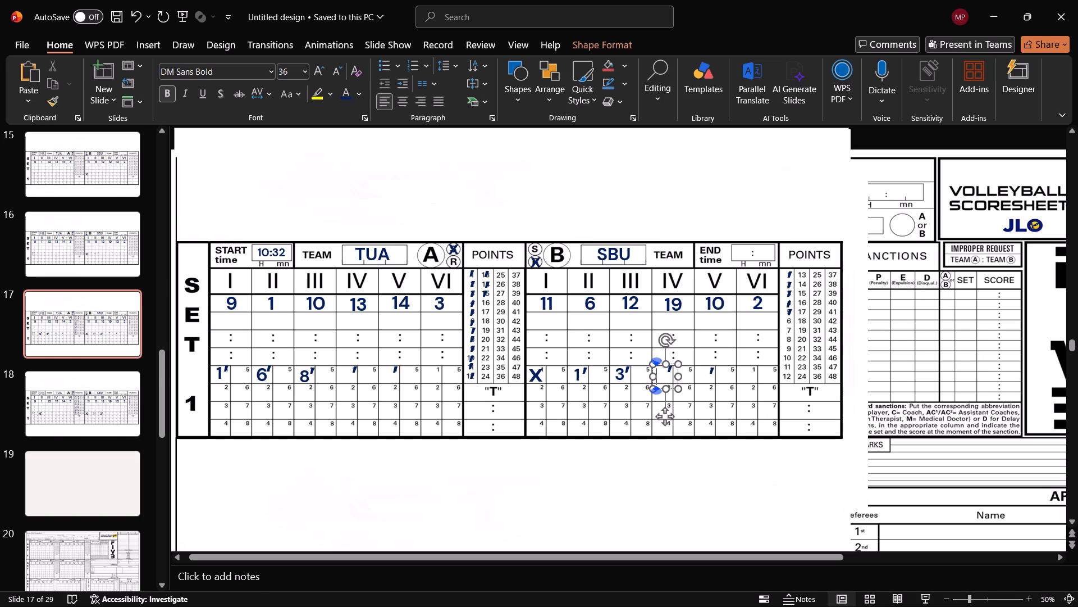
{"action": "key", "text": "7"}
{"action": "left_click", "coordinate": [686, 479]}
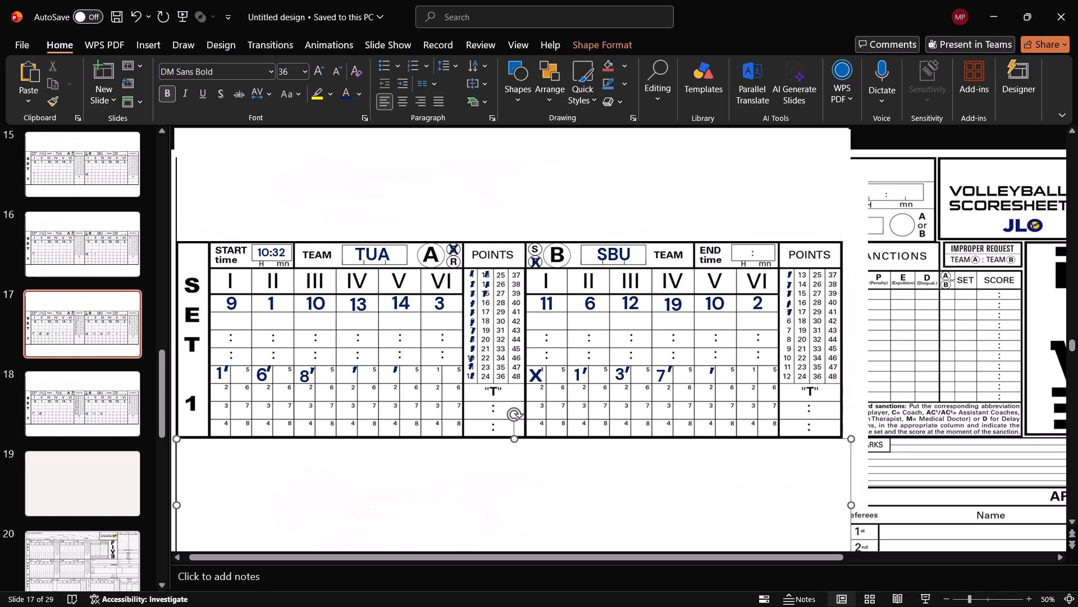
Paste another copy of the score beside the tick in Team A's column IV first-round service box and change it to 12.
{"action": "left_click", "coordinate": [357, 378]}
{"action": "key", "text": "ctrl+v"}
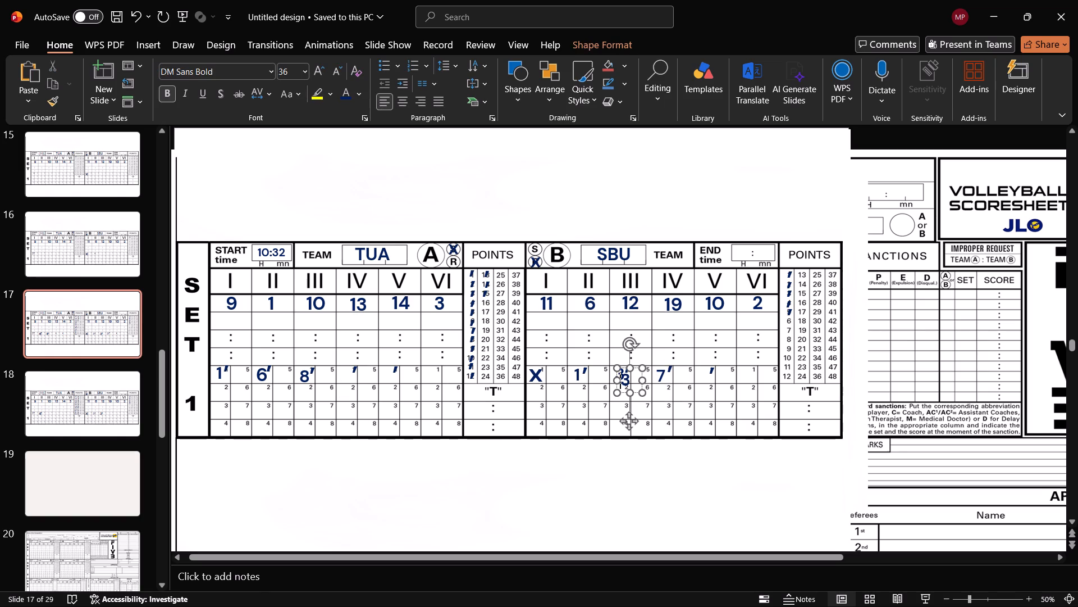
{"action": "left_click_drag", "start_coordinate": [629, 423], "coordinate": [350, 415]}
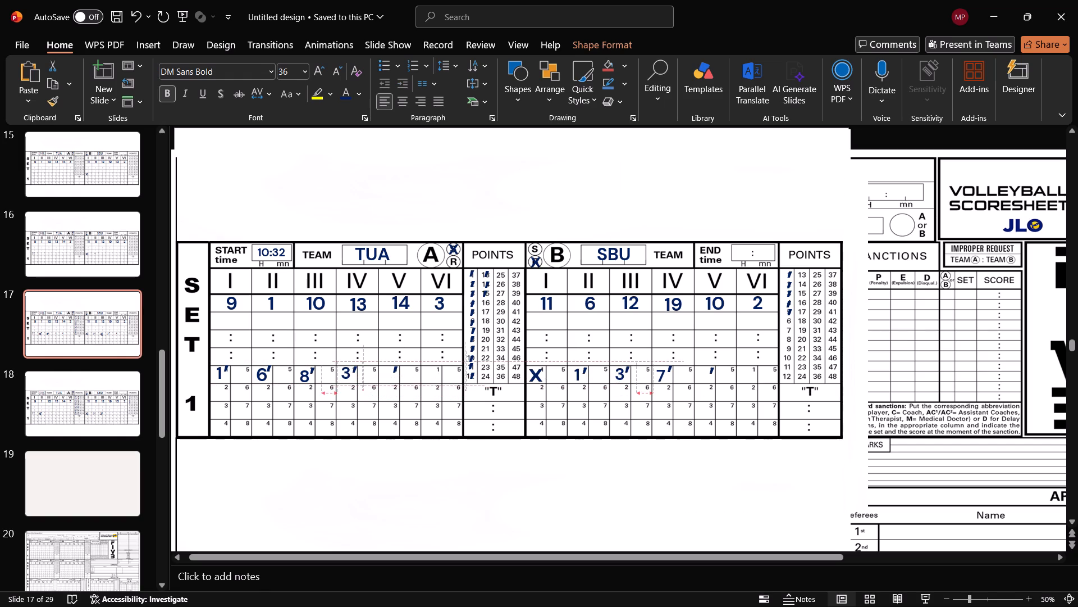
{"action": "left_click_drag", "start_coordinate": [350, 415], "coordinate": [351, 417]}
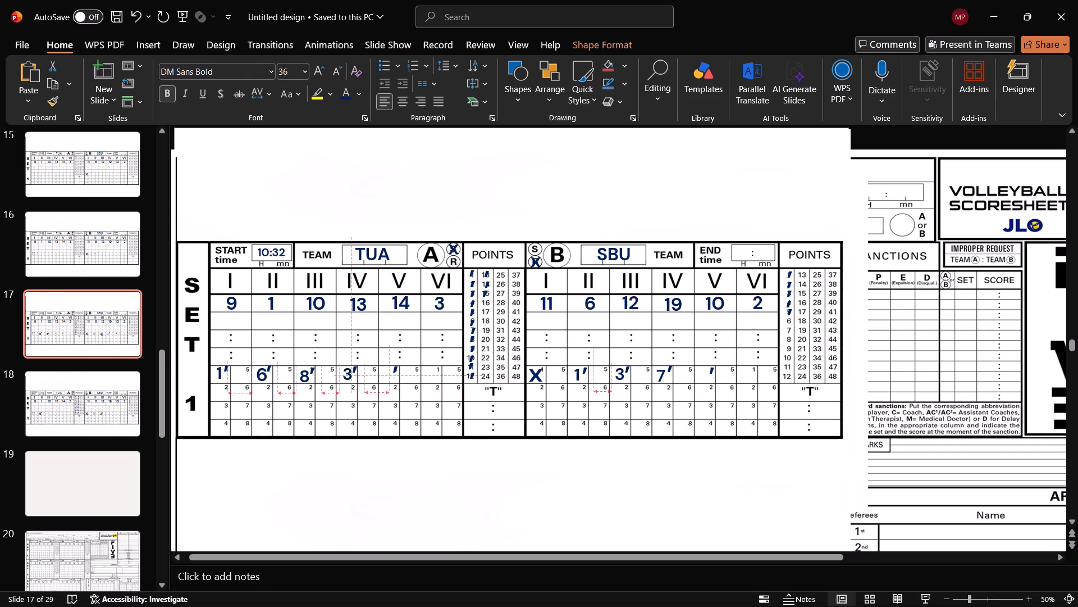
{"action": "left_click_drag", "start_coordinate": [351, 417], "coordinate": [350, 419]}
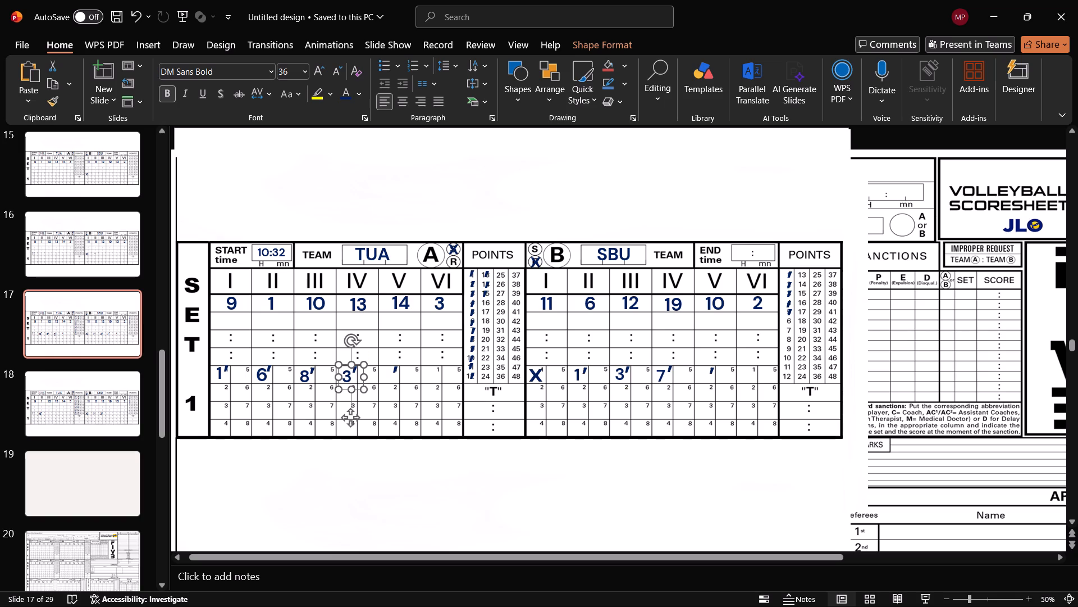
{"action": "left_click", "coordinate": [349, 377]}
{"action": "key", "text": "BackSpace"}
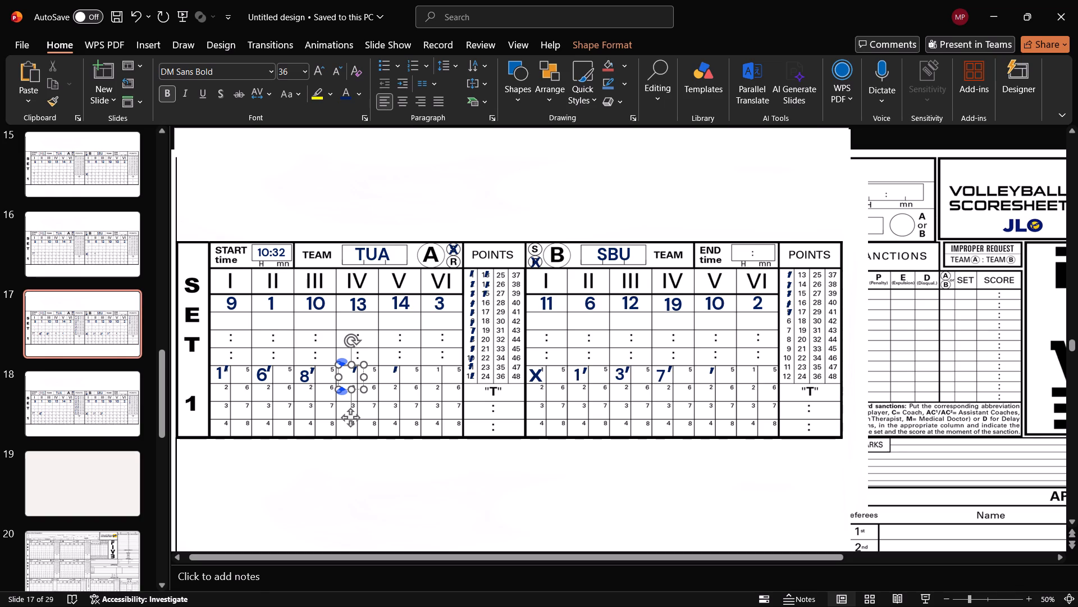
{"action": "type", "text": "12"}
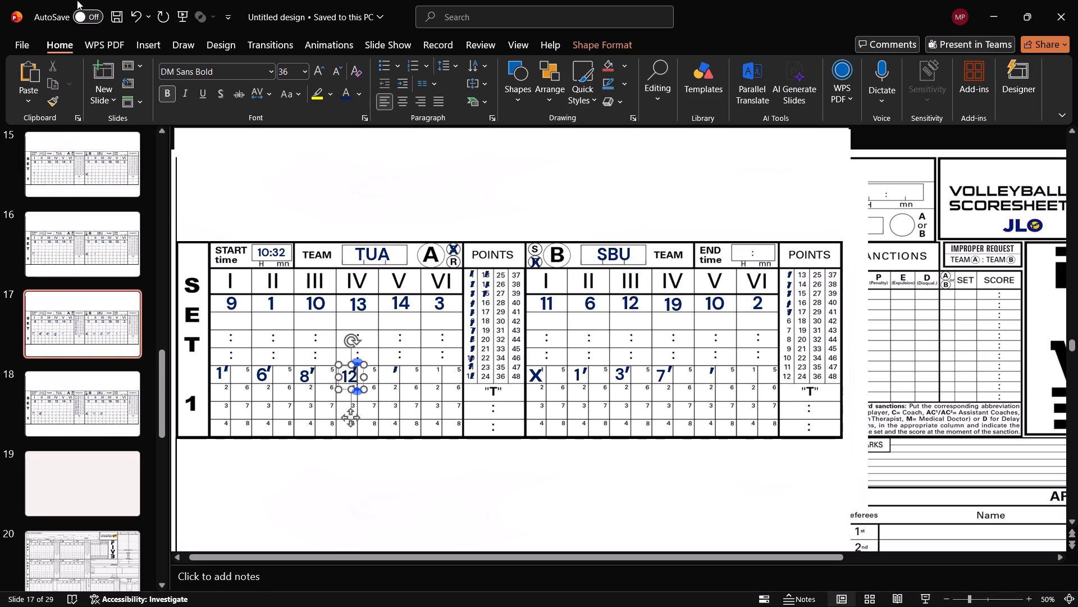
Reduce the 12 in Team A's column IV service box to font size 32 and shift it clear of the tick.
{"action": "key", "text": "ctrl+a"}
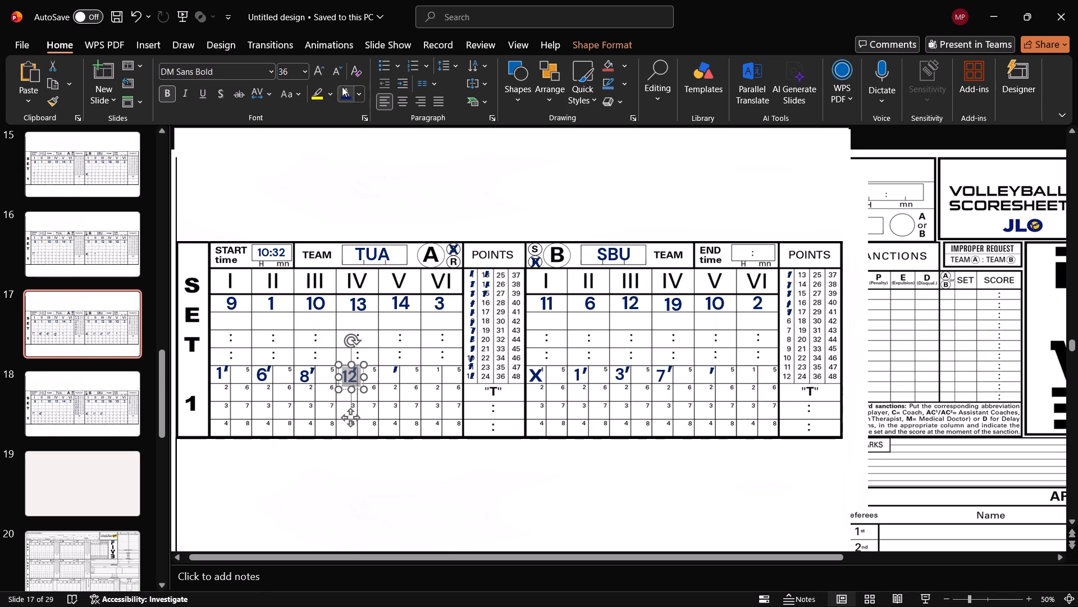
{"action": "left_click", "coordinate": [340, 75]}
{"action": "left_click", "coordinate": [364, 495]}
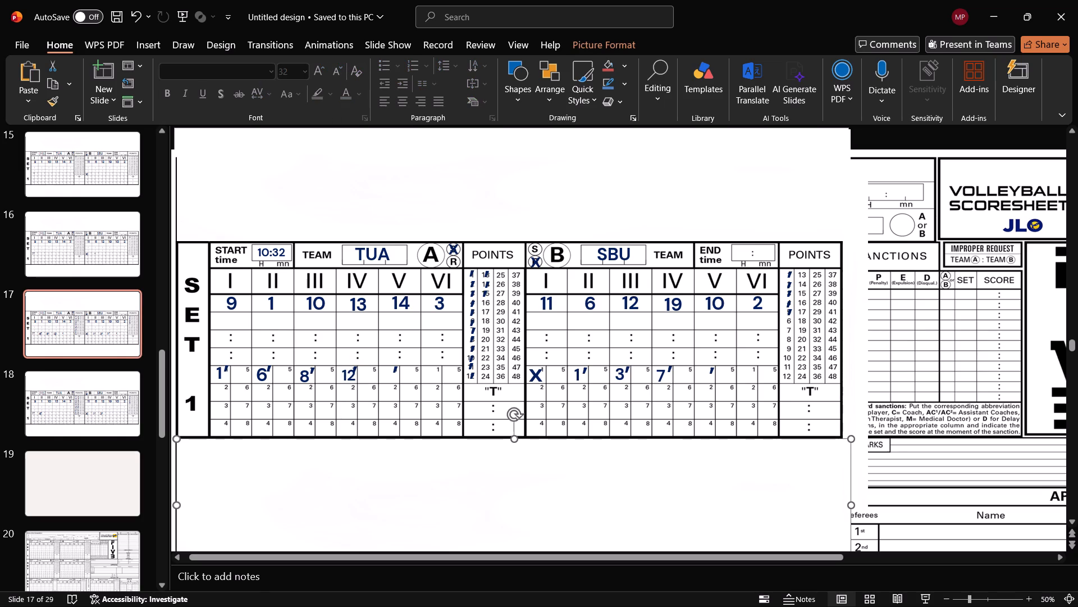
{"action": "left_click", "coordinate": [349, 378]}
{"action": "left_click", "coordinate": [348, 420]}
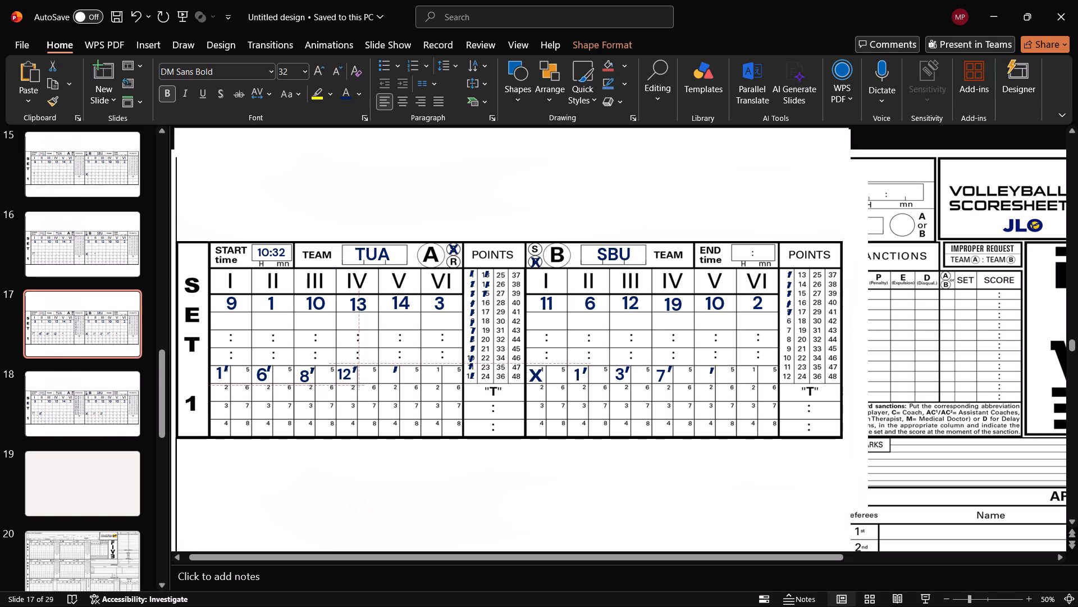
{"action": "left_click", "coordinate": [409, 475]}
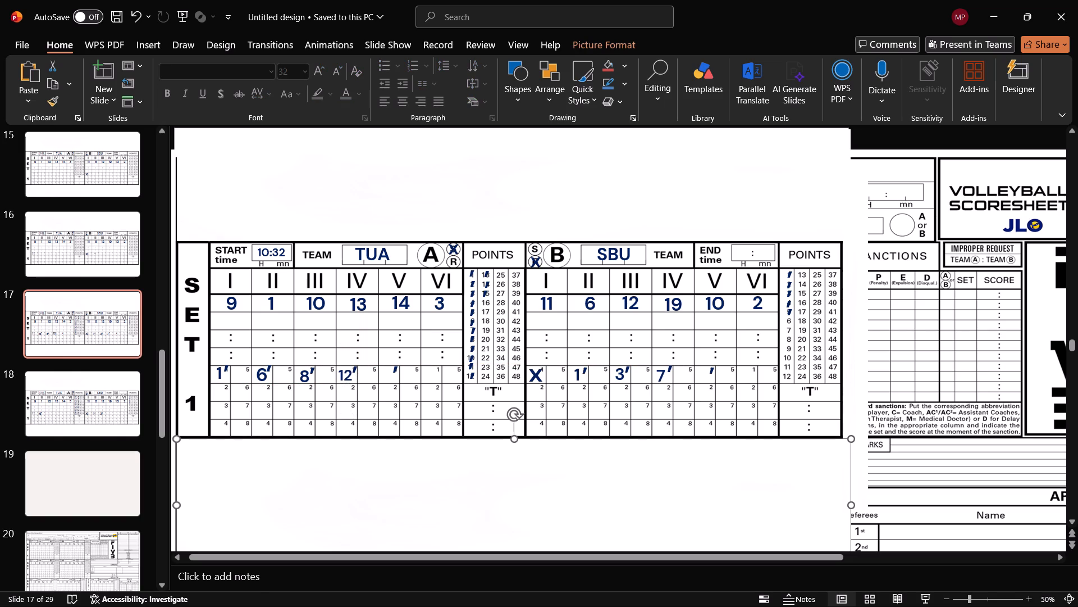
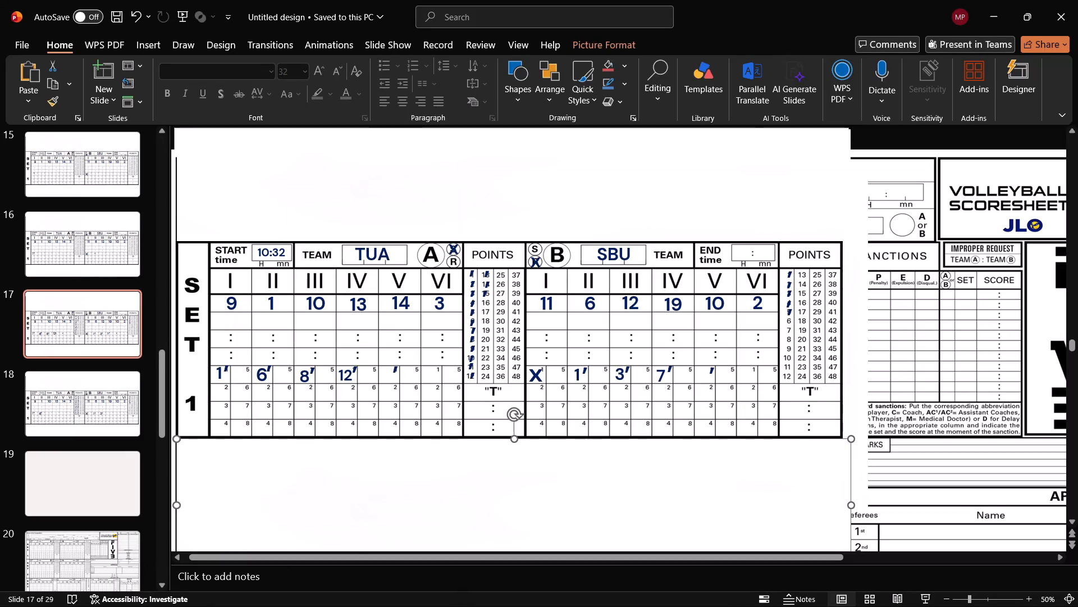
Copy the 12 from Team A's column IV first-round service box into its column V box, beside the tick, and change it to 13.
{"action": "left_click", "coordinate": [346, 369]}
{"action": "left_click", "coordinate": [345, 418]}
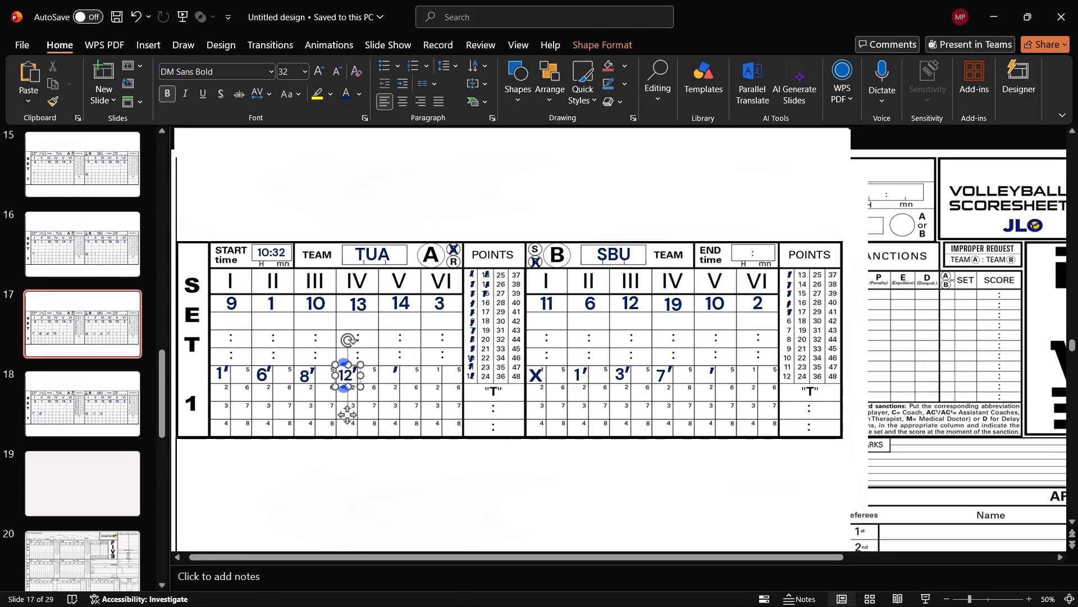
{"action": "key", "text": "ctrl+c"}
{"action": "left_click", "coordinate": [388, 374]}
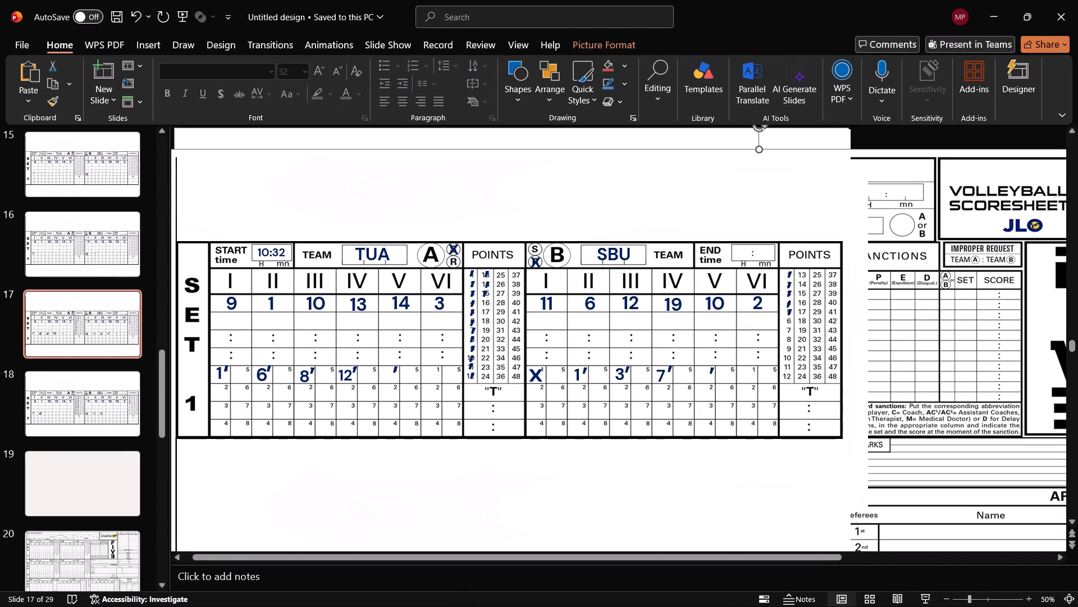
{"action": "key", "text": "ctrl+v"}
{"action": "left_click_drag", "start_coordinate": [352, 423], "coordinate": [390, 413]}
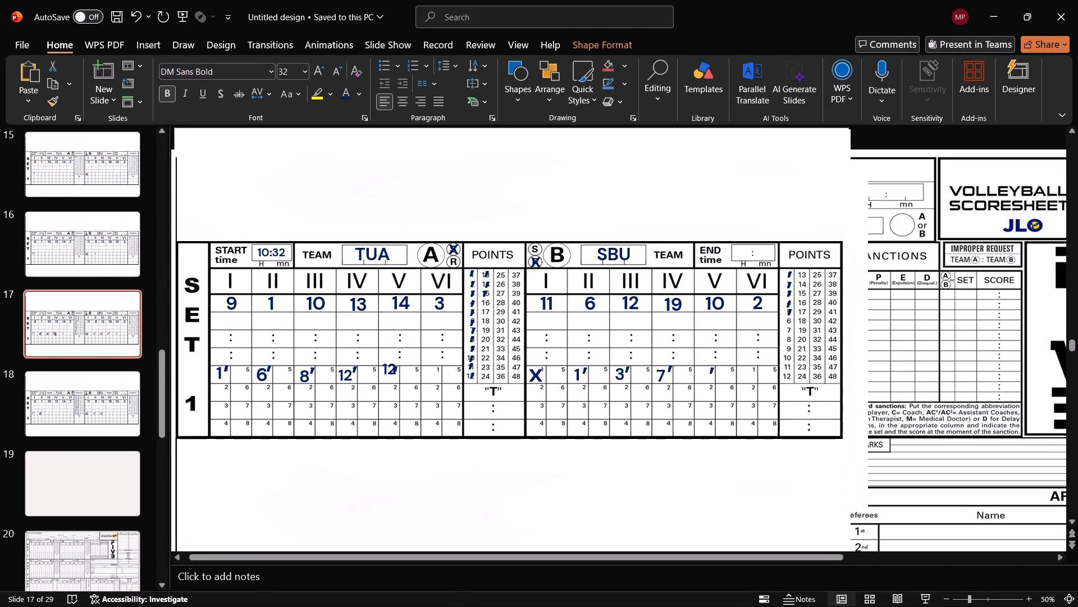
{"action": "left_click_drag", "start_coordinate": [390, 413], "coordinate": [391, 415]}
{"action": "left_click", "coordinate": [396, 373]}
{"action": "key", "text": "BackSpace"}
{"action": "key", "text": "3"}
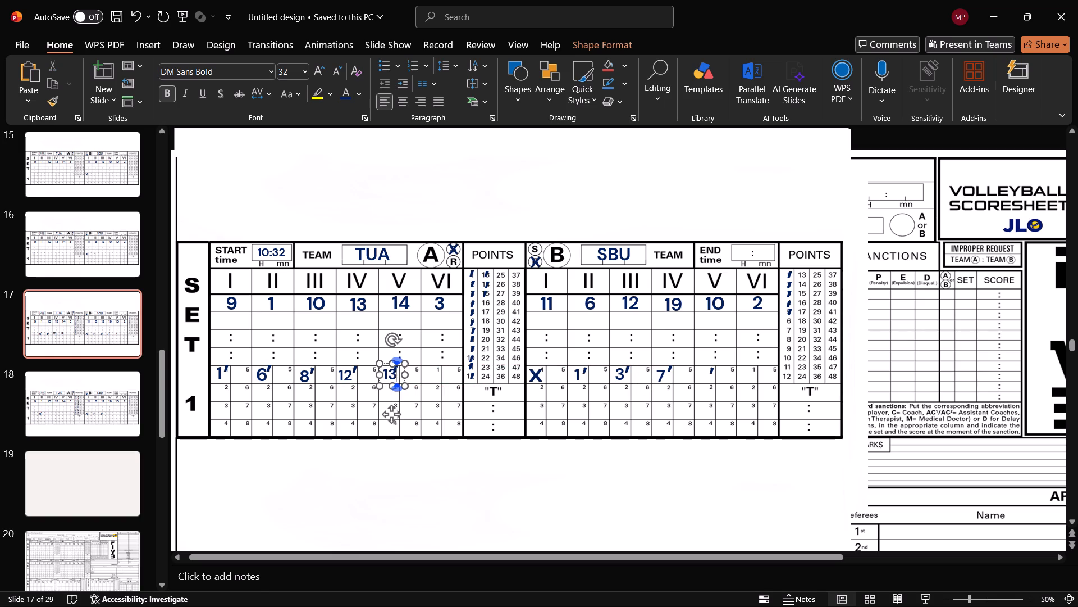
{"action": "left_click", "coordinate": [427, 466]}
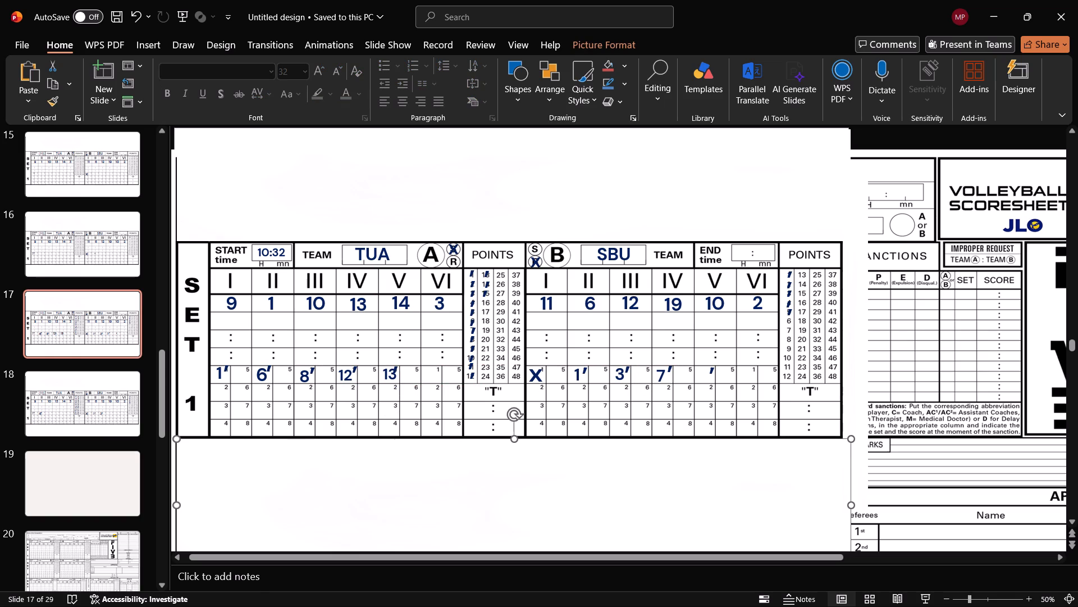
Paste another copy of the score into Team A's column VI first-round service box, change it to 15 and adjust its position.
{"action": "key", "text": "ctrl+v"}
{"action": "left_click_drag", "start_coordinate": [349, 423], "coordinate": [431, 416]}
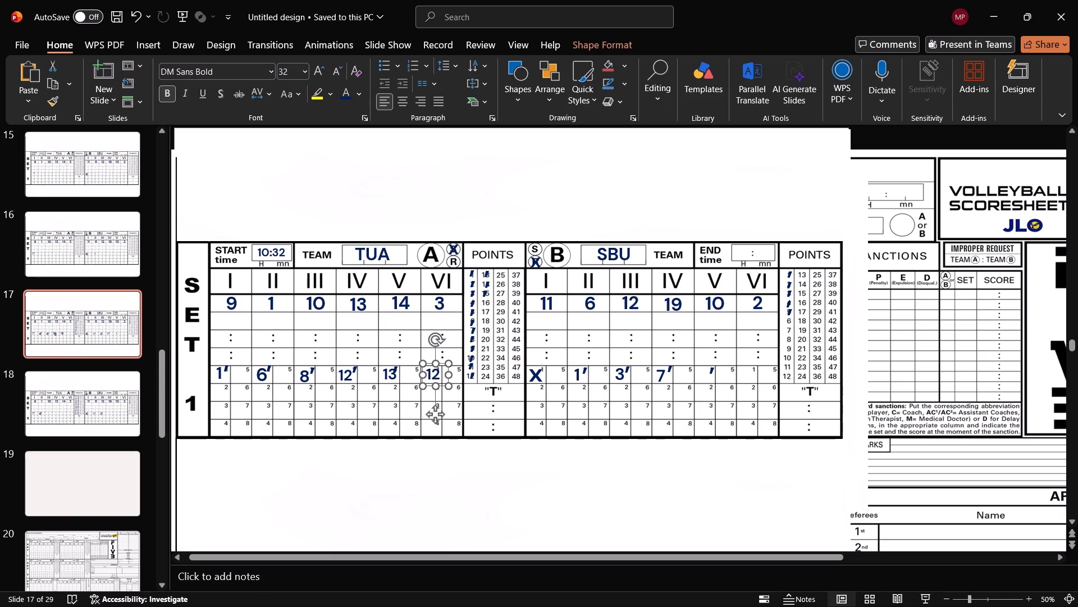
{"action": "left_click", "coordinate": [439, 375]}
{"action": "key", "text": "BackSpace"}
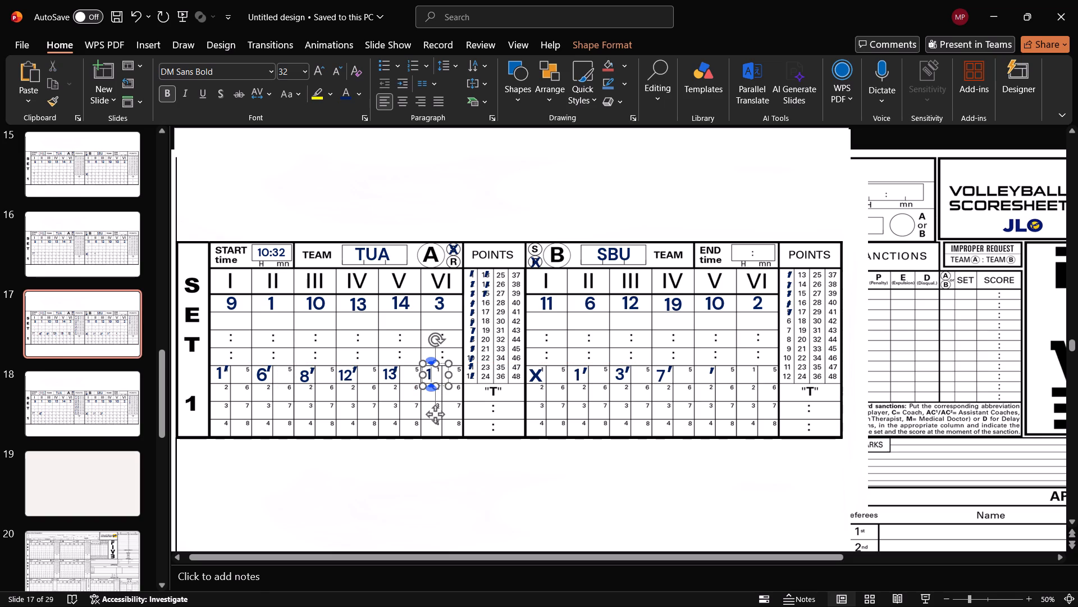
{"action": "key", "text": "5"}
{"action": "left_click", "coordinate": [486, 480]}
{"action": "left_click", "coordinate": [430, 373]}
{"action": "left_click", "coordinate": [433, 415]}
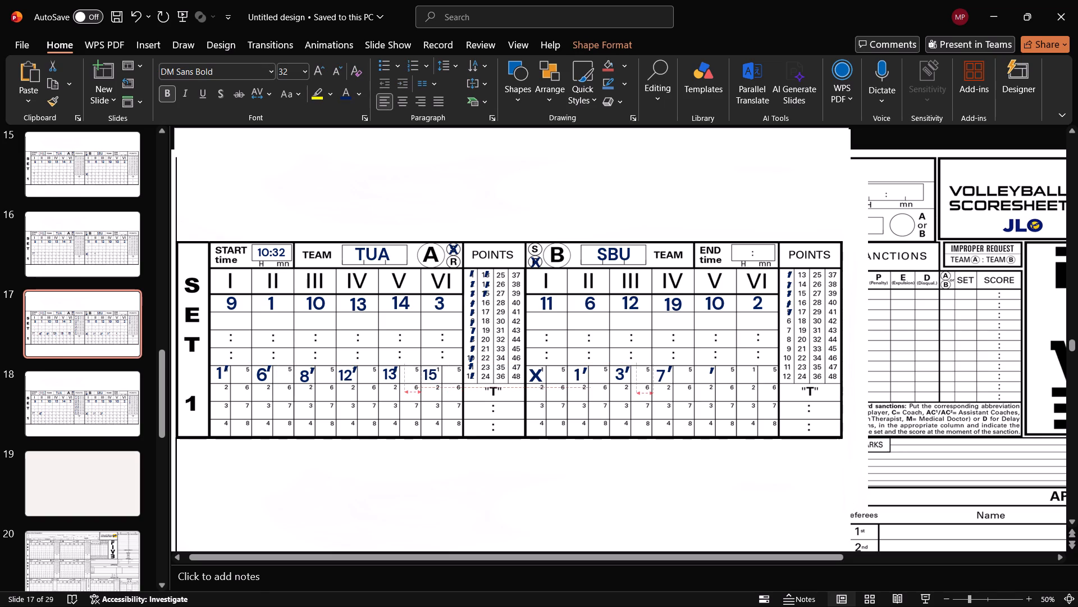
{"action": "left_click", "coordinate": [444, 491]}
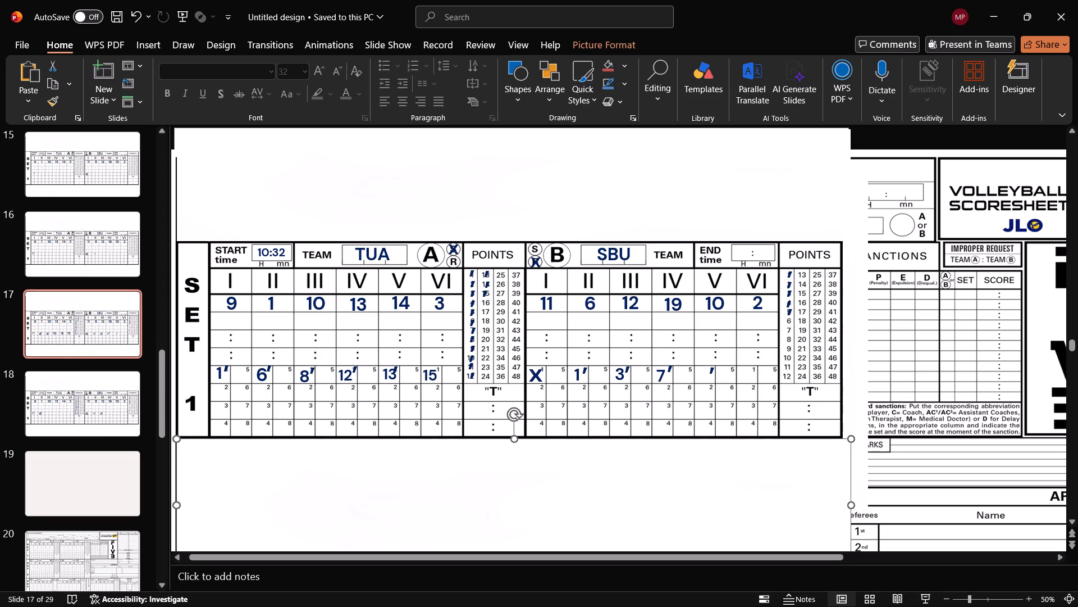
Duplicate the tick in Team B's column V service box and move one onto Team A's column VI box, just after the 15.
{"action": "left_click", "coordinate": [395, 370]}
{"action": "left_click", "coordinate": [355, 366]}
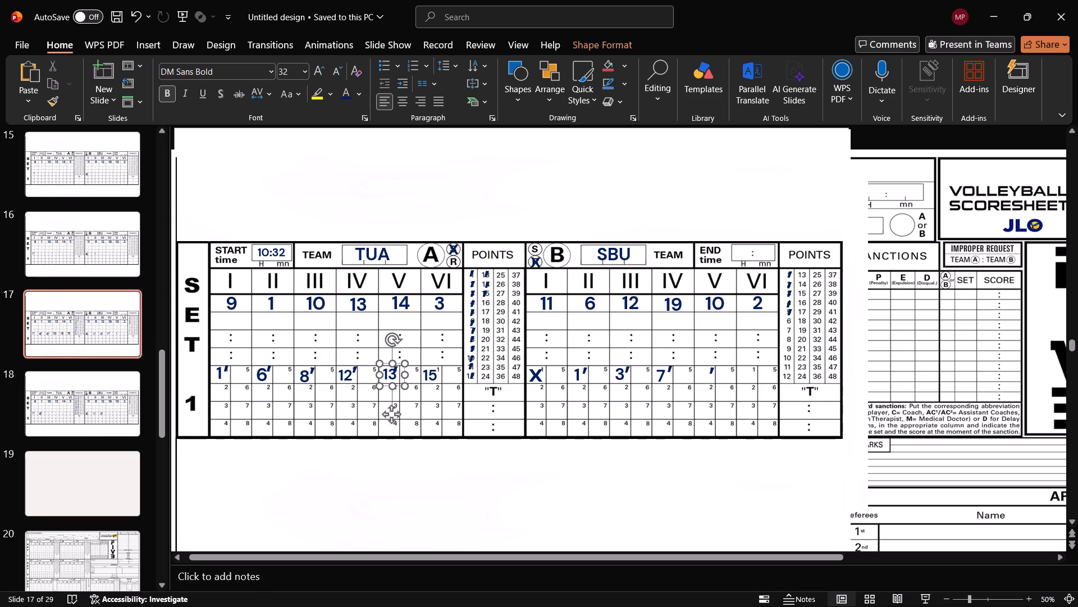
{"action": "left_click", "coordinate": [555, 515]}
{"action": "left_click", "coordinate": [710, 370]}
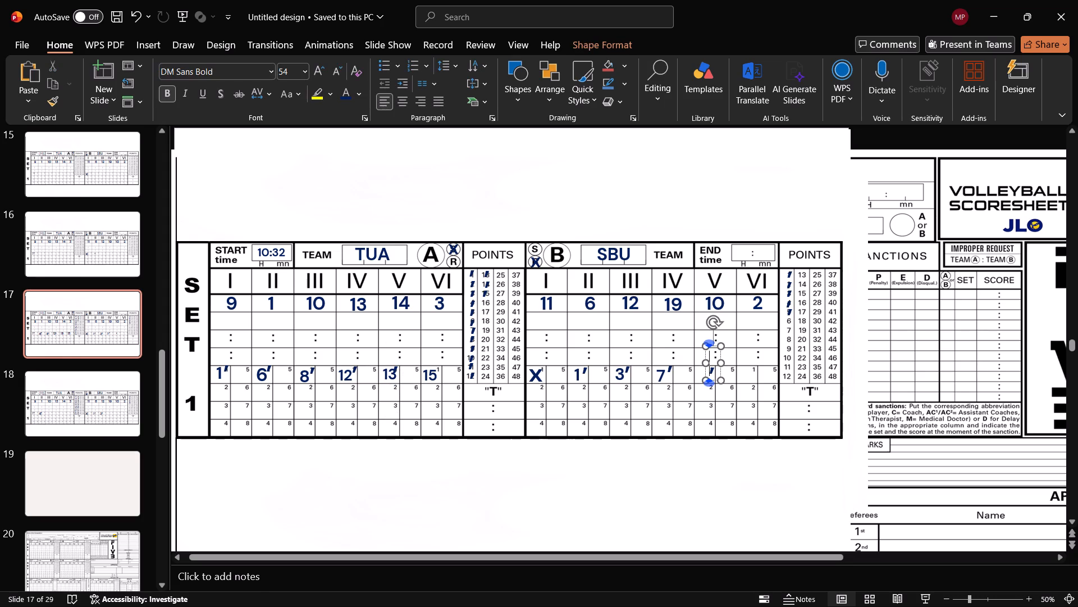
{"action": "left_click", "coordinate": [710, 344]}
{"action": "key", "text": "ctrl+c"}
{"action": "left_click", "coordinate": [513, 510]}
{"action": "key", "text": "ctrl+v"}
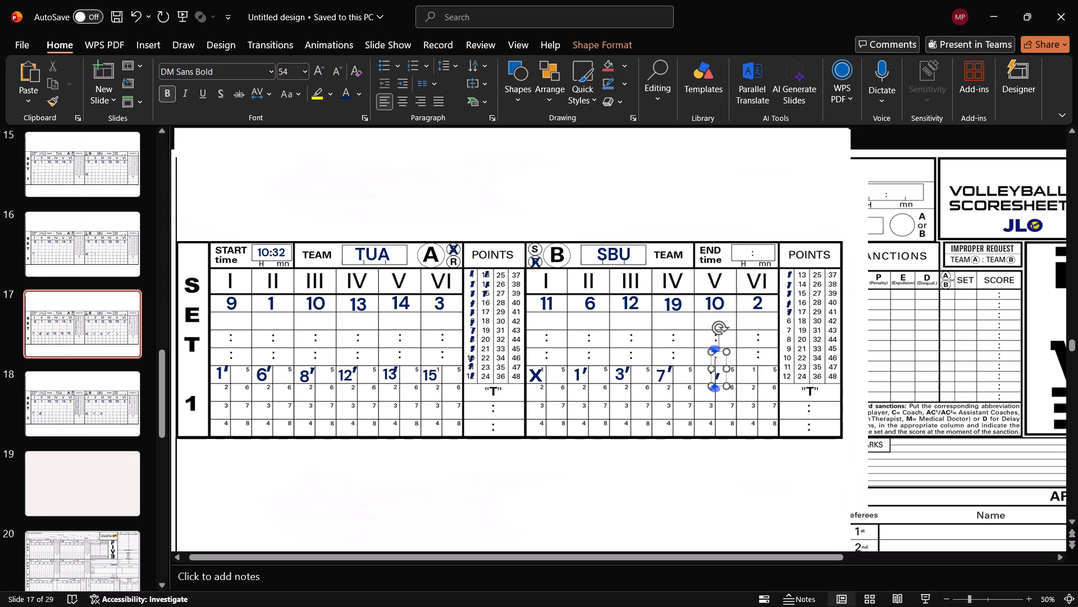
{"action": "left_click_drag", "start_coordinate": [715, 349], "coordinate": [711, 350]}
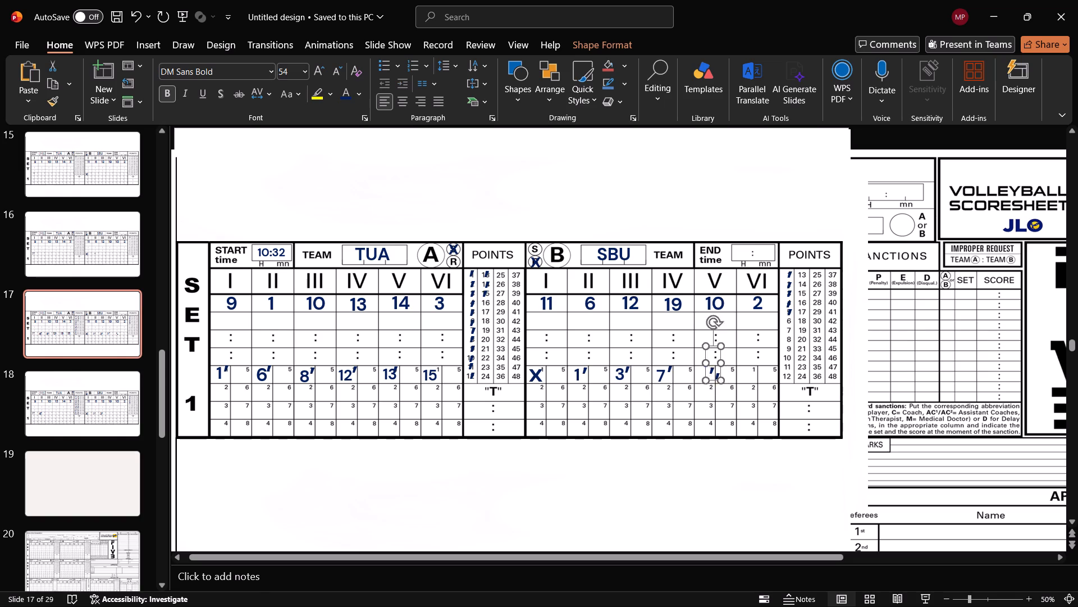
{"action": "left_click_drag", "start_coordinate": [711, 350], "coordinate": [443, 348]}
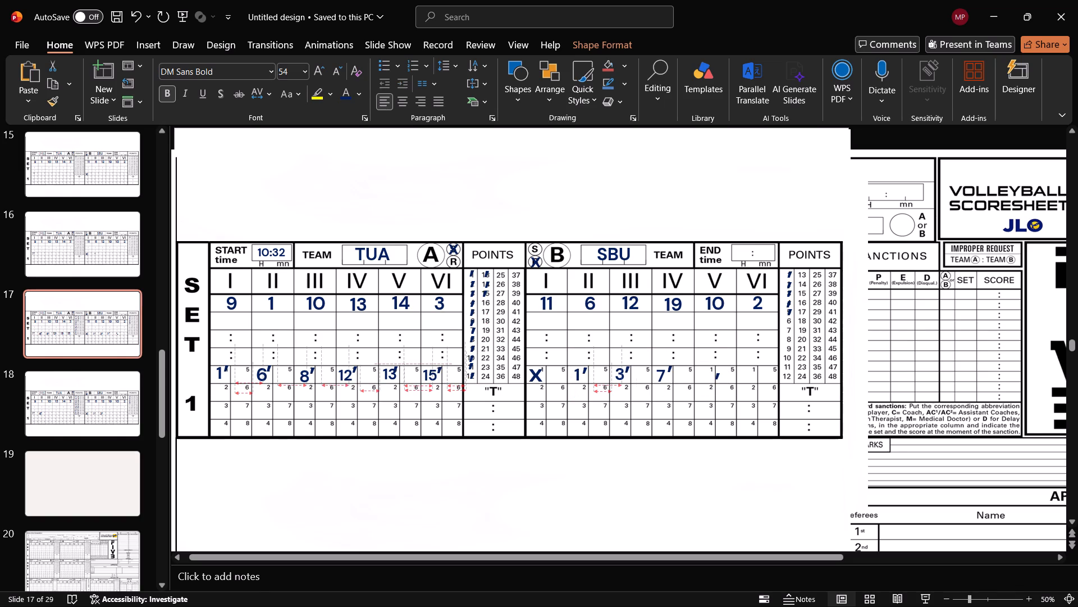
{"action": "left_click_drag", "start_coordinate": [443, 348], "coordinate": [442, 347]}
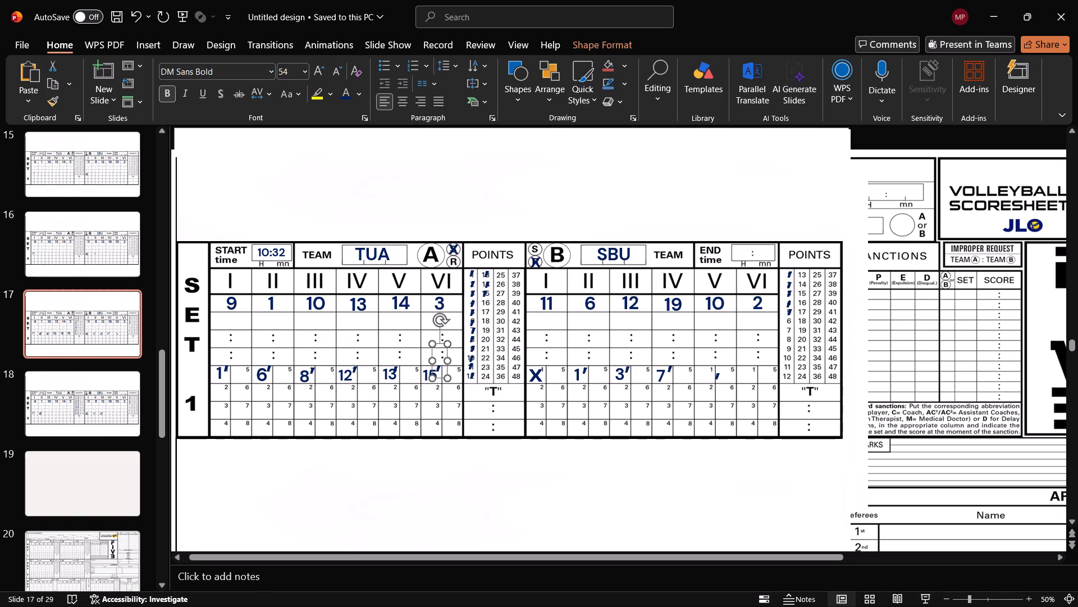
Align the remaining tick in Team B's column V first-round service box with the other ticks in that row.
{"action": "left_click", "coordinate": [716, 375]}
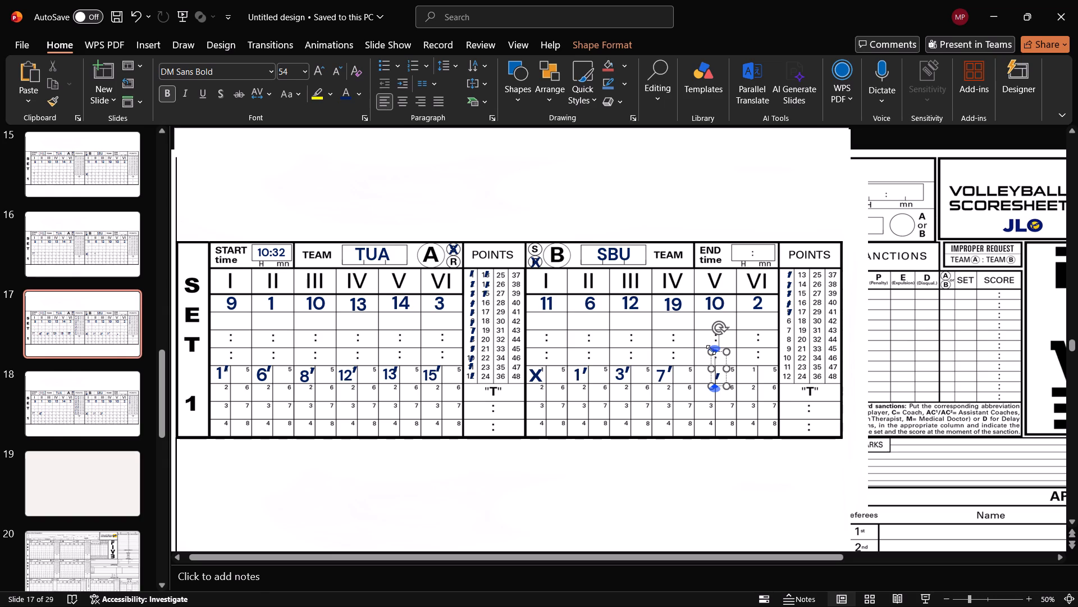
{"action": "left_click", "coordinate": [705, 354]}
{"action": "left_click", "coordinate": [722, 373]}
{"action": "left_click_drag", "start_coordinate": [720, 350], "coordinate": [714, 346]}
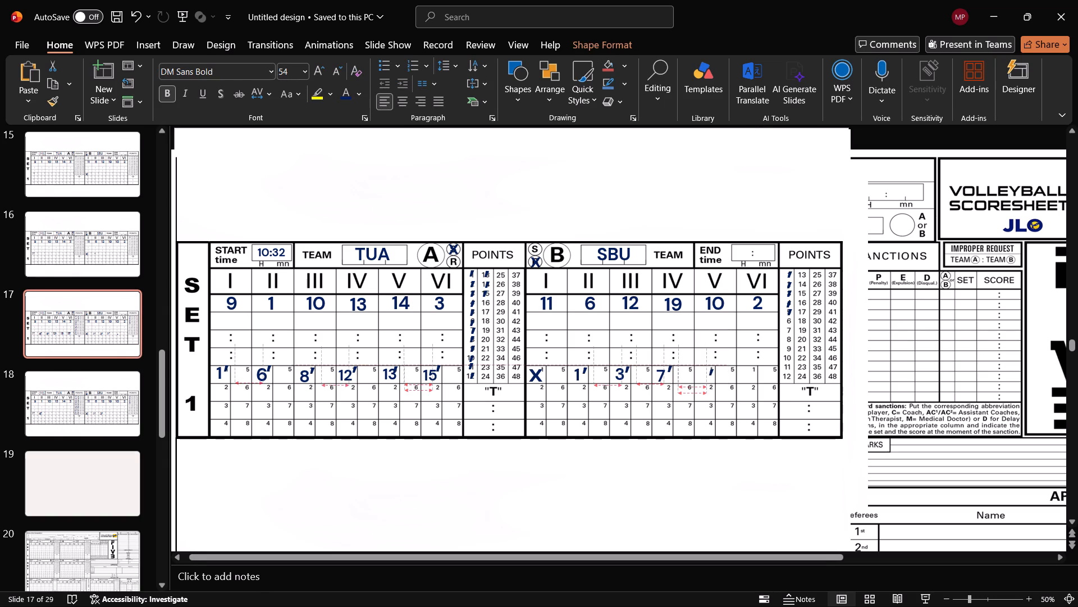
{"action": "left_click_drag", "start_coordinate": [714, 346], "coordinate": [716, 343]}
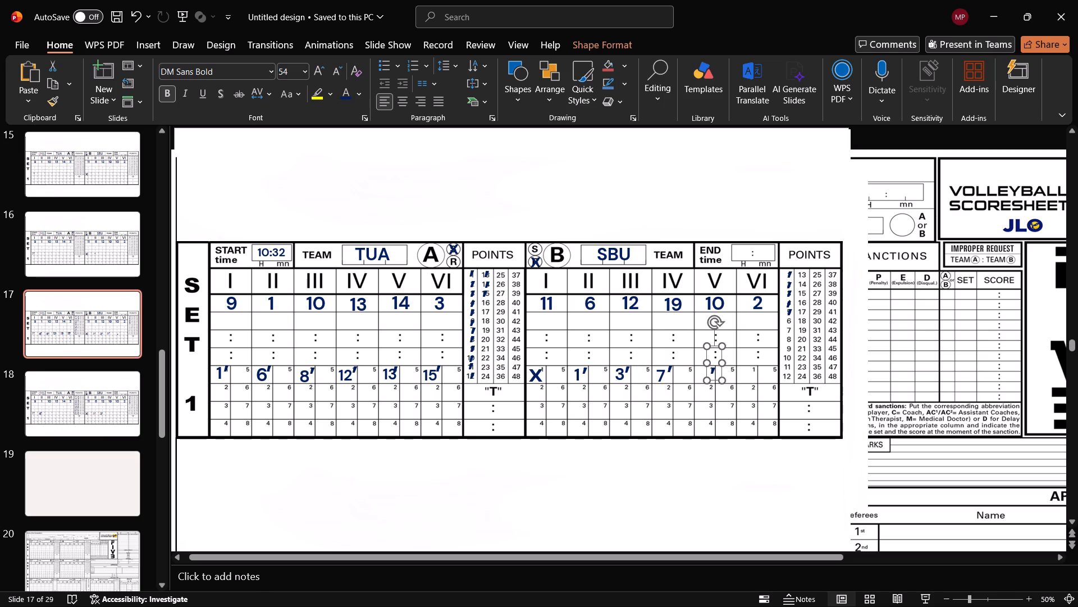
{"action": "left_click", "coordinate": [711, 348]}
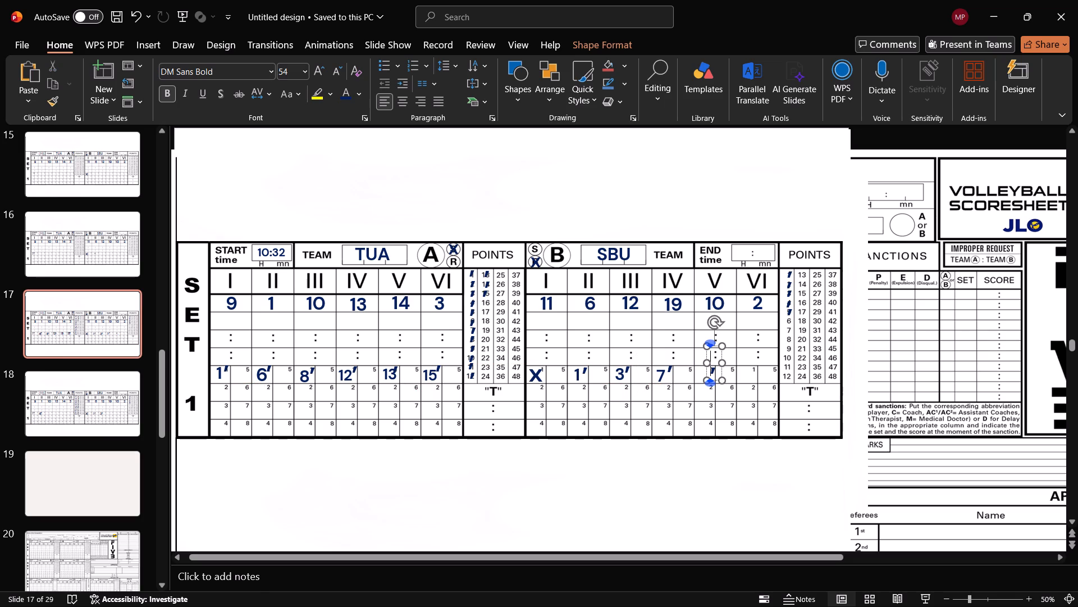
{"action": "left_click", "coordinate": [709, 346]}
{"action": "left_click", "coordinate": [715, 345]}
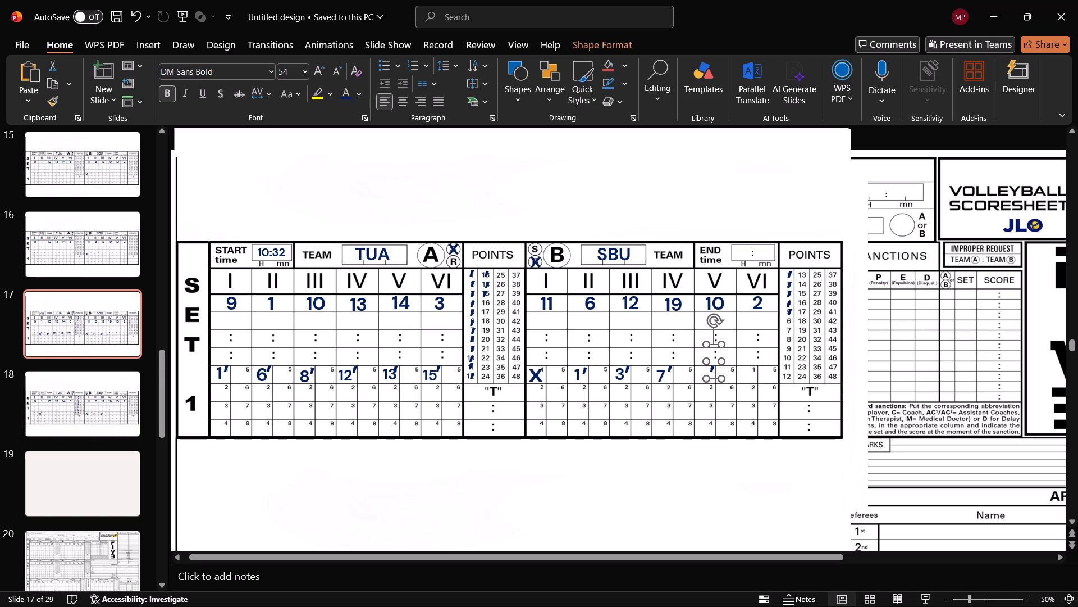
Copy the 15 from Team A's column VI service box and place one copy on each side of the colon in Team B's first time-out row.
{"action": "left_click", "coordinate": [435, 379]}
{"action": "left_click", "coordinate": [437, 418]}
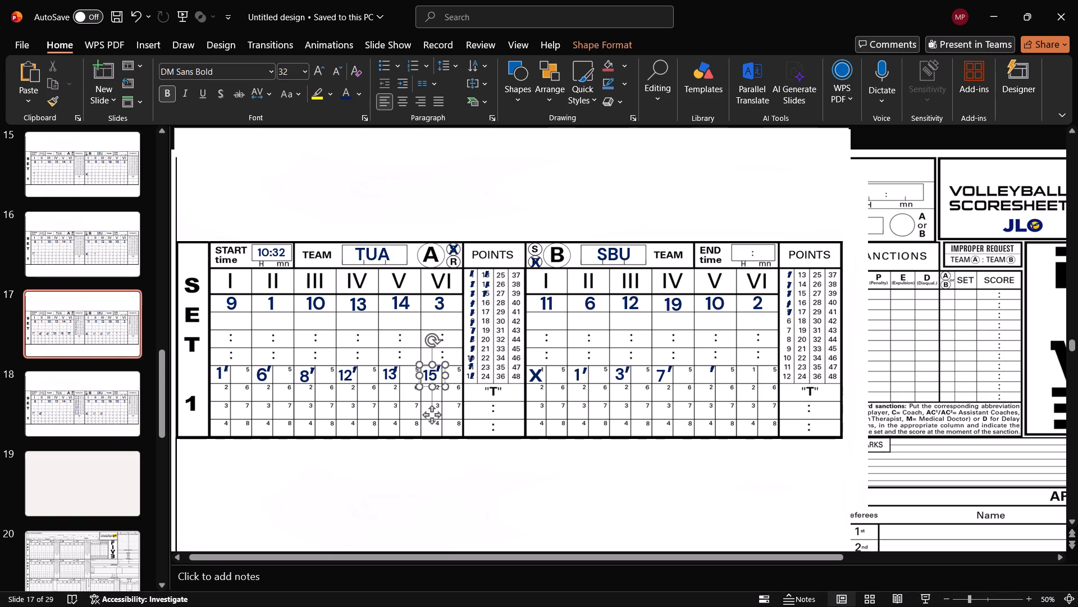
{"action": "left_click", "coordinate": [429, 421]}
{"action": "key", "text": "ctrl+c"}
{"action": "left_click", "coordinate": [750, 464]}
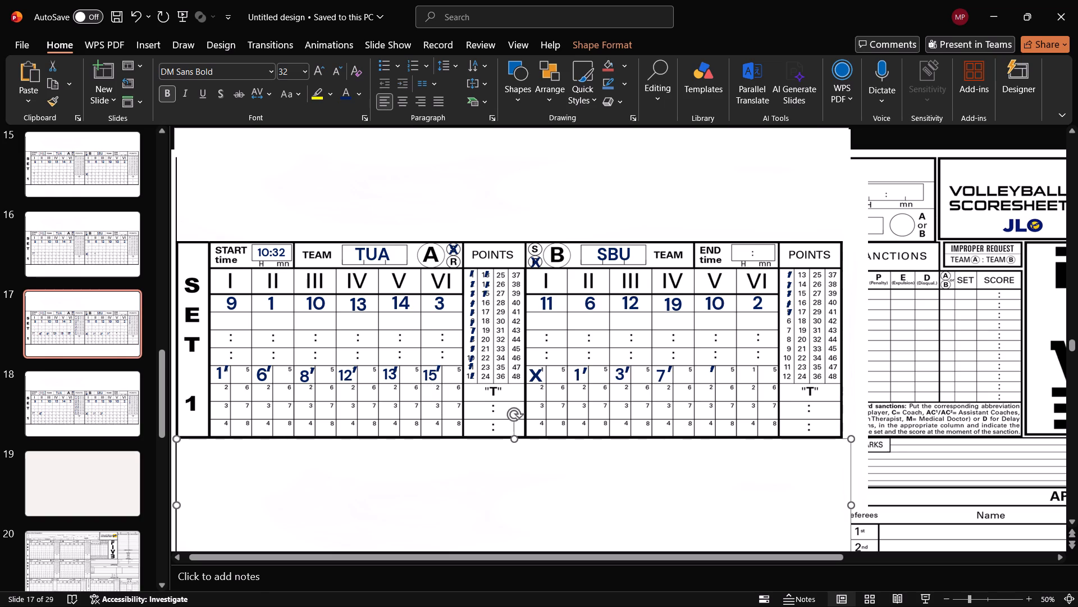
{"action": "key", "text": "ctrl+v"}
{"action": "left_click_drag", "start_coordinate": [439, 420], "coordinate": [444, 423]}
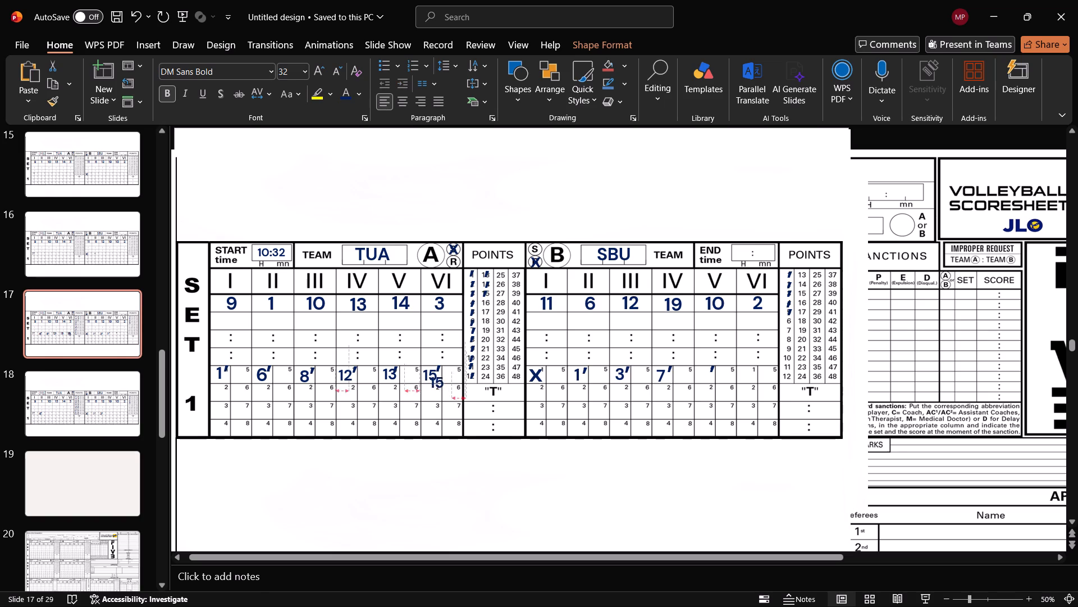
{"action": "left_click_drag", "start_coordinate": [444, 423], "coordinate": [796, 449]}
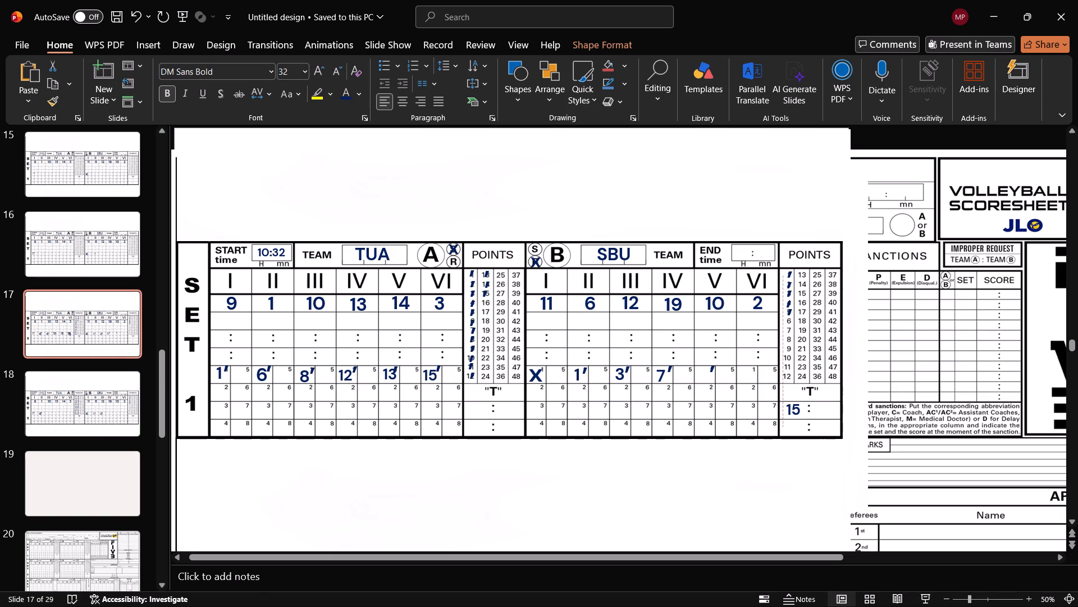
{"action": "left_click_drag", "start_coordinate": [796, 449], "coordinate": [796, 449]}
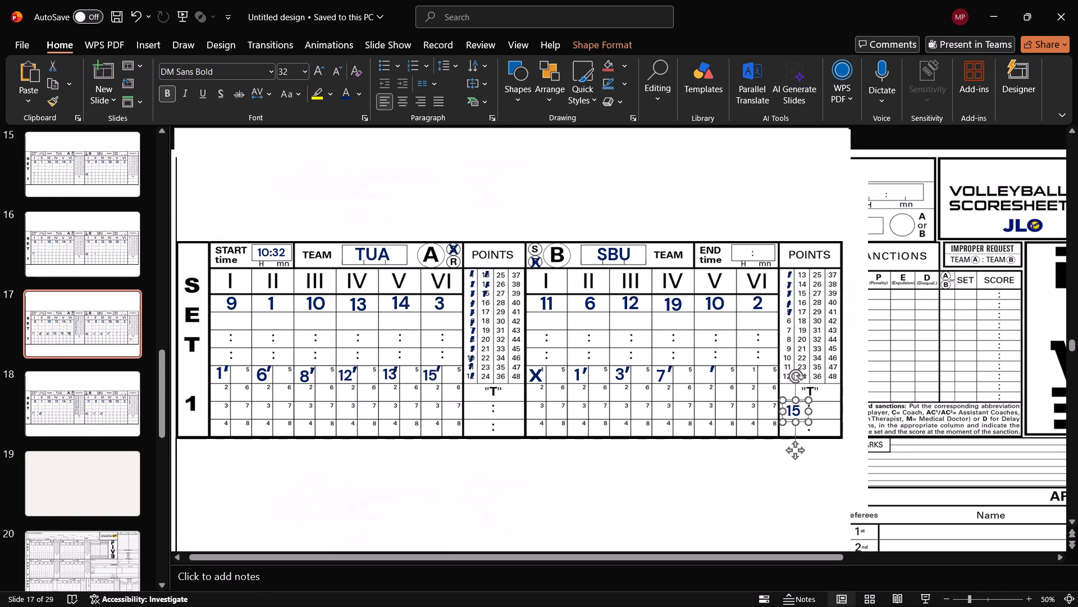
{"action": "key", "text": "ctrl+v"}
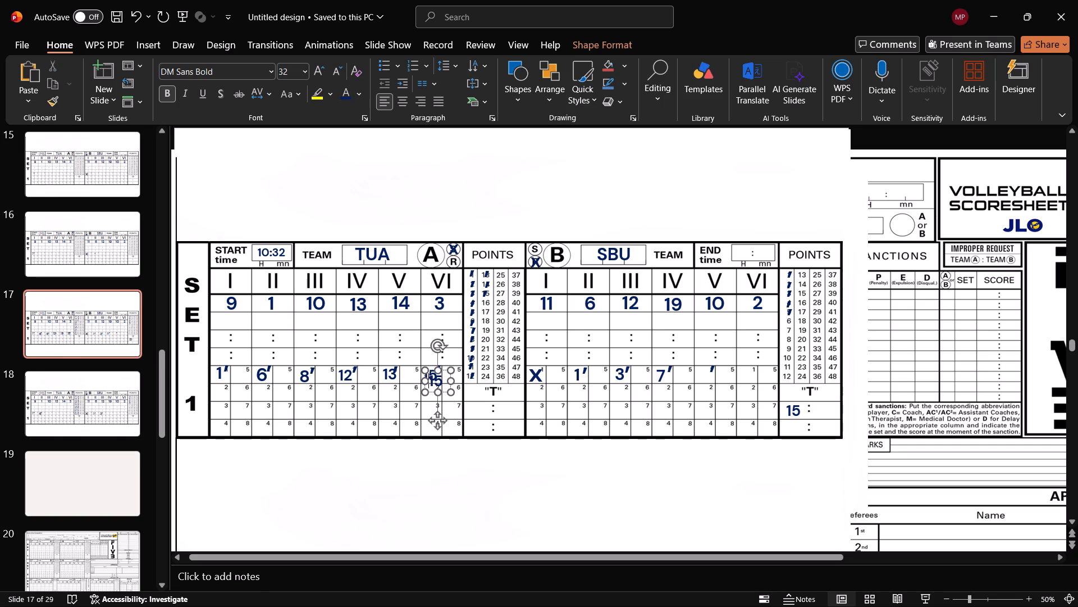
{"action": "left_click_drag", "start_coordinate": [436, 422], "coordinate": [826, 441]}
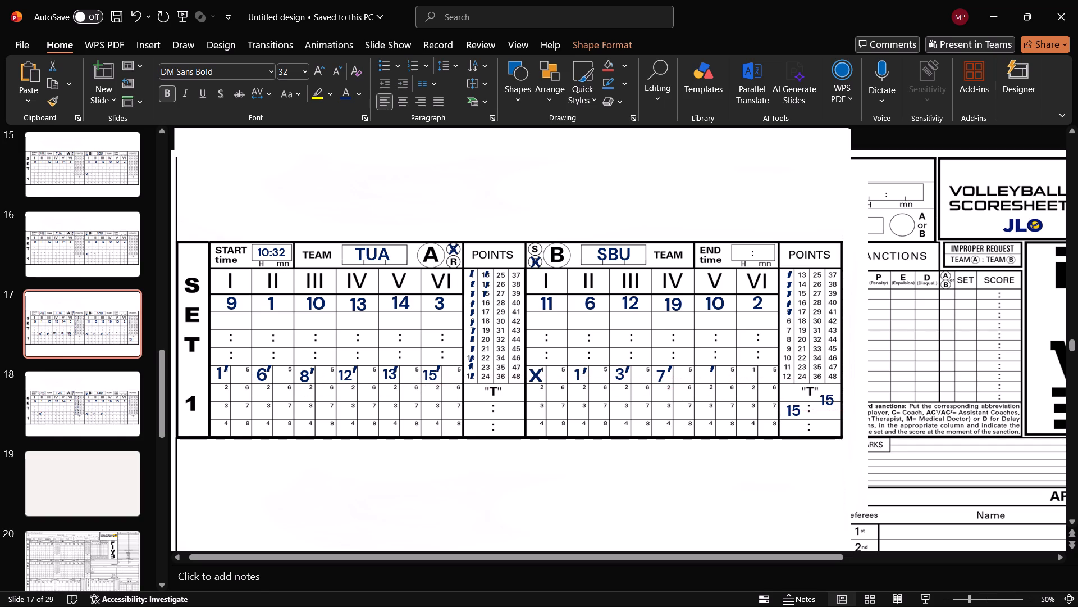
{"action": "left_click_drag", "start_coordinate": [826, 441], "coordinate": [823, 452]}
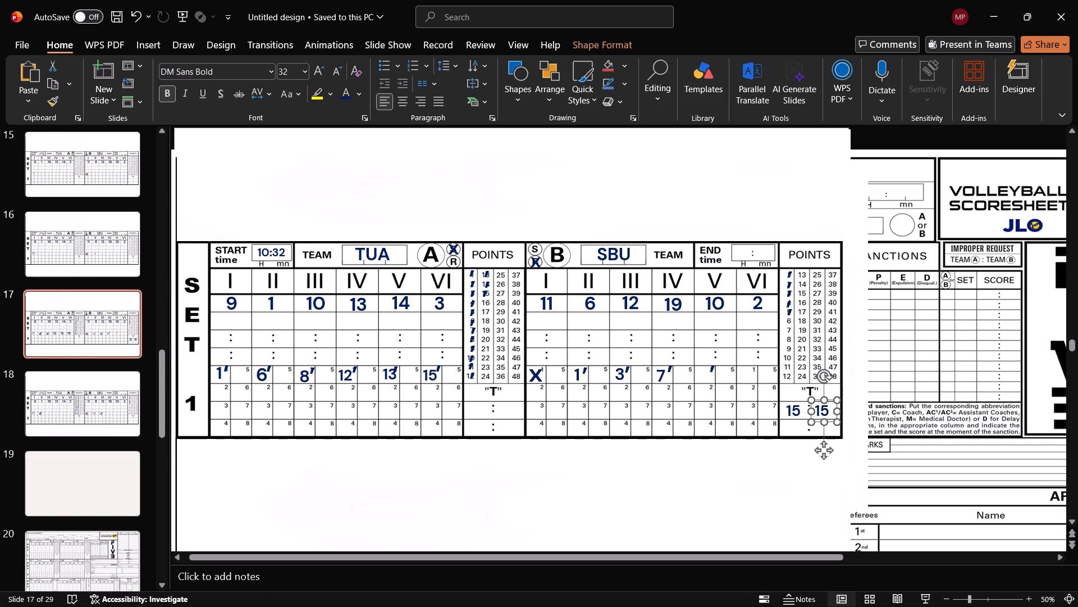
Change the score before the colon in Team B's first time-out row to 7 and shift its position slightly.
{"action": "left_click", "coordinate": [798, 414]}
{"action": "key", "text": "BackSpace"}
{"action": "key", "text": "BackSpace"}
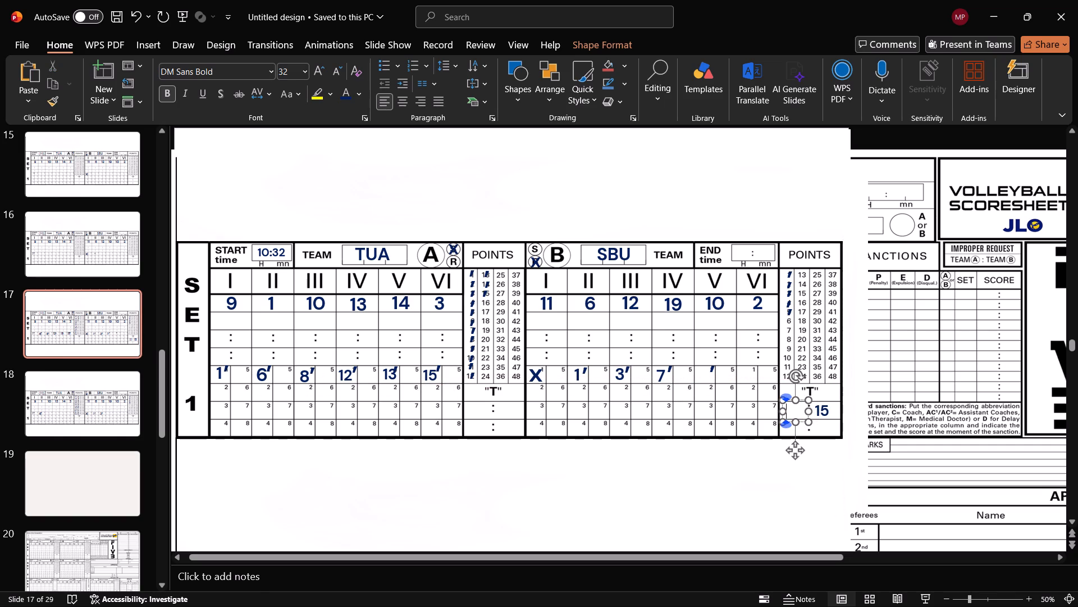
{"action": "key", "text": "7"}
{"action": "left_click", "coordinate": [812, 484]}
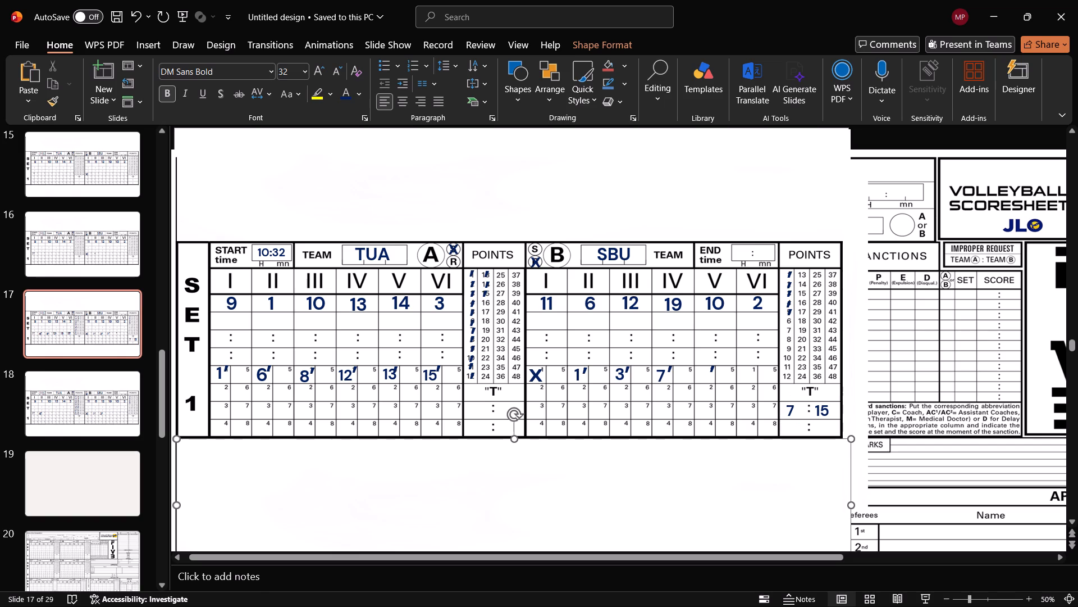
{"action": "left_click", "coordinate": [790, 413]}
{"action": "left_click", "coordinate": [794, 455]}
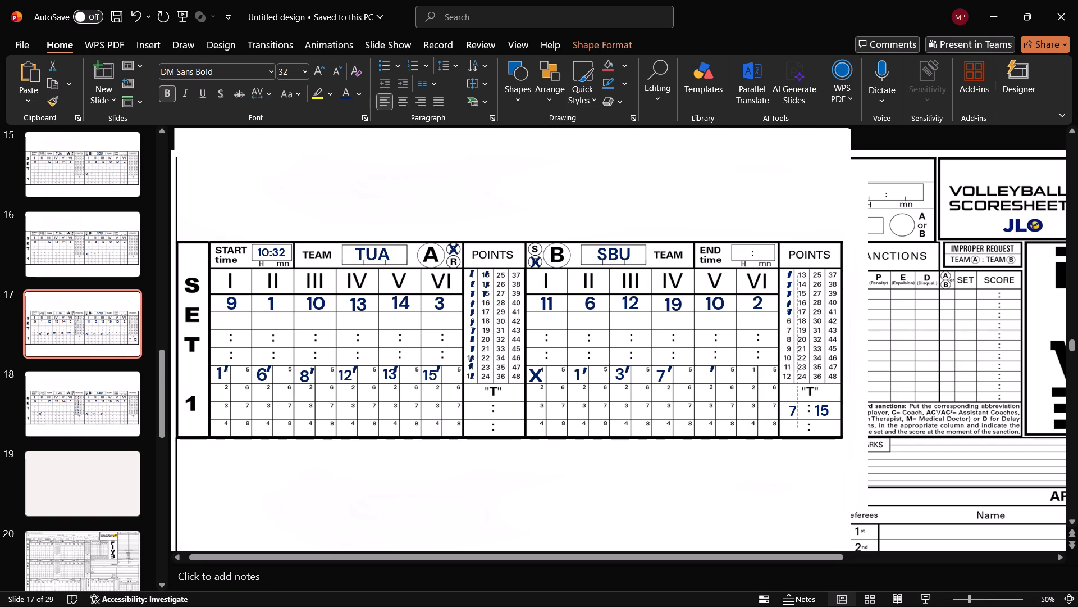
{"action": "left_click", "coordinate": [757, 502]}
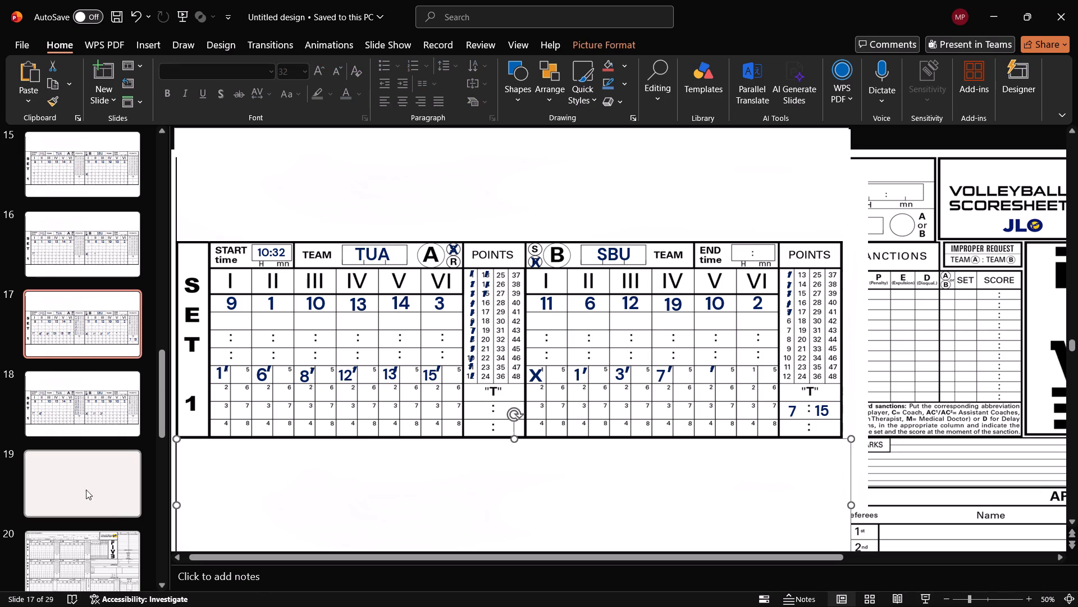
Duplicate slide 17 and compare the copy with the original.
{"action": "right_click", "coordinate": [71, 315]}
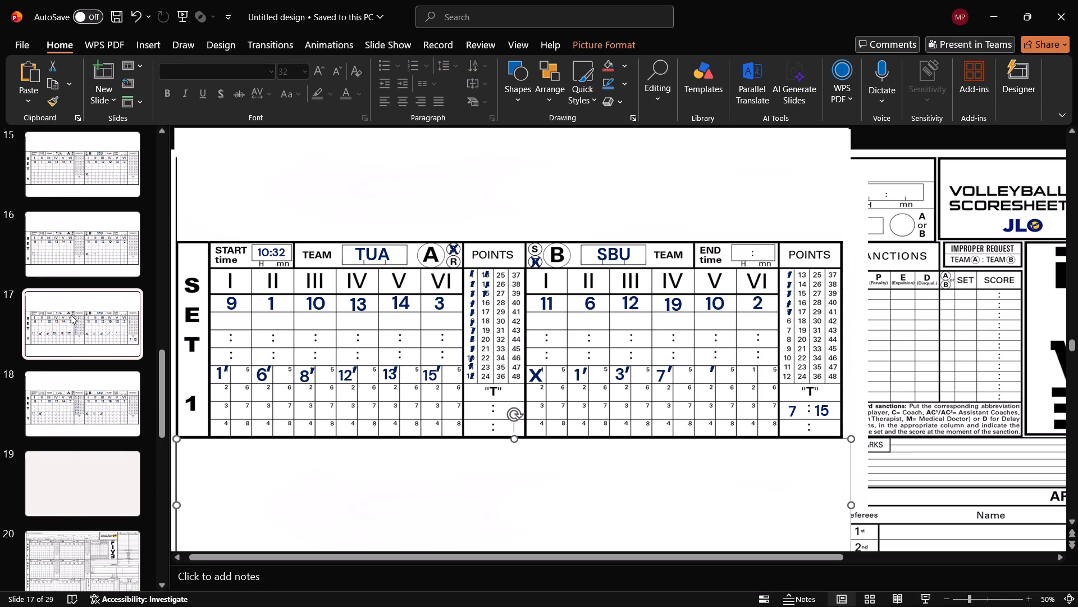
{"action": "left_click", "coordinate": [133, 403]}
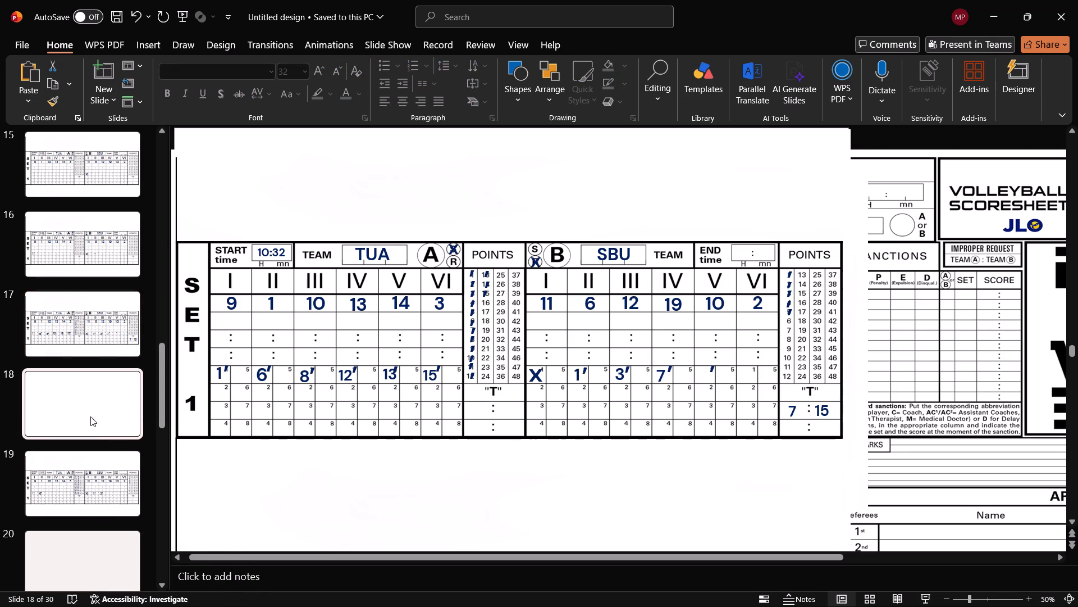
{"action": "left_click", "coordinate": [101, 327]}
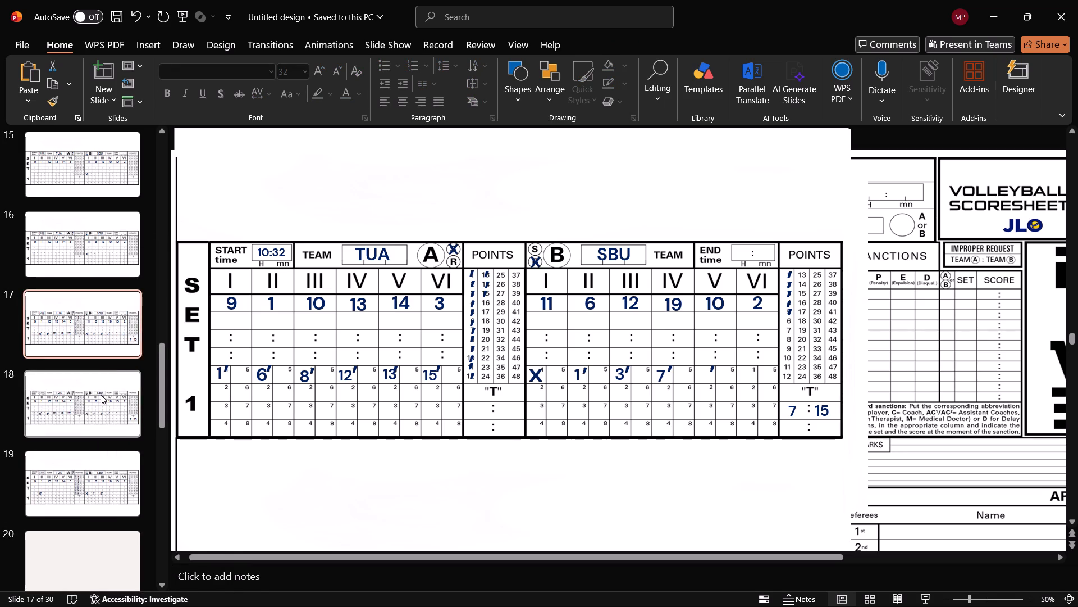
{"action": "left_click", "coordinate": [101, 395]}
{"action": "left_click", "coordinate": [102, 324]}
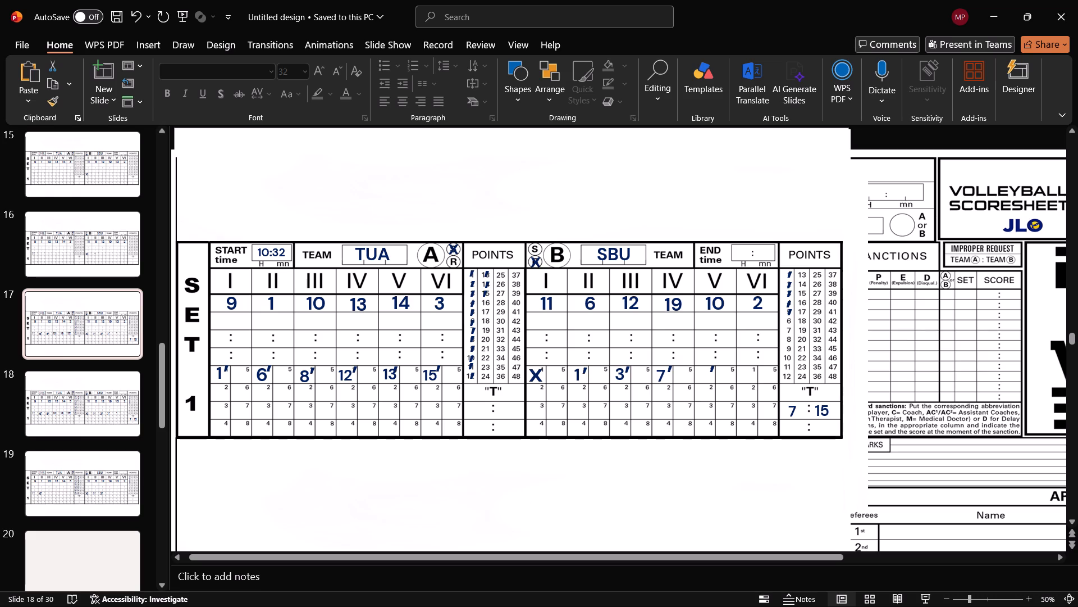
Delete the 7 and the 15 from Team B's first time-out row on slide 17.
{"action": "left_click", "coordinate": [796, 408]}
{"action": "key", "text": "Delete"}
{"action": "left_click", "coordinate": [797, 446]}
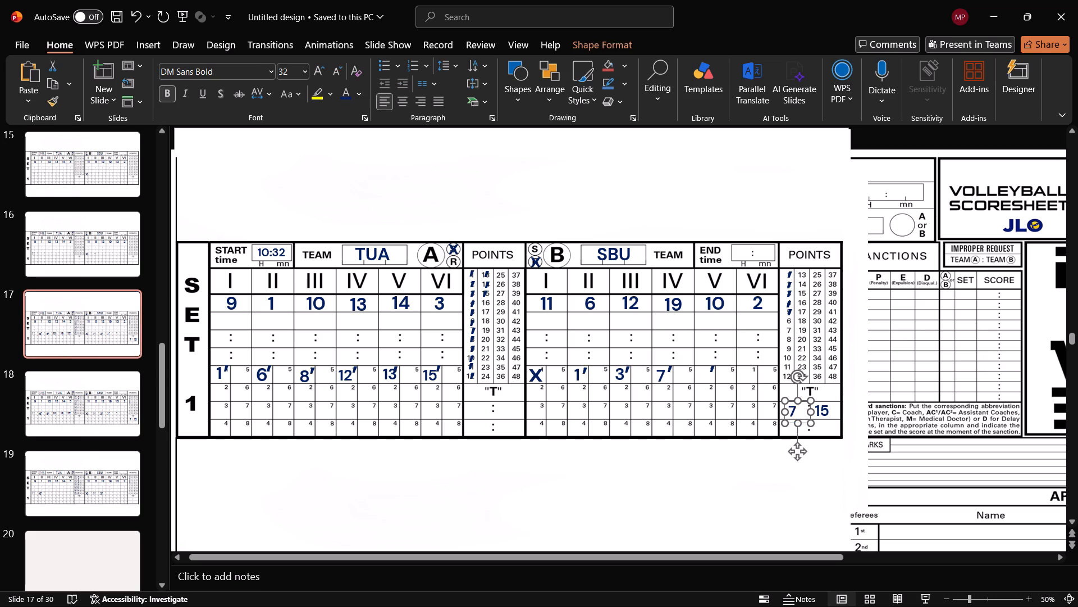
{"action": "key", "text": "Delete"}
{"action": "left_click", "coordinate": [818, 407]}
{"action": "left_click", "coordinate": [829, 456]}
{"action": "key", "text": "Delete"}
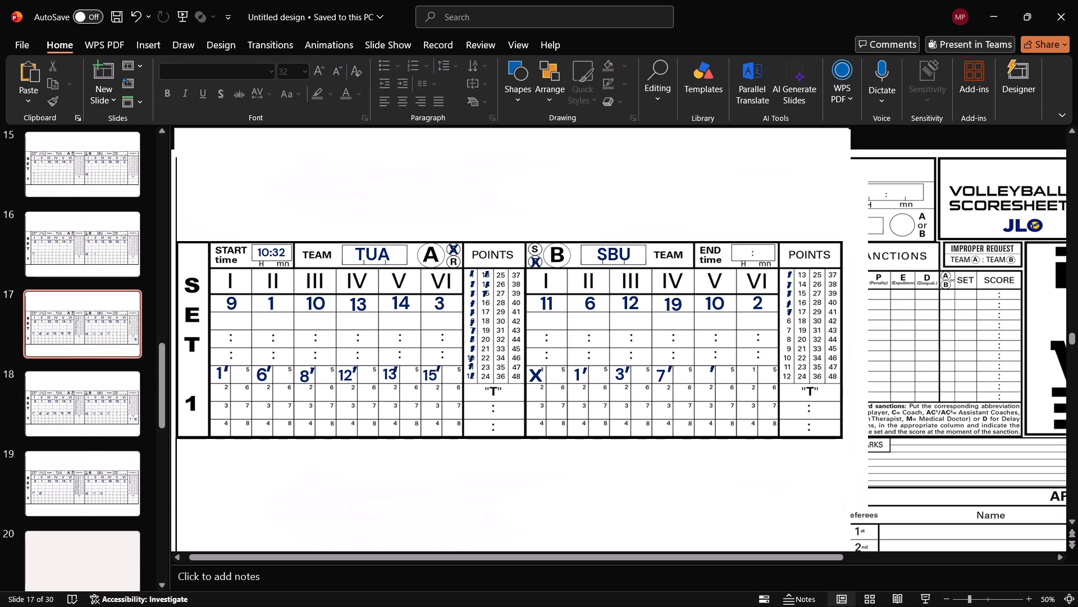
{"action": "left_click", "coordinate": [733, 492]}
Duplicate slide 18, the one with Team B's 7:15 time-out entry, and go to the copy.
{"action": "left_click", "coordinate": [89, 319]}
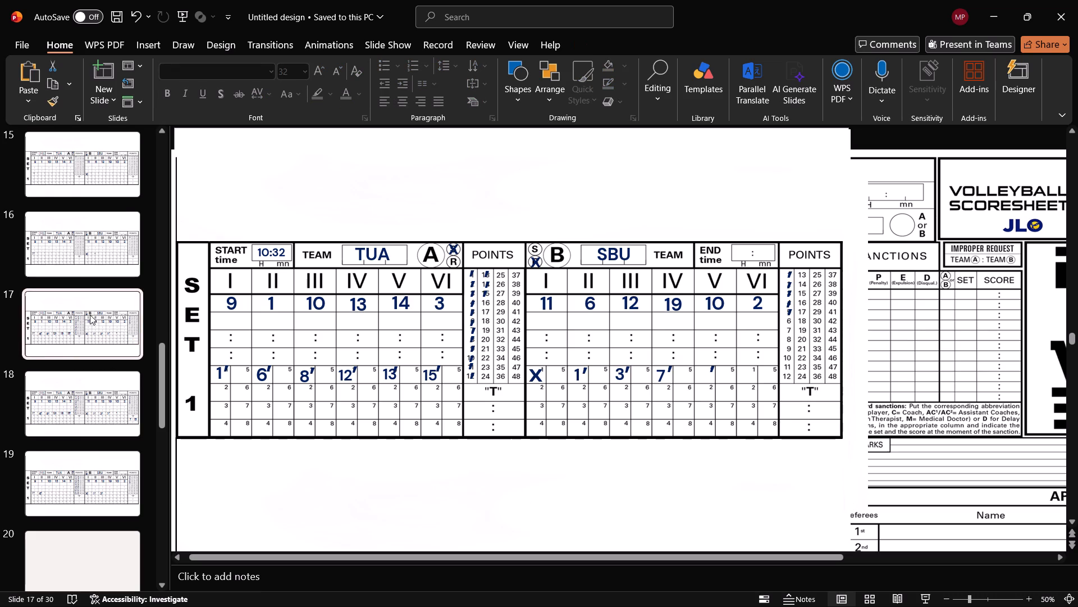
{"action": "left_click", "coordinate": [96, 261]}
{"action": "left_click", "coordinate": [105, 321]}
{"action": "left_click", "coordinate": [102, 396]}
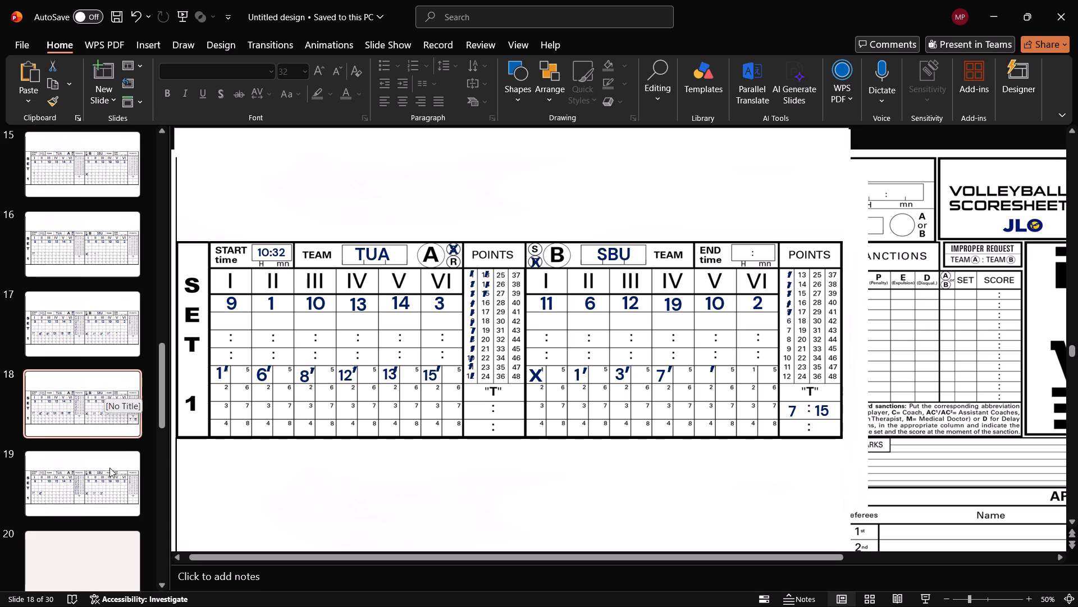
{"action": "left_click", "coordinate": [95, 483]}
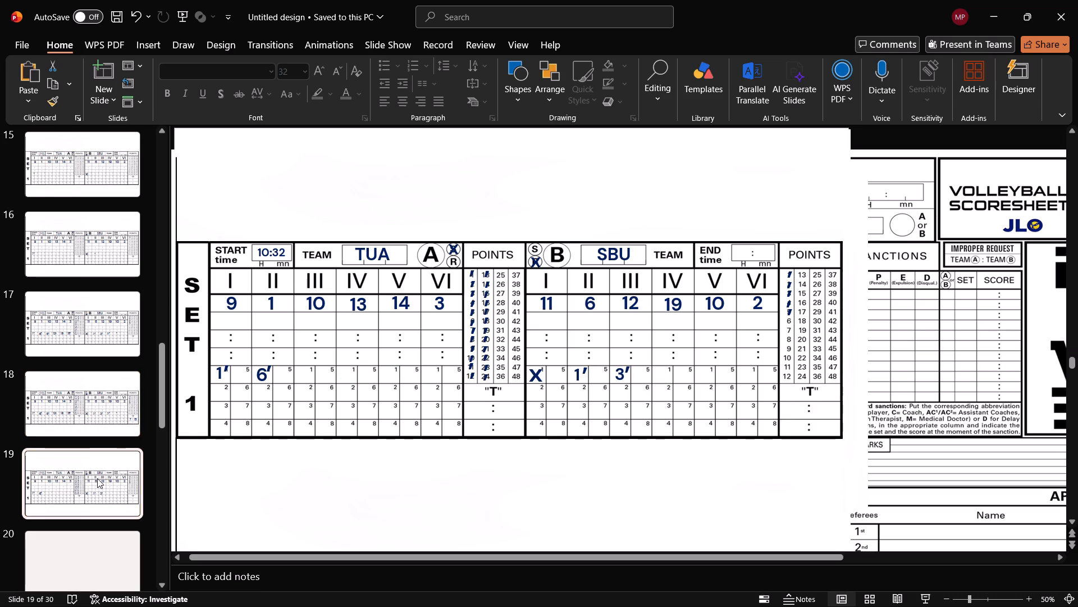
{"action": "left_click", "coordinate": [104, 410]}
{"action": "right_click", "coordinate": [104, 410]}
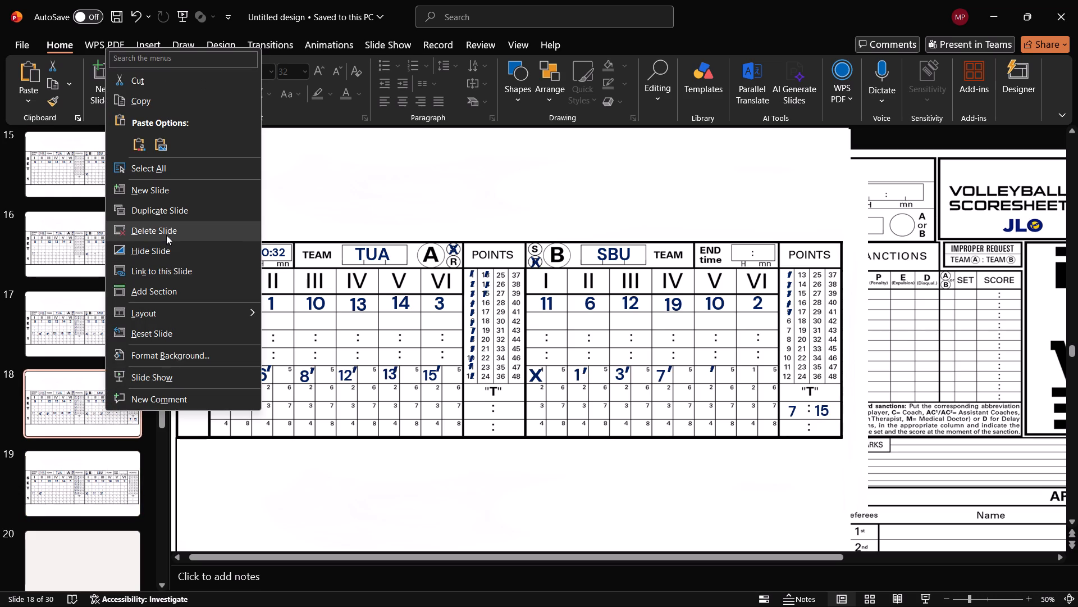
{"action": "left_click", "coordinate": [167, 216]}
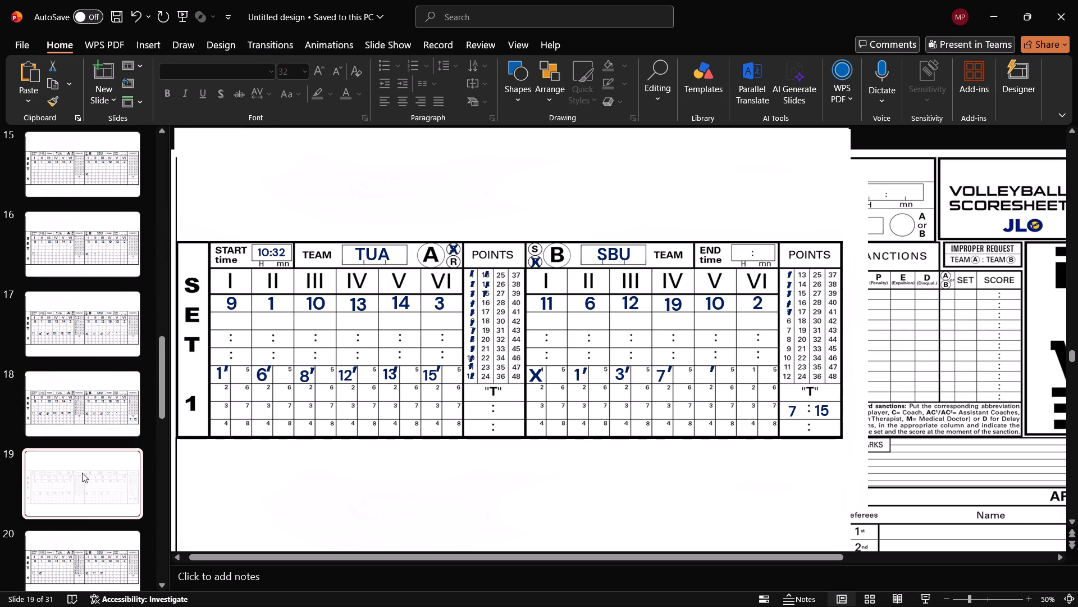
{"action": "left_click", "coordinate": [96, 413]}
{"action": "left_click", "coordinate": [92, 495]}
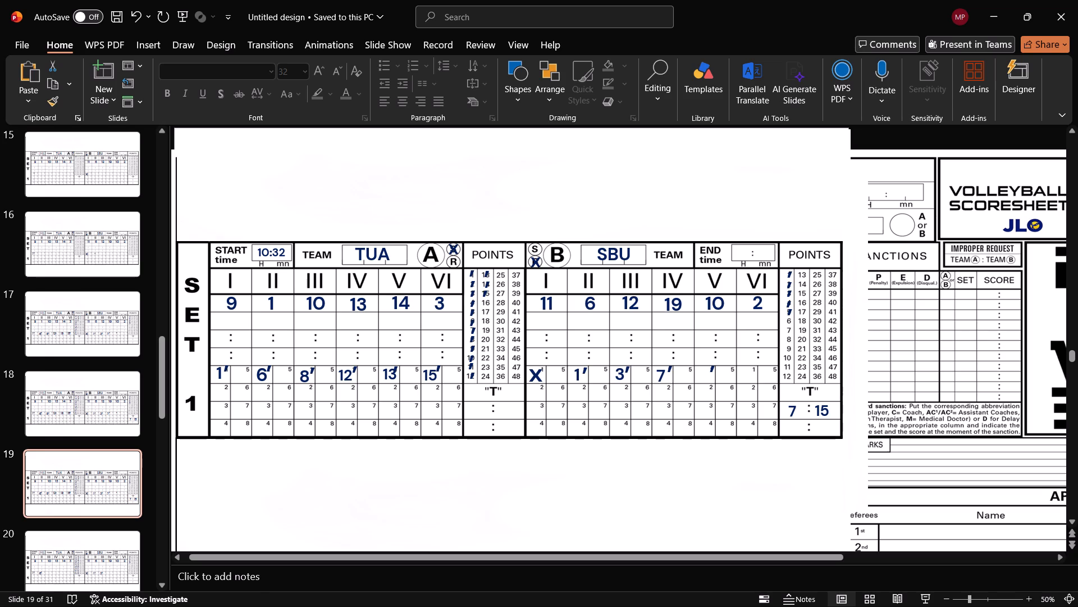
Copy the 7 from Team B's column IV service box into the column V first-round box, just before the tick.
{"action": "left_click", "coordinate": [660, 379]}
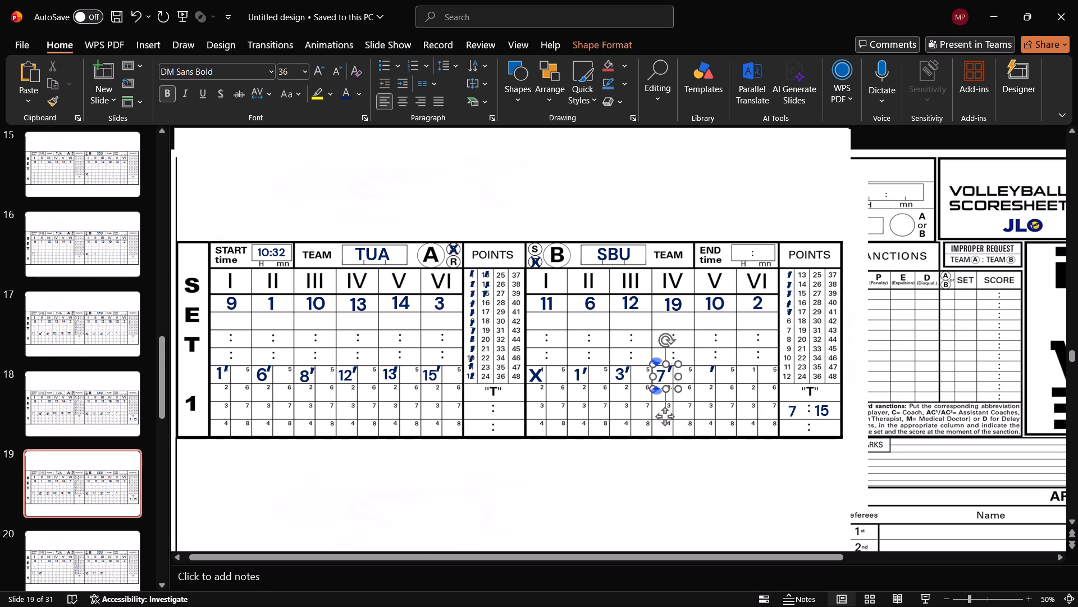
{"action": "left_click", "coordinate": [663, 420]}
{"action": "key", "text": "ctrl+c"}
{"action": "key", "text": "ctrl+v"}
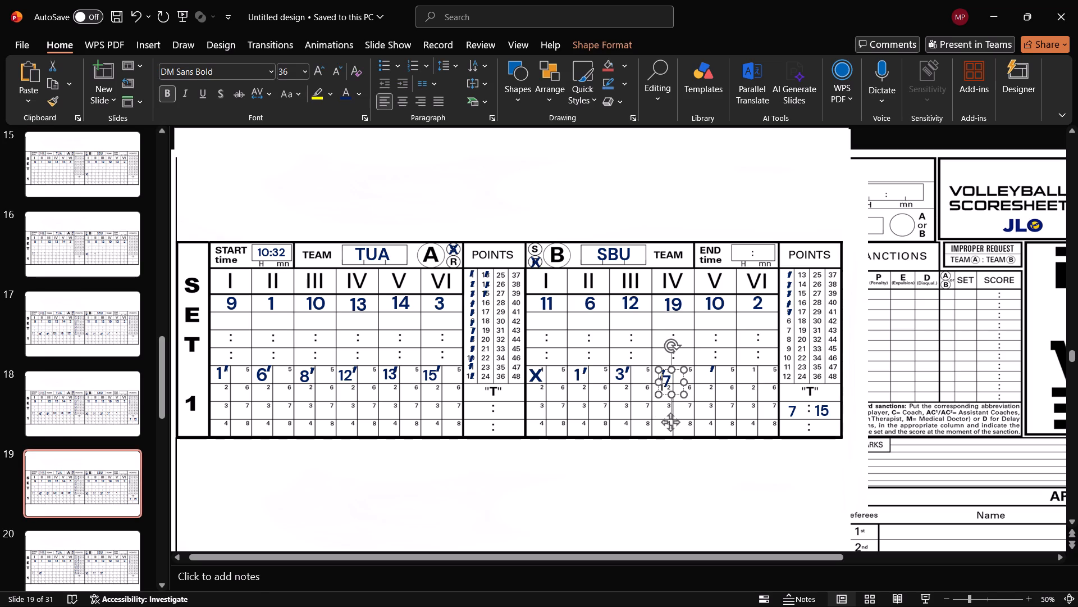
{"action": "left_click_drag", "start_coordinate": [669, 423], "coordinate": [707, 415]}
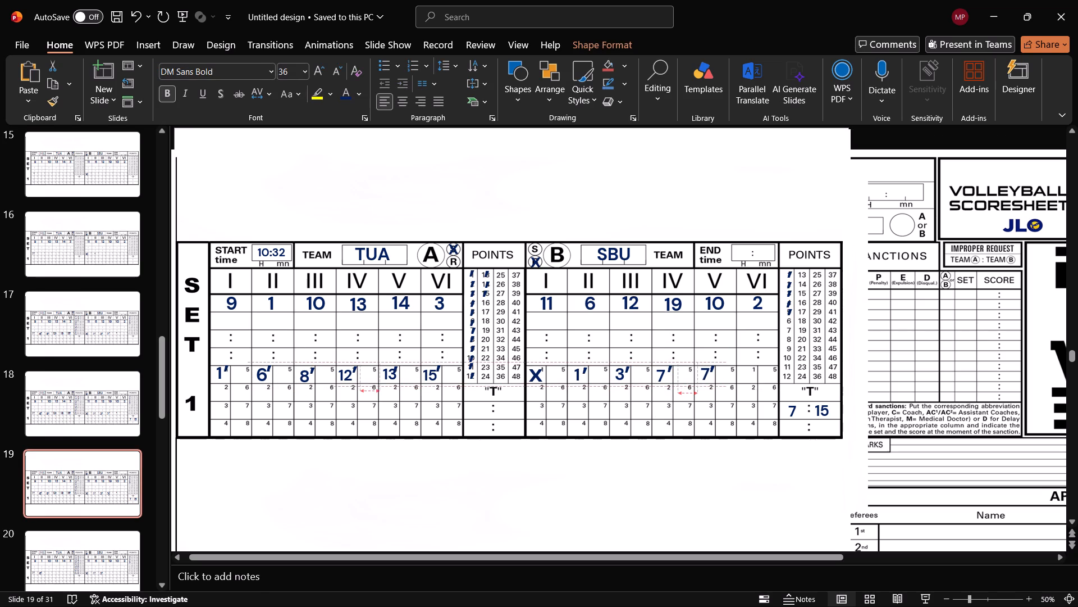
{"action": "left_click_drag", "start_coordinate": [707, 415], "coordinate": [707, 416]}
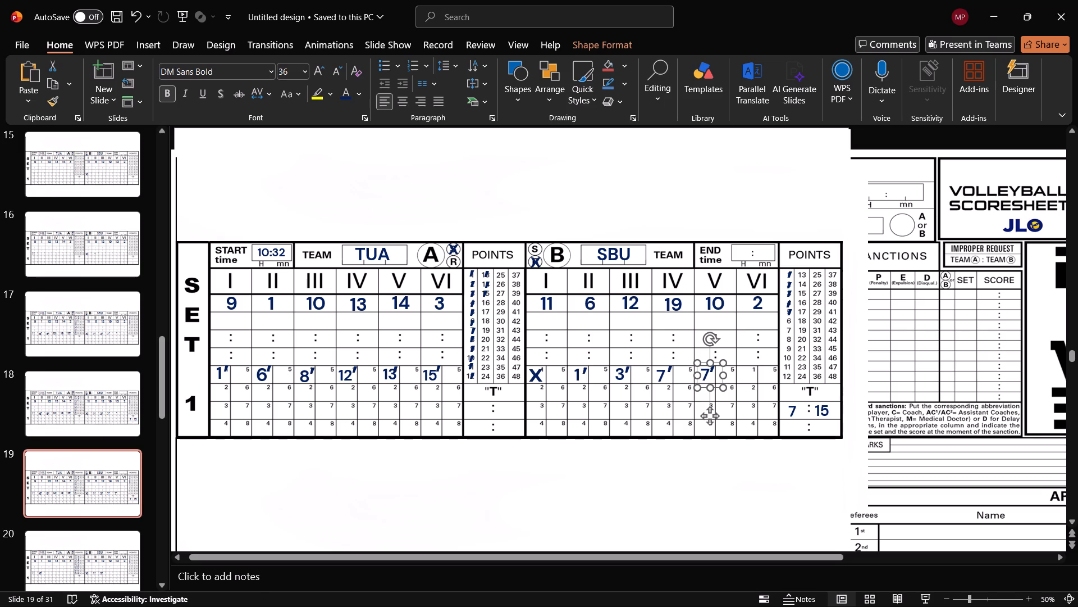
Change the copied score in Team B's column V service box to 12 at font size 32 and shift it slightly away from the tick.
{"action": "left_click", "coordinate": [705, 376]}
{"action": "key", "text": "Right"}
{"action": "key", "text": "BackSpace"}
{"action": "type", "text": "12"}
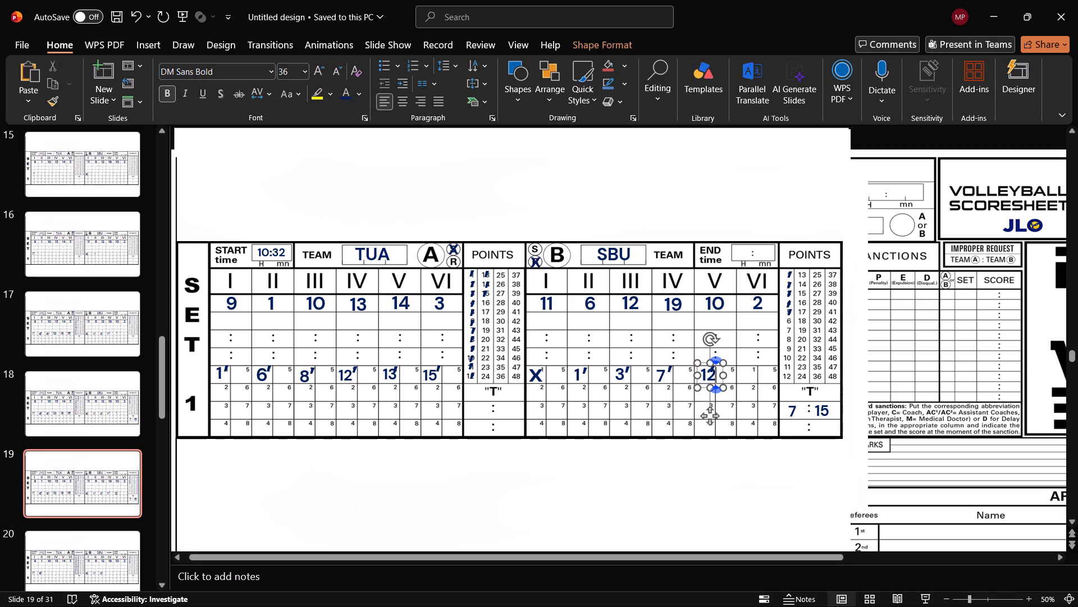
{"action": "key", "text": "ctrl+a"}
{"action": "left_click", "coordinate": [339, 70]}
{"action": "left_click", "coordinate": [619, 494]}
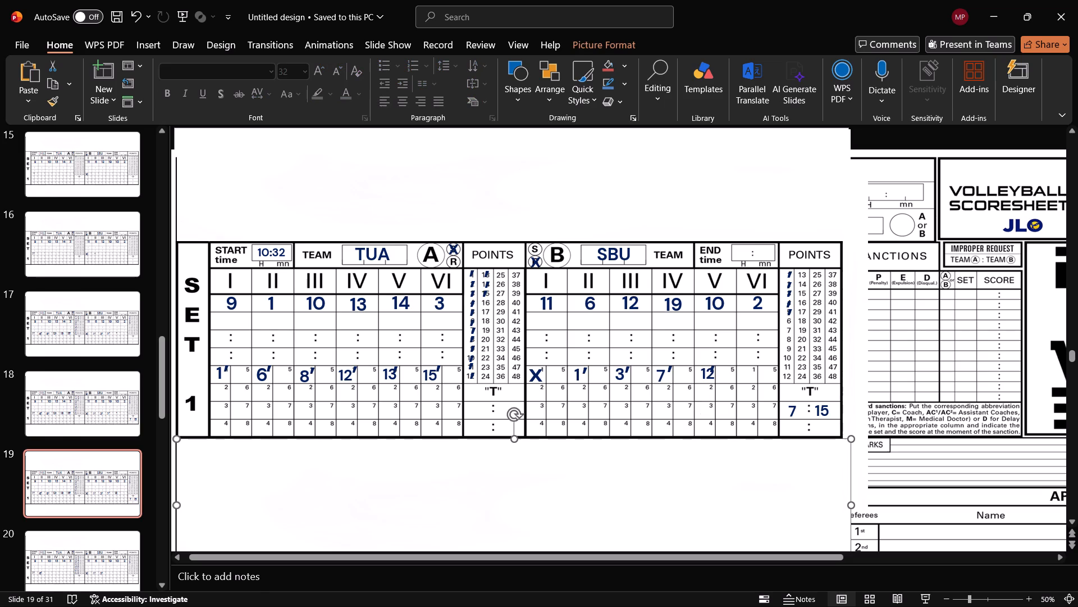
{"action": "left_click", "coordinate": [701, 369]}
{"action": "left_click", "coordinate": [711, 415]}
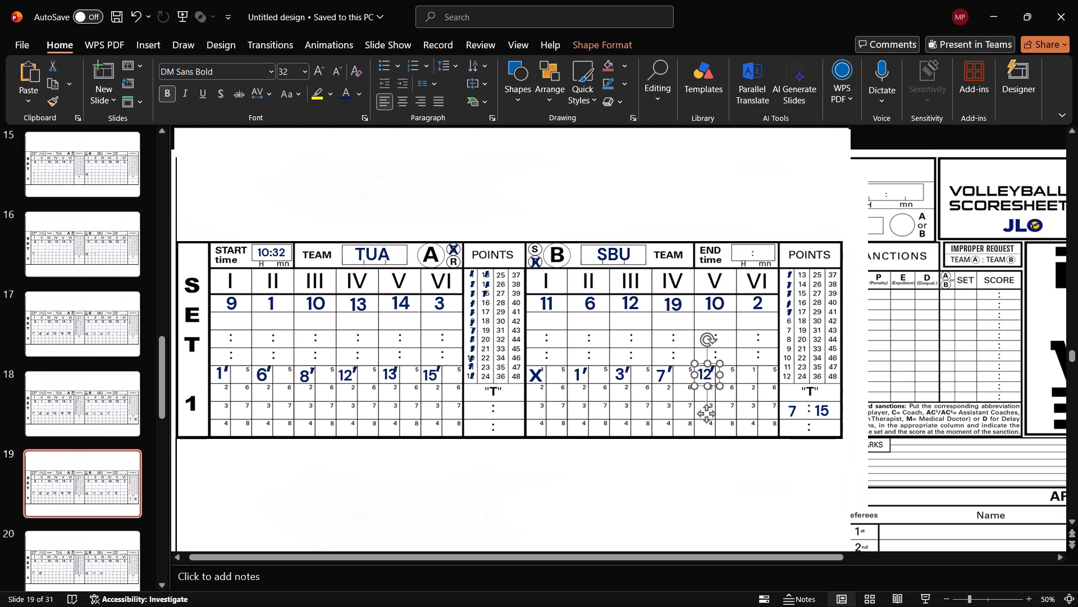
{"action": "left_click", "coordinate": [652, 507]}
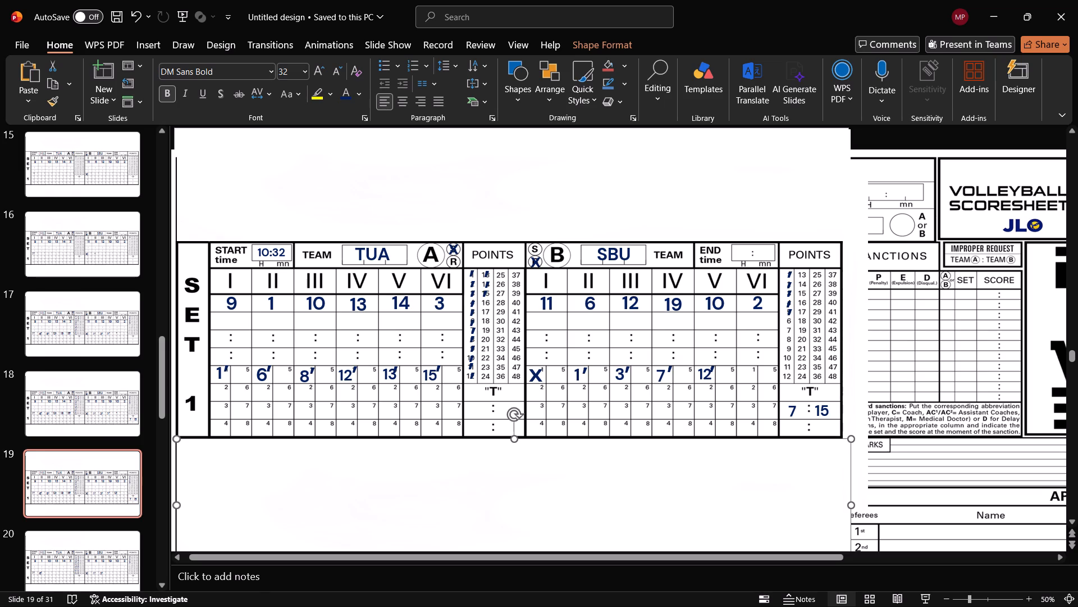
Copy the tick over point 1 in Team A's points column and place it in Team A's column I second-round service box.
{"action": "left_click", "coordinate": [787, 314]}
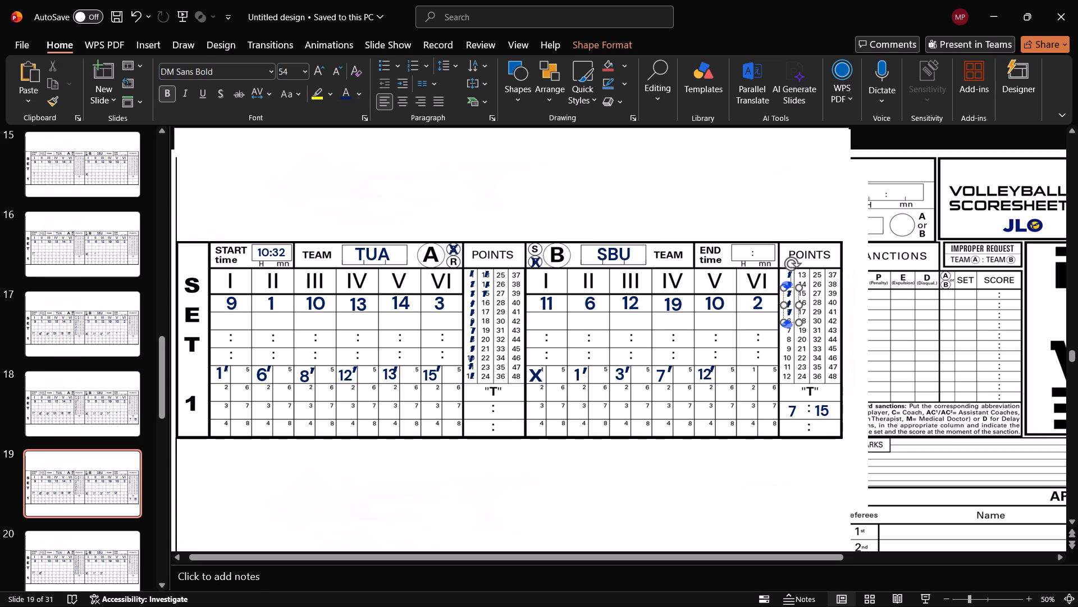
{"action": "left_click", "coordinate": [812, 482]}
{"action": "left_click", "coordinate": [791, 314]}
{"action": "left_click", "coordinate": [469, 271]}
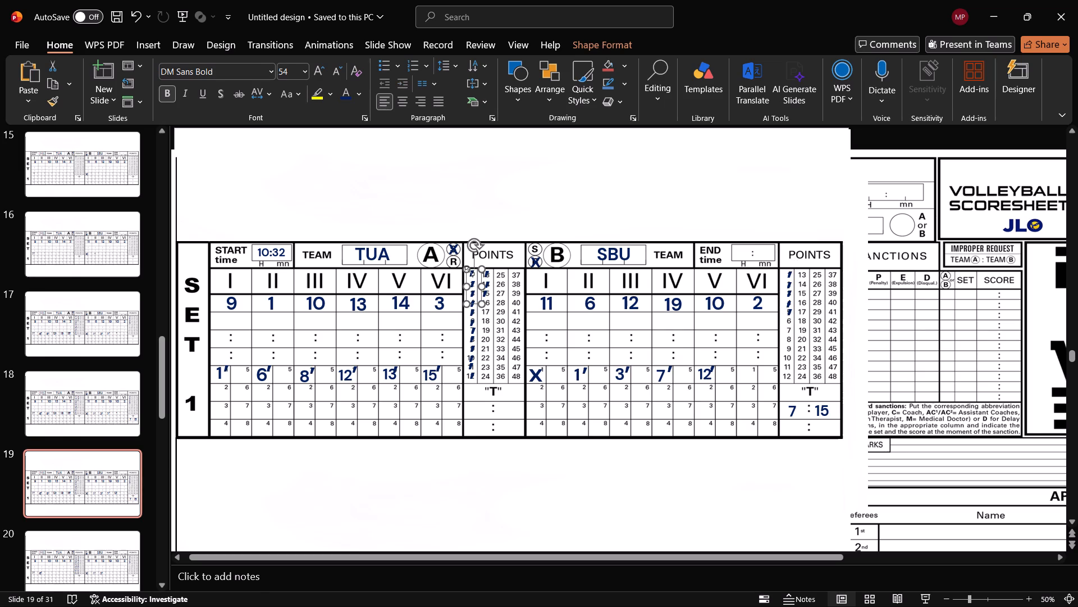
{"action": "key", "text": "ctrl+c"}
{"action": "key", "text": "ctrl+v"}
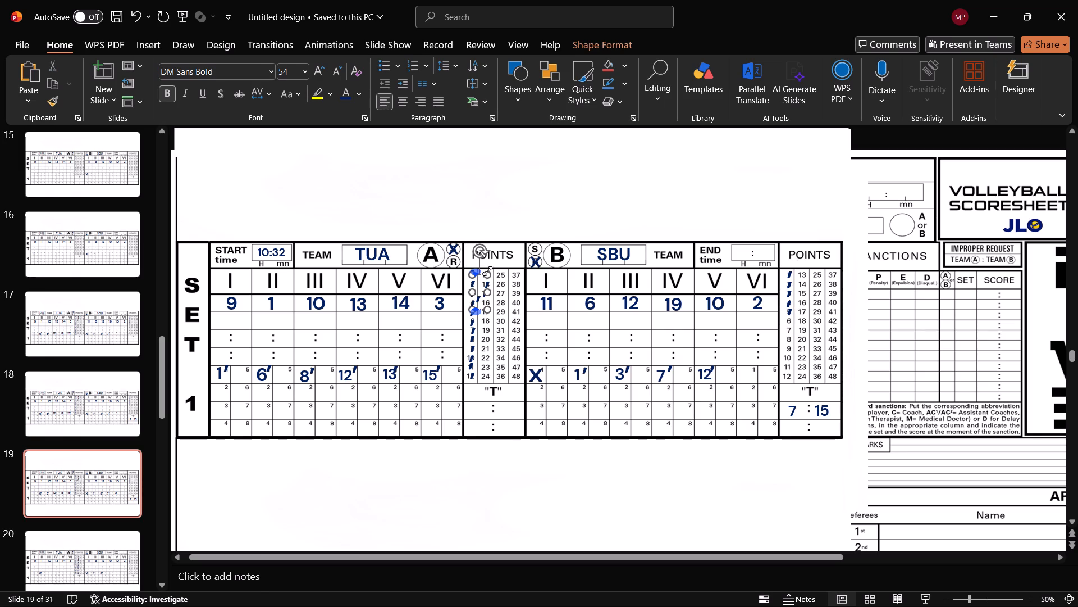
{"action": "left_click_drag", "start_coordinate": [477, 274], "coordinate": [327, 374]}
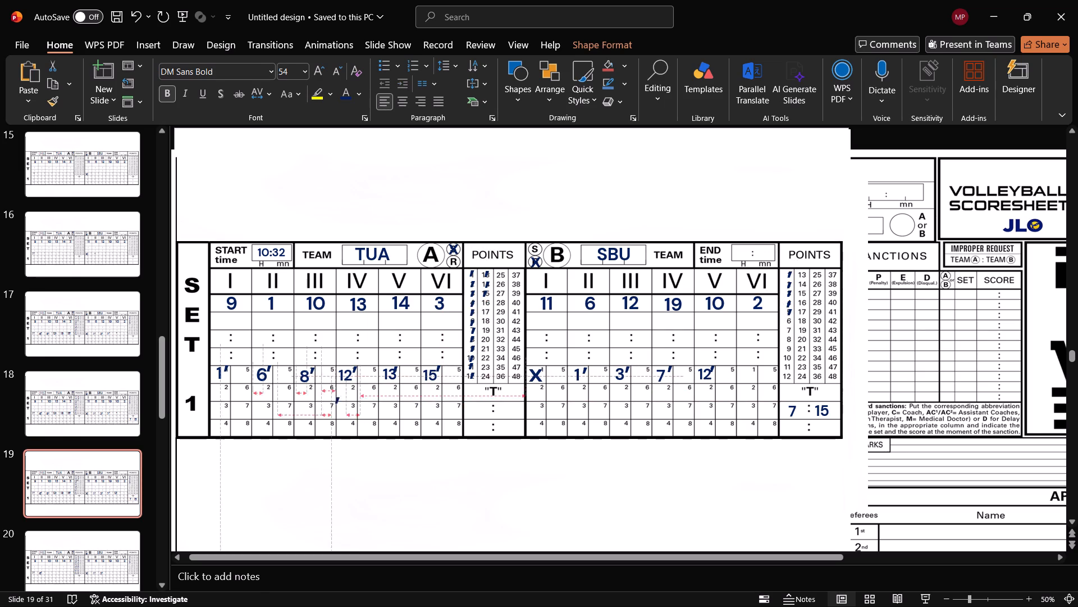
{"action": "left_click_drag", "start_coordinate": [327, 374], "coordinate": [224, 362]}
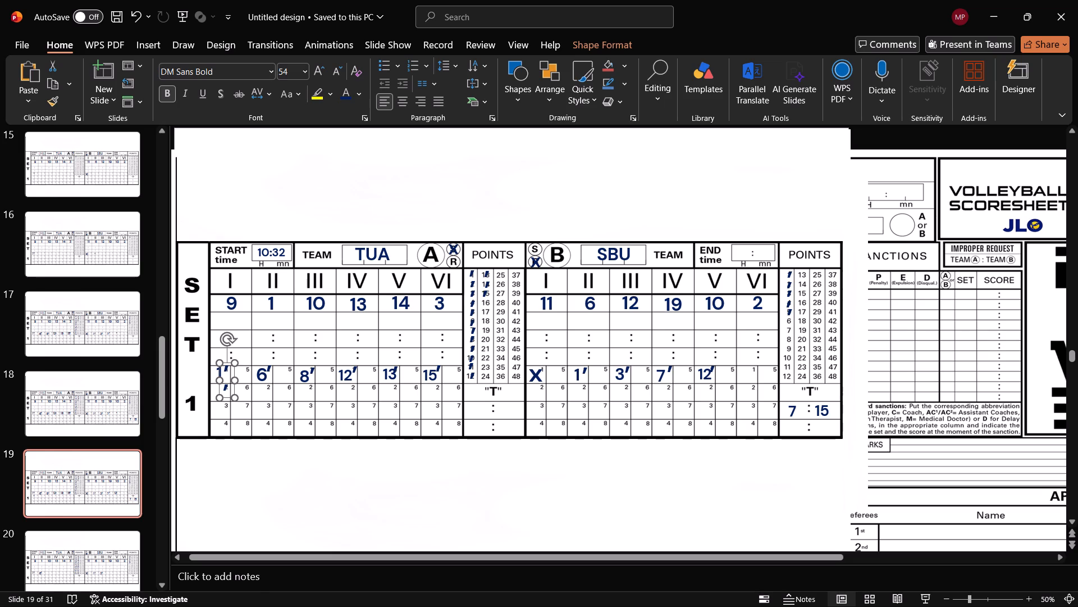
{"action": "left_click", "coordinate": [284, 498]}
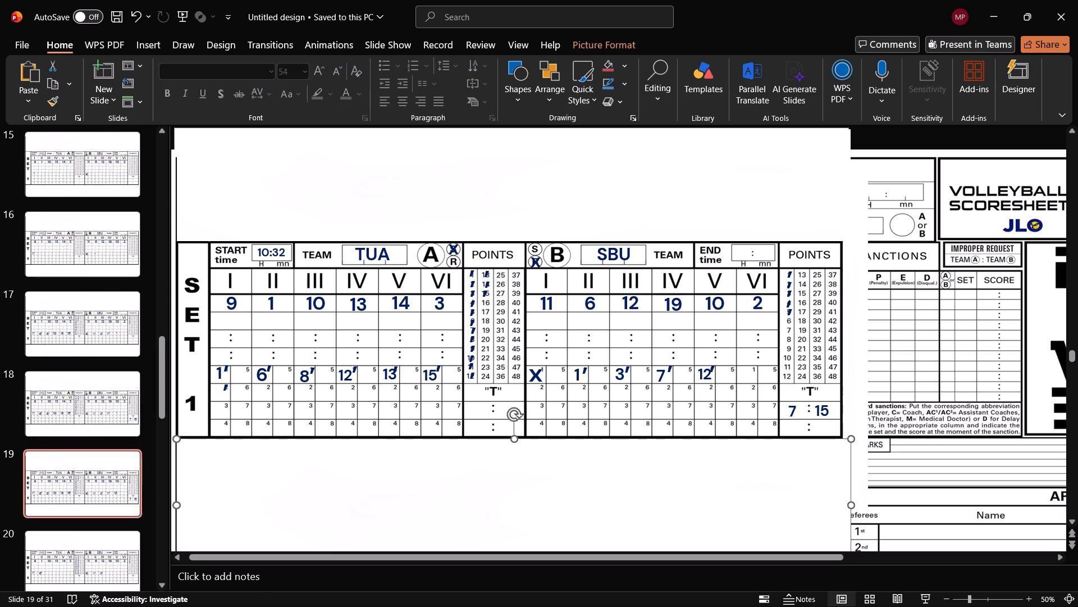
Duplicate slide 19 and go to the copy, slide 20.
{"action": "right_click", "coordinate": [106, 480]}
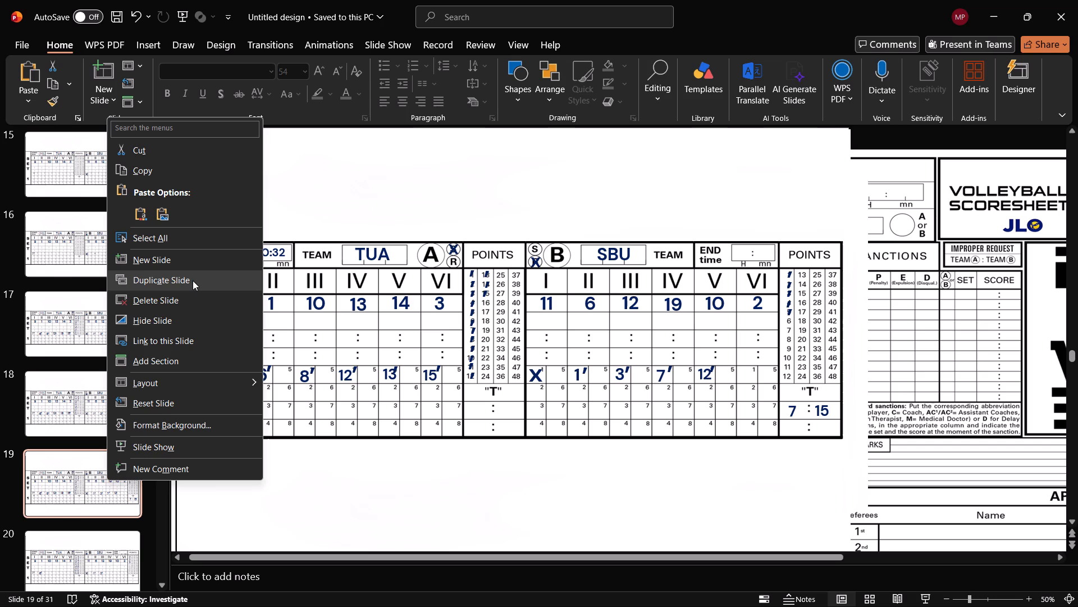
{"action": "left_click", "coordinate": [193, 280]}
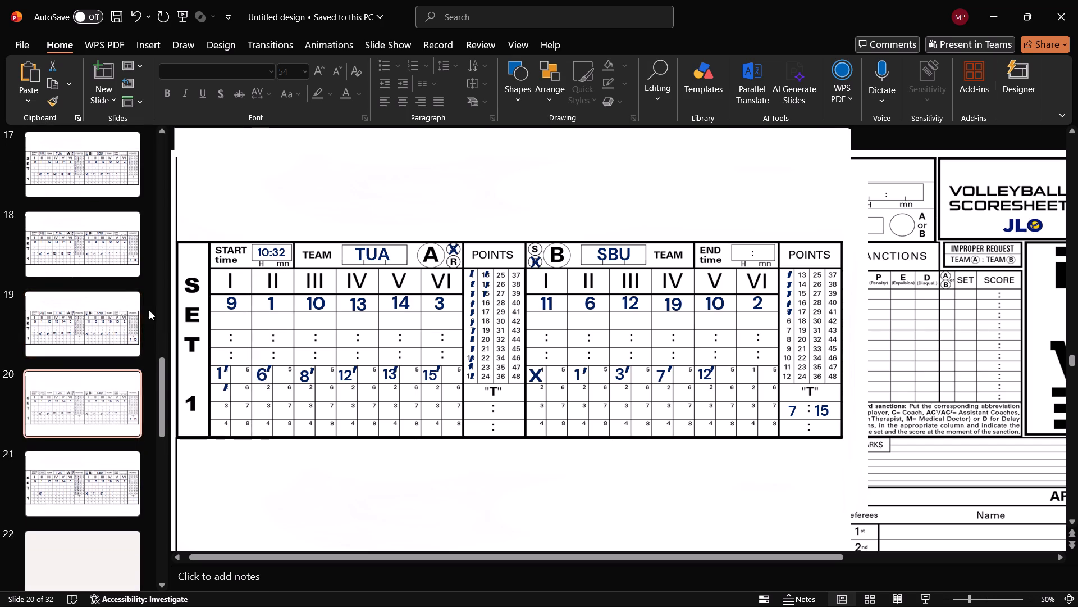
{"action": "left_click", "coordinate": [96, 325]}
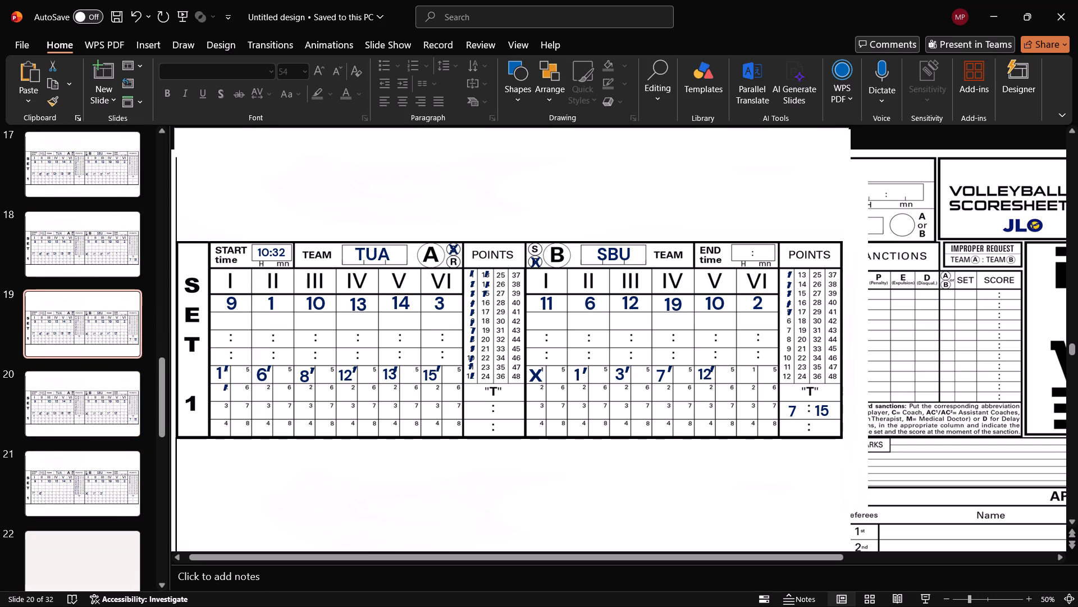
{"action": "left_click", "coordinate": [95, 408]}
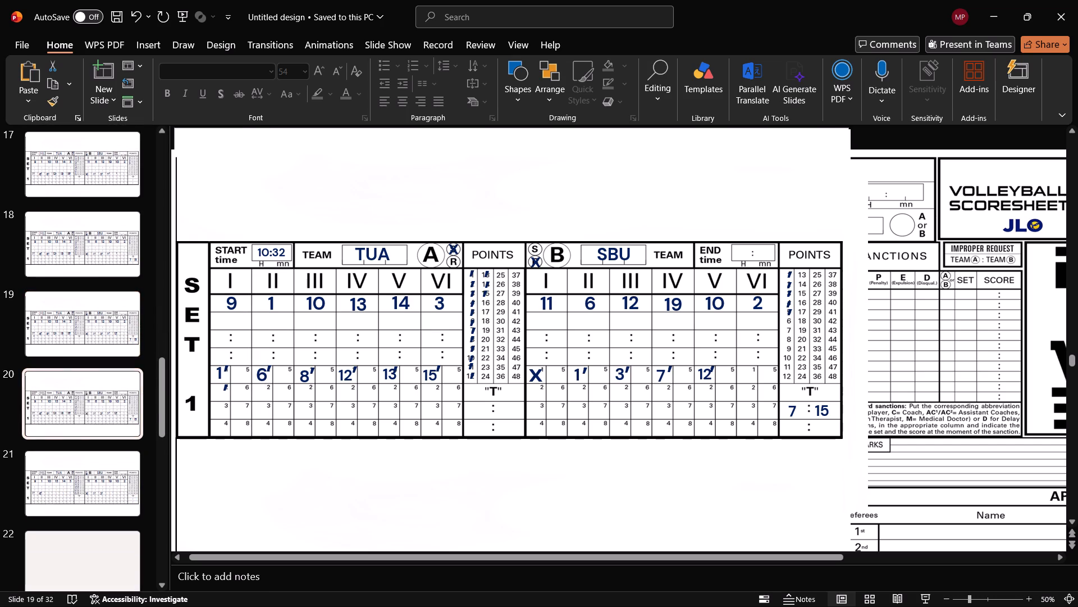
Copy Team A's column I starting player number 9 and place the copy in the substitute box directly below it.
{"action": "left_click", "coordinate": [236, 302]}
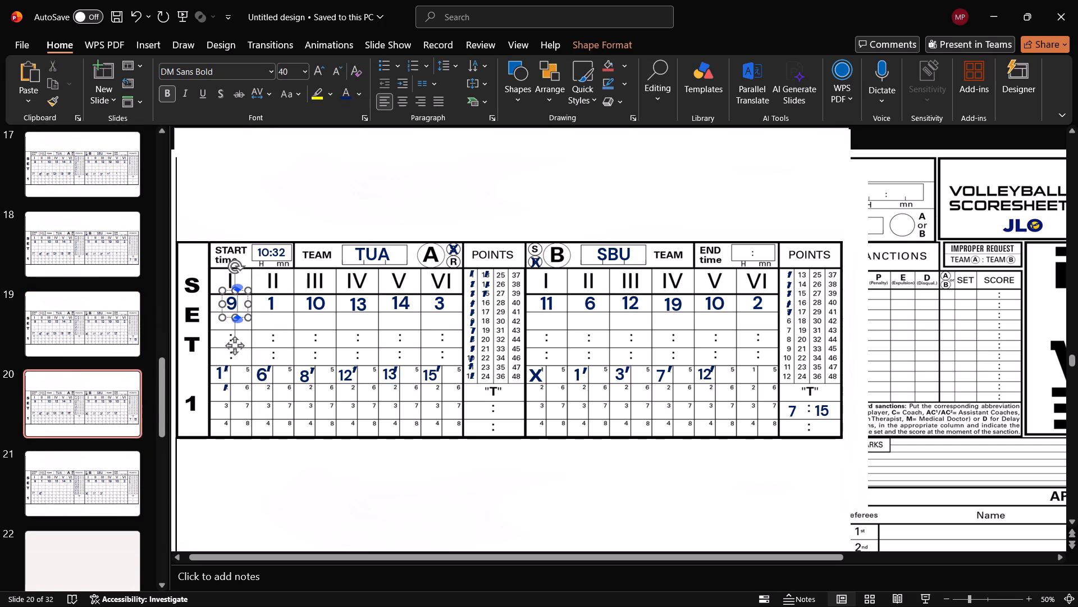
{"action": "left_click", "coordinate": [233, 347]}
{"action": "key", "text": "ctrl+c"}
{"action": "left_click", "coordinate": [279, 496]}
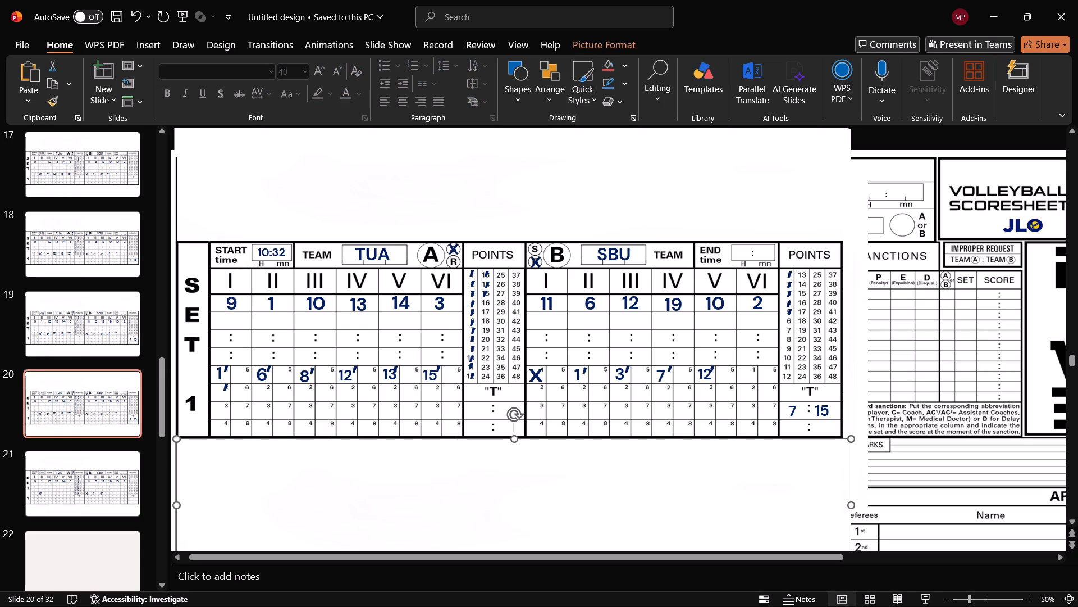
{"action": "left_click", "coordinate": [235, 321]}
{"action": "key", "text": "ctrl+v"}
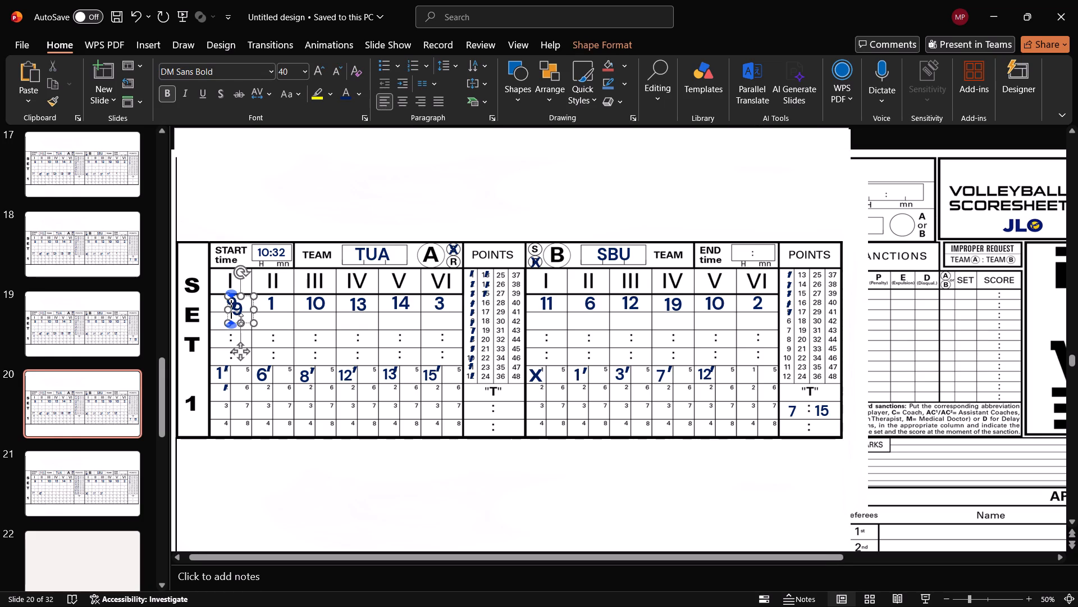
{"action": "left_click_drag", "start_coordinate": [237, 355], "coordinate": [231, 366]}
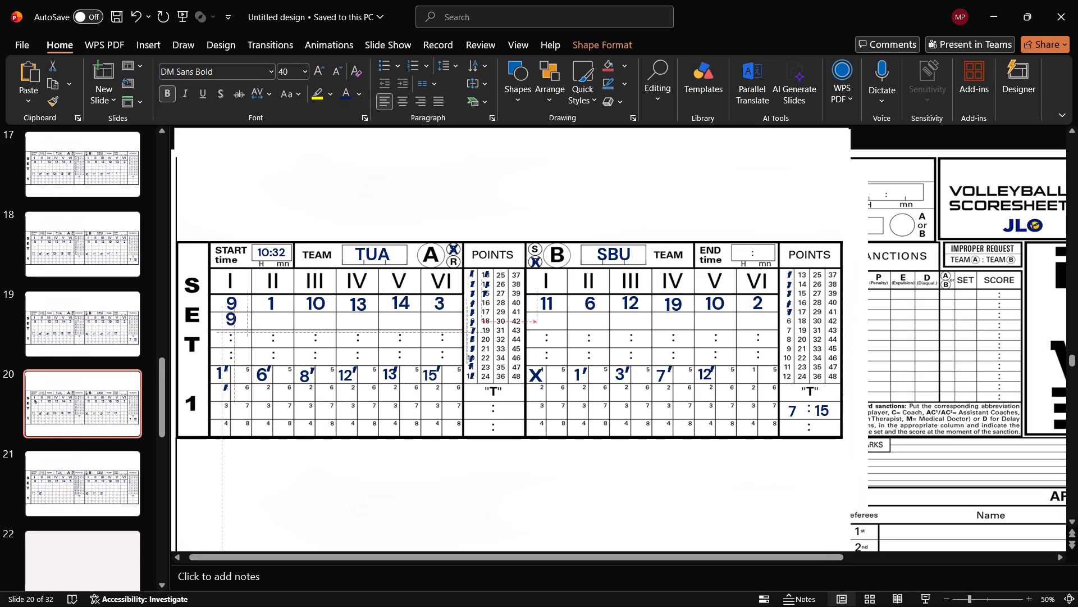
{"action": "left_click_drag", "start_coordinate": [231, 366], "coordinate": [230, 368]}
{"action": "left_click", "coordinate": [232, 369]}
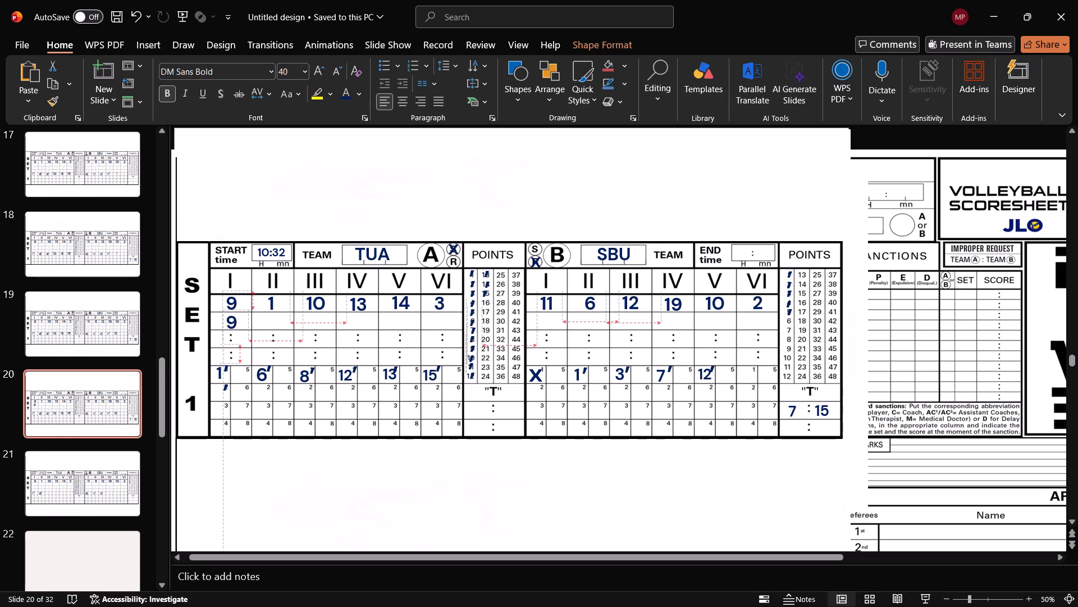
Change the copied number in Team A's column I substitute box to 8 at font size 36.
{"action": "left_click", "coordinate": [237, 327]}
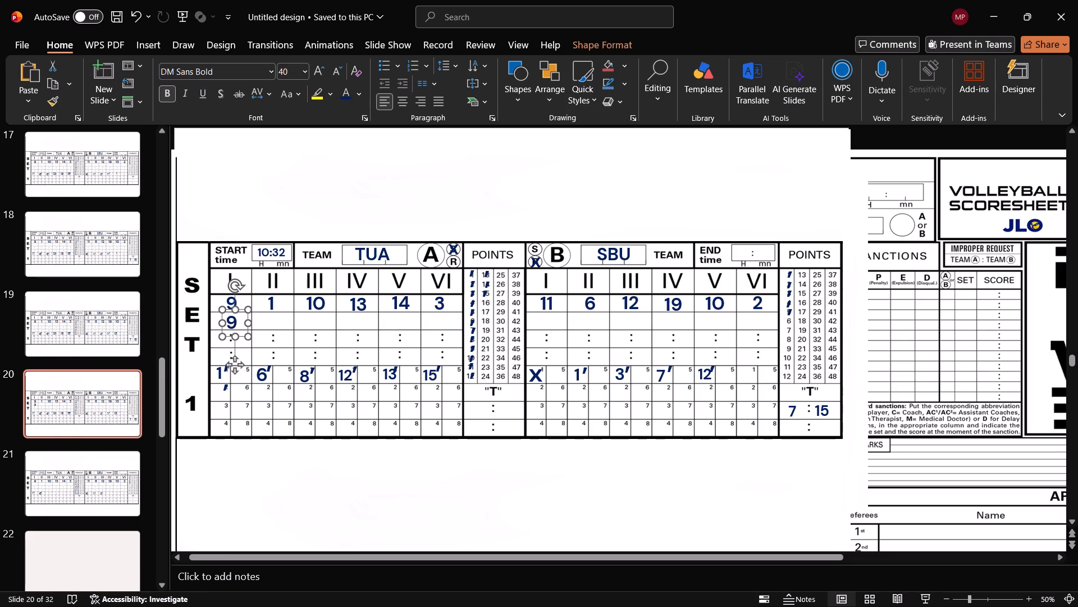
{"action": "left_click", "coordinate": [231, 321]}
{"action": "key", "text": "Right"}
{"action": "key", "text": "BackSpace"}
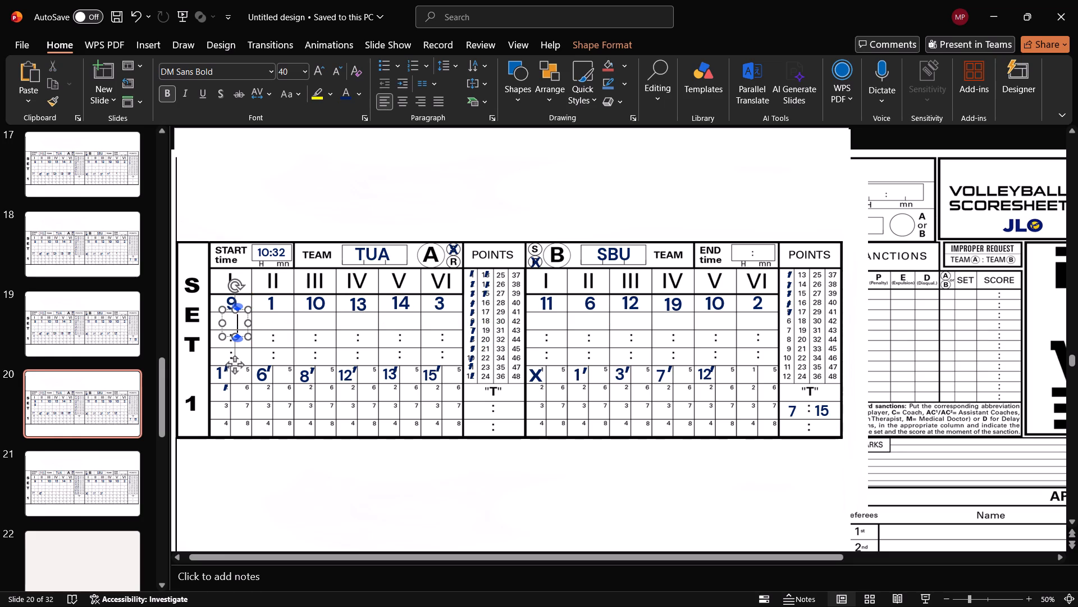
{"action": "key", "text": "8"}
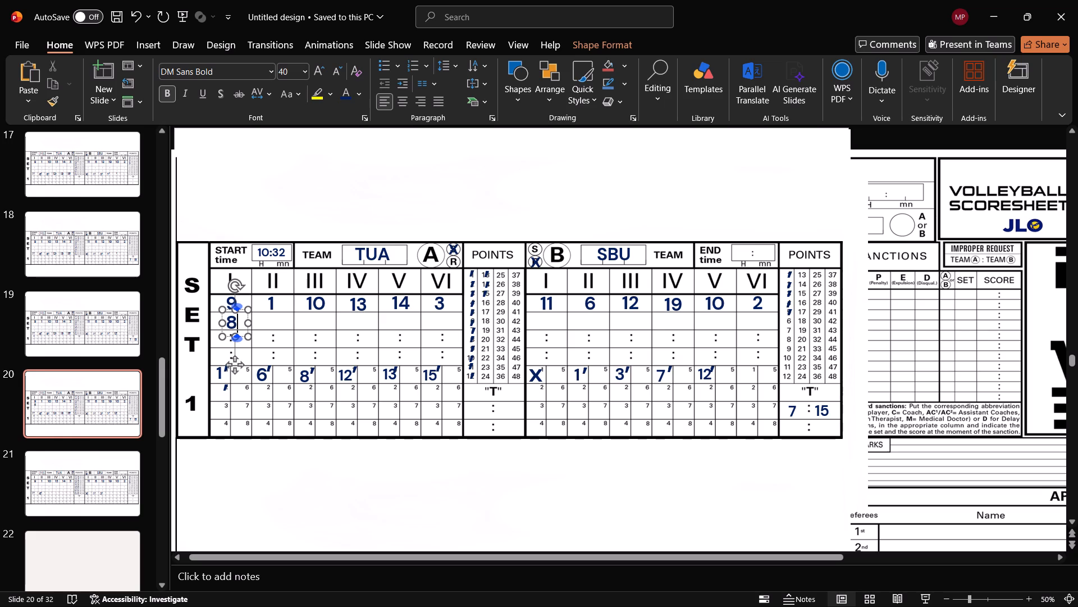
{"action": "left_click", "coordinate": [344, 66]}
{"action": "key", "text": "ctrl+a"}
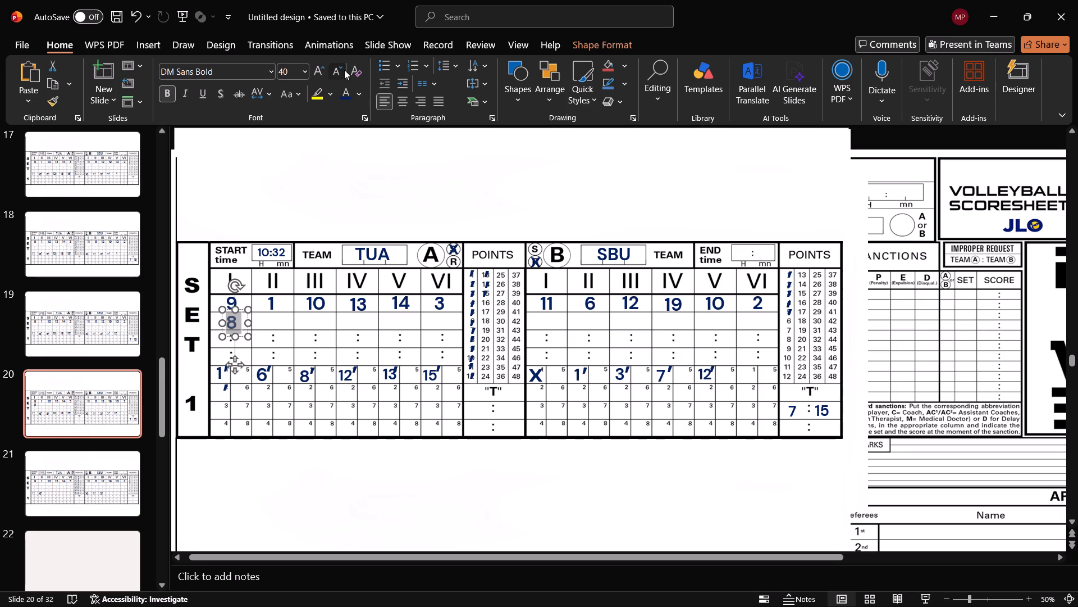
{"action": "left_click", "coordinate": [344, 70]}
{"action": "left_click", "coordinate": [342, 474]}
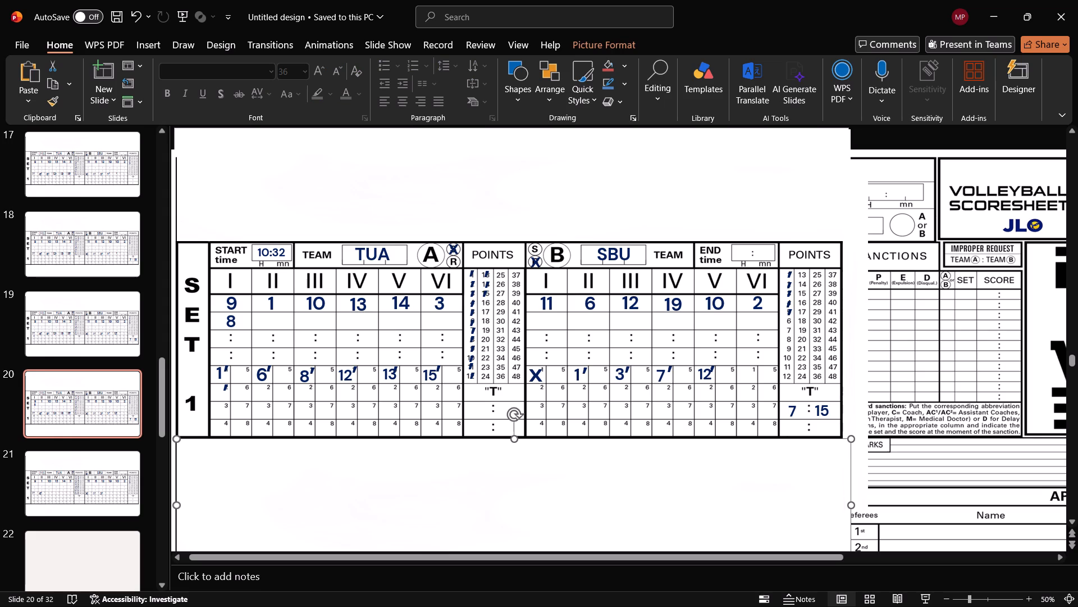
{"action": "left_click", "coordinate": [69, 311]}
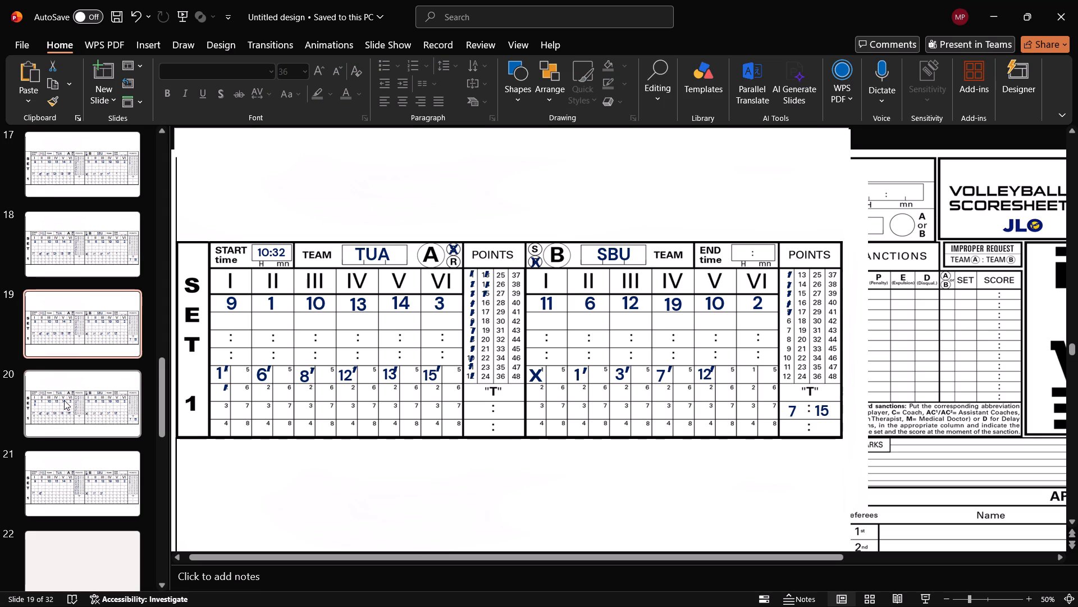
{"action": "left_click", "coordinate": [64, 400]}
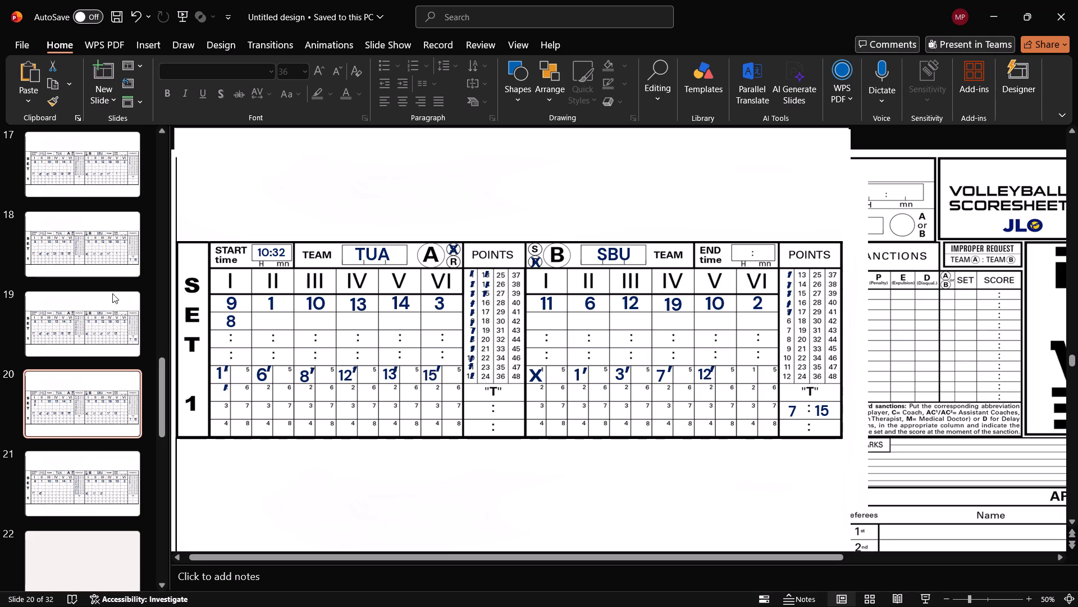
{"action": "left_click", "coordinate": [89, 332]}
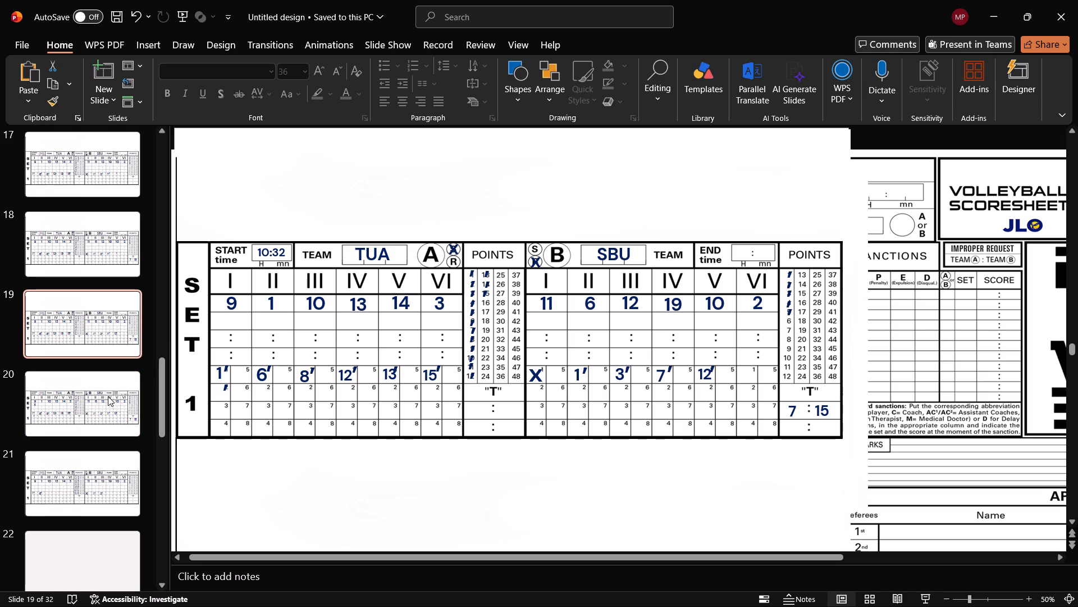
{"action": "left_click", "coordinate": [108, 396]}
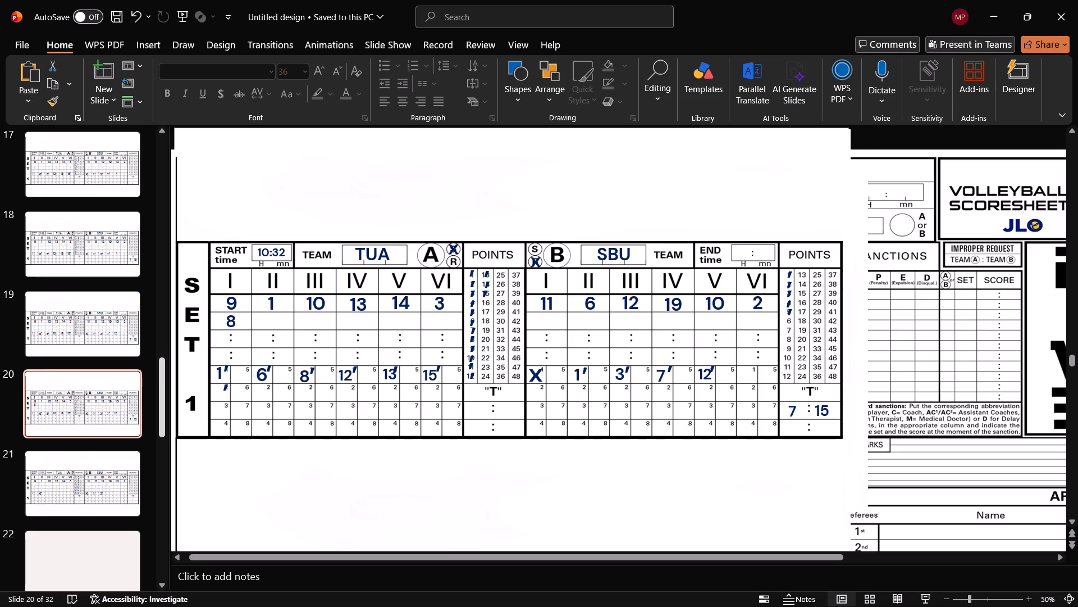
Copy the 7 from Team B's time-out box into Team A's column I upper substitution score box, before the colon.
{"action": "left_click", "coordinate": [799, 411]}
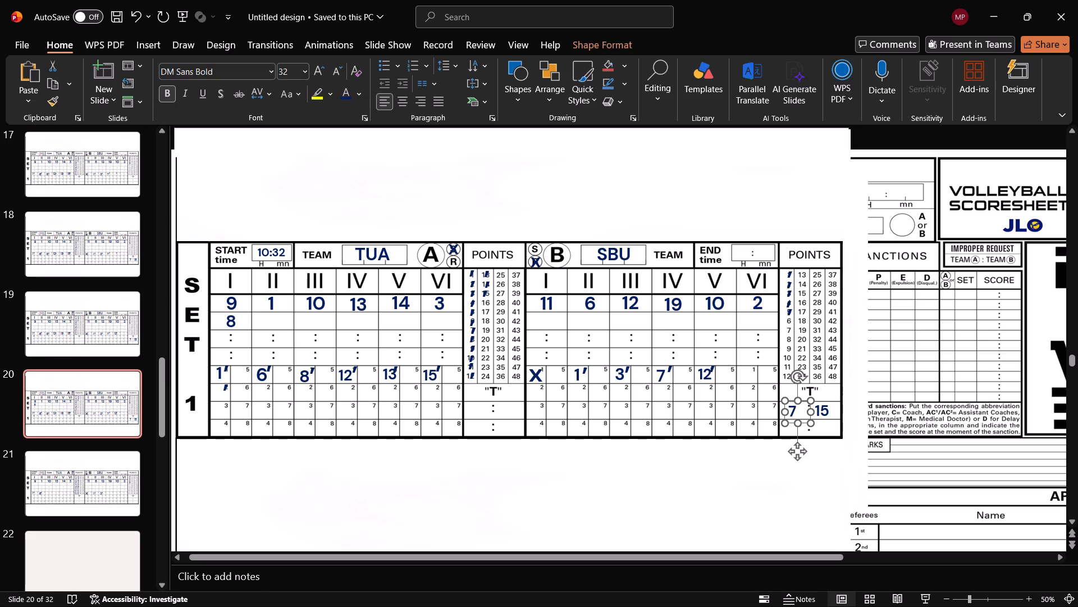
{"action": "left_click", "coordinate": [801, 459]}
{"action": "key", "text": "ctrl+c"}
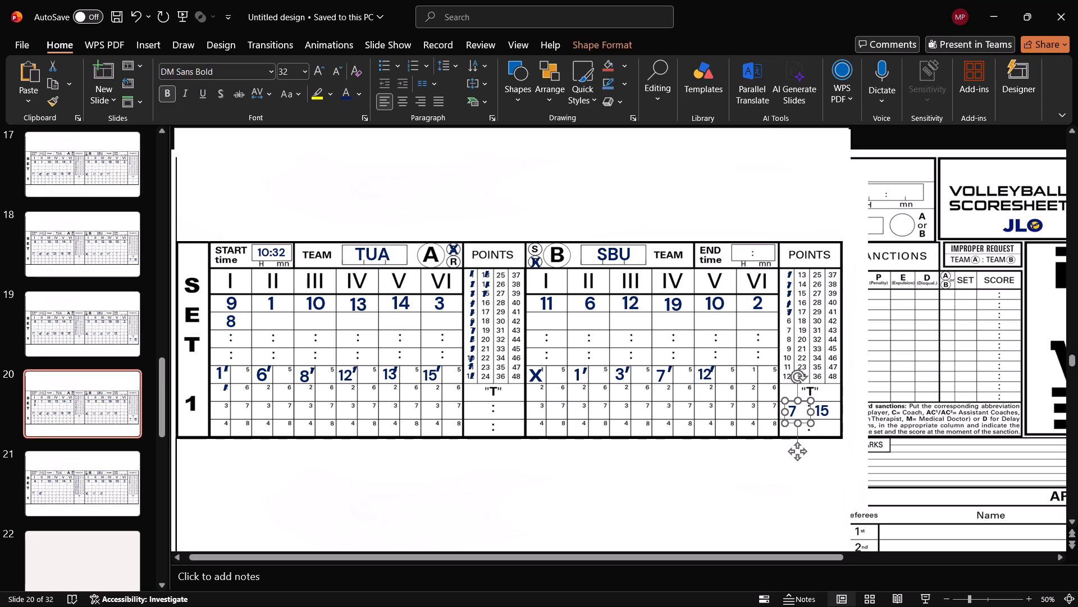
{"action": "left_click", "coordinate": [224, 339]}
{"action": "key", "text": "ctrl+v"}
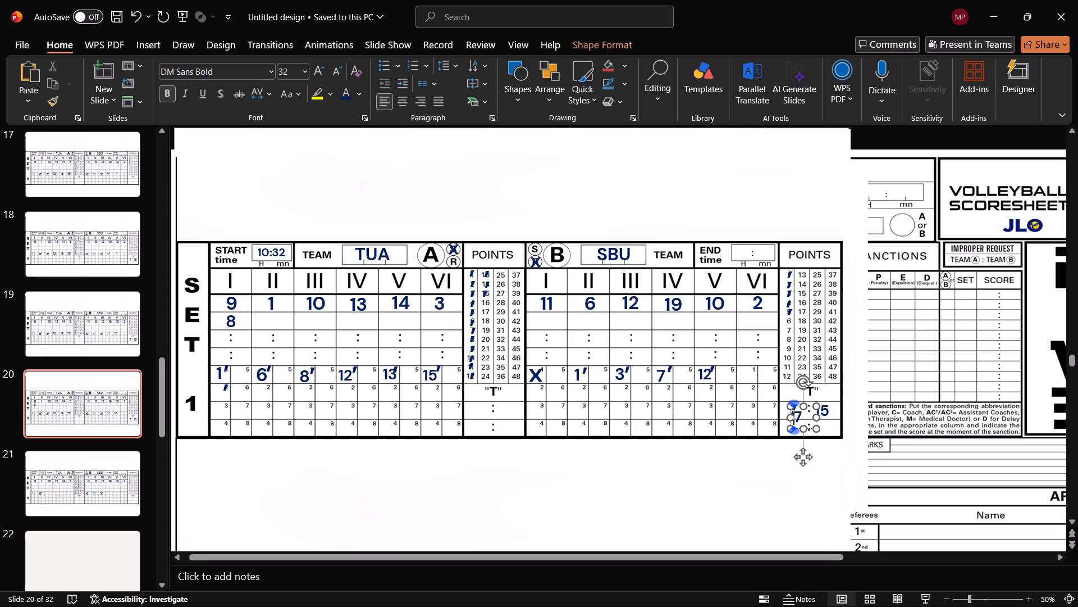
{"action": "left_click_drag", "start_coordinate": [801, 458], "coordinate": [299, 402]}
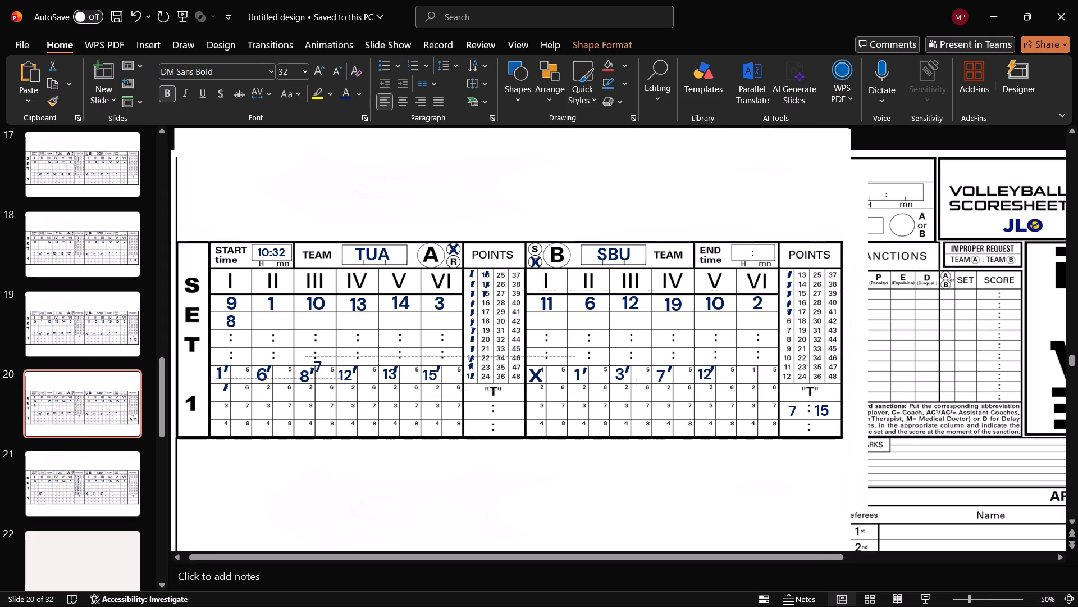
{"action": "left_click_drag", "start_coordinate": [299, 402], "coordinate": [221, 380]}
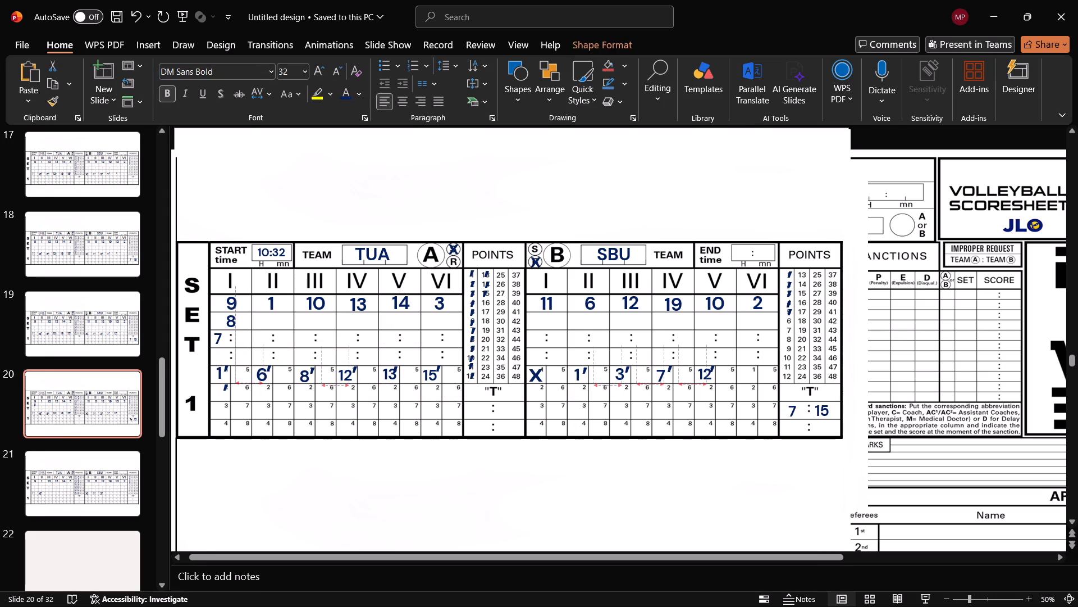
{"action": "left_click_drag", "start_coordinate": [221, 380], "coordinate": [223, 380]}
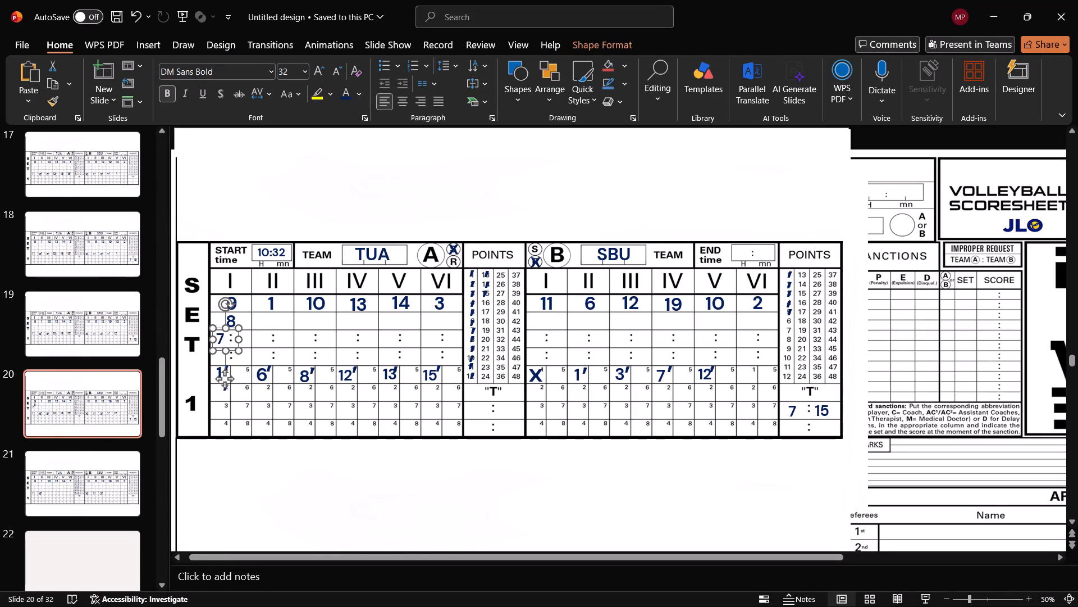
Change the copied 7 in Team A's column I substitution score box to 15 at font size 28 and shift it slightly away from the colon.
{"action": "left_click", "coordinate": [223, 336]}
{"action": "key", "text": "BackSpace"}
{"action": "type", "text": "15"}
{"action": "key", "text": "ctrl+a"}
{"action": "left_click", "coordinate": [340, 71]}
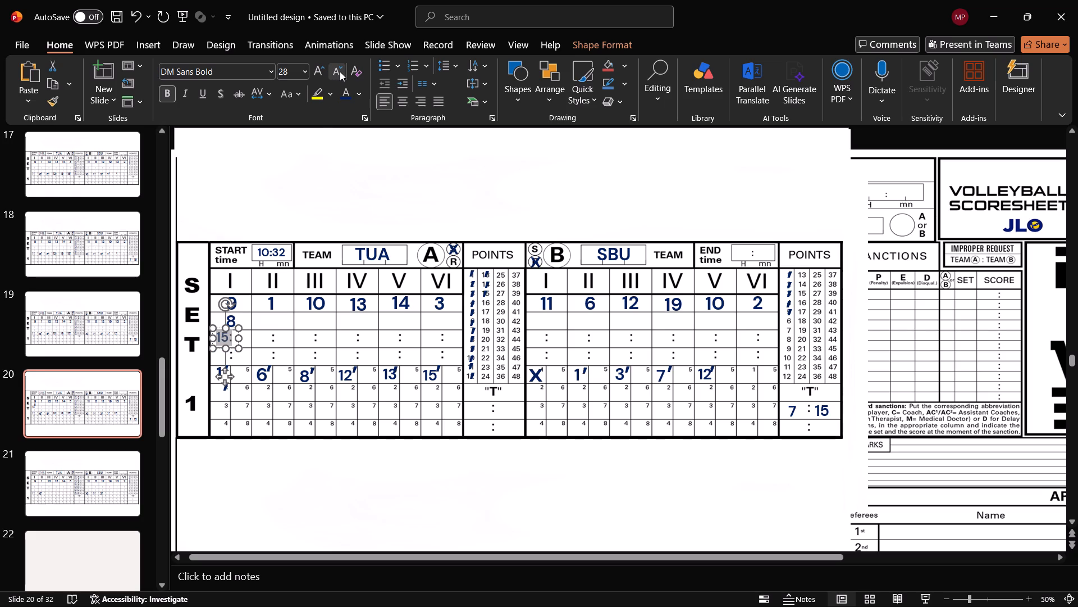
{"action": "left_click", "coordinate": [225, 380]}
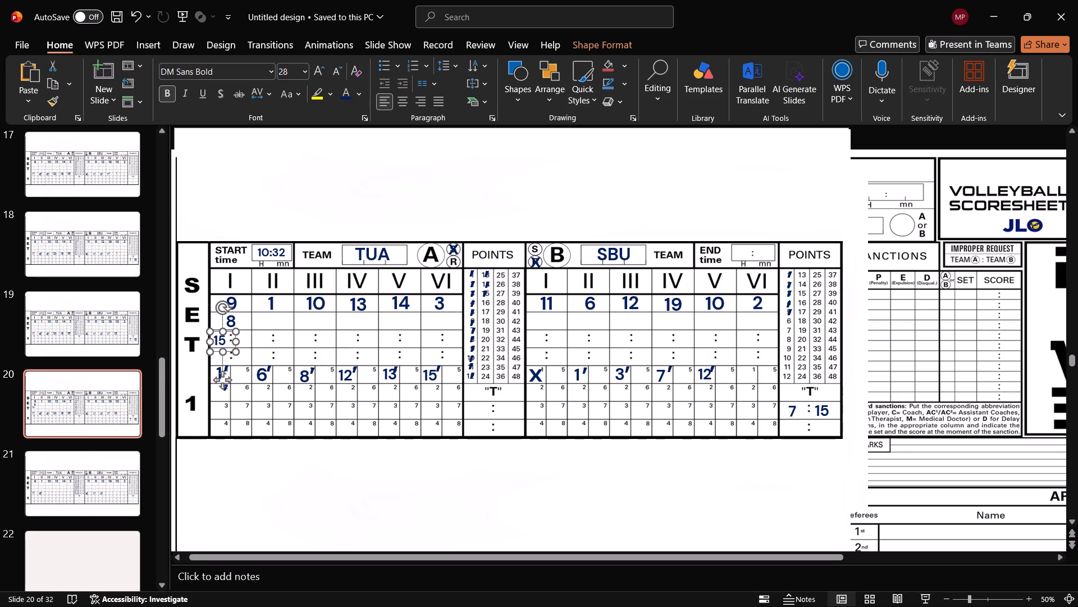
Copy the 15 in Team A's column I substitution score box and place the copy after the colon, level with the original.
{"action": "key", "text": "ctrl+c"}
{"action": "key", "text": "ctrl+v"}
{"action": "left_click_drag", "start_coordinate": [226, 388], "coordinate": [237, 387]}
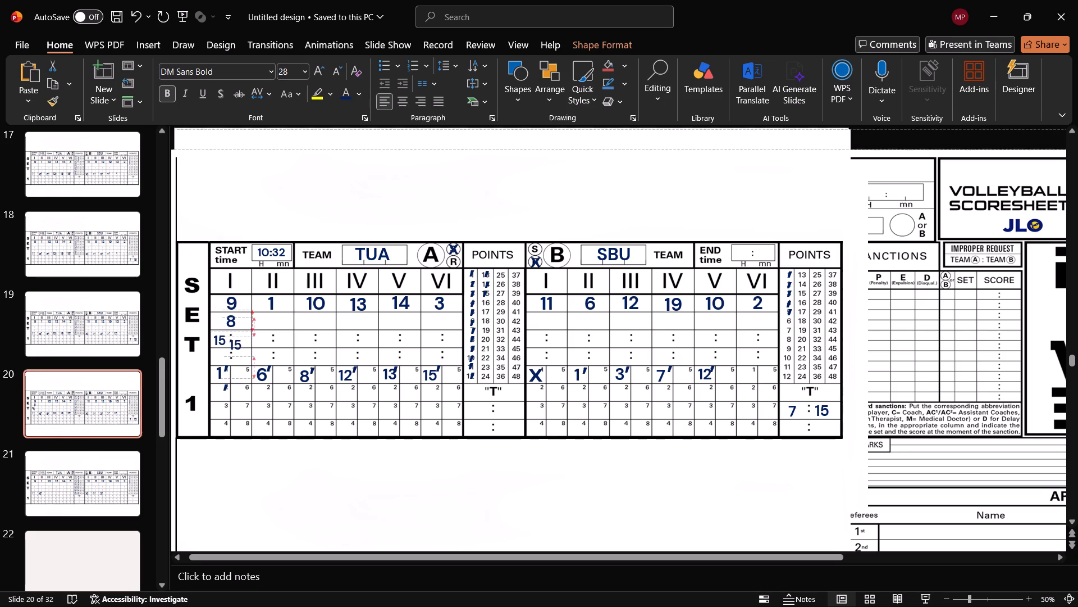
{"action": "left_click_drag", "start_coordinate": [237, 387], "coordinate": [240, 381]}
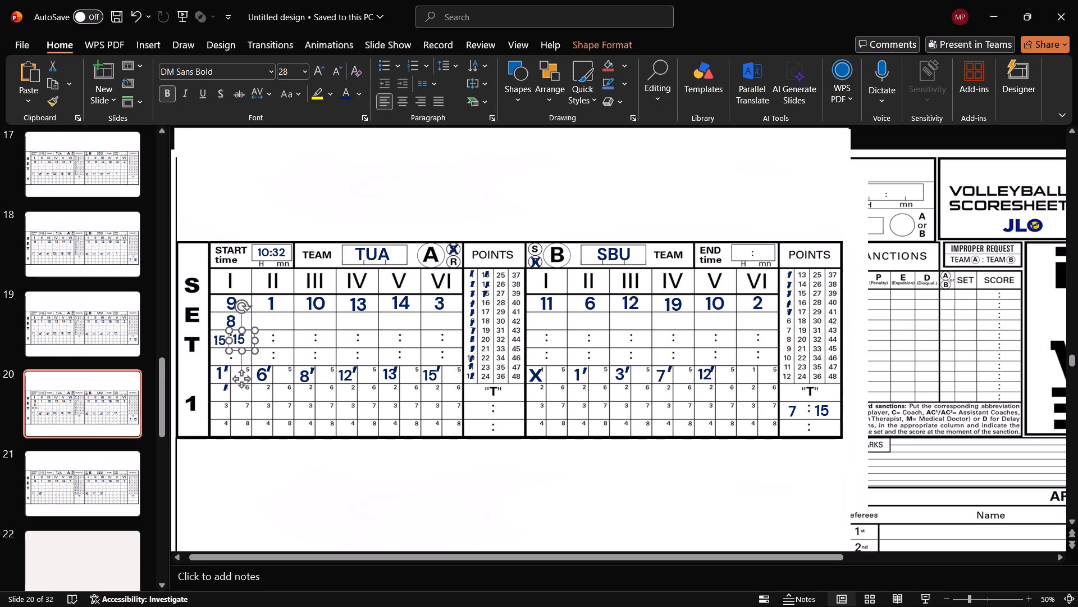
{"action": "left_click", "coordinate": [247, 339]}
{"action": "left_click", "coordinate": [241, 380]}
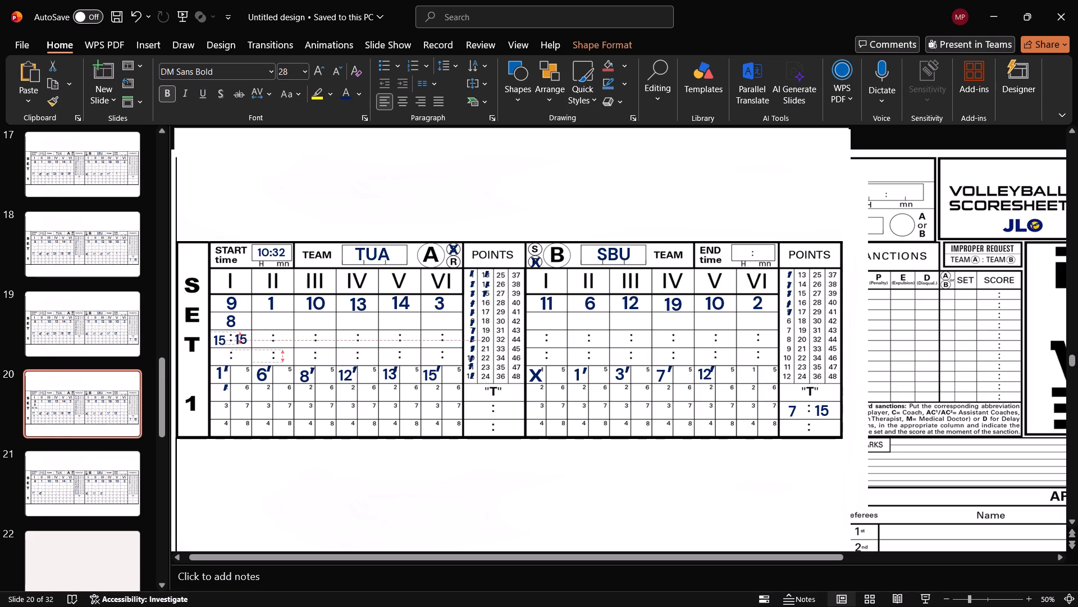
Change the number after the colon in Team A's column I substitution score to 12.
{"action": "left_click", "coordinate": [249, 339]}
{"action": "left_click", "coordinate": [244, 341]}
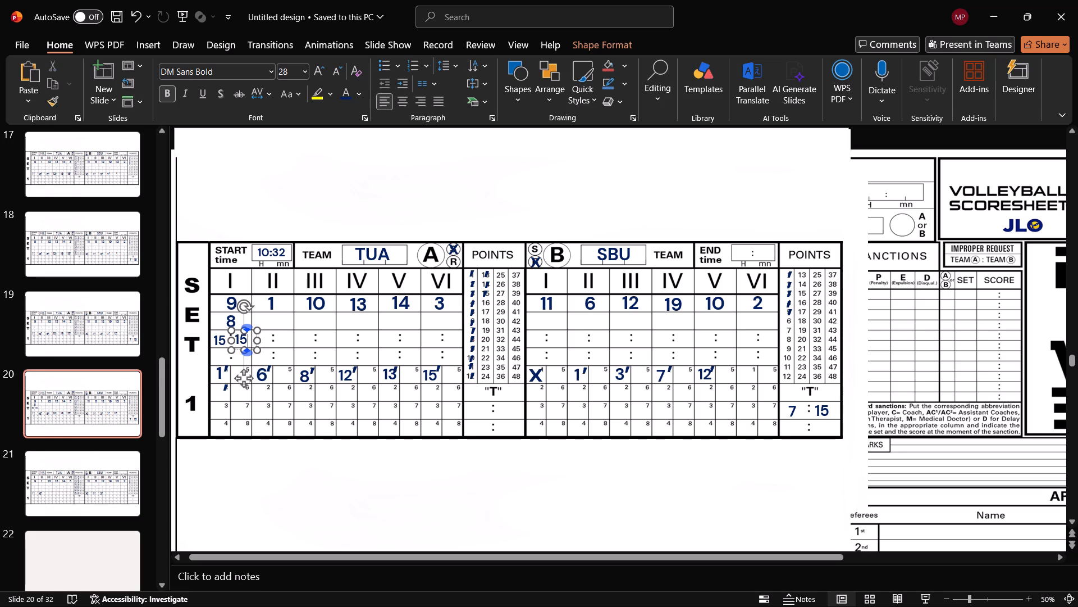
{"action": "key", "text": "BackSpace"}
{"action": "key", "text": "2"}
{"action": "left_click", "coordinate": [321, 503]}
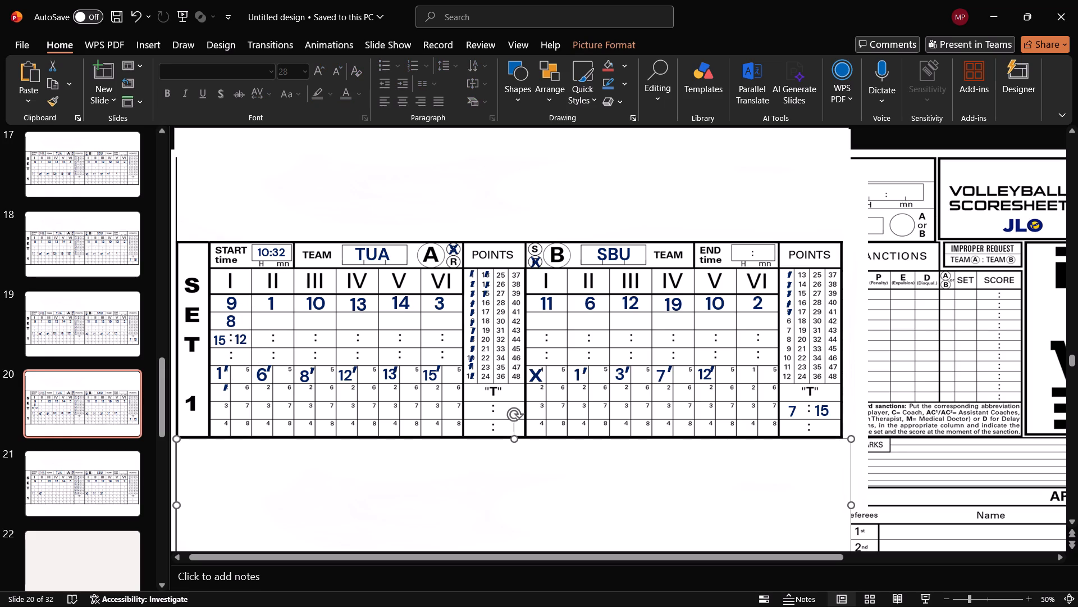
Fine-tune the position of the 12 after the colon in Team A's column I substitution score.
{"action": "left_click", "coordinate": [235, 341]}
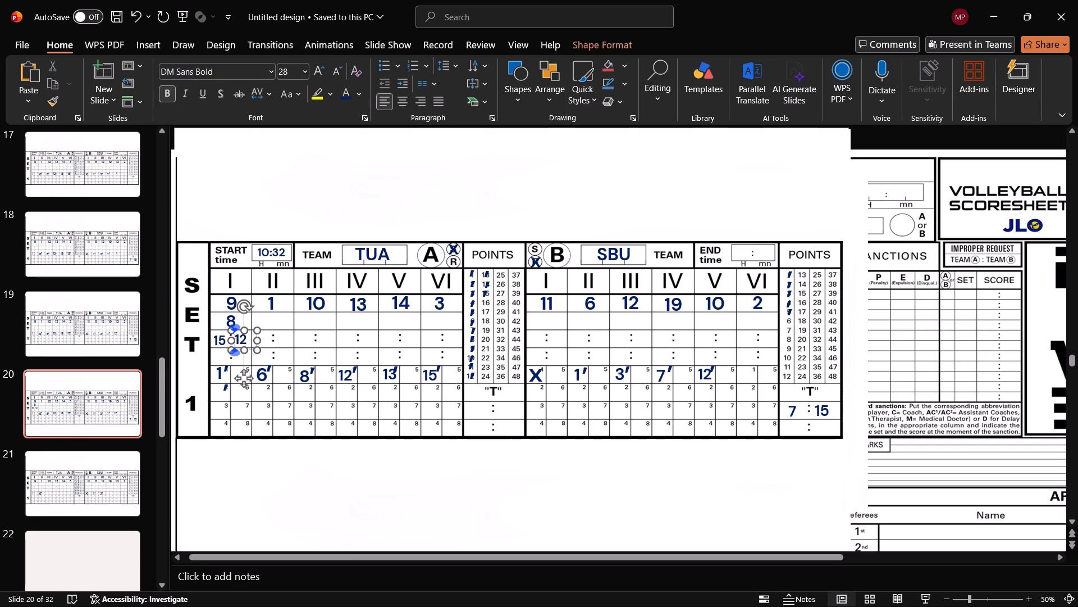
{"action": "left_click", "coordinate": [242, 380]}
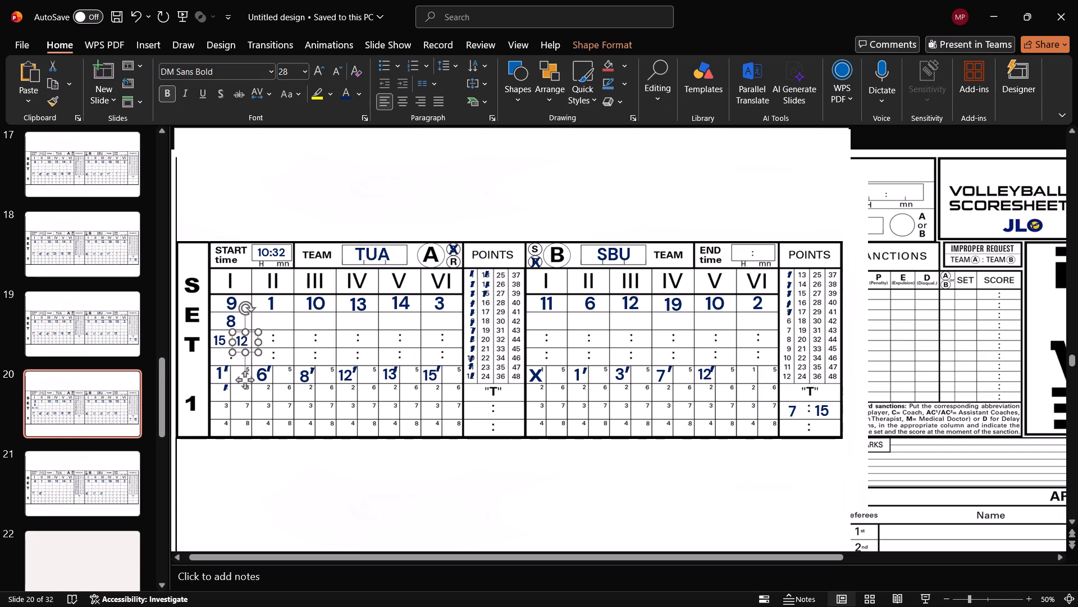
{"action": "left_click", "coordinate": [313, 499]}
{"action": "left_click", "coordinate": [221, 339]}
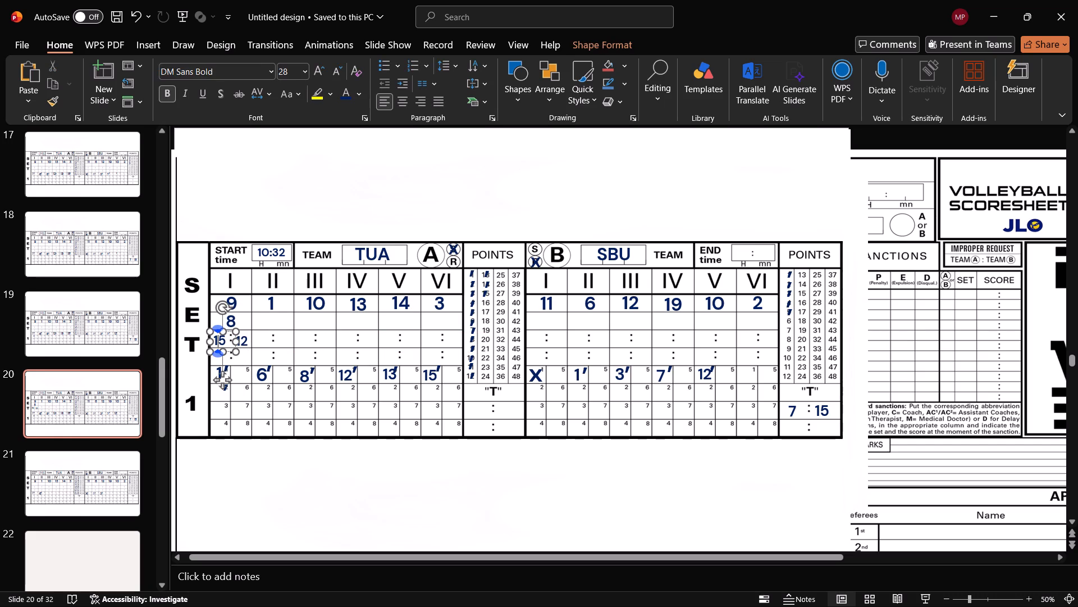
{"action": "left_click", "coordinate": [242, 342]}
{"action": "left_click", "coordinate": [247, 384]}
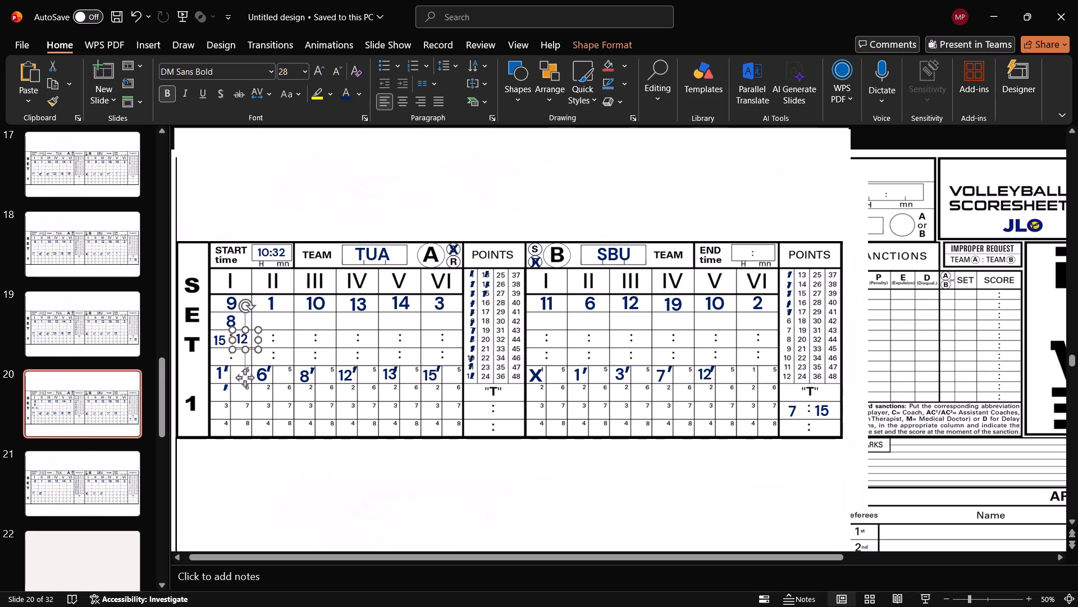
Fine-tune the positions of the 15 and the 12 around the colon in Team A's column I substitution score.
{"action": "left_click", "coordinate": [218, 337]}
{"action": "left_click", "coordinate": [224, 380]}
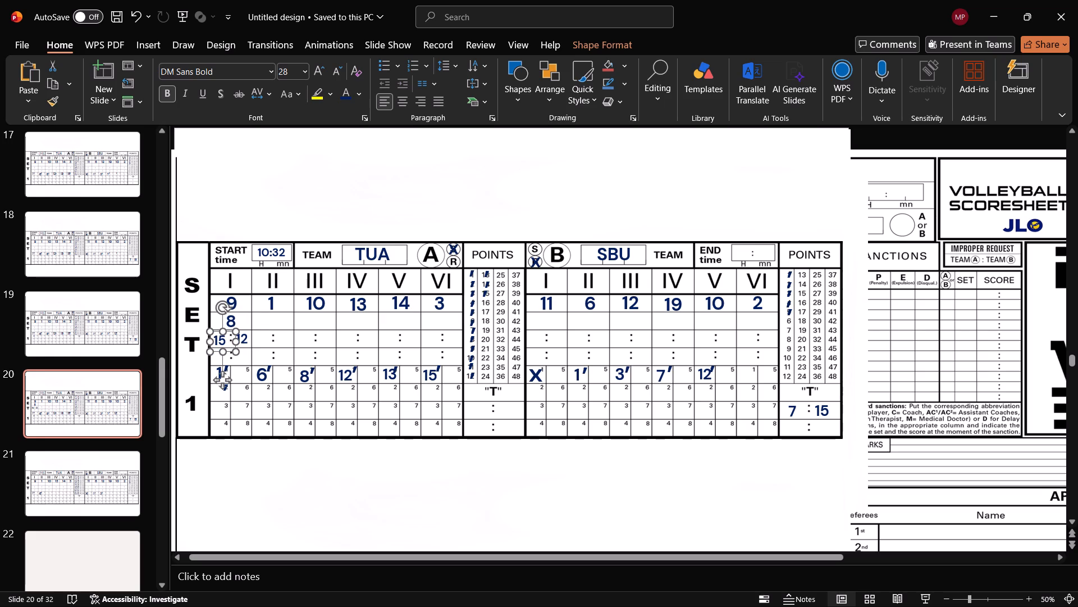
{"action": "left_click", "coordinate": [314, 464]}
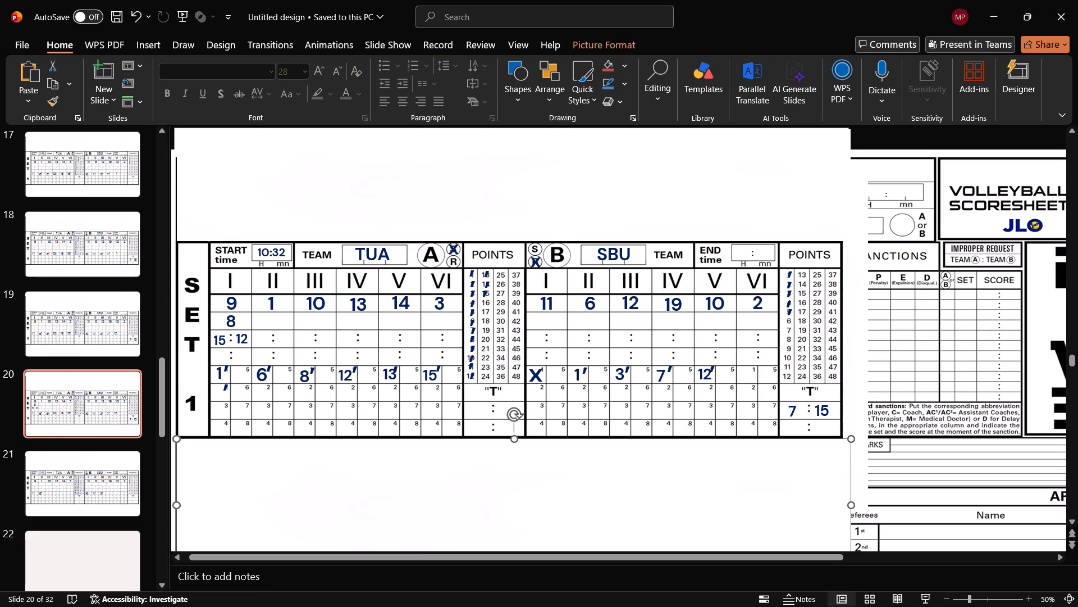
{"action": "left_click", "coordinate": [226, 337]}
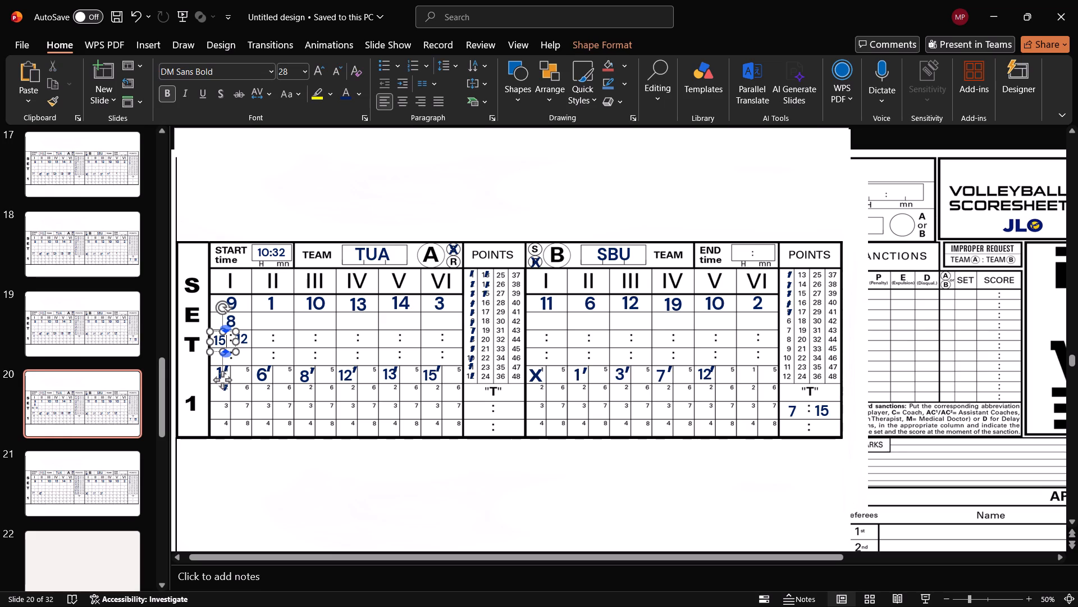
{"action": "left_click", "coordinate": [223, 383]}
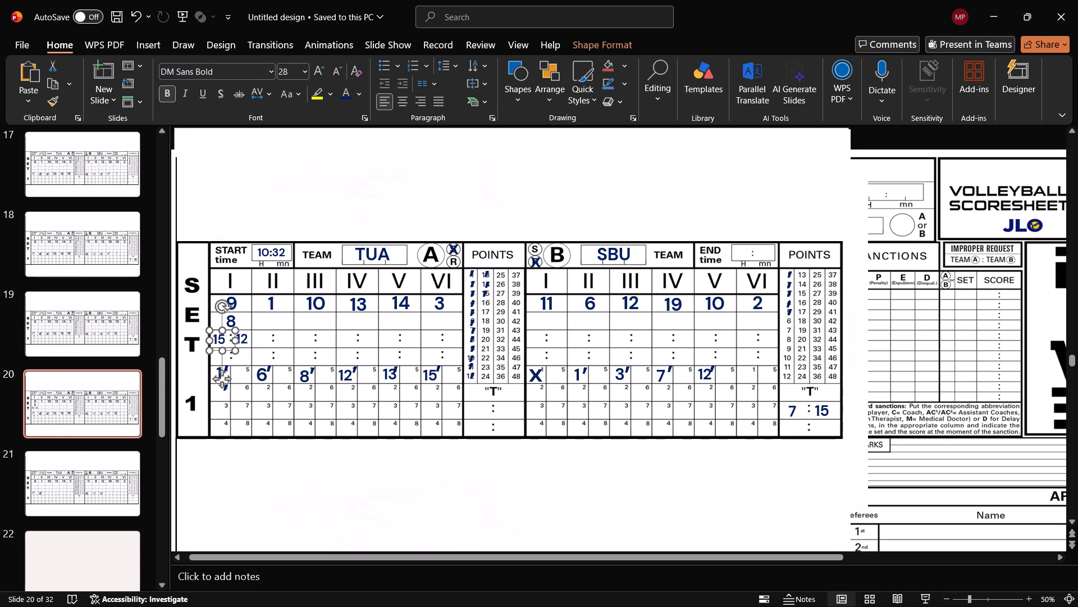
{"action": "left_click", "coordinate": [243, 340]}
{"action": "left_click", "coordinate": [244, 378]}
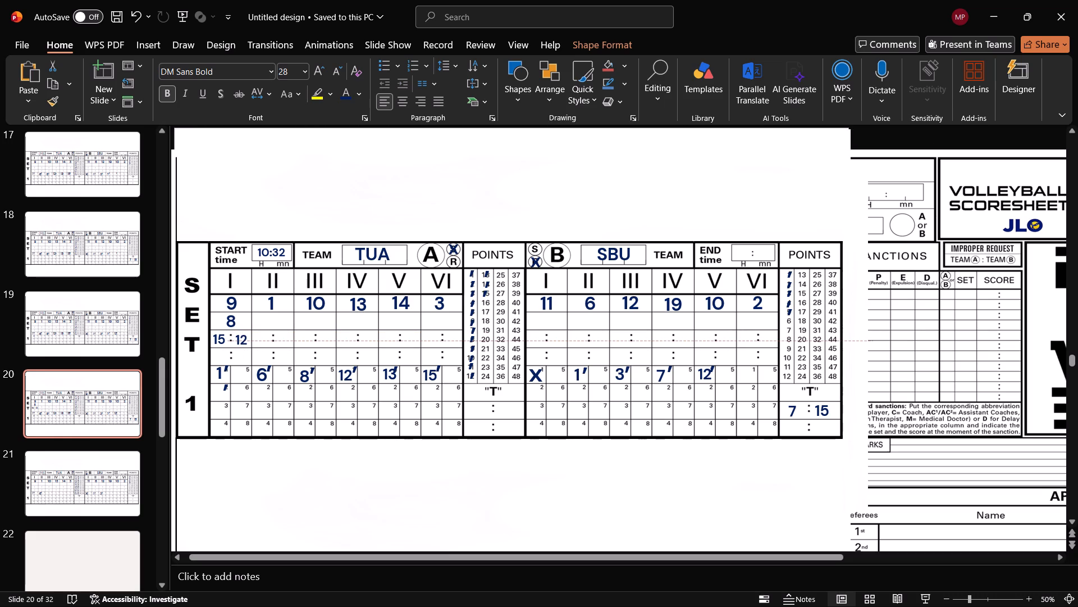
{"action": "left_click", "coordinate": [270, 468]}
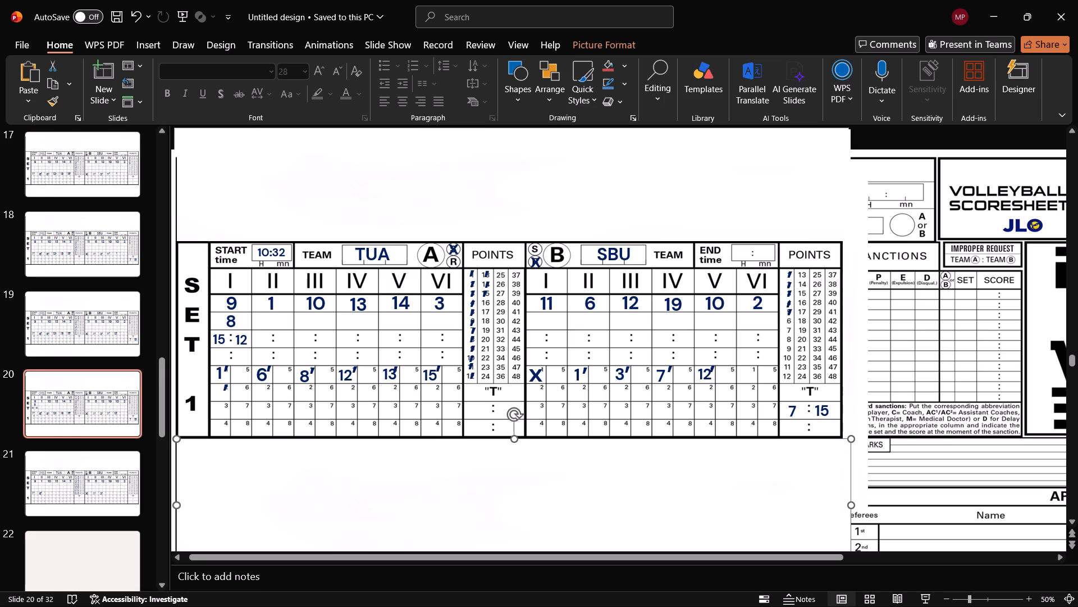
Copy a slash mark from Team A's points column and place the copy over point 6 in Team B's points column.
{"action": "left_click", "coordinate": [712, 365]}
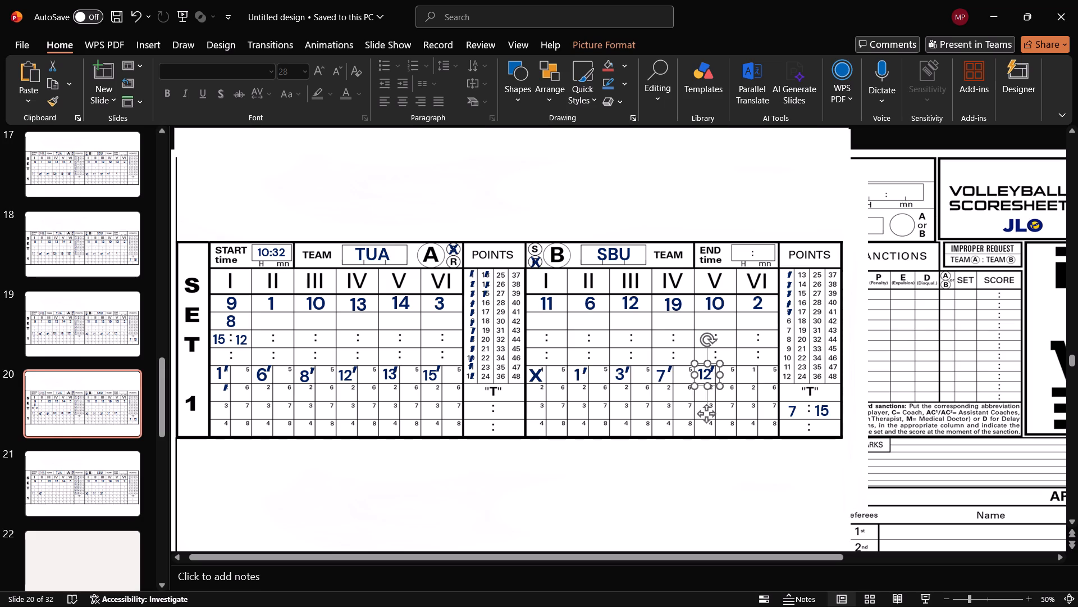
{"action": "left_click", "coordinate": [670, 370]}
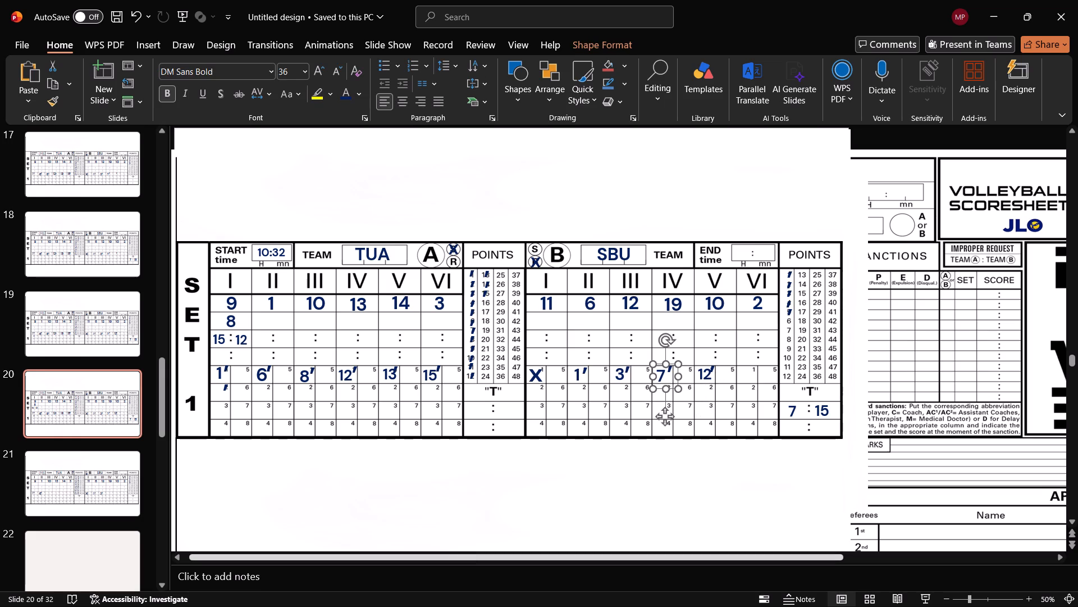
{"action": "left_click", "coordinate": [482, 294]}
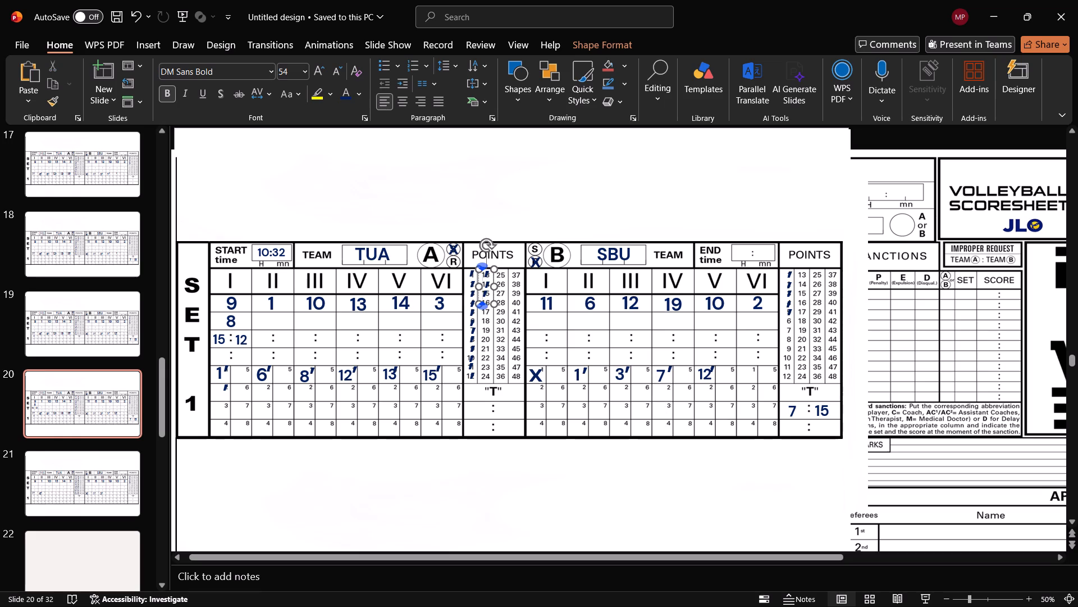
{"action": "left_click", "coordinate": [487, 268]}
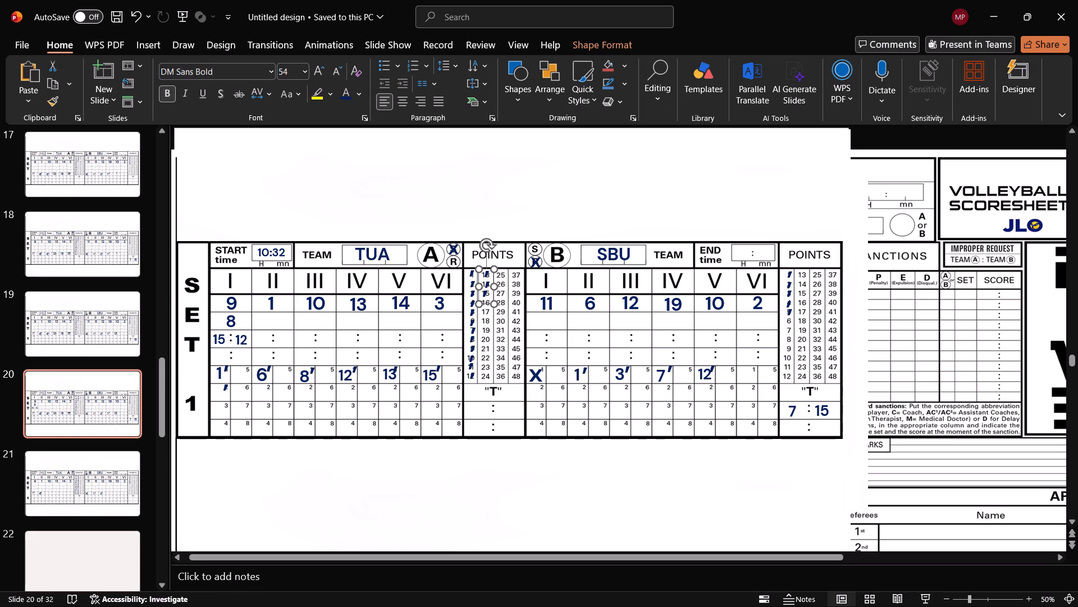
{"action": "key", "text": "ctrl+c"}
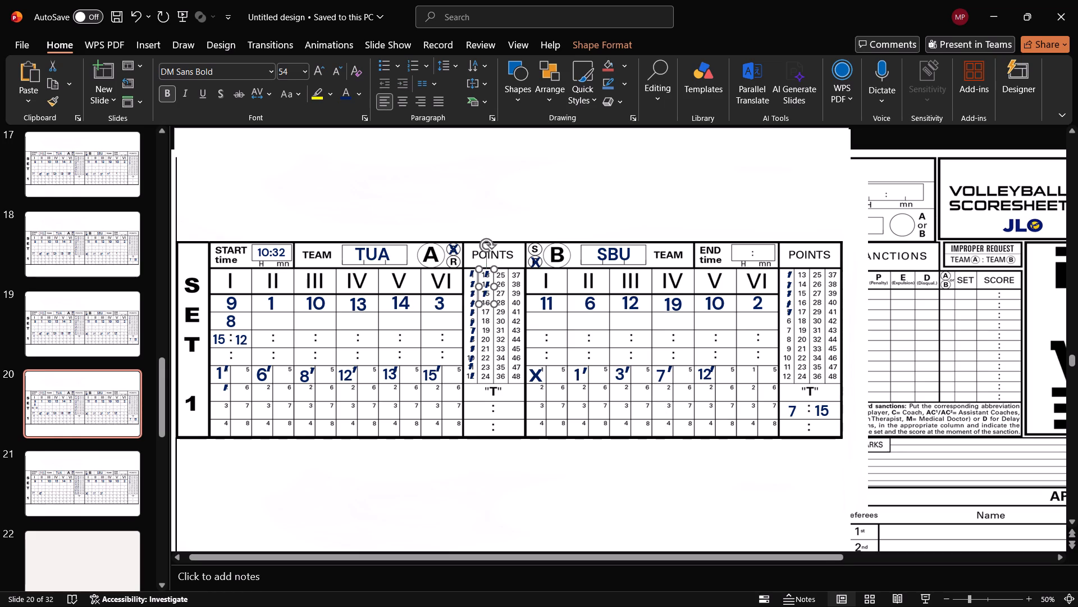
{"action": "left_click", "coordinate": [791, 322]}
{"action": "key", "text": "ctrl+v"}
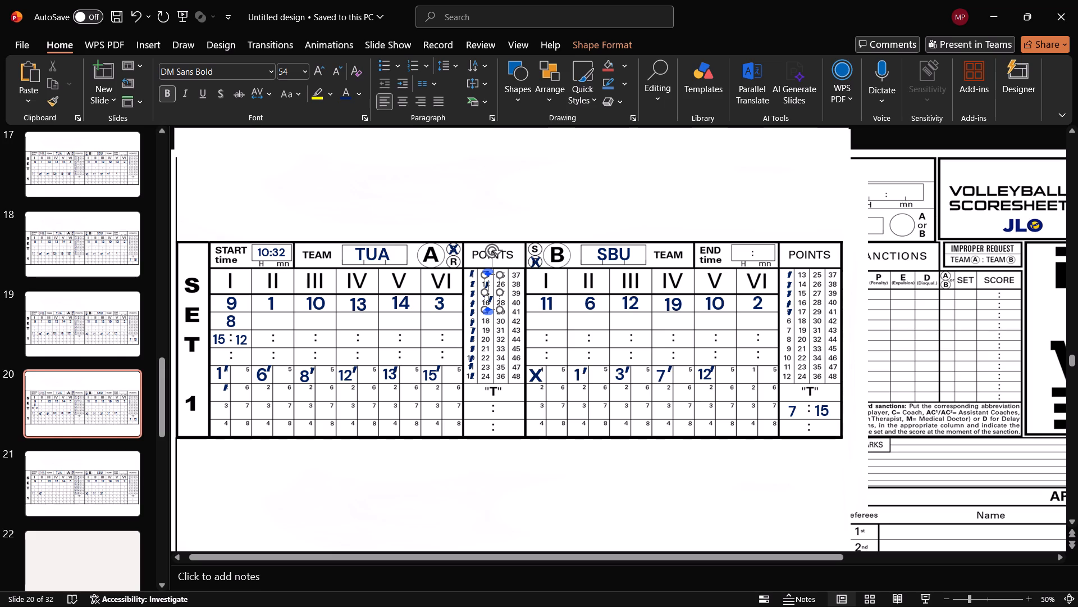
{"action": "left_click_drag", "start_coordinate": [492, 273], "coordinate": [794, 298]}
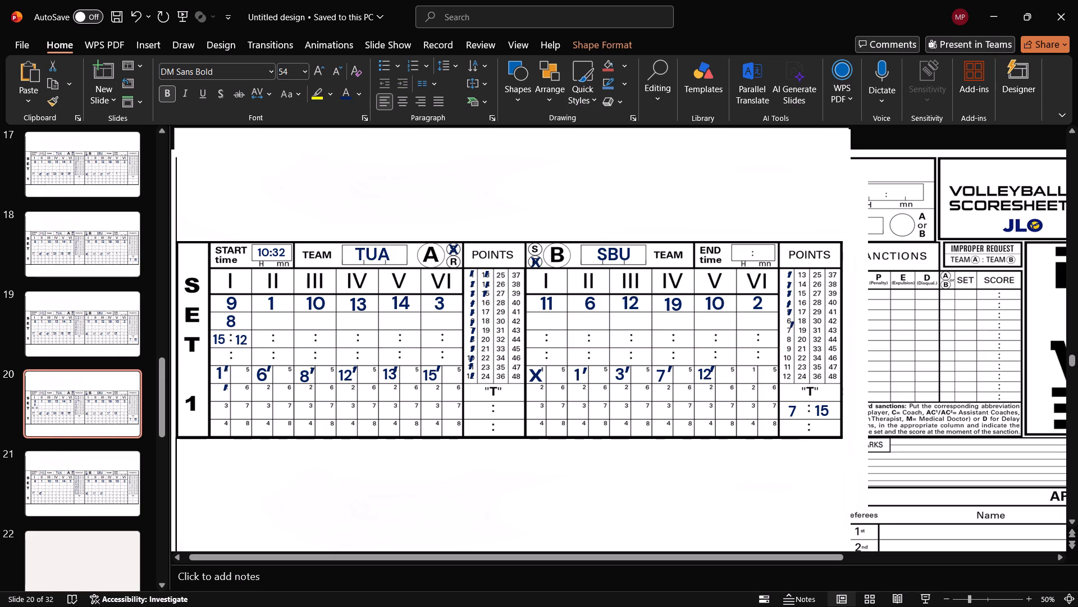
{"action": "left_click_drag", "start_coordinate": [794, 298], "coordinate": [792, 296]}
Paste another slash mark and place it over point 7 in Team B's points column.
{"action": "key", "text": "ctrl+v"}
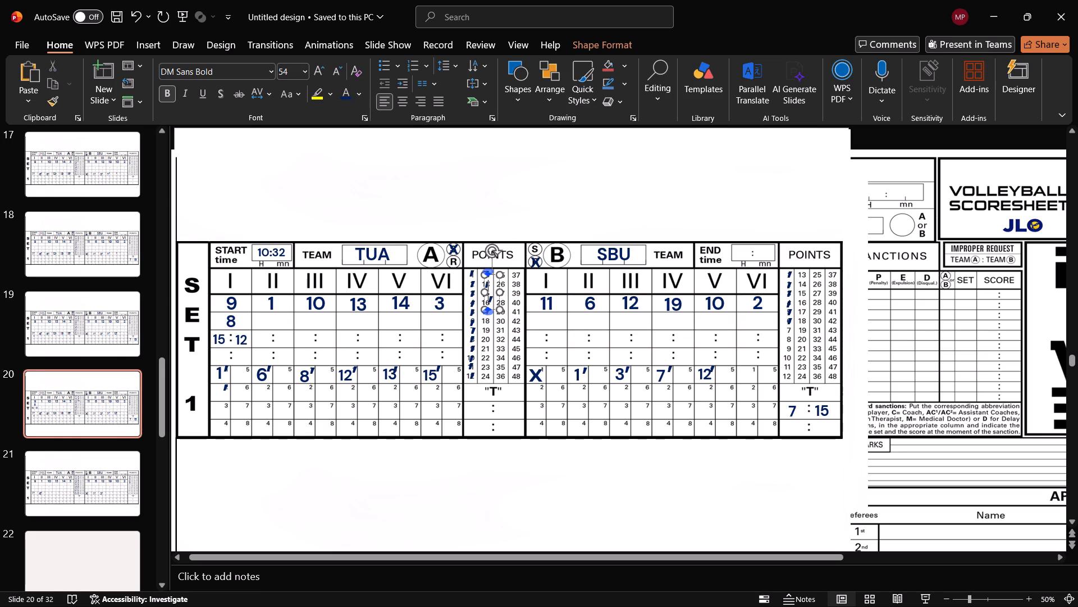
{"action": "left_click_drag", "start_coordinate": [495, 271], "coordinate": [732, 321]}
{"action": "key", "text": "ctrl+z"}
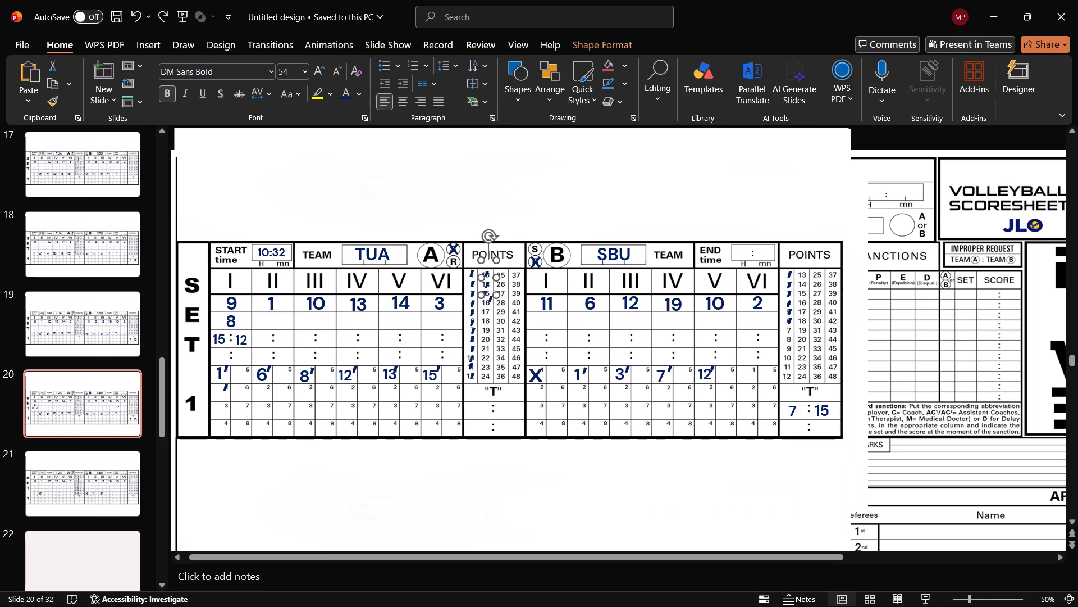
{"action": "left_click", "coordinate": [493, 300]}
{"action": "left_click", "coordinate": [497, 271]}
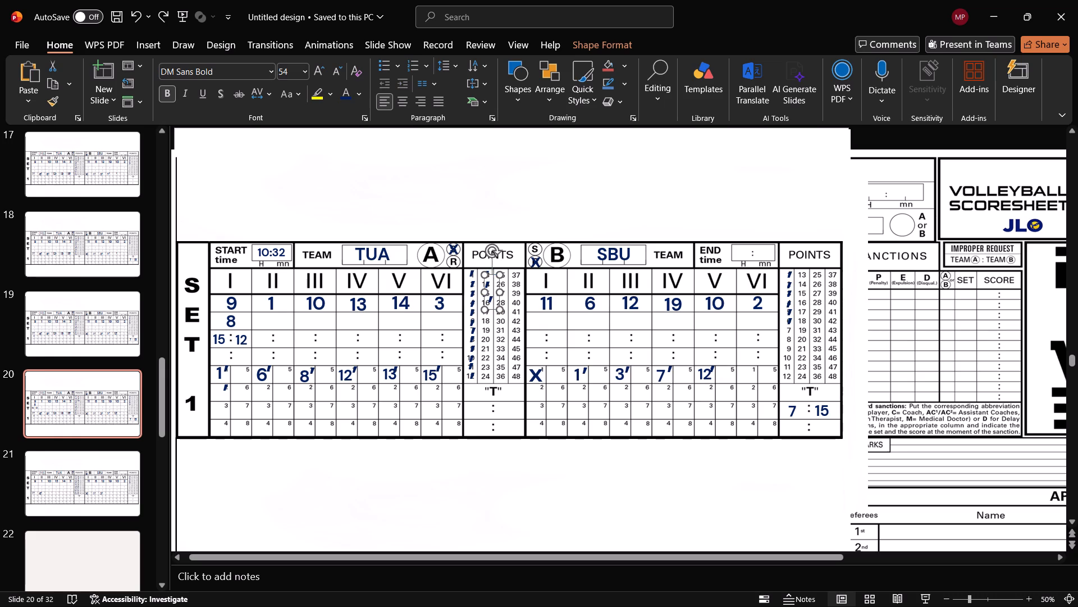
{"action": "left_click_drag", "start_coordinate": [494, 273], "coordinate": [798, 310]}
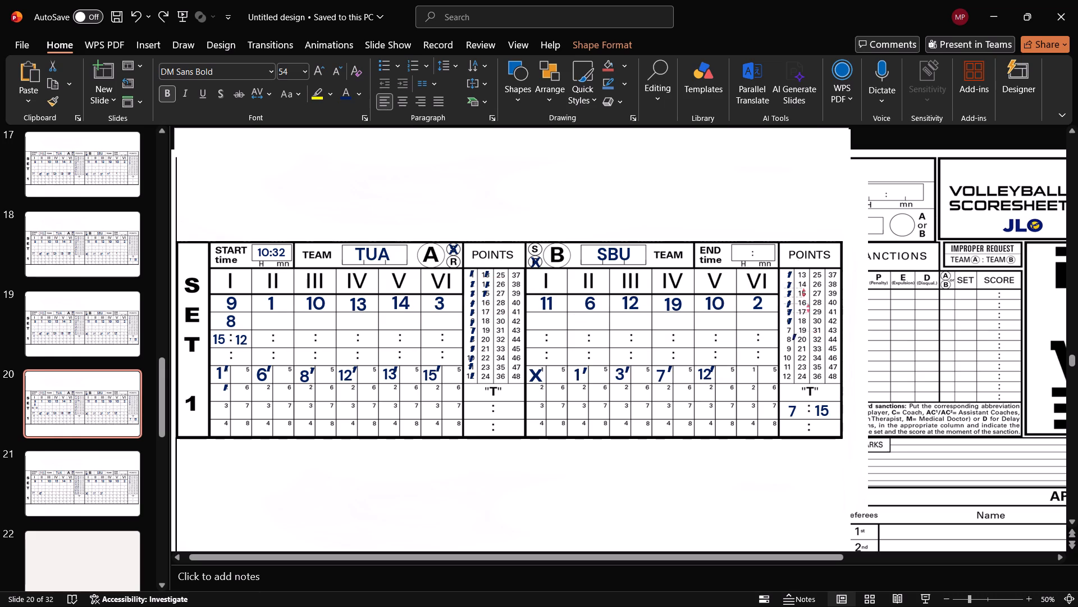
{"action": "left_click_drag", "start_coordinate": [798, 310], "coordinate": [793, 304]}
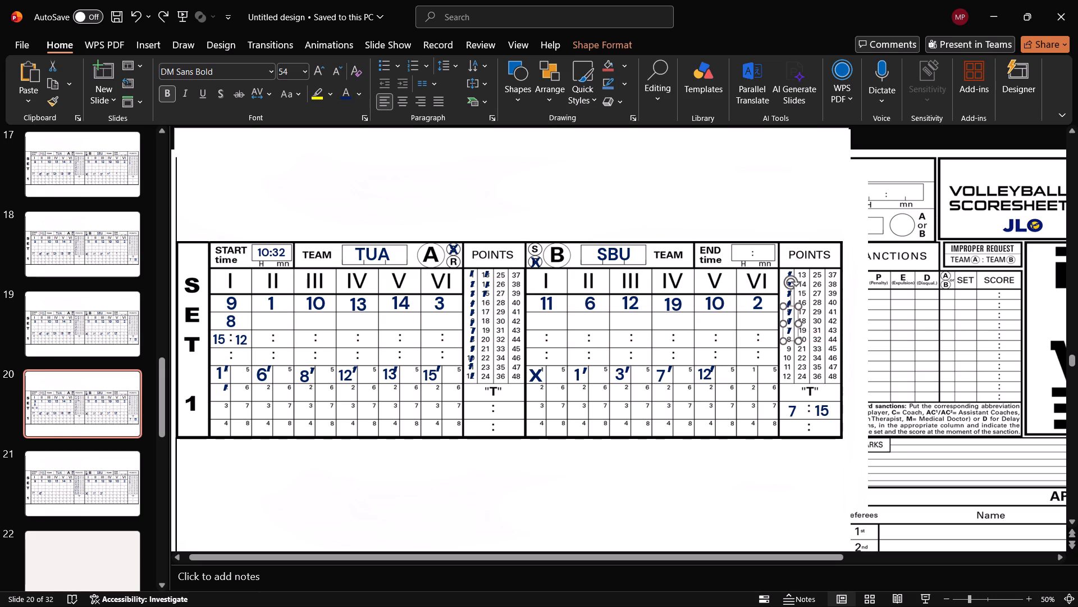
Copy the slash over Team B's point 7 and place copies over points 8 and 9.
{"action": "key", "text": "ctrl+c"}
{"action": "key", "text": "ctrl+v"}
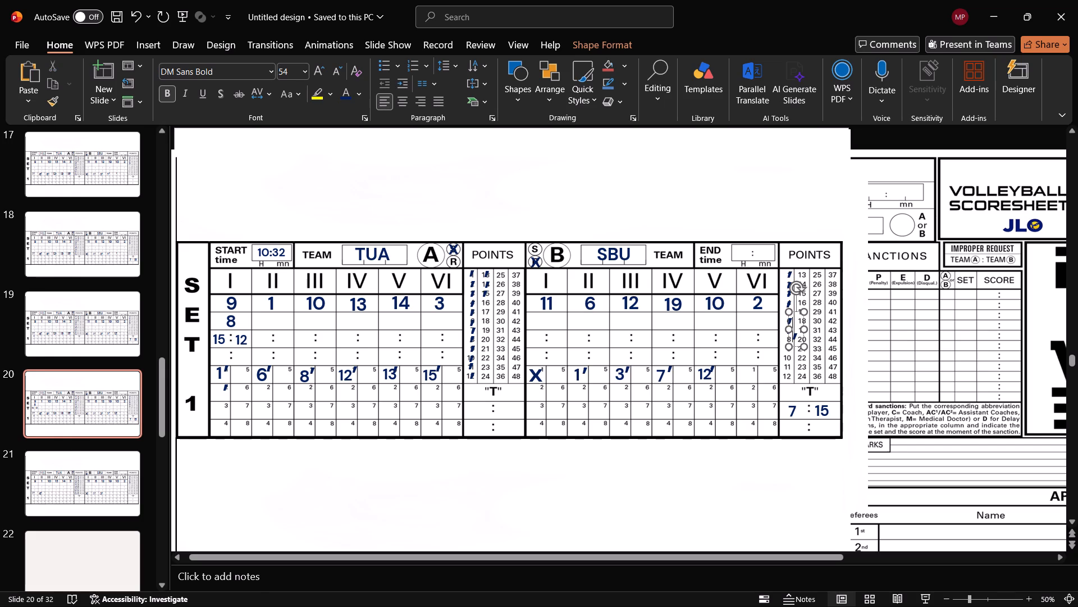
{"action": "left_click_drag", "start_coordinate": [794, 310], "coordinate": [787, 315]}
{"action": "left_click_drag", "start_coordinate": [787, 315], "coordinate": [788, 315]}
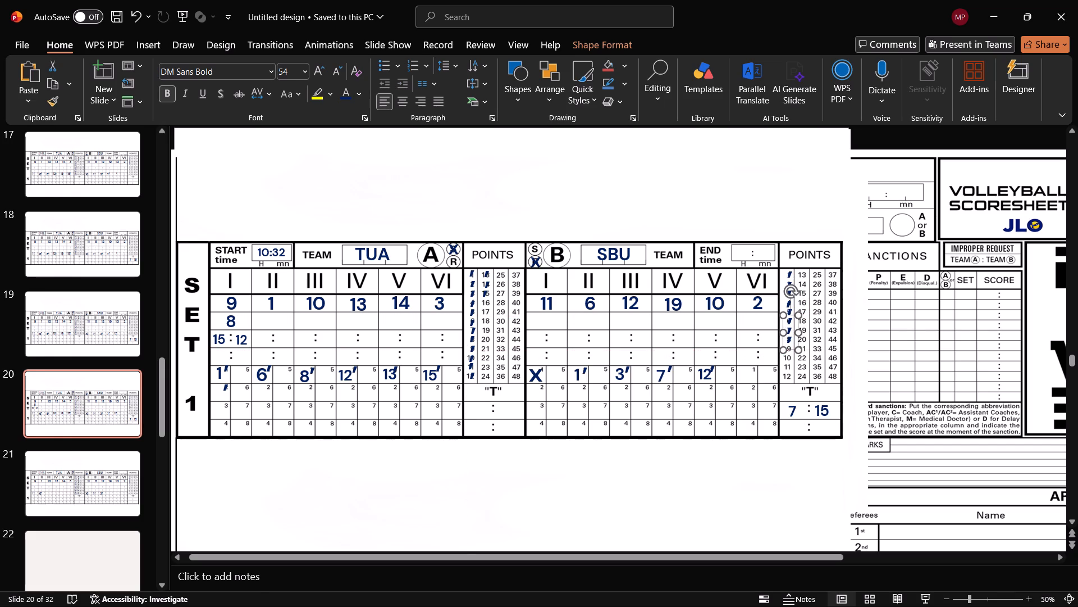
{"action": "key", "text": "ctrl+v"}
{"action": "left_click_drag", "start_coordinate": [796, 312], "coordinate": [792, 327]}
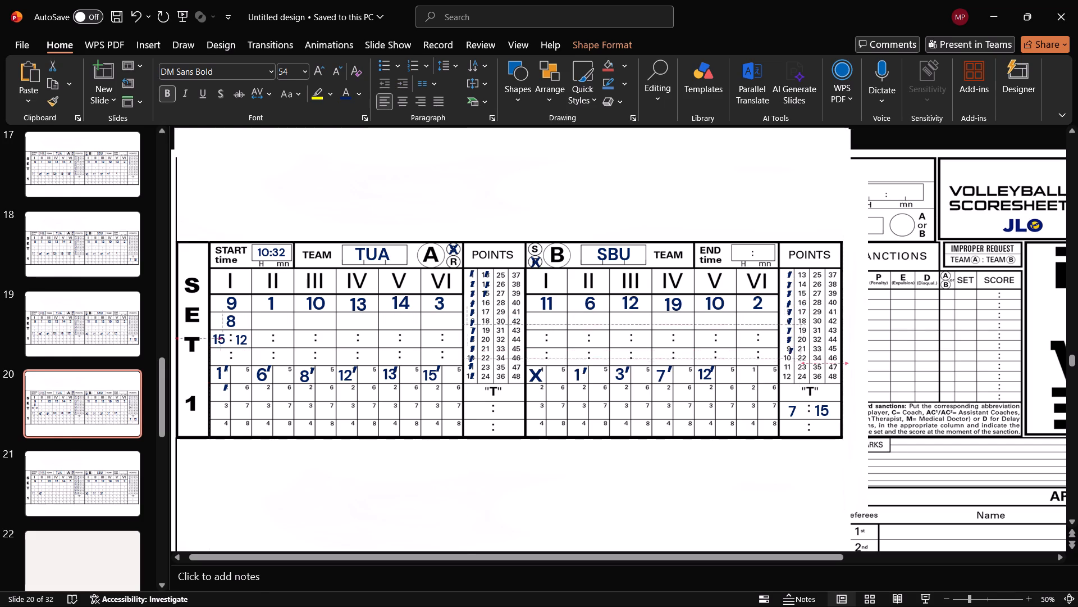
{"action": "left_click_drag", "start_coordinate": [792, 327], "coordinate": [791, 326]}
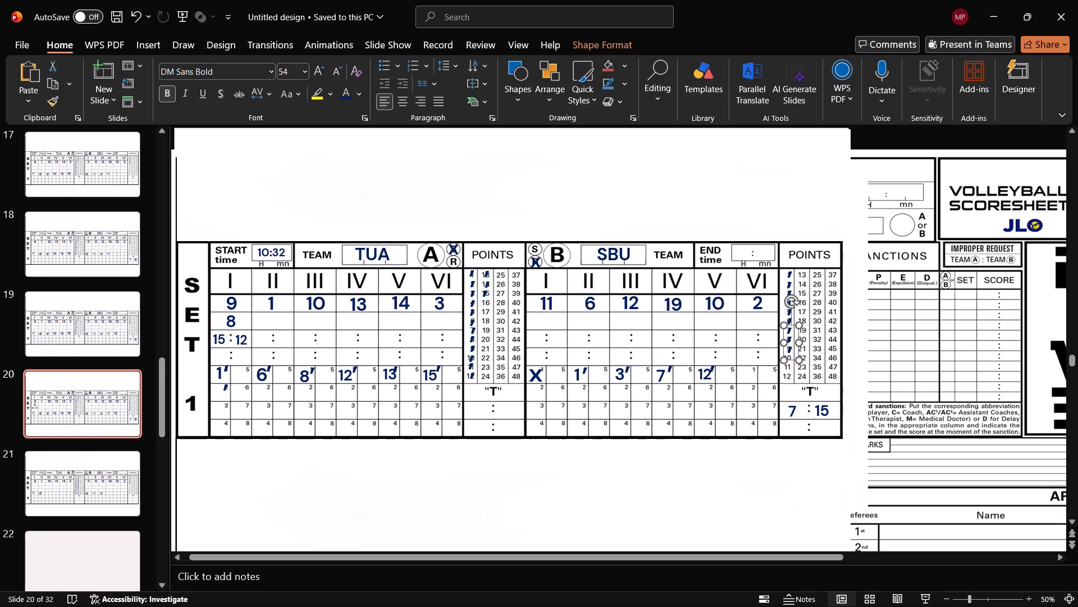
Paste three more slash marks and place them over points 10, 11 and 12 in Team B's points column.
{"action": "key", "text": "ctrl+v"}
{"action": "left_click_drag", "start_coordinate": [793, 310], "coordinate": [785, 328]}
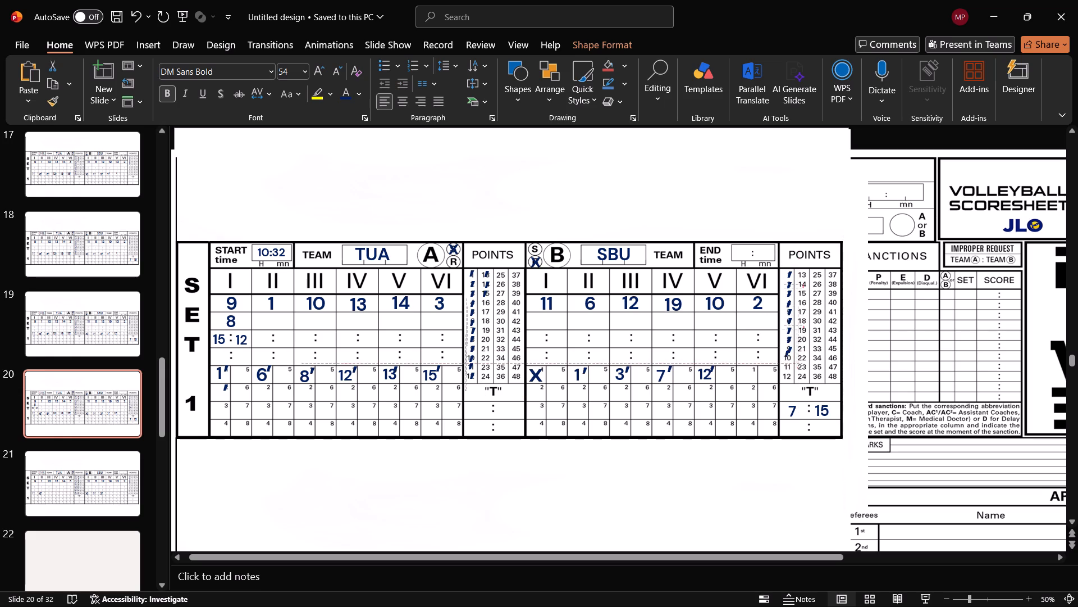
{"action": "left_click_drag", "start_coordinate": [785, 328], "coordinate": [787, 332]}
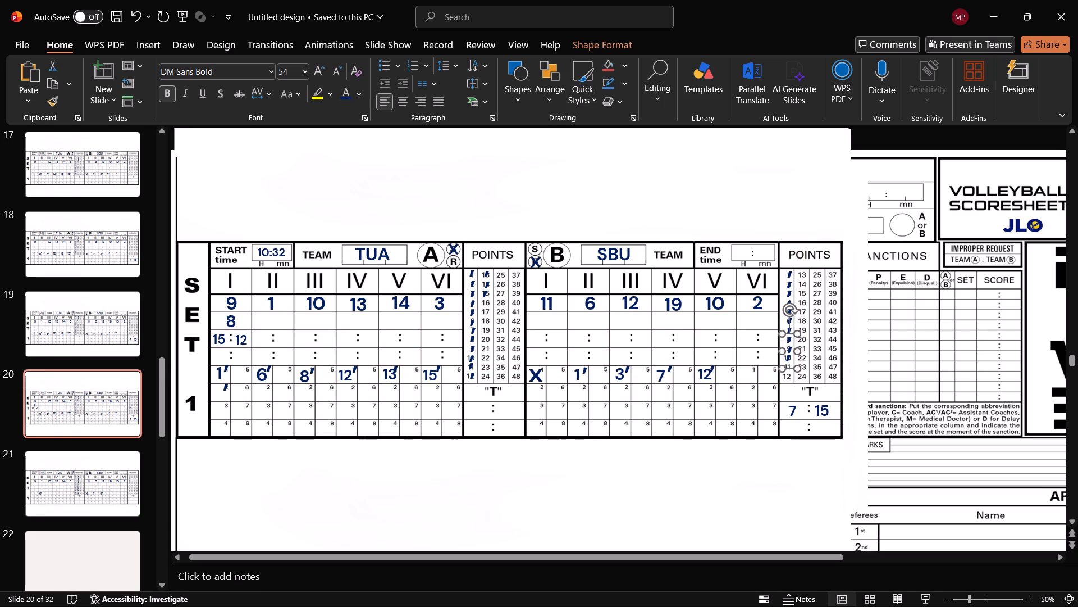
{"action": "key", "text": "ctrl+v"}
{"action": "left_click_drag", "start_coordinate": [797, 311], "coordinate": [796, 322]}
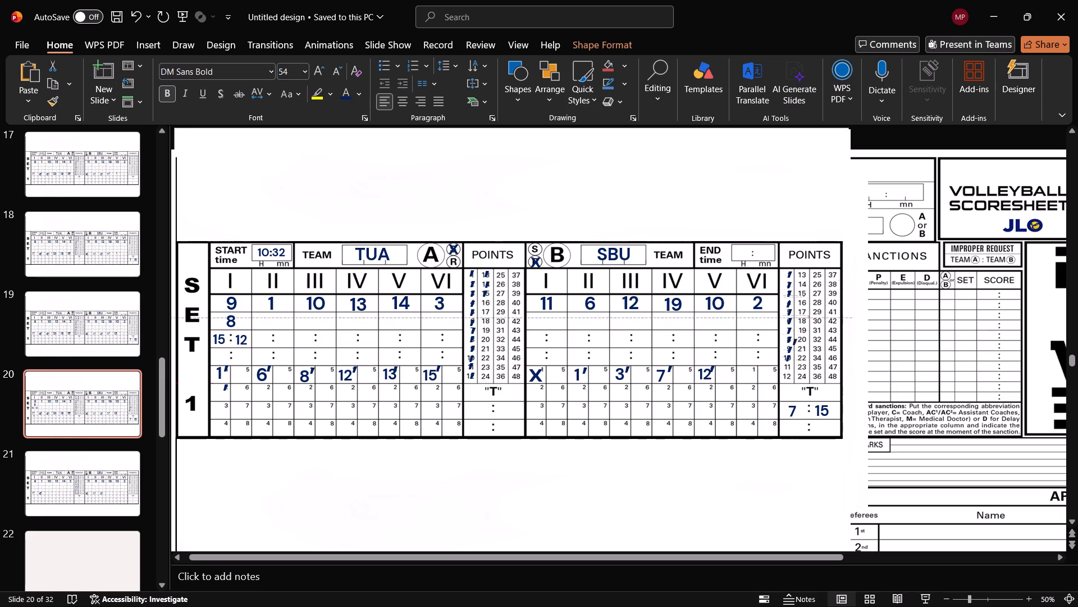
{"action": "left_click_drag", "start_coordinate": [796, 322], "coordinate": [790, 341]}
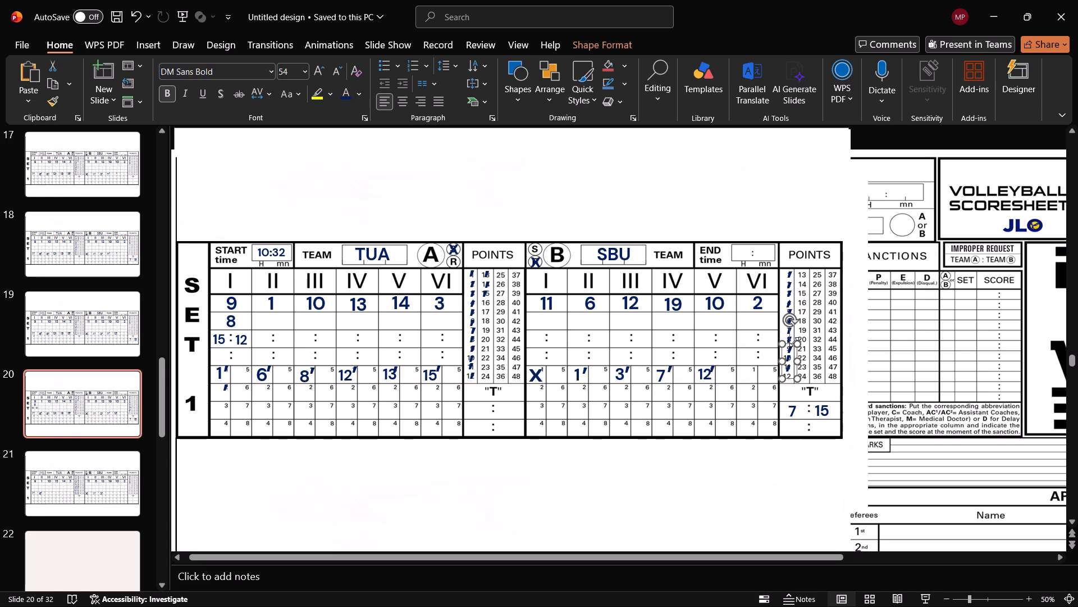
{"action": "key", "text": "ctrl+v"}
{"action": "left_click_drag", "start_coordinate": [794, 312], "coordinate": [788, 344]}
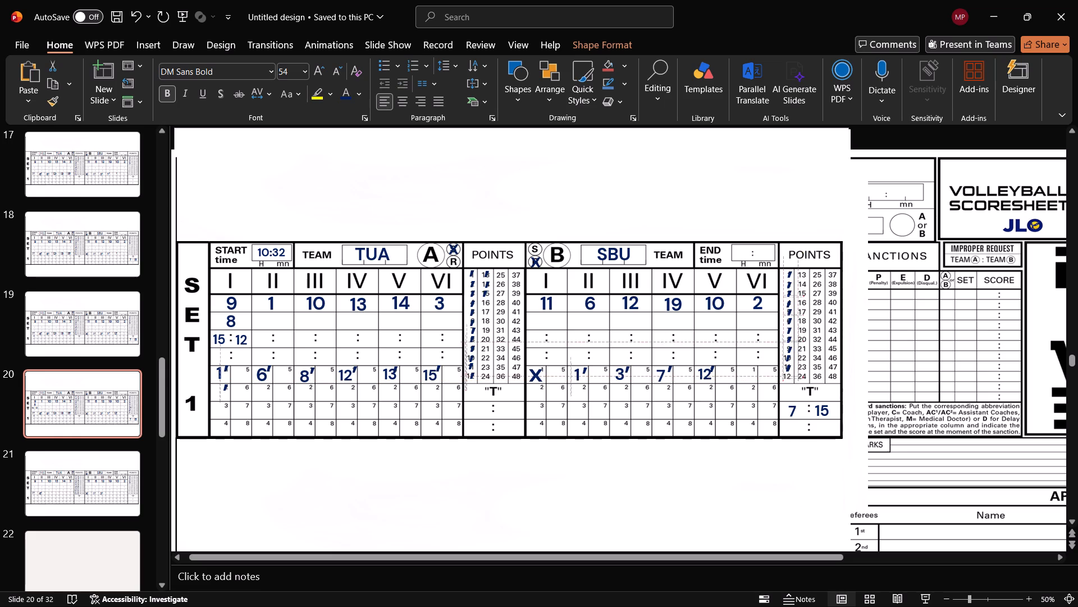
{"action": "left_click_drag", "start_coordinate": [788, 344], "coordinate": [788, 352]}
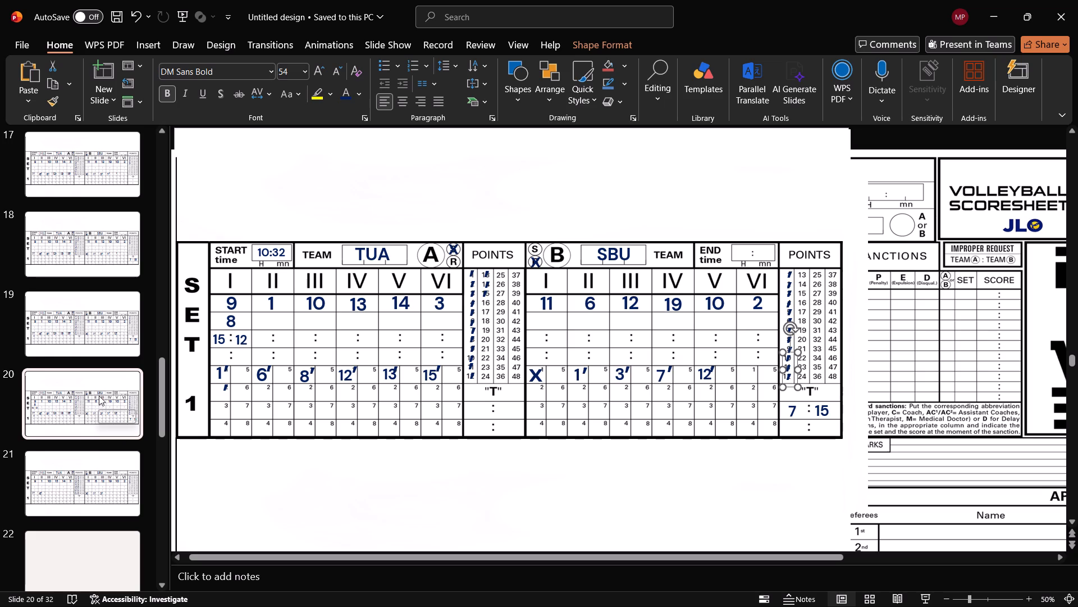
Duplicate slide 20 and open the copy, slide 21.
{"action": "left_click", "coordinate": [44, 417]}
{"action": "left_click", "coordinate": [94, 482]}
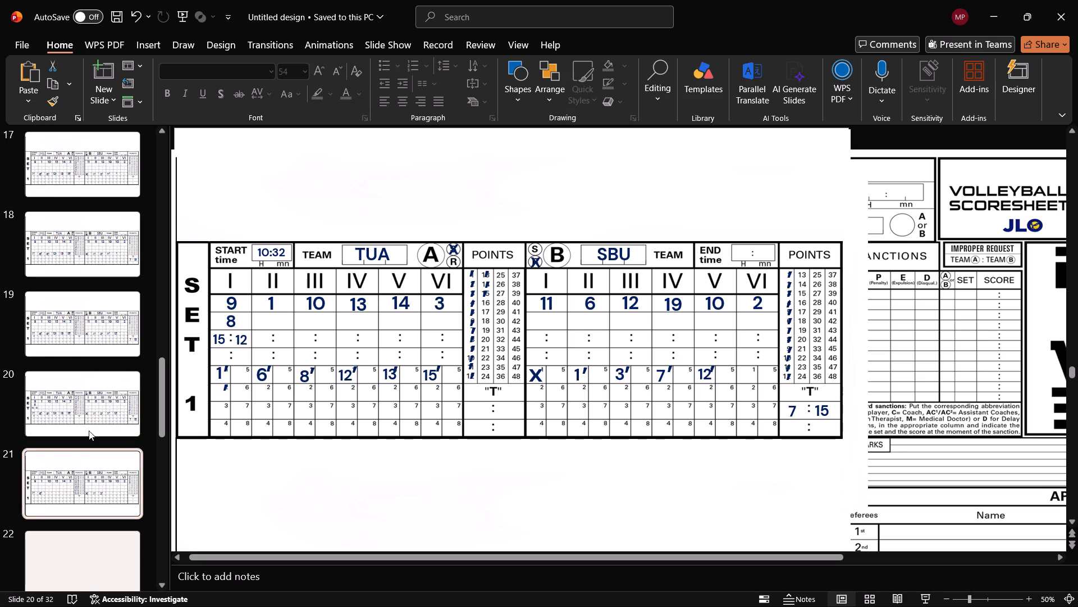
{"action": "left_click", "coordinate": [91, 393]}
{"action": "right_click", "coordinate": [91, 393]}
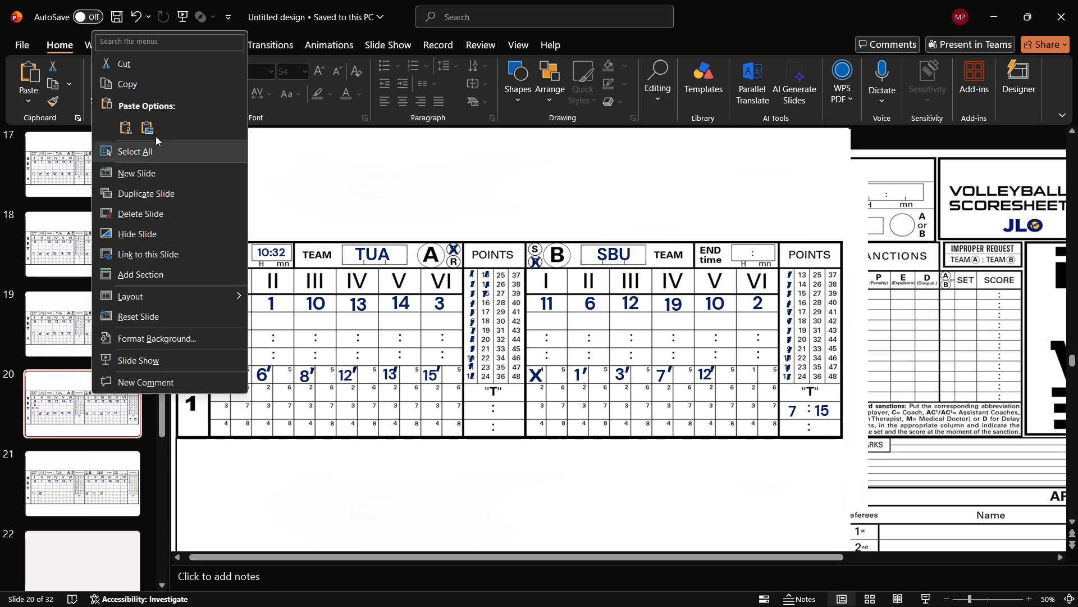
{"action": "left_click", "coordinate": [162, 194]}
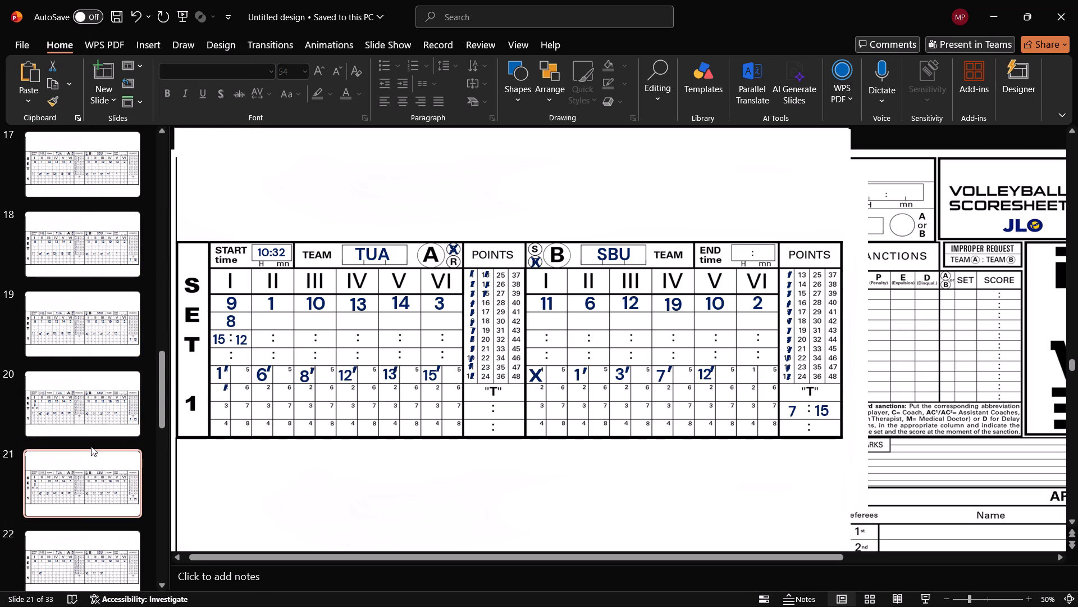
{"action": "left_click", "coordinate": [90, 489]}
Copy the 6 from Team A's column II into service box 2 of column I, changing it to 18 at font size 32.
{"action": "left_click", "coordinate": [269, 373]}
{"action": "left_click", "coordinate": [268, 422]}
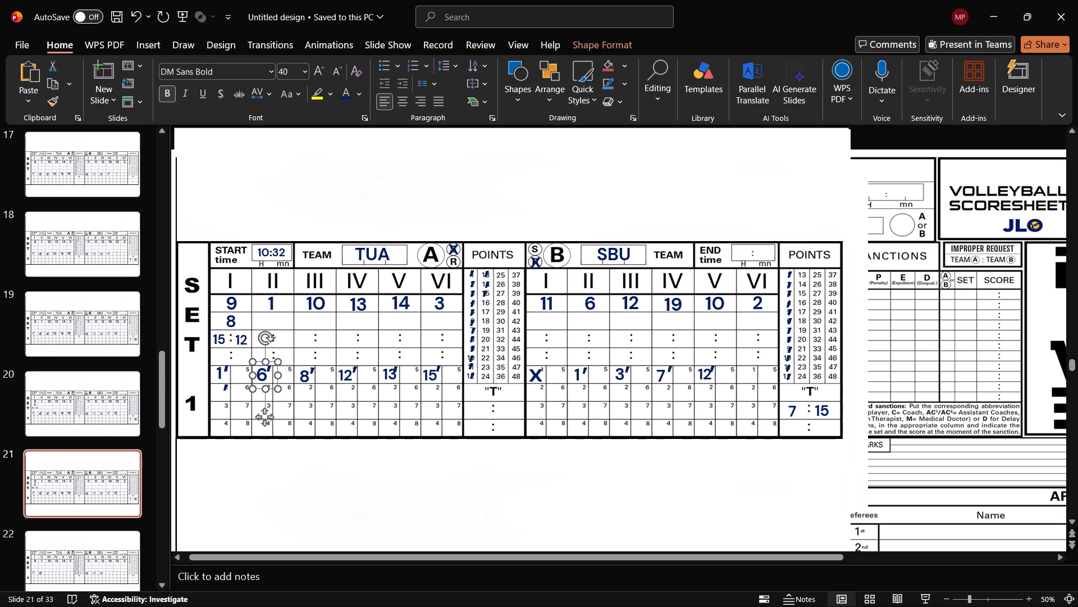
{"action": "key", "text": "ctrl+c"}
{"action": "left_click", "coordinate": [216, 391]}
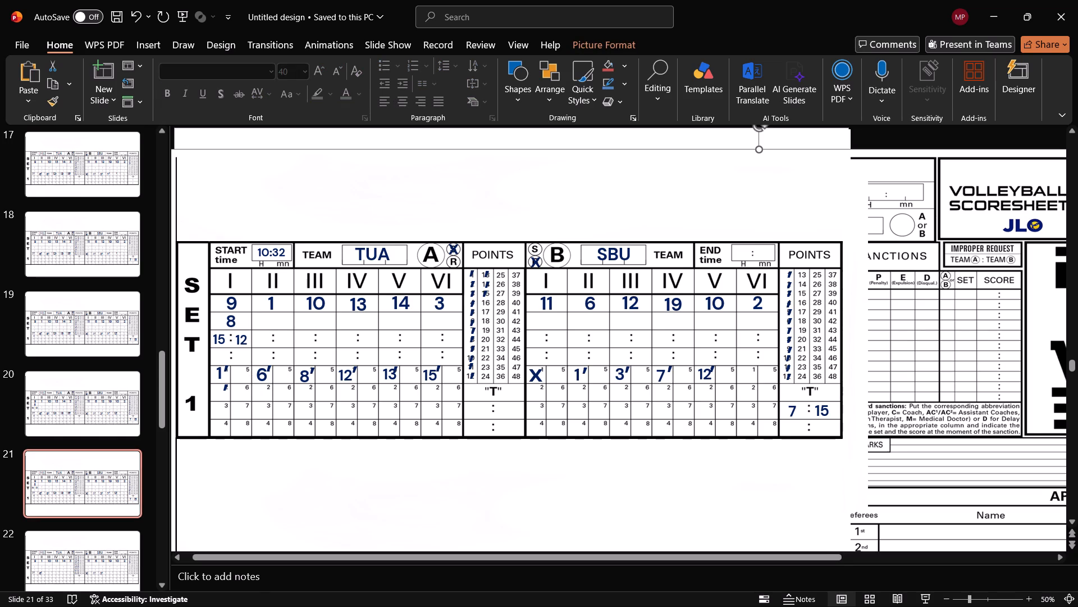
{"action": "key", "text": "ctrl+v"}
{"action": "left_click_drag", "start_coordinate": [271, 426], "coordinate": [225, 438]}
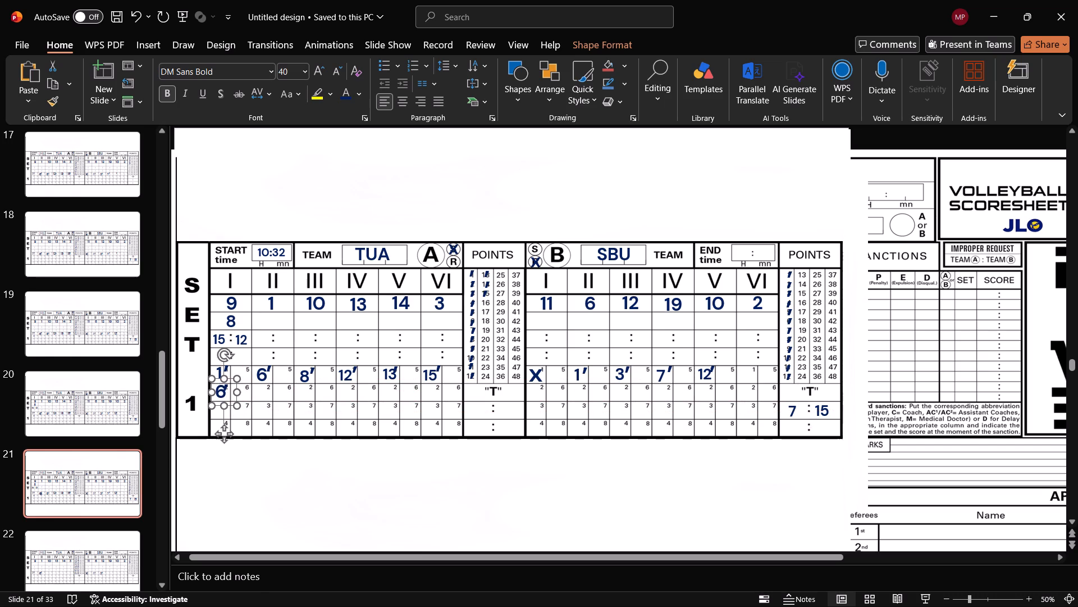
{"action": "left_click", "coordinate": [224, 394]}
{"action": "key", "text": "BackSpace"}
{"action": "type", "text": "18"}
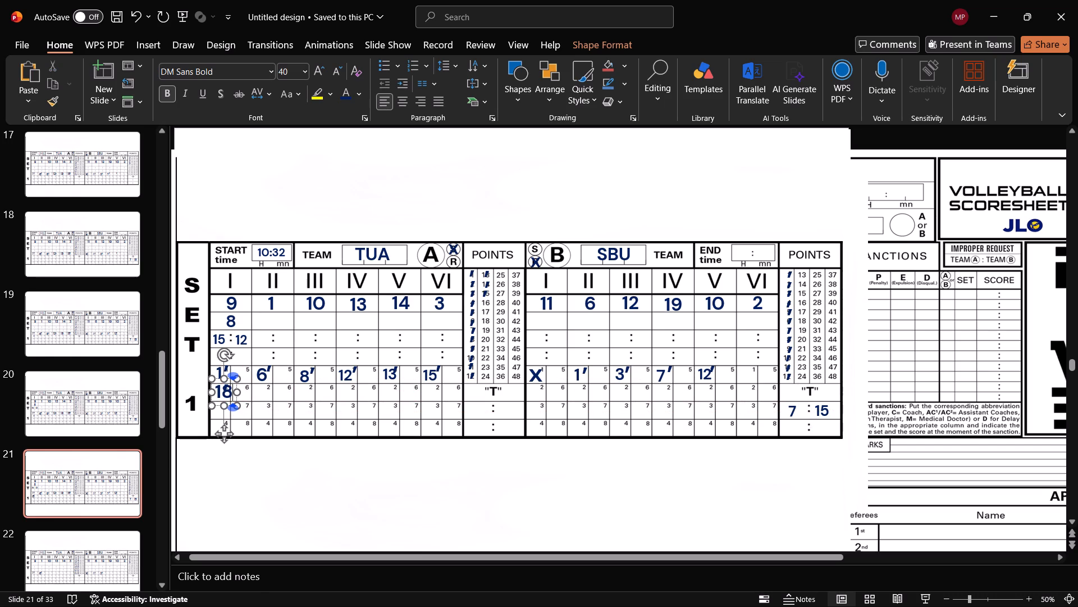
{"action": "key", "text": "ctrl+a"}
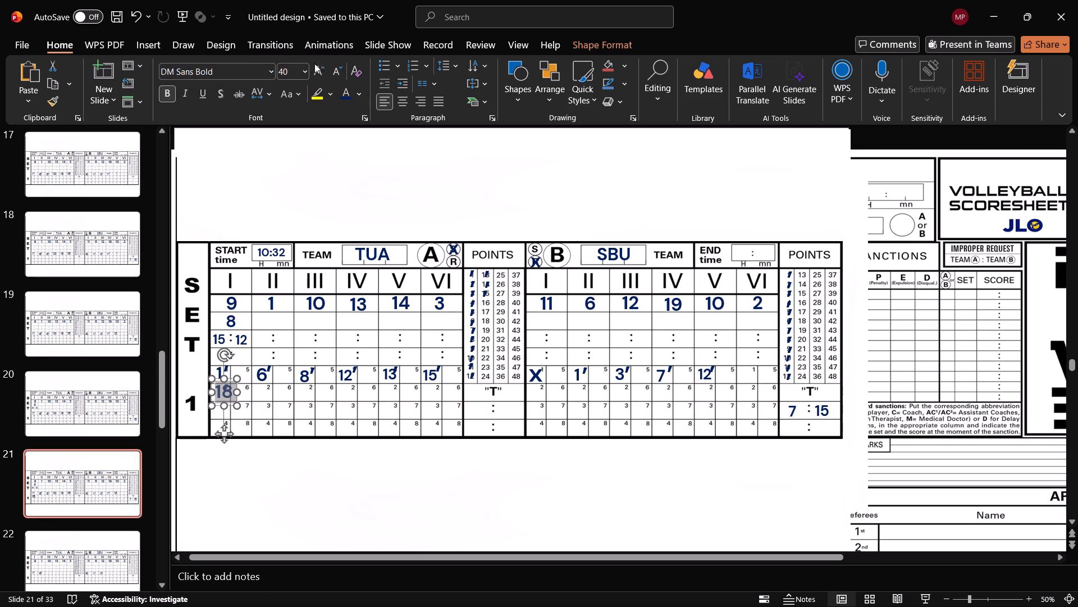
{"action": "double_click", "coordinate": [337, 68]}
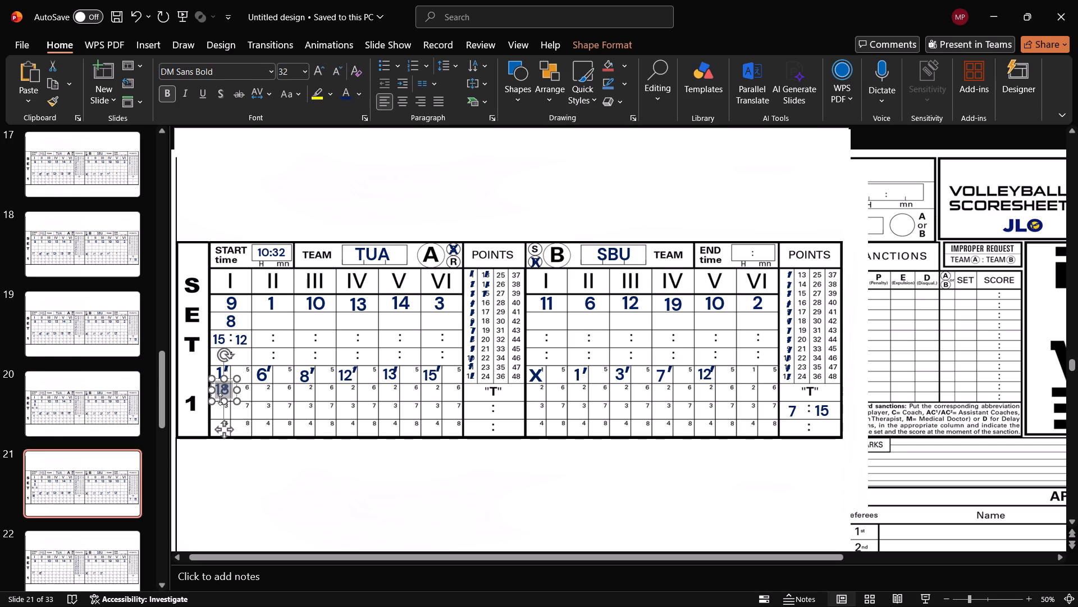
{"action": "left_click", "coordinate": [224, 431]}
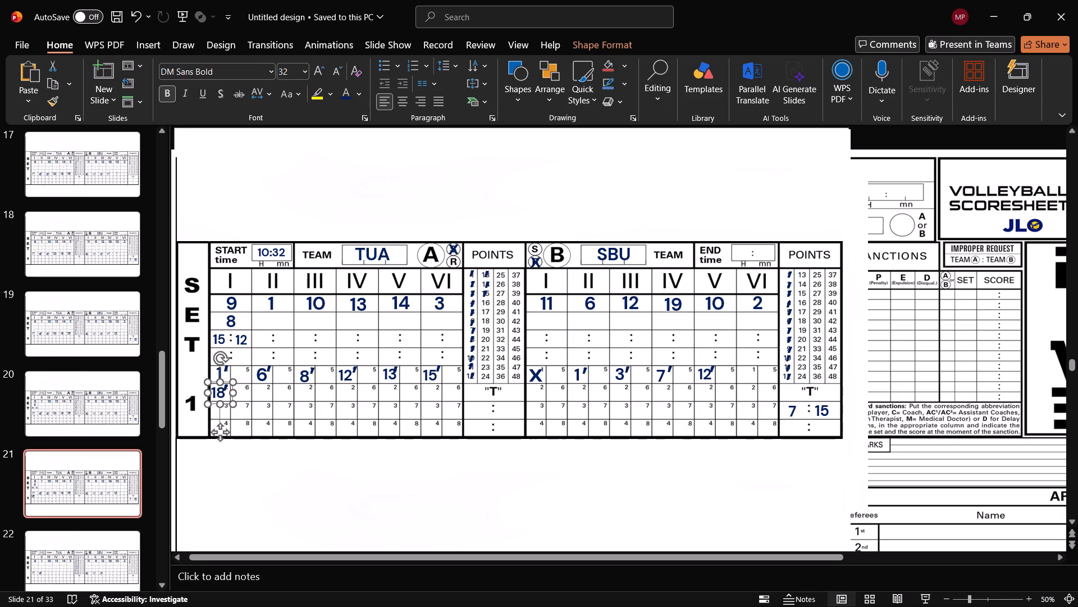
{"action": "left_click", "coordinate": [221, 431]}
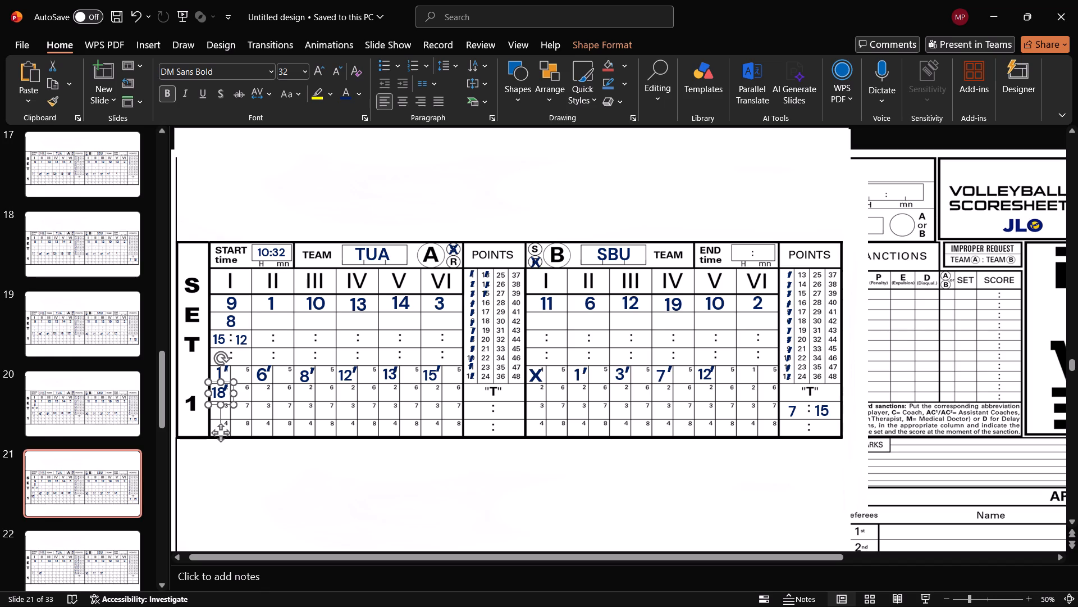
Paste the copied service number into service box 1 of Team B's column VI and change it to 16.
{"action": "left_click", "coordinate": [748, 377]}
{"action": "key", "text": "ctrl+v"}
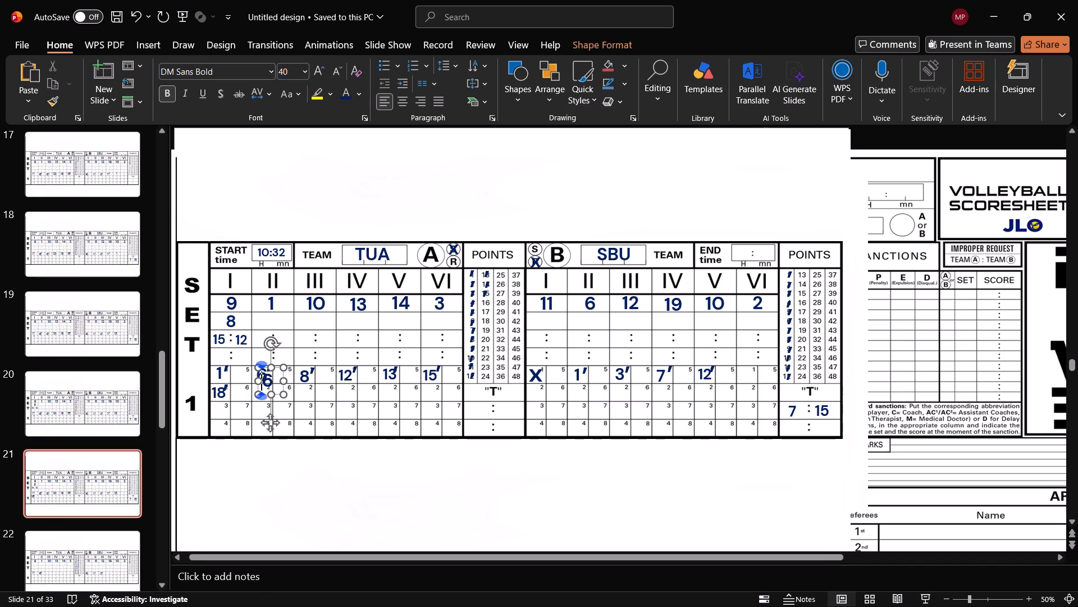
{"action": "left_click_drag", "start_coordinate": [273, 423], "coordinate": [753, 416]}
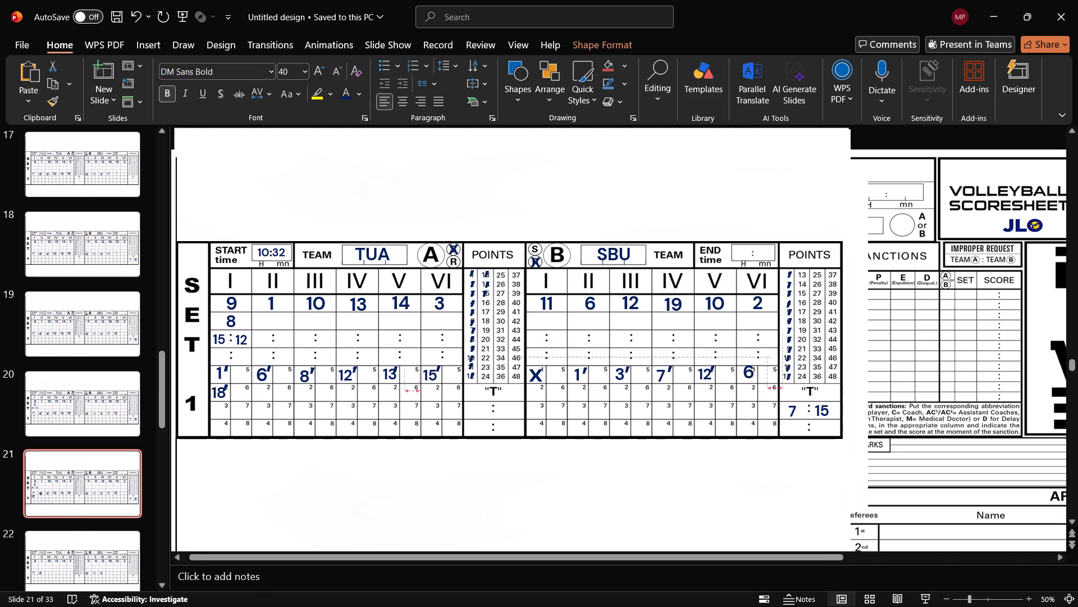
{"action": "left_click_drag", "start_coordinate": [753, 416], "coordinate": [752, 418]}
{"action": "left_click", "coordinate": [752, 378]}
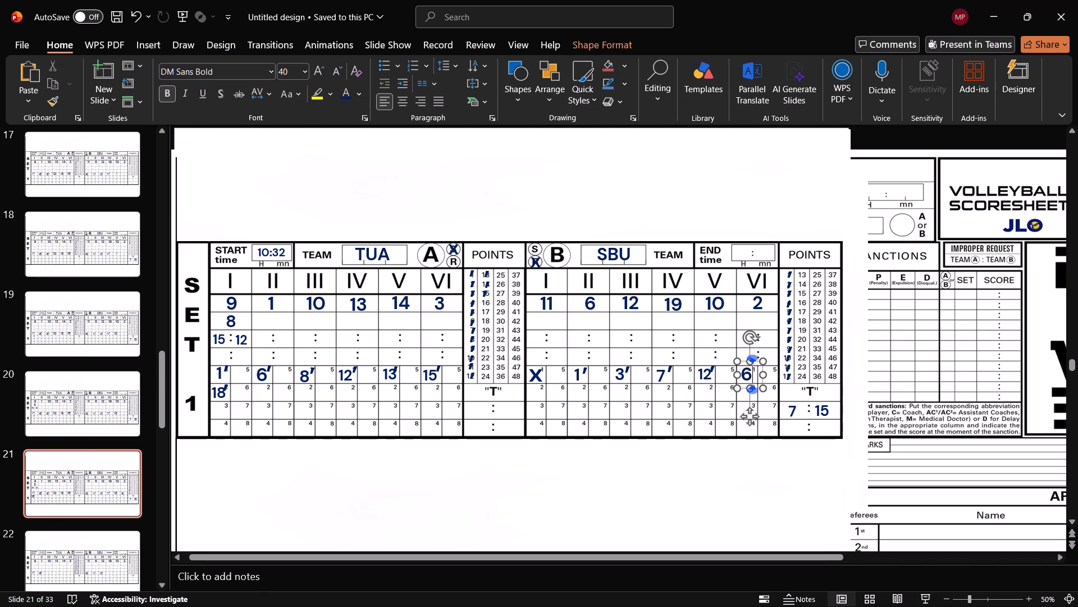
{"action": "key", "text": "BackSpace"}
{"action": "key", "text": "1"}
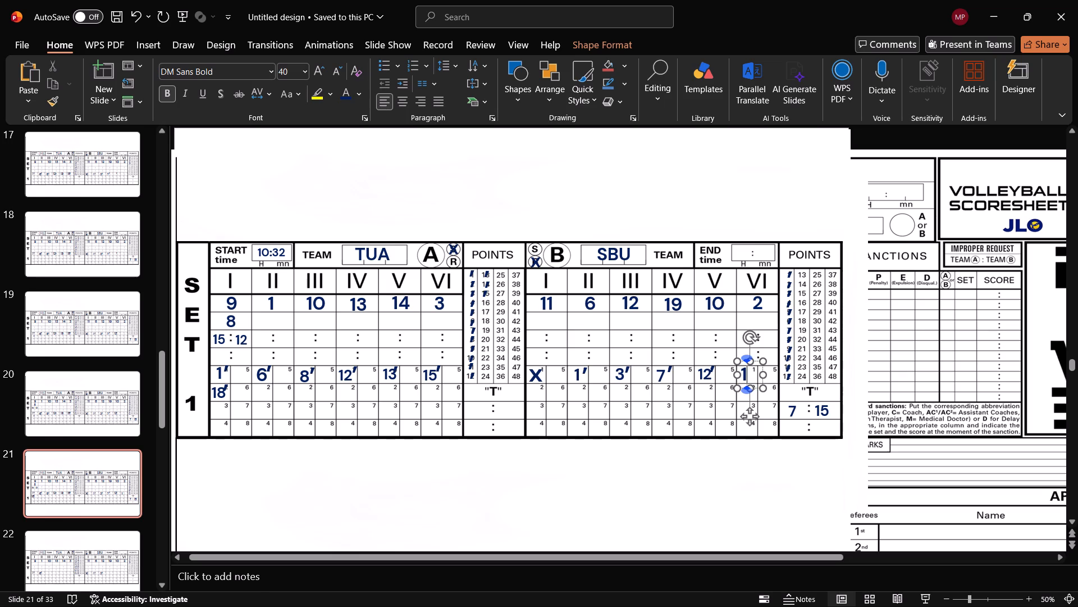
{"action": "key", "text": "6"}
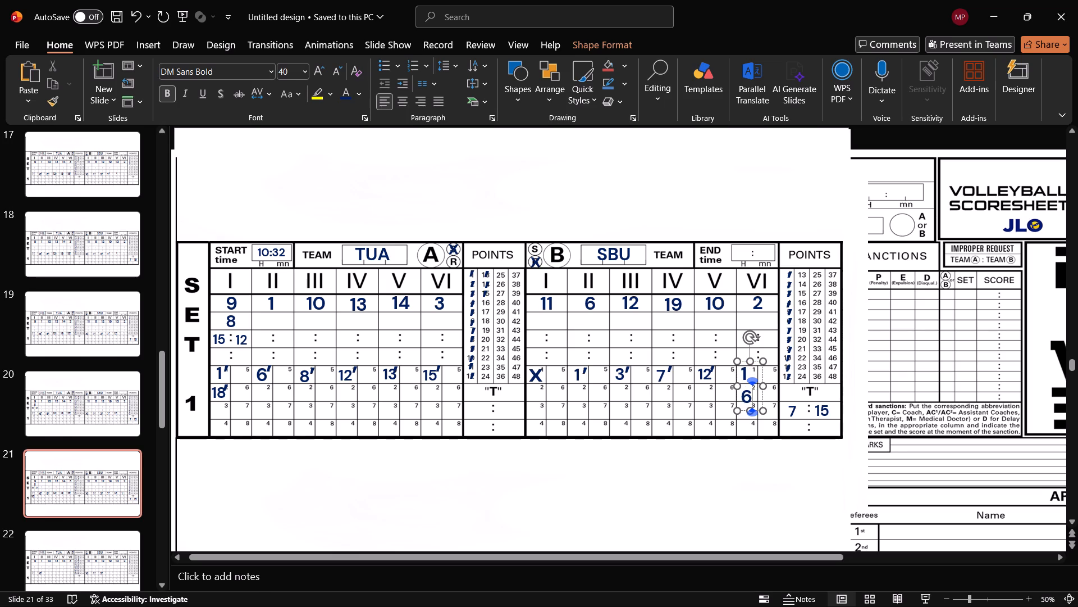
Reduce Team B's 16 to font size 28 and align it within service box 1 of column VI.
{"action": "key", "text": "ctrl+a"}
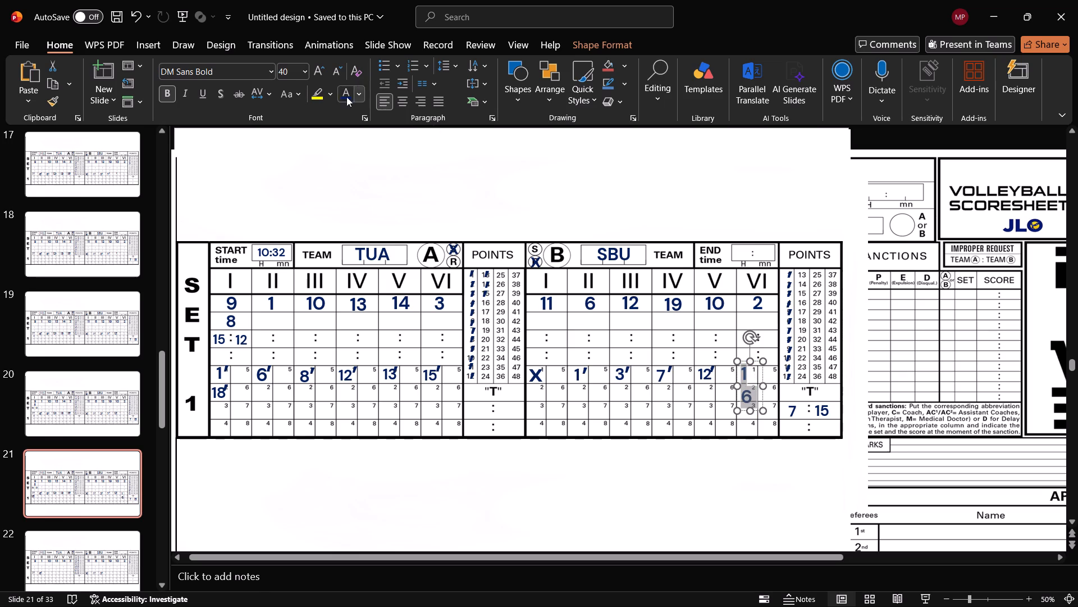
{"action": "double_click", "coordinate": [337, 68]}
{"action": "left_click", "coordinate": [337, 68]}
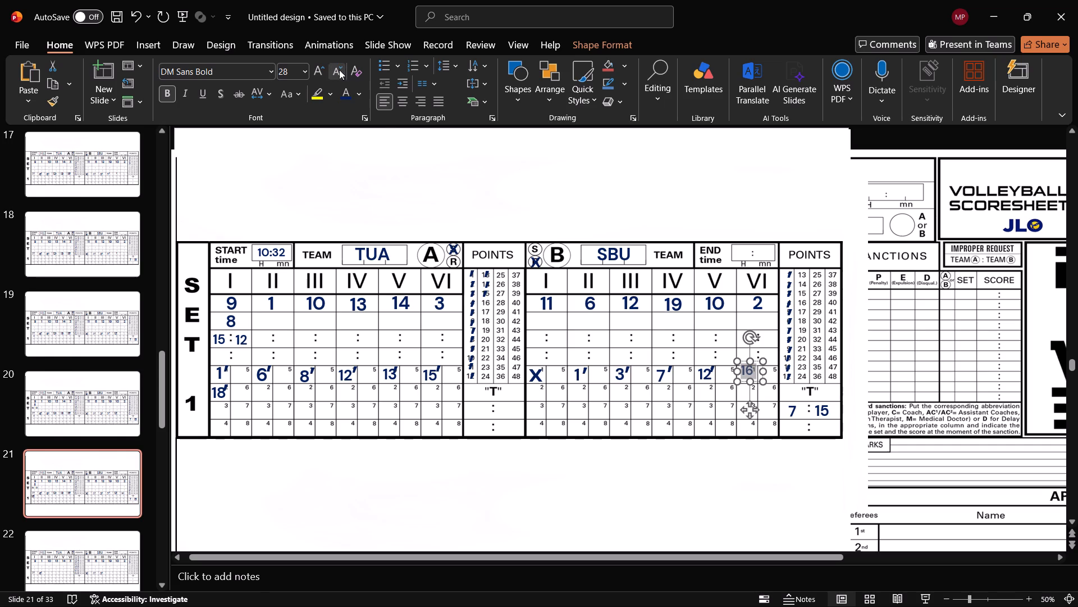
{"action": "left_click", "coordinate": [339, 70]}
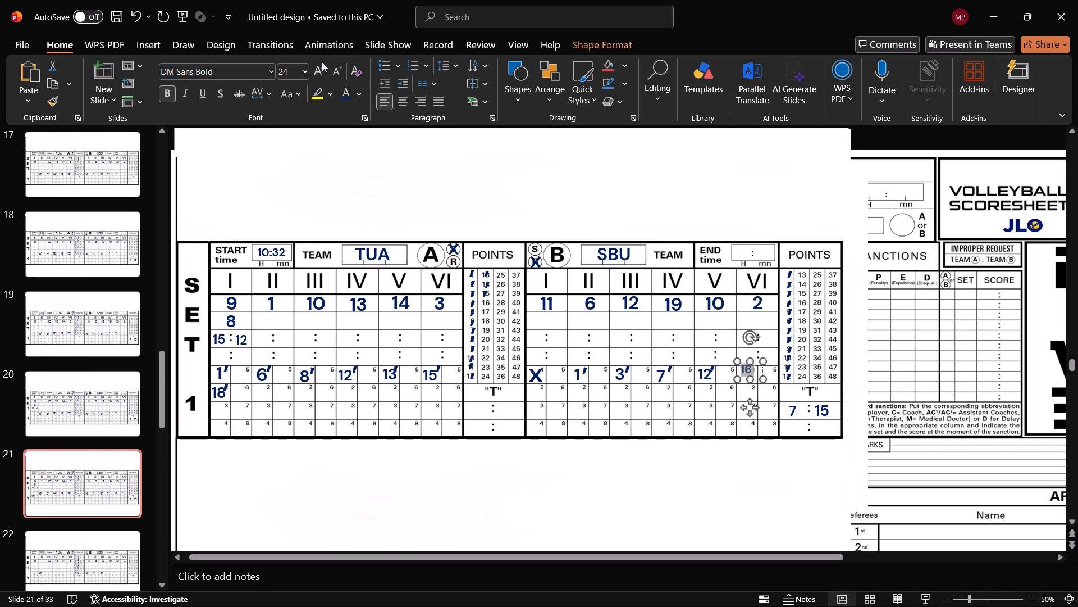
{"action": "left_click", "coordinate": [322, 62]}
{"action": "left_click", "coordinate": [316, 73]}
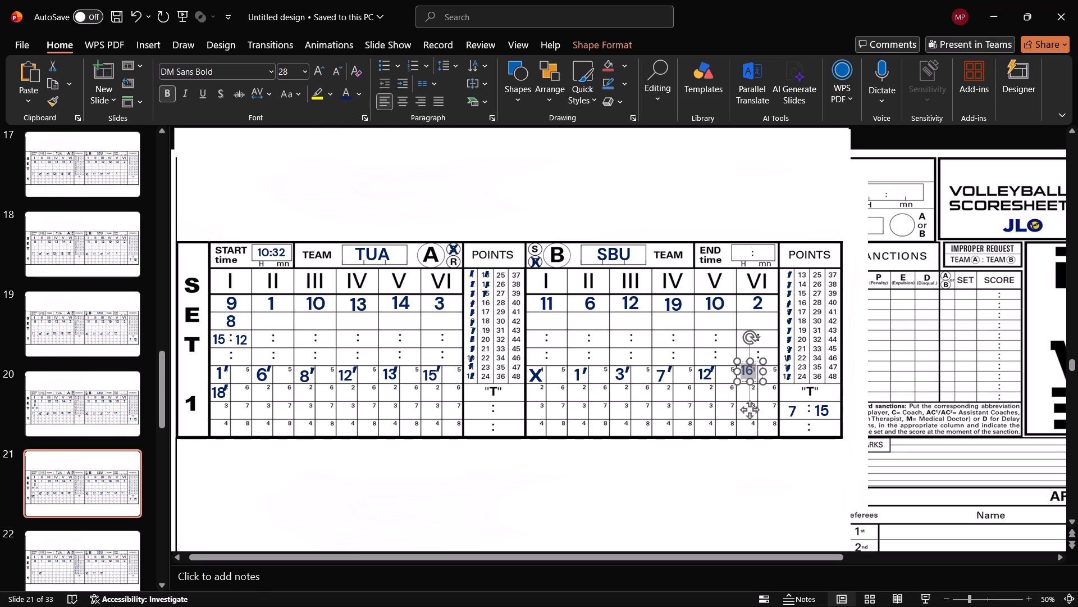
{"action": "left_click_drag", "start_coordinate": [749, 413], "coordinate": [750, 415]}
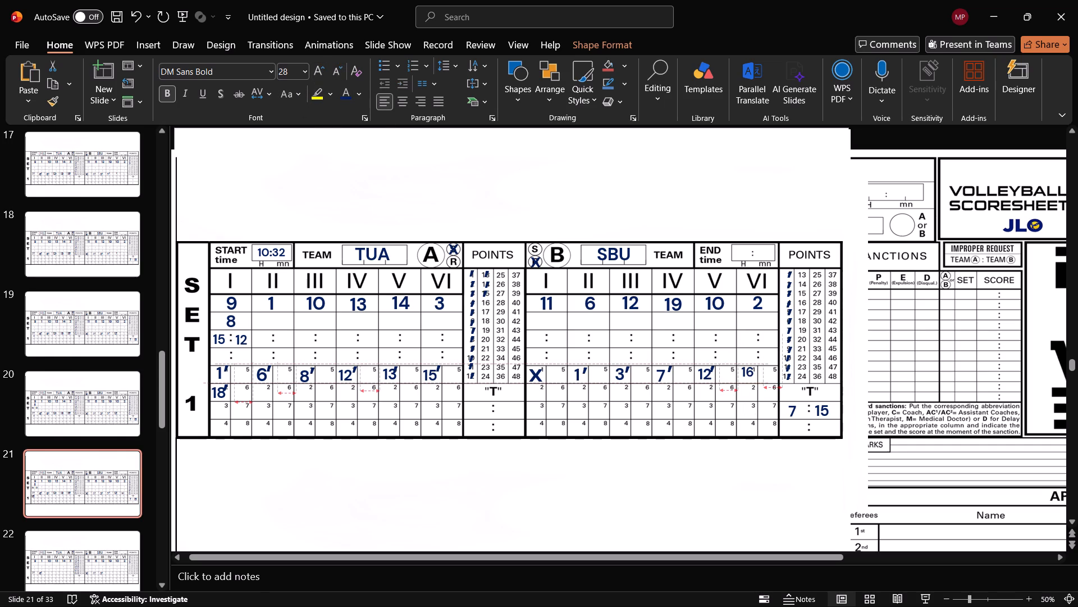
{"action": "left_click_drag", "start_coordinate": [750, 415], "coordinate": [750, 416]}
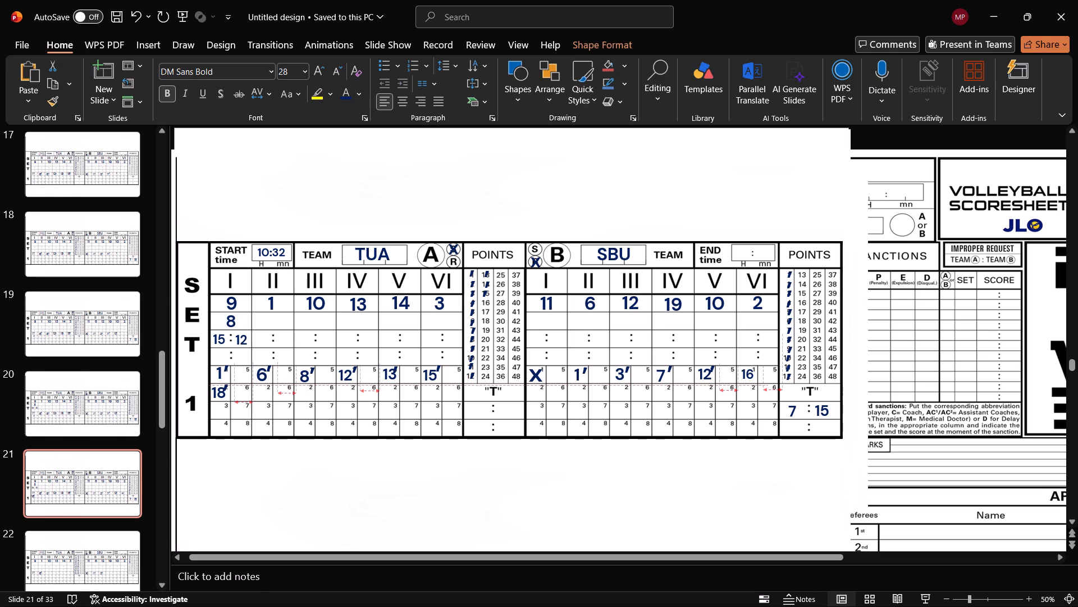
{"action": "left_click_drag", "start_coordinate": [750, 416], "coordinate": [747, 418]}
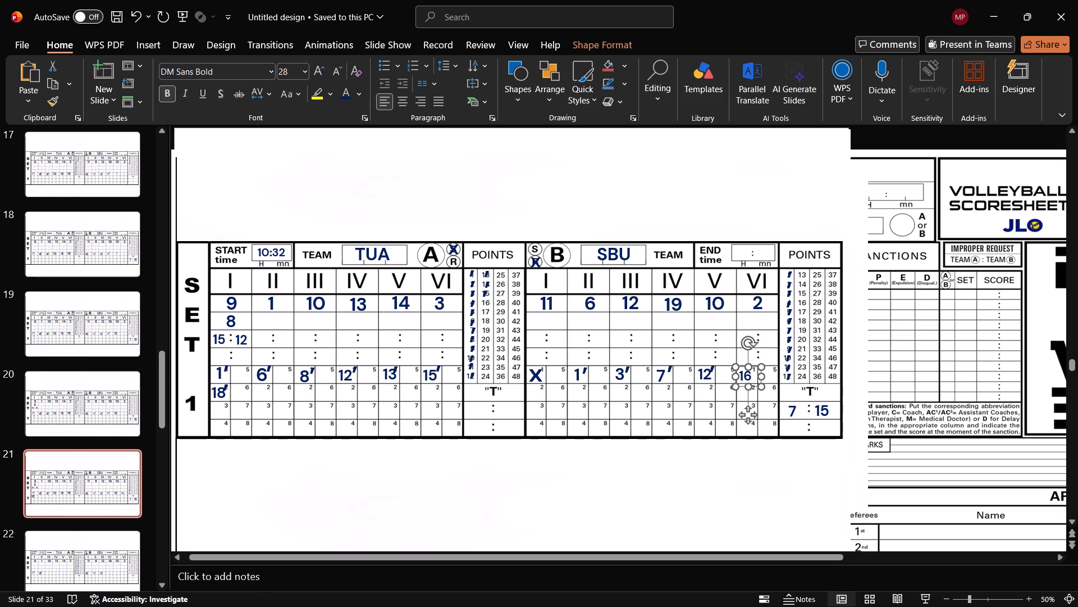
Copy the slash from Team B's point 12 and place the copy beside the 16 in Team B's column VI.
{"action": "left_click", "coordinate": [787, 378]}
{"action": "left_click", "coordinate": [791, 351]}
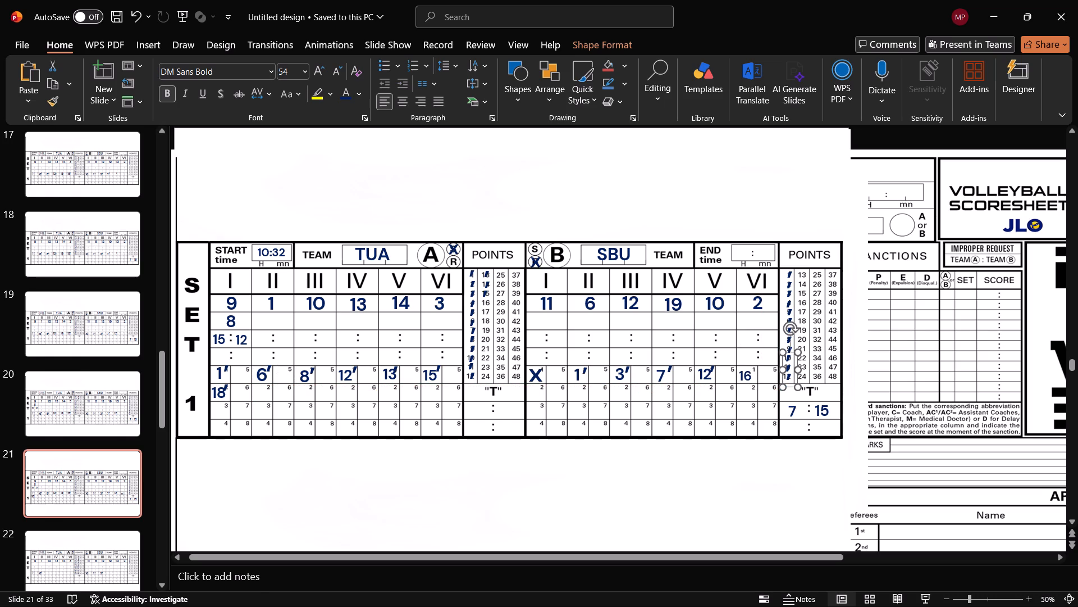
{"action": "key", "text": "ctrl+c"}
{"action": "key", "text": "ctrl+v"}
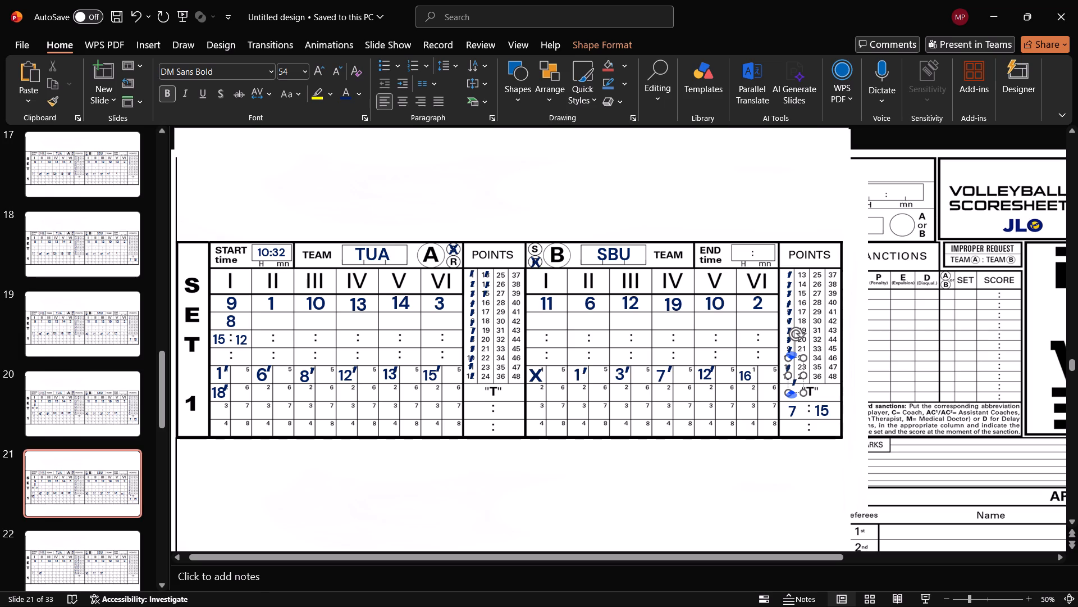
{"action": "left_click_drag", "start_coordinate": [793, 394], "coordinate": [753, 383]}
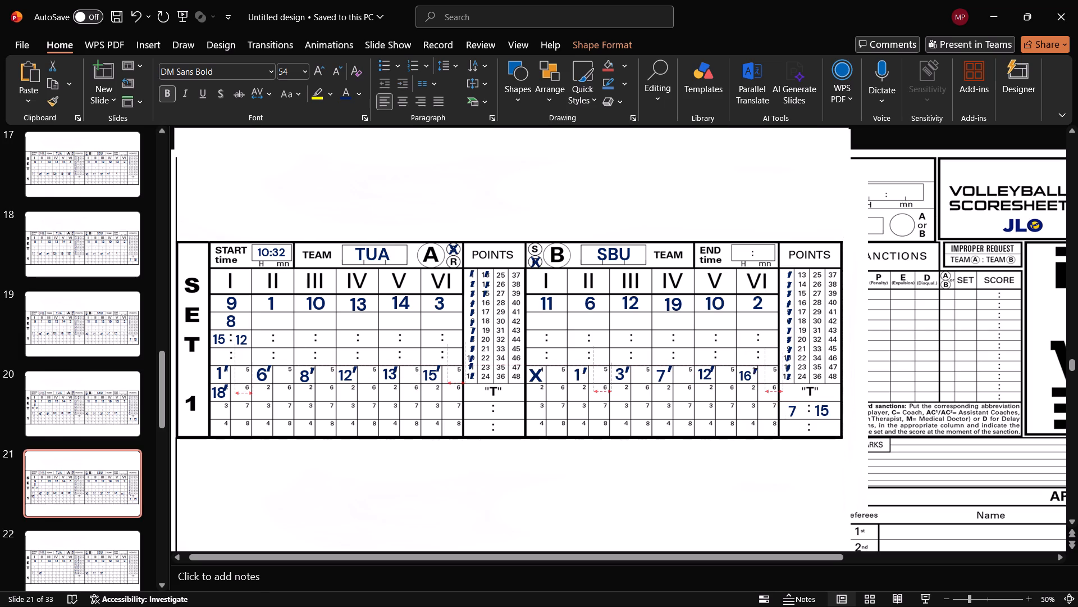
{"action": "left_click_drag", "start_coordinate": [753, 383], "coordinate": [753, 382]}
Paste three slash marks into service box 2 of Team B's column I and Team A's columns II and III.
{"action": "key", "text": "ctrl+v"}
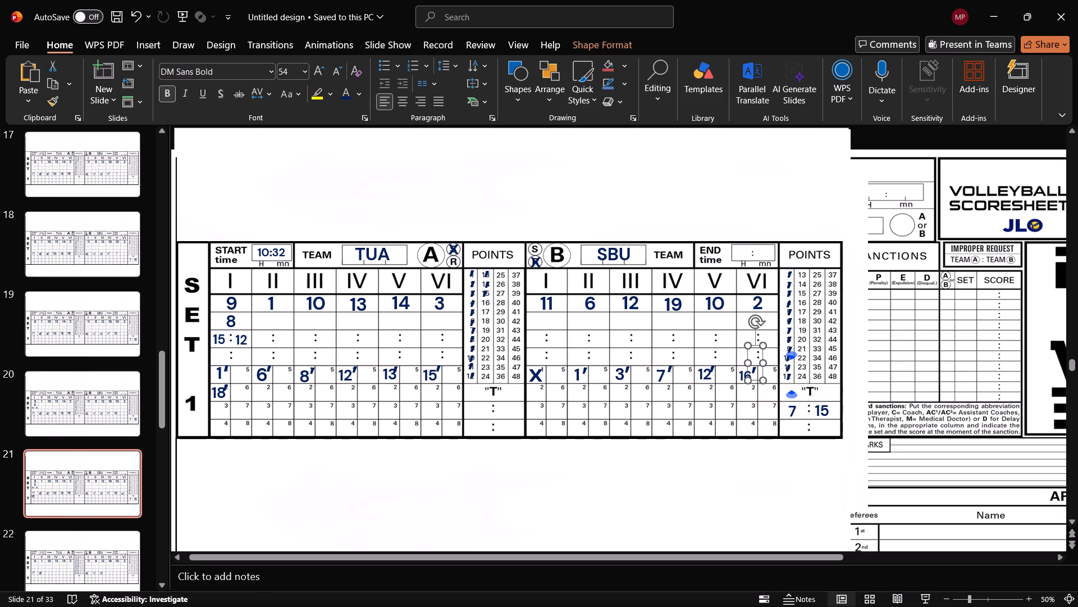
{"action": "left_click", "coordinate": [790, 392]}
{"action": "left_click_drag", "start_coordinate": [796, 394], "coordinate": [543, 396]}
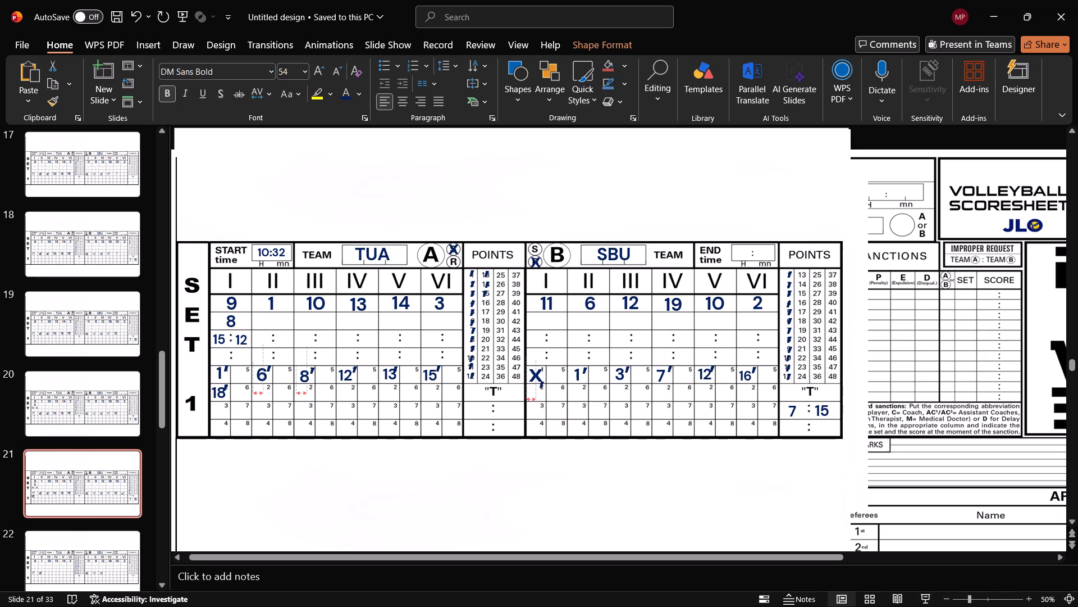
{"action": "left_click_drag", "start_coordinate": [543, 396], "coordinate": [543, 398]}
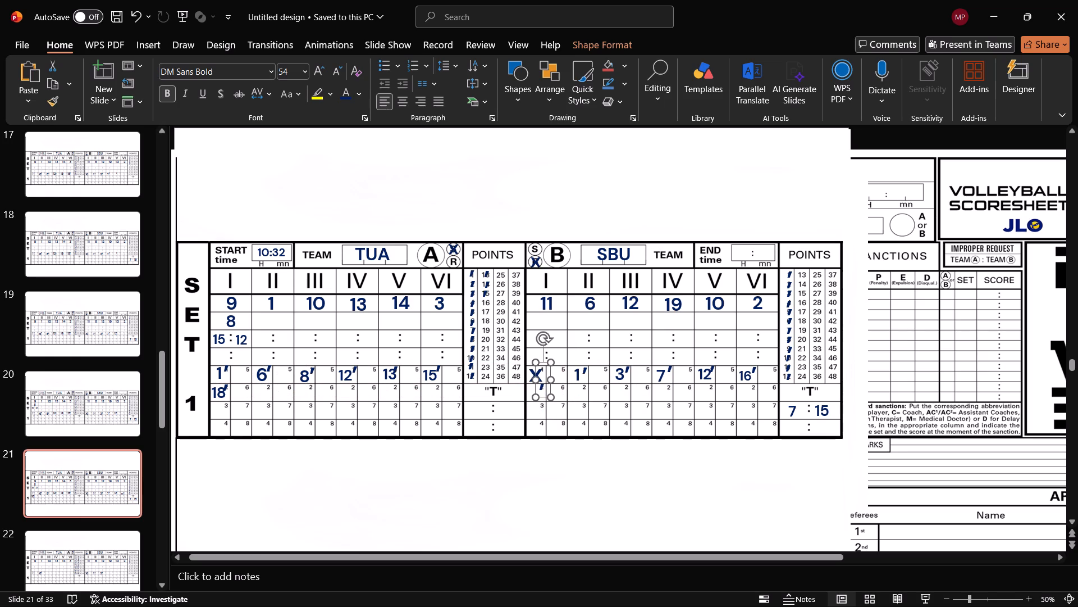
{"action": "key", "text": "ctrl+v"}
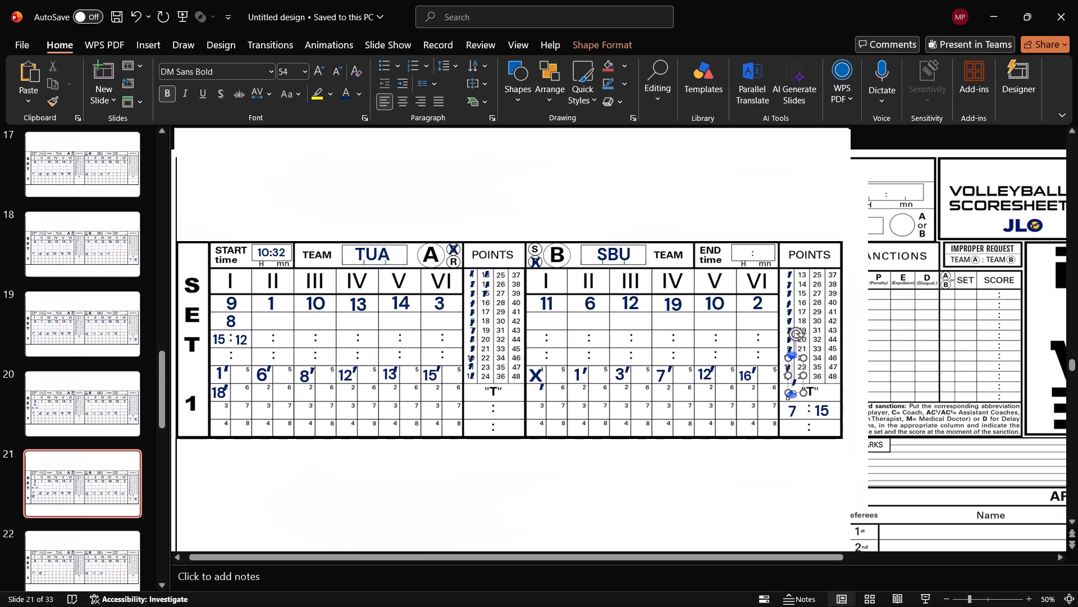
{"action": "left_click_drag", "start_coordinate": [798, 393], "coordinate": [266, 392]}
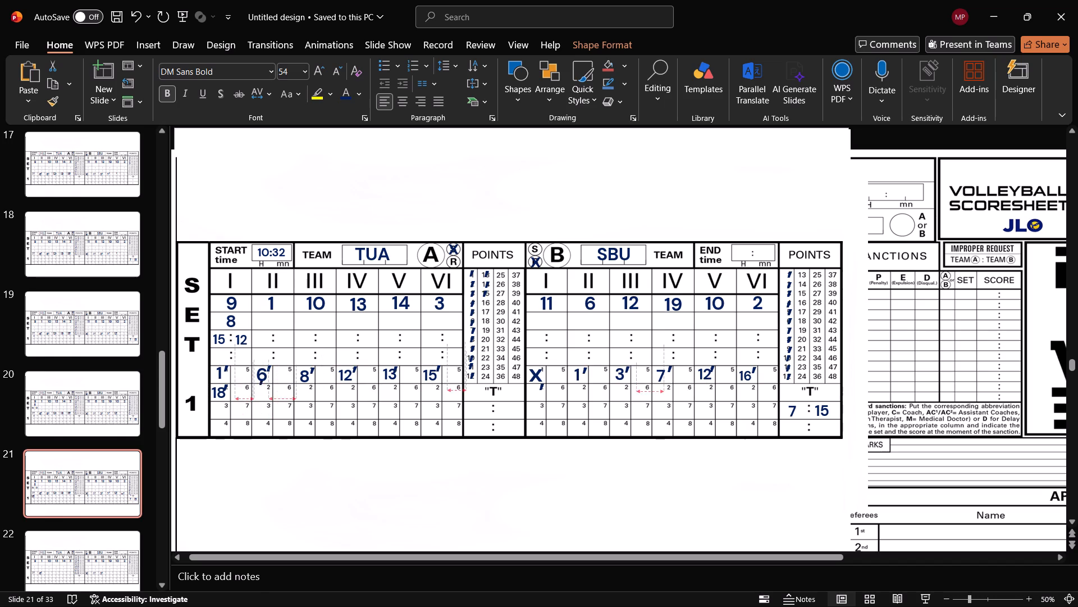
{"action": "left_click_drag", "start_coordinate": [266, 392], "coordinate": [273, 397]}
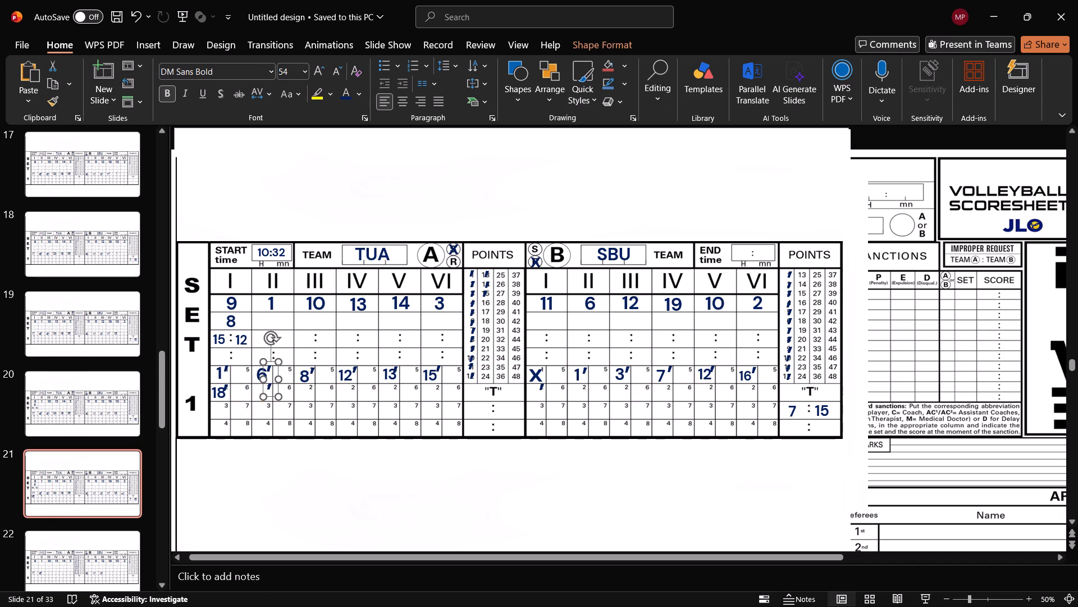
{"action": "key", "text": "ctrl+v"}
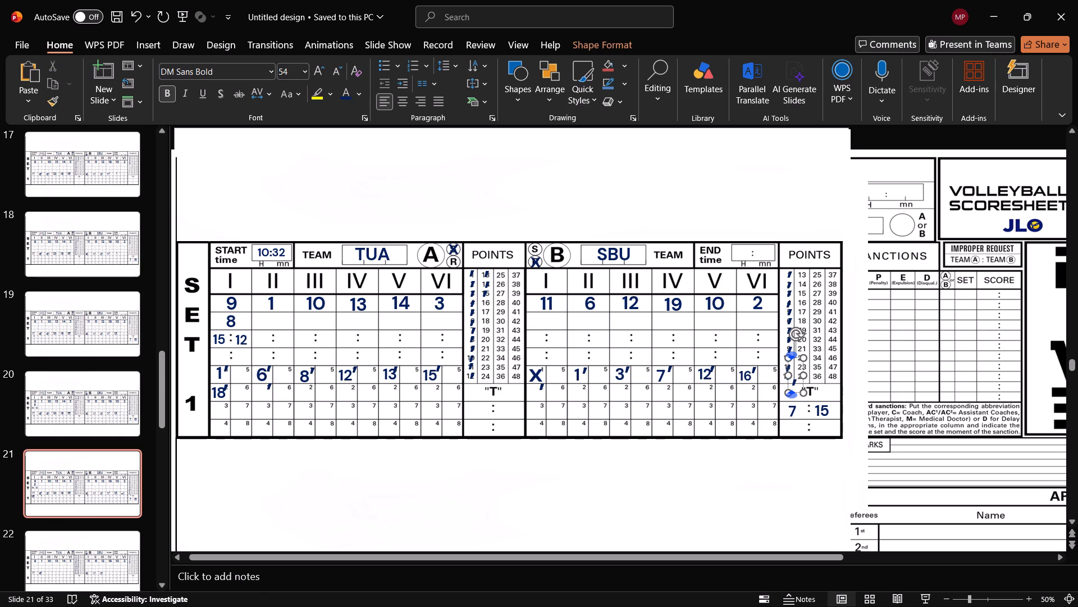
{"action": "left_click_drag", "start_coordinate": [794, 393], "coordinate": [310, 396]}
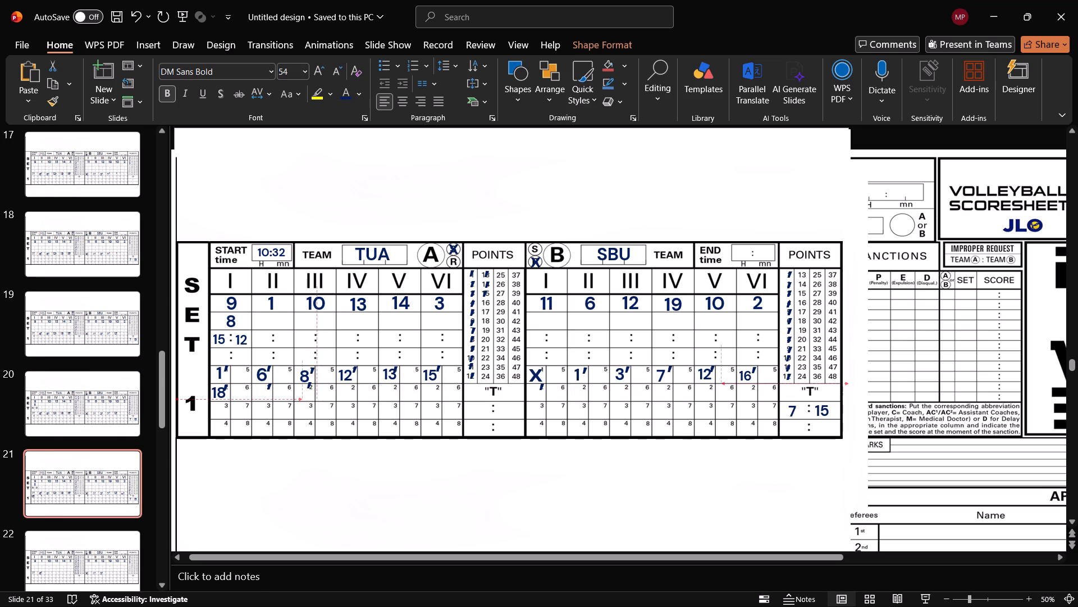
{"action": "left_click_drag", "start_coordinate": [310, 396], "coordinate": [310, 399]}
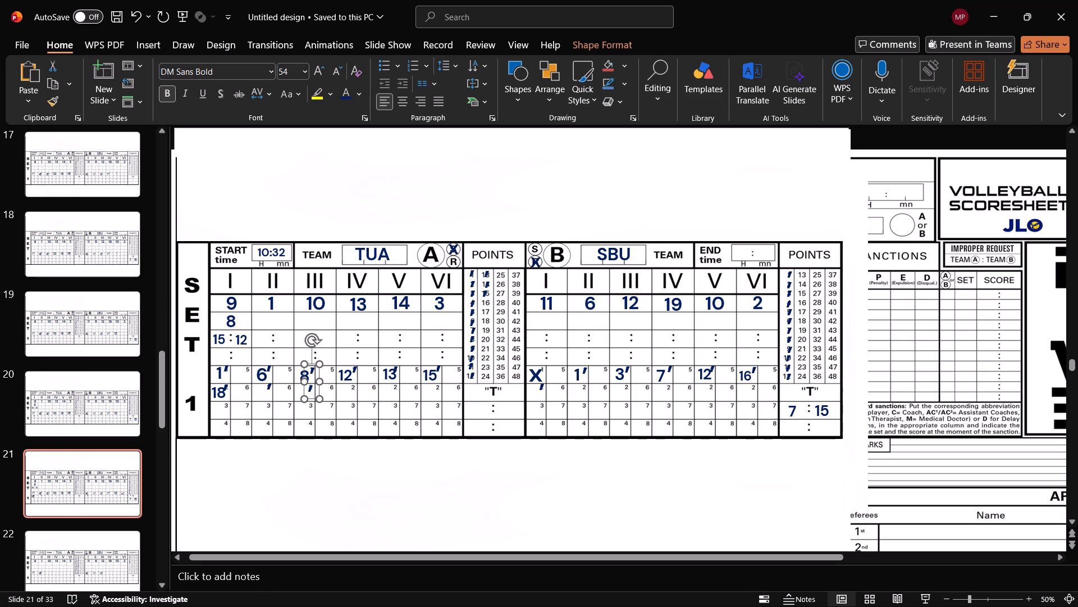
Paste another slash mark and place it in service box 2 of Team A's column IV.
{"action": "key", "text": "ctrl+v"}
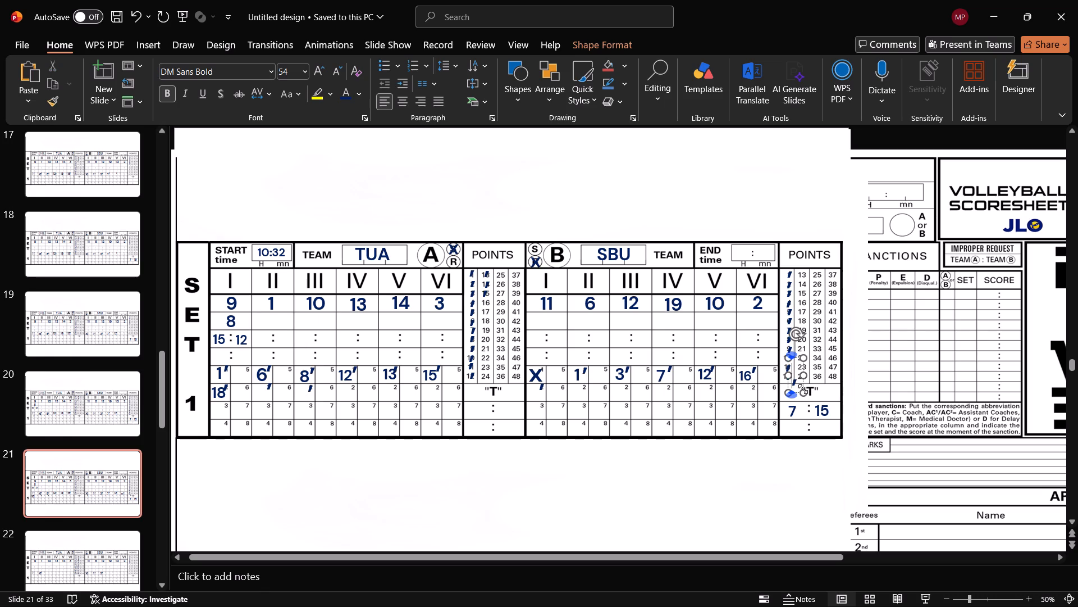
{"action": "left_click_drag", "start_coordinate": [794, 395], "coordinate": [669, 462]}
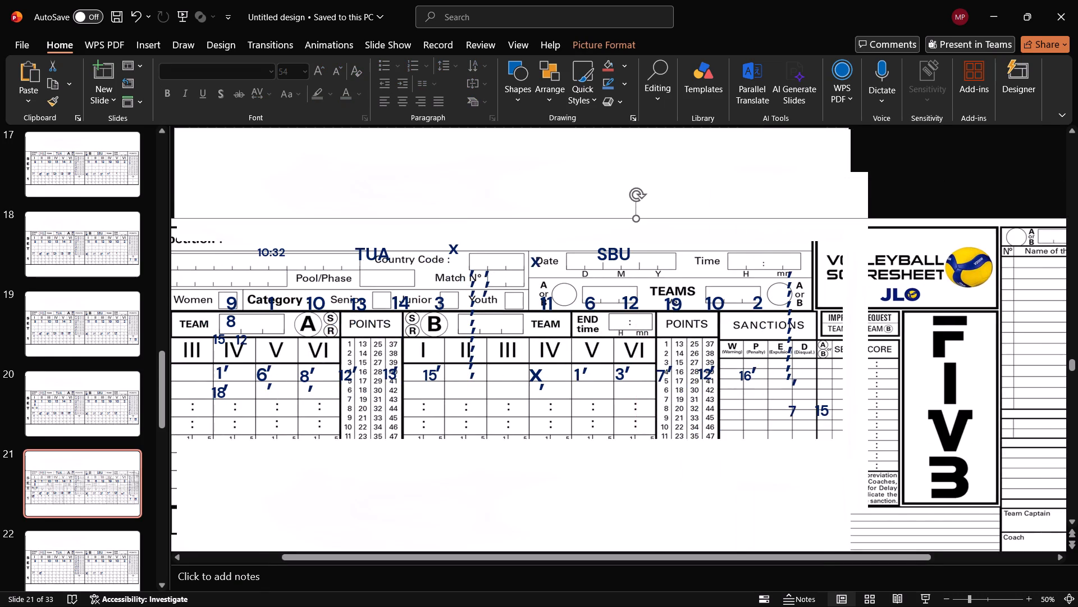
{"action": "key", "text": "ctrl+z"}
{"action": "left_click", "coordinate": [792, 383]}
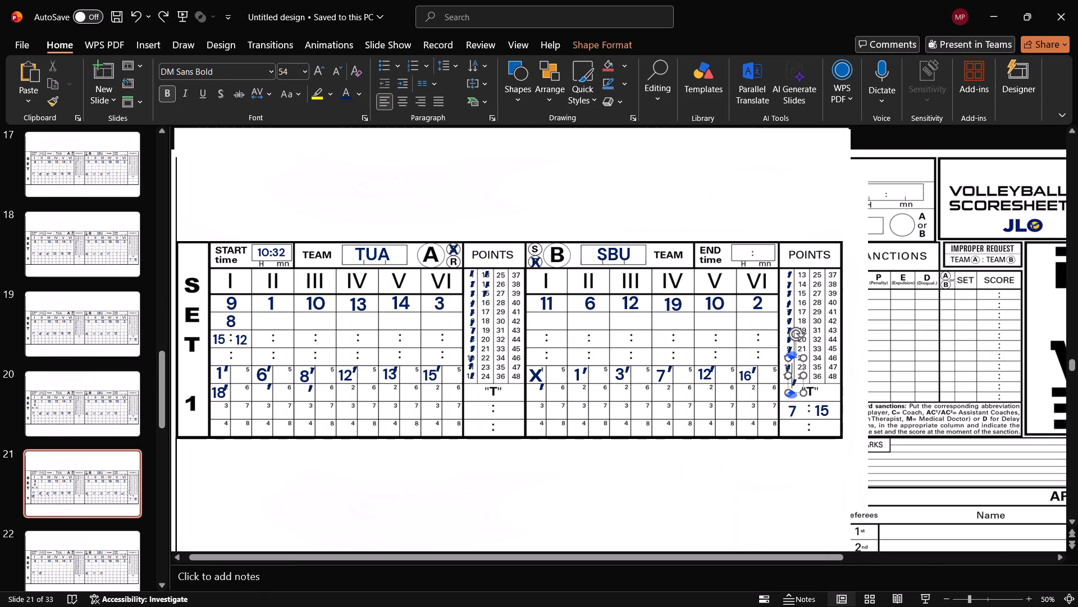
{"action": "left_click_drag", "start_coordinate": [798, 355], "coordinate": [798, 360]}
{"action": "key", "text": "ctrl+z"}
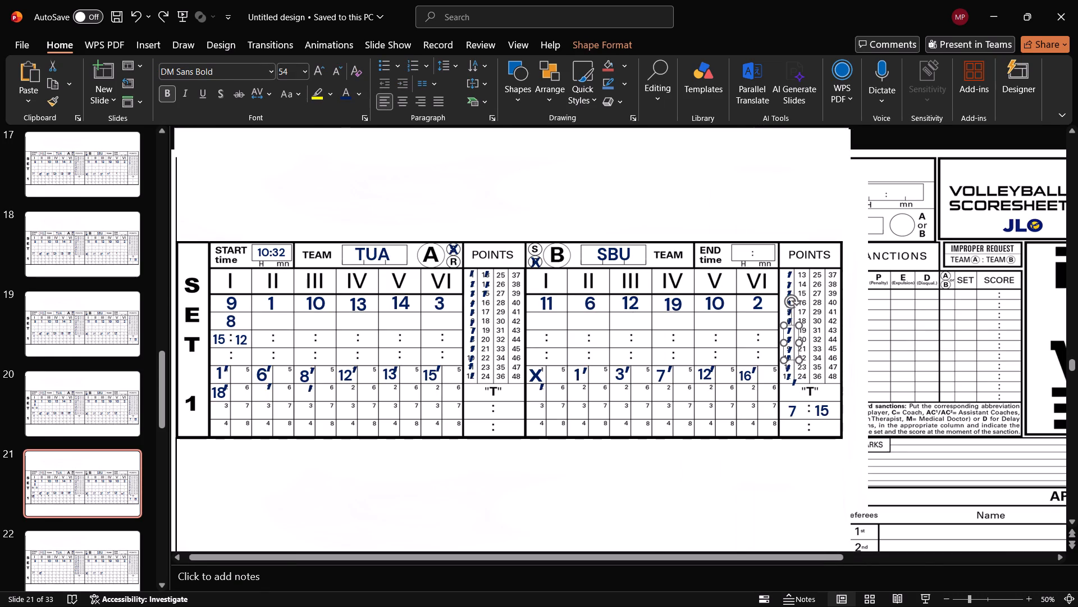
{"action": "left_click", "coordinate": [793, 383]}
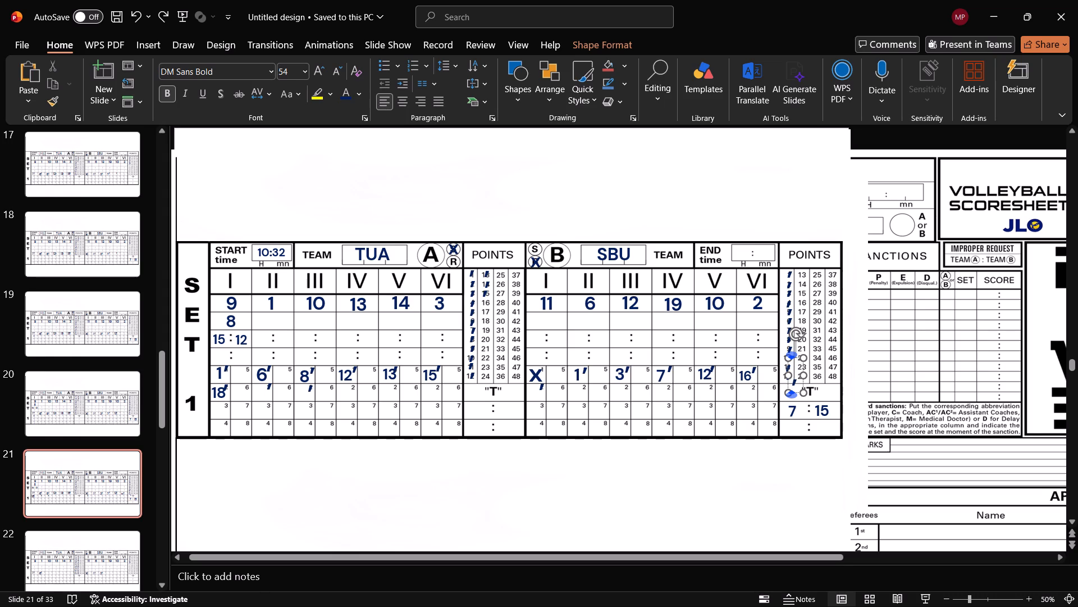
{"action": "left_click_drag", "start_coordinate": [794, 395], "coordinate": [788, 407]}
{"action": "key", "text": "ctrl+z"}
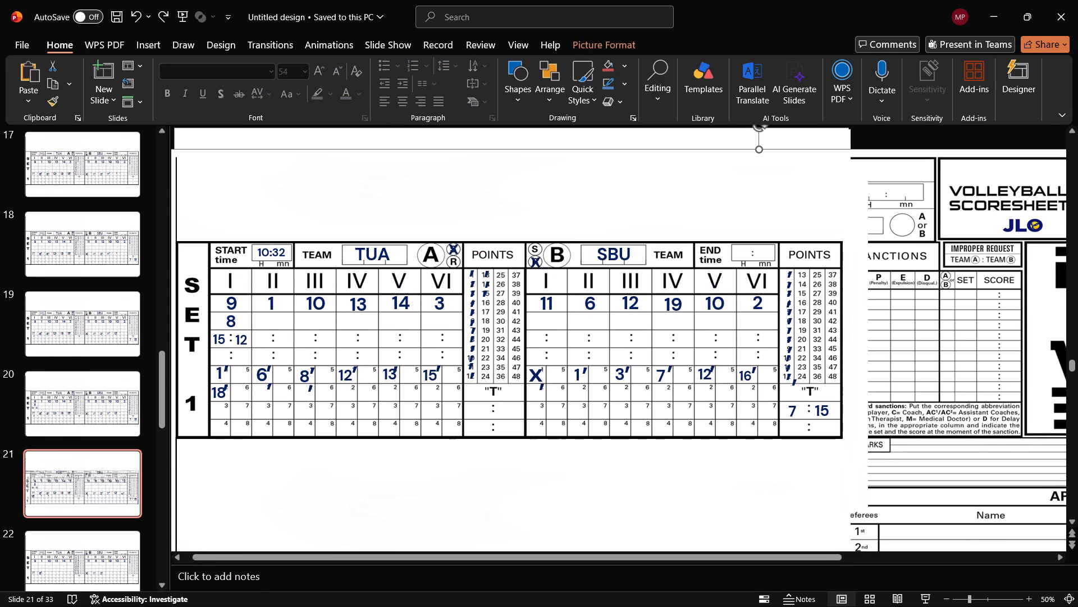
{"action": "left_click", "coordinate": [793, 383]}
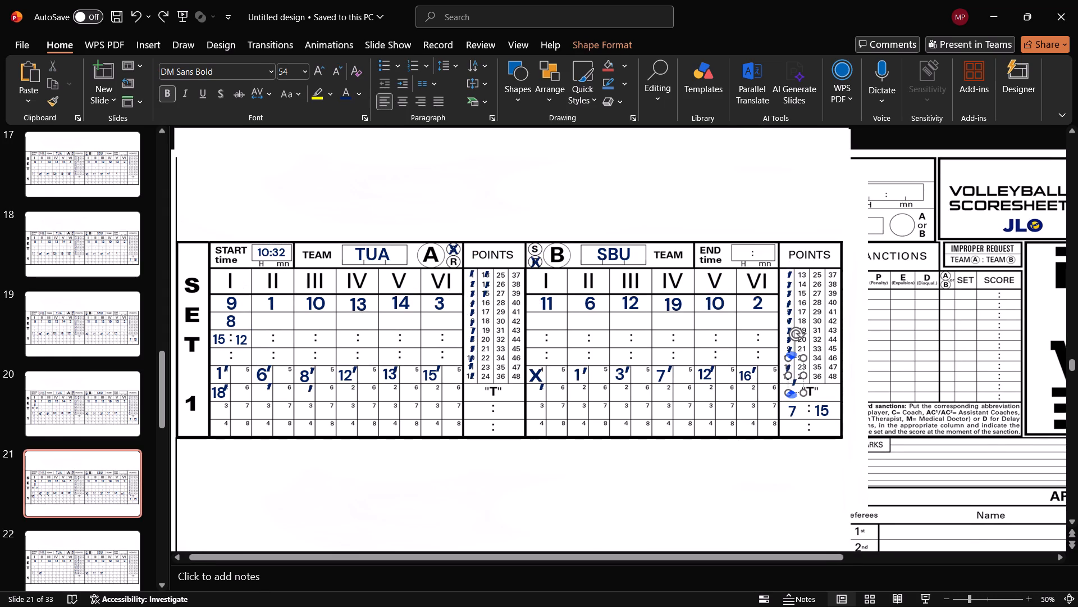
{"action": "left_click_drag", "start_coordinate": [796, 392], "coordinate": [352, 401]}
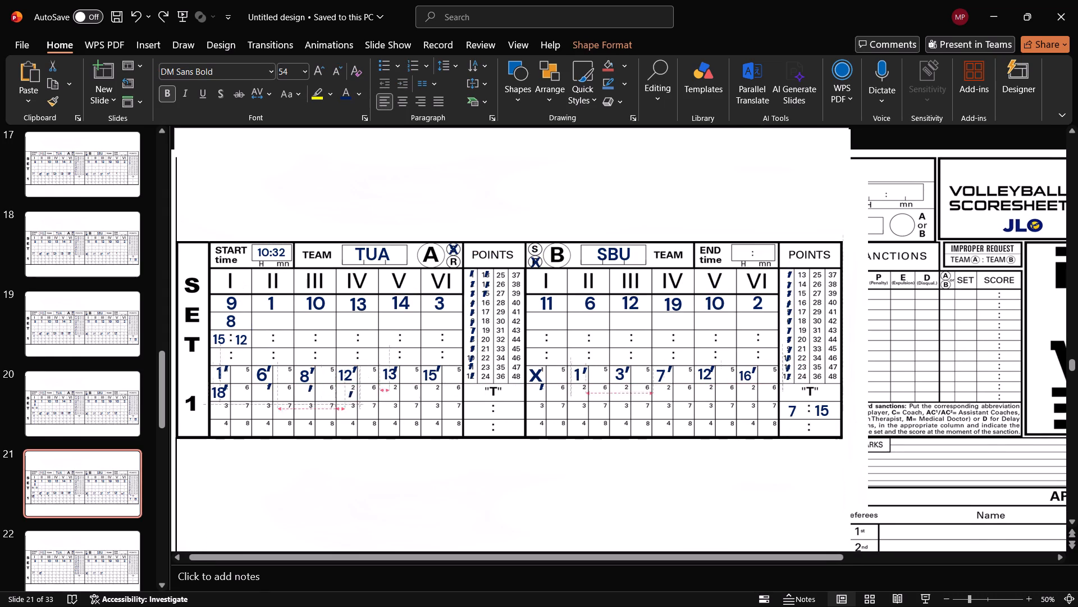
{"action": "left_click_drag", "start_coordinate": [352, 401], "coordinate": [355, 397]}
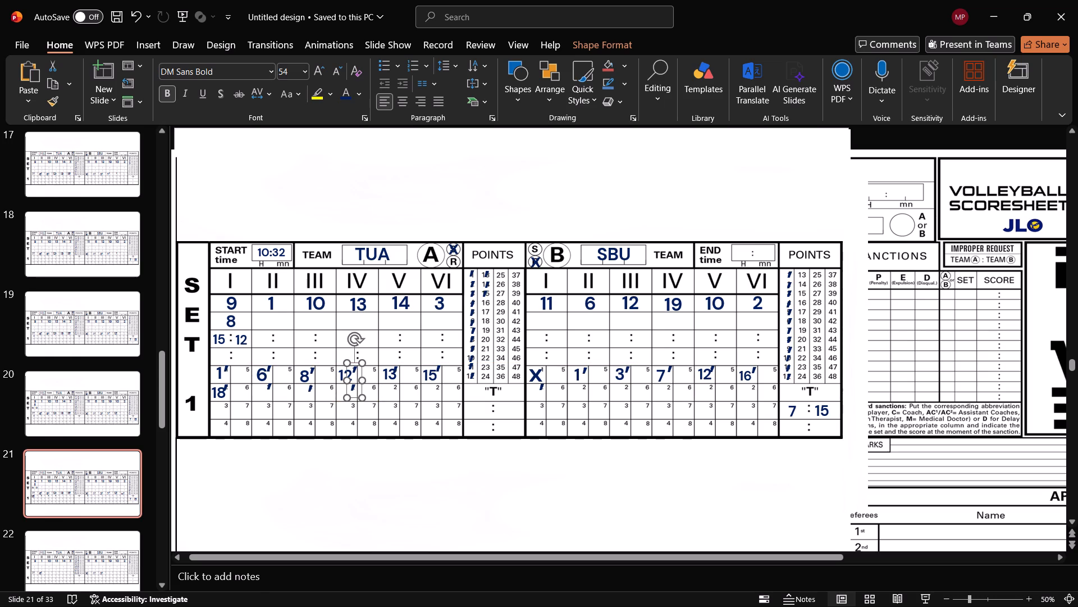
Paste two more slash marks and place them in service box 2 of Team B's columns II and III.
{"action": "key", "text": "ctrl+v"}
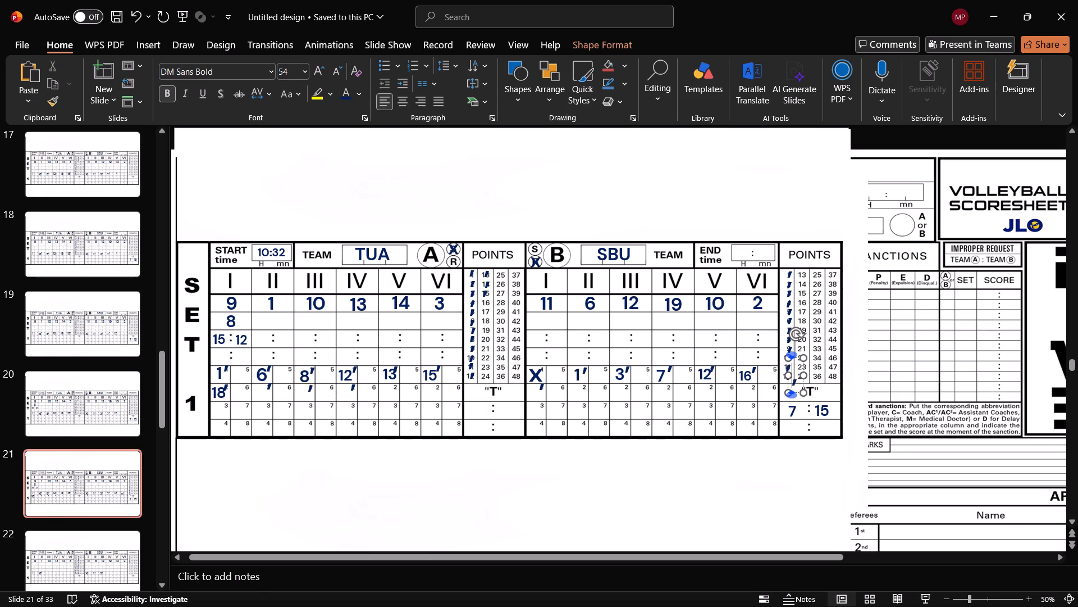
{"action": "left_click_drag", "start_coordinate": [798, 393], "coordinate": [574, 396]}
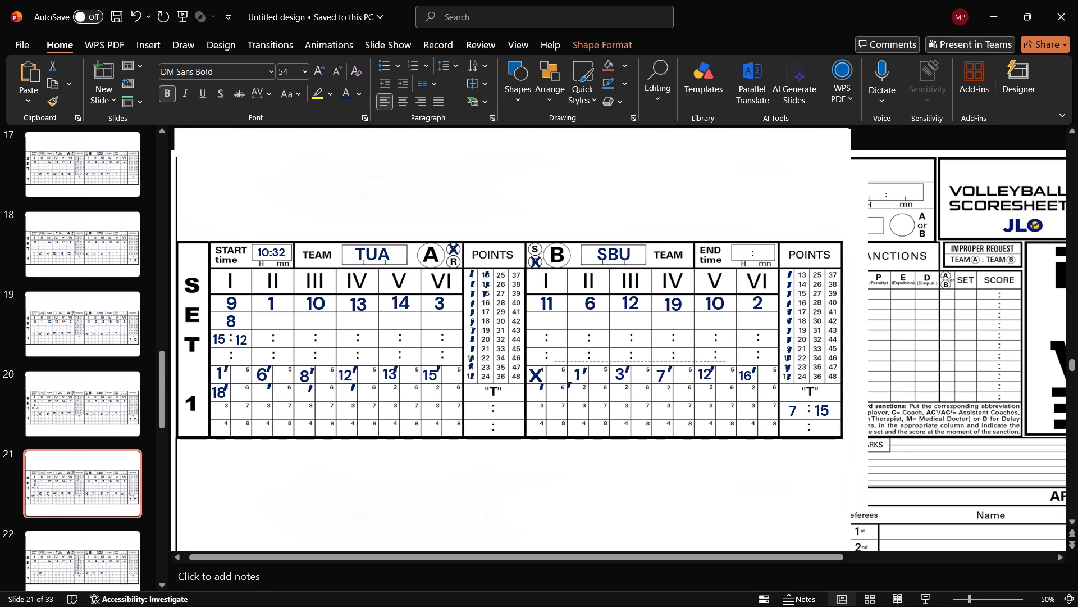
{"action": "left_click_drag", "start_coordinate": [574, 396], "coordinate": [587, 398]}
{"action": "key", "text": "ctrl+v"}
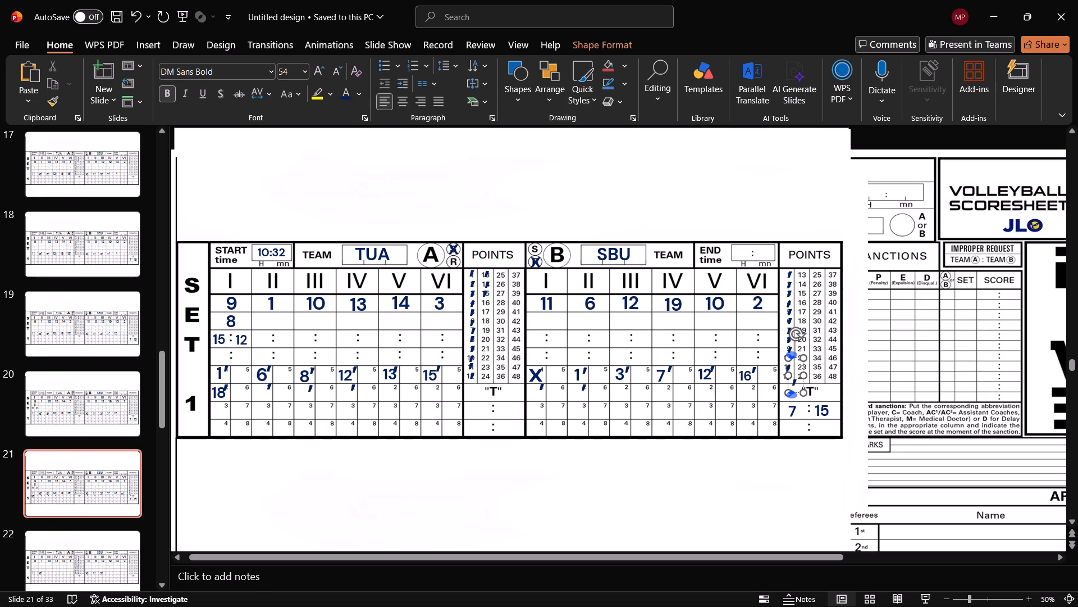
{"action": "left_click_drag", "start_coordinate": [796, 392], "coordinate": [627, 397]}
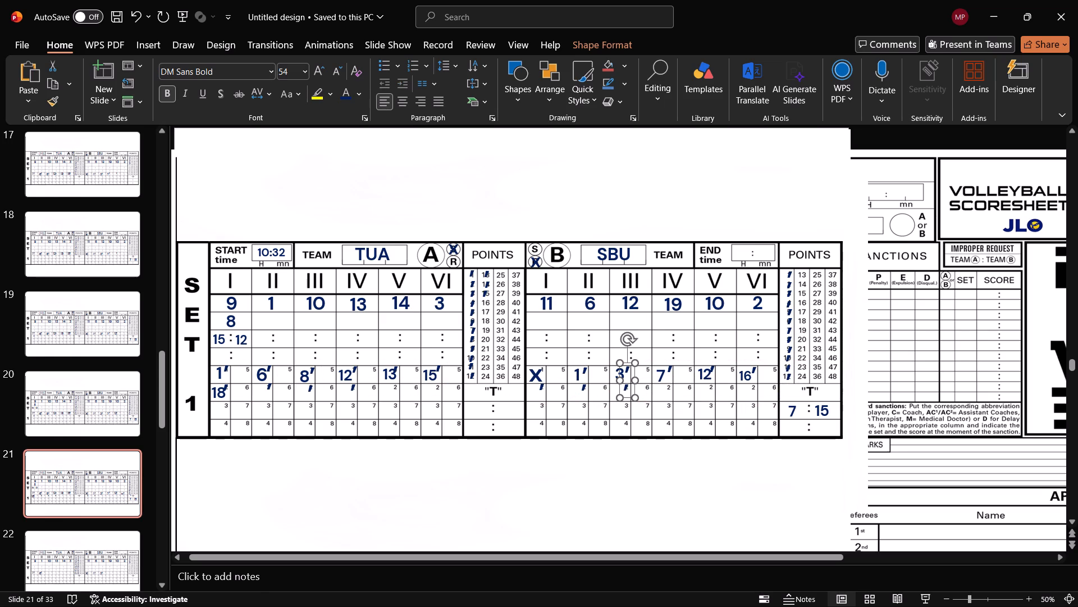
Copy Team B's 16 from column VI into service box 2 of Team A's column II and change the copy to 20.
{"action": "left_click", "coordinate": [751, 378]}
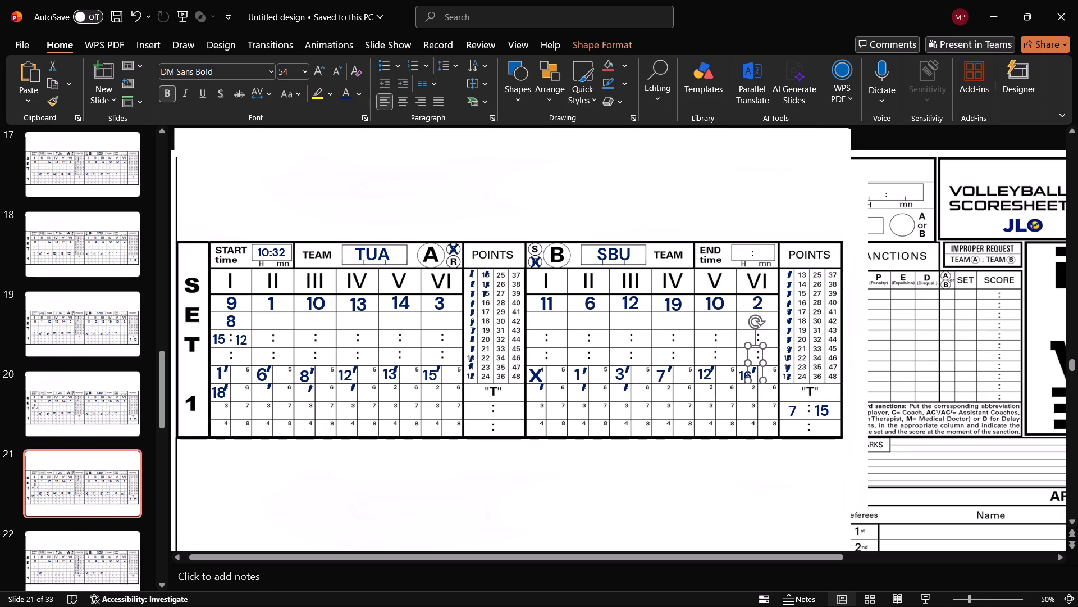
{"action": "left_click", "coordinate": [747, 375]}
{"action": "left_click", "coordinate": [742, 378]}
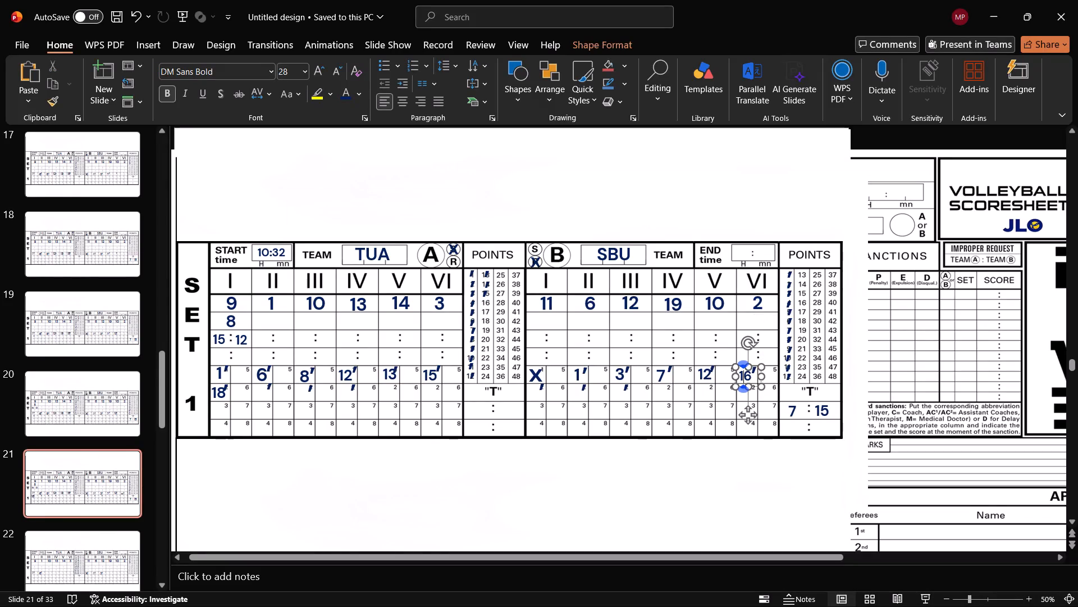
{"action": "left_click", "coordinate": [750, 420]}
{"action": "key", "text": "ctrl+c"}
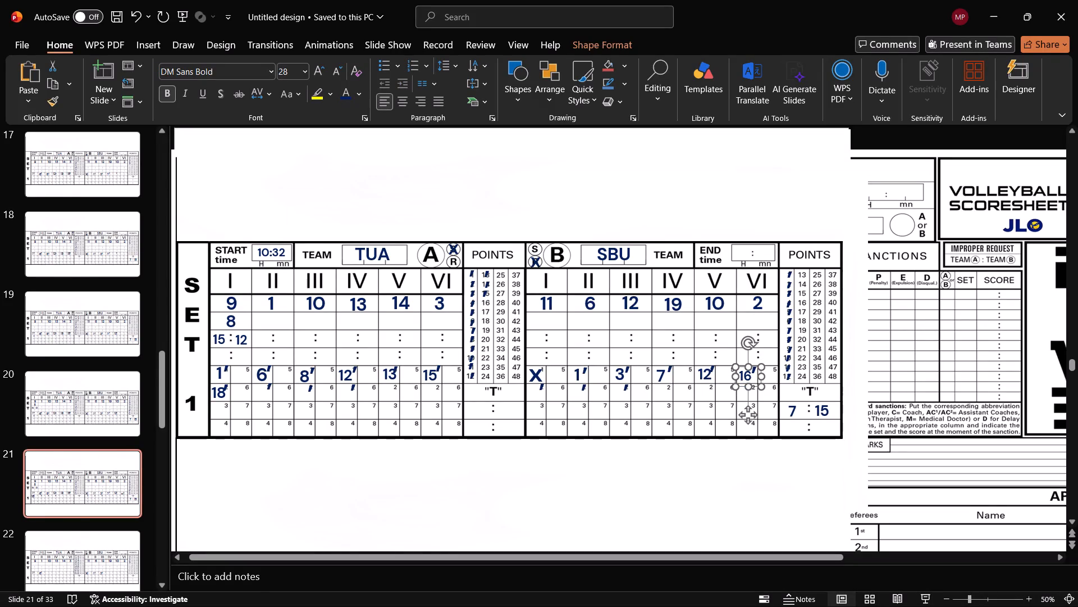
{"action": "key", "text": "ctrl+v"}
{"action": "left_click_drag", "start_coordinate": [755, 421], "coordinate": [312, 433]}
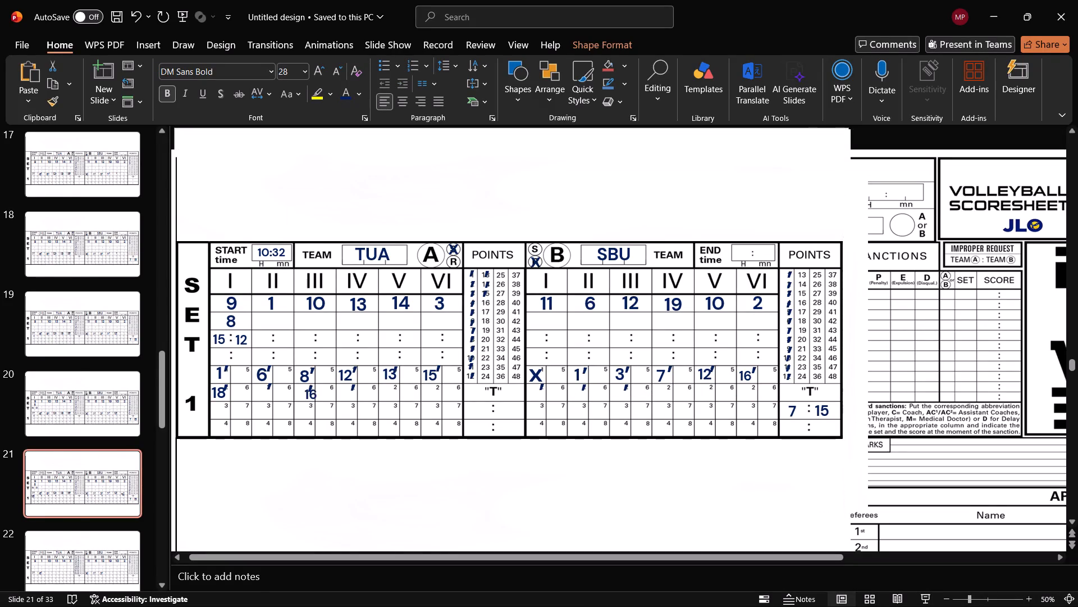
{"action": "left_click_drag", "start_coordinate": [312, 433], "coordinate": [310, 429]}
{"action": "left_click_drag", "start_coordinate": [300, 427], "coordinate": [261, 430]}
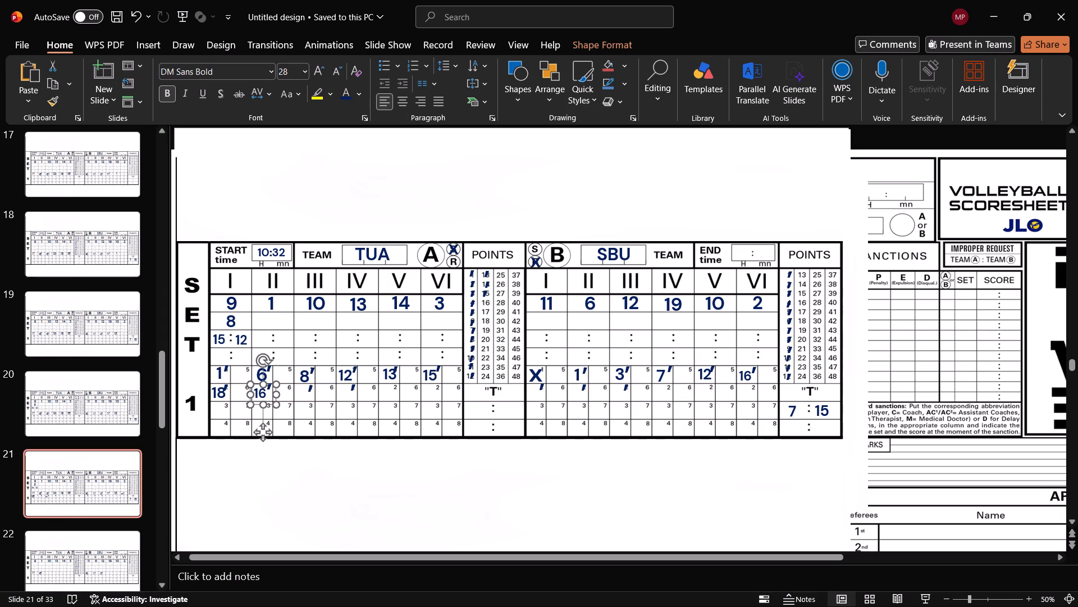
{"action": "left_click", "coordinate": [266, 397]}
{"action": "key", "text": "BackSpace"}
{"action": "key", "text": "BackSpace"}
{"action": "type", "text": "20"}
{"action": "left_click", "coordinate": [331, 470]}
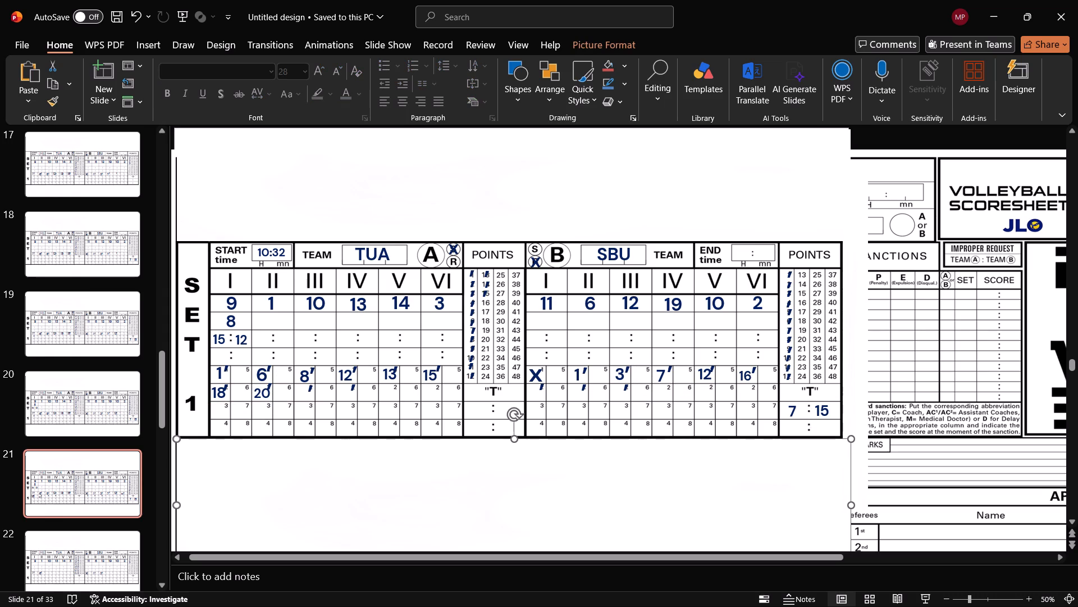
Paste the copied service number into service box 2 of Team A's column III and change it to 22.
{"action": "key", "text": "ctrl+v"}
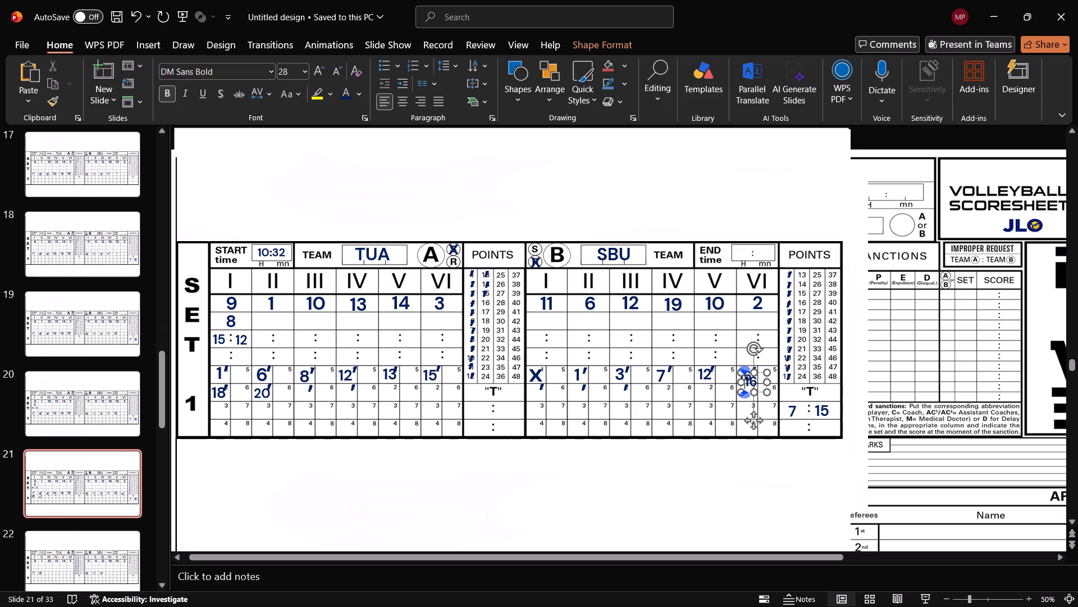
{"action": "left_click_drag", "start_coordinate": [756, 423], "coordinate": [309, 444]}
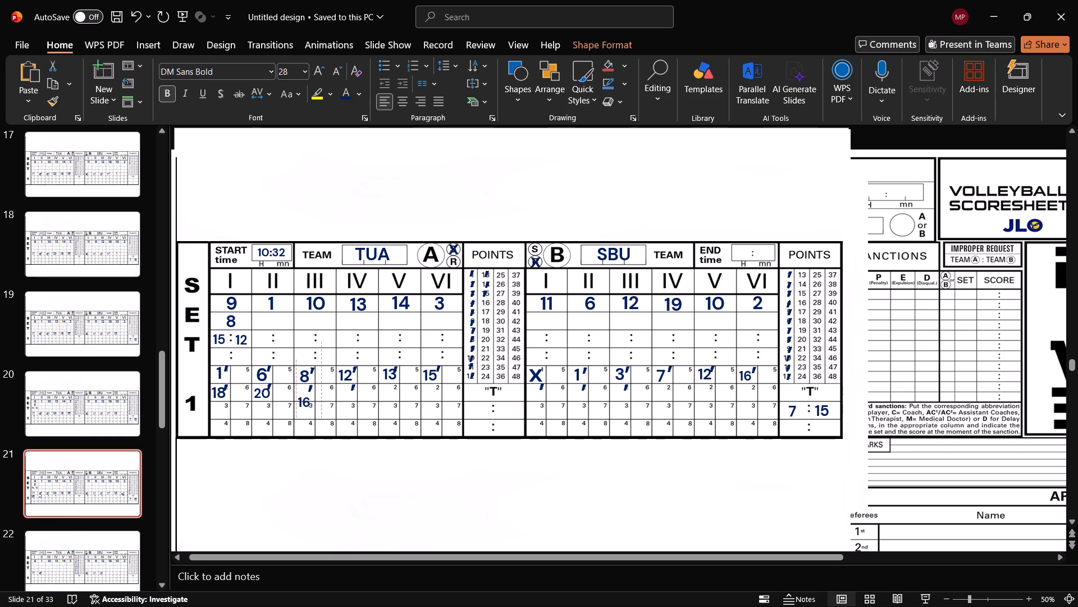
{"action": "left_click_drag", "start_coordinate": [309, 444], "coordinate": [308, 436]}
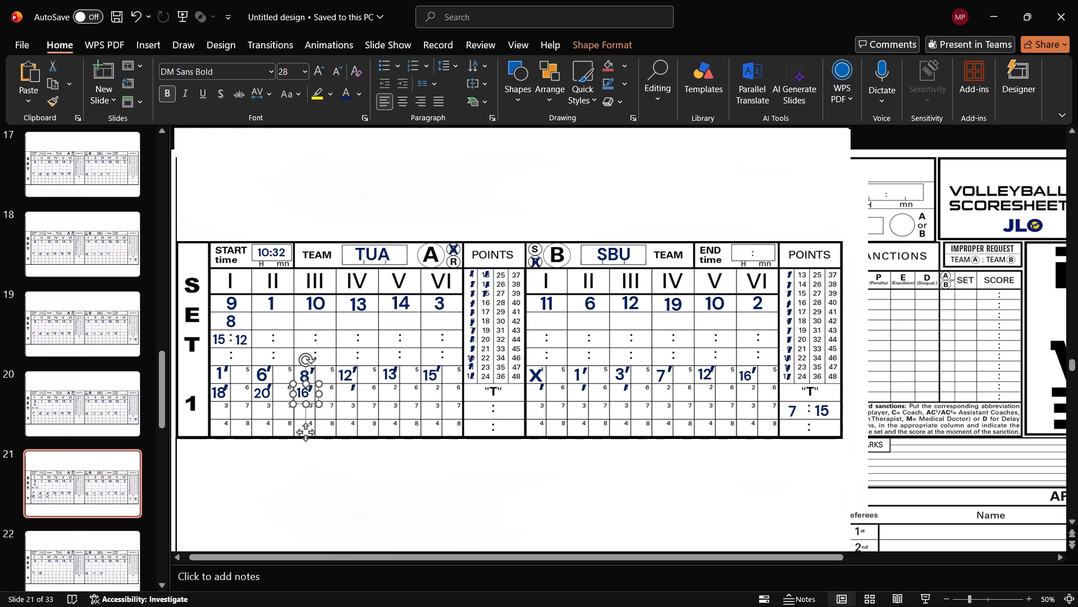
{"action": "left_click", "coordinate": [308, 392]}
{"action": "key", "text": "BackSpace"}
{"action": "key", "text": "BackSpace"}
{"action": "type", "text": "22"}
{"action": "left_click", "coordinate": [303, 432]}
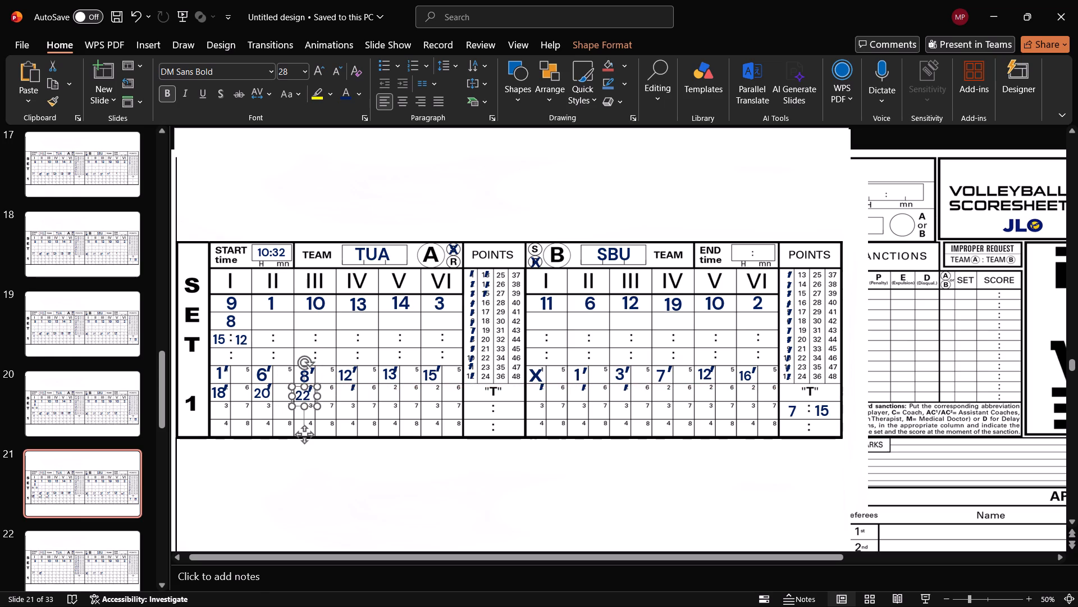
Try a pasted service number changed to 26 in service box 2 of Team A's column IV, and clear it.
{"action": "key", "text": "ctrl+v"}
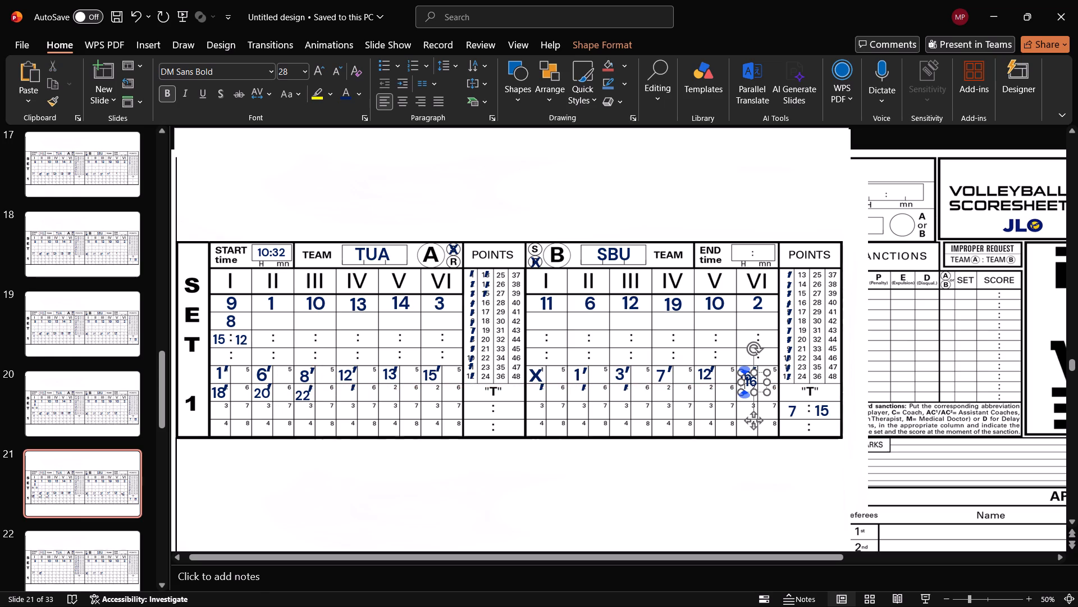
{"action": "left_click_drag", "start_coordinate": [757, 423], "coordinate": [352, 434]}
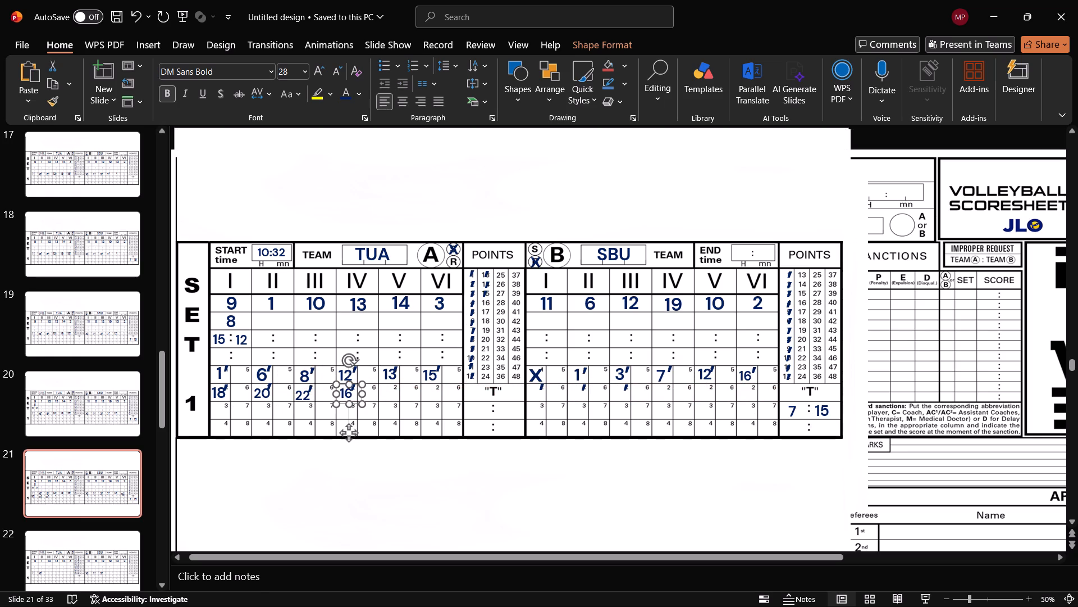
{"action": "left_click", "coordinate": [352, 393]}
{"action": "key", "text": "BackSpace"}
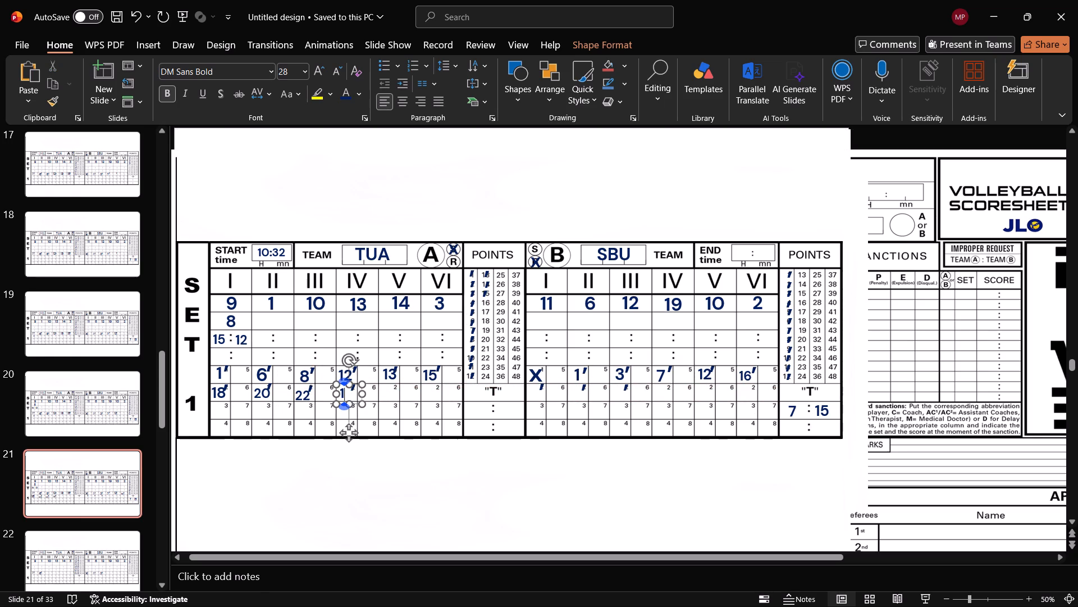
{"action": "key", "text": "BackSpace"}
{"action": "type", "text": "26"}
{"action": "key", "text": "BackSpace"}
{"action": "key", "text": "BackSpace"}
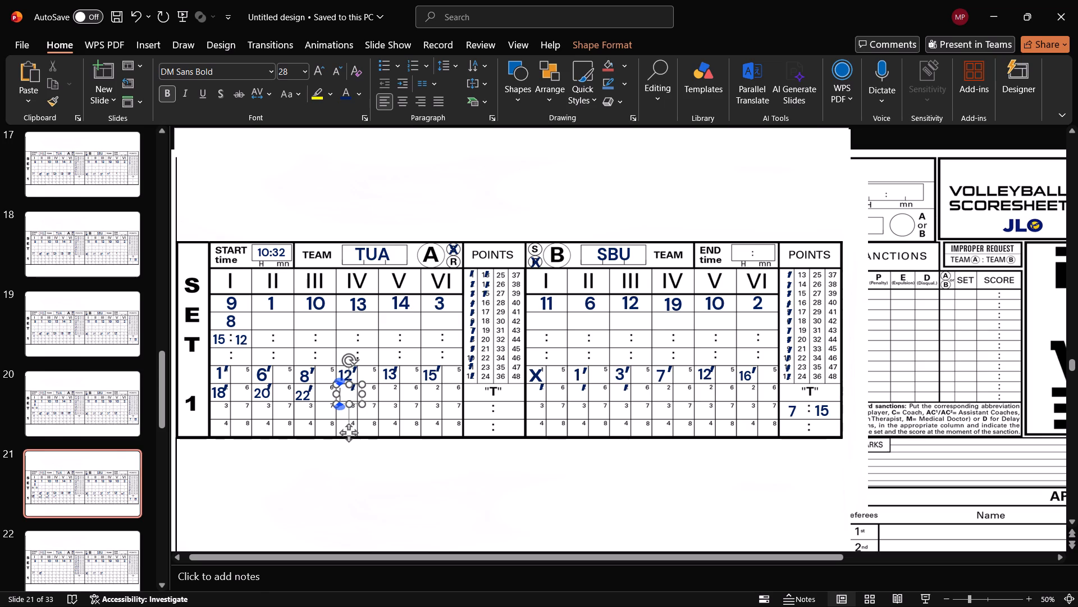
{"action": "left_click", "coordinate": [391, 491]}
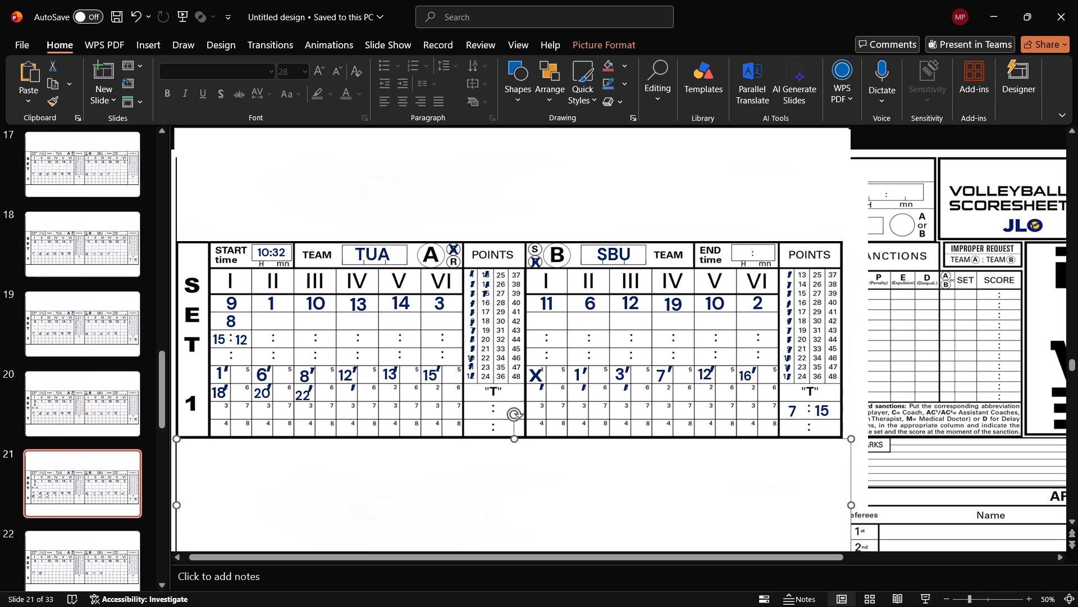
Paste the copied service number into service box 2 of Team B's column I and change it to 18.
{"action": "key", "text": "ctrl+v"}
{"action": "left_click_drag", "start_coordinate": [757, 420], "coordinate": [660, 442]}
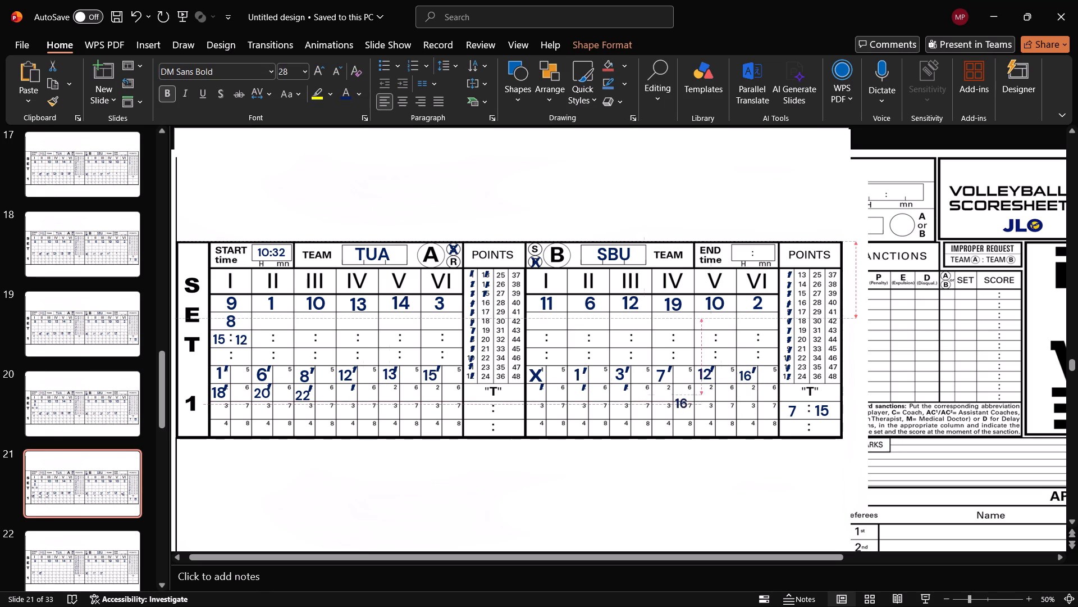
{"action": "left_click_drag", "start_coordinate": [660, 442], "coordinate": [541, 432]}
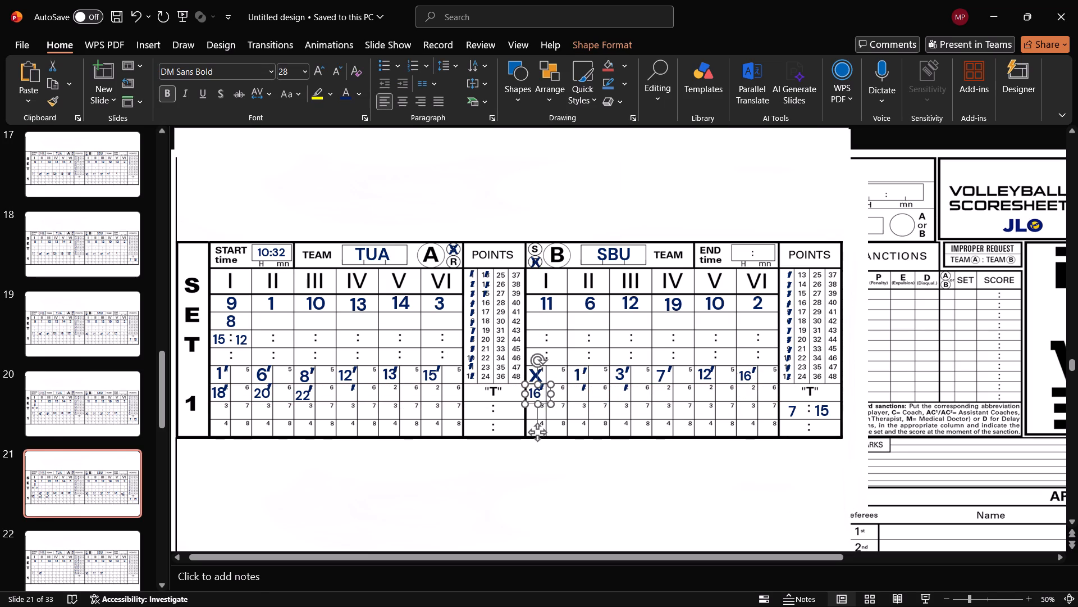
{"action": "left_click", "coordinate": [540, 396]}
{"action": "key", "text": "BackSpace"}
{"action": "key", "text": "BackSpace"}
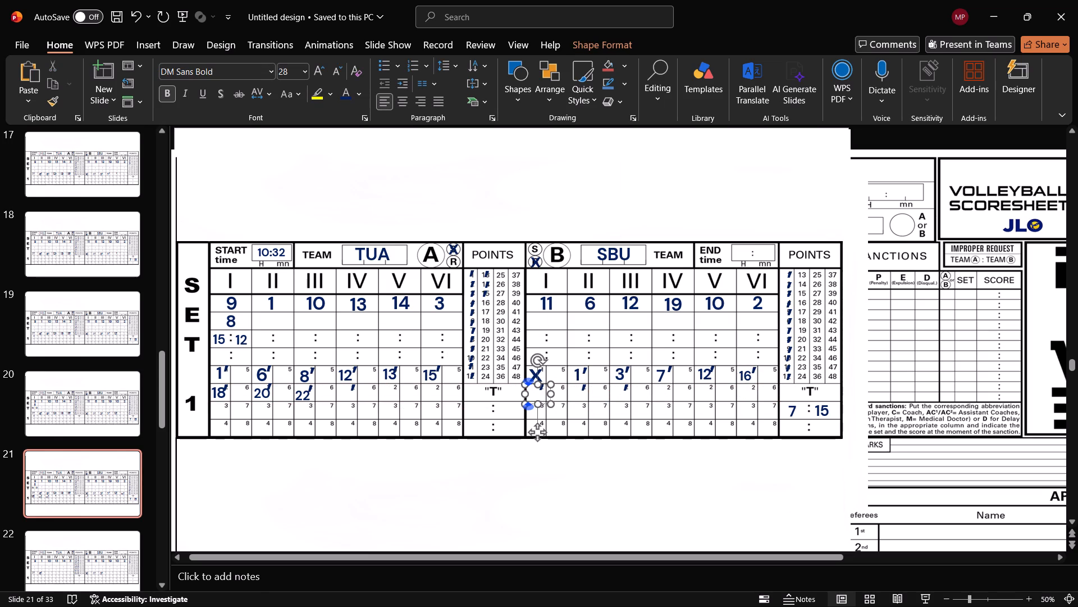
{"action": "type", "text": "18"}
{"action": "left_click", "coordinate": [565, 496]}
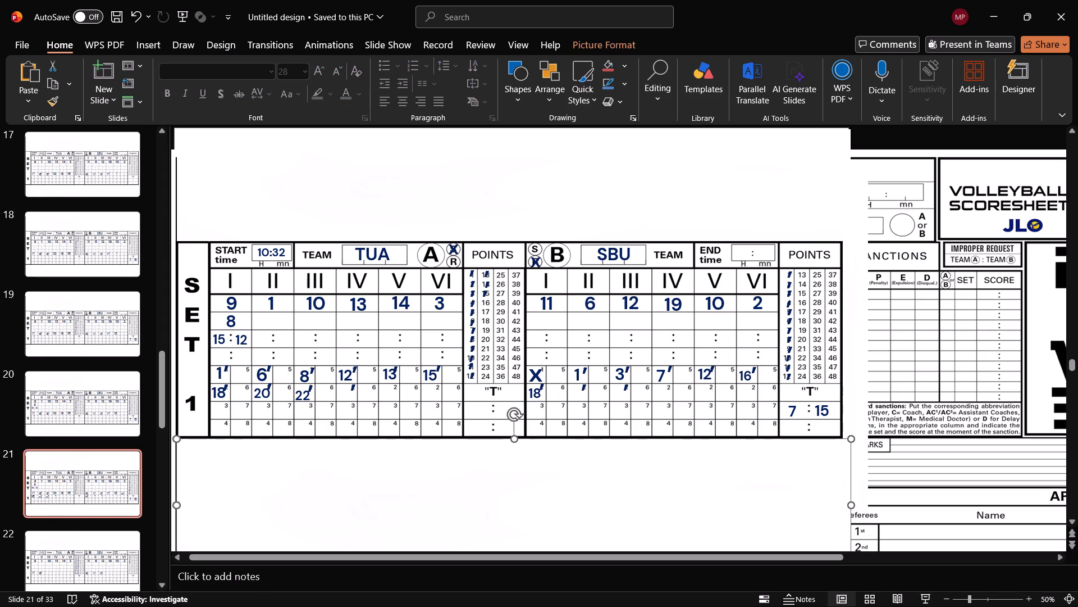
Nudge the 18 in service box 2 of Team B's column I slightly into place.
{"action": "left_click", "coordinate": [535, 395]}
{"action": "left_click", "coordinate": [541, 434]}
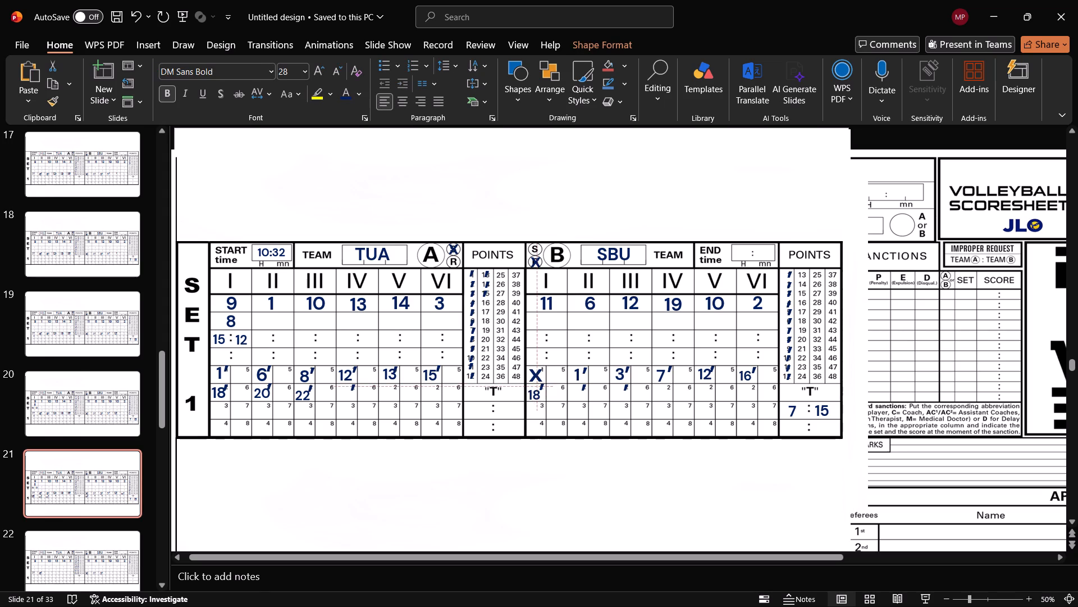
Paste the copied service number into service box 2 of Team B's column II and change it to 20.
{"action": "key", "text": "ctrl+v"}
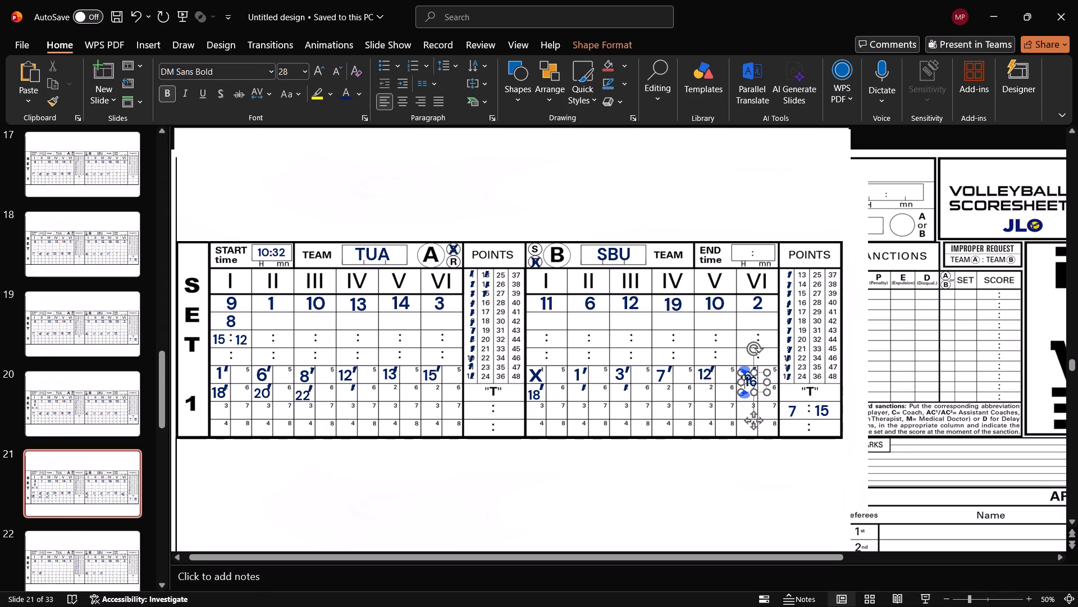
{"action": "left_click_drag", "start_coordinate": [753, 419], "coordinate": [579, 432]}
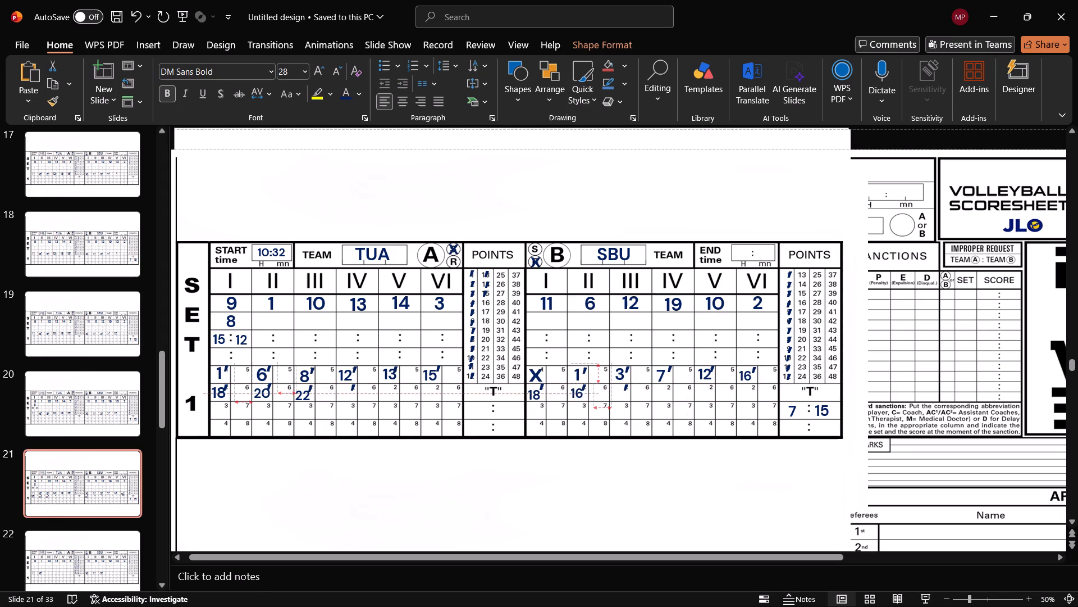
{"action": "left_click_drag", "start_coordinate": [579, 432], "coordinate": [579, 432]}
{"action": "left_click", "coordinate": [582, 396]}
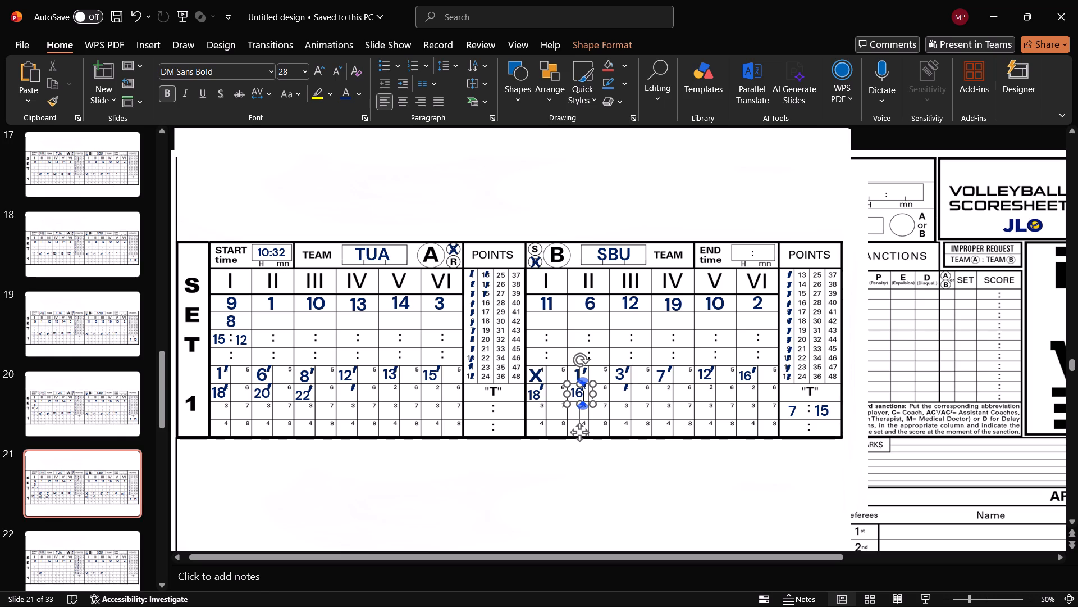
{"action": "key", "text": "BackSpace"}
{"action": "key", "text": "BackSpace"}
{"action": "type", "text": "20"}
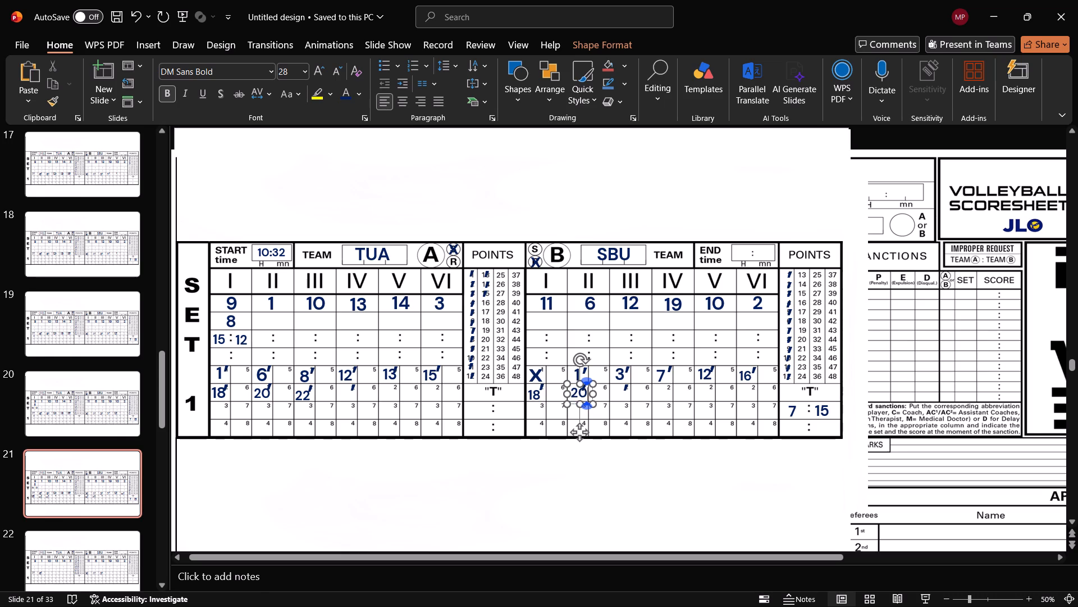
{"action": "left_click", "coordinate": [577, 431]}
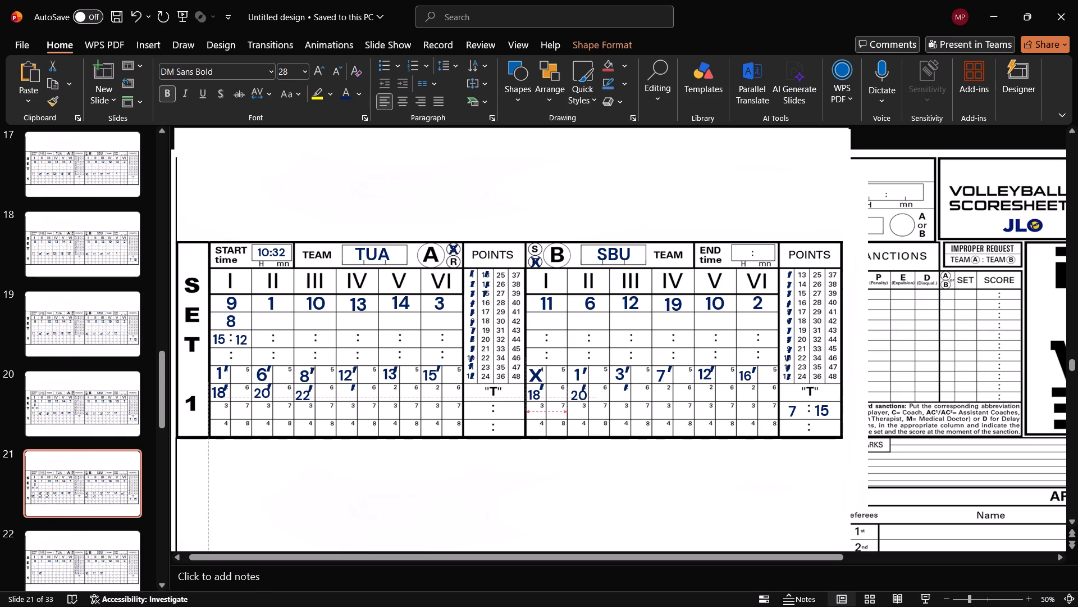
{"action": "left_click", "coordinate": [606, 488]}
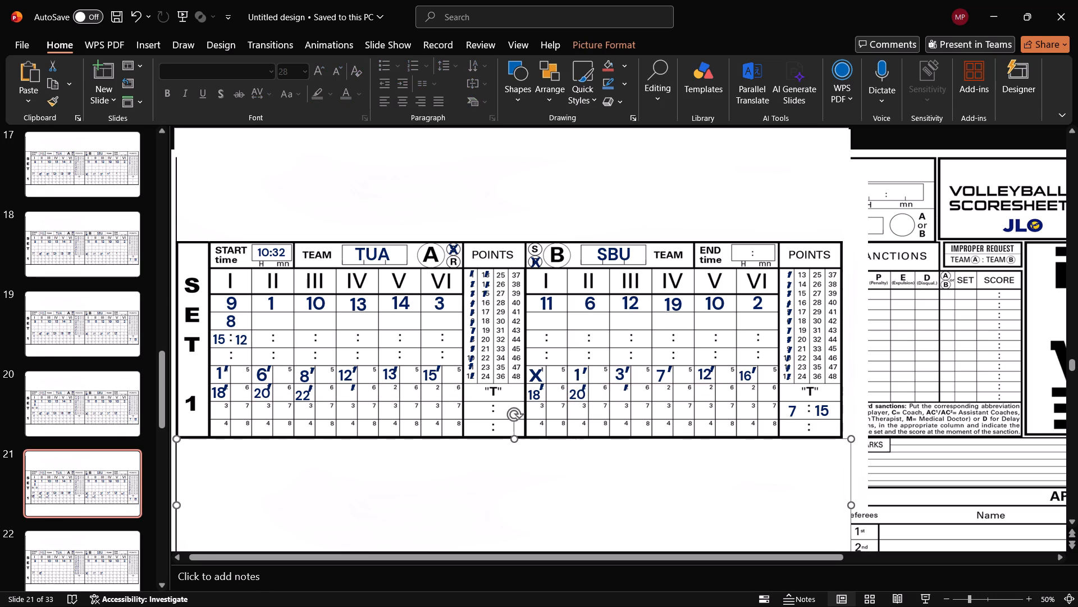
Paste the copied service number into service box 2 of Team B's column III and change it to 23.
{"action": "key", "text": "ctrl+v"}
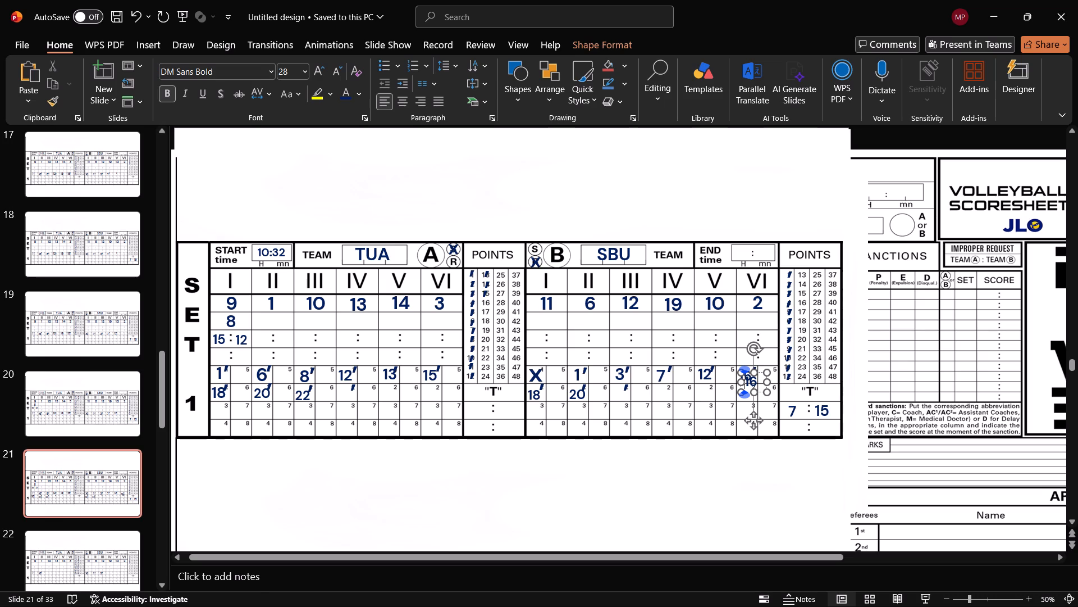
{"action": "left_click_drag", "start_coordinate": [755, 419], "coordinate": [624, 432]}
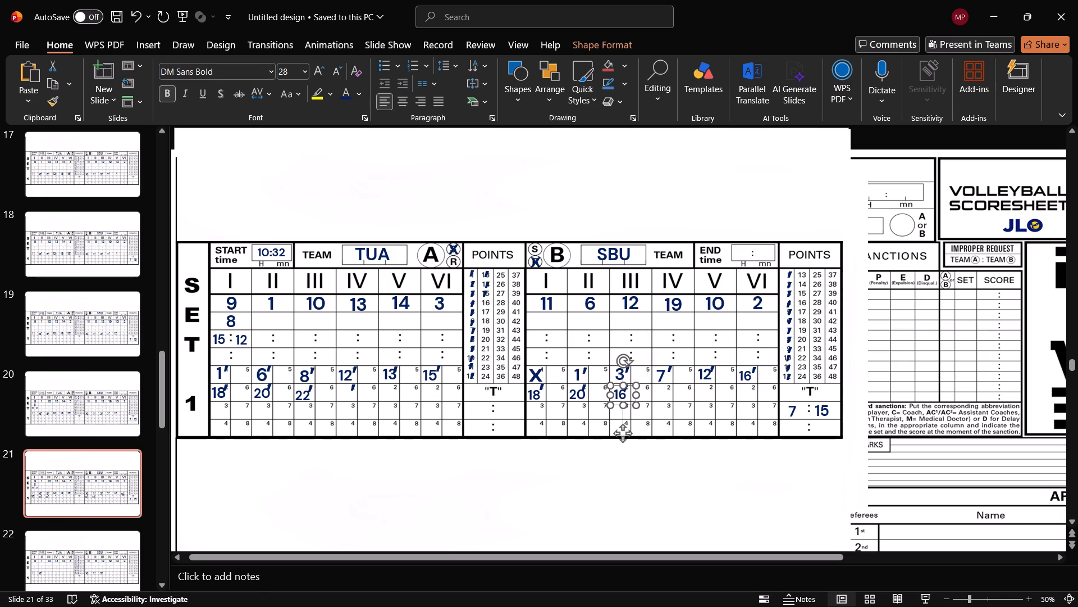
{"action": "left_click", "coordinate": [625, 395]}
{"action": "key", "text": "BackSpace"}
{"action": "key", "text": "3"}
{"action": "key", "text": "BackSpace"}
{"action": "key", "text": "BackSpace"}
{"action": "type", "text": "23"}
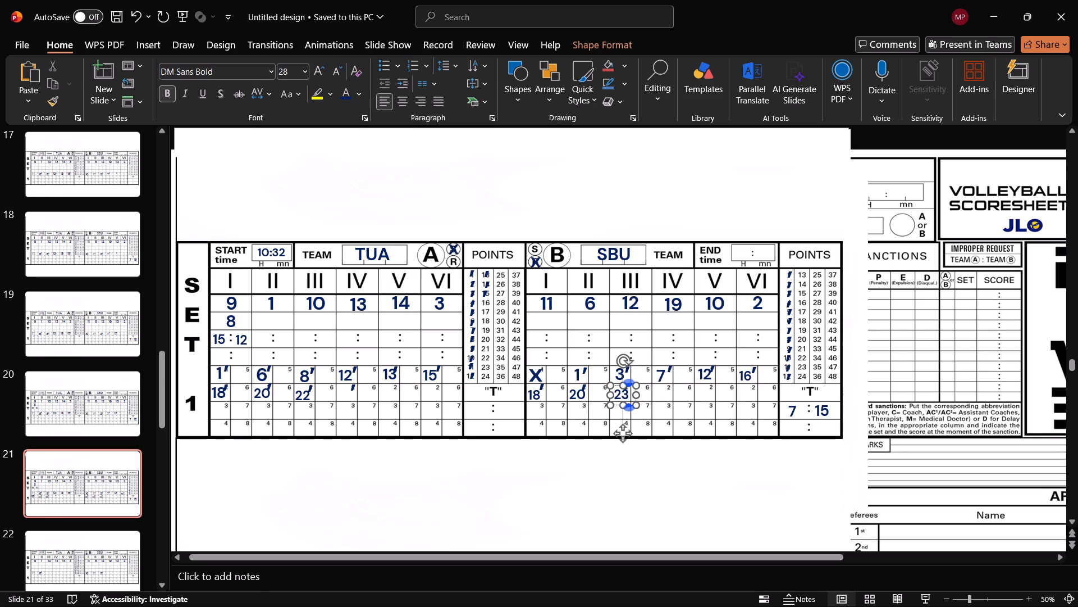
{"action": "left_click", "coordinate": [658, 524]}
{"action": "left_click", "coordinate": [616, 398]}
{"action": "left_click", "coordinate": [622, 435]}
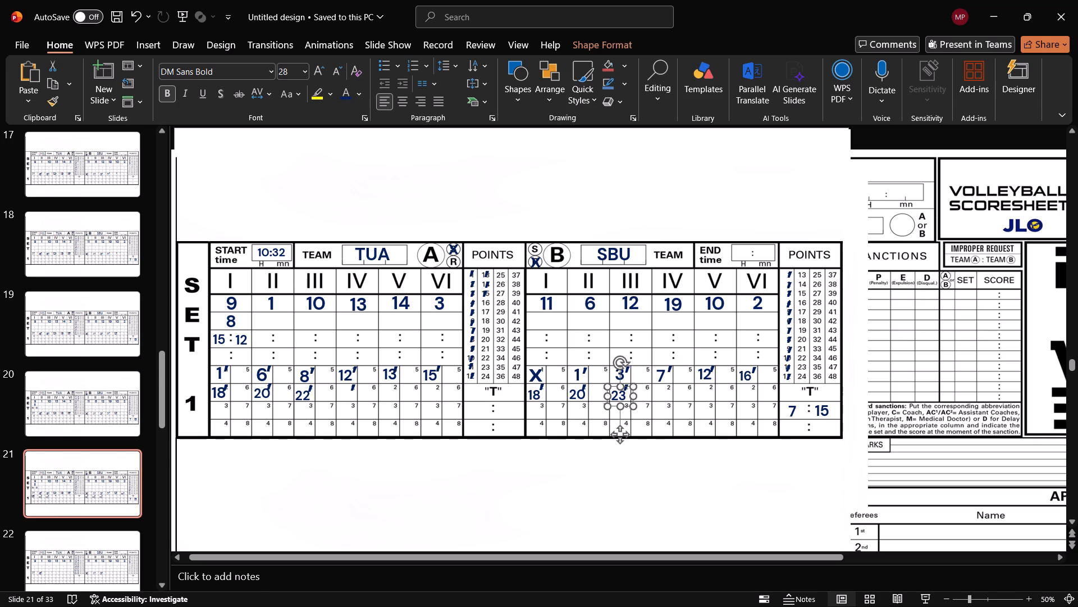
Copy the slash mark beside Team B's 16 in column VI and place copies over points 13, 14 and 15 in Team B's points column.
{"action": "left_click", "coordinate": [755, 366]}
{"action": "key", "text": "ctrl+c"}
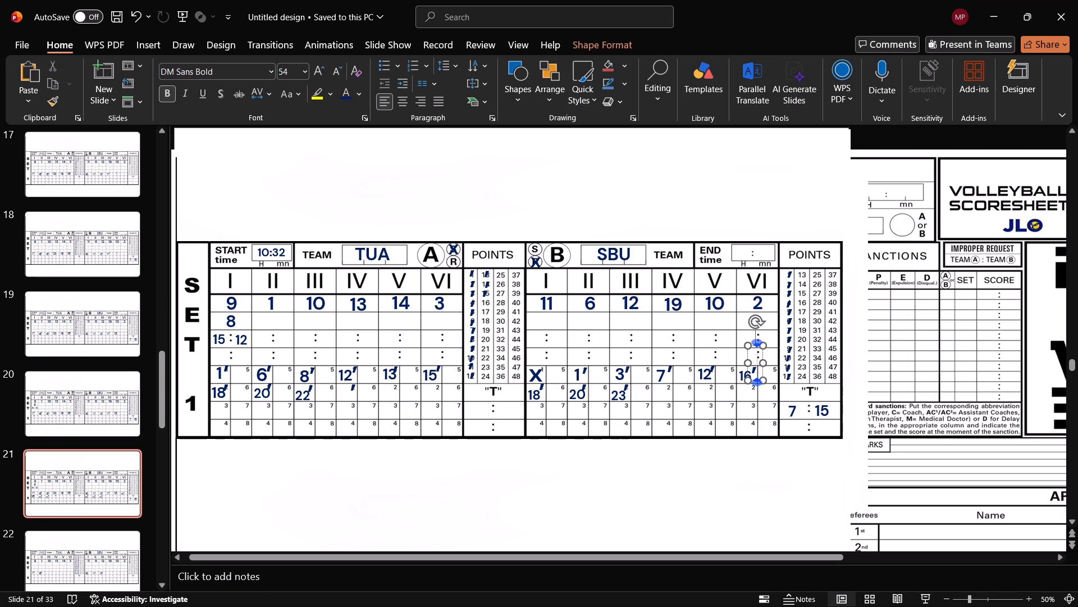
{"action": "left_click", "coordinate": [753, 345]}
{"action": "key", "text": "ctrl+c"}
{"action": "key", "text": "ctrl+v"}
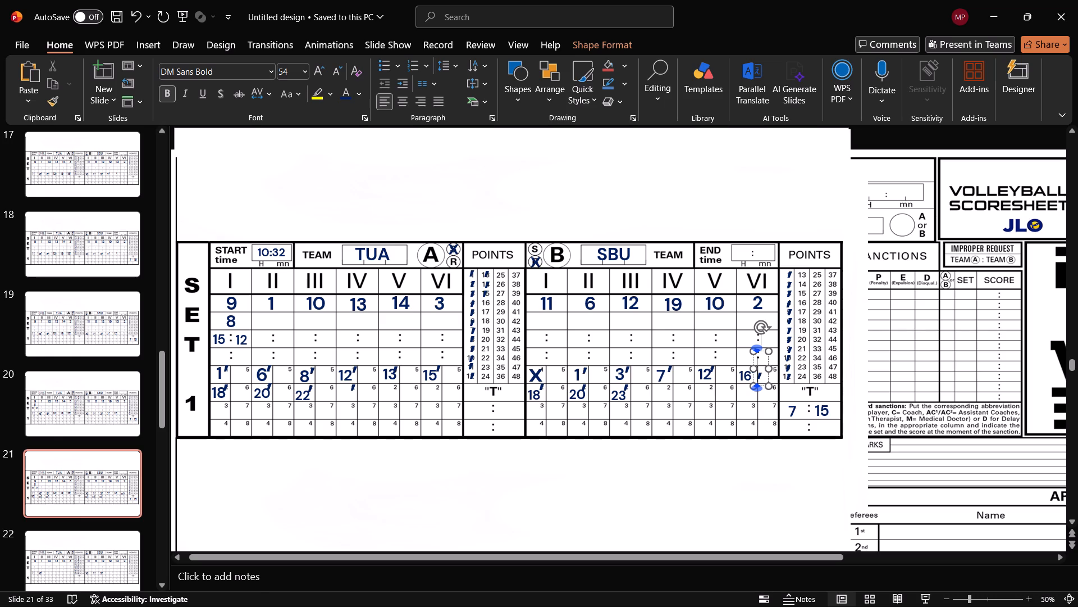
{"action": "left_click_drag", "start_coordinate": [761, 350], "coordinate": [814, 295]}
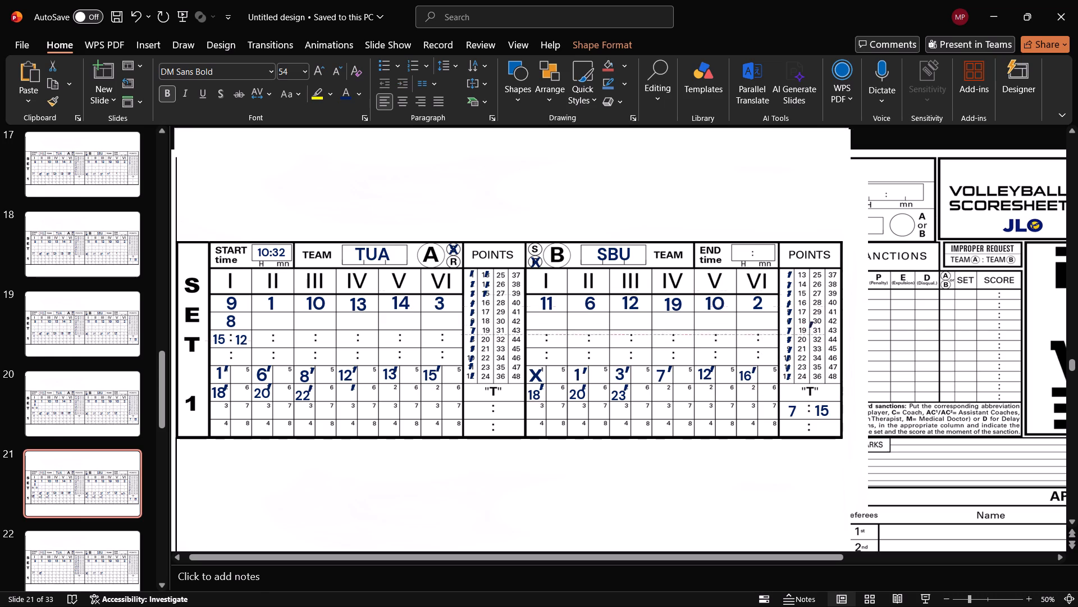
{"action": "left_click_drag", "start_coordinate": [814, 295], "coordinate": [803, 250]}
{"action": "key", "text": "ctrl+v"}
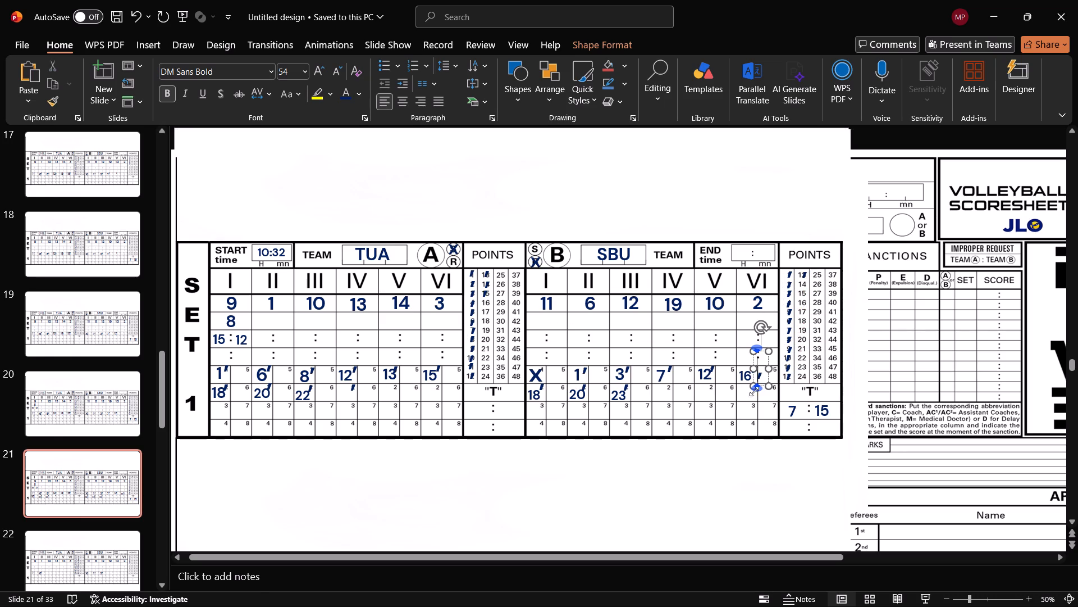
{"action": "left_click_drag", "start_coordinate": [761, 350], "coordinate": [806, 307]}
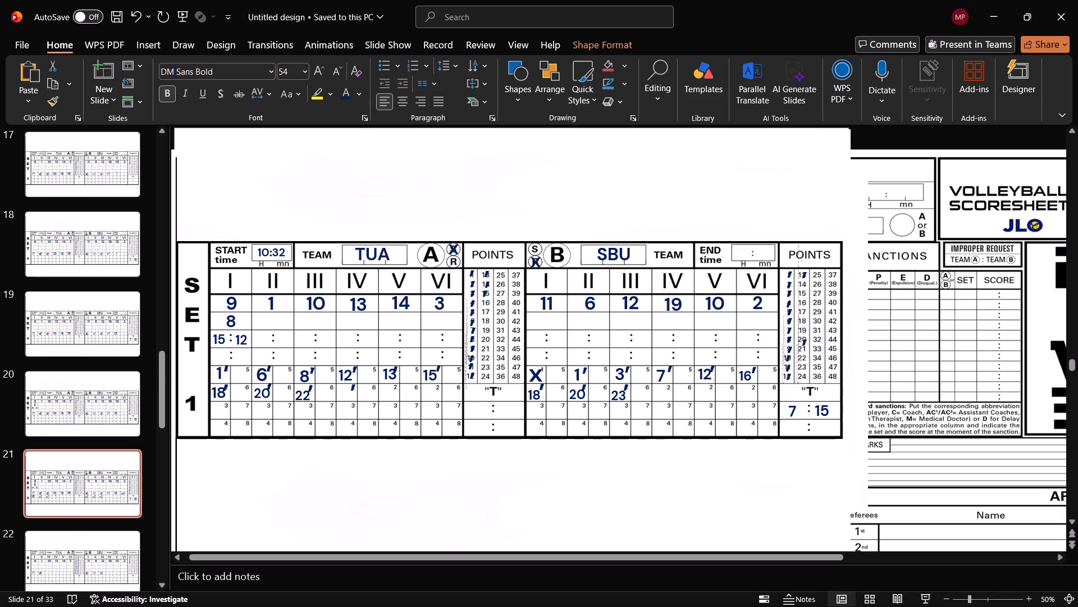
{"action": "left_click_drag", "start_coordinate": [806, 307], "coordinate": [805, 259]}
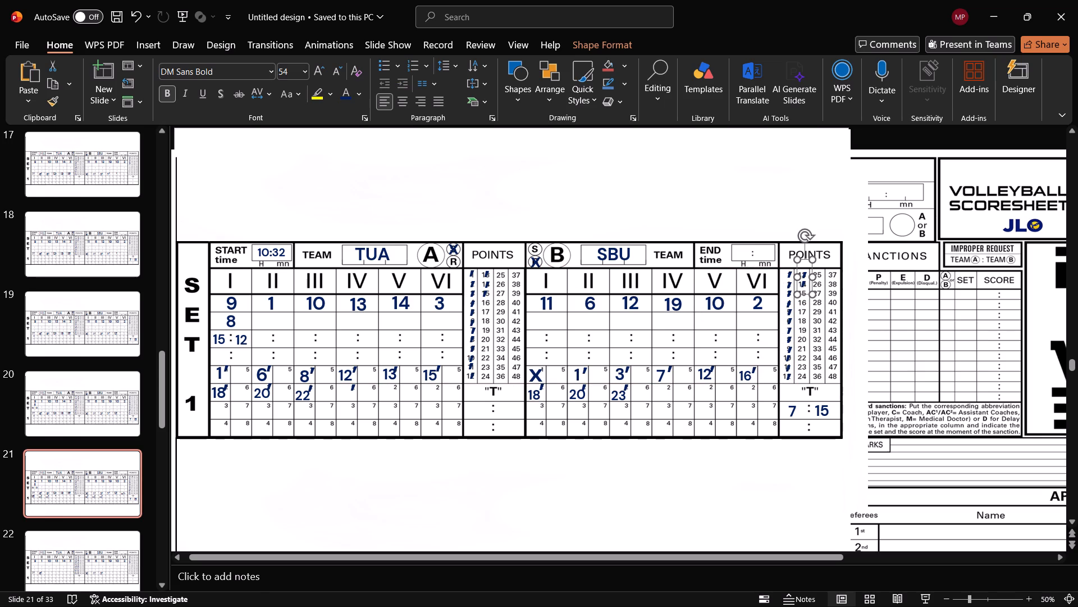
{"action": "key", "text": "ctrl+v"}
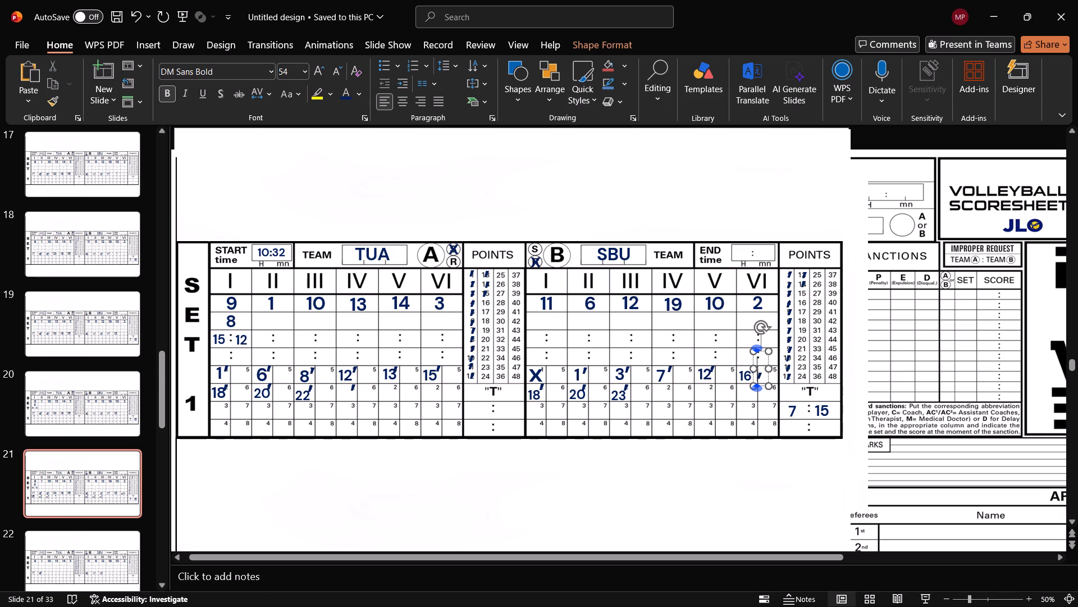
{"action": "left_click_drag", "start_coordinate": [762, 351], "coordinate": [808, 265]}
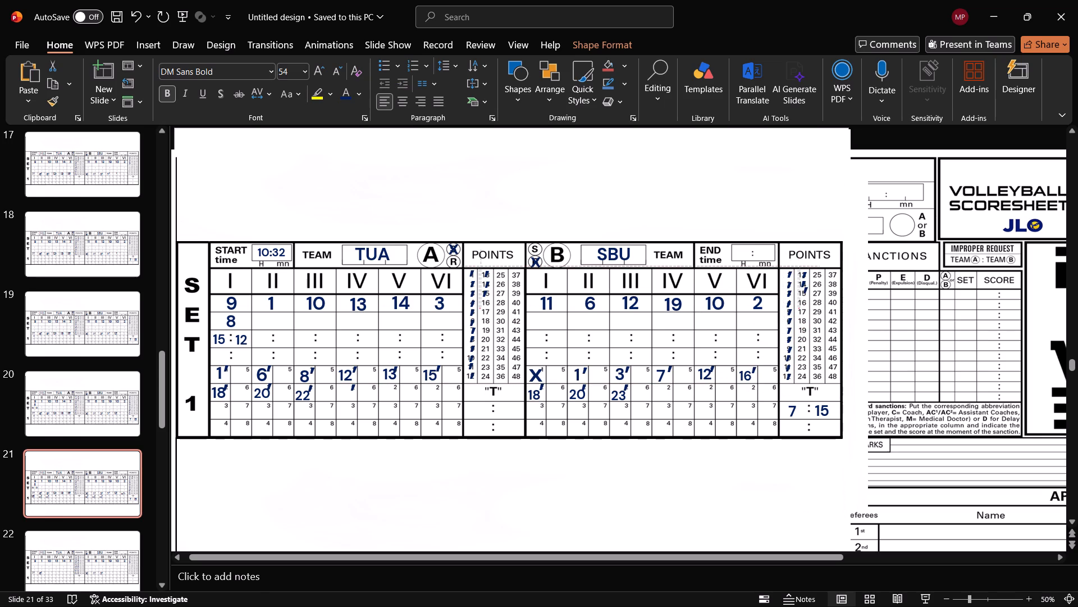
{"action": "left_click_drag", "start_coordinate": [808, 265], "coordinate": [807, 270]}
Paste slash marks over points 16, 17, 18 and 19 in Team B's points column.
{"action": "key", "text": "ctrl+v"}
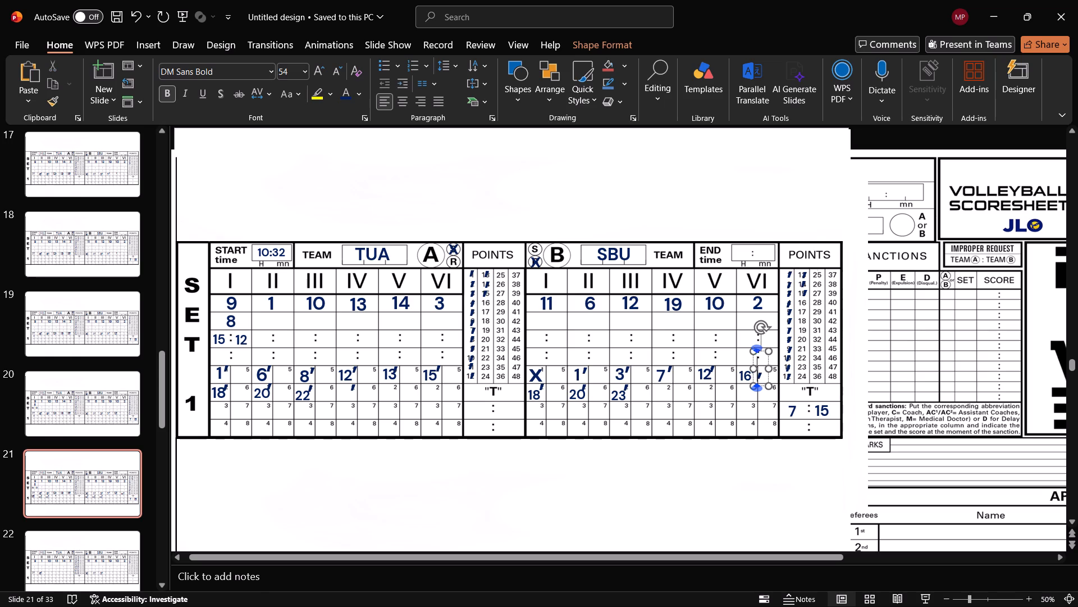
{"action": "left_click_drag", "start_coordinate": [760, 351], "coordinate": [802, 286]}
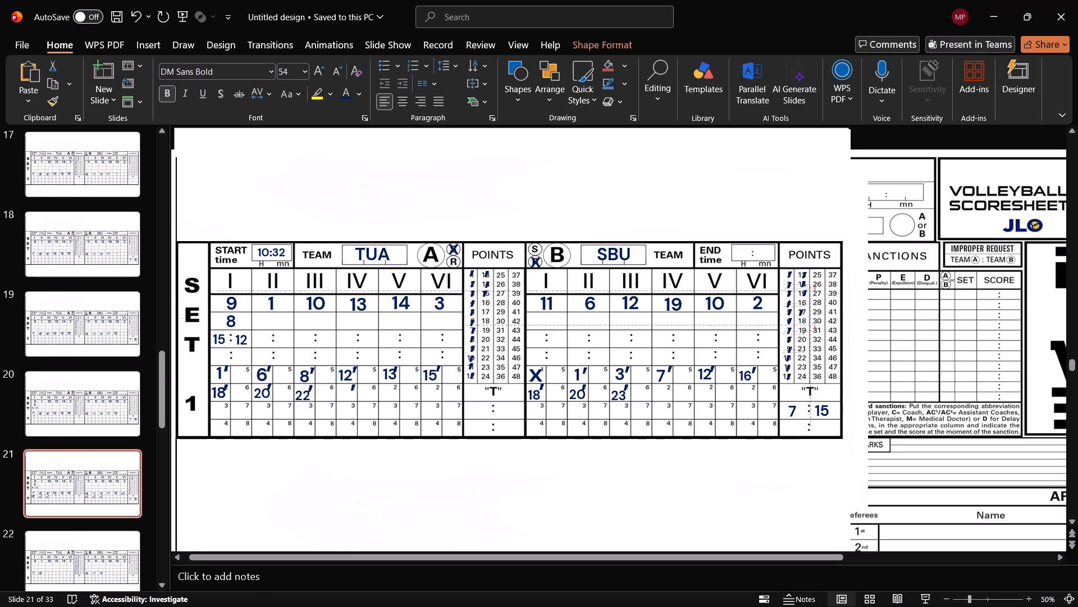
{"action": "left_click_drag", "start_coordinate": [802, 286], "coordinate": [805, 279]}
{"action": "key", "text": "ctrl+v"}
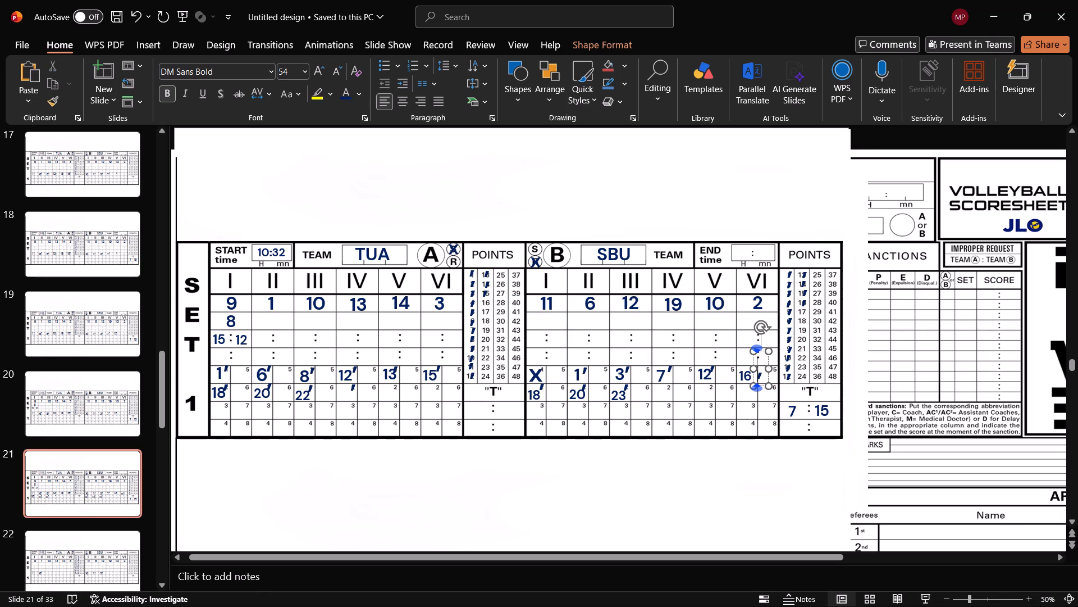
{"action": "left_click", "coordinate": [764, 348]}
{"action": "left_click_drag", "start_coordinate": [761, 351], "coordinate": [803, 292]}
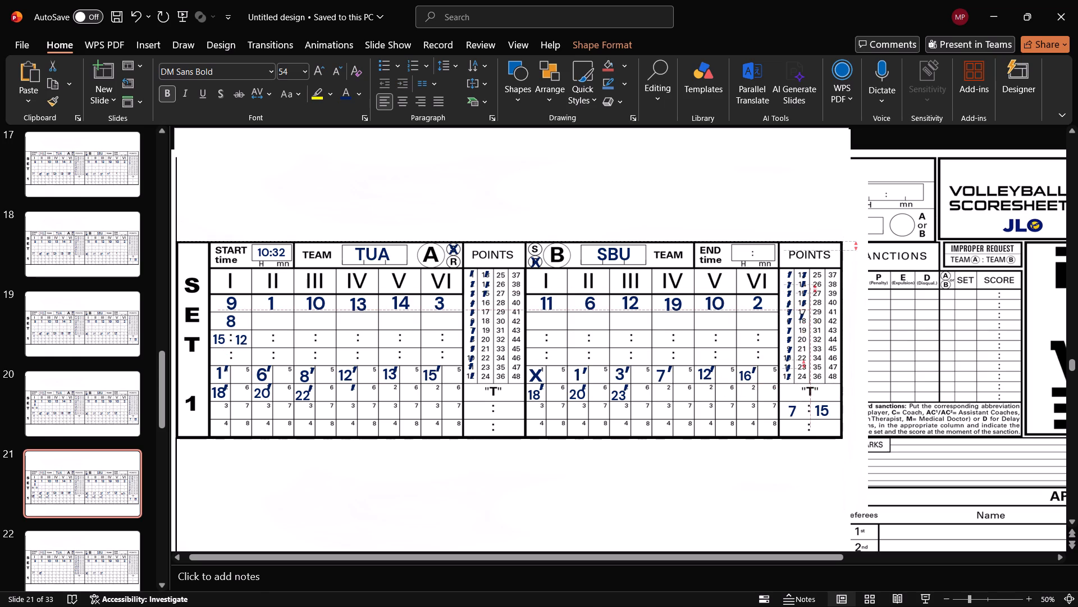
{"action": "left_click_drag", "start_coordinate": [803, 292], "coordinate": [805, 288]}
{"action": "key", "text": "ctrl+v"}
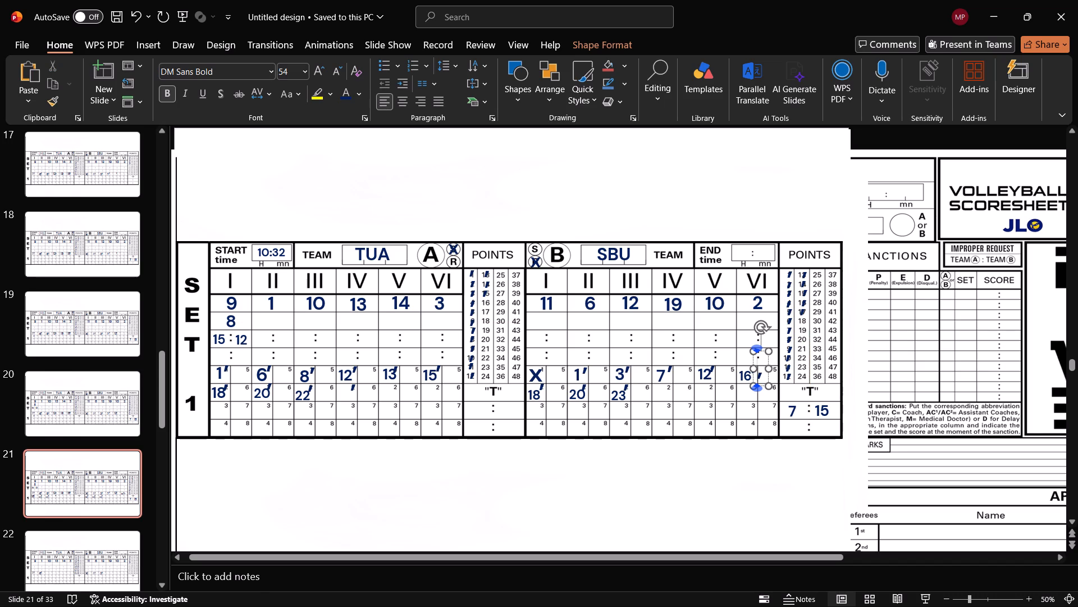
{"action": "left_click_drag", "start_coordinate": [758, 352], "coordinate": [802, 299]}
{"action": "key", "text": "ctrl+v"}
{"action": "left_click_drag", "start_coordinate": [761, 351], "coordinate": [777, 349]}
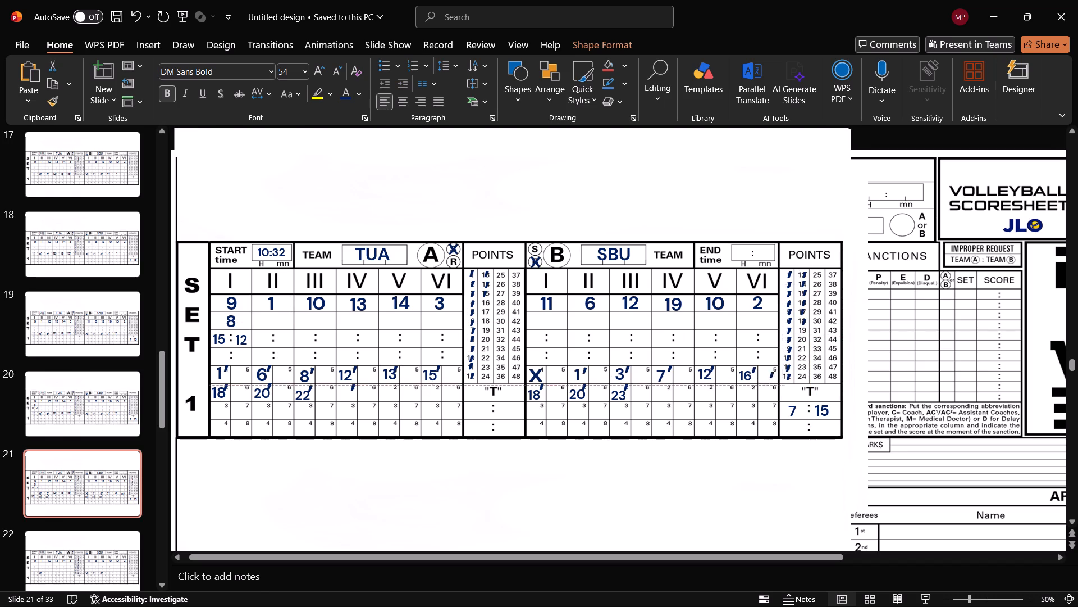
{"action": "left_click_drag", "start_coordinate": [777, 349], "coordinate": [806, 305]}
Paste slash marks over points 20, 21, 22 and 23 in Team B's points column.
{"action": "key", "text": "ctrl+v"}
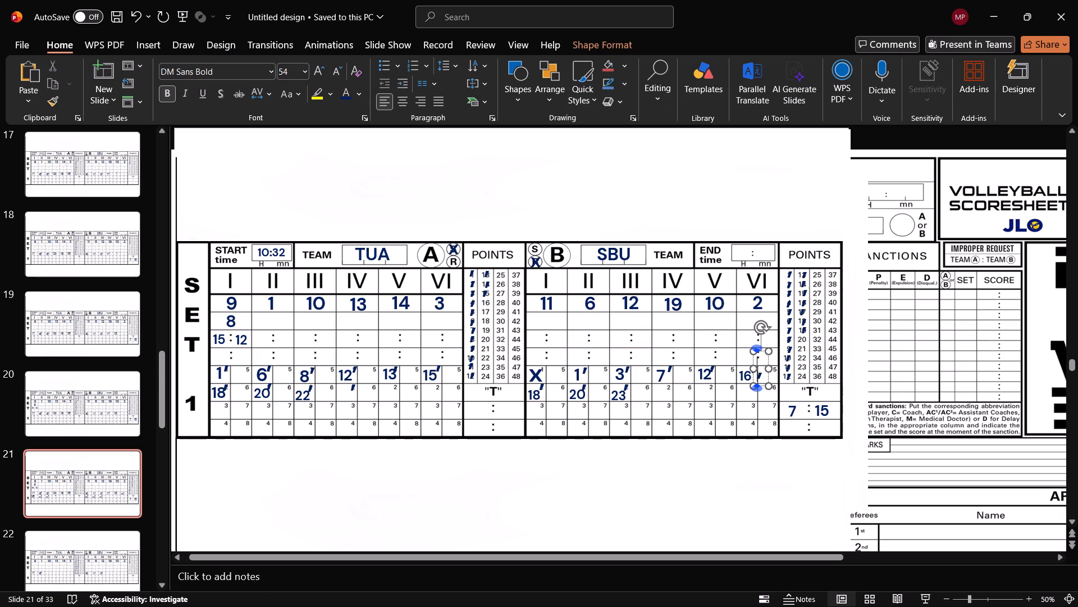
{"action": "left_click_drag", "start_coordinate": [762, 352], "coordinate": [807, 314]}
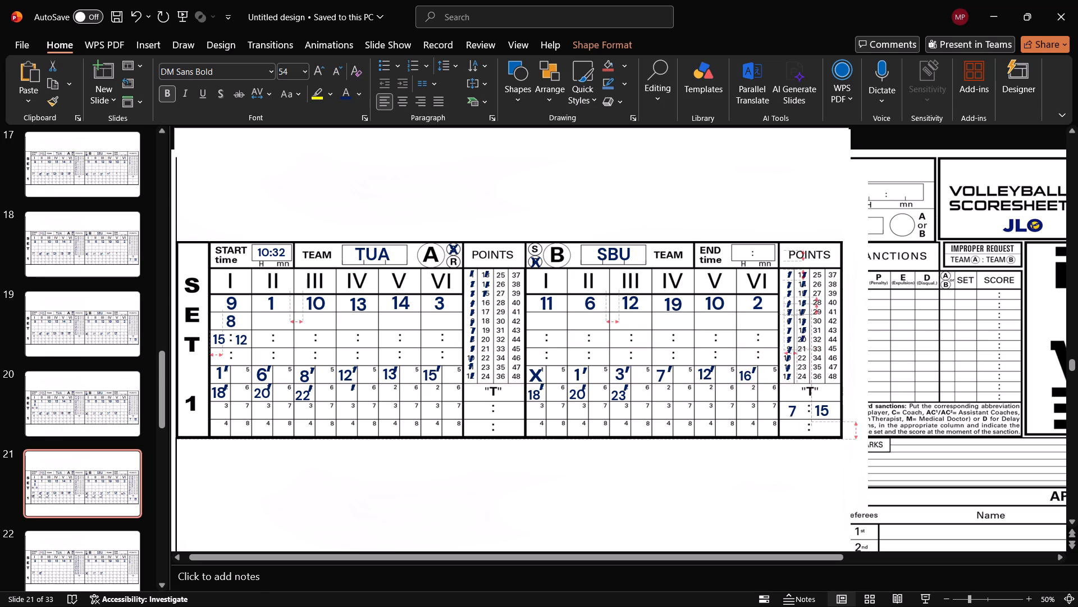
{"action": "left_click_drag", "start_coordinate": [807, 314], "coordinate": [805, 315]}
{"action": "key", "text": "ctrl+v"}
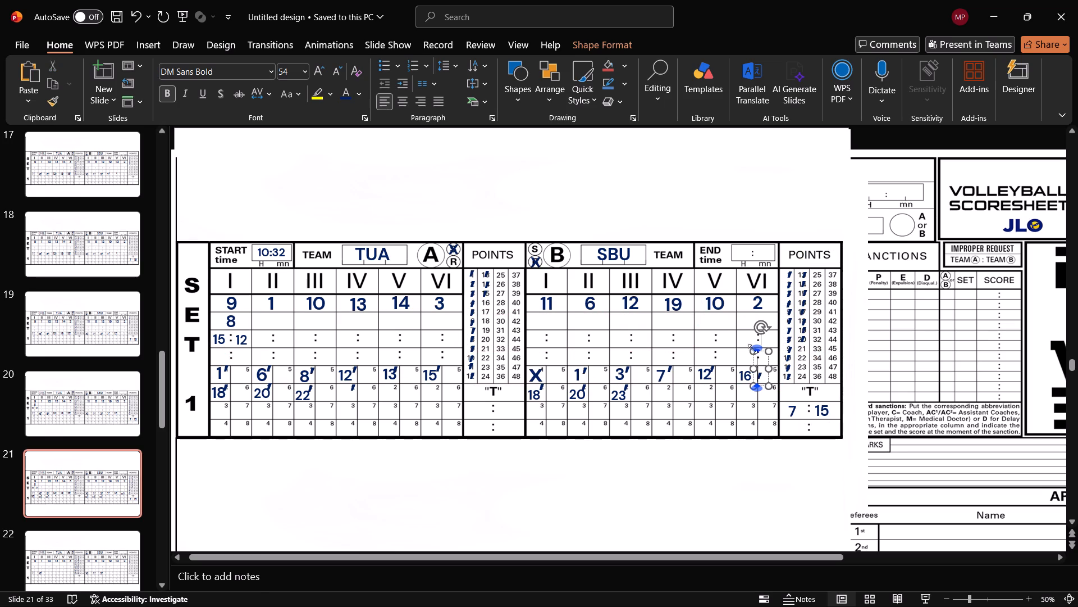
{"action": "left_click_drag", "start_coordinate": [760, 350], "coordinate": [803, 323]}
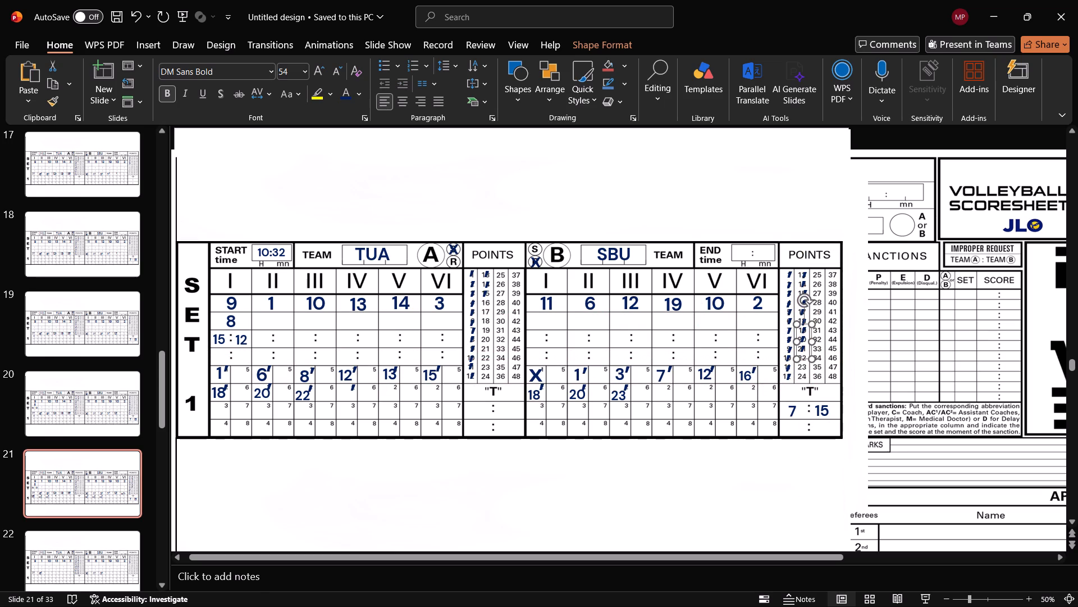
{"action": "key", "text": "ctrl+v"}
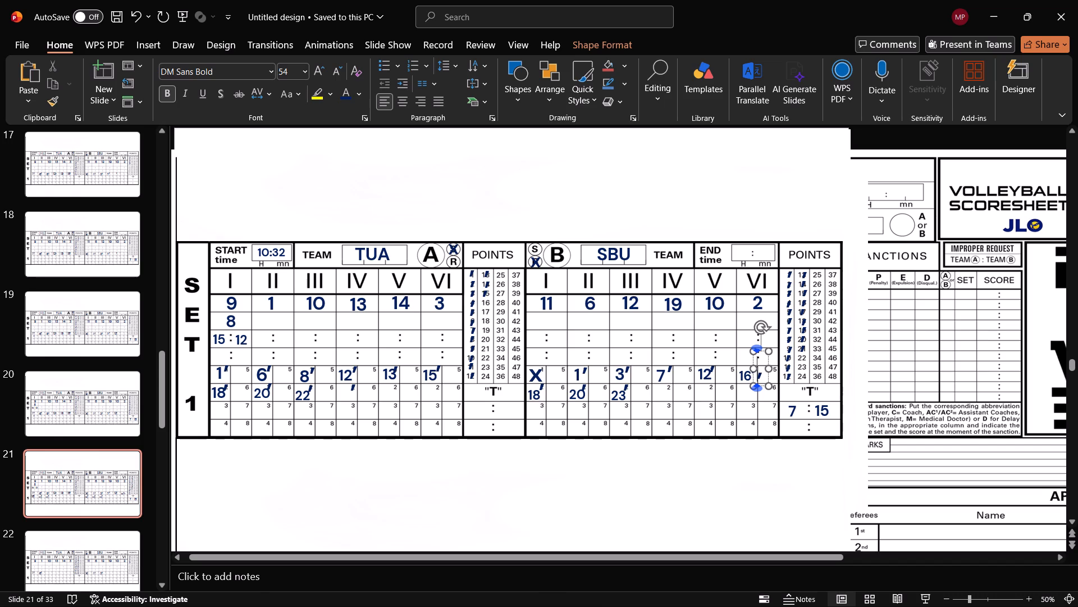
{"action": "left_click_drag", "start_coordinate": [760, 351], "coordinate": [803, 333]}
{"action": "key", "text": "ctrl+v"}
{"action": "left_click_drag", "start_coordinate": [763, 351], "coordinate": [806, 343]}
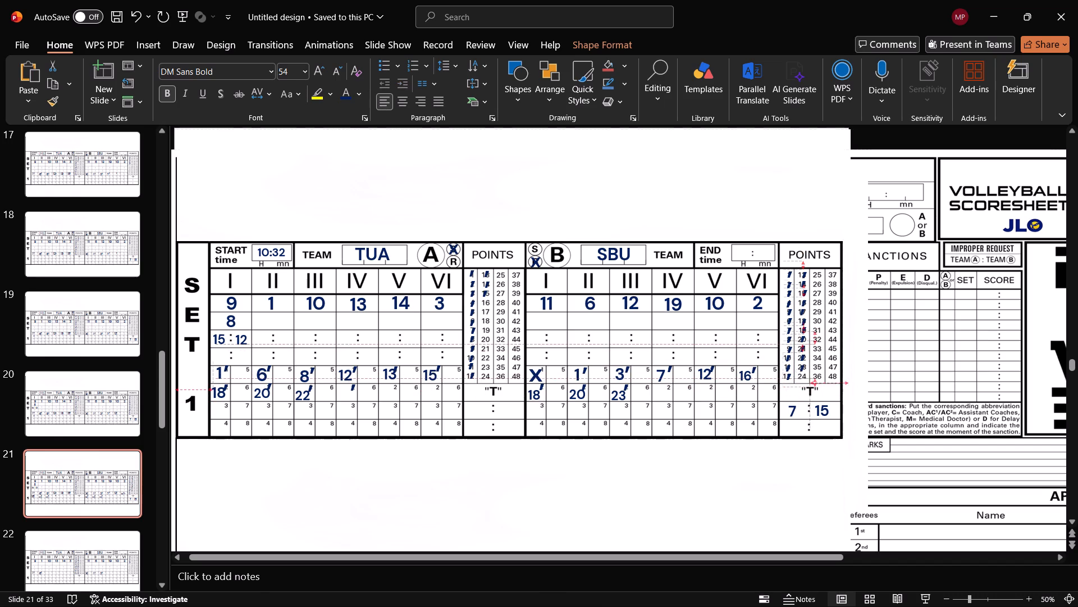
{"action": "left_click_drag", "start_coordinate": [806, 343], "coordinate": [807, 343]}
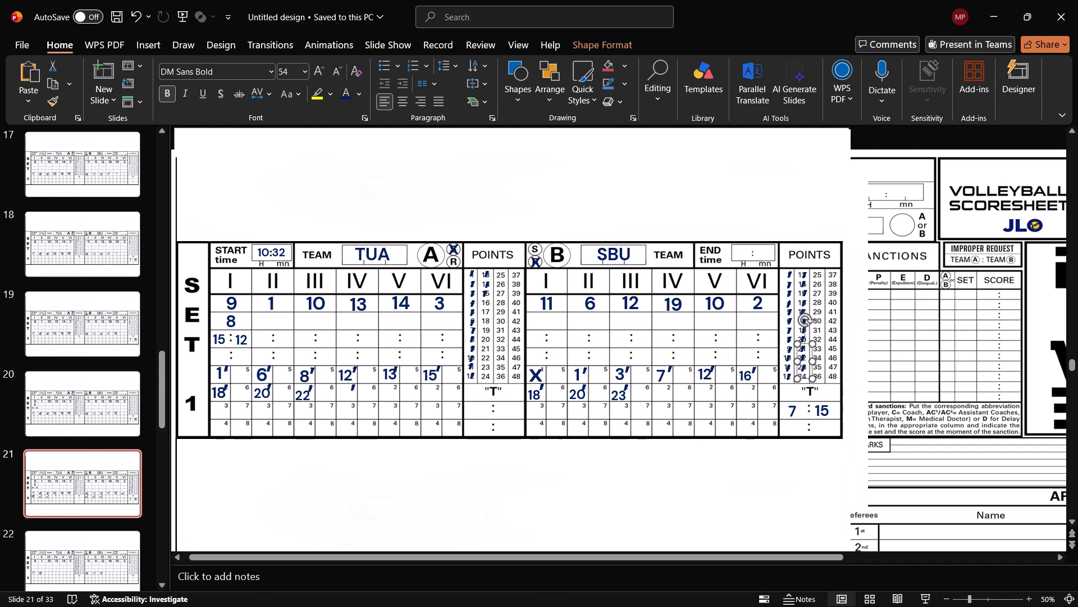
Paste slash marks over points 16 and 17 in Team A's points column.
{"action": "key", "text": "ctrl+v"}
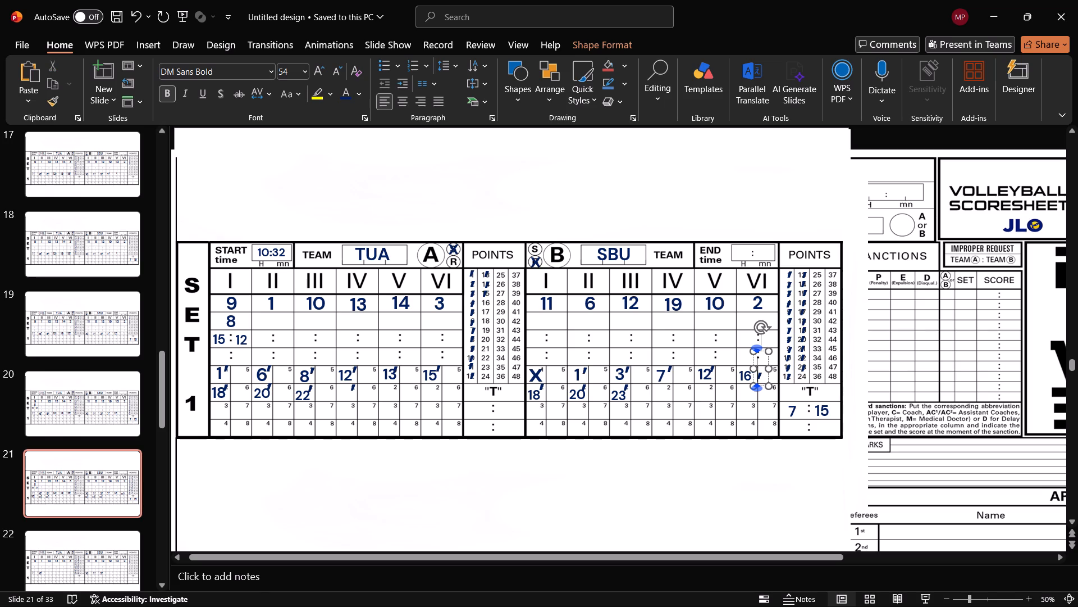
{"action": "left_click_drag", "start_coordinate": [760, 350], "coordinate": [486, 284]}
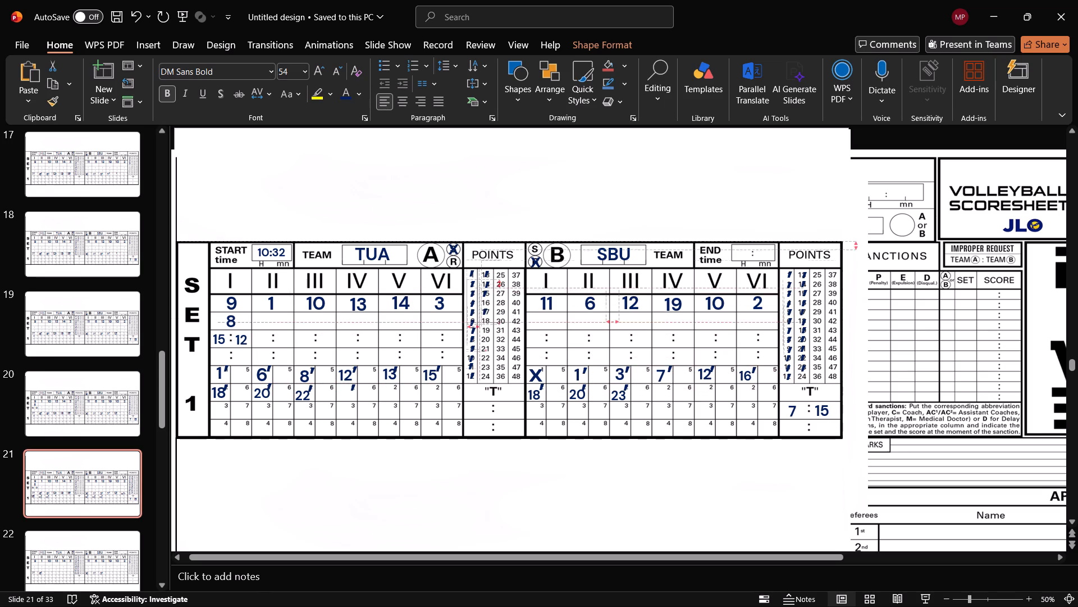
{"action": "left_click_drag", "start_coordinate": [486, 284], "coordinate": [486, 279]}
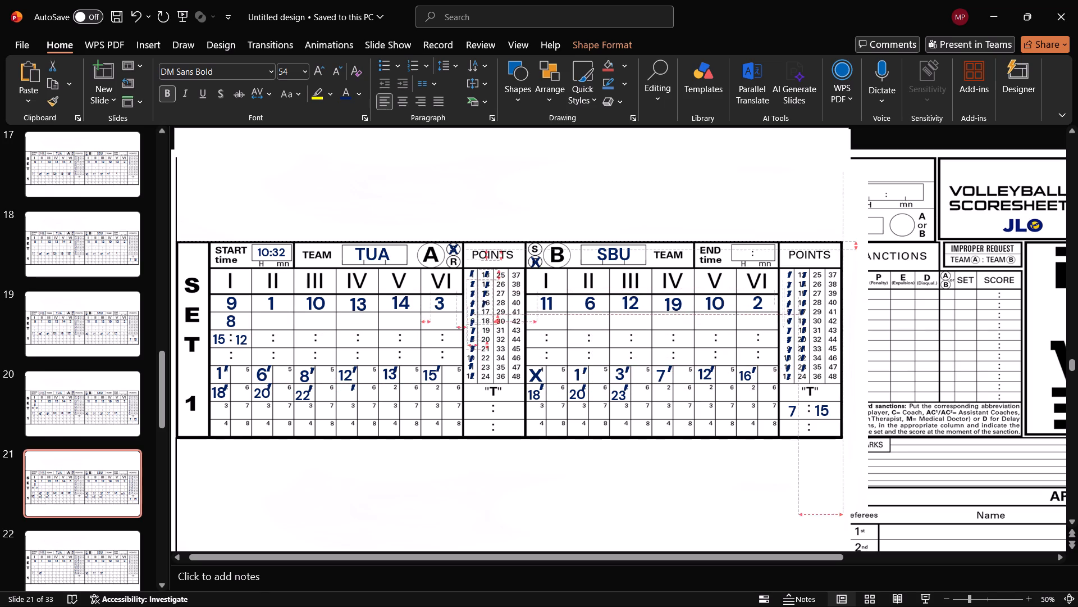
{"action": "left_click_drag", "start_coordinate": [486, 279], "coordinate": [489, 279]}
{"action": "key", "text": "ctrl+v"}
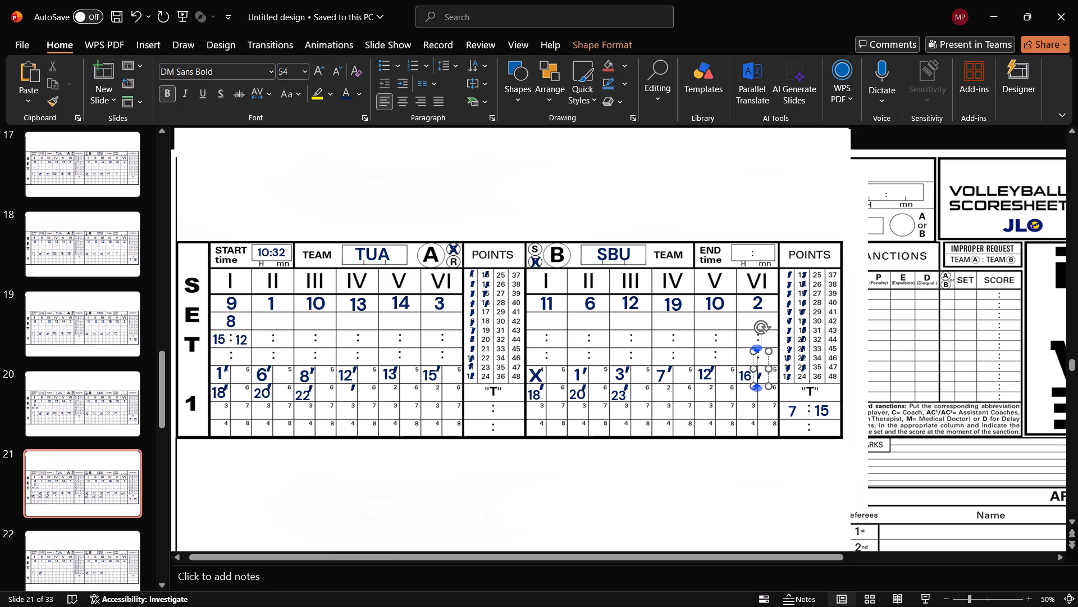
{"action": "left_click_drag", "start_coordinate": [762, 352], "coordinate": [511, 309]}
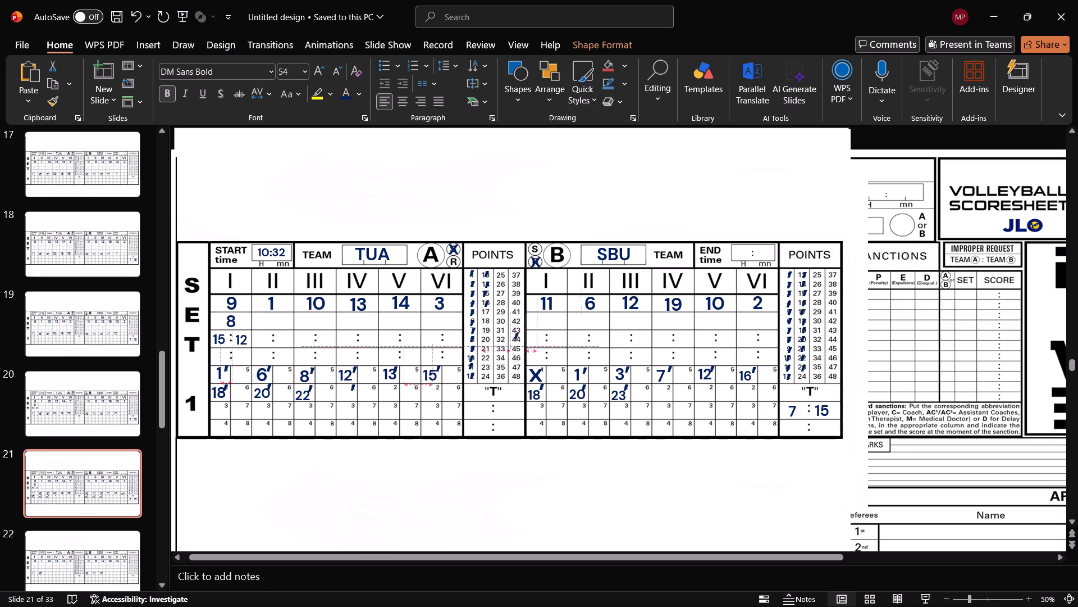
{"action": "left_click_drag", "start_coordinate": [511, 309], "coordinate": [489, 290]}
Copy the slash mark on Team A's point 17 and place copies over points 18, 19 and 20 in Team A's points column.
{"action": "key", "text": "ctrl+c"}
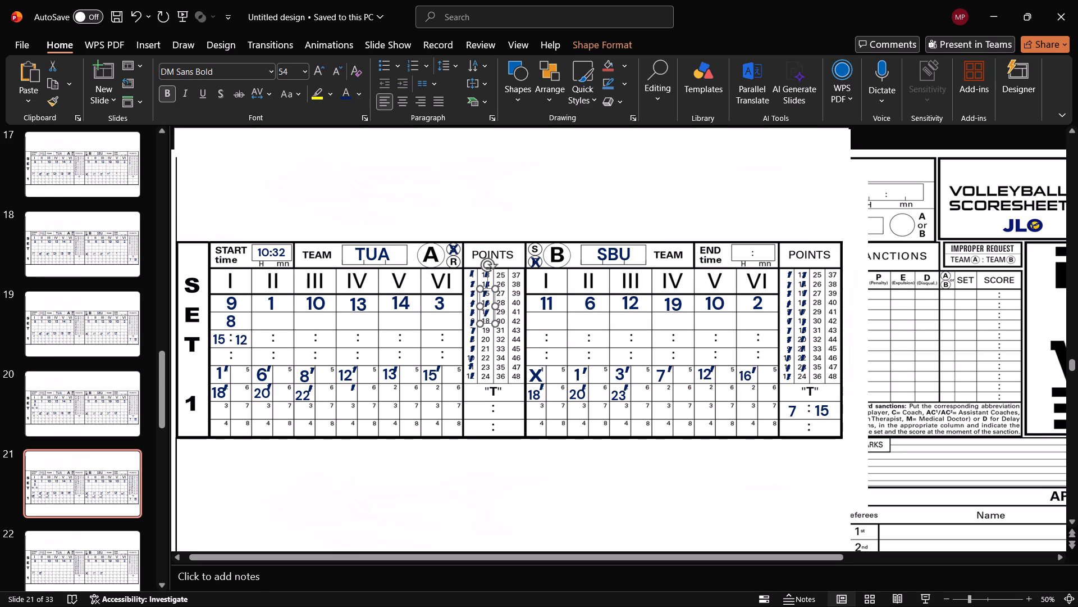
{"action": "key", "text": "ctrl+v"}
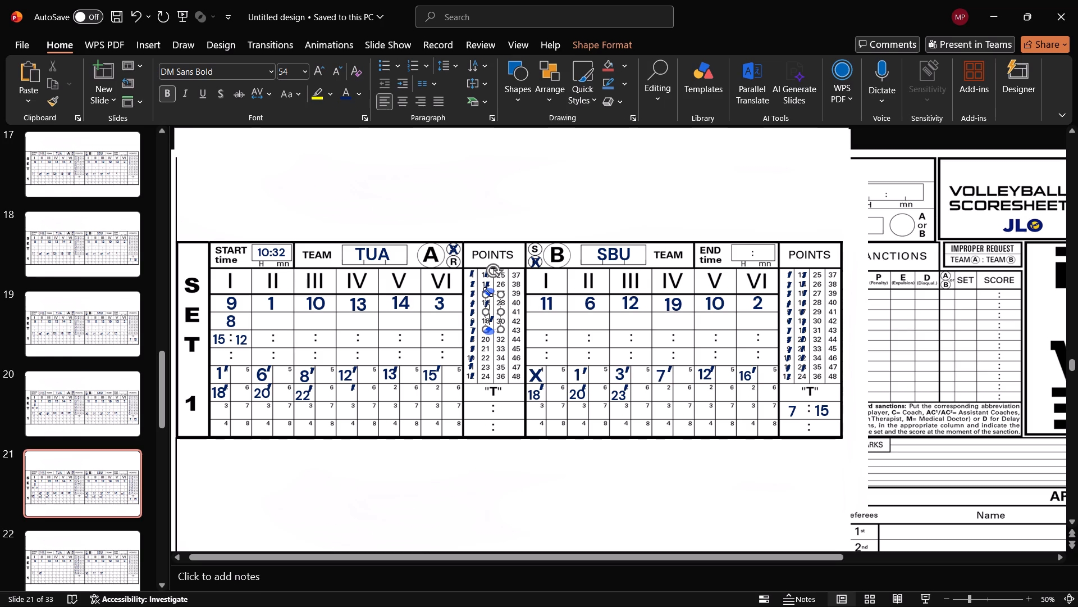
{"action": "left_click_drag", "start_coordinate": [492, 293], "coordinate": [490, 296]}
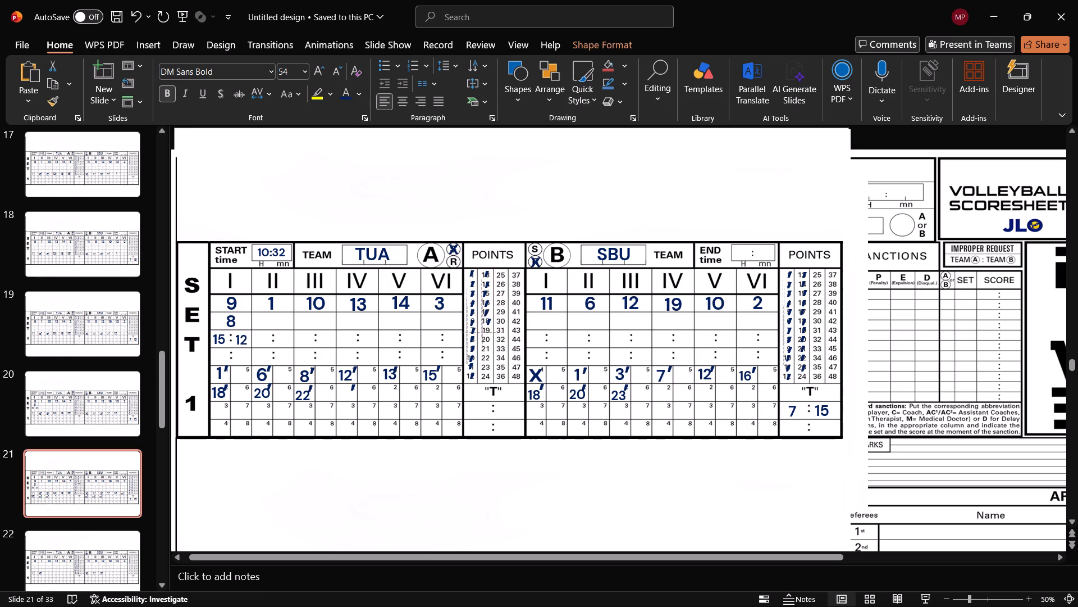
{"action": "left_click_drag", "start_coordinate": [490, 296], "coordinate": [487, 295]}
{"action": "key", "text": "ctrl+v"}
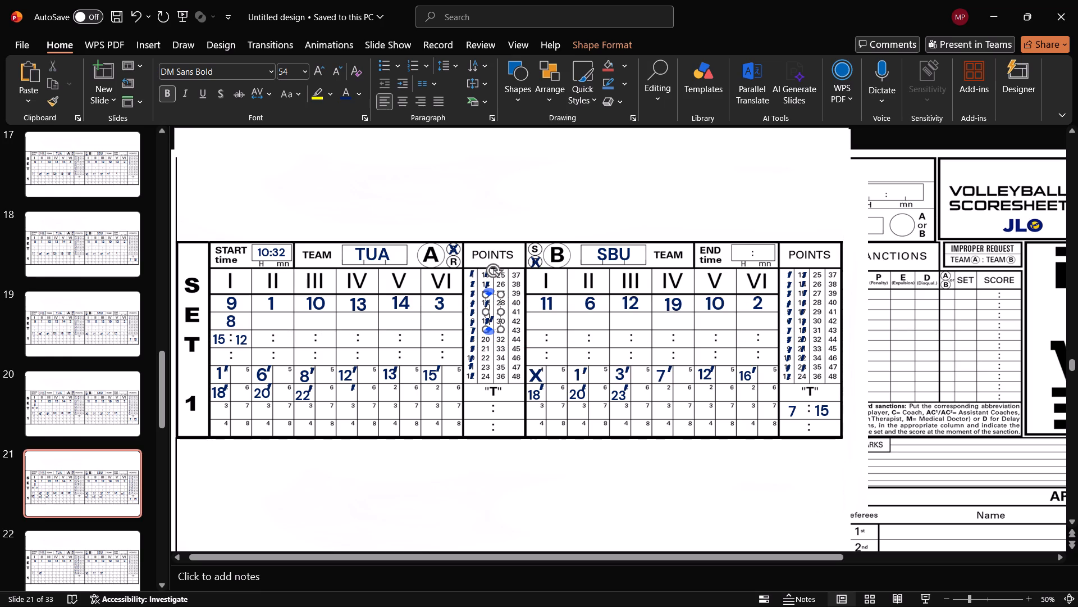
{"action": "left_click_drag", "start_coordinate": [492, 293], "coordinate": [485, 316]}
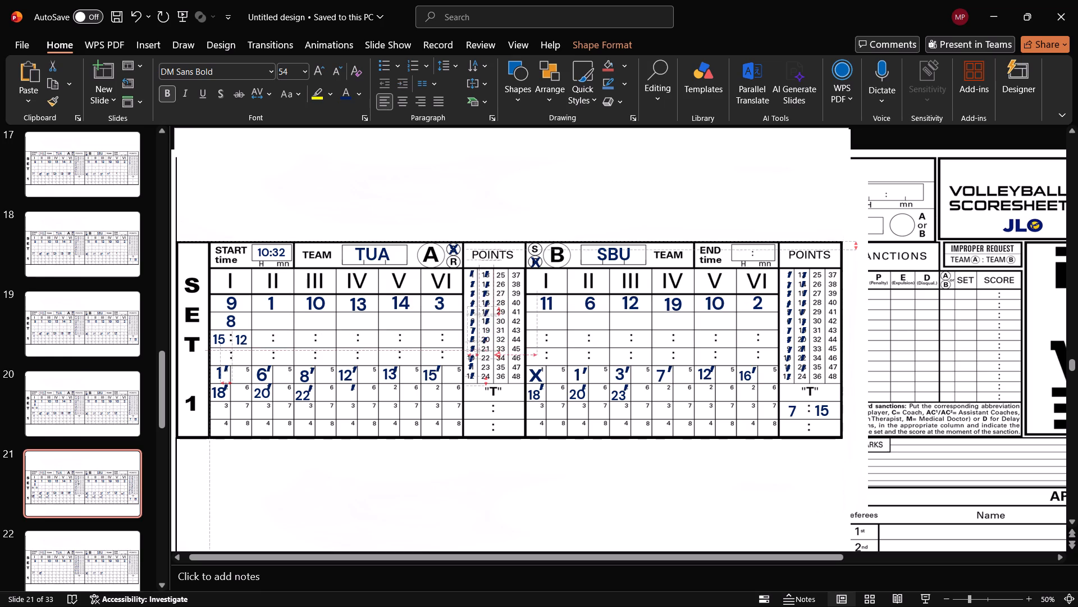
{"action": "left_click_drag", "start_coordinate": [485, 316], "coordinate": [488, 305]}
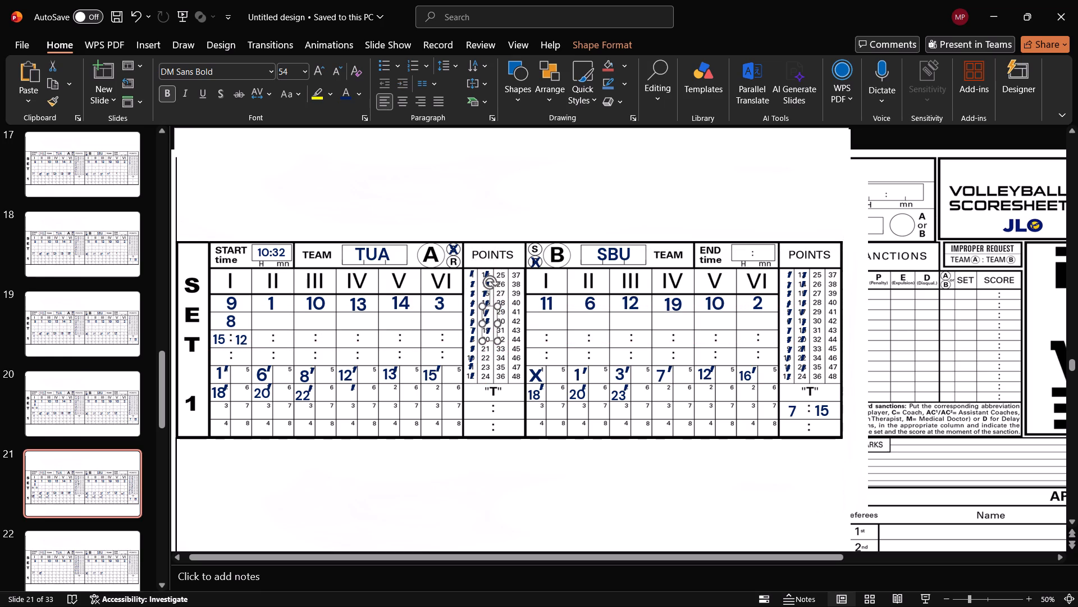
{"action": "key", "text": "ctrl+v"}
{"action": "left_click_drag", "start_coordinate": [493, 295], "coordinate": [487, 316]}
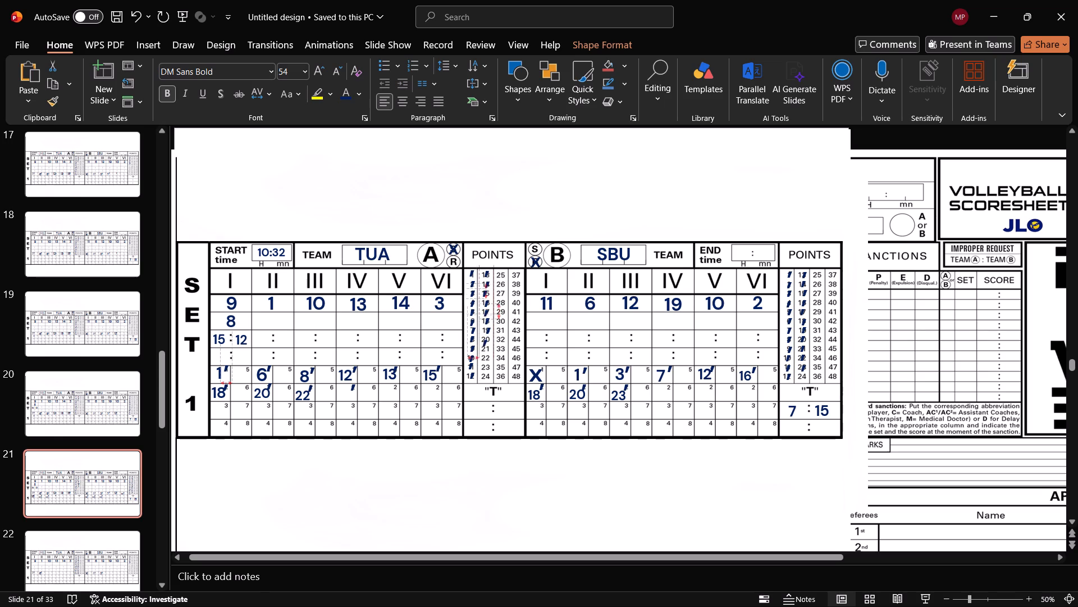
{"action": "left_click_drag", "start_coordinate": [487, 316], "coordinate": [488, 315]}
Paste slash marks over points 21, 22, 23 and 24 in Team A's points column.
{"action": "key", "text": "ctrl+v"}
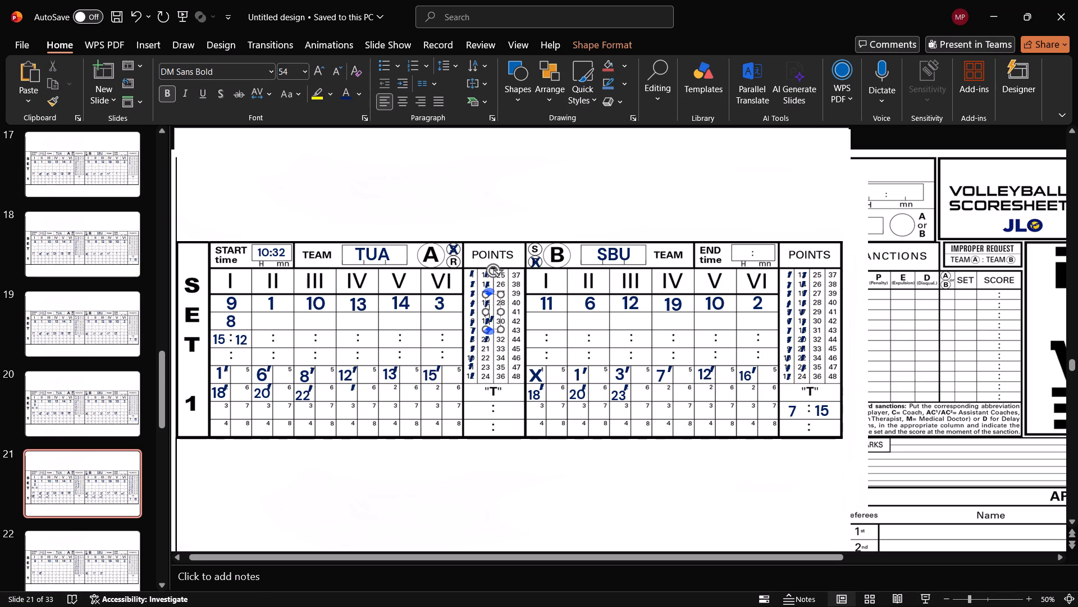
{"action": "left_click_drag", "start_coordinate": [496, 293], "coordinate": [490, 322]}
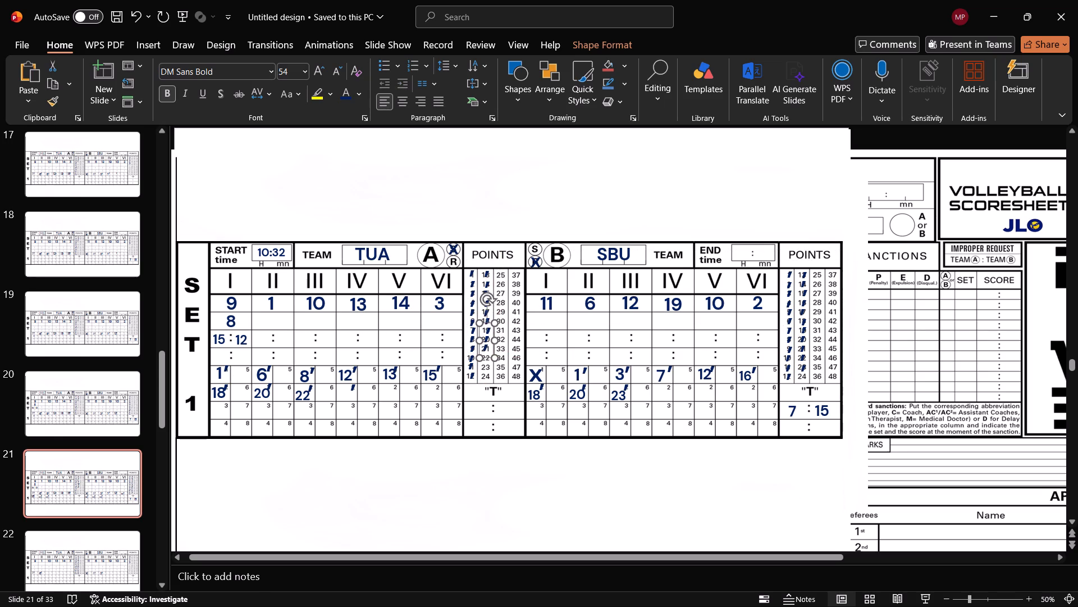
{"action": "key", "text": "ctrl+v"}
{"action": "left_click_drag", "start_coordinate": [491, 295], "coordinate": [490, 320]}
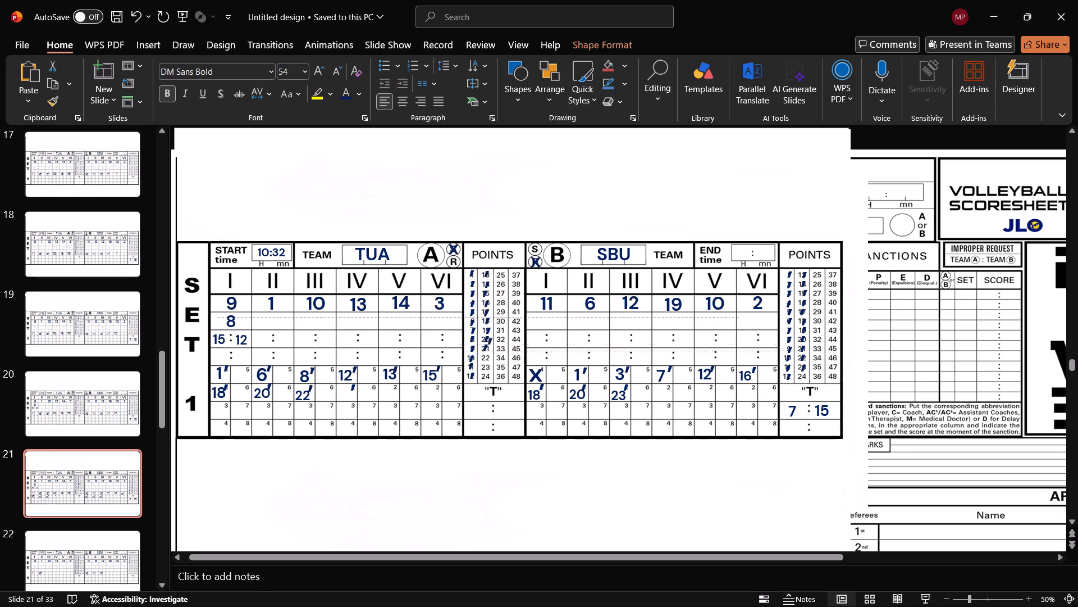
{"action": "left_click_drag", "start_coordinate": [490, 320], "coordinate": [485, 336]}
{"action": "key", "text": "ctrl+v"}
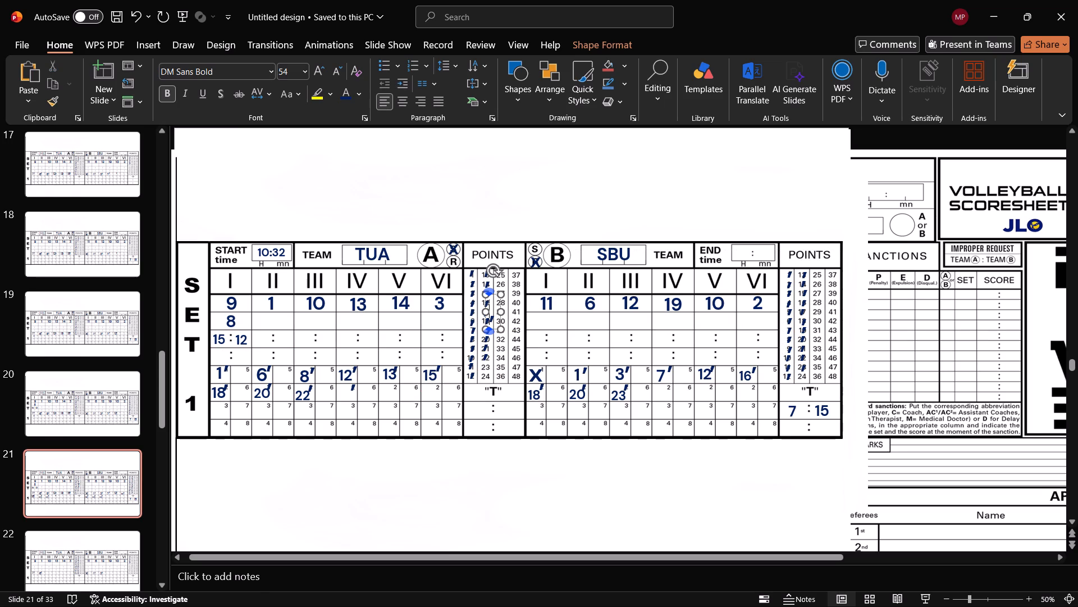
{"action": "left_click_drag", "start_coordinate": [492, 295], "coordinate": [487, 345]}
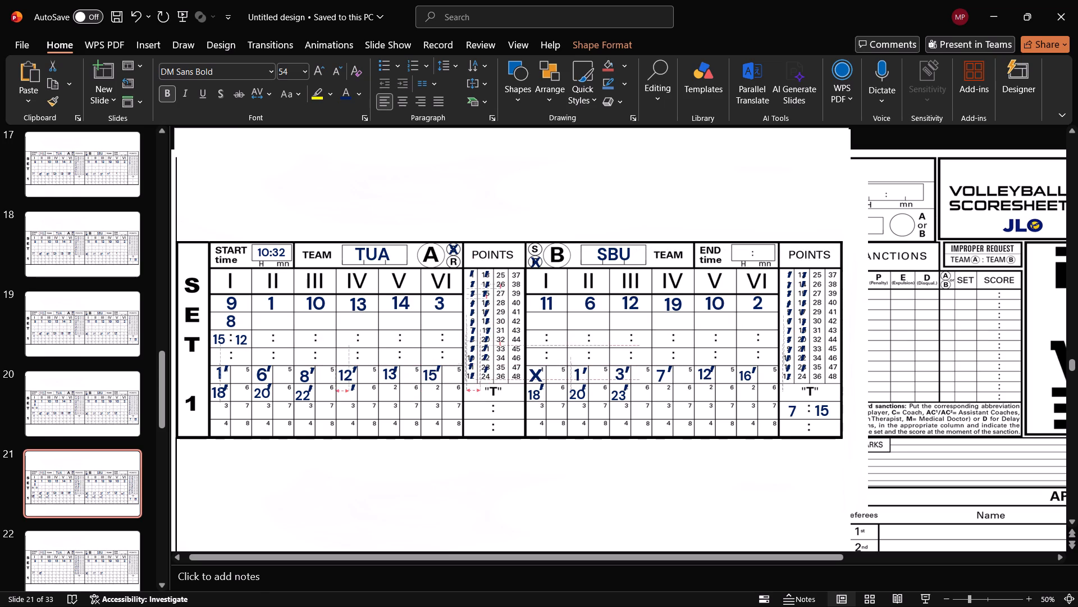
{"action": "left_click_drag", "start_coordinate": [487, 345], "coordinate": [487, 345]}
{"action": "key", "text": "ctrl+v"}
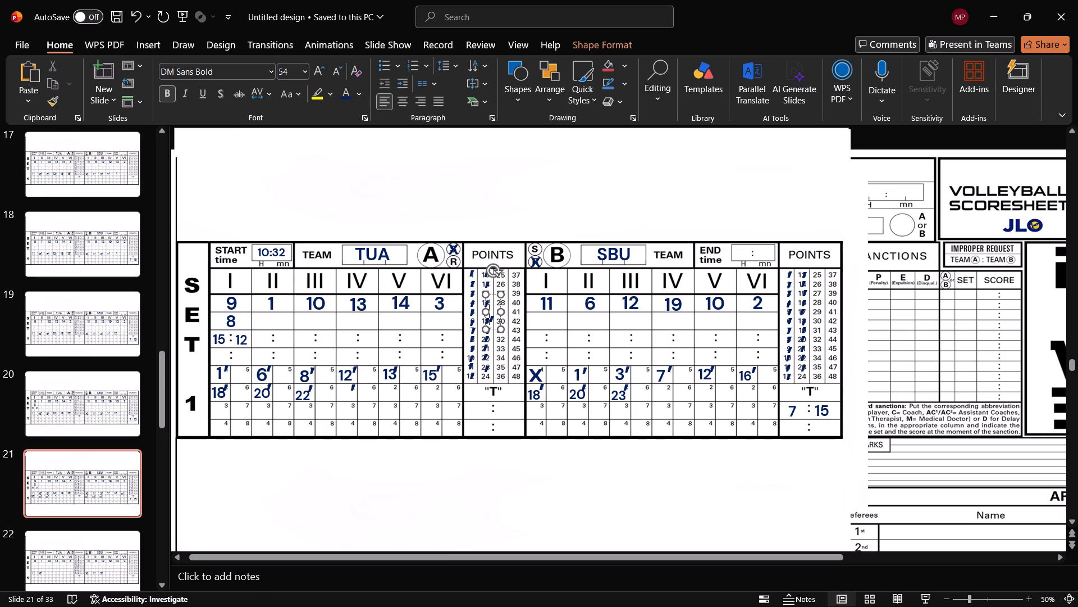
{"action": "left_click_drag", "start_coordinate": [493, 295], "coordinate": [482, 342]}
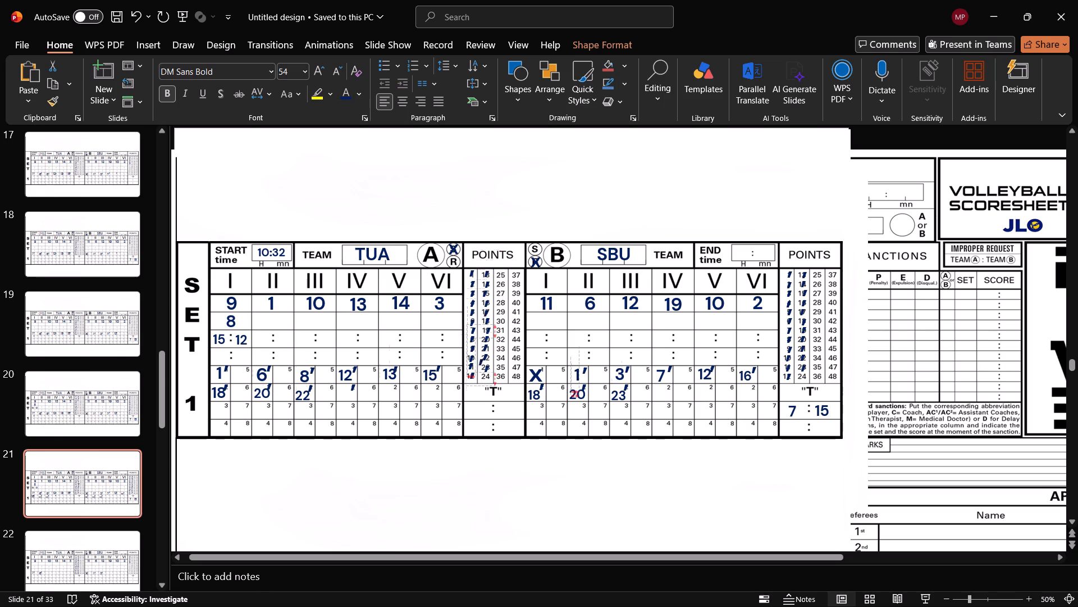
{"action": "left_click_drag", "start_coordinate": [482, 342], "coordinate": [488, 353]}
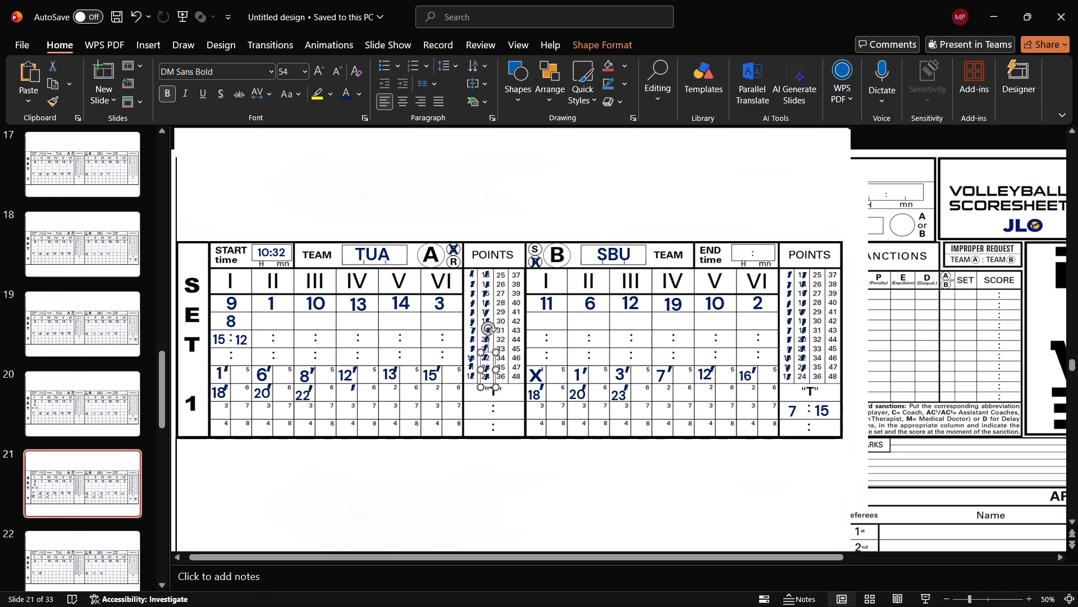
Duplicate slide 21 and open the new slide 22.
{"action": "left_click", "coordinate": [350, 394]}
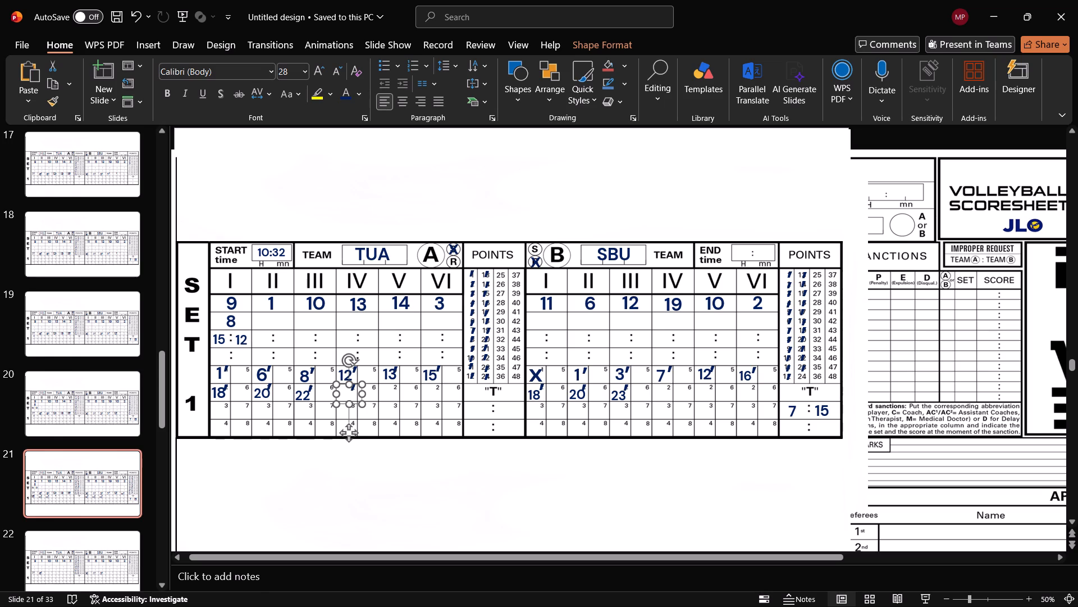
{"action": "right_click", "coordinate": [113, 481]}
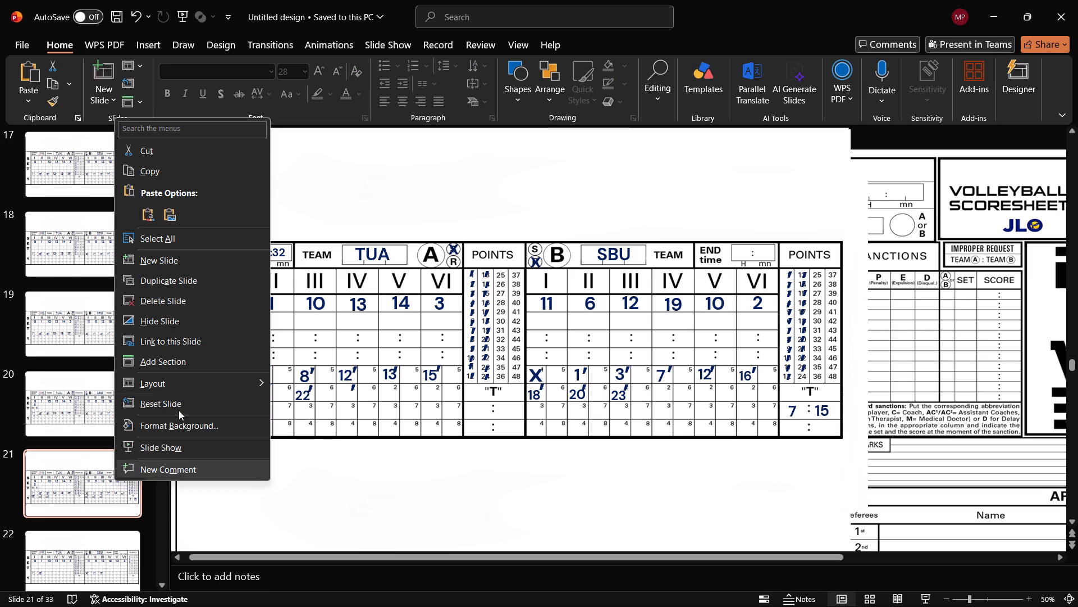
{"action": "left_click", "coordinate": [198, 277]}
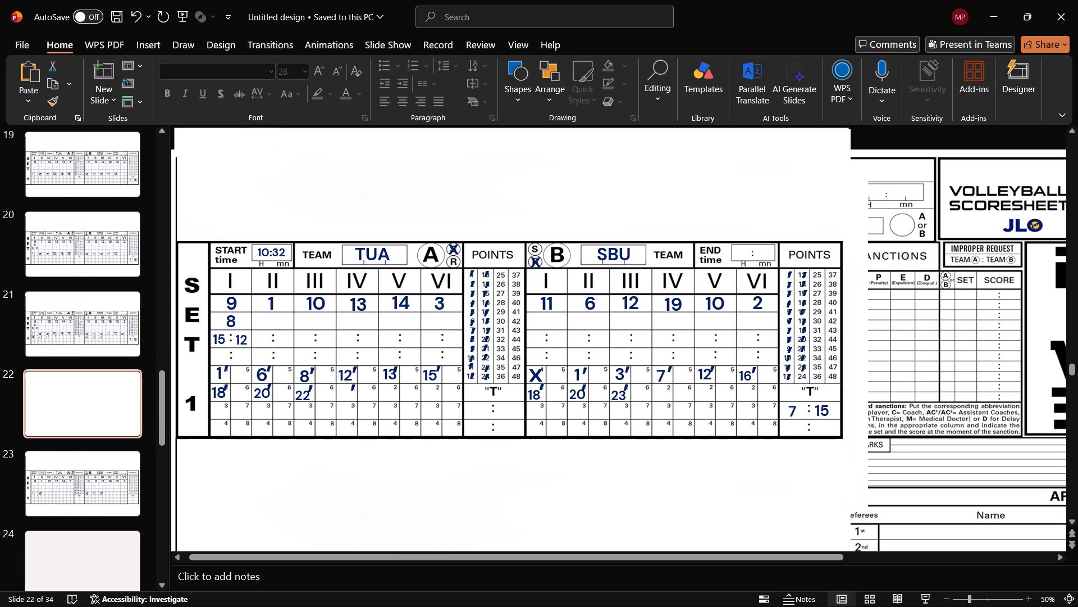
{"action": "left_click", "coordinate": [104, 392]}
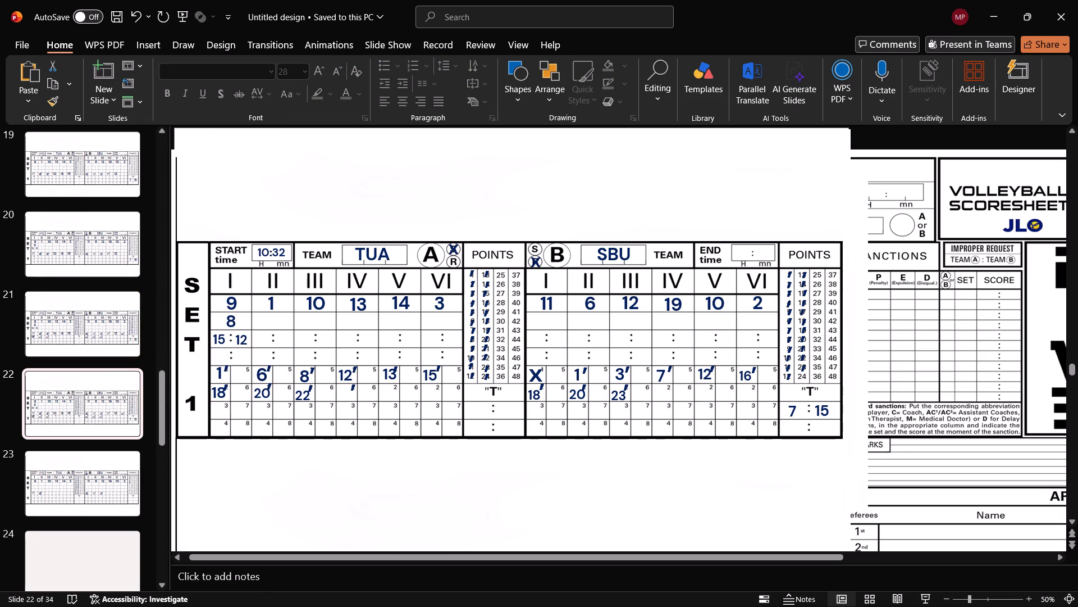
Copy Team A's column III service entry 22 into the second service row of column IV and change it to 25.
{"action": "left_click", "coordinate": [298, 392]}
{"action": "left_click", "coordinate": [300, 441]}
{"action": "left_click", "coordinate": [307, 435]}
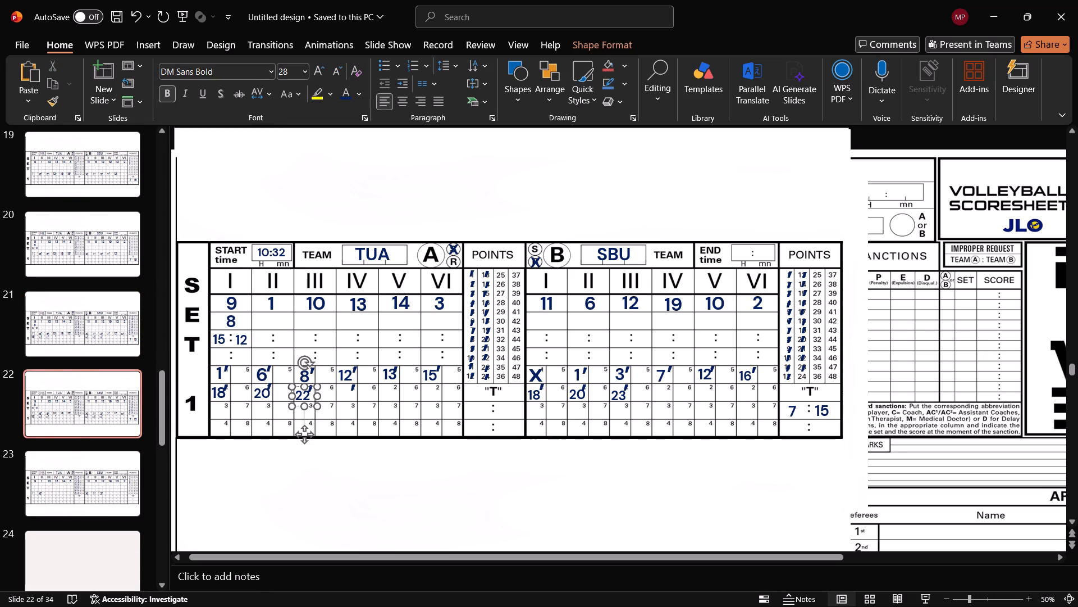
{"action": "key", "text": "ctrl+c"}
{"action": "key", "text": "ctrl+v"}
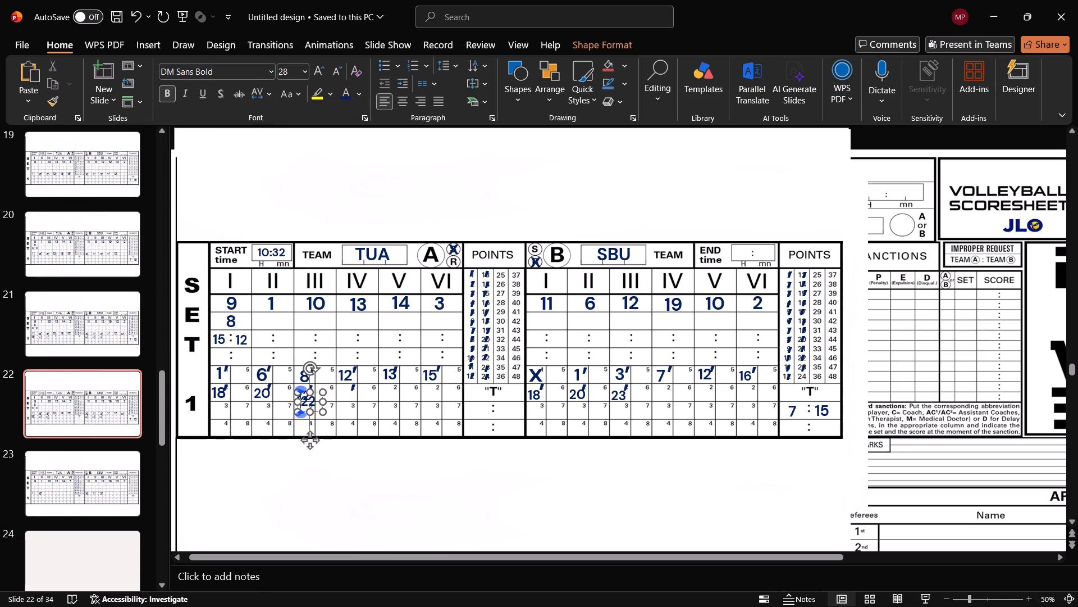
{"action": "left_click_drag", "start_coordinate": [308, 442], "coordinate": [345, 436]}
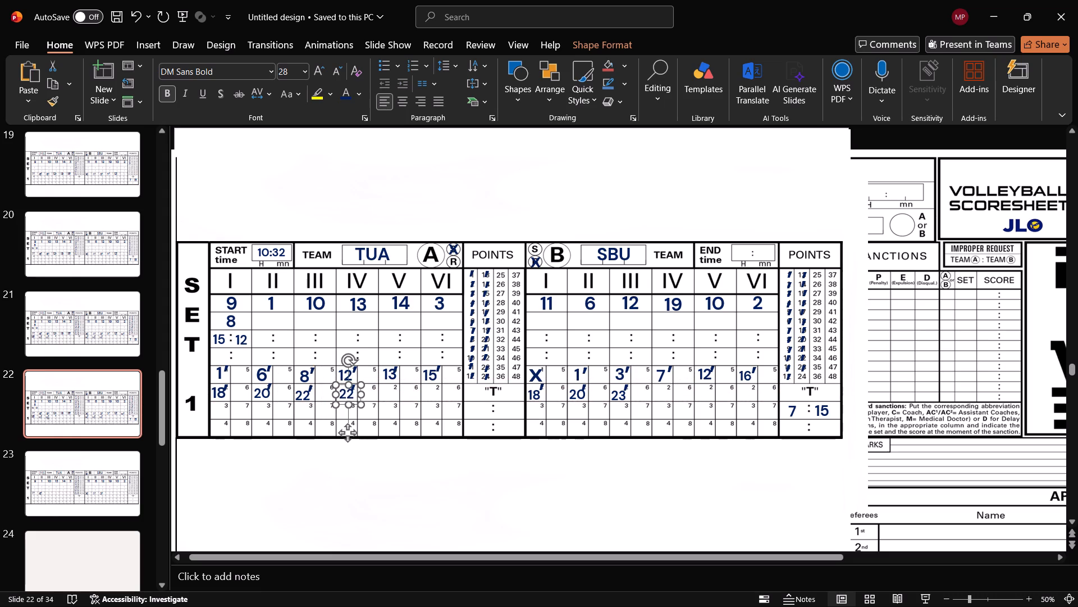
{"action": "left_click", "coordinate": [353, 395]}
{"action": "key", "text": "BackSpace"}
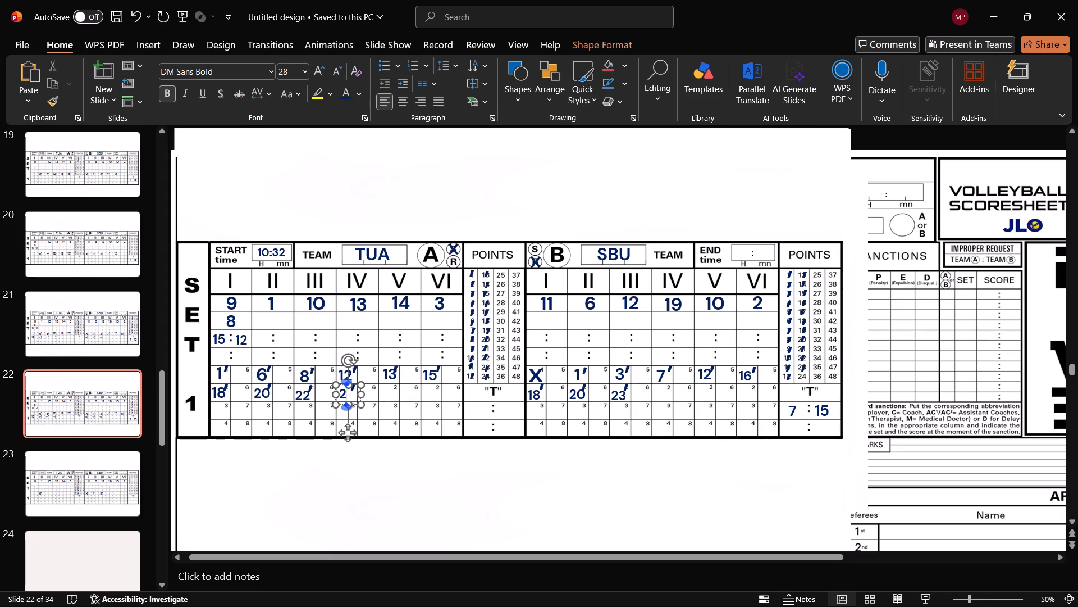
{"action": "key", "text": "5"}
{"action": "left_click", "coordinate": [461, 514]}
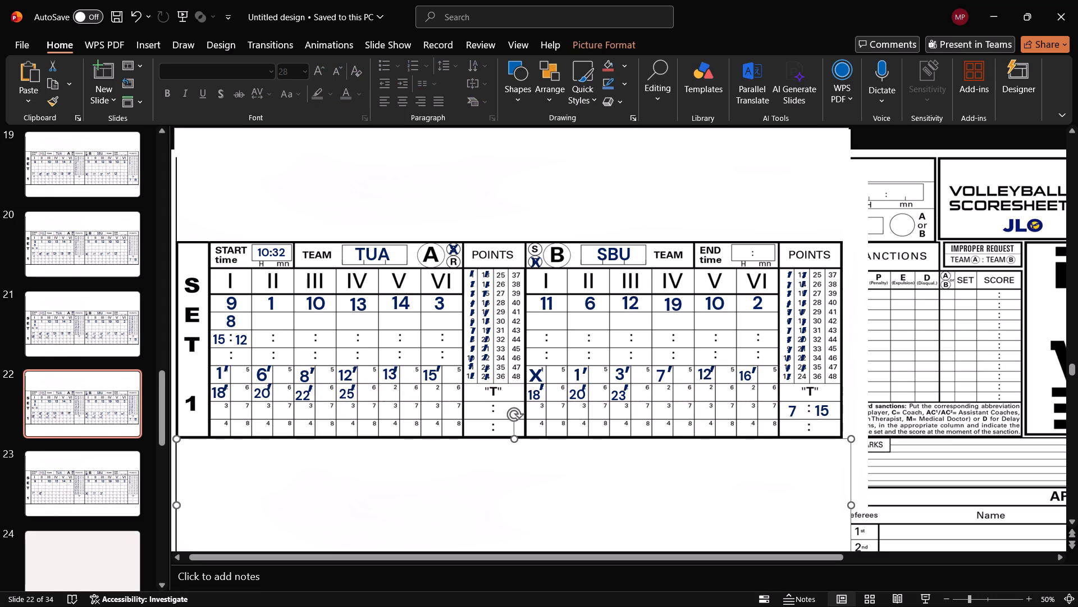
Copy the slash mark on point 24 in Team A's points column and place the copy over point 25.
{"action": "left_click", "coordinate": [485, 376]}
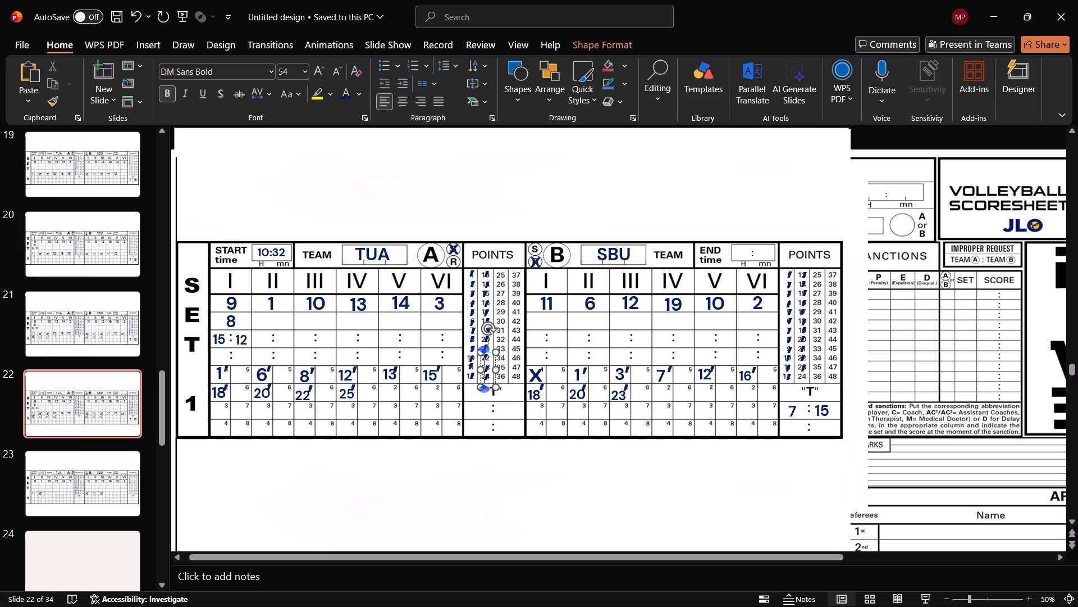
{"action": "left_click", "coordinate": [486, 353]}
{"action": "key", "text": "ctrl+c"}
{"action": "key", "text": "ctrl+v"}
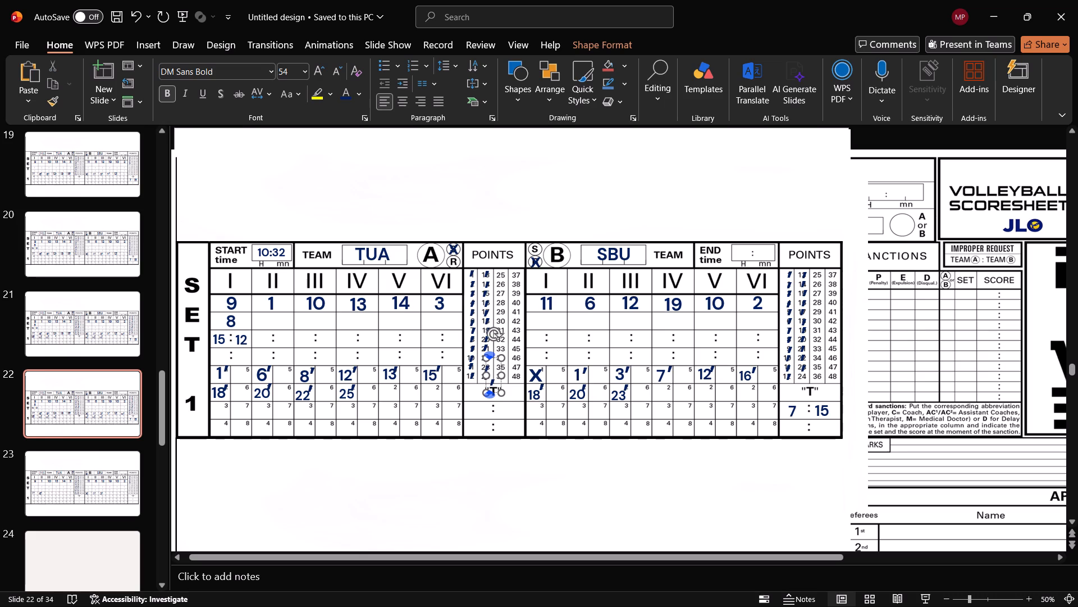
{"action": "left_click_drag", "start_coordinate": [493, 359], "coordinate": [505, 258]}
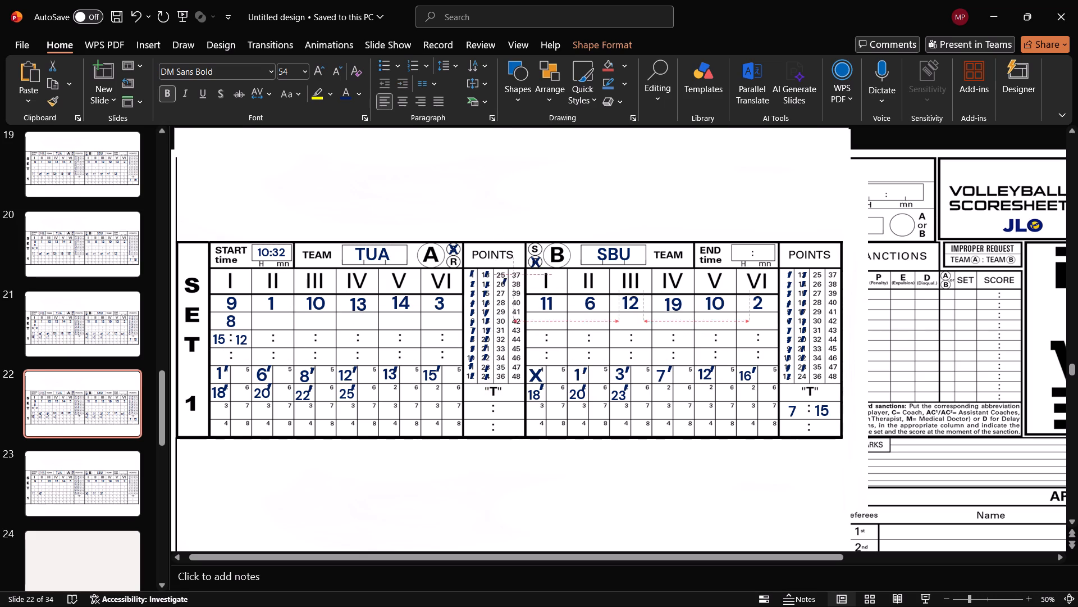
{"action": "left_click_drag", "start_coordinate": [505, 258], "coordinate": [503, 250]}
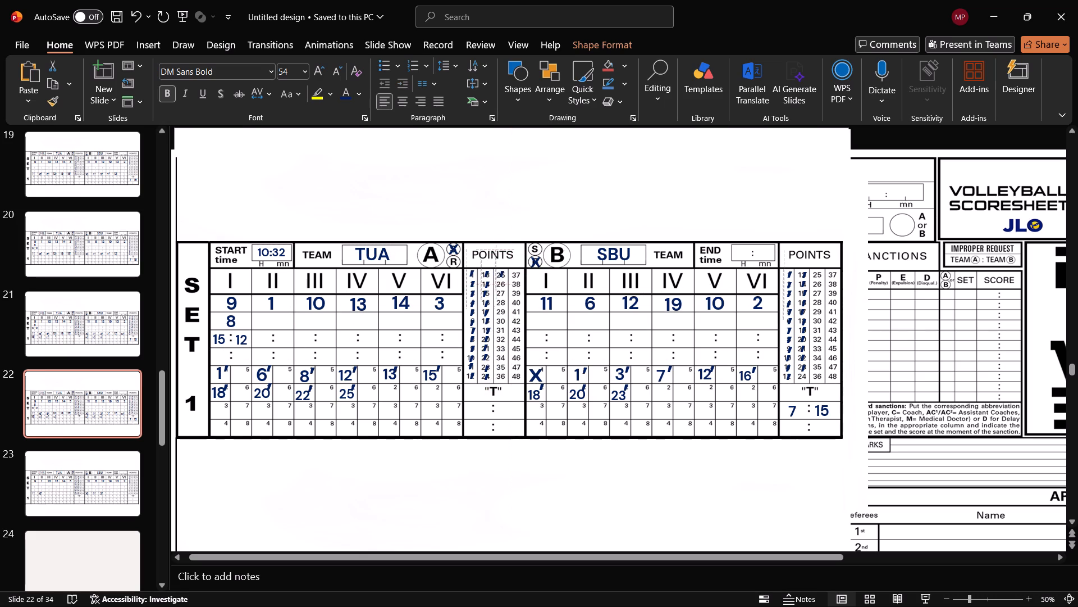
{"action": "left_click_drag", "start_coordinate": [503, 250], "coordinate": [504, 251]}
{"action": "left_click", "coordinate": [614, 513]}
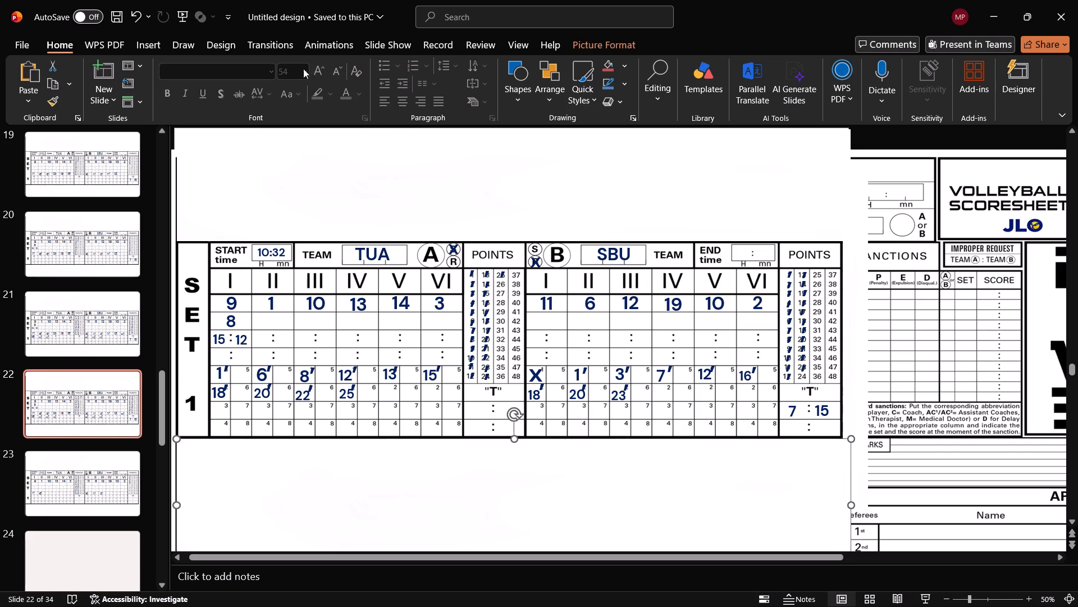
Draw an oval about 1.01" high and 0.92" wide over the 25 in Team A's column IV.
{"action": "left_click", "coordinate": [151, 48]}
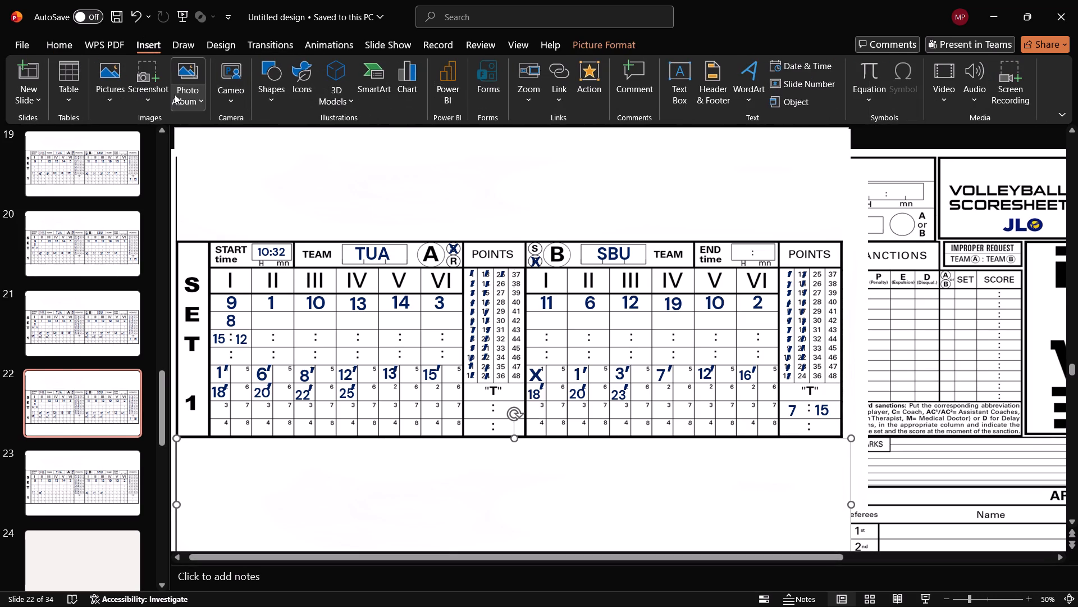
{"action": "left_click", "coordinate": [265, 90]}
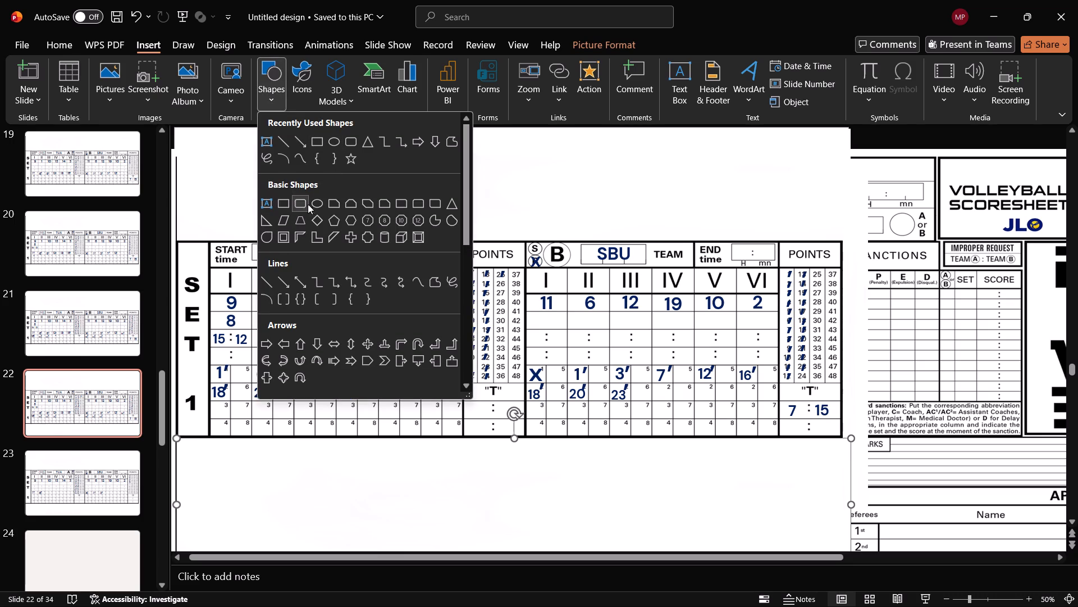
{"action": "left_click", "coordinate": [335, 139]}
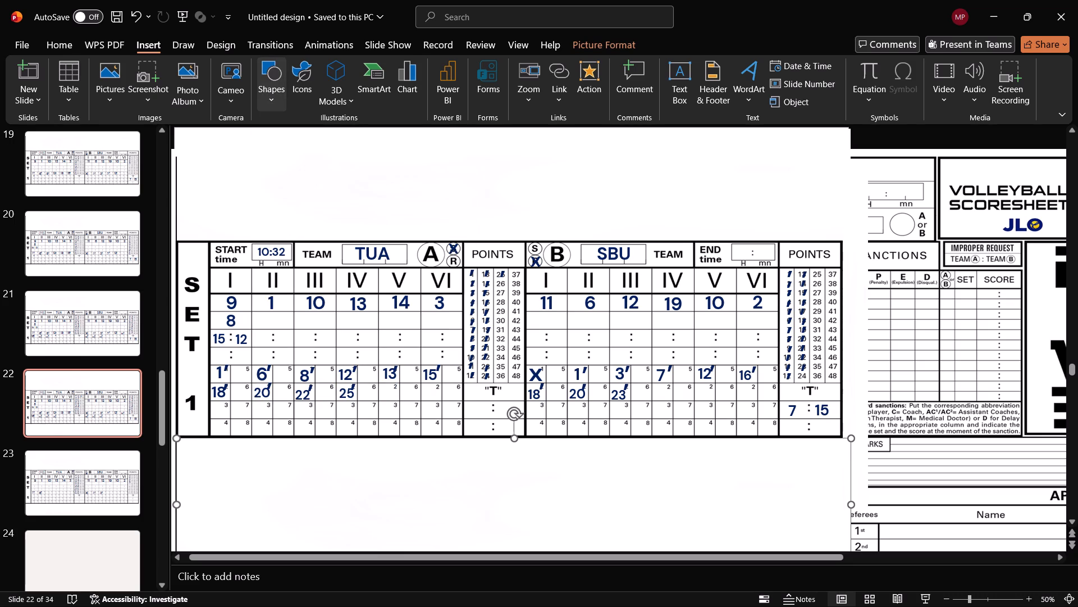
{"action": "left_click_drag", "start_coordinate": [356, 380], "coordinate": [341, 410]}
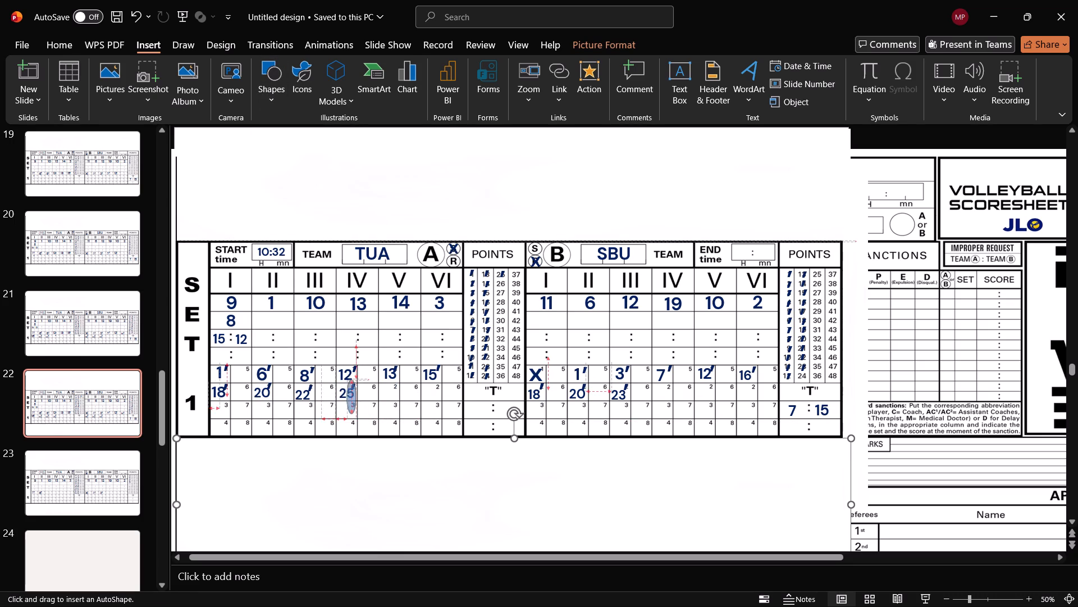
{"action": "left_click_drag", "start_coordinate": [341, 410], "coordinate": [325, 413]}
{"action": "left_click_drag", "start_coordinate": [347, 402], "coordinate": [351, 402]}
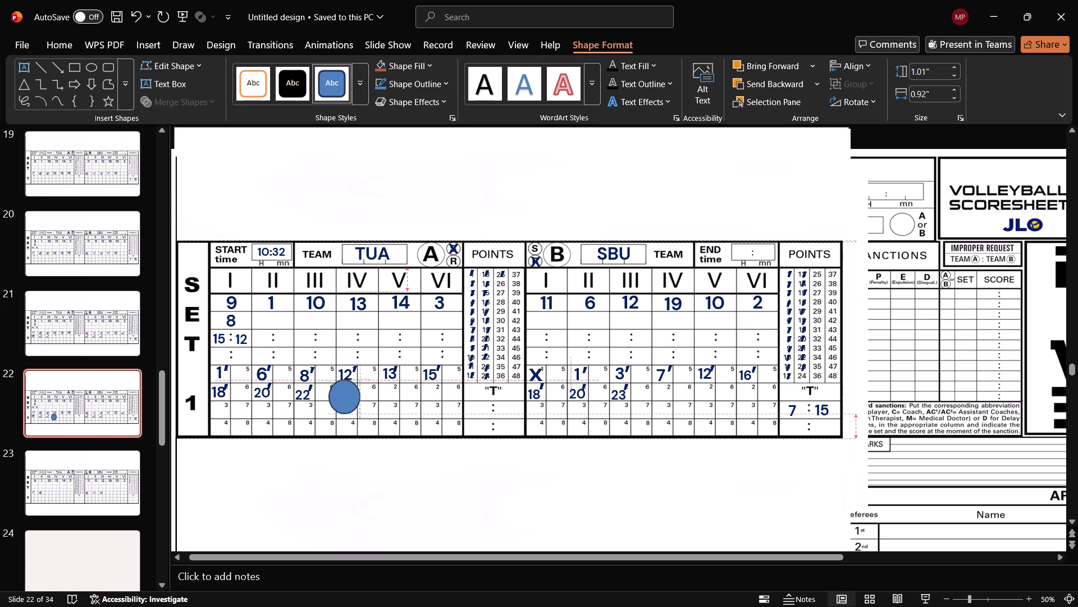
{"action": "left_click_drag", "start_coordinate": [351, 402], "coordinate": [354, 401]}
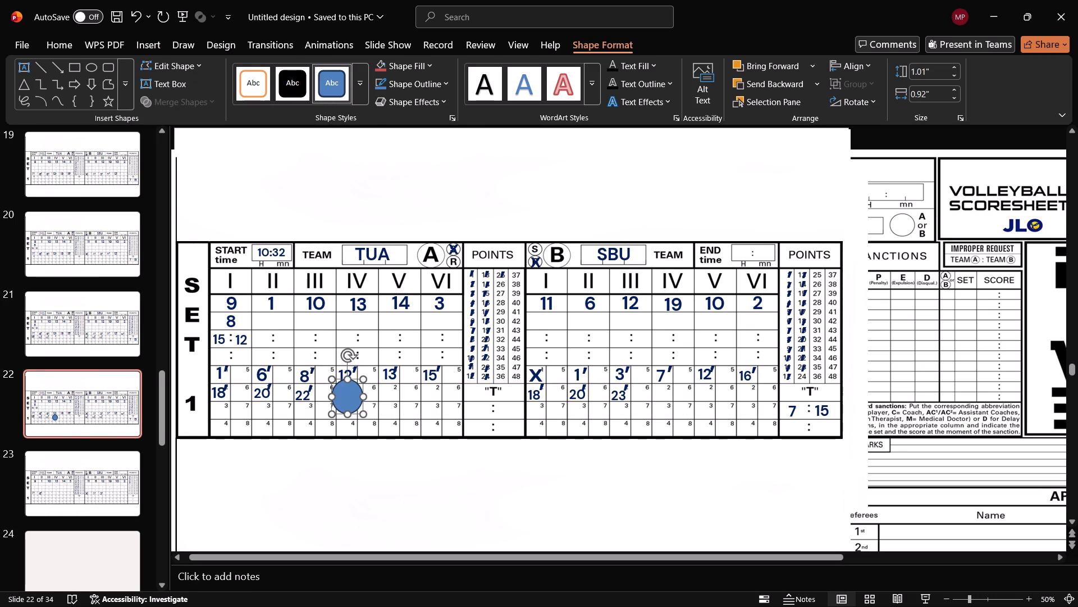
Give the oval over the 25 a transparent fill with a blue outline and set its outline weight to 6 pt.
{"action": "left_click", "coordinate": [362, 80]}
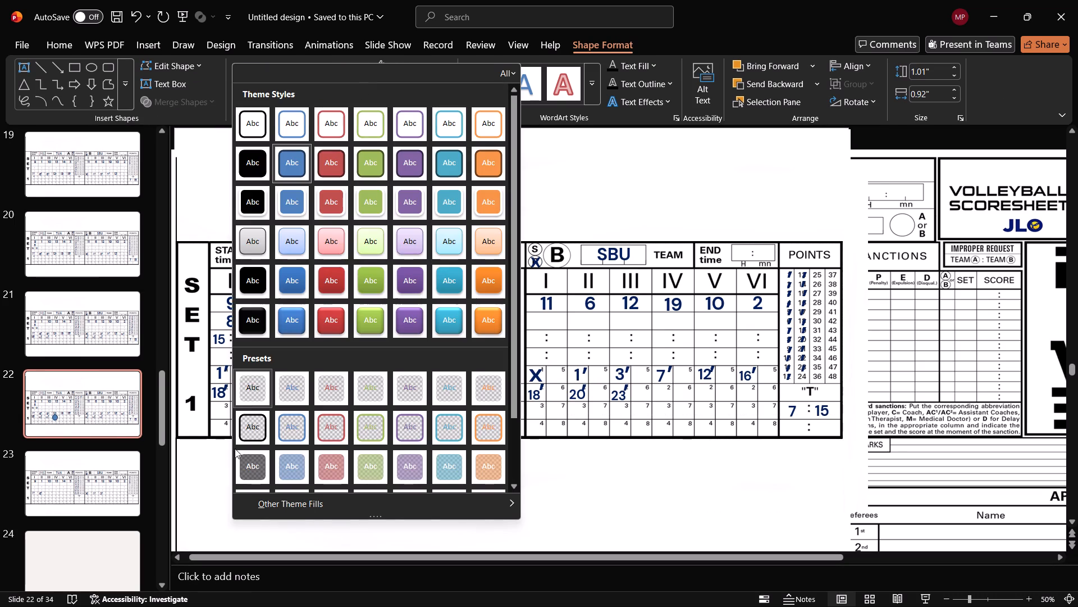
{"action": "left_click", "coordinate": [254, 431]}
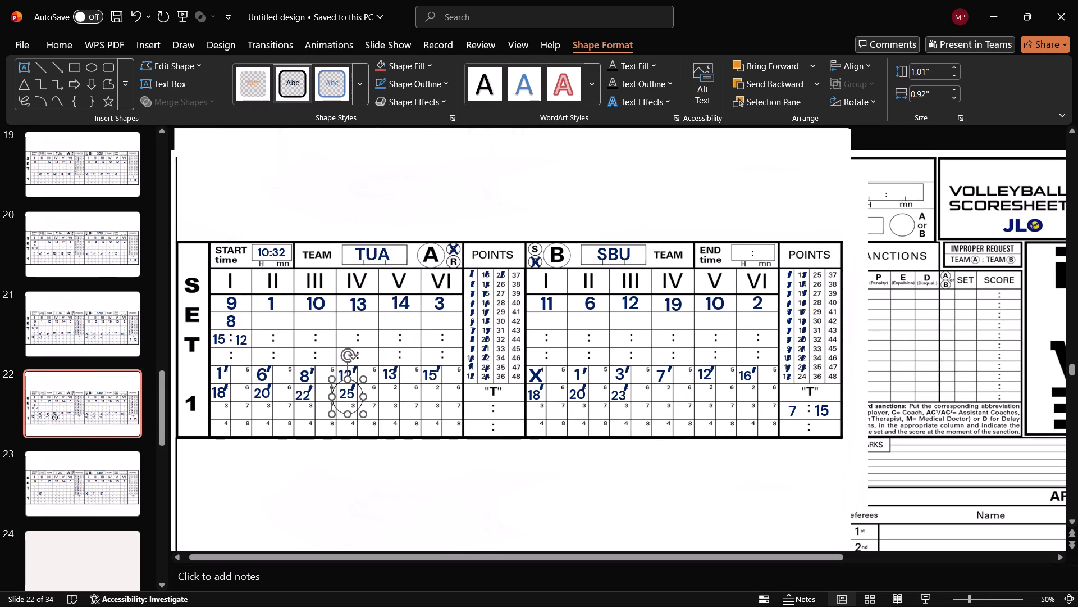
{"action": "left_click", "coordinate": [328, 92]}
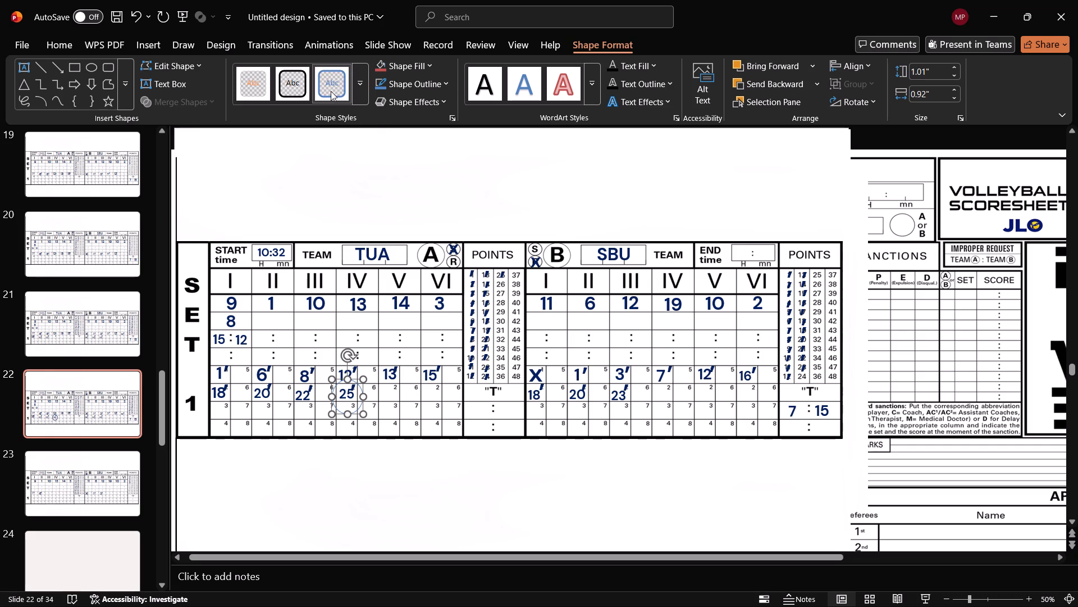
{"action": "left_click", "coordinate": [441, 88]}
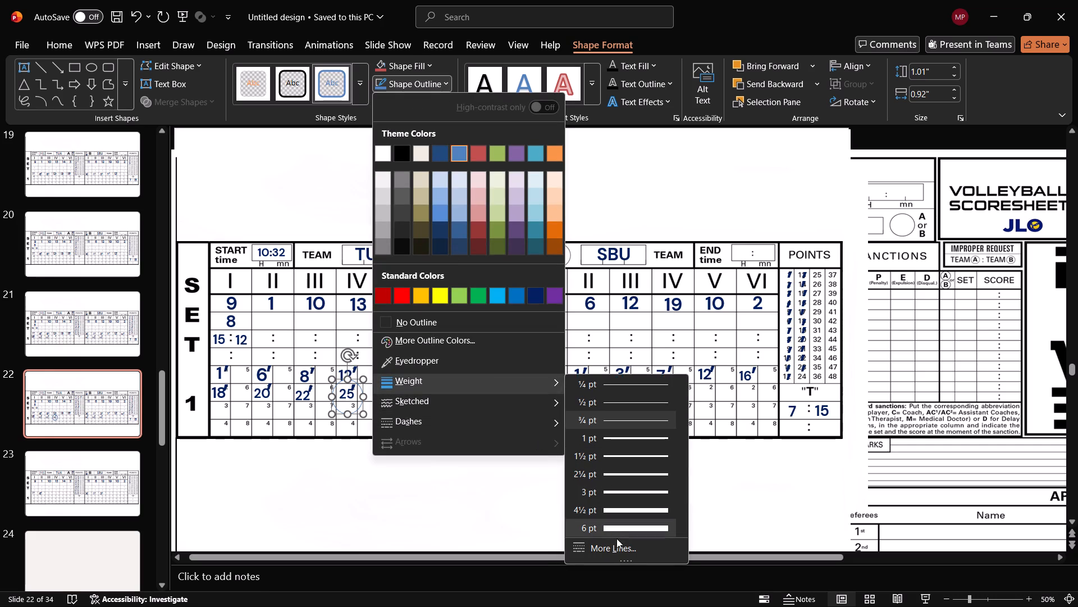
{"action": "left_click", "coordinate": [616, 533]}
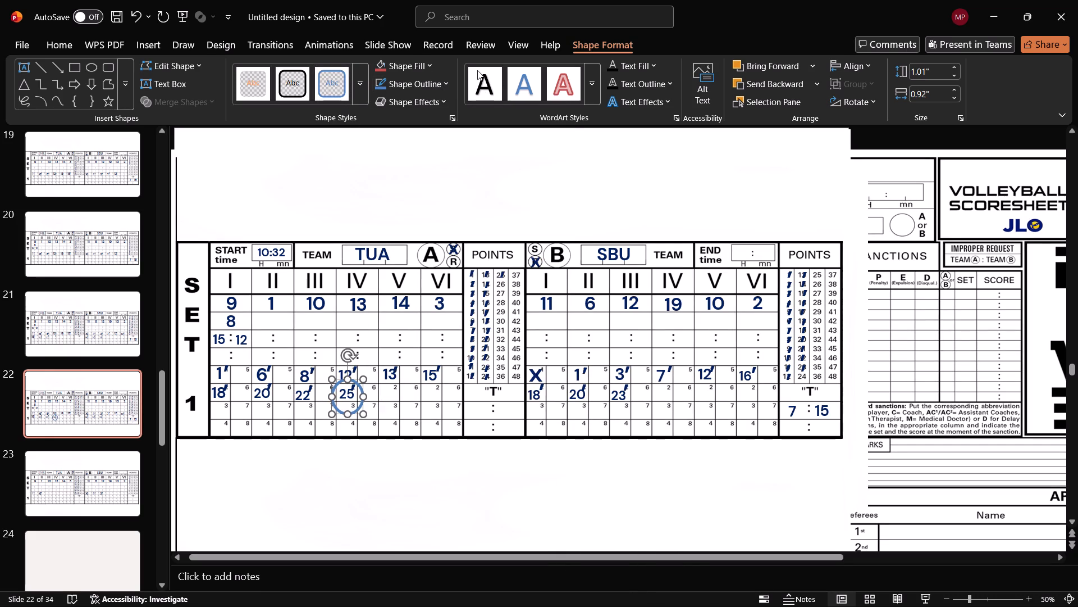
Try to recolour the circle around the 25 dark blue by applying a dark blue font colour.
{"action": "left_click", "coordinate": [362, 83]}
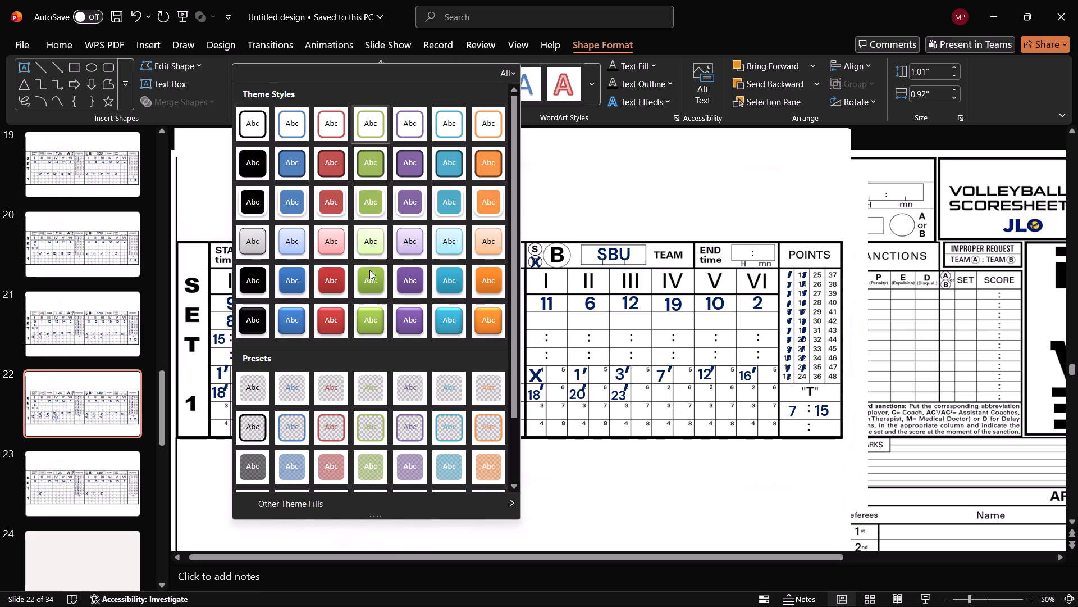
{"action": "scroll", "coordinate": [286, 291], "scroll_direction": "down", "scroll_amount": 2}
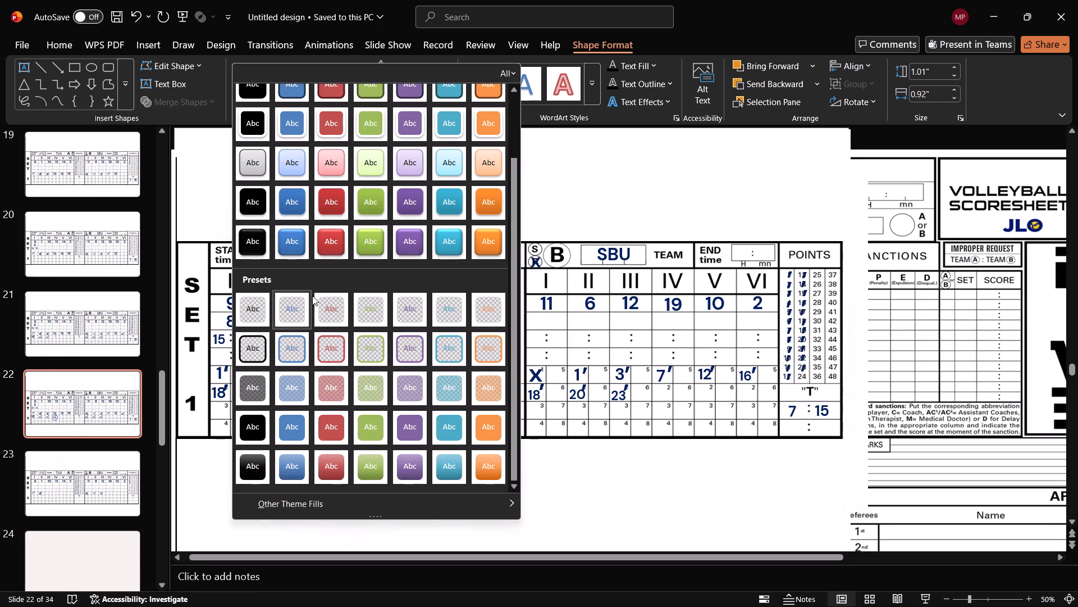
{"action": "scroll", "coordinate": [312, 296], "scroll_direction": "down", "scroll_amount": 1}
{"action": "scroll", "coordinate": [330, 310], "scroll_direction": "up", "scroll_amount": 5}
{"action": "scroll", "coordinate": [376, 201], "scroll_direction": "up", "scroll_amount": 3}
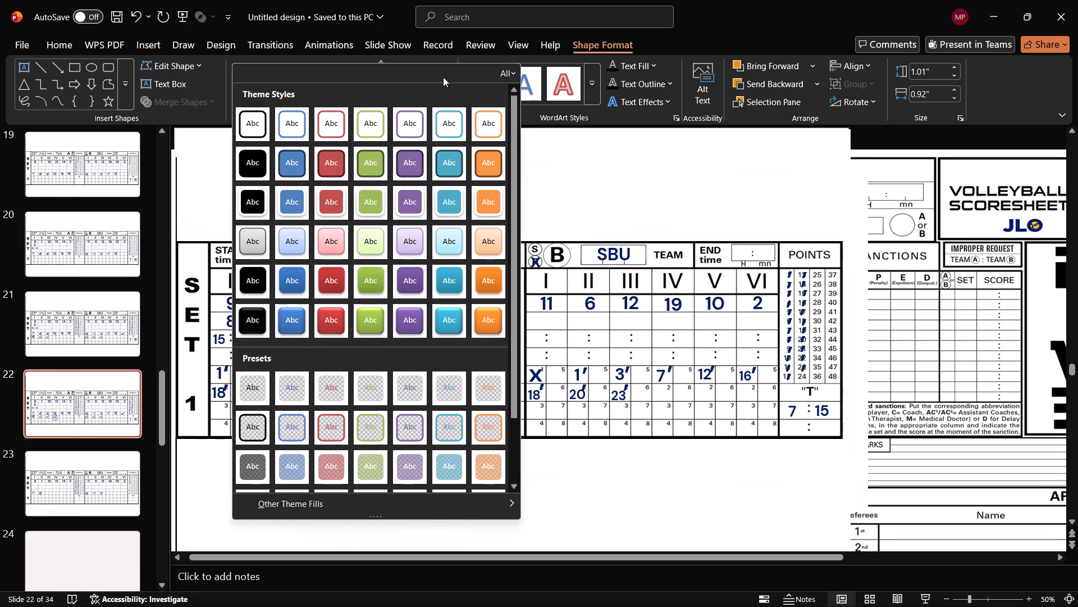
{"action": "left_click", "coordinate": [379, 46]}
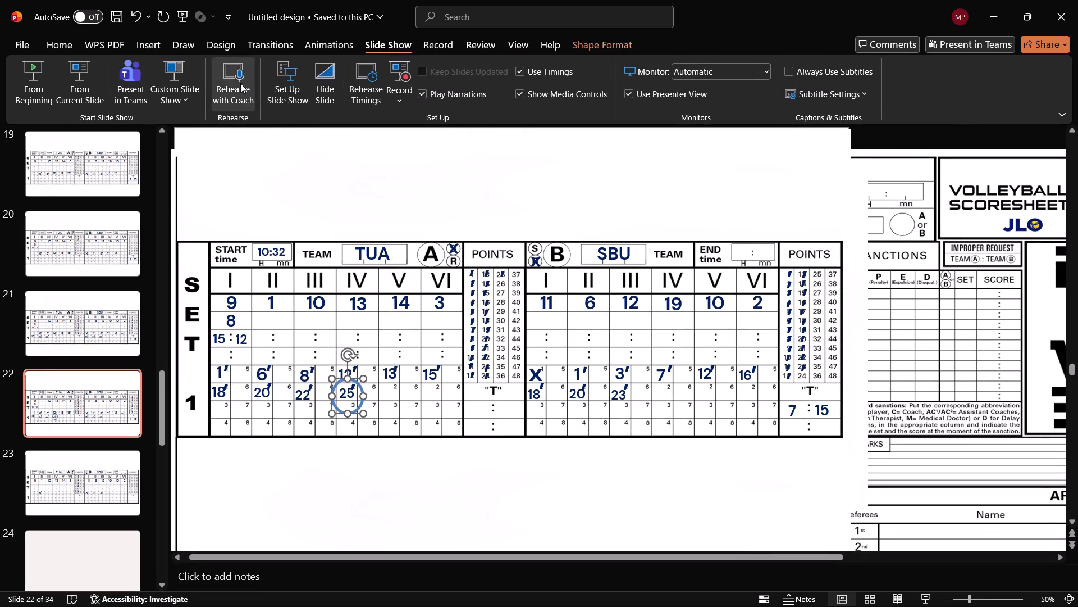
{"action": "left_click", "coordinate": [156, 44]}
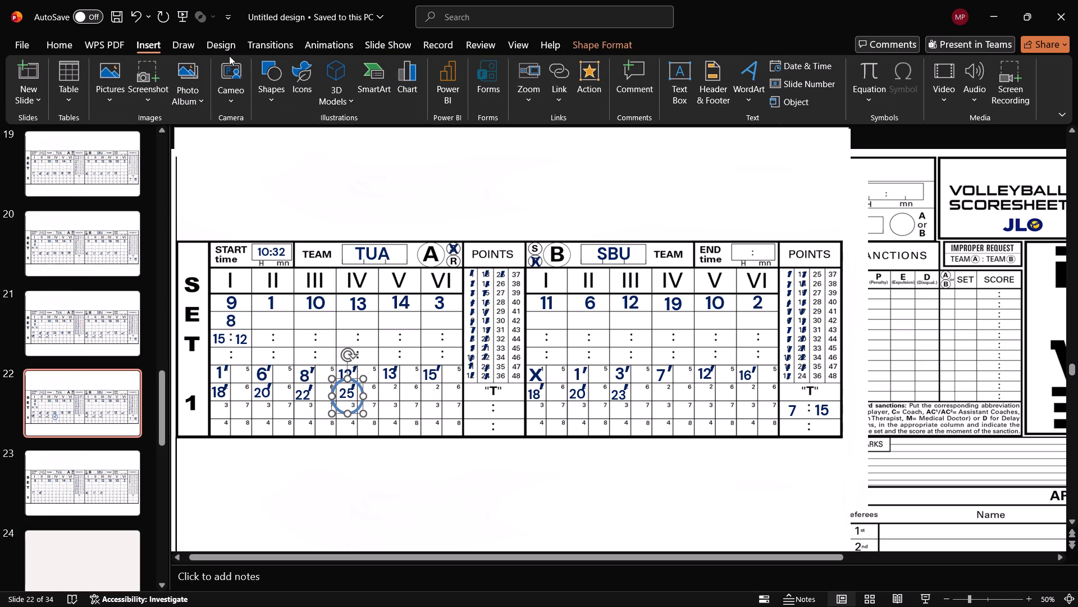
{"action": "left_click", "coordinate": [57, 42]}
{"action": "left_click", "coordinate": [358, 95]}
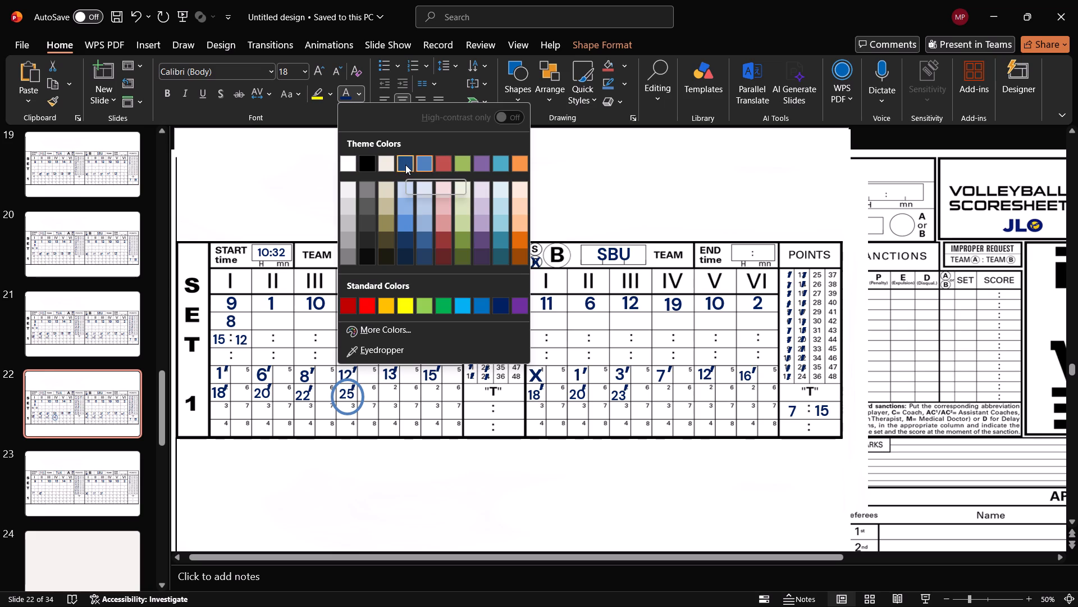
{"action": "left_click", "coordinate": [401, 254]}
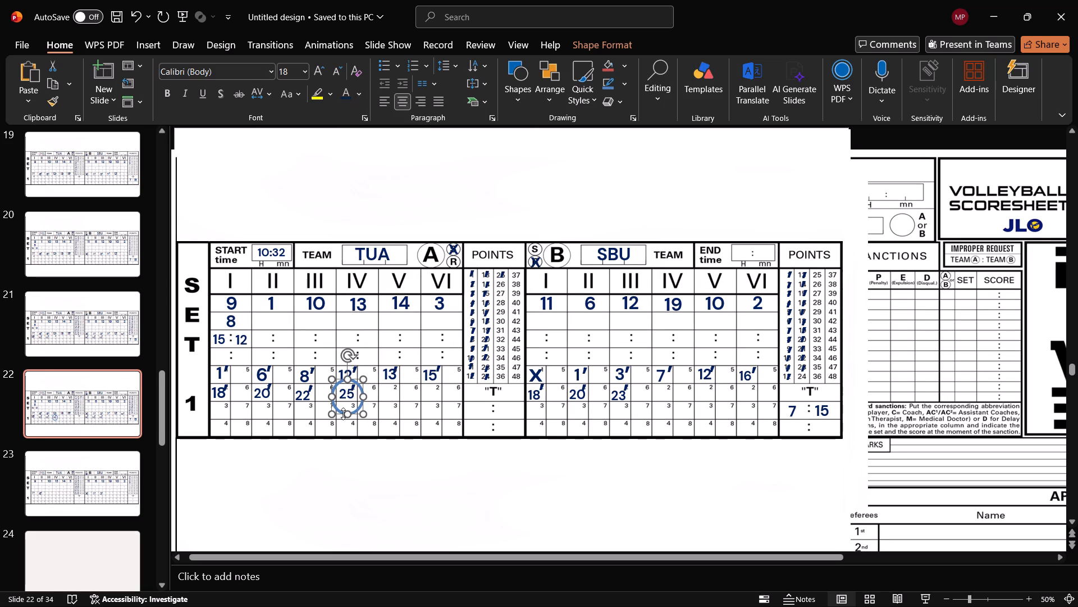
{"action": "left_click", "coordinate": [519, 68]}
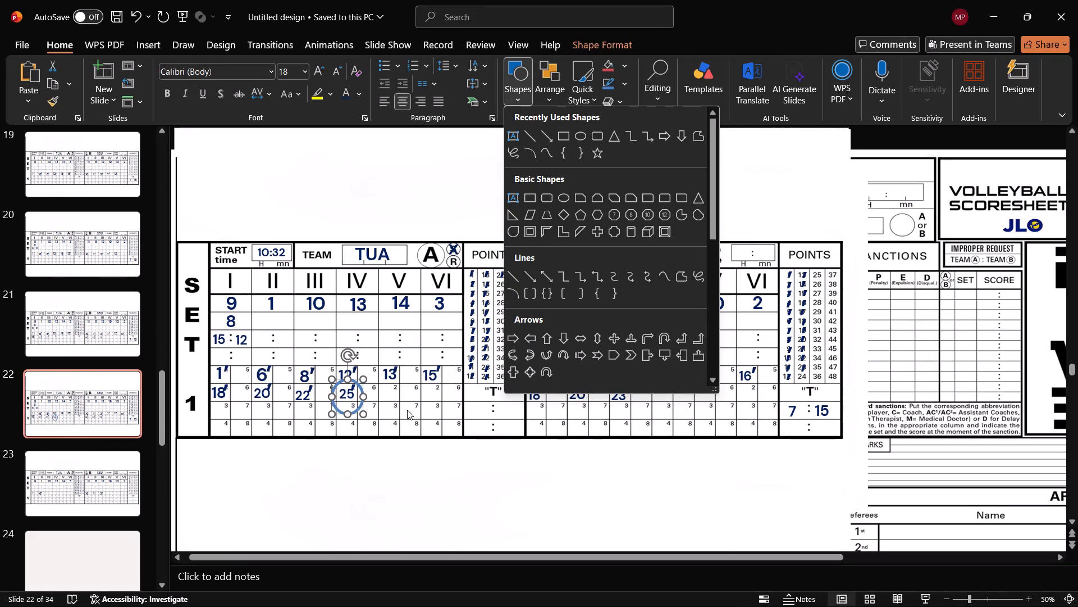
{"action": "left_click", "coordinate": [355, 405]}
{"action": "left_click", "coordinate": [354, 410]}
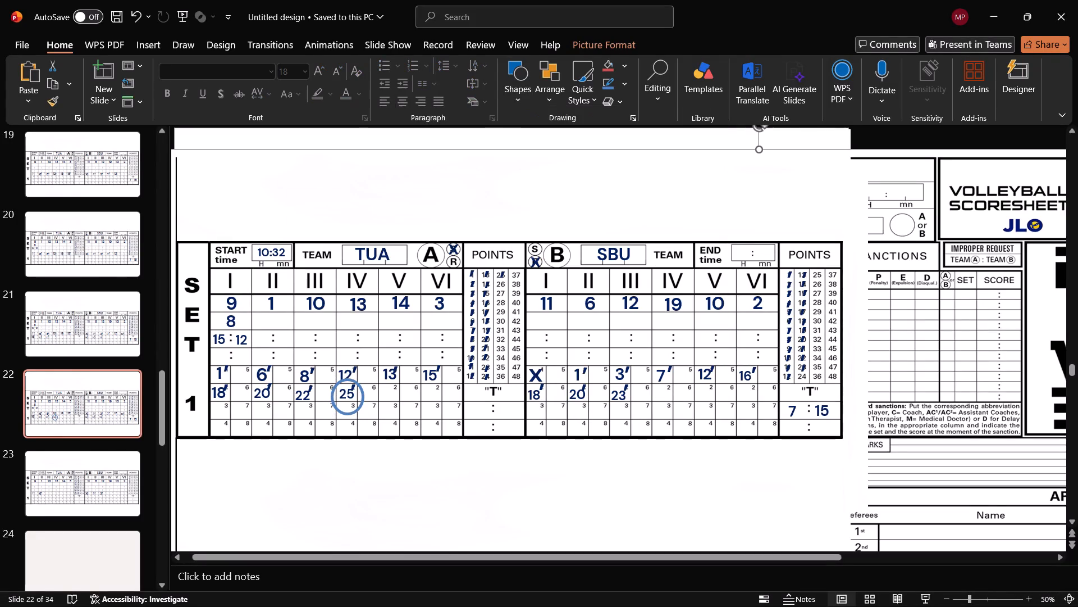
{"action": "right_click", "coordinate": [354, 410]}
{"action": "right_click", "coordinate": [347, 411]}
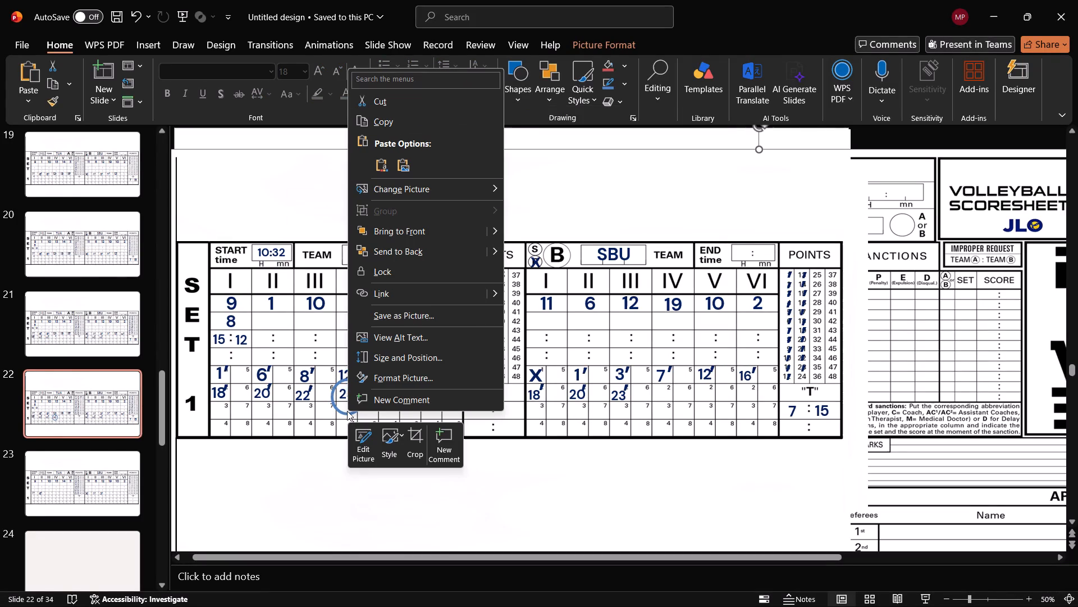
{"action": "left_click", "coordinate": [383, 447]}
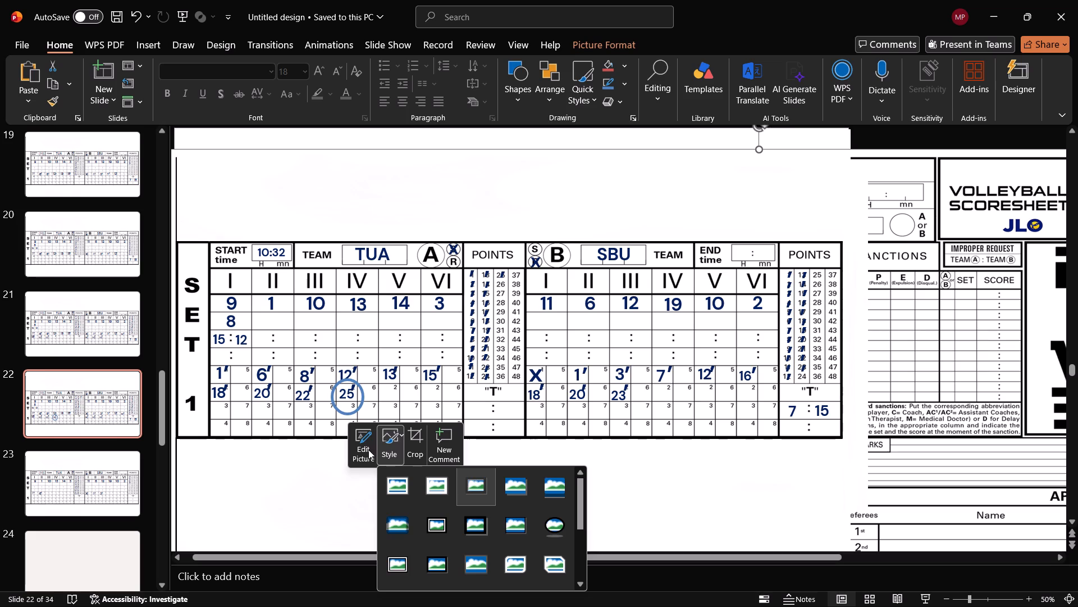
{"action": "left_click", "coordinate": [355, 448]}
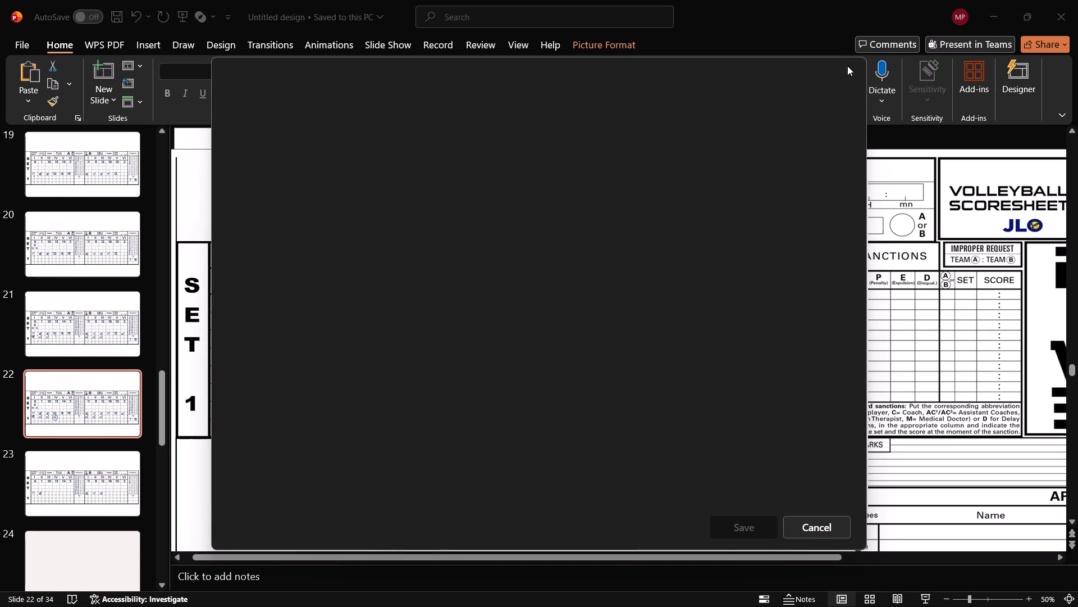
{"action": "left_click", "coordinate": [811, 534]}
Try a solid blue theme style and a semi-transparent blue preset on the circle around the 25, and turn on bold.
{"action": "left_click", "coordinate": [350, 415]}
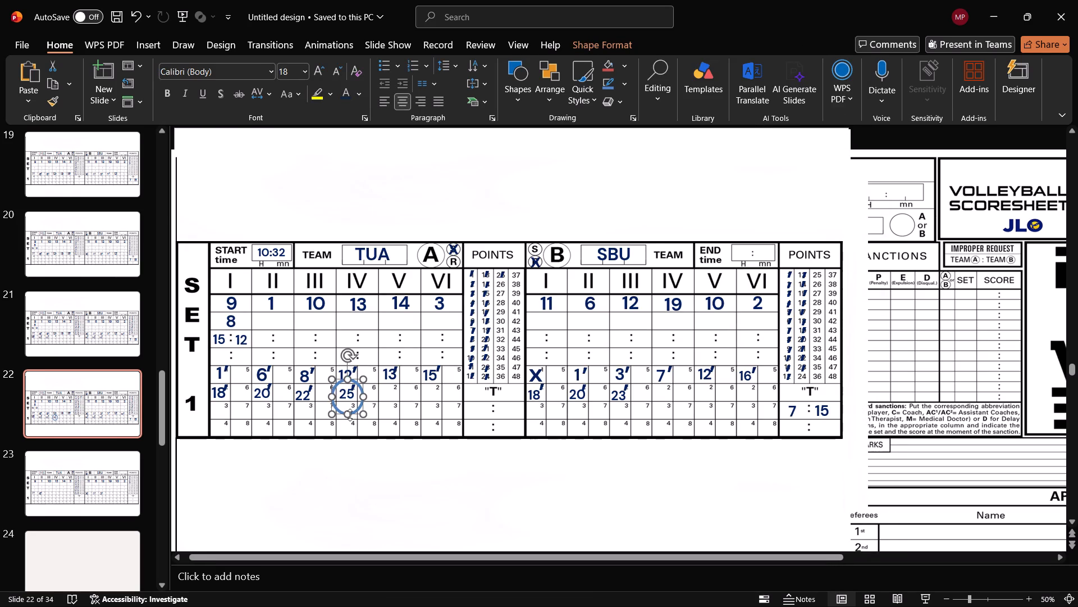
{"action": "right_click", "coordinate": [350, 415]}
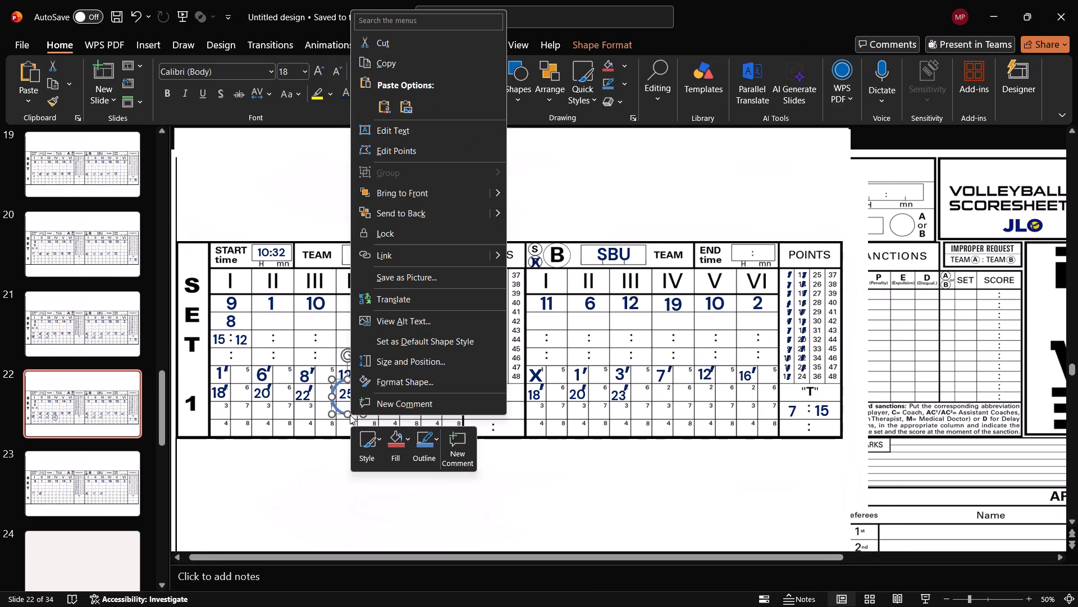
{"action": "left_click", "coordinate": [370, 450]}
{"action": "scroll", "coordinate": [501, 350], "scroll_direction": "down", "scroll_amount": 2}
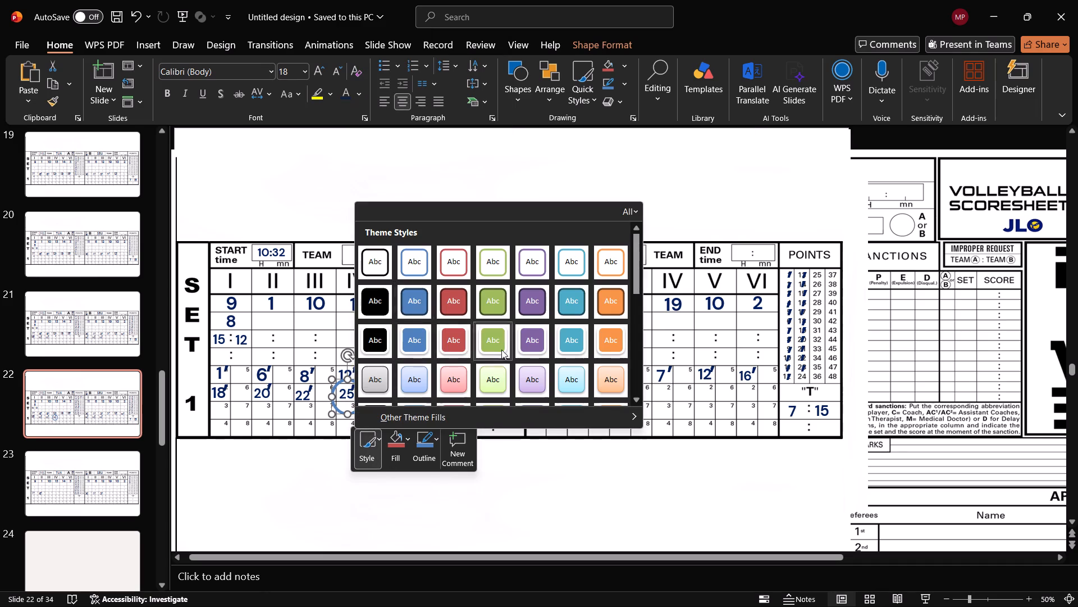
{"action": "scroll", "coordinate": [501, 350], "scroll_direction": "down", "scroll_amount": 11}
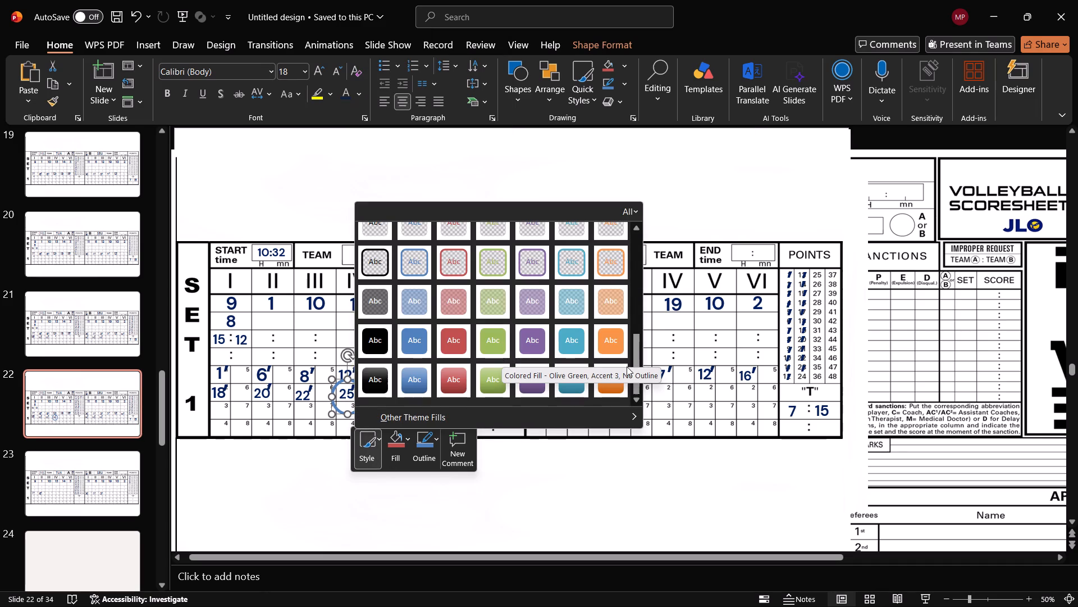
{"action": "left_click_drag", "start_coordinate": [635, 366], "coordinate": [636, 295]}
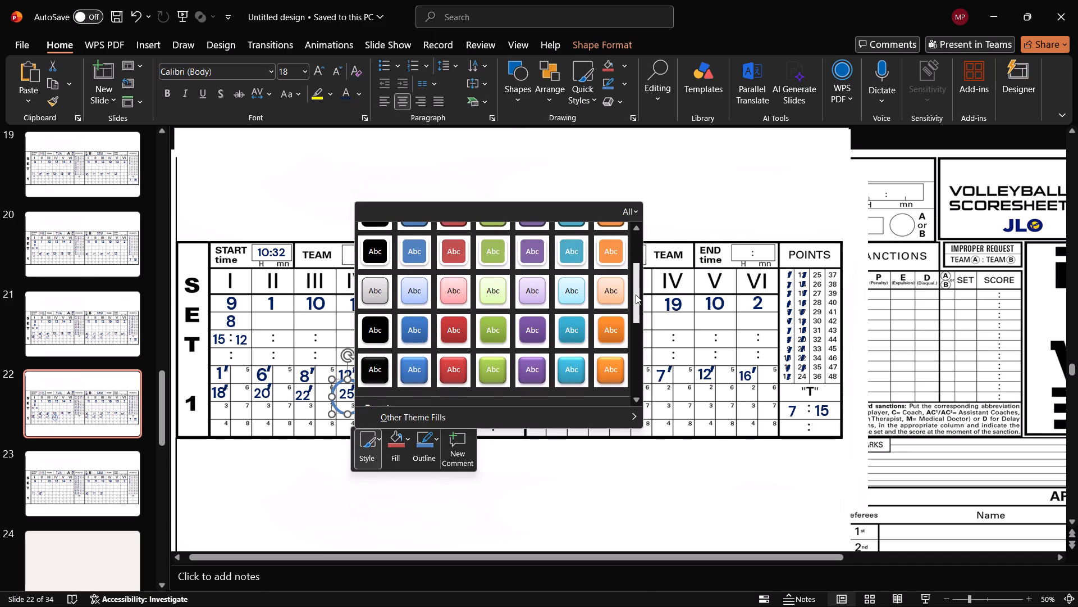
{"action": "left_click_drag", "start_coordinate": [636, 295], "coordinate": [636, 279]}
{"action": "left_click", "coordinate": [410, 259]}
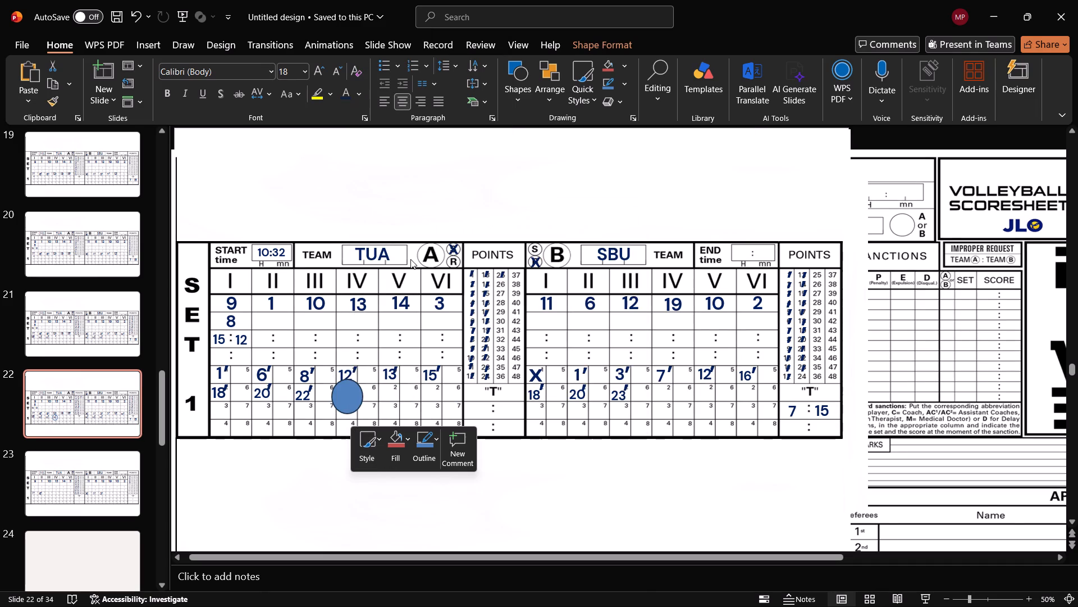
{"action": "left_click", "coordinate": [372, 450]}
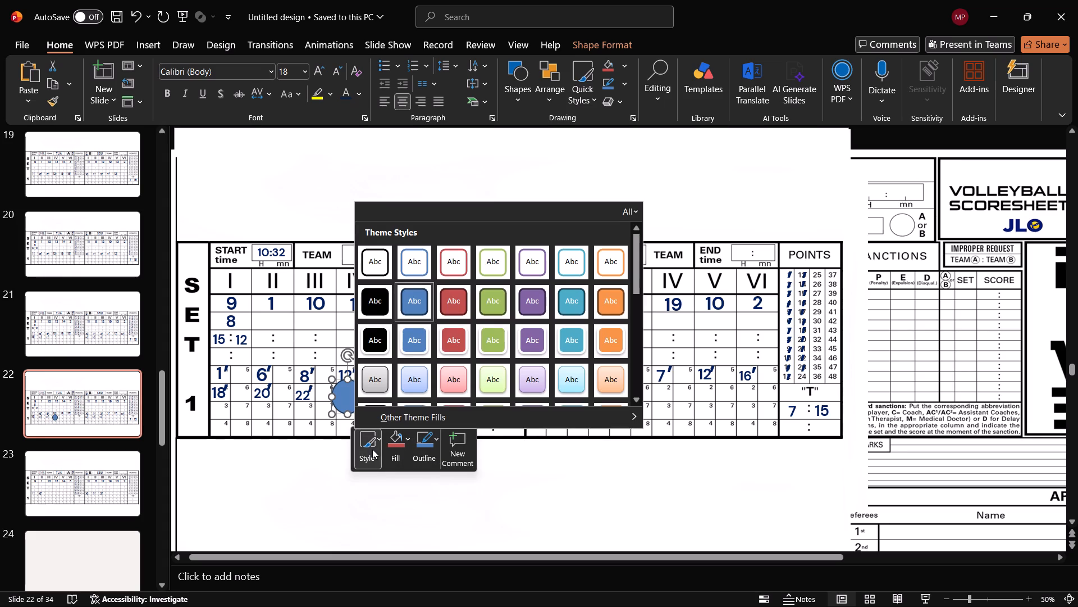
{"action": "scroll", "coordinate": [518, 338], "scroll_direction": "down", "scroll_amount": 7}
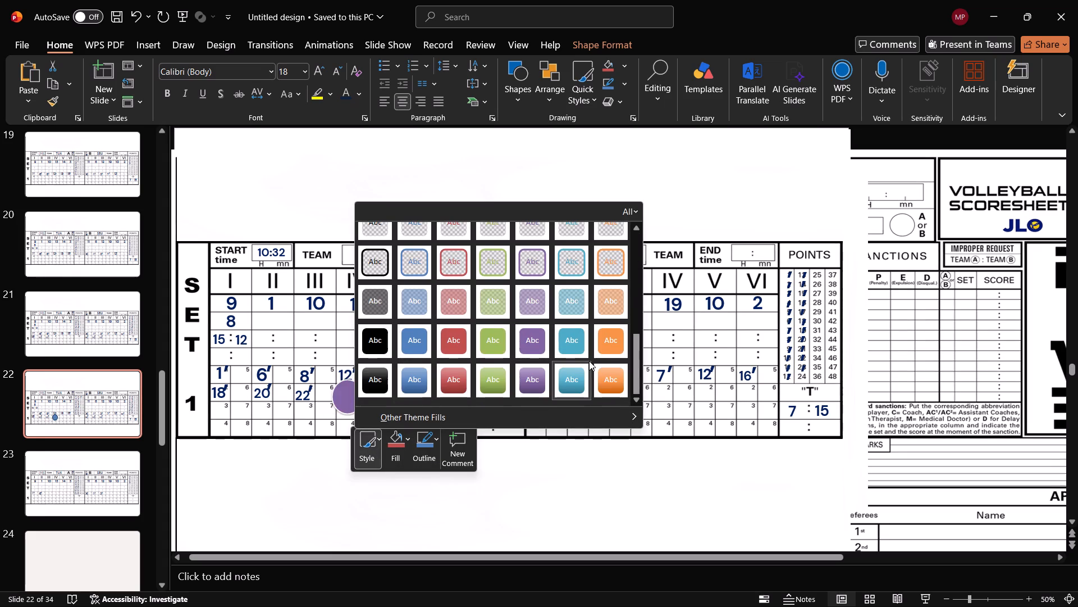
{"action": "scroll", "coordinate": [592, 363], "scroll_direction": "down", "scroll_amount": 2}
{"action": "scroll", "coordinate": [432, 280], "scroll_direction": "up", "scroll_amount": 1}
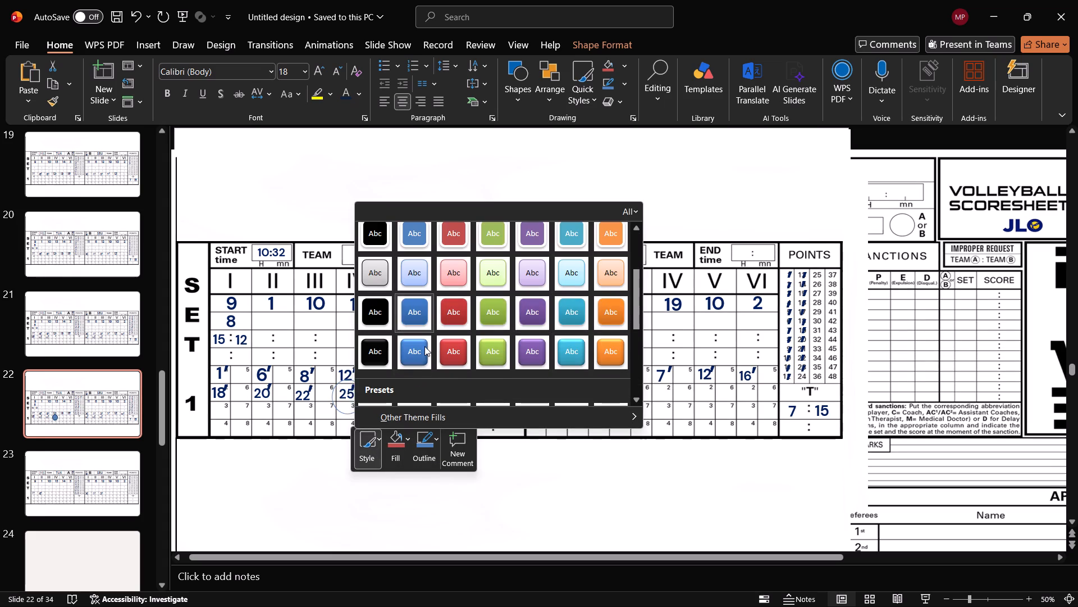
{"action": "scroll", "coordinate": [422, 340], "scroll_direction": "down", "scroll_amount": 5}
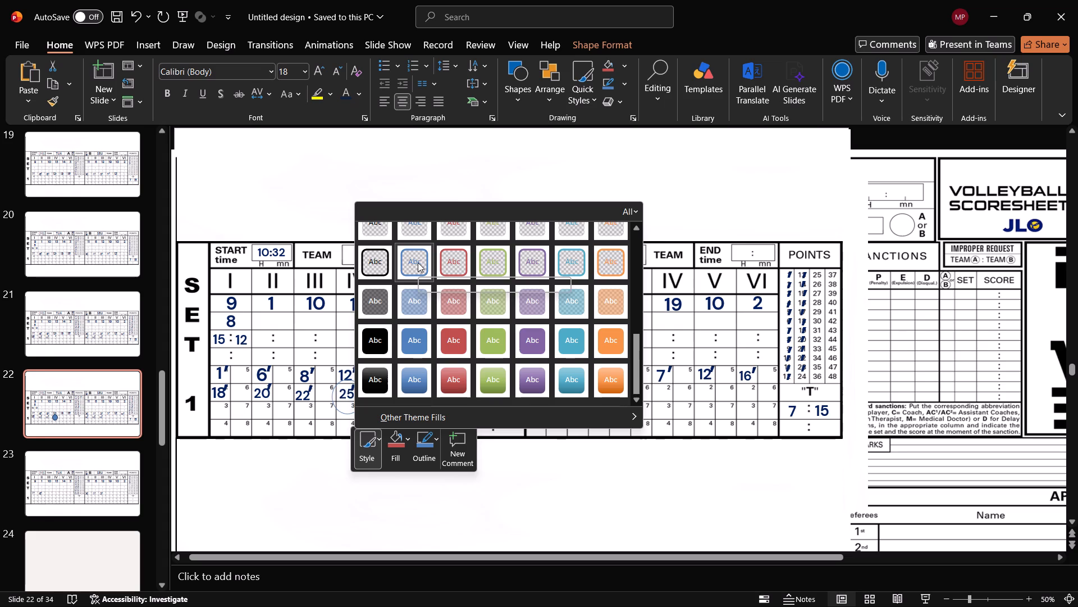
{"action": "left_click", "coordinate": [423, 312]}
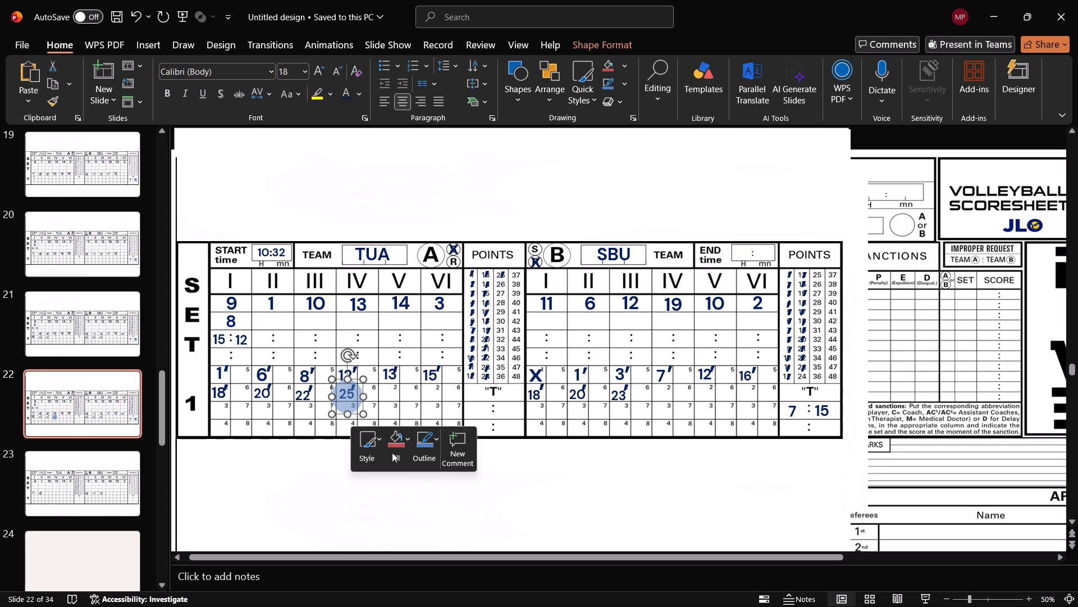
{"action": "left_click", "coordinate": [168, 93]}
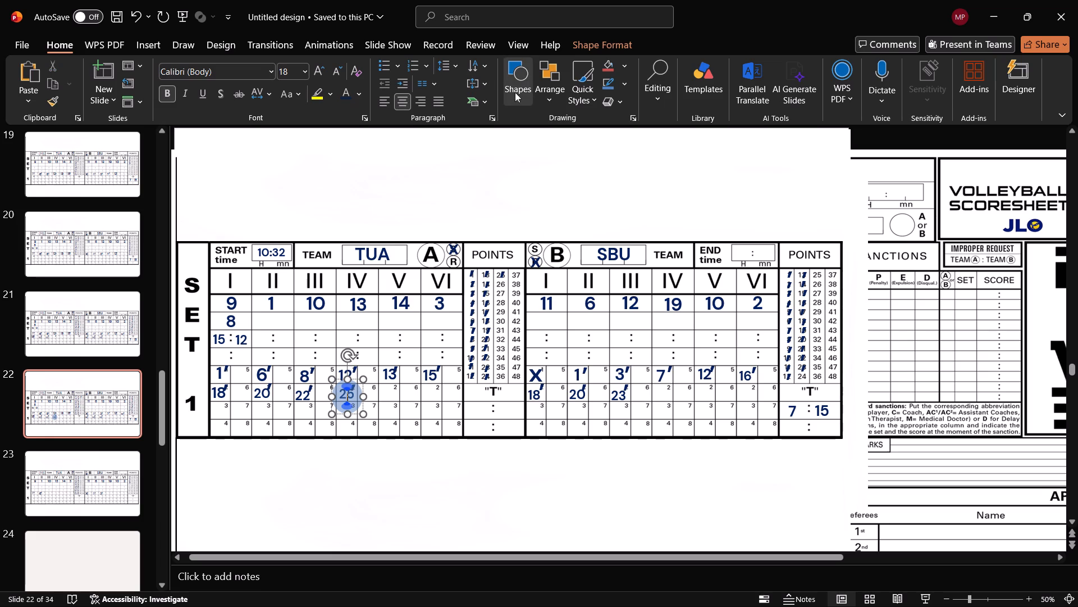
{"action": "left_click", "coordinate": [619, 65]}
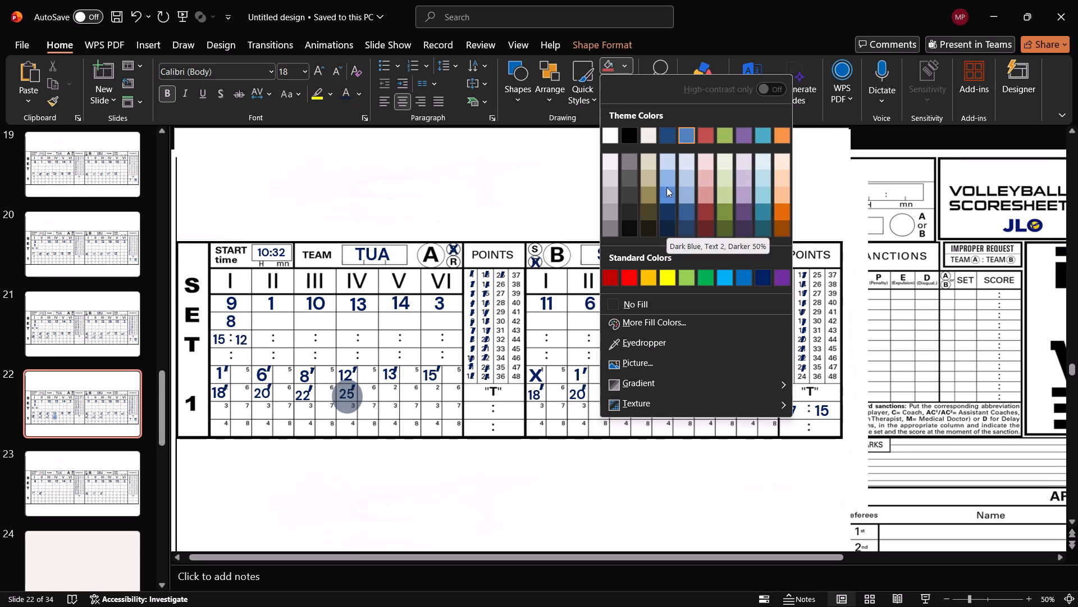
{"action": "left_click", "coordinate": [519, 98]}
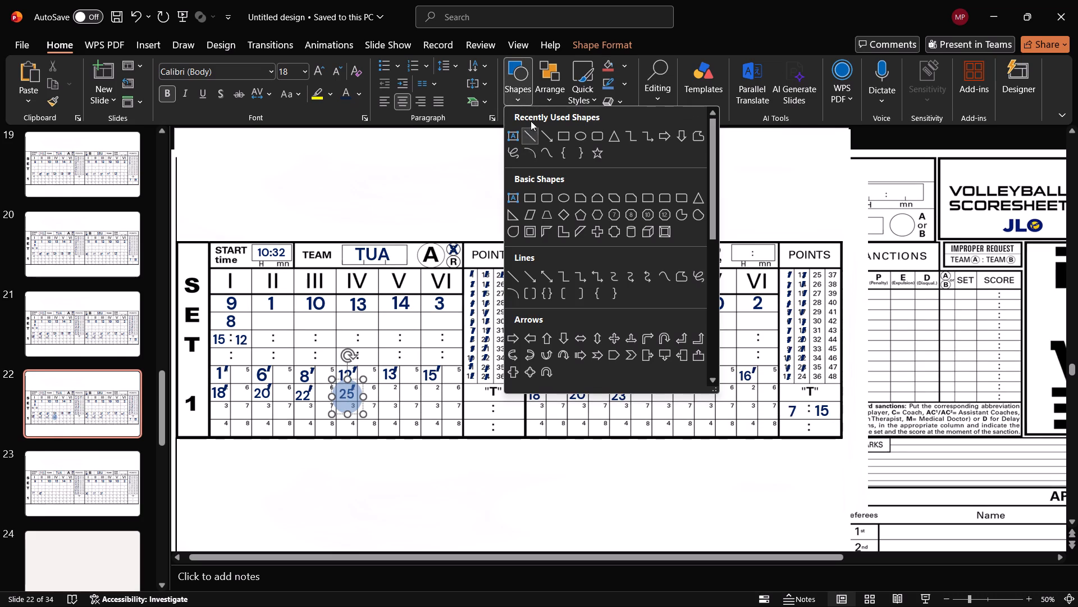
Apply the transparent preset with a blue outline to the circle around the 25 and set its outline weight to 6 pt.
{"action": "right_click", "coordinate": [348, 397]}
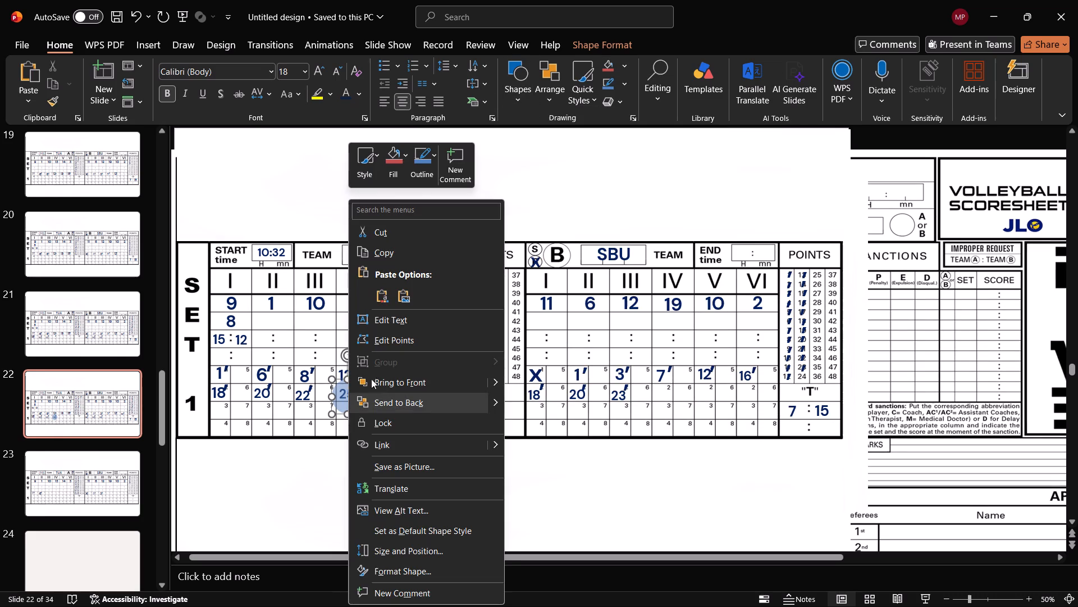
{"action": "left_click", "coordinate": [377, 169]}
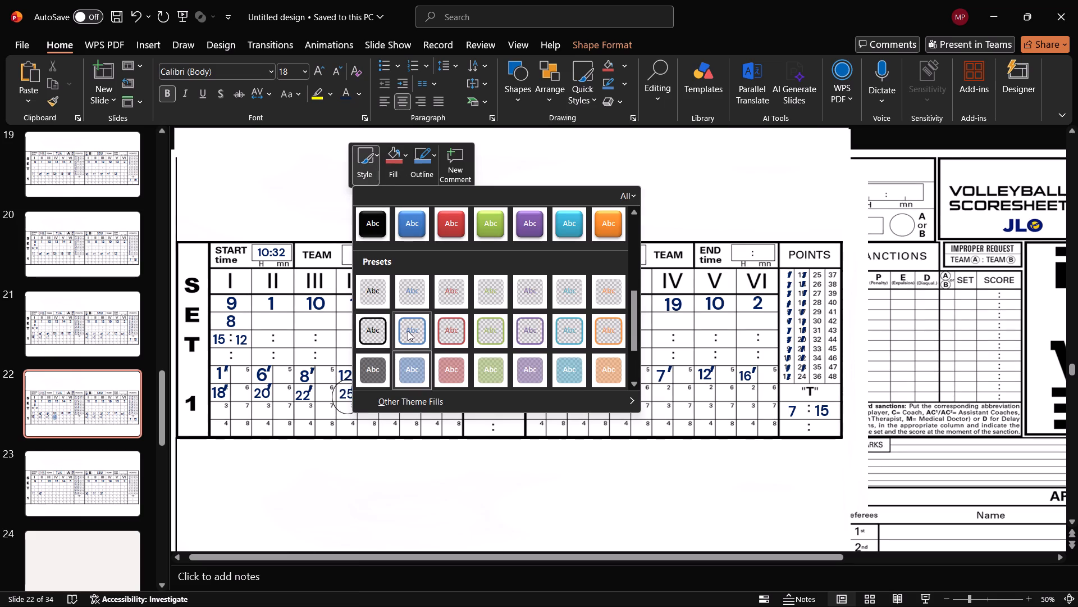
{"action": "left_click", "coordinate": [408, 331]}
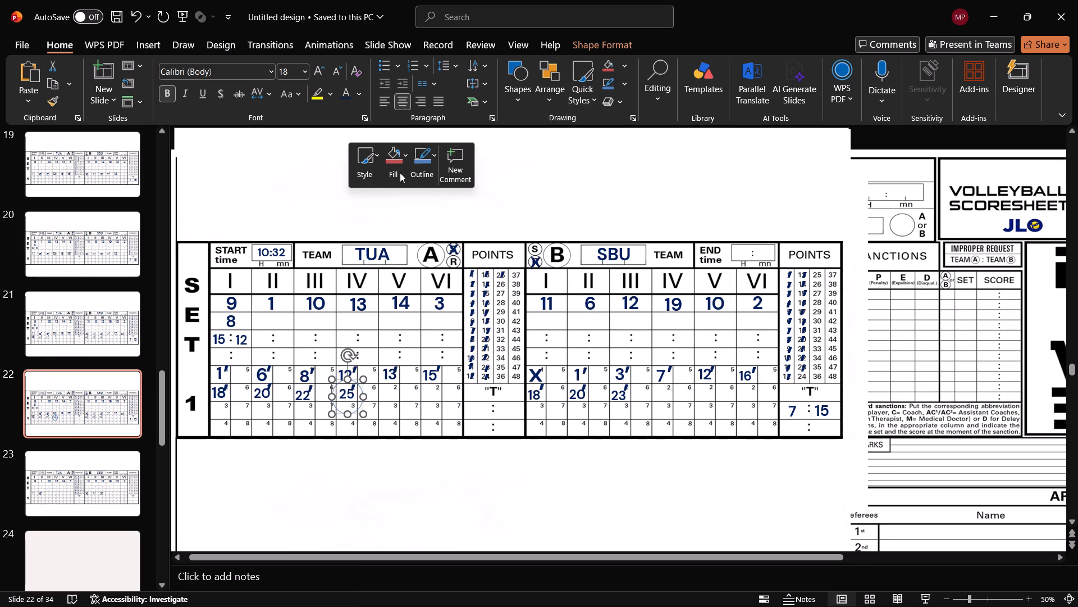
{"action": "left_click", "coordinate": [376, 162]}
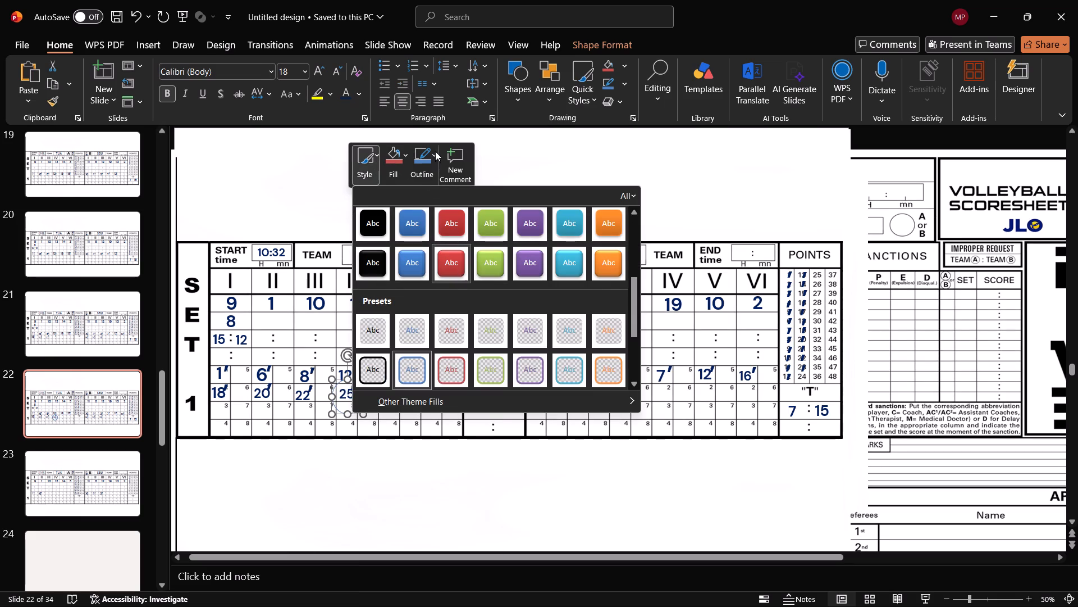
{"action": "left_click", "coordinate": [435, 151]}
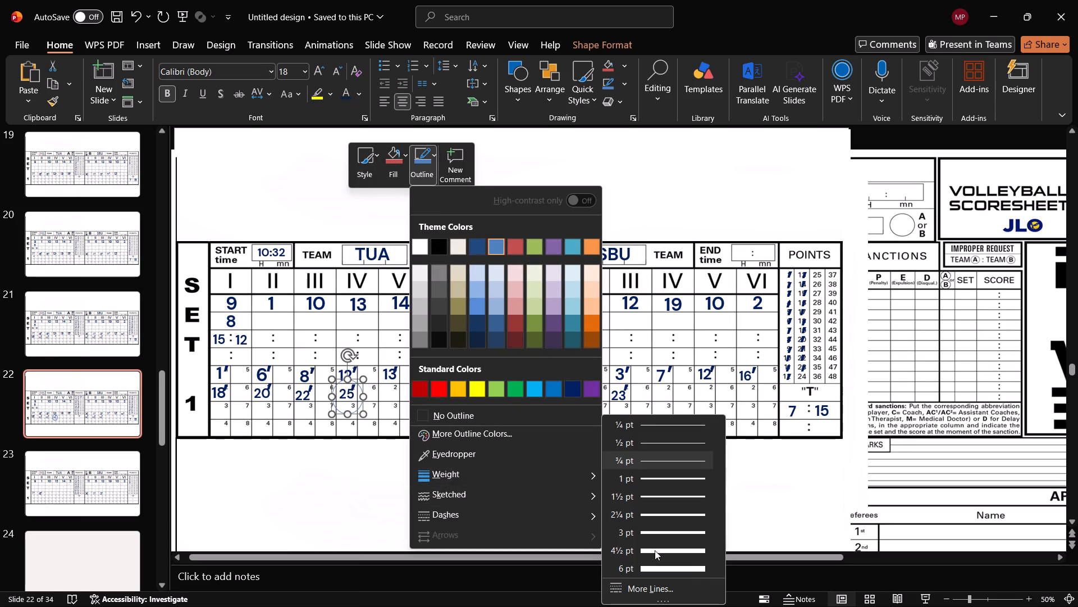
{"action": "left_click", "coordinate": [674, 567]}
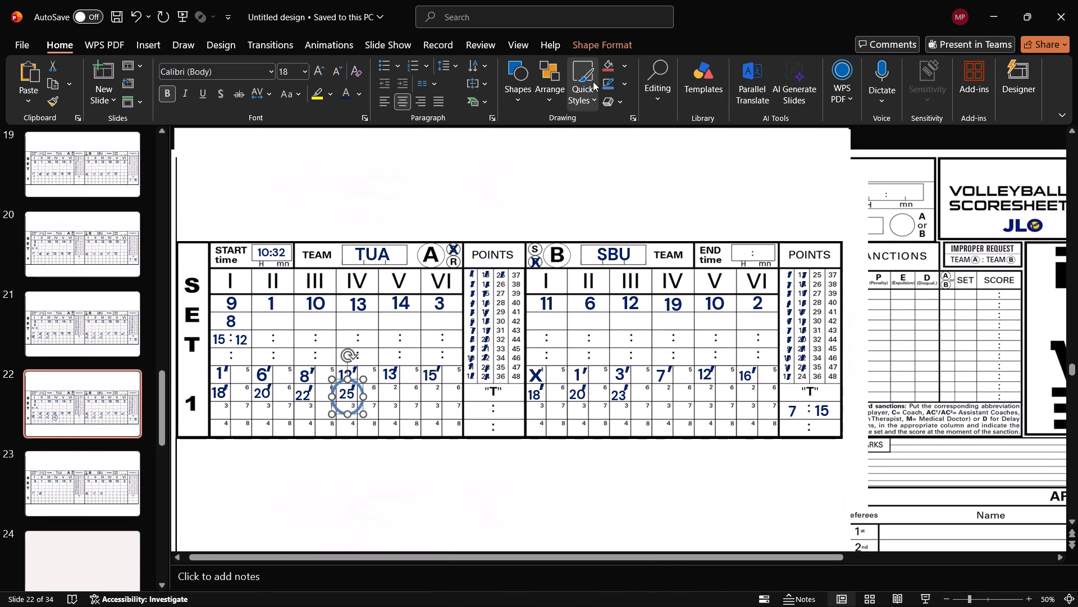
Change the outline colour of the circle around the 25 to dark blue from the theme colours.
{"action": "left_click", "coordinate": [627, 82]}
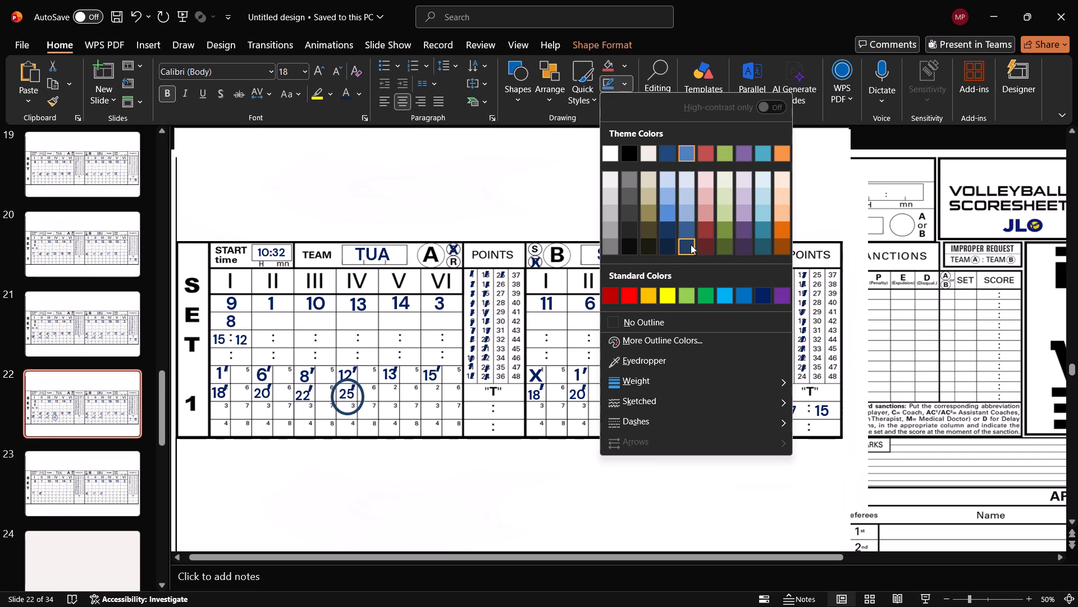
{"action": "left_click", "coordinate": [691, 244]}
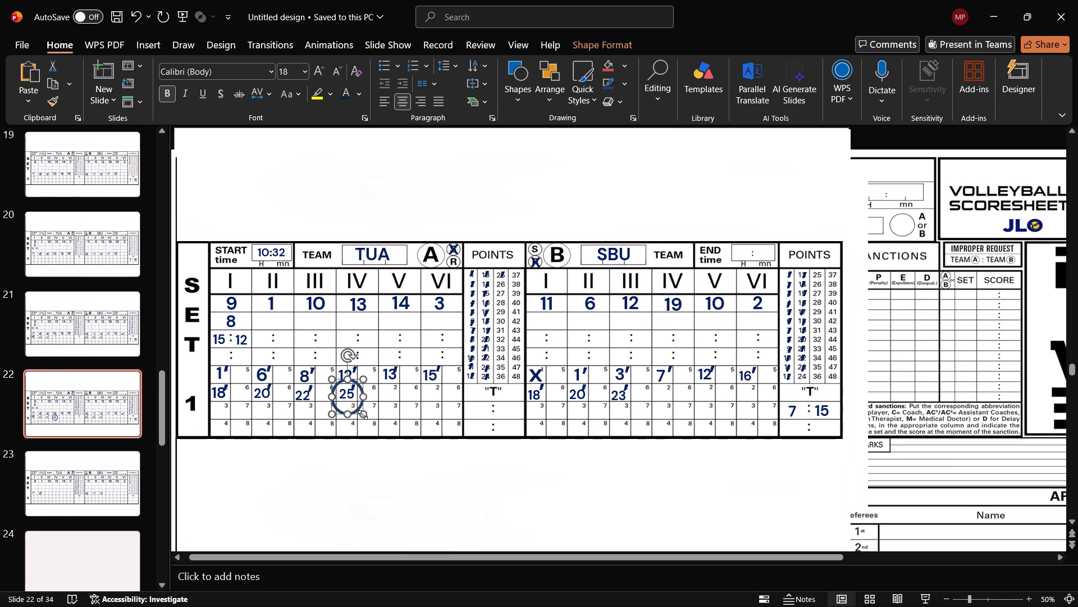
Reduce the height of the circle around the 25 by lowering its top edge, keeping its bottom edge in place.
{"action": "left_click", "coordinate": [363, 415]}
{"action": "left_click", "coordinate": [347, 380]}
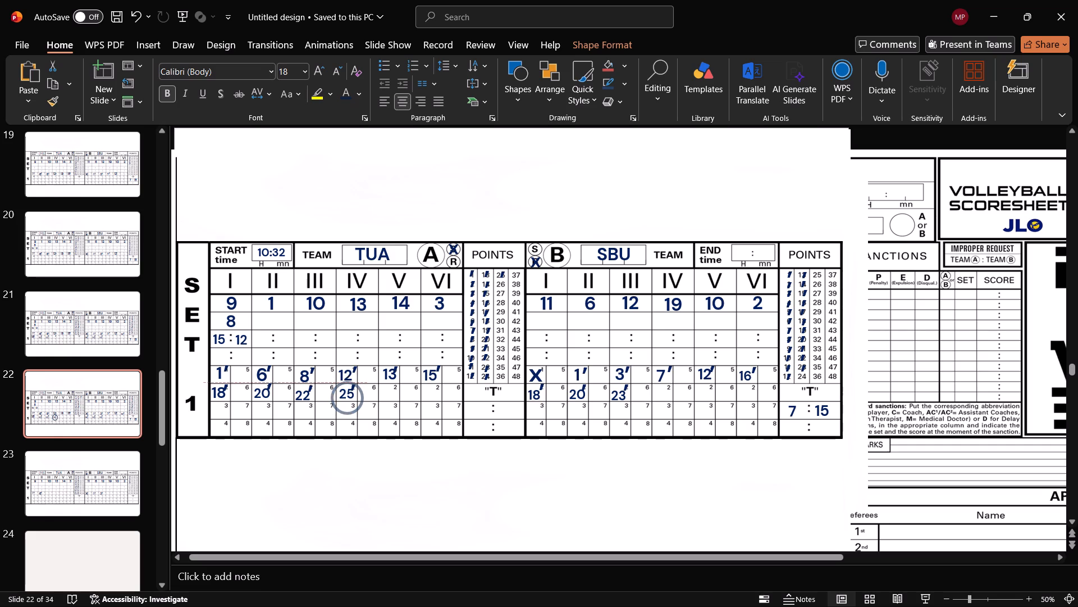
{"action": "left_click", "coordinate": [391, 492]}
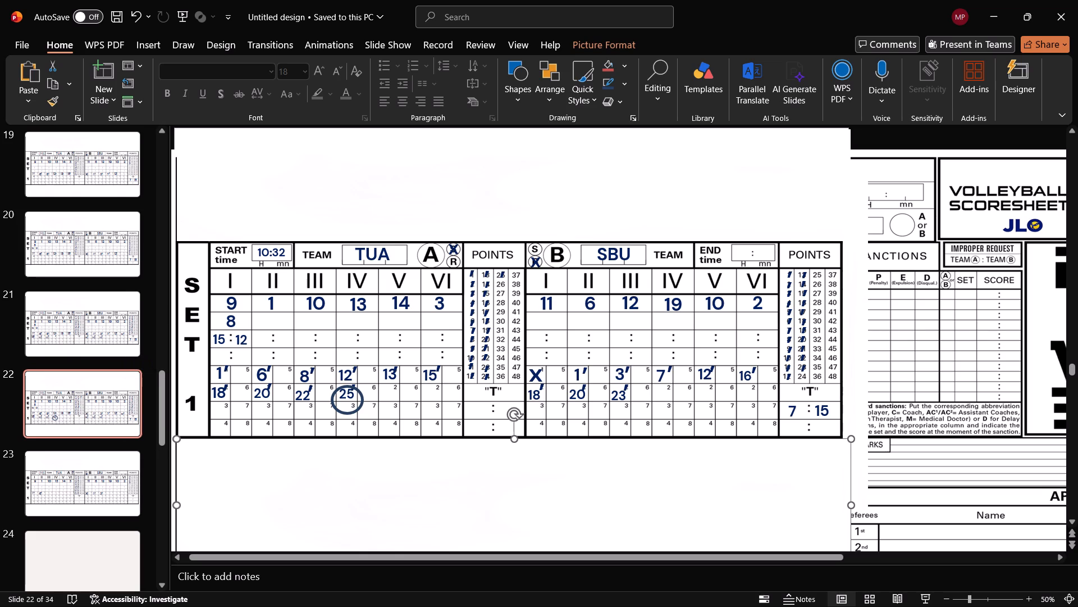
Copy the 10:32 start time and place the copy in the End time box of Set 1.
{"action": "left_click", "coordinate": [276, 252]}
{"action": "left_click", "coordinate": [278, 243]}
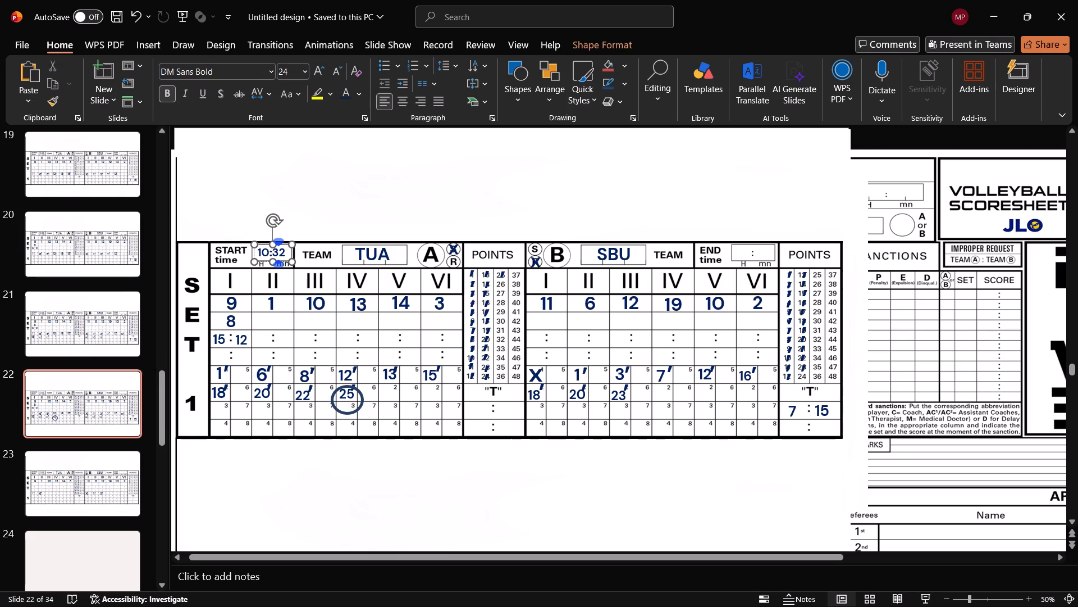
{"action": "key", "text": "ctrl+c"}
{"action": "key", "text": "ctrl+v"}
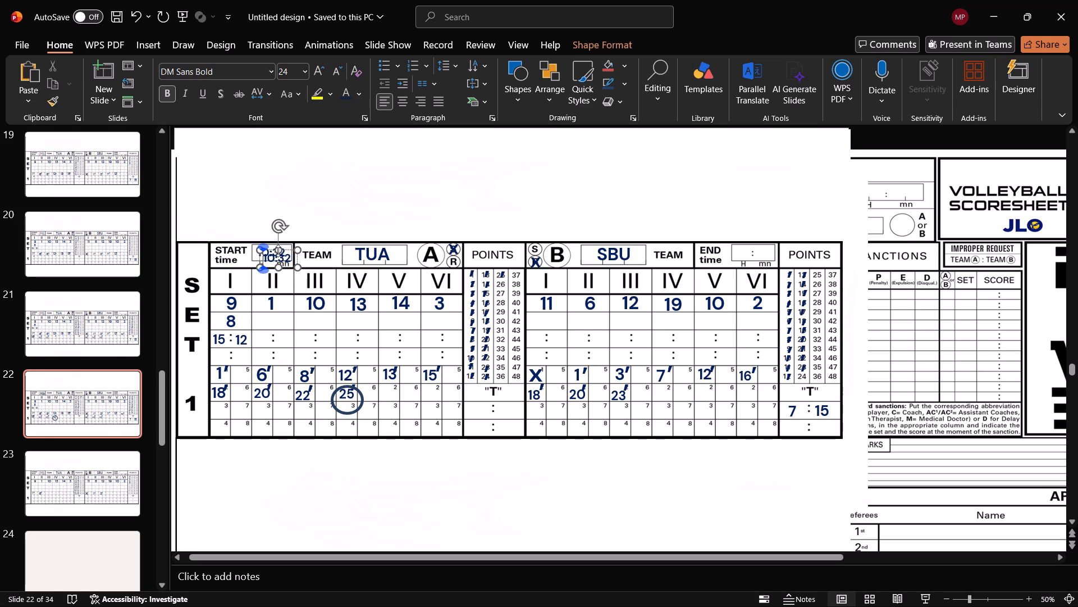
{"action": "left_click_drag", "start_coordinate": [286, 249], "coordinate": [520, 279]}
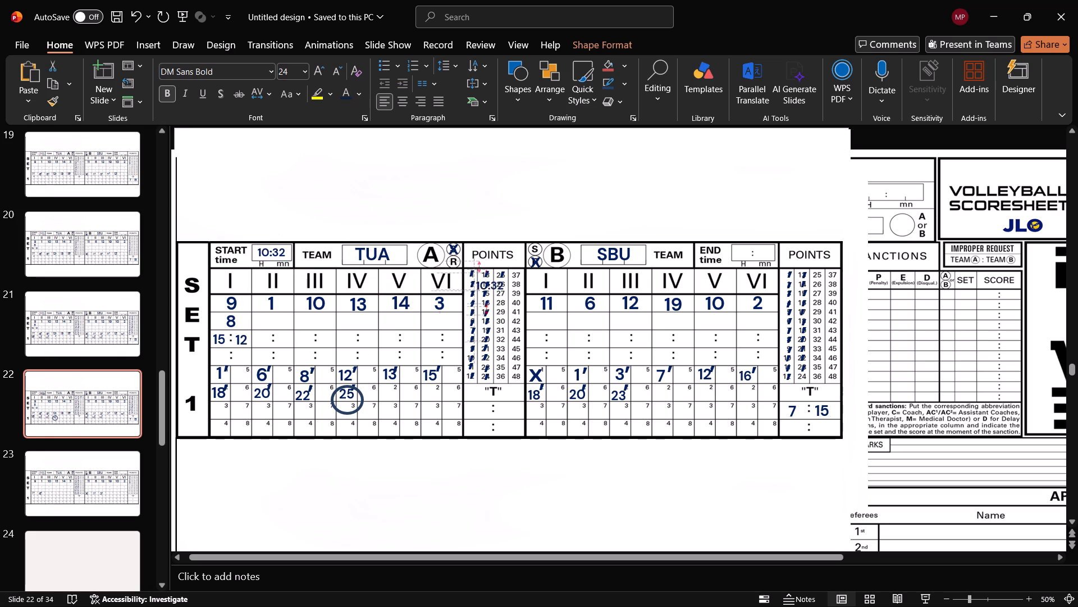
{"action": "left_click_drag", "start_coordinate": [520, 279], "coordinate": [762, 243]}
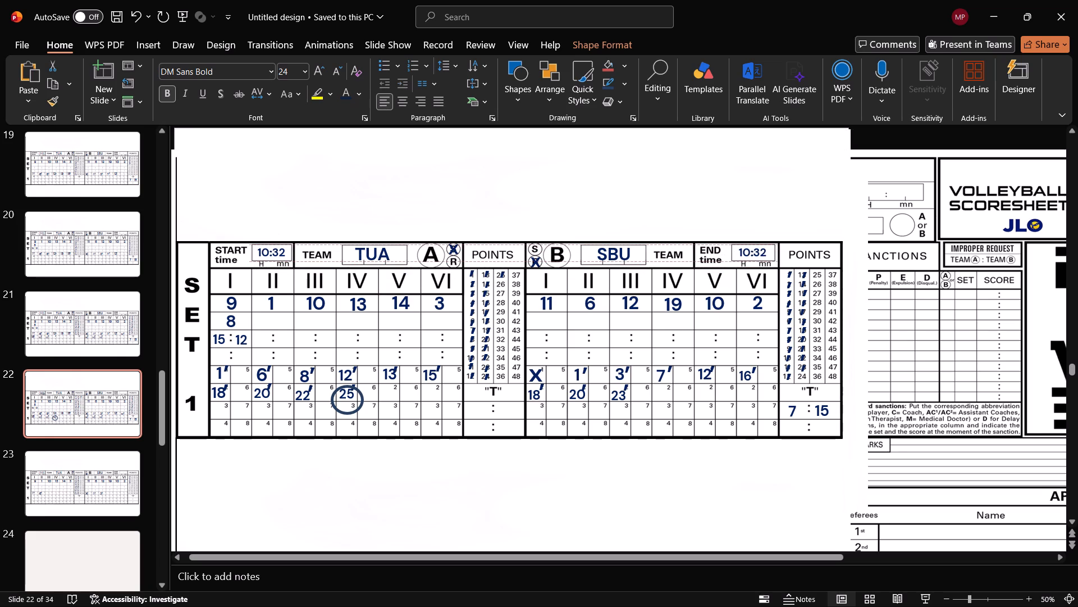
{"action": "left_click_drag", "start_coordinate": [762, 243], "coordinate": [762, 244]}
{"action": "left_click", "coordinate": [762, 253]}
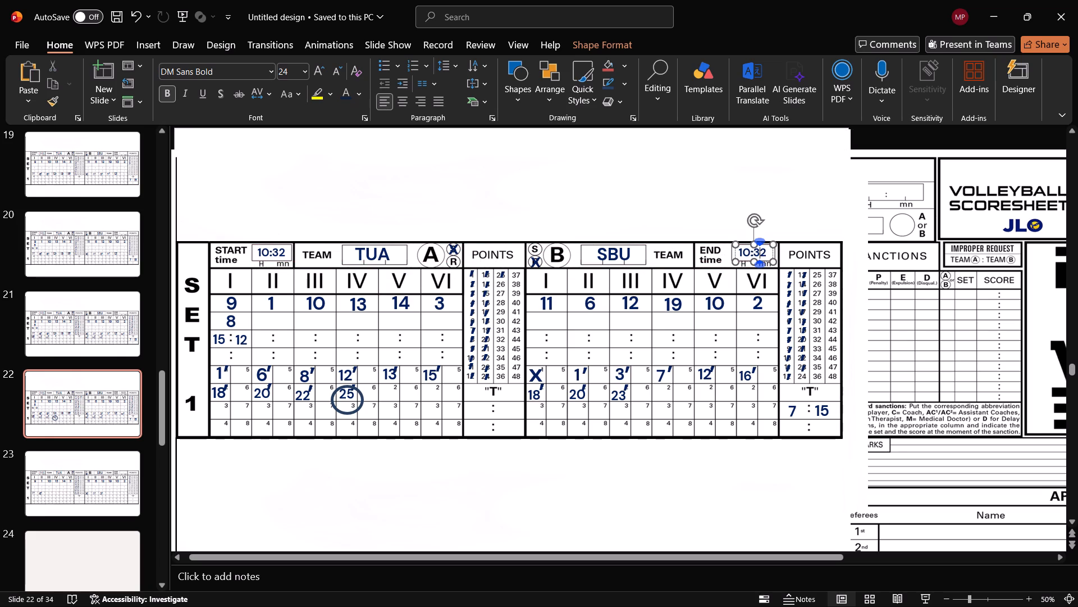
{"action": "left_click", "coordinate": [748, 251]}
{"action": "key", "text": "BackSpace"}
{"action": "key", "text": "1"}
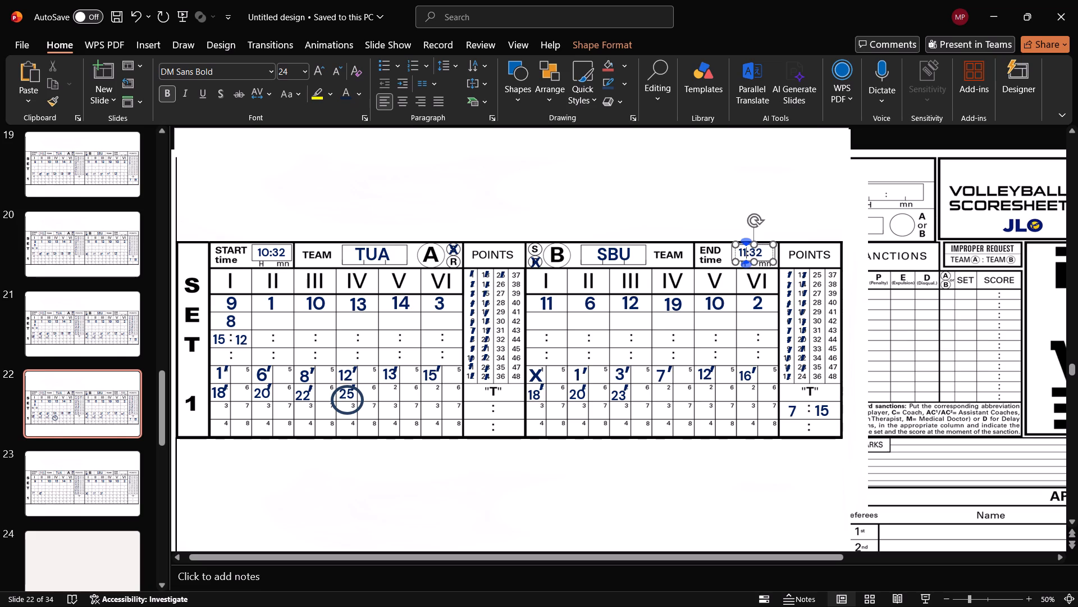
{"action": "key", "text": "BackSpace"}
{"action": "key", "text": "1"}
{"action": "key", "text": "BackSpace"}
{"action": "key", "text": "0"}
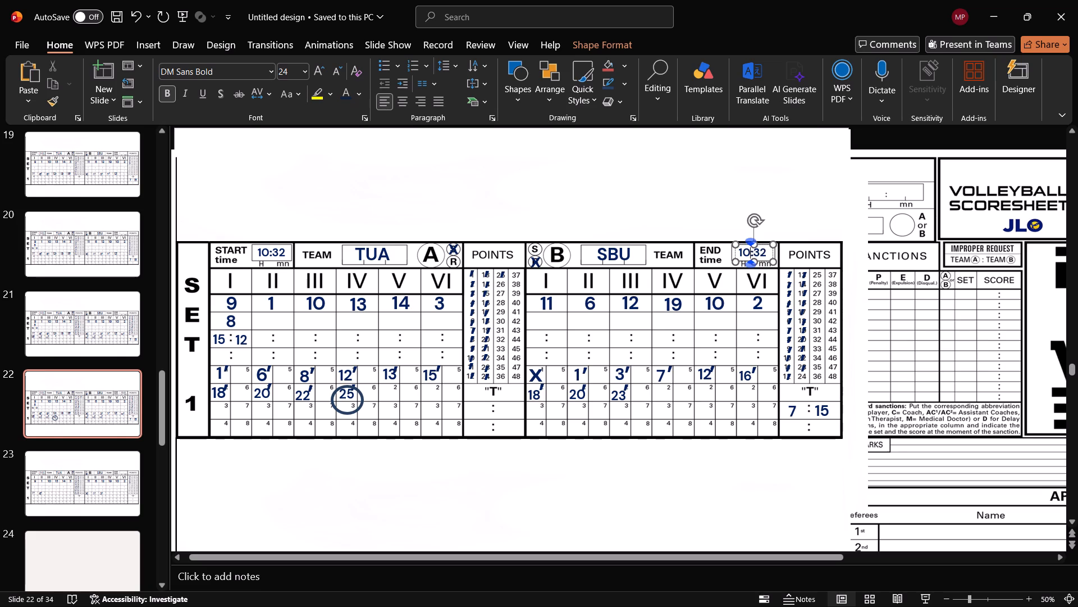
Delete the minutes from the copied time in Set 1's End time box, leaving only "10:".
{"action": "left_click", "coordinate": [765, 249]}
{"action": "key", "text": "BackSpace"}
{"action": "key", "text": "BackSpace"}
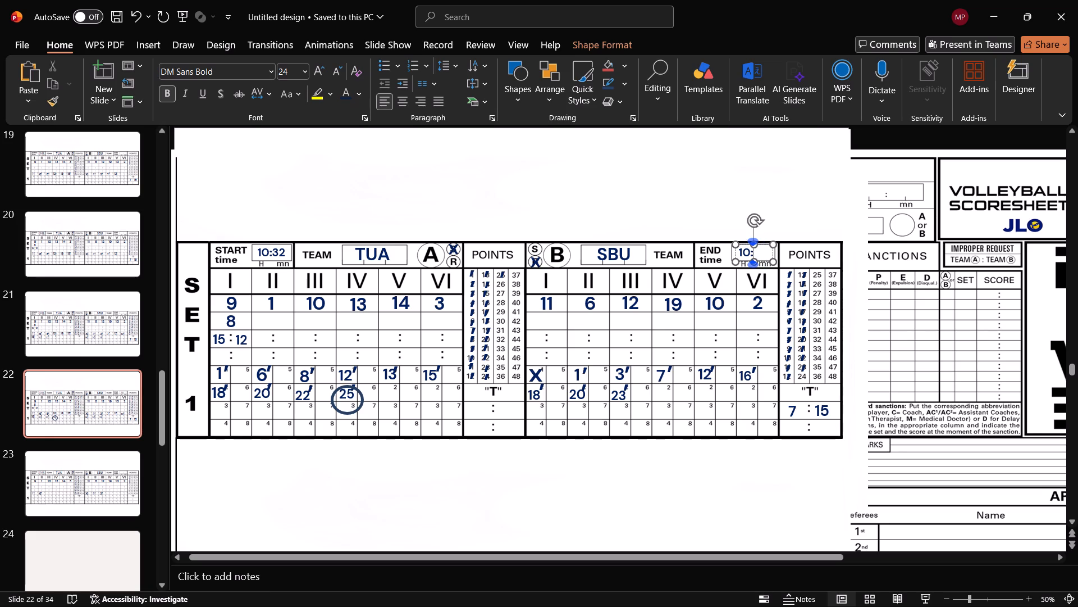
Set the Set 1 start time to 10:30.
{"action": "left_click", "coordinate": [284, 251]}
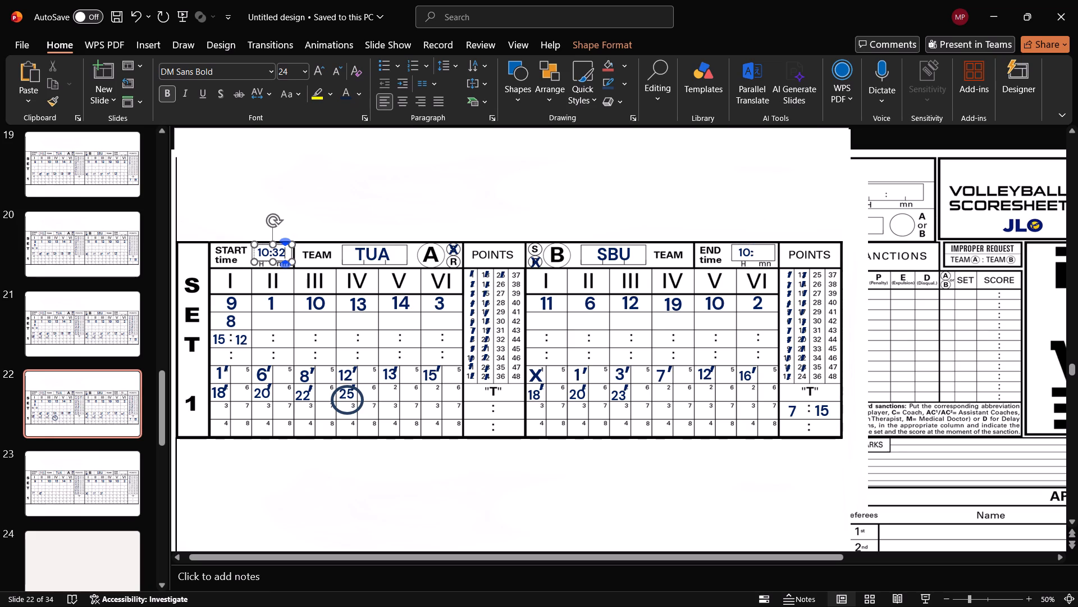
{"action": "key", "text": "BackSpace"}
{"action": "key", "text": "0"}
Add the minutes 42 after the colon in Set 1's End time box so that it reads 10:42.
{"action": "left_click", "coordinate": [749, 251]}
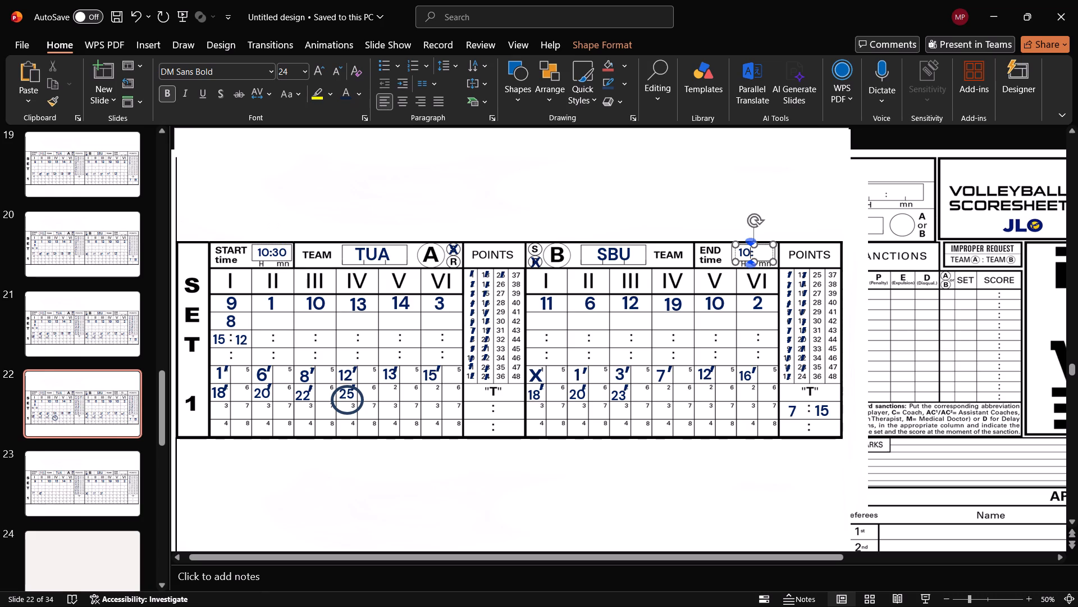
{"action": "left_click", "coordinate": [758, 251]}
{"action": "left_click", "coordinate": [748, 252]}
{"action": "key", "text": "Right"}
{"action": "key", "text": "Right"}
{"action": "type", "text": "42"}
{"action": "left_click", "coordinate": [623, 514]}
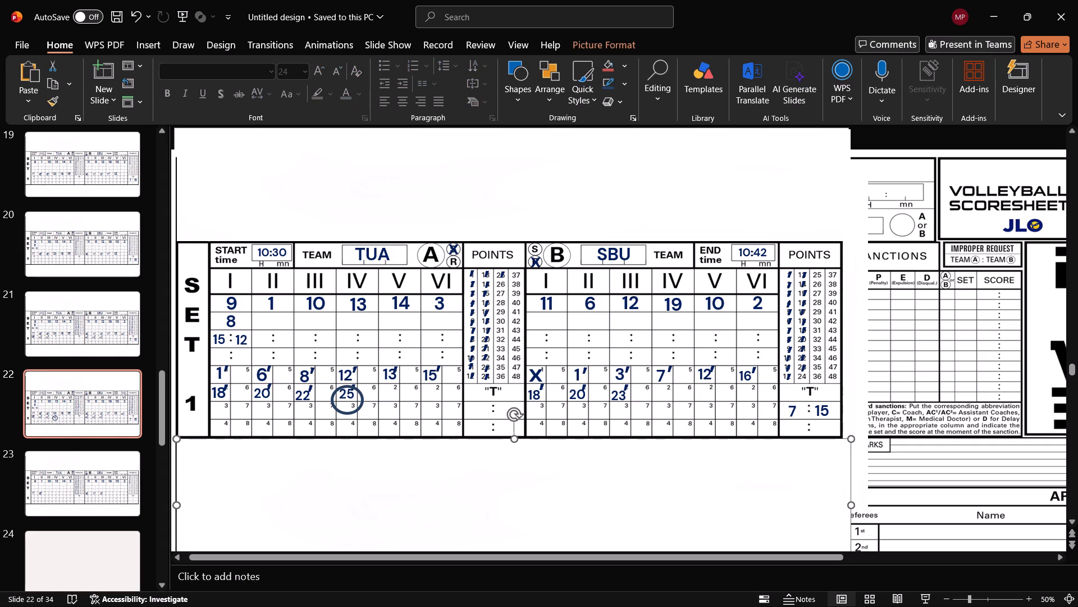
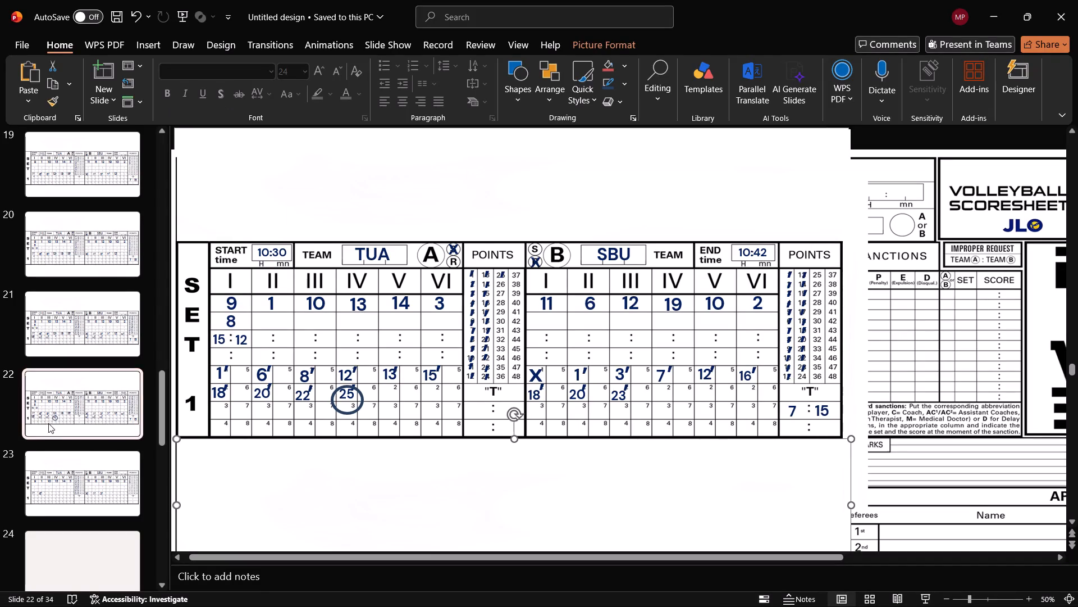
Duplicate slide 22, the finished Set 1 sheet with the circled 25, and open the duplicate as slide 23.
{"action": "left_click", "coordinate": [119, 325]}
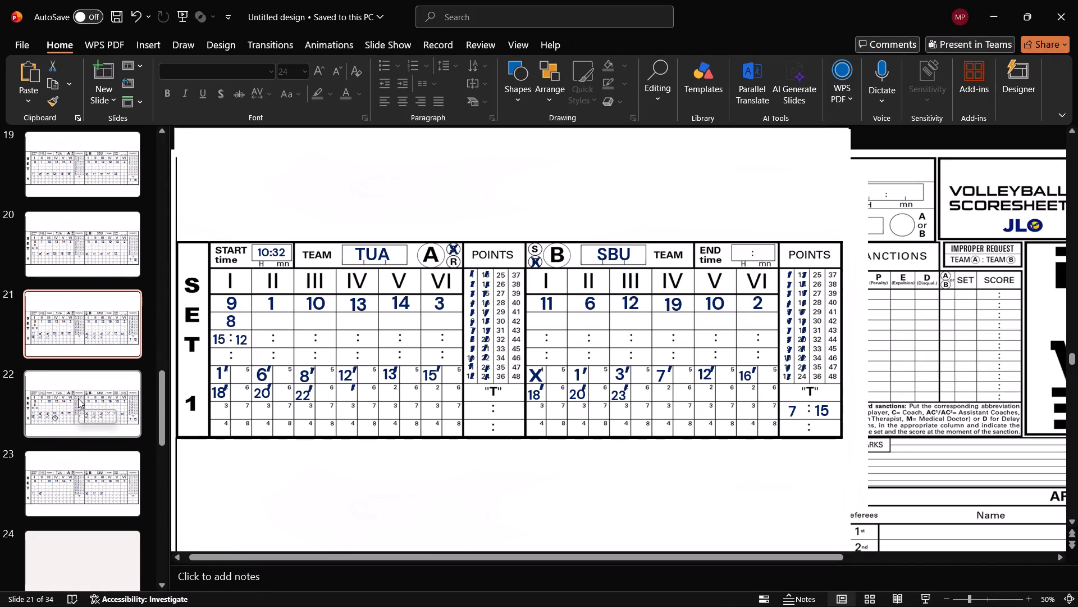
{"action": "left_click", "coordinate": [108, 378]}
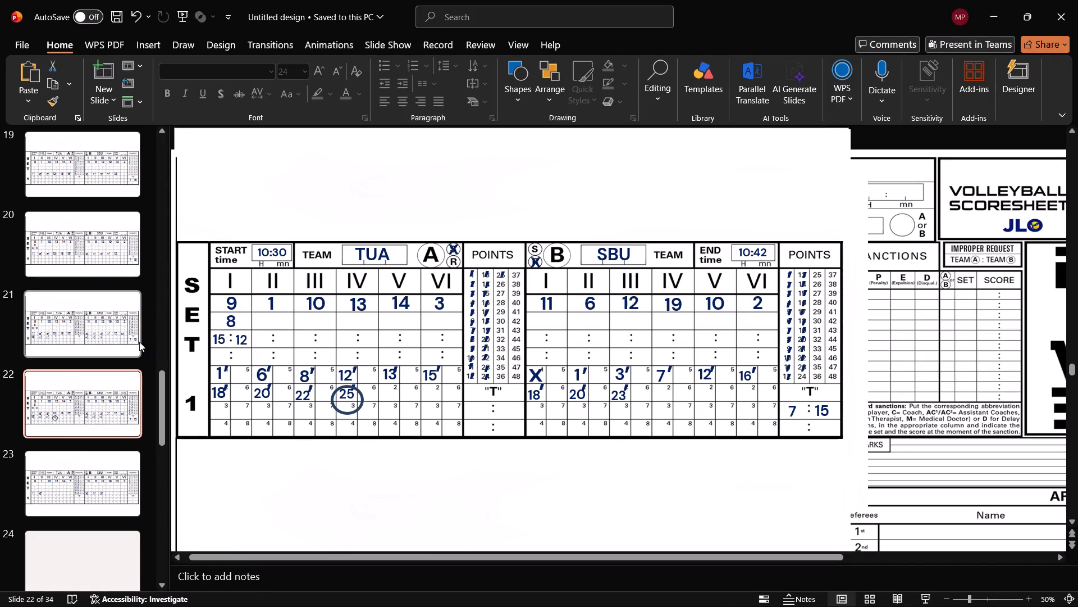
{"action": "left_click", "coordinate": [118, 502]}
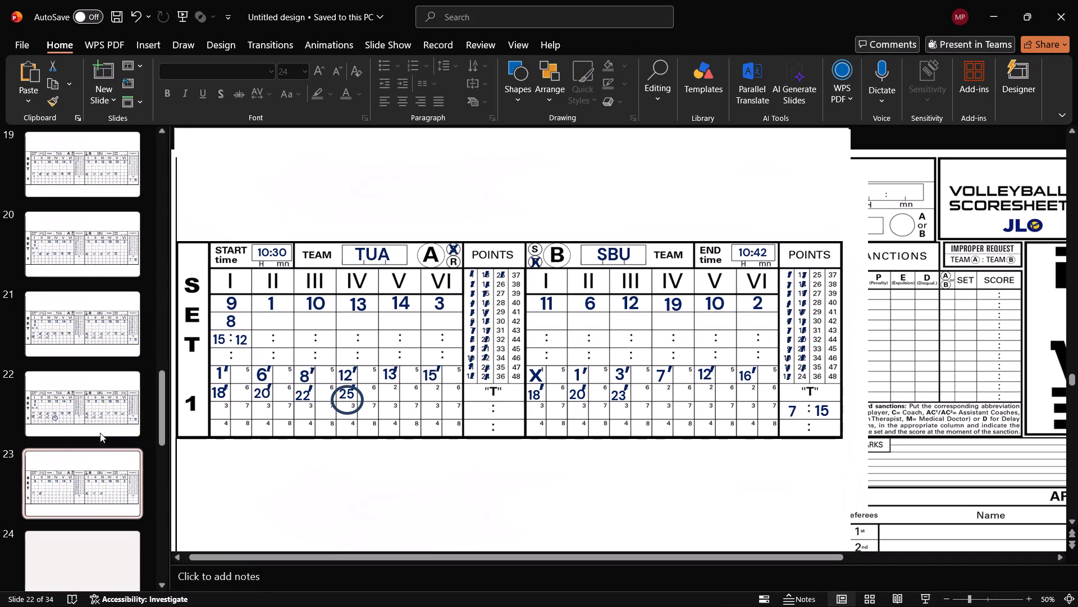
{"action": "left_click", "coordinate": [95, 409]}
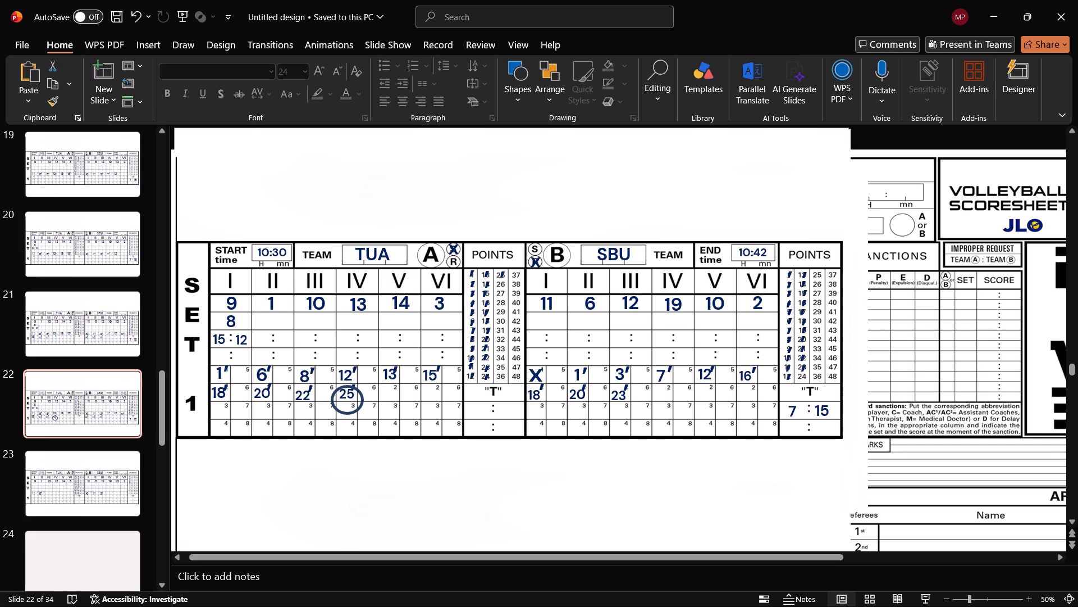
{"action": "left_click", "coordinate": [111, 423]}
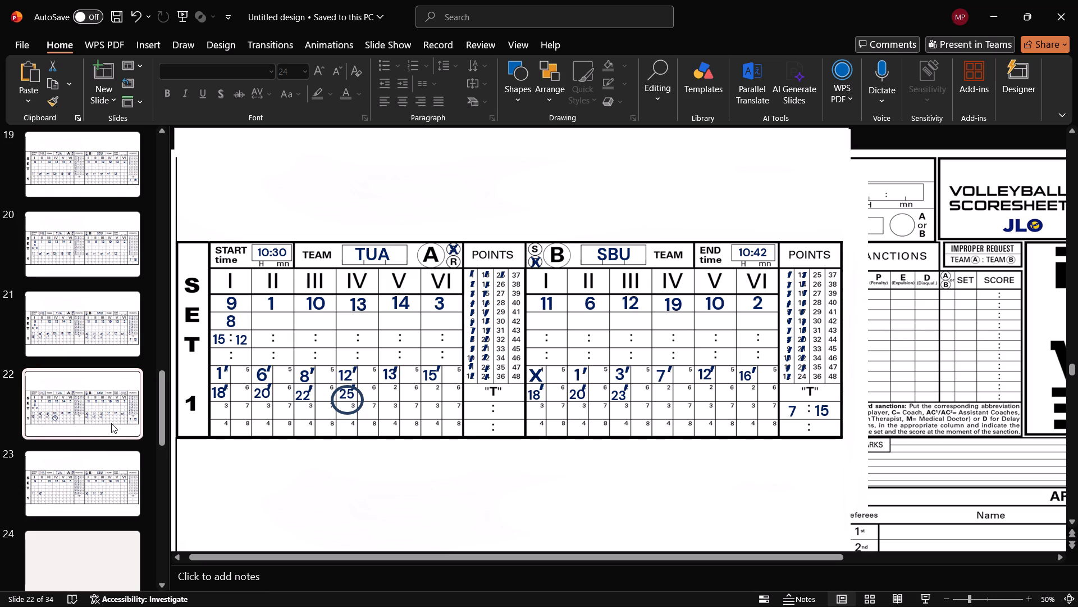
{"action": "right_click", "coordinate": [111, 423]}
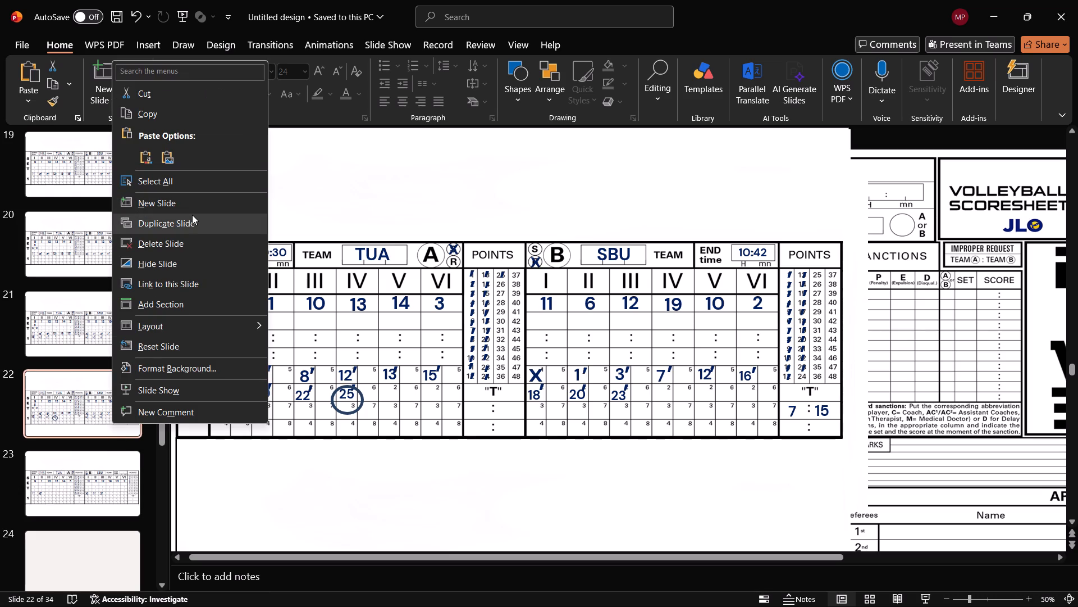
{"action": "left_click", "coordinate": [190, 217]}
{"action": "left_click", "coordinate": [97, 479]}
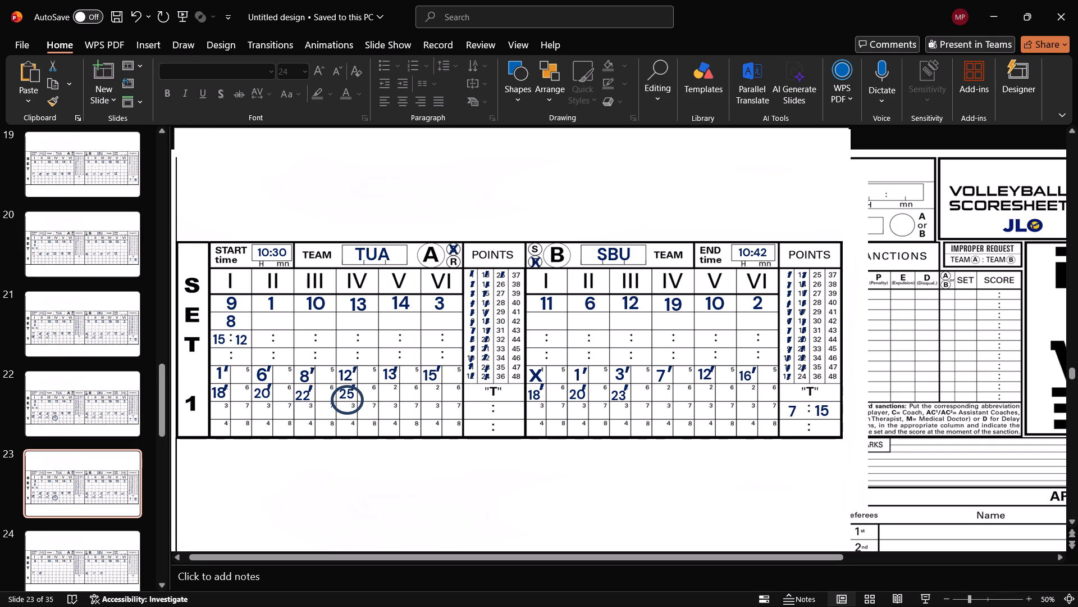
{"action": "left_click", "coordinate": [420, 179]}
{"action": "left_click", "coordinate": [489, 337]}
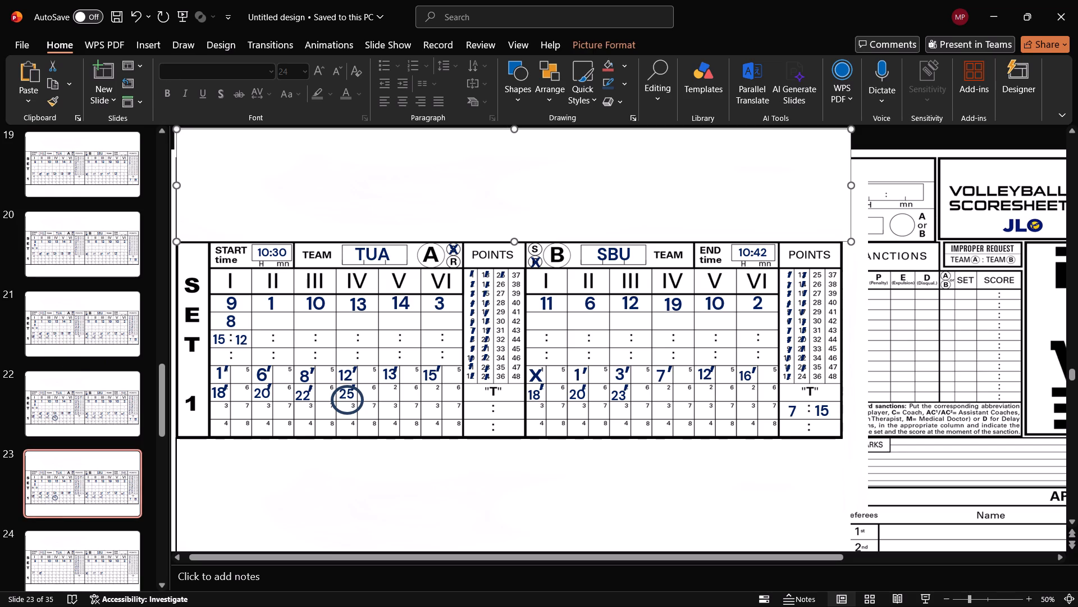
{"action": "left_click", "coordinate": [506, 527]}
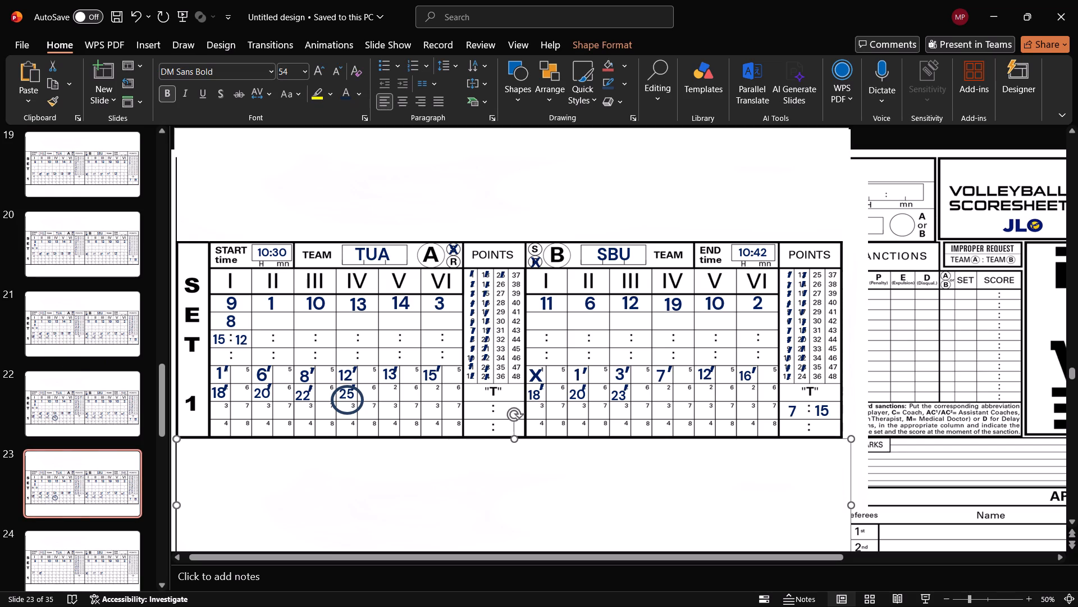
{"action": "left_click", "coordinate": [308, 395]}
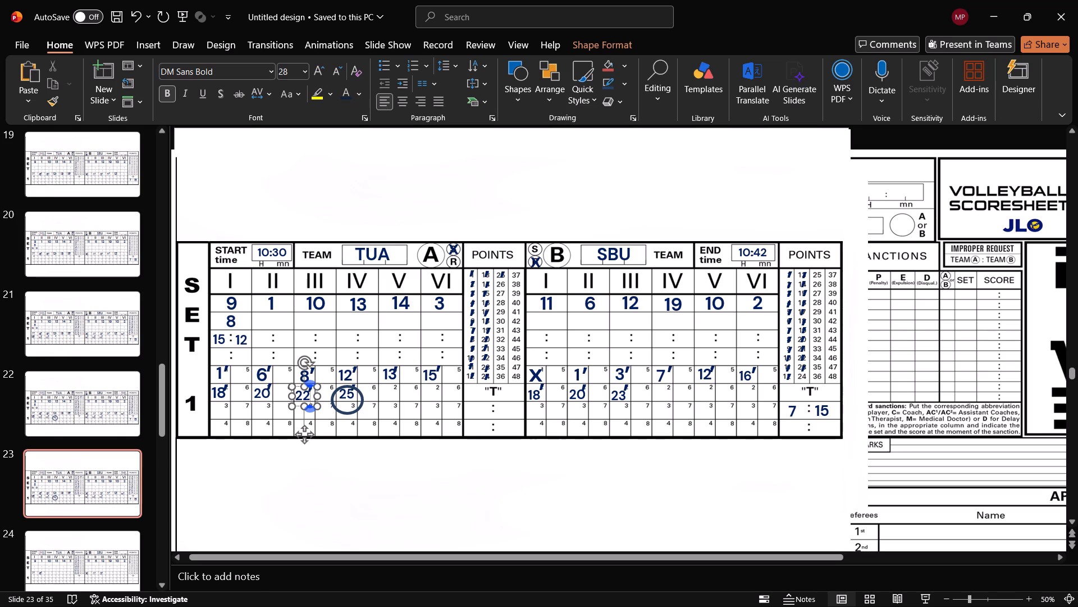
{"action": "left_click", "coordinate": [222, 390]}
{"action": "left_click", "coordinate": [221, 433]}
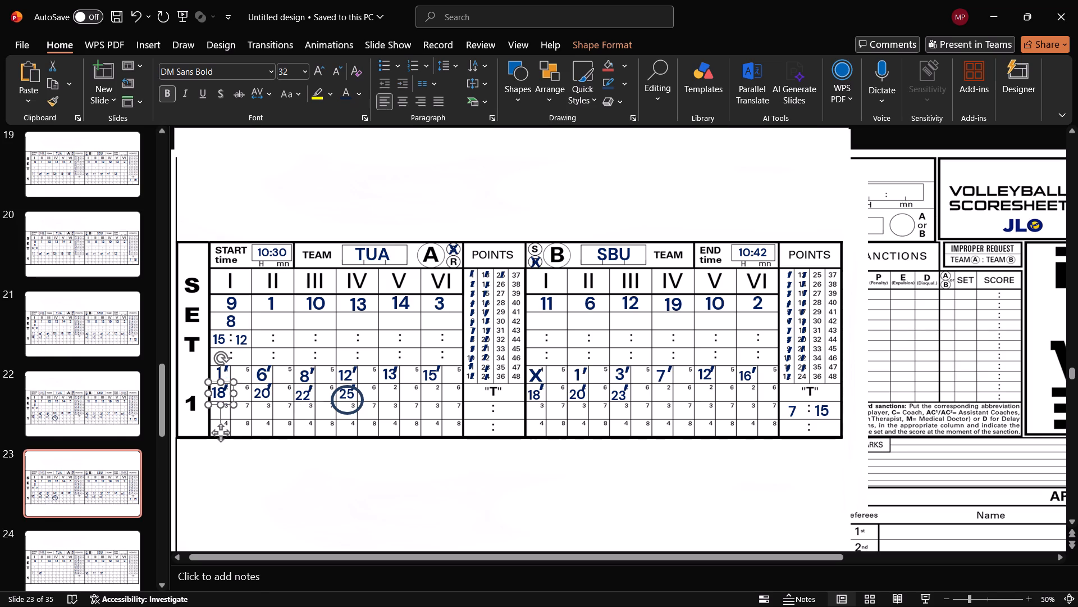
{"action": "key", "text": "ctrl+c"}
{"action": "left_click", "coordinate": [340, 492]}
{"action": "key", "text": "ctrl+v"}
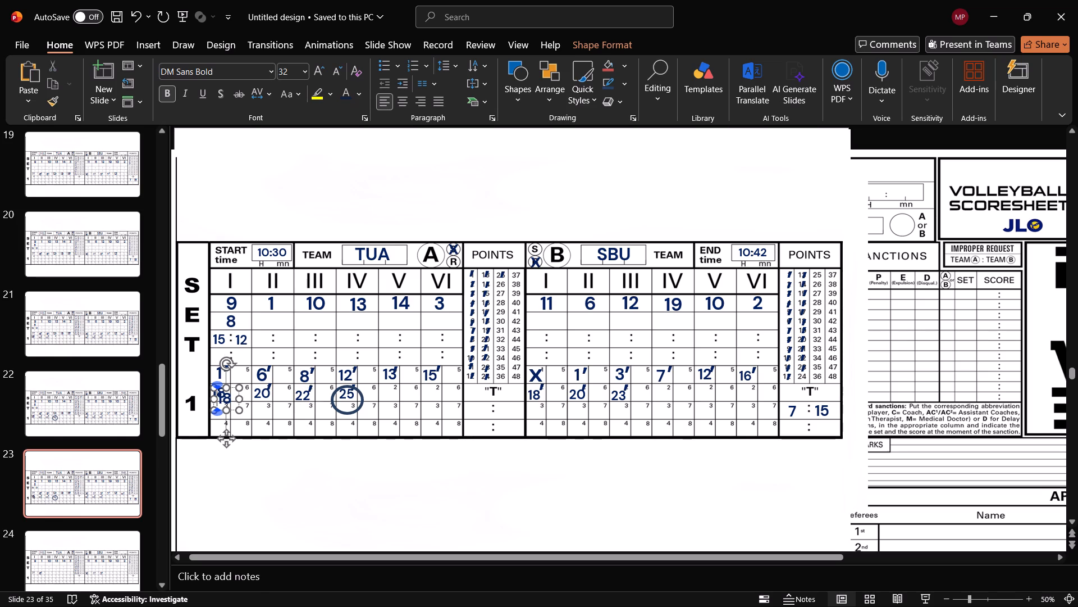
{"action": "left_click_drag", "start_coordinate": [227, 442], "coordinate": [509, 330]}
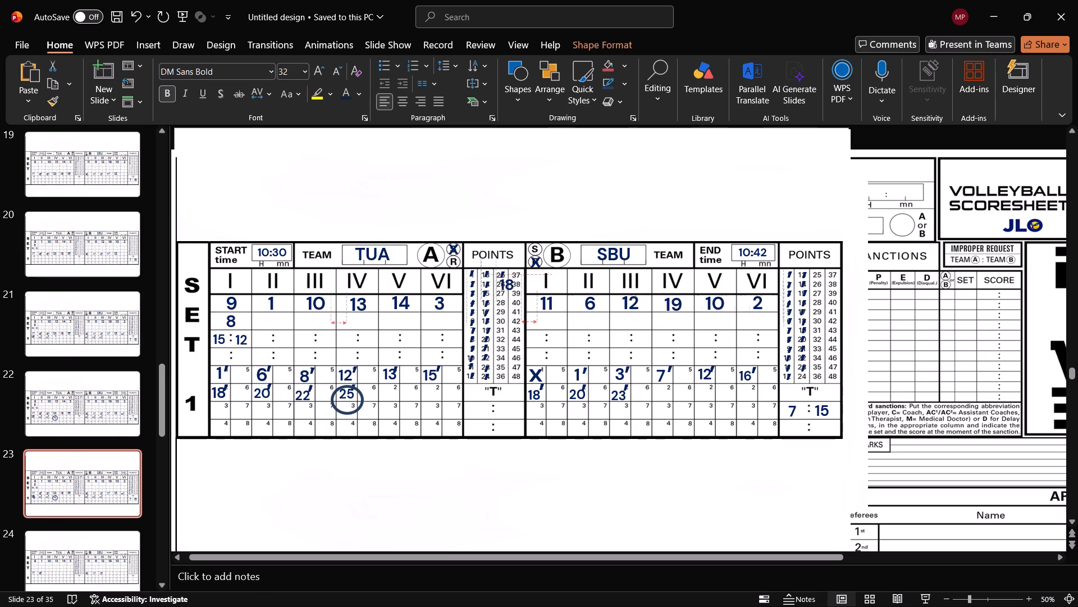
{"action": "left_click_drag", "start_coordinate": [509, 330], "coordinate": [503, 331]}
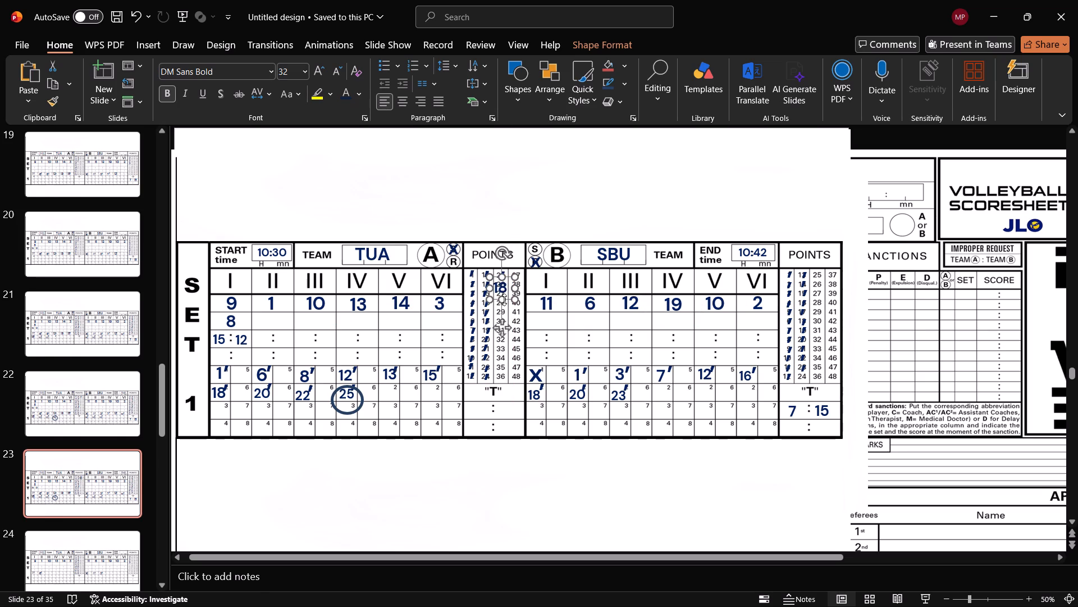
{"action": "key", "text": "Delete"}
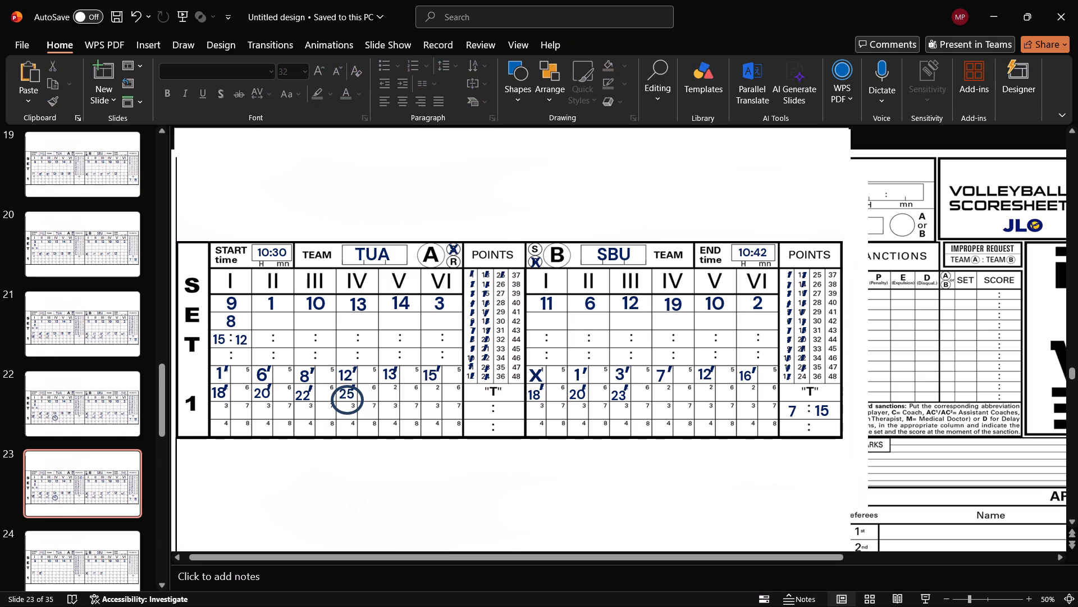
Draw a horizontal line about 0.48" long just below the crossed-out 25 in Team A's points column.
{"action": "left_click", "coordinate": [155, 50]}
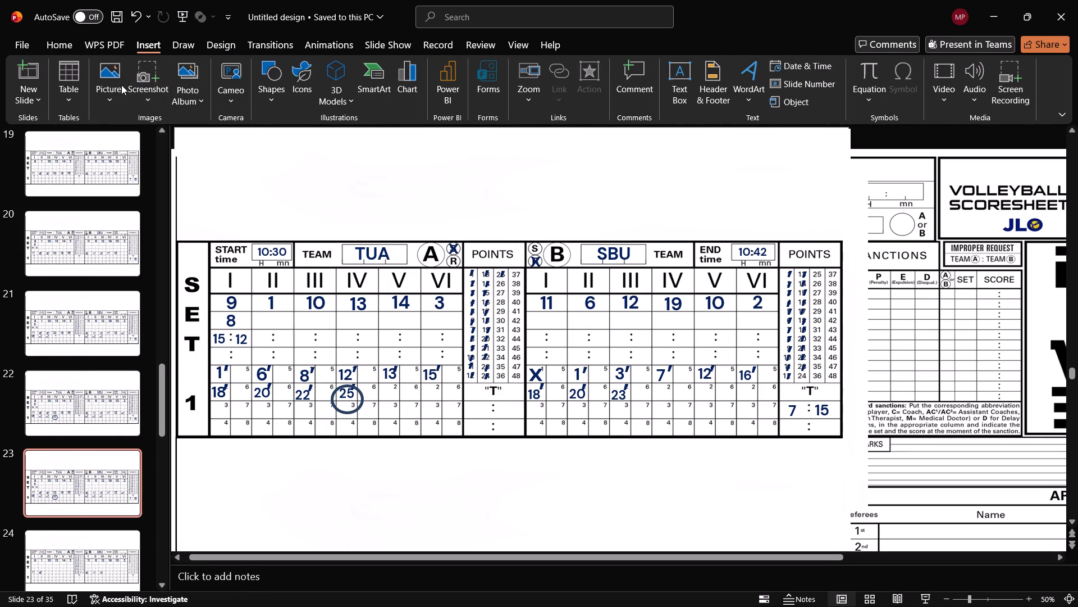
{"action": "left_click", "coordinate": [276, 91]}
{"action": "left_click", "coordinate": [289, 143]}
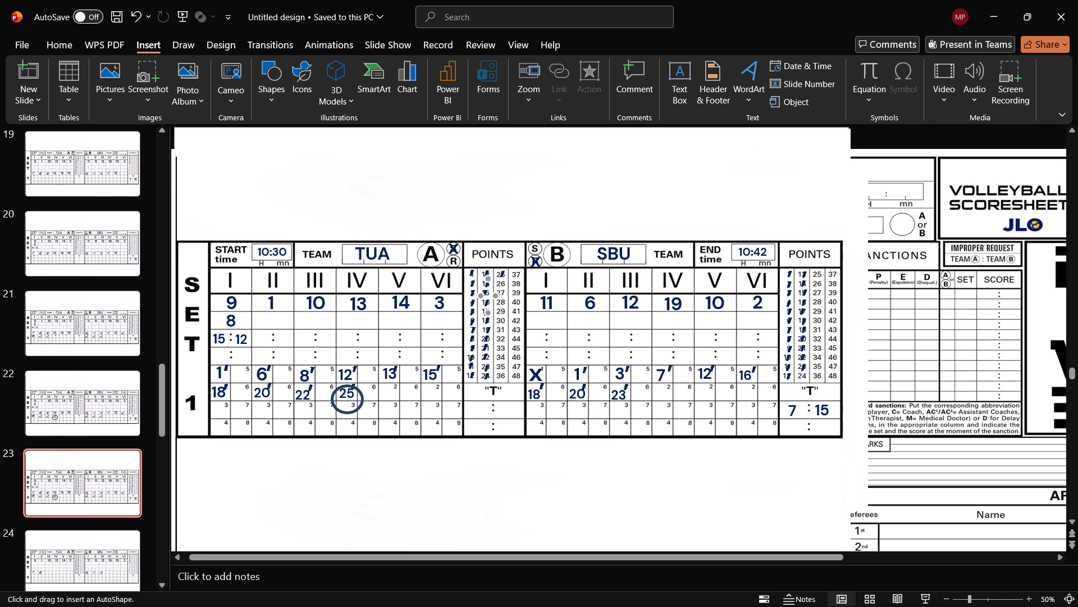
{"action": "left_click_drag", "start_coordinate": [495, 281], "coordinate": [503, 283]}
{"action": "left_click_drag", "start_coordinate": [503, 283], "coordinate": [509, 282]}
{"action": "left_click_drag", "start_coordinate": [509, 282], "coordinate": [510, 279]}
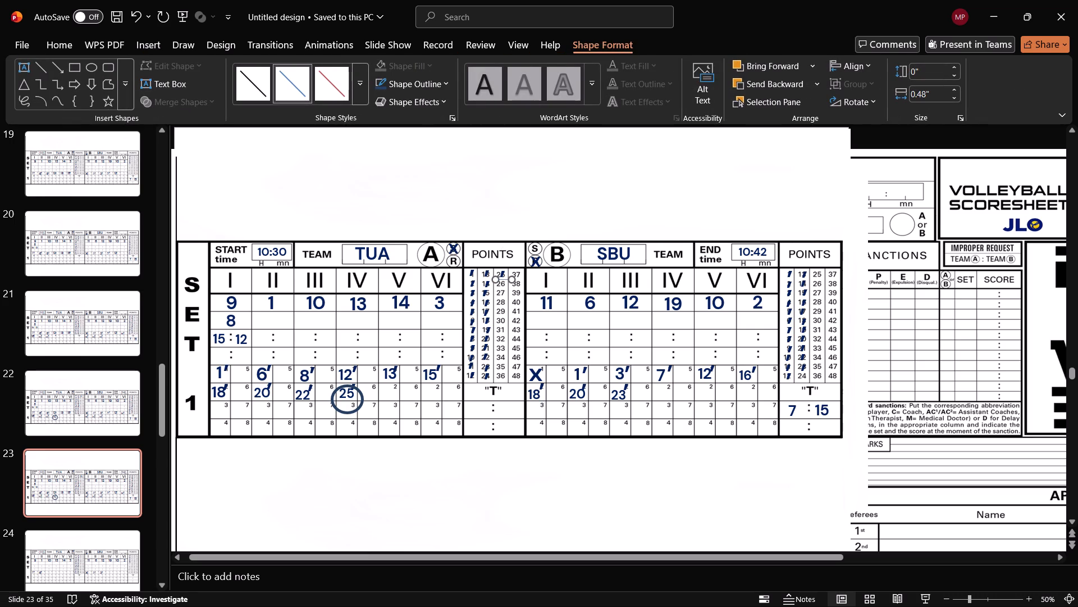
{"action": "left_click", "coordinate": [519, 458]}
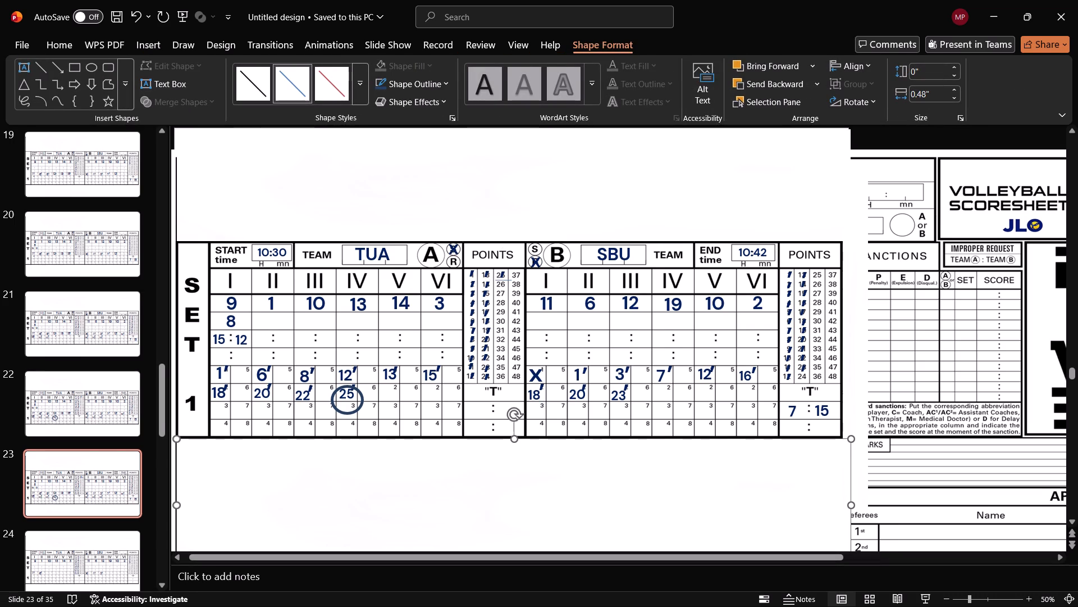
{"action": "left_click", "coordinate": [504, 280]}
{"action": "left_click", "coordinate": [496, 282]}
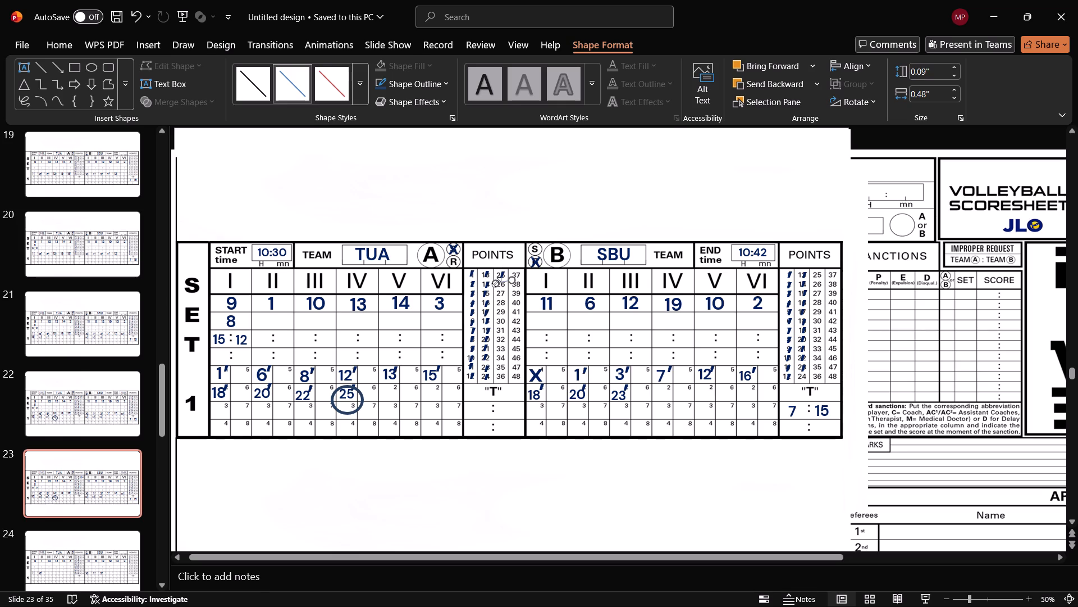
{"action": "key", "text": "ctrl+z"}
Shorten the line below Team A's 25 to about 0.4" and align it with the width of the 25–36 points column.
{"action": "left_click_drag", "start_coordinate": [967, 597], "coordinate": [985, 594]}
{"action": "left_click", "coordinate": [986, 601]}
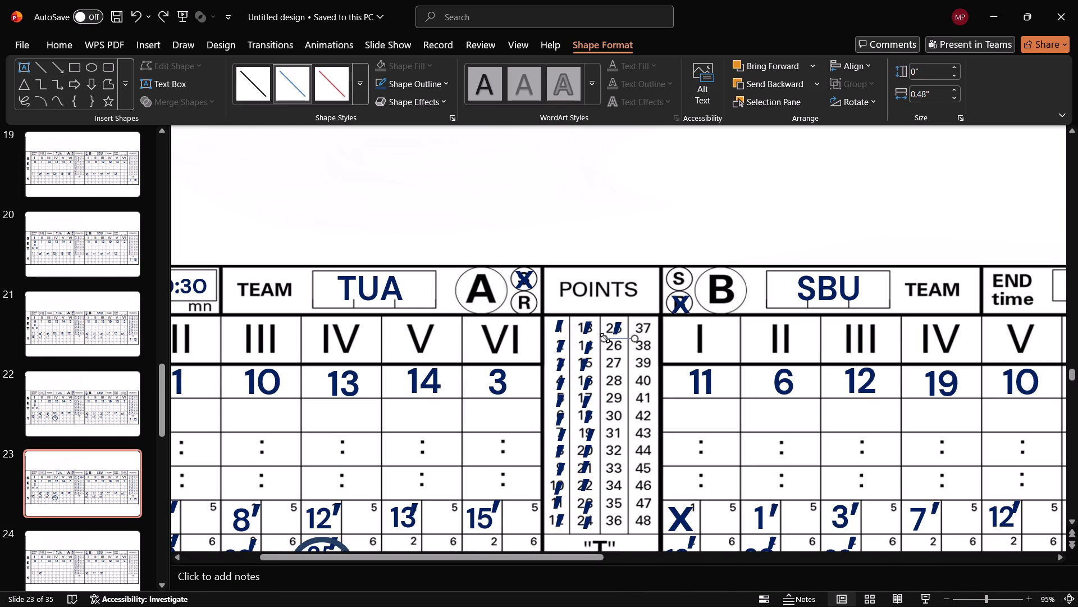
{"action": "left_click_drag", "start_coordinate": [636, 338], "coordinate": [630, 340]}
{"action": "left_click_drag", "start_coordinate": [630, 340], "coordinate": [627, 340]}
{"action": "left_click", "coordinate": [604, 338]}
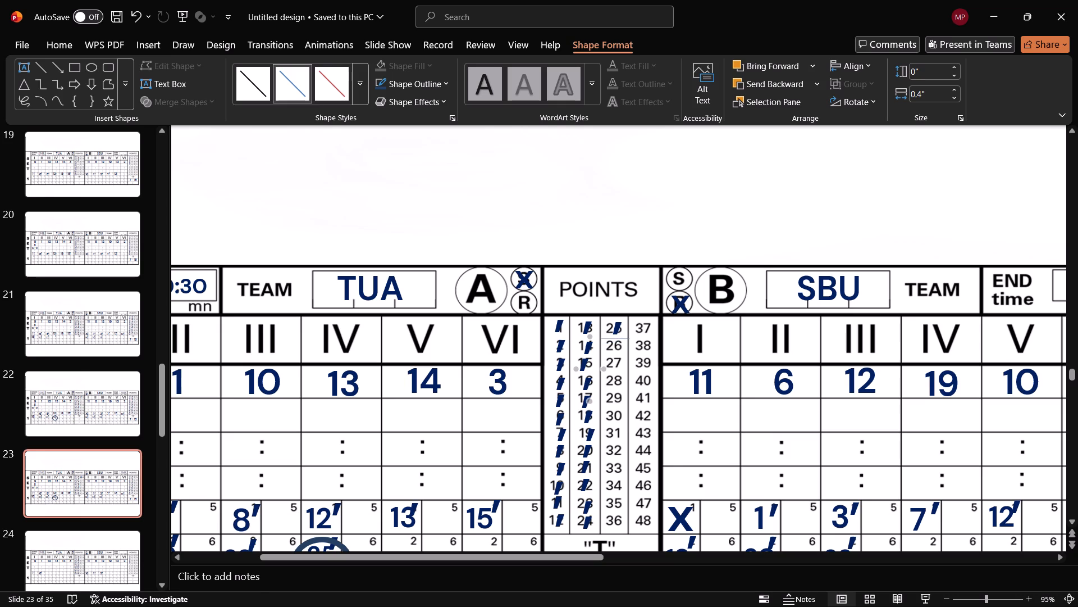
{"action": "left_click", "coordinate": [638, 369]}
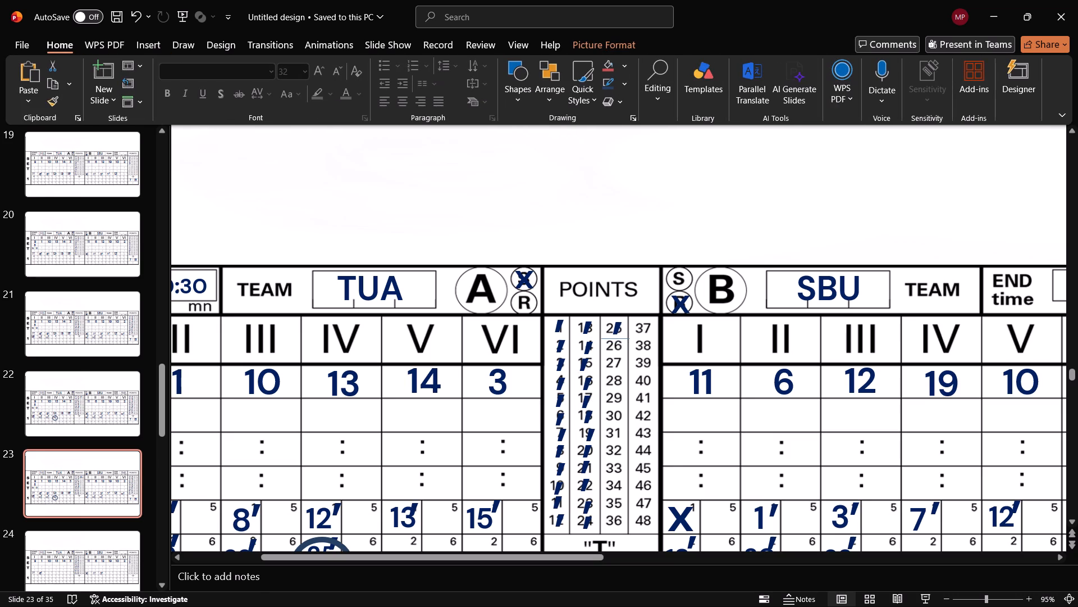
{"action": "left_click", "coordinate": [617, 338]}
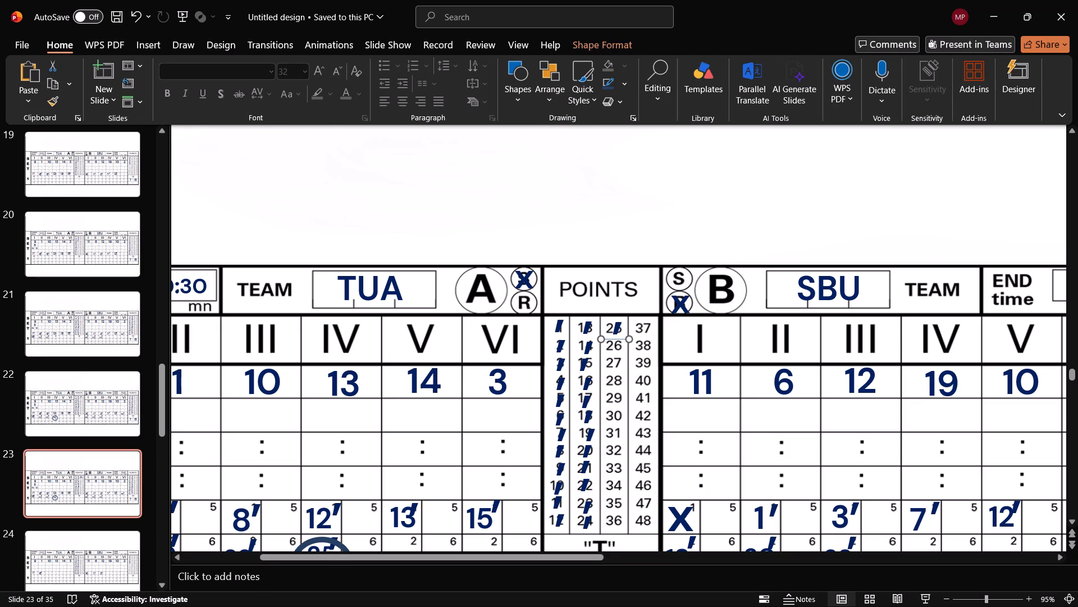
Draw a slanted line, about 3.03" high and 0.36" wide, from the short line's left end down through Team A's points 26 to 36.
{"action": "left_click", "coordinate": [141, 50]}
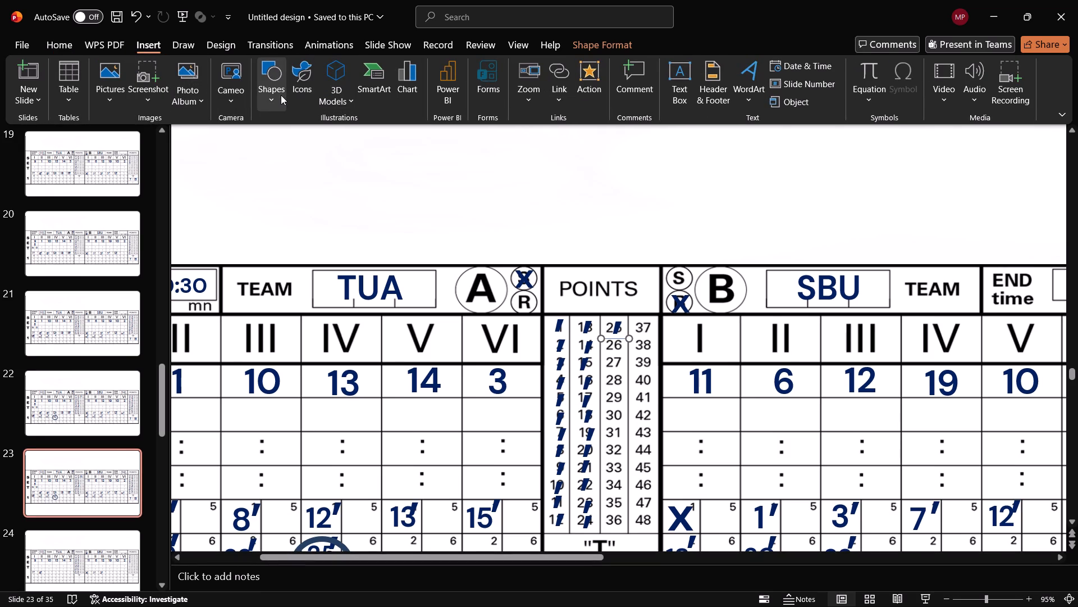
{"action": "left_click", "coordinate": [281, 95]}
{"action": "left_click", "coordinate": [291, 142]}
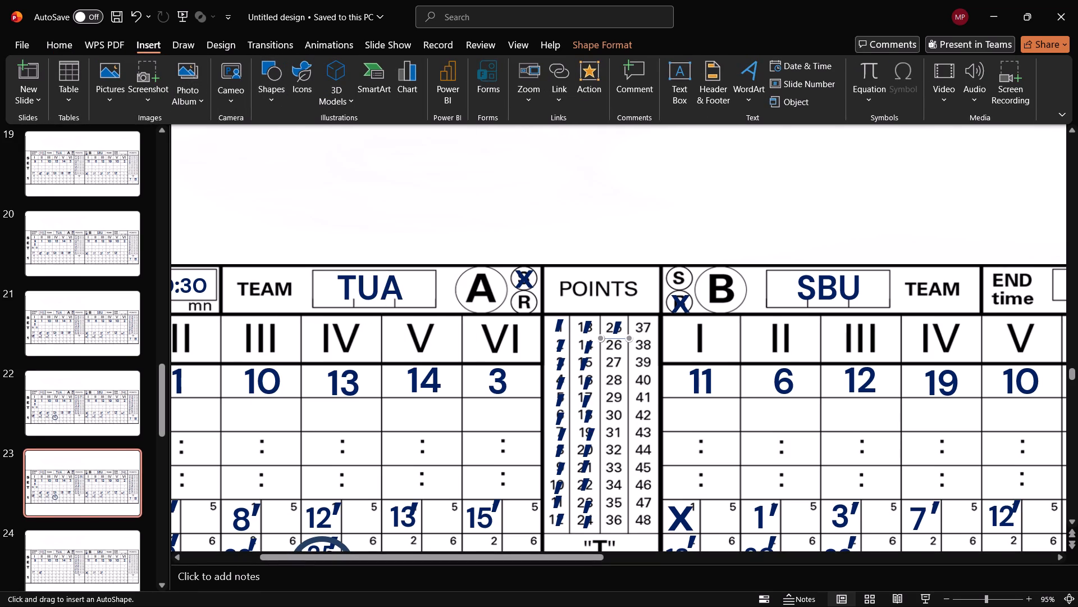
{"action": "left_click_drag", "start_coordinate": [601, 339], "coordinate": [623, 528]}
{"action": "left_click_drag", "start_coordinate": [623, 528], "coordinate": [625, 537]}
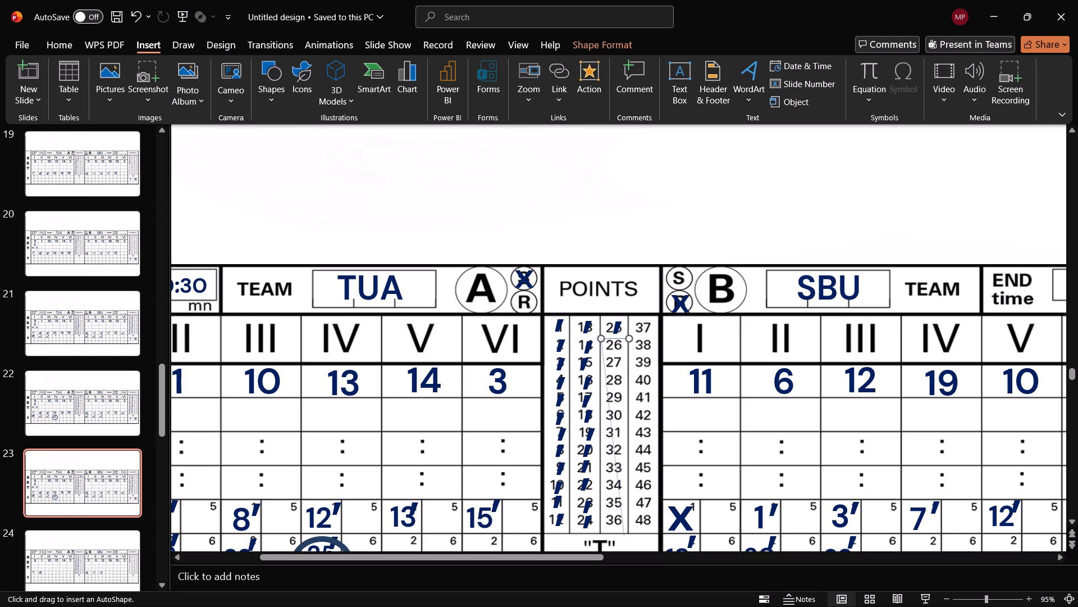
{"action": "left_click_drag", "start_coordinate": [625, 537], "coordinate": [627, 532]}
{"action": "left_click_drag", "start_coordinate": [627, 532], "coordinate": [625, 532]}
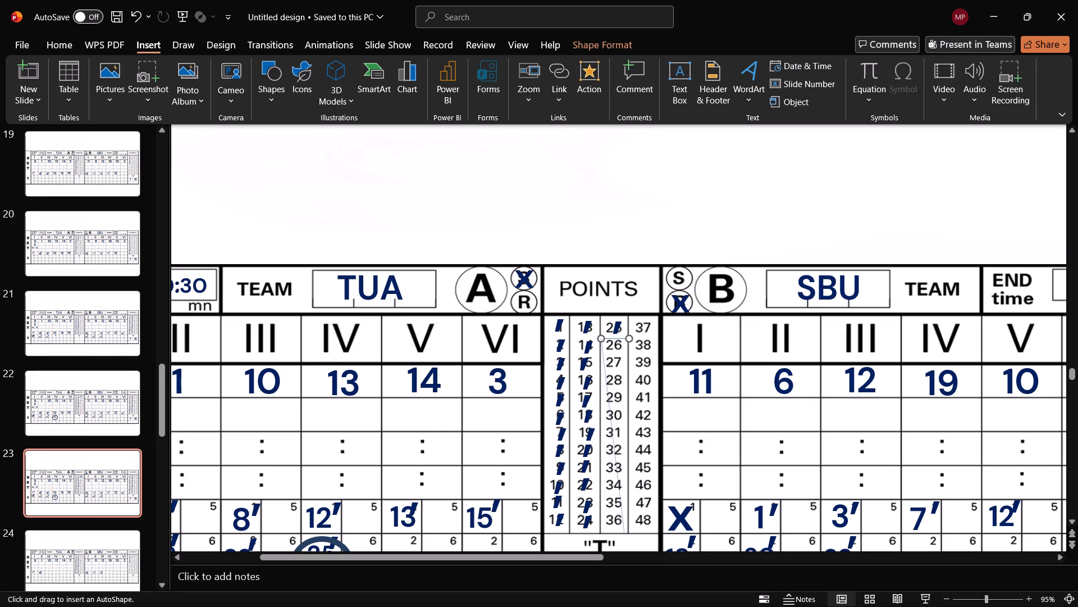
{"action": "left_click_drag", "start_coordinate": [625, 532], "coordinate": [626, 532]}
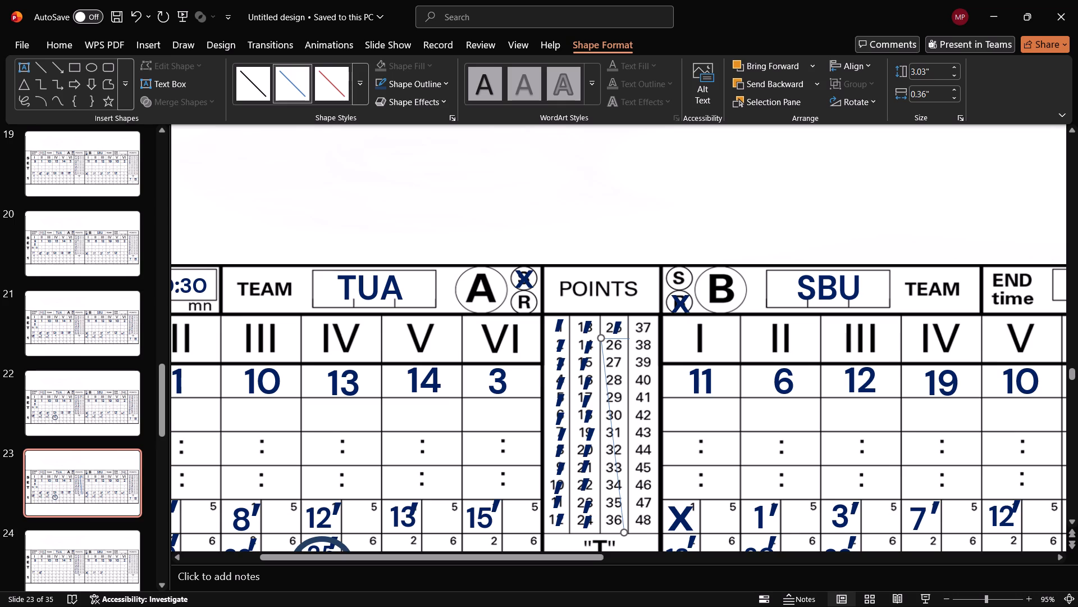
Duplicate the slanted line and slope the copy the opposite way across points 26 to 36, about 3.03" high and 0.41" wide.
{"action": "key", "text": "ctrl+c"}
{"action": "key", "text": "ctrl+v"}
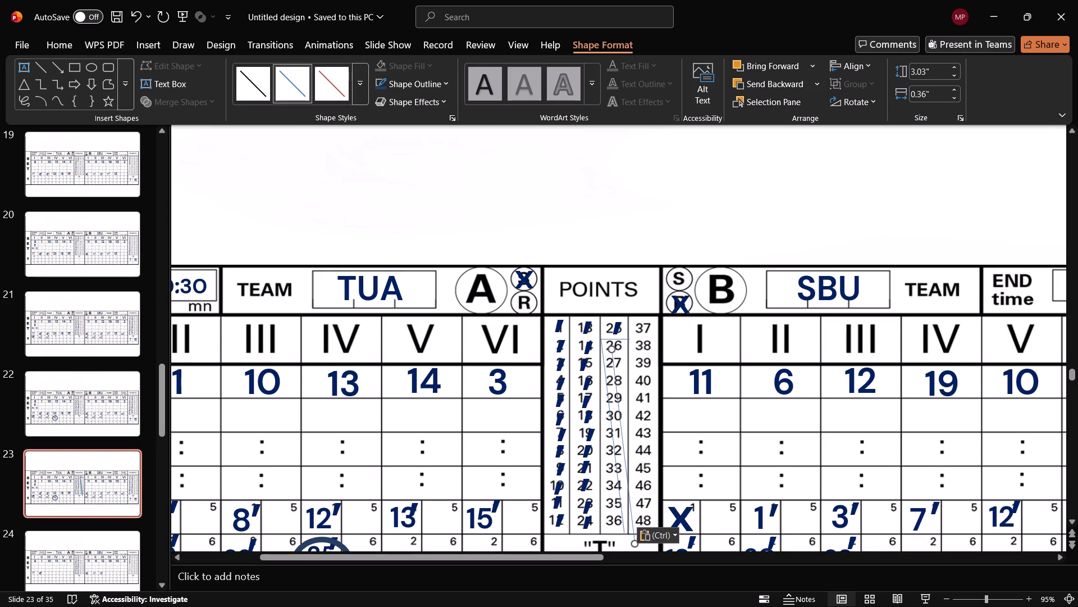
{"action": "left_click_drag", "start_coordinate": [612, 351], "coordinate": [622, 353]}
{"action": "left_click_drag", "start_coordinate": [622, 353], "coordinate": [628, 339]}
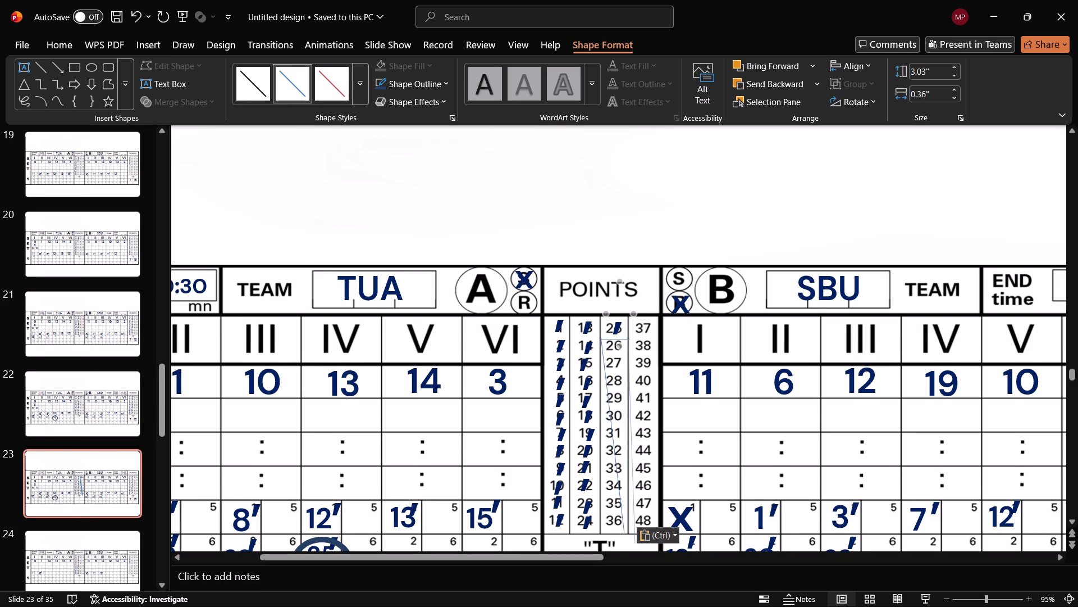
{"action": "left_click_drag", "start_coordinate": [628, 339], "coordinate": [627, 339]}
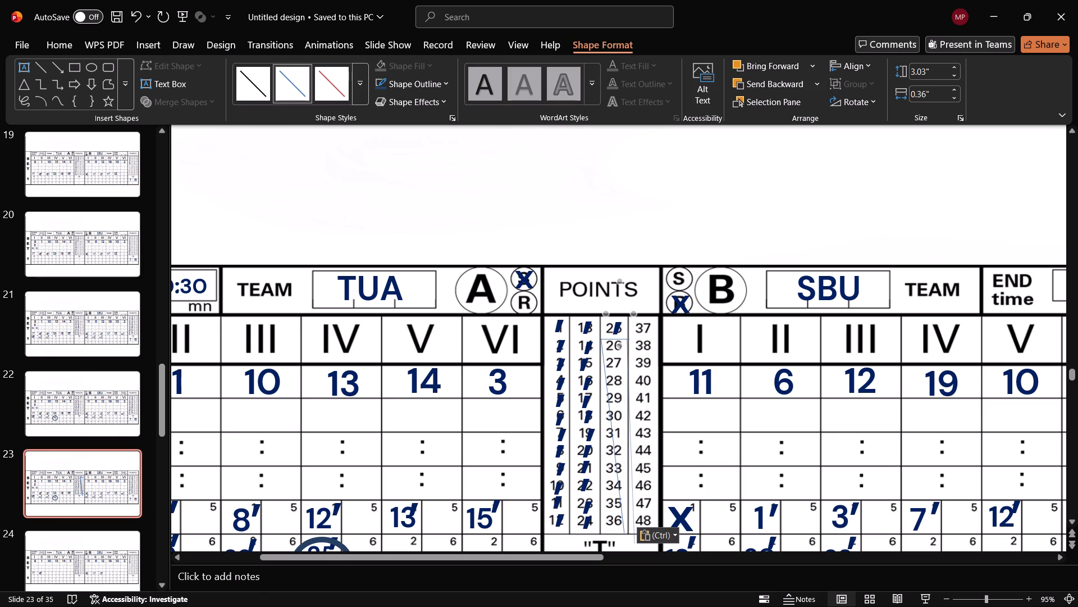
{"action": "left_click_drag", "start_coordinate": [627, 339], "coordinate": [628, 340]}
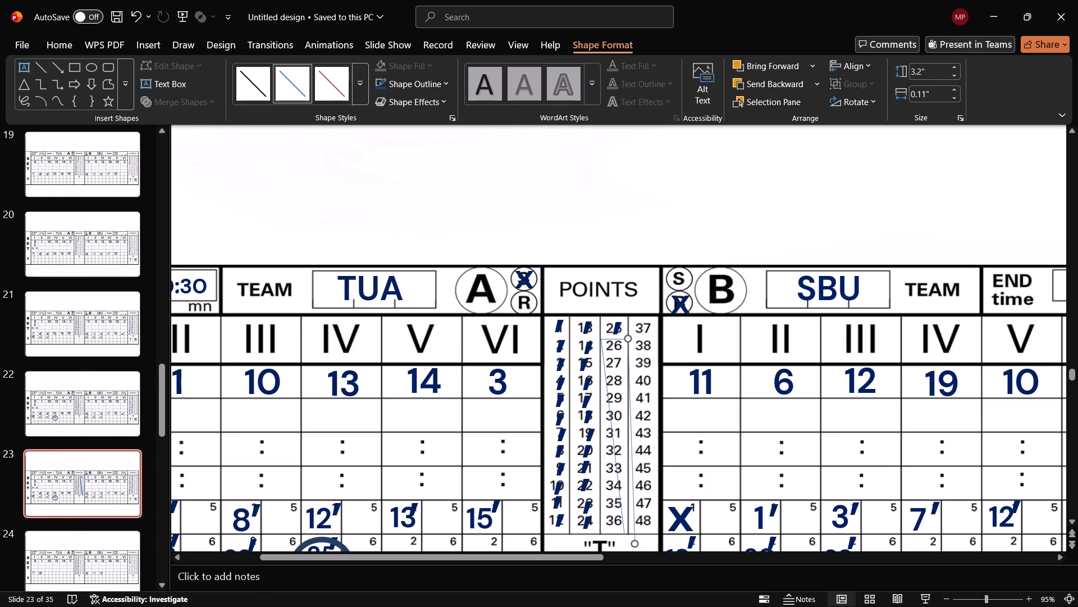
{"action": "left_click_drag", "start_coordinate": [635, 543], "coordinate": [602, 537]}
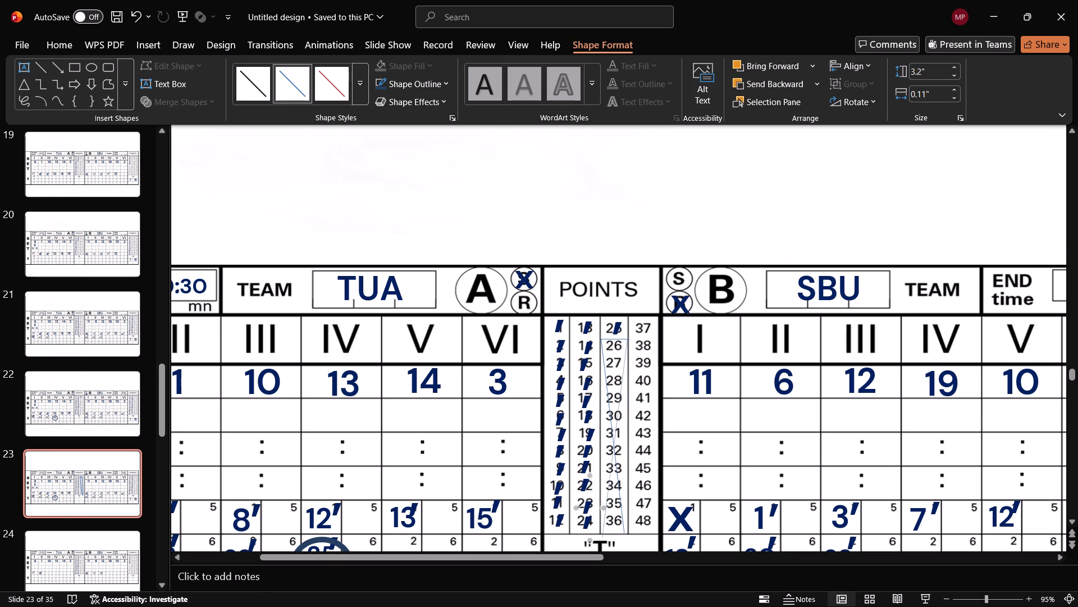
{"action": "left_click_drag", "start_coordinate": [602, 537], "coordinate": [601, 533]}
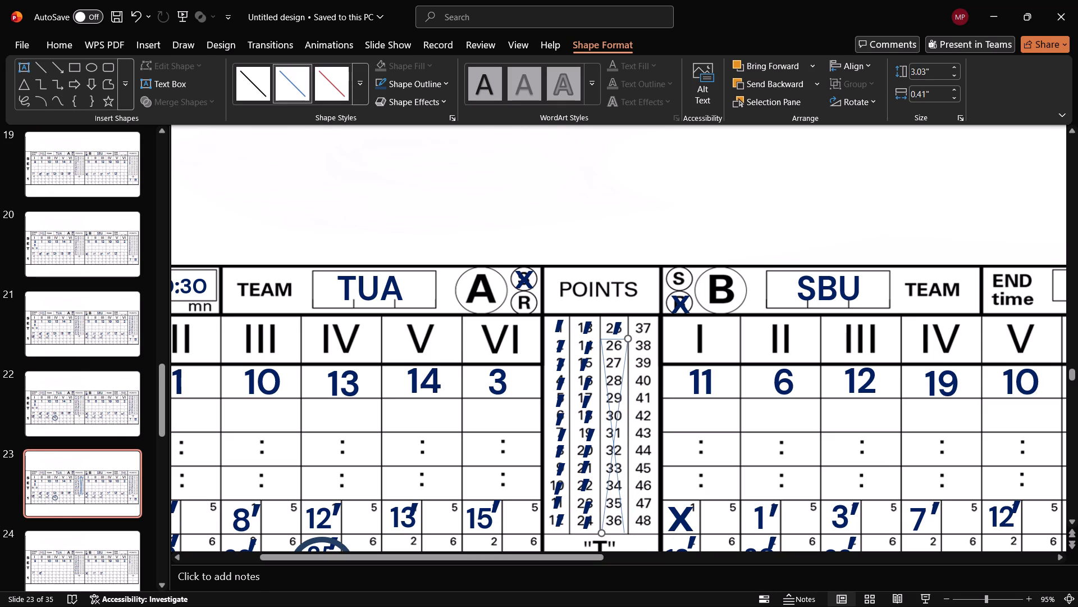
Give the short horizontal line below Team A's 25 the thickest blue theme line style and a 3 pt weight.
{"action": "left_click", "coordinate": [612, 341]}
{"action": "left_click", "coordinate": [357, 85]}
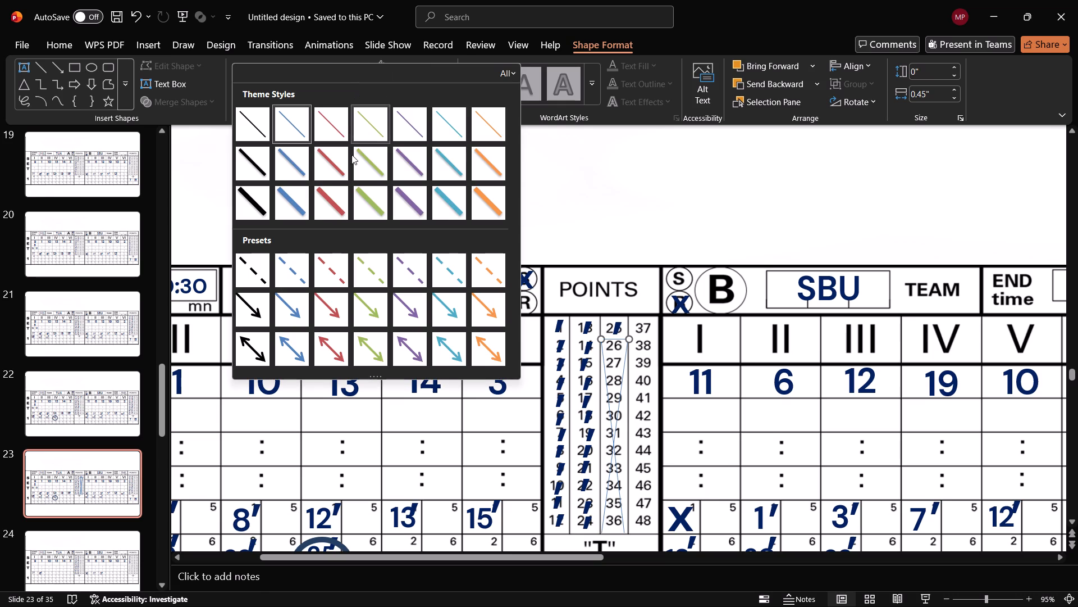
{"action": "left_click", "coordinate": [245, 200]}
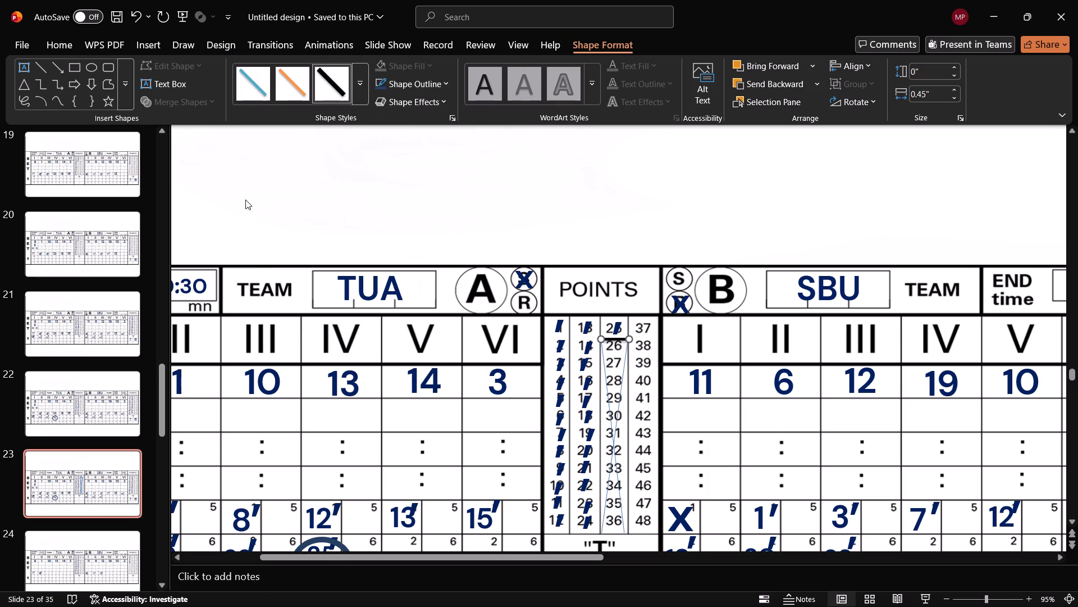
{"action": "left_click", "coordinate": [356, 89]}
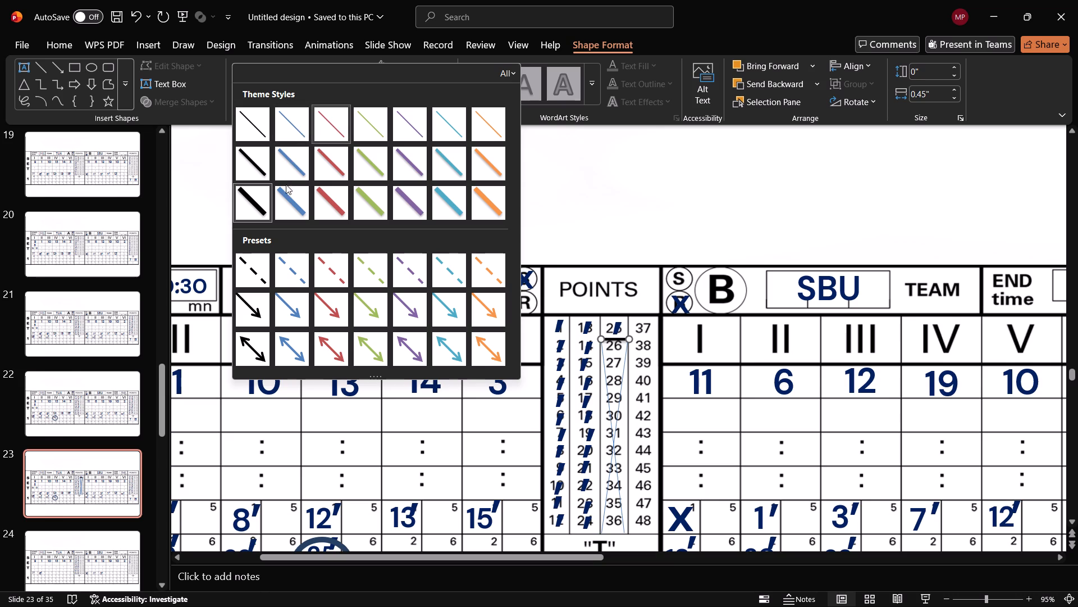
{"action": "left_click", "coordinate": [290, 201]}
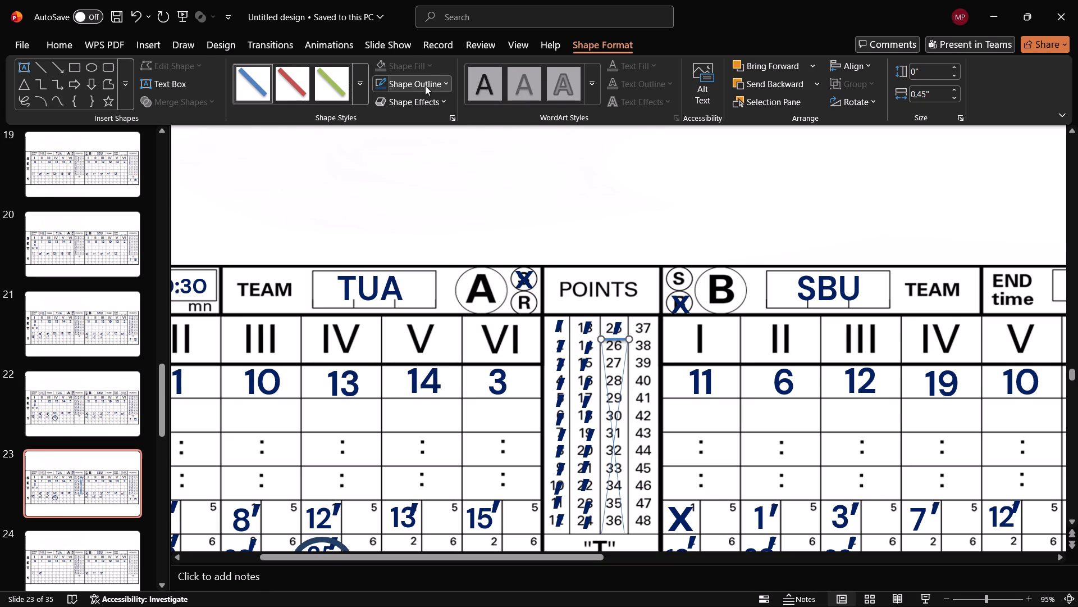
{"action": "left_click", "coordinate": [444, 87]}
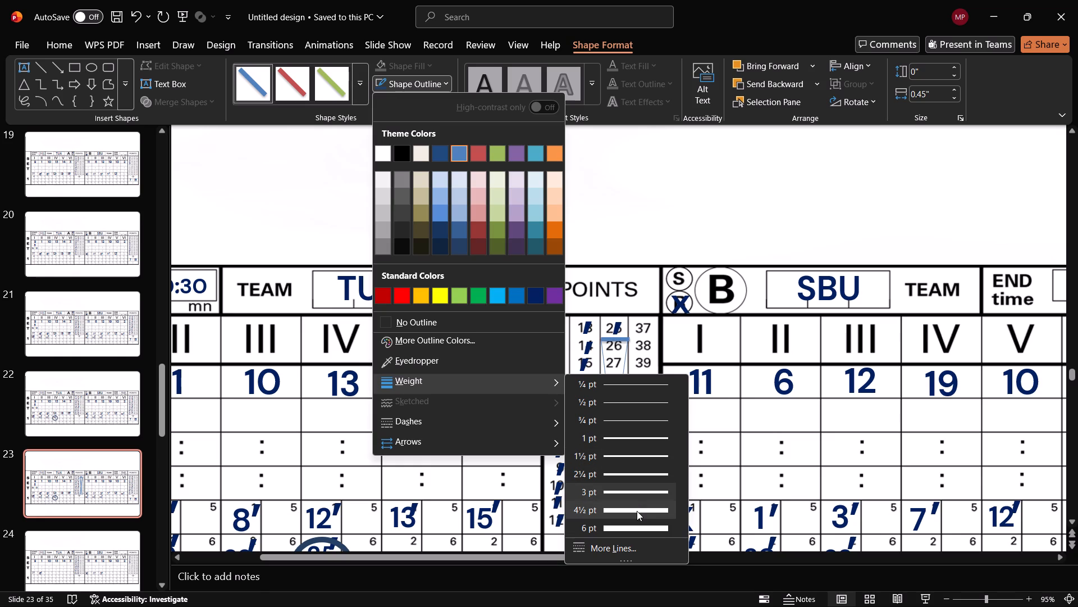
{"action": "left_click", "coordinate": [636, 495]}
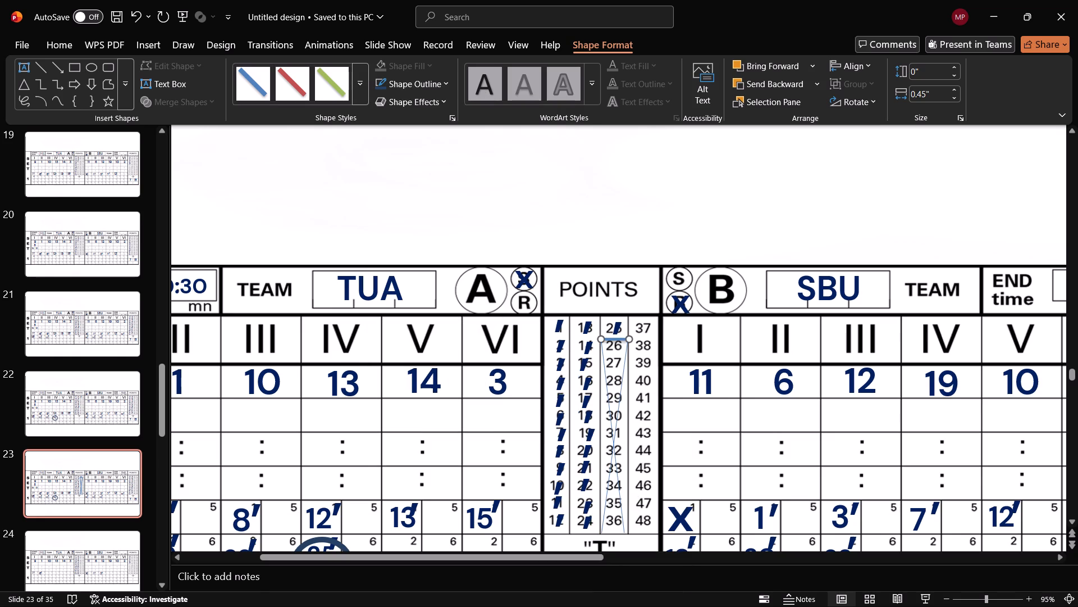
Set the outline weight of both slanted lines crossing Team A's points 26 to 36 to 3 pt.
{"action": "left_click", "coordinate": [608, 372]}
{"action": "left_click", "coordinate": [604, 372]}
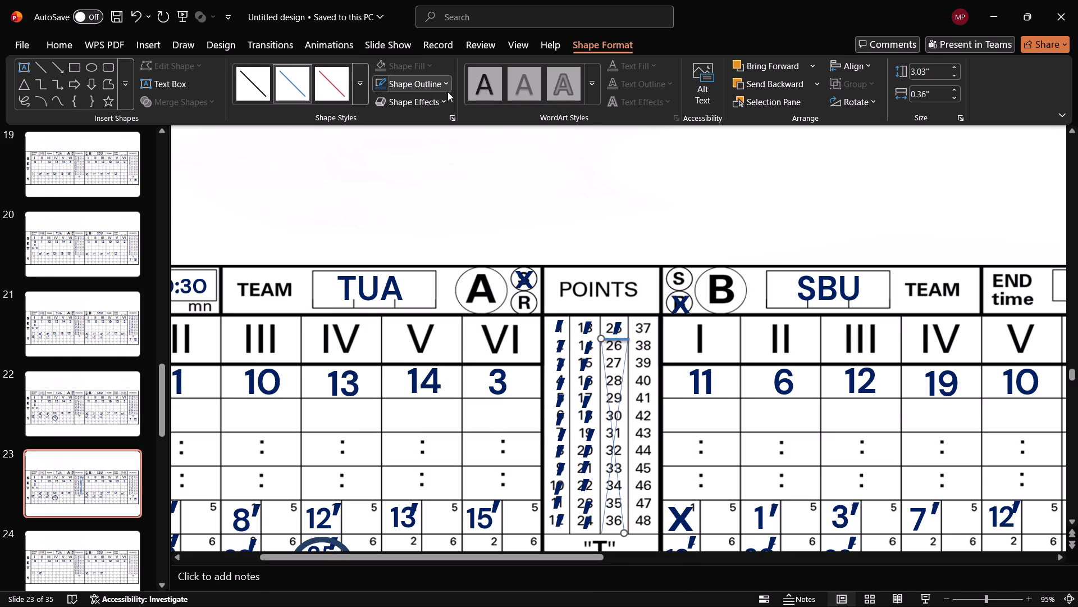
{"action": "left_click", "coordinate": [445, 83]}
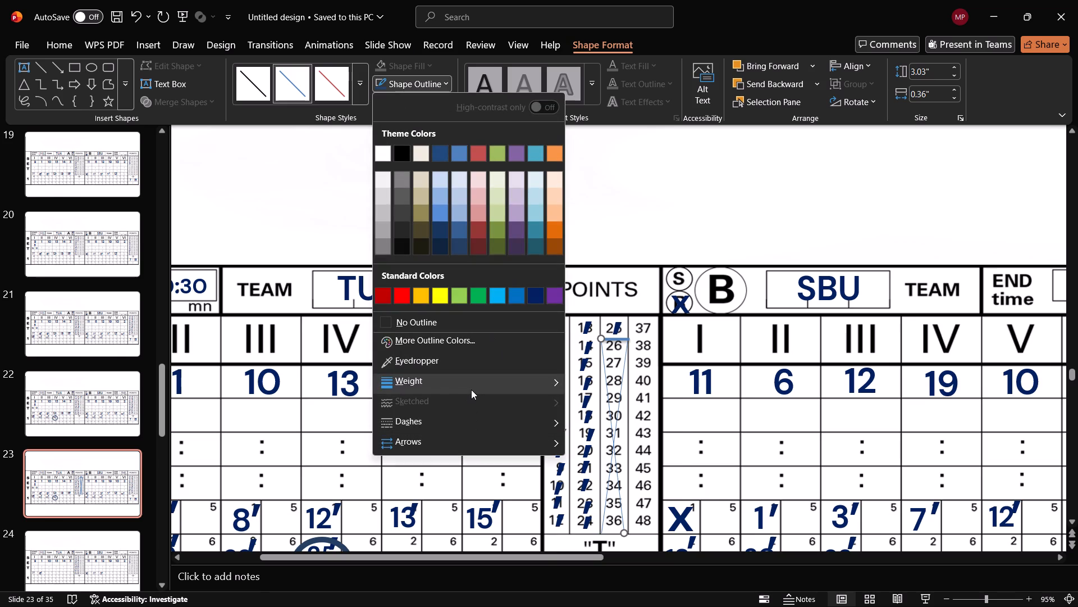
{"action": "left_click", "coordinate": [609, 438]}
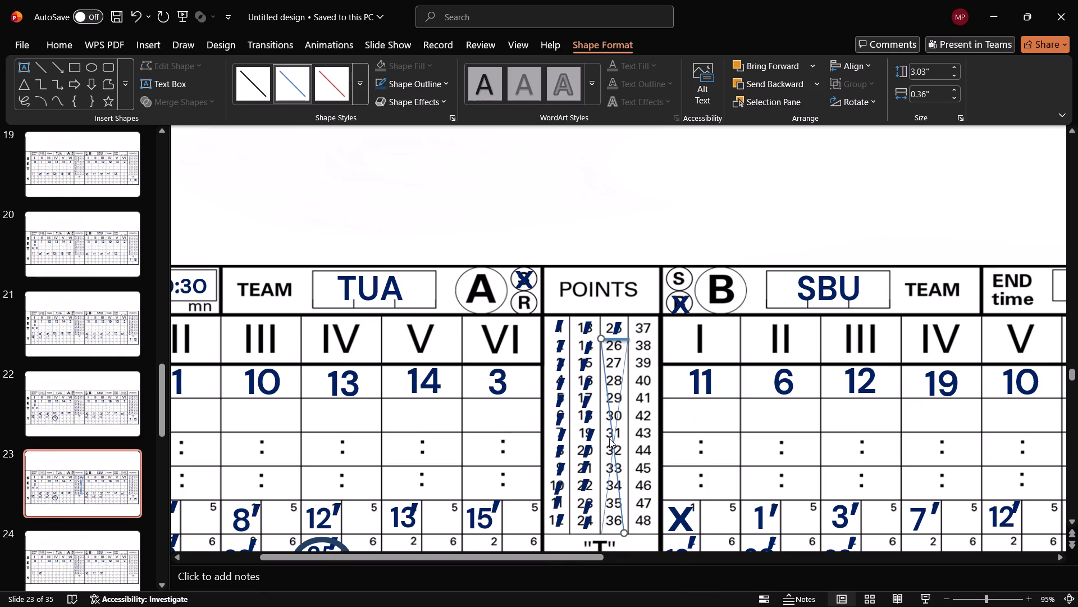
{"action": "left_click", "coordinate": [412, 86]}
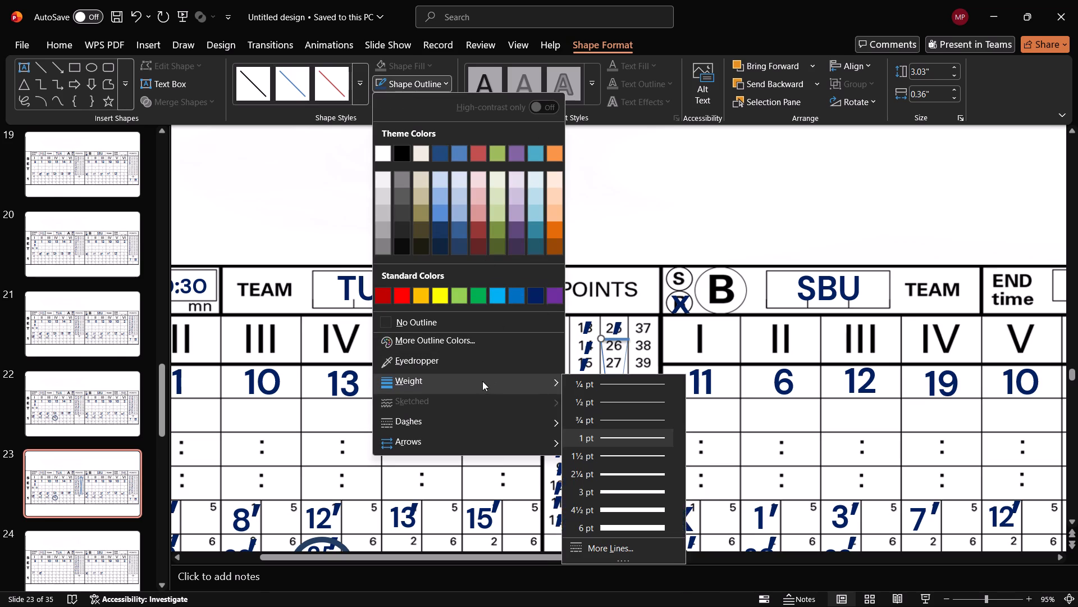
{"action": "left_click", "coordinate": [482, 381]}
{"action": "left_click", "coordinate": [625, 494]}
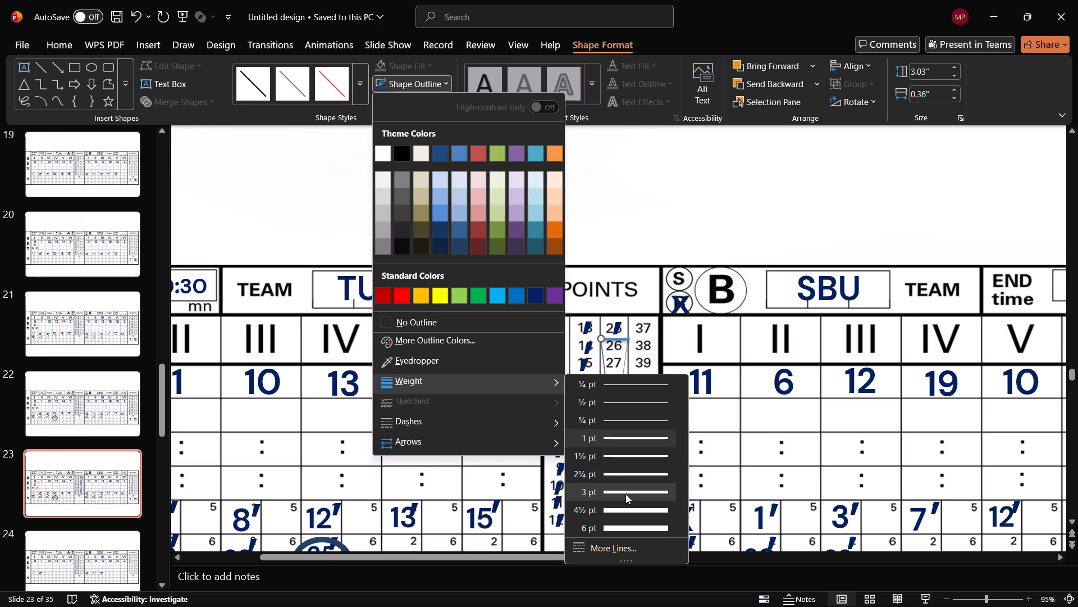
{"action": "left_click", "coordinate": [619, 387]}
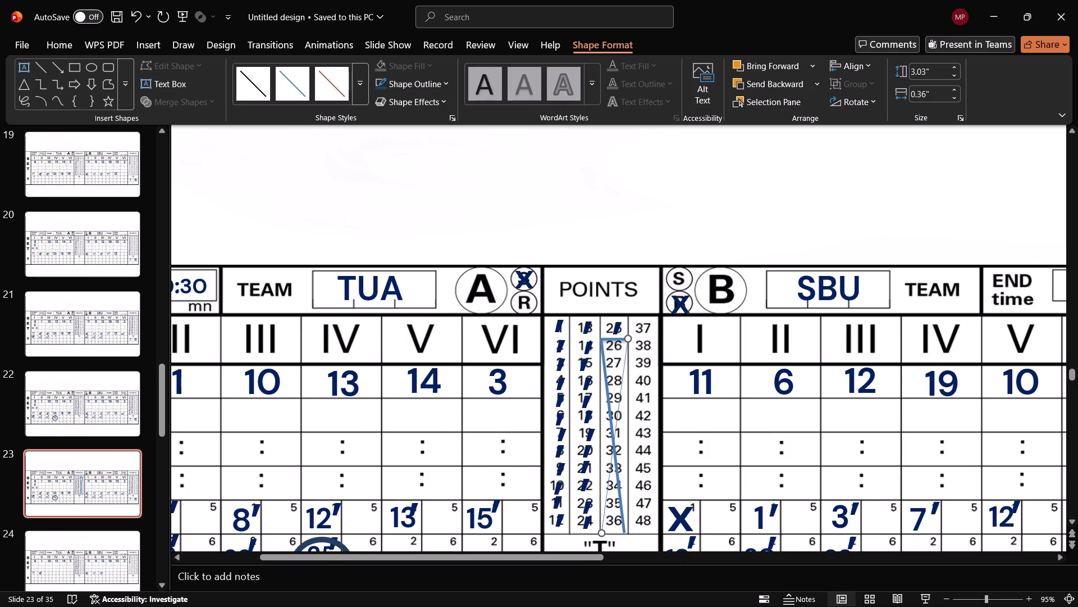
{"action": "left_click", "coordinate": [401, 79]}
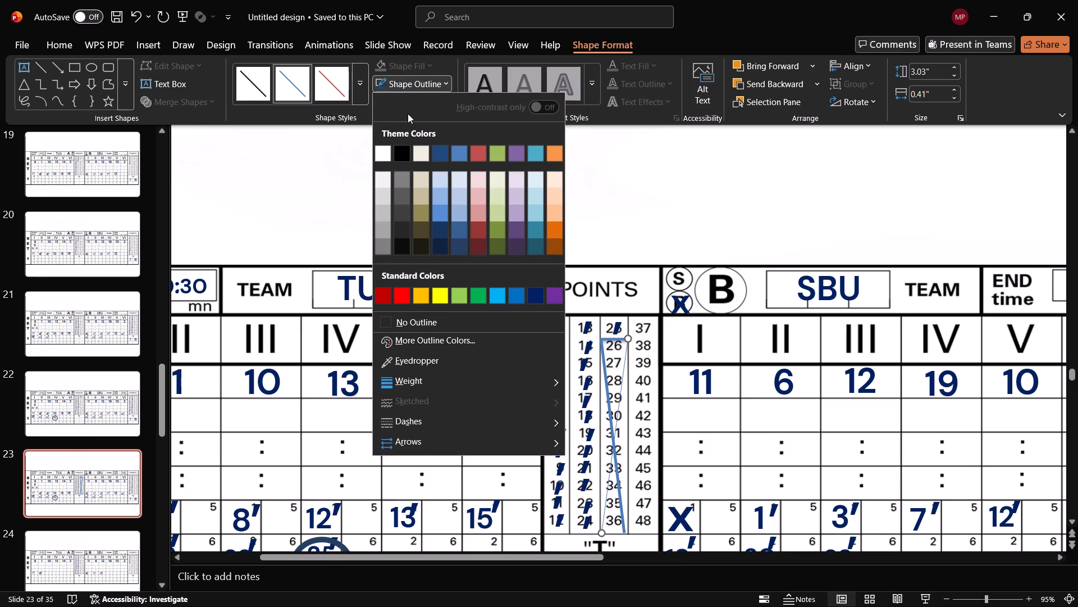
{"action": "left_click", "coordinate": [461, 376]}
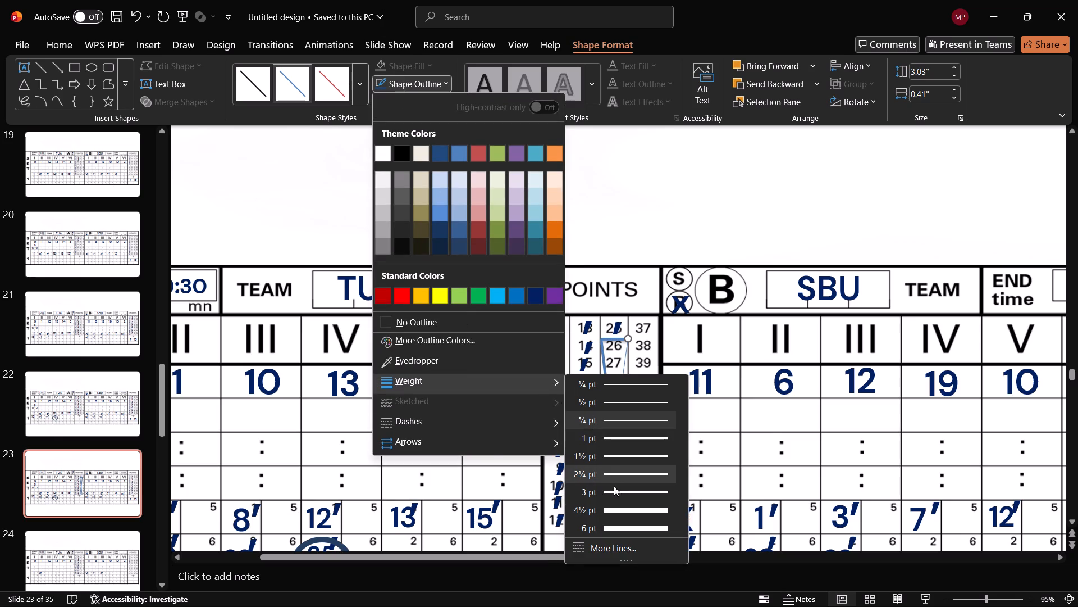
{"action": "left_click", "coordinate": [615, 489]}
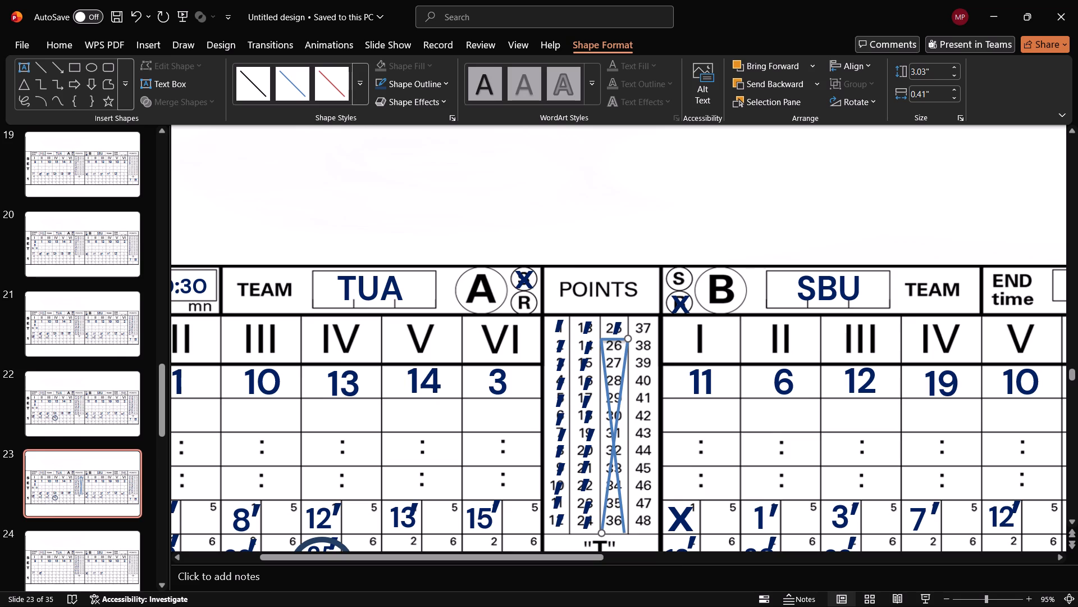
Copy the short horizontal line and place the duplicate just below 36, closing the bottom of the crossed-out box.
{"action": "left_click", "coordinate": [617, 340]}
{"action": "key", "text": "ctrl+c"}
{"action": "key", "text": "ctrl+v"}
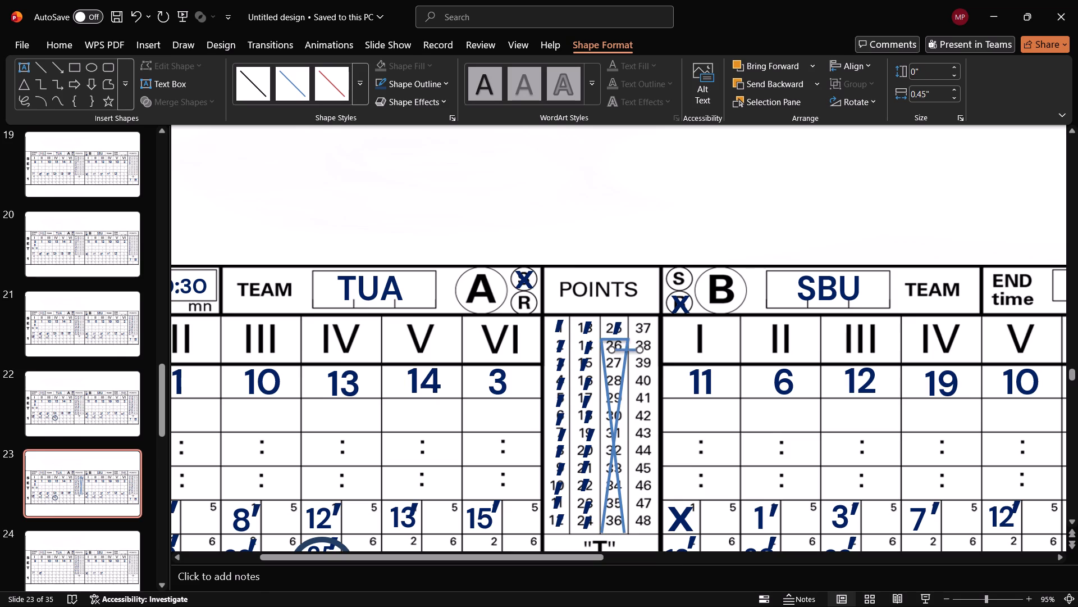
{"action": "left_click_drag", "start_coordinate": [622, 350], "coordinate": [608, 532]}
{"action": "left_click_drag", "start_coordinate": [608, 532], "coordinate": [609, 532]}
{"action": "left_click", "coordinate": [628, 546]}
{"action": "left_click", "coordinate": [622, 527]}
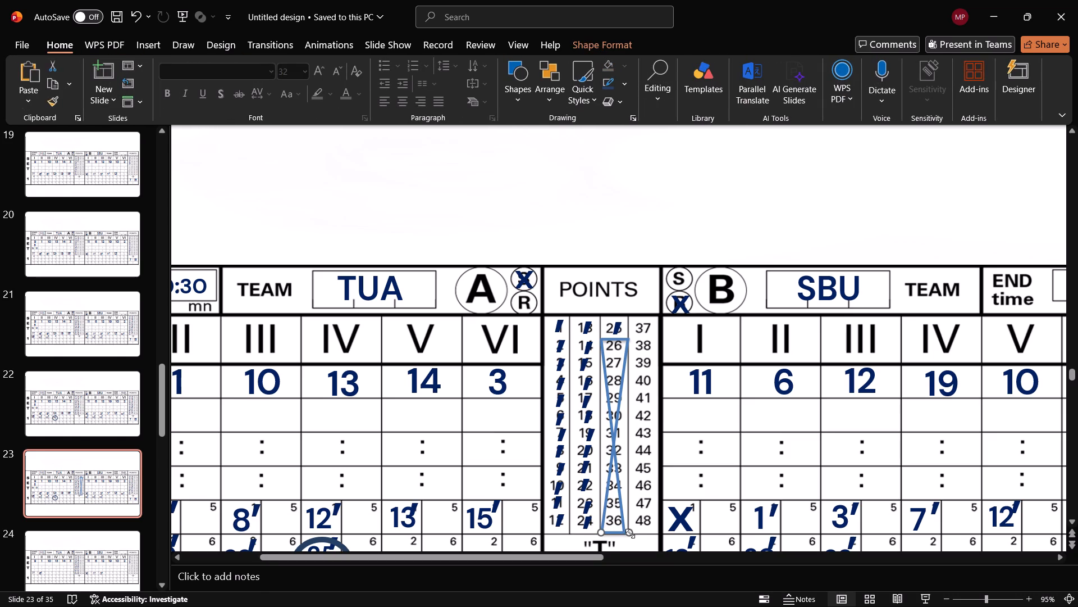
{"action": "left_click", "coordinate": [621, 509]}
{"action": "left_click", "coordinate": [625, 532]}
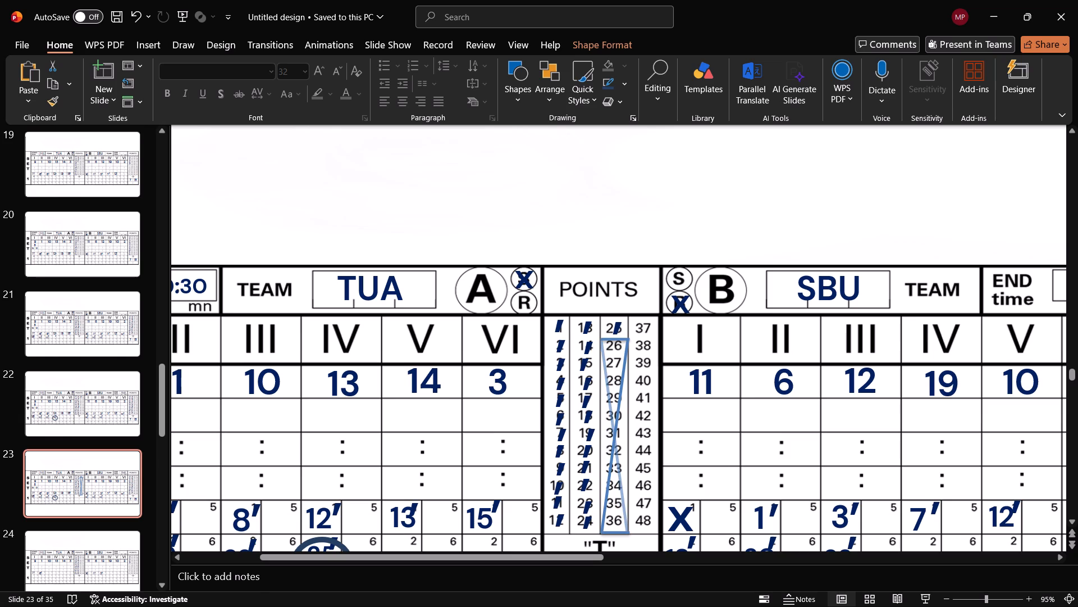
{"action": "left_click", "coordinate": [638, 543]}
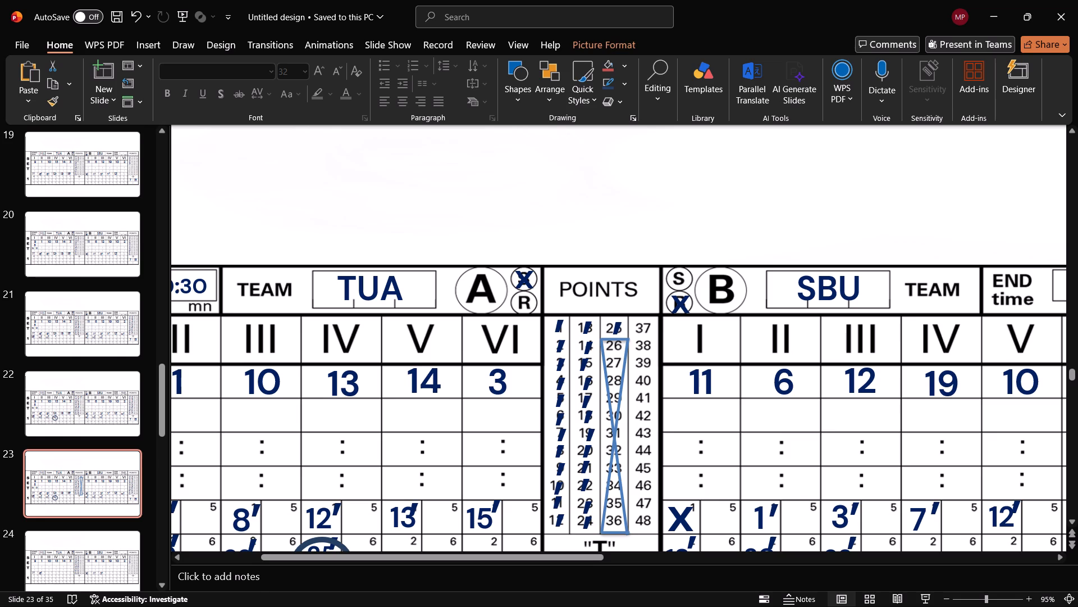
Paste another copy of the short horizontal line and place it along the top of Team A's 37–48 points column, above 37.
{"action": "key", "text": "ctrl+v"}
{"action": "left_click_drag", "start_coordinate": [630, 350], "coordinate": [651, 338]}
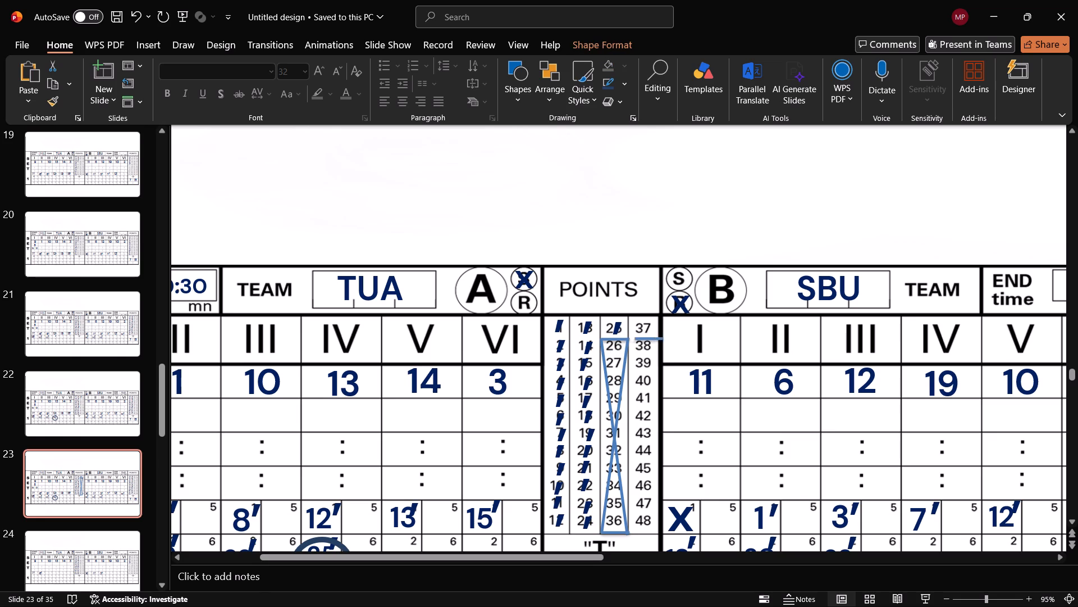
{"action": "left_click_drag", "start_coordinate": [651, 338], "coordinate": [645, 318]}
{"action": "left_click_drag", "start_coordinate": [645, 318], "coordinate": [647, 317]}
{"action": "left_click_drag", "start_coordinate": [647, 317], "coordinate": [649, 319]}
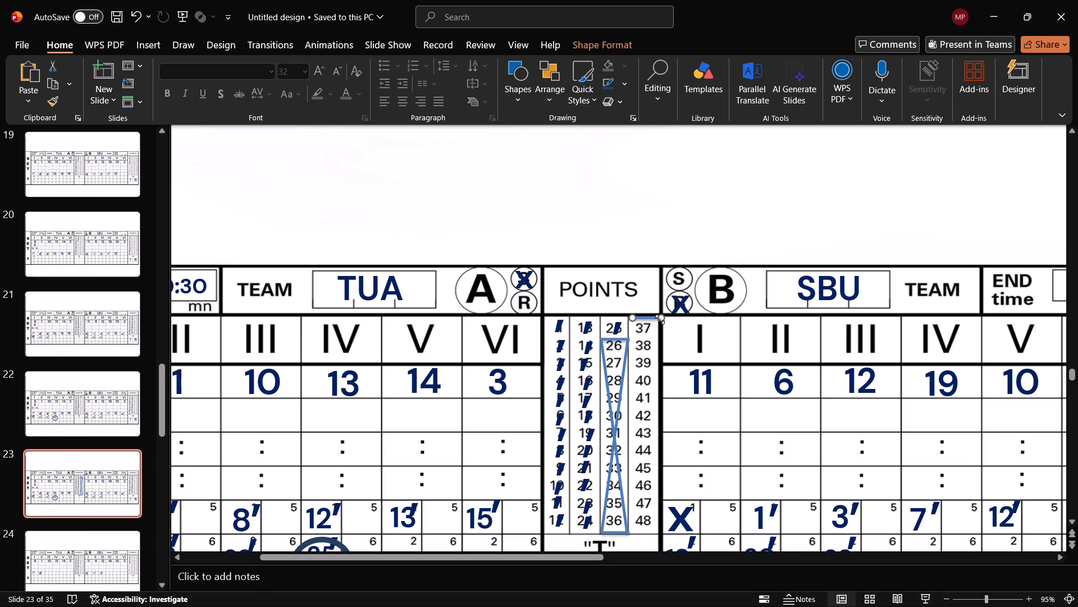
Extend the short horizontal line above Team A's 37 so its inner end meets the edge of the crossed-out 26–36 column.
{"action": "left_click_drag", "start_coordinate": [633, 319], "coordinate": [631, 321]}
{"action": "left_click_drag", "start_coordinate": [631, 321], "coordinate": [631, 324]}
{"action": "left_click_drag", "start_coordinate": [631, 324], "coordinate": [627, 320]}
{"action": "left_click_drag", "start_coordinate": [627, 320], "coordinate": [628, 320]}
{"action": "left_click", "coordinate": [650, 357]}
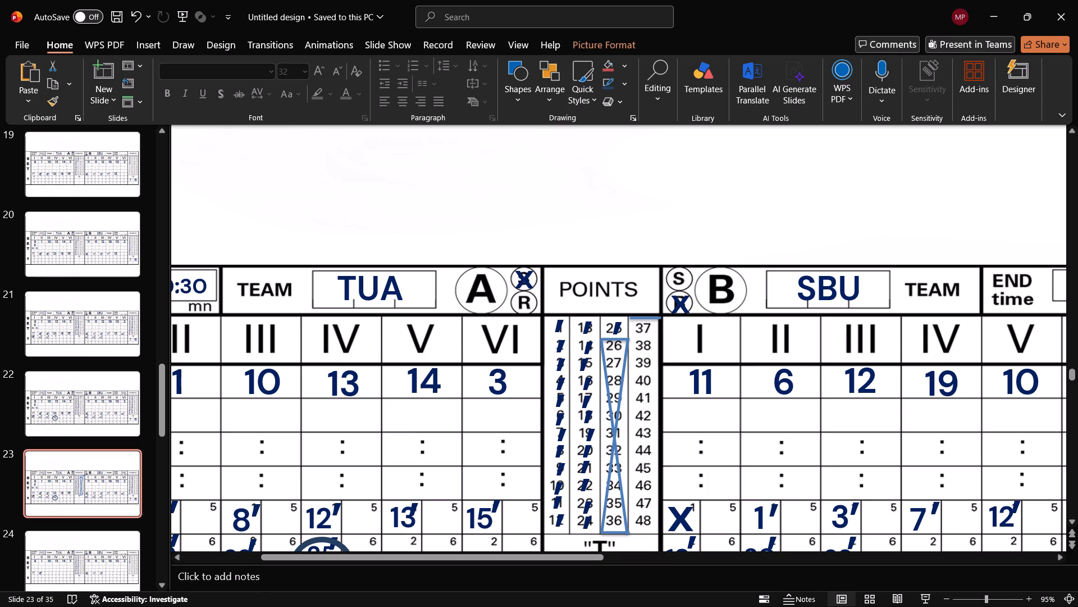
{"action": "left_click", "coordinate": [641, 318]}
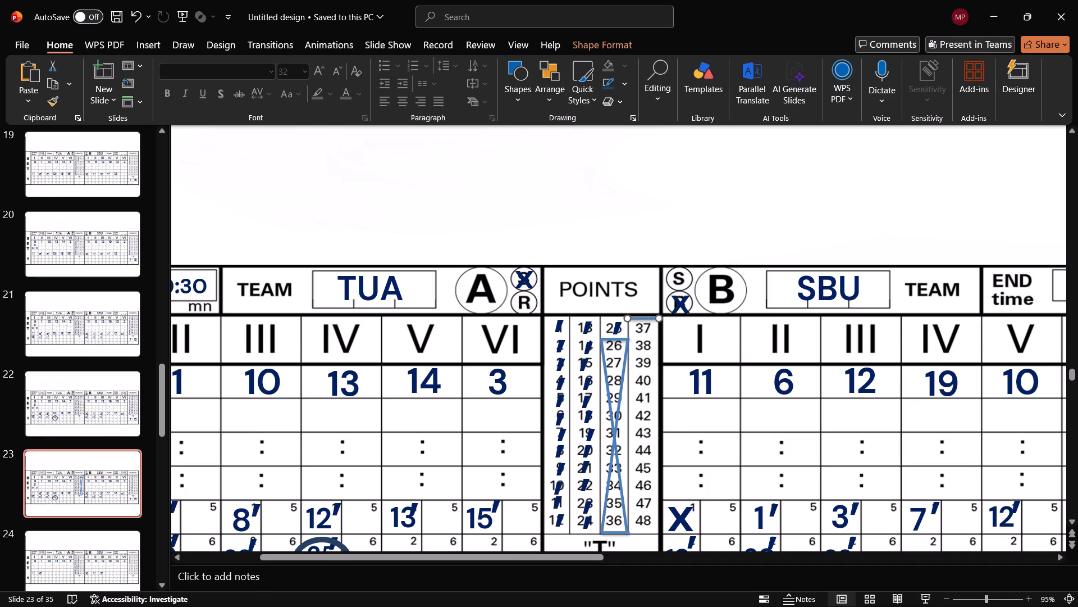
Duplicate the downward-slanting line crossing 26–36 and stretch the copy diagonally across Team A's 37–48 column, from above 37 to below 48.
{"action": "left_click", "coordinate": [622, 364]}
{"action": "left_click", "coordinate": [607, 366]}
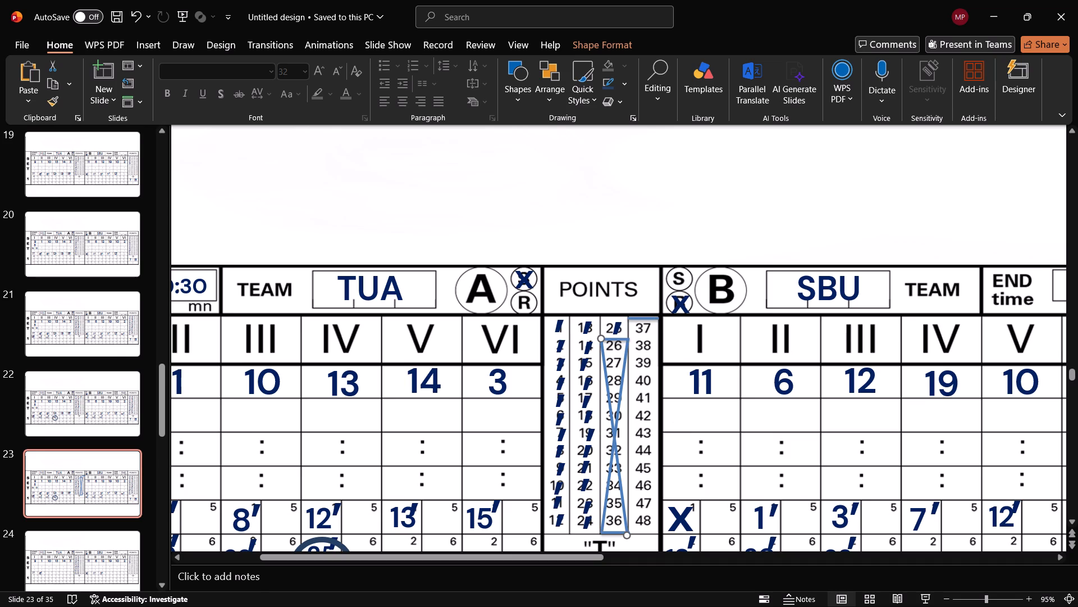
{"action": "key", "text": "ctrl+c"}
{"action": "key", "text": "ctrl+v"}
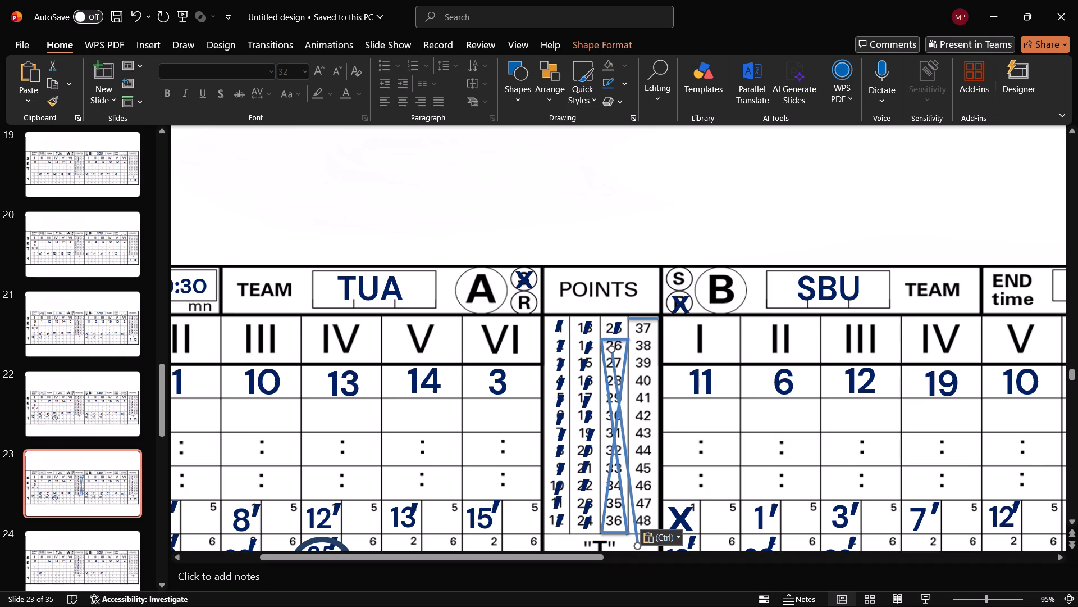
{"action": "left_click_drag", "start_coordinate": [614, 384], "coordinate": [630, 352]}
{"action": "left_click_drag", "start_coordinate": [655, 515], "coordinate": [655, 517]}
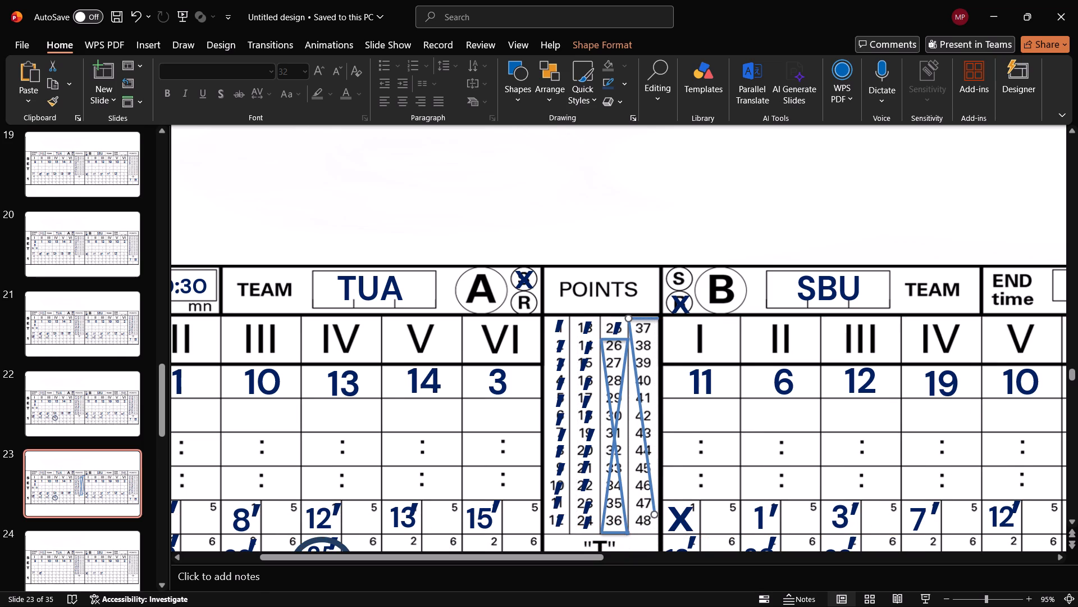
{"action": "left_click_drag", "start_coordinate": [655, 517], "coordinate": [656, 533]}
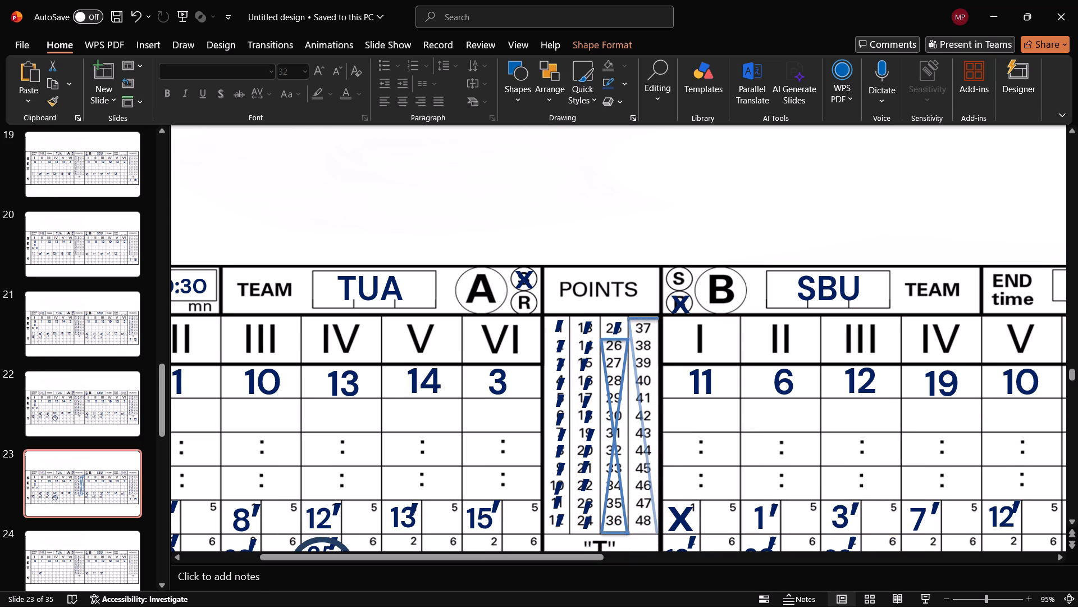
{"action": "left_click_drag", "start_coordinate": [656, 533], "coordinate": [656, 534]}
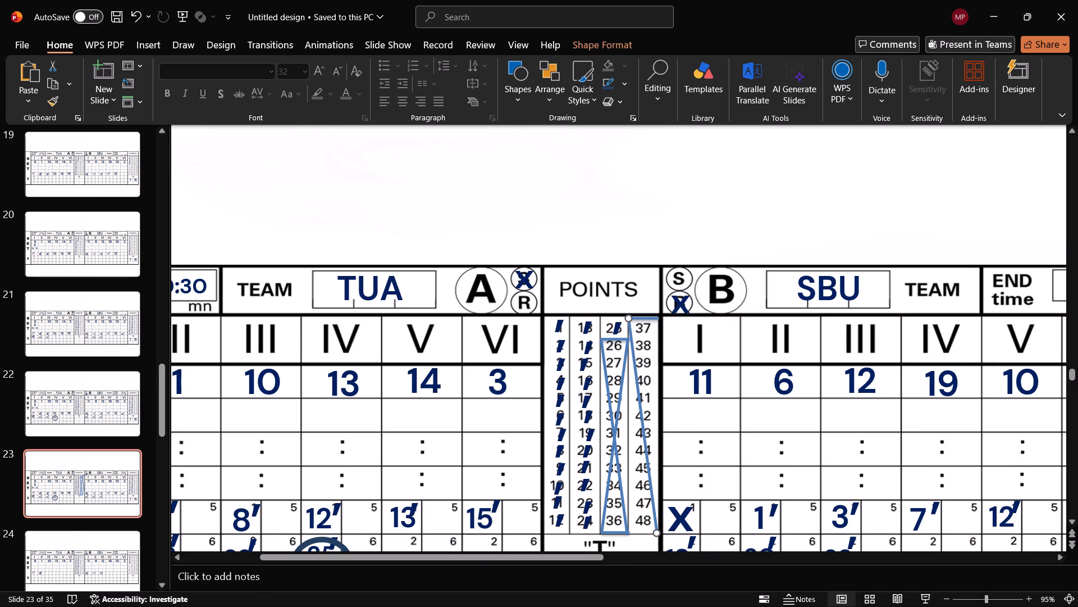
Duplicate the slanted line again and run the copy along the opposite diagonal of Team A's 37–48 column, completing the cross.
{"action": "left_click", "coordinate": [621, 485]}
{"action": "key", "text": "ctrl+c"}
{"action": "key", "text": "ctrl+v"}
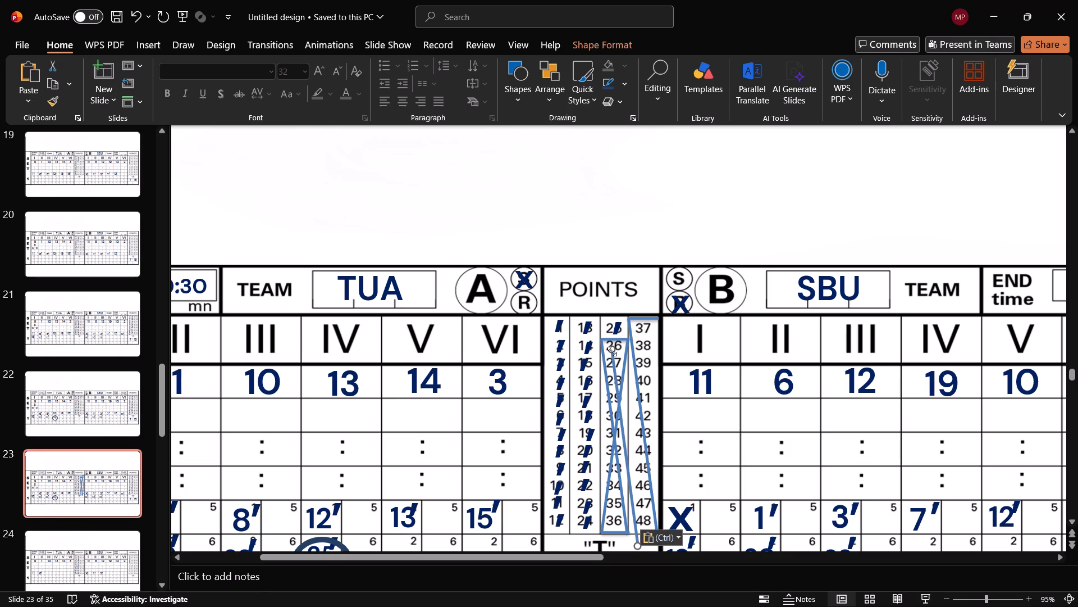
{"action": "left_click_drag", "start_coordinate": [612, 351], "coordinate": [652, 323]}
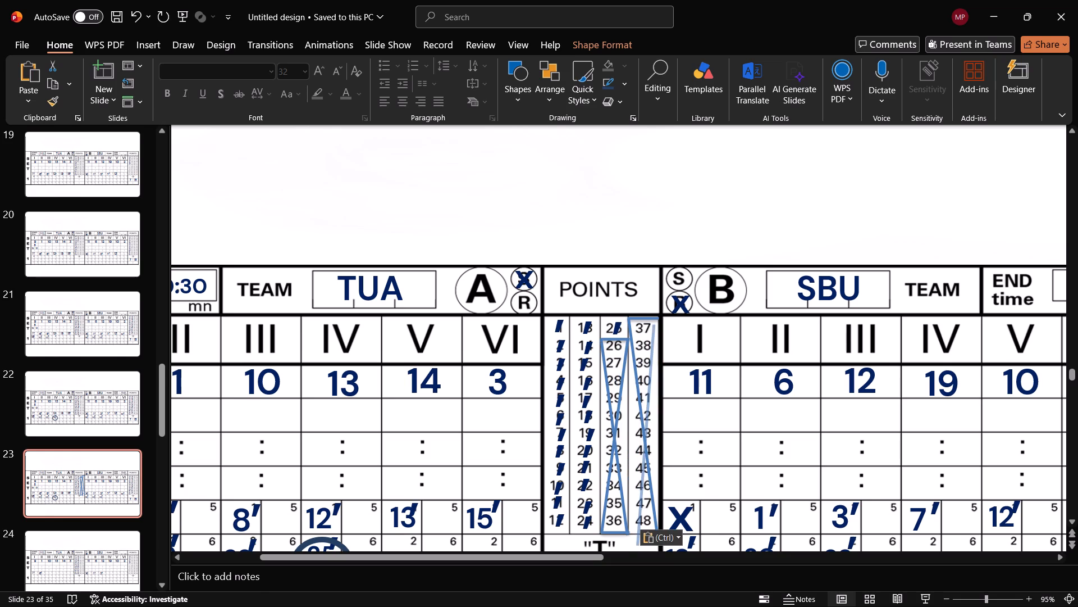
{"action": "left_click_drag", "start_coordinate": [652, 323], "coordinate": [657, 316]}
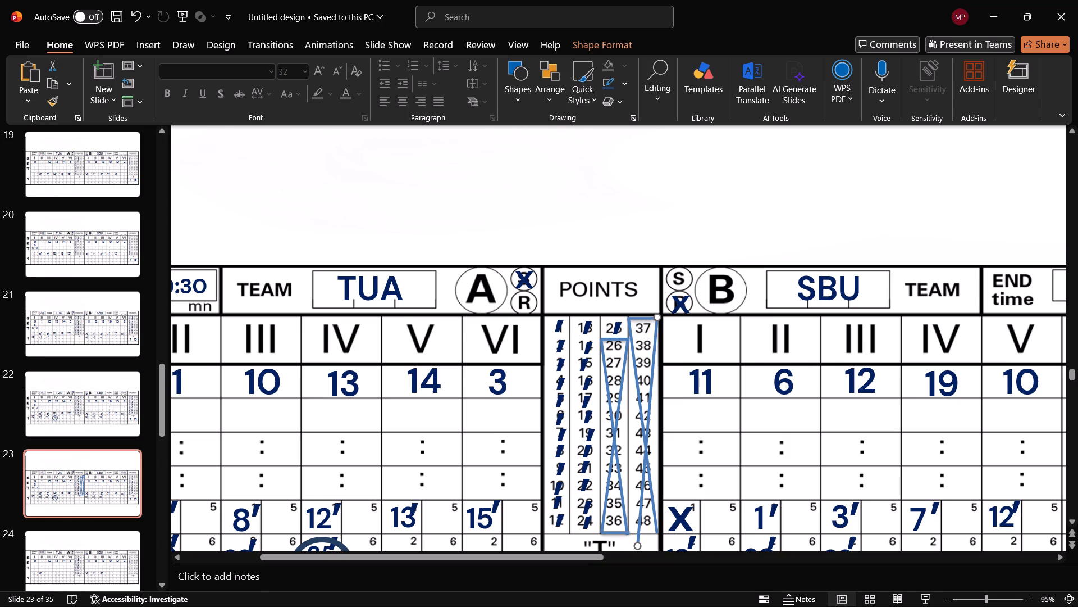
{"action": "left_click_drag", "start_coordinate": [638, 546], "coordinate": [629, 531]}
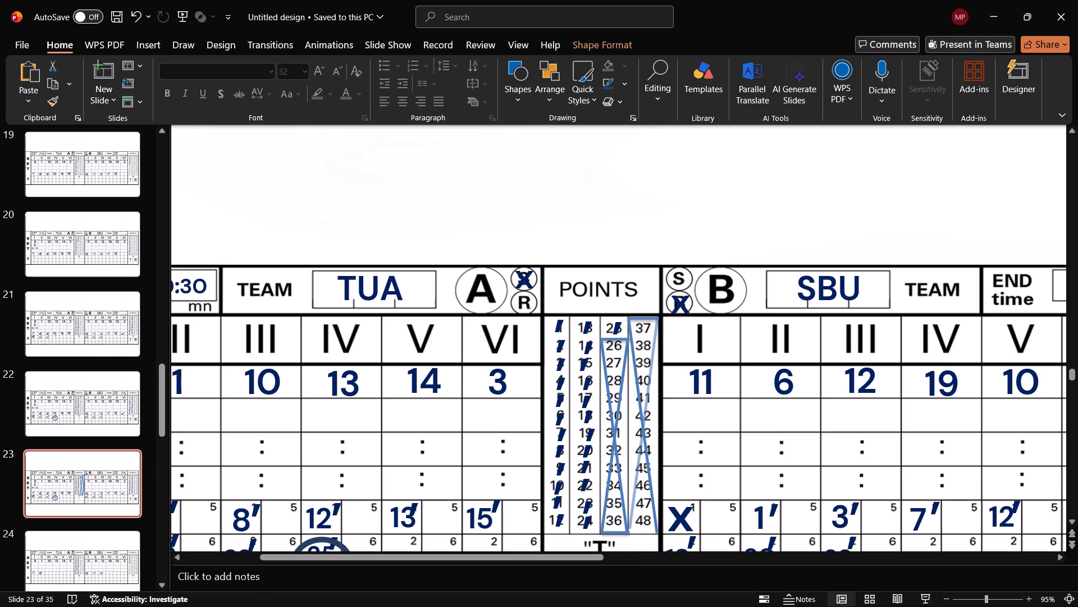
{"action": "left_click_drag", "start_coordinate": [629, 531], "coordinate": [628, 533]}
{"action": "left_click", "coordinate": [642, 541]}
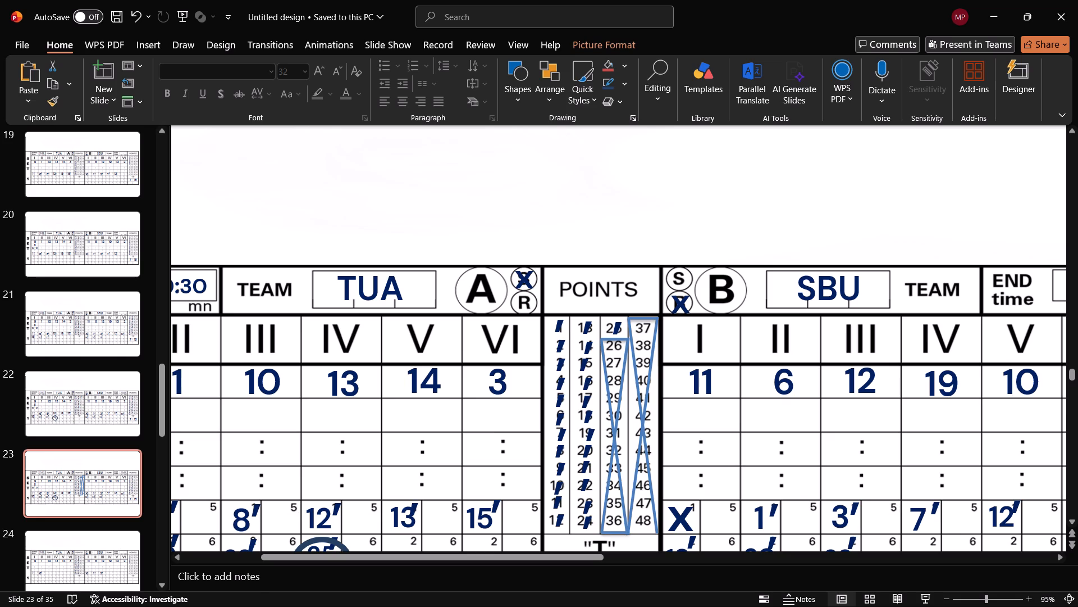
Copy the short horizontal line above 26 and place the duplicate just below 48, closing the bottom of Team A's crossed 37–48 box.
{"action": "left_click", "coordinate": [617, 339]}
{"action": "key", "text": "ctrl+c"}
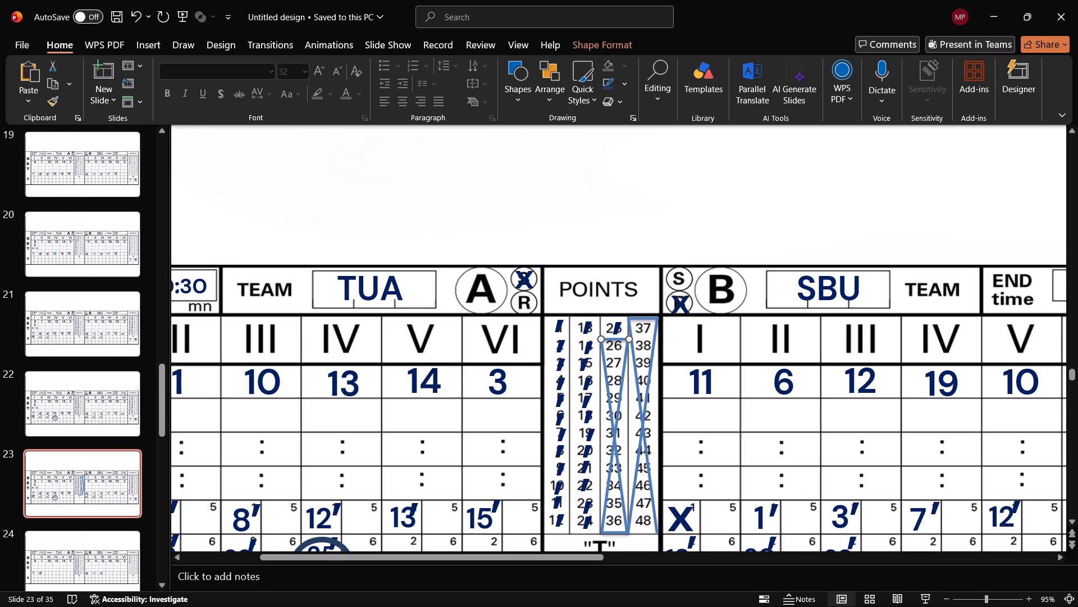
{"action": "key", "text": "ctrl+v"}
{"action": "left_click_drag", "start_coordinate": [624, 347], "coordinate": [641, 527]}
{"action": "left_click_drag", "start_coordinate": [641, 527], "coordinate": [639, 529]}
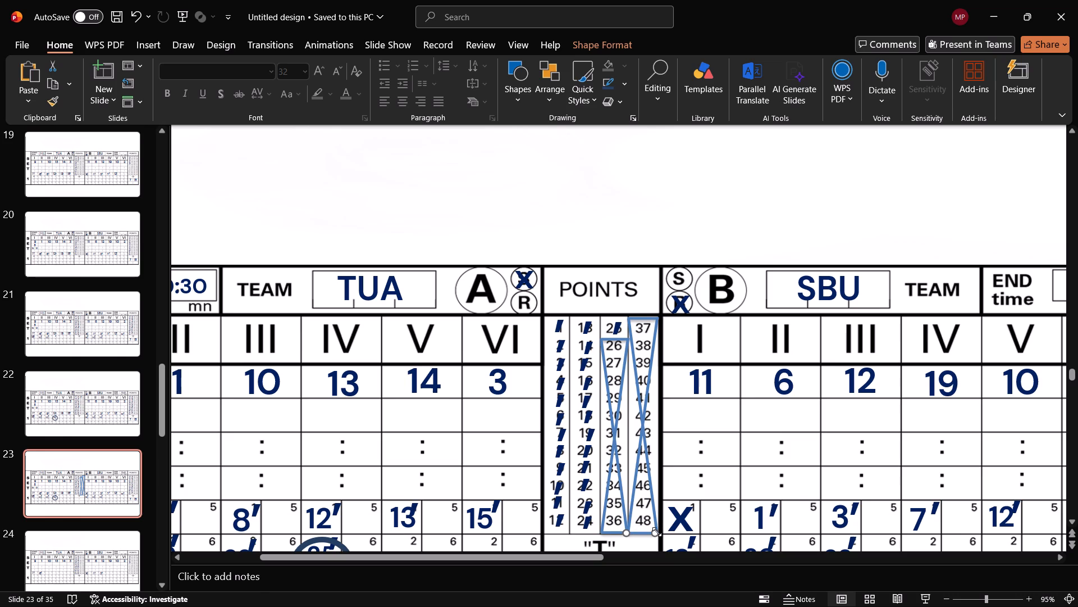
{"action": "left_click", "coordinate": [657, 532]}
{"action": "left_click", "coordinate": [648, 543]}
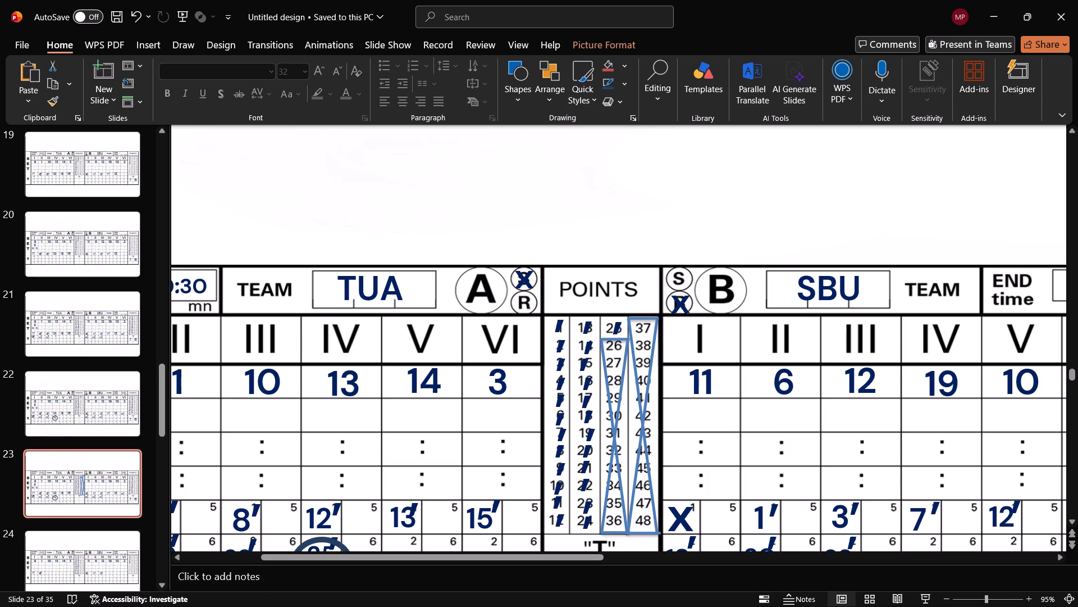
{"action": "left_click", "coordinate": [640, 532]}
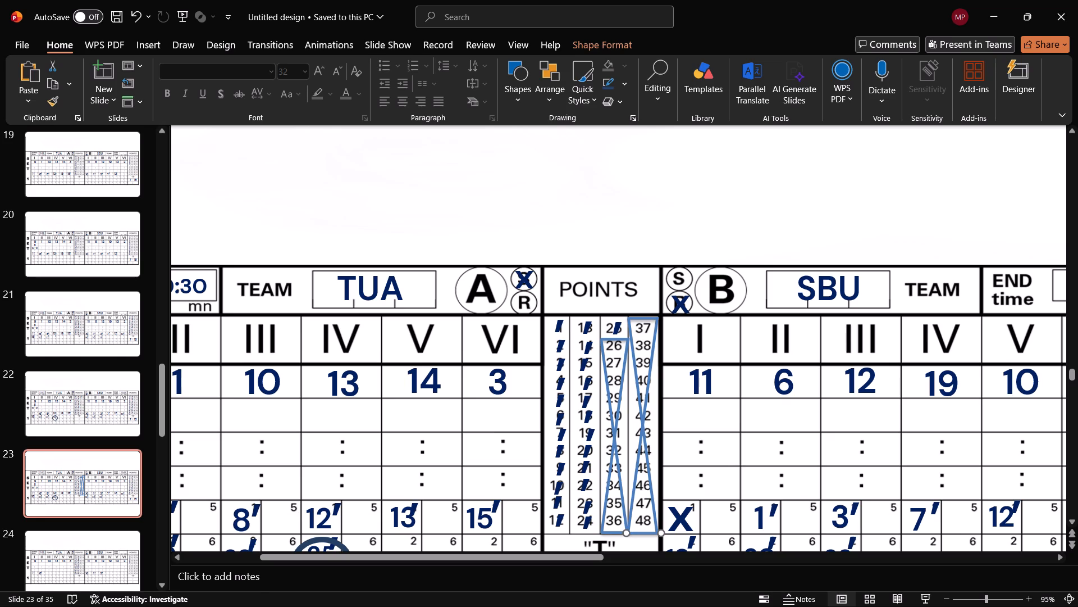
{"action": "left_click", "coordinate": [660, 532]}
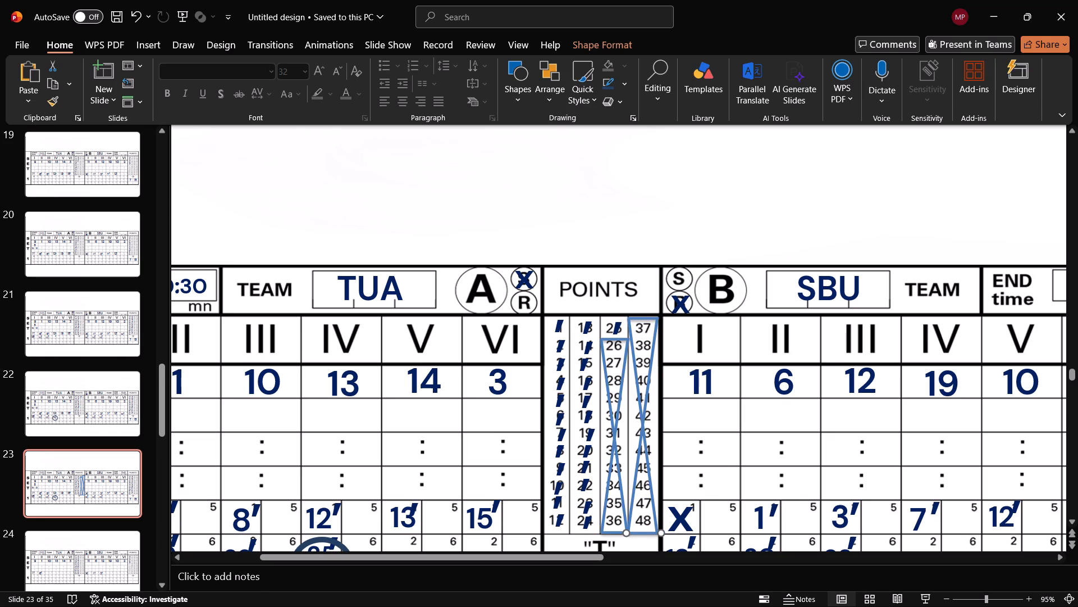
{"action": "left_click", "coordinate": [699, 228]}
Paste another copy of the short horizontal line and place it between 23 and 24 in Team B's points column.
{"action": "scroll", "coordinate": [752, 364], "scroll_direction": "down", "scroll_amount": 1}
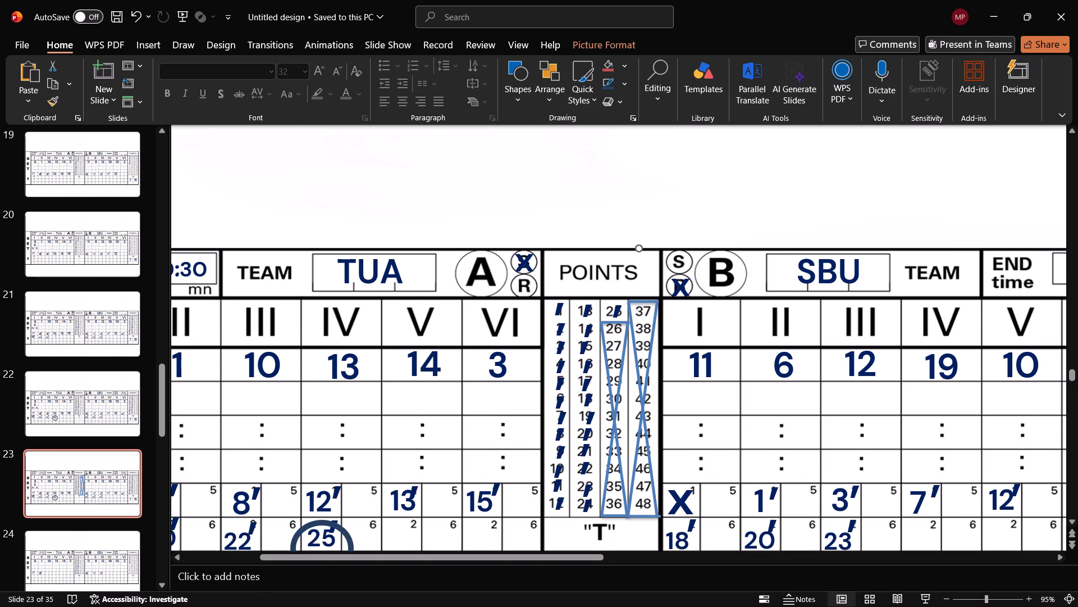
{"action": "scroll", "coordinate": [766, 361], "scroll_direction": "down", "scroll_amount": 7}
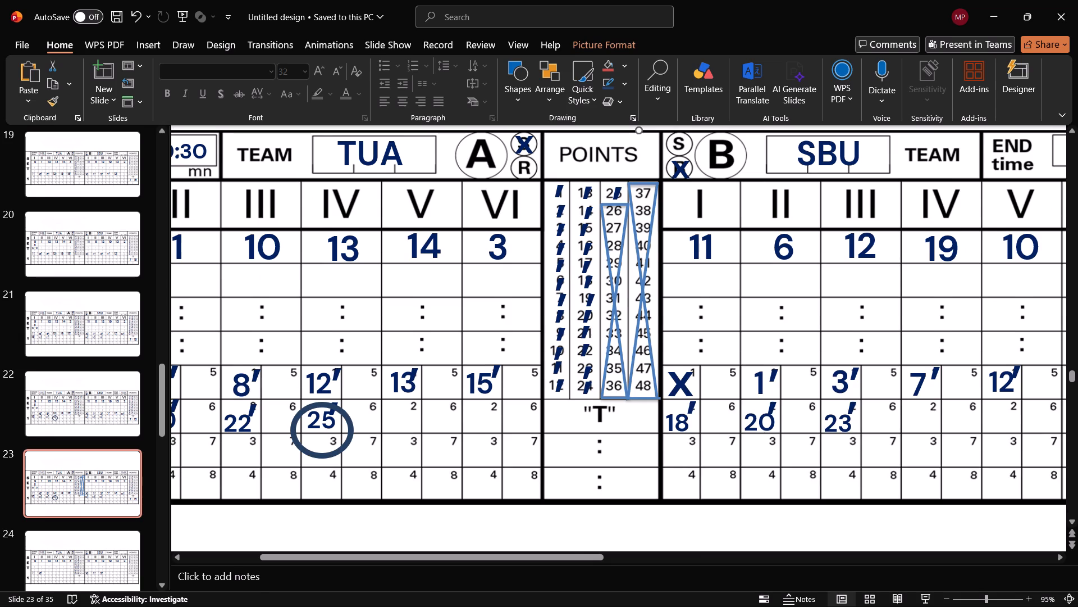
{"action": "left_click_drag", "start_coordinate": [574, 554], "coordinate": [747, 585]}
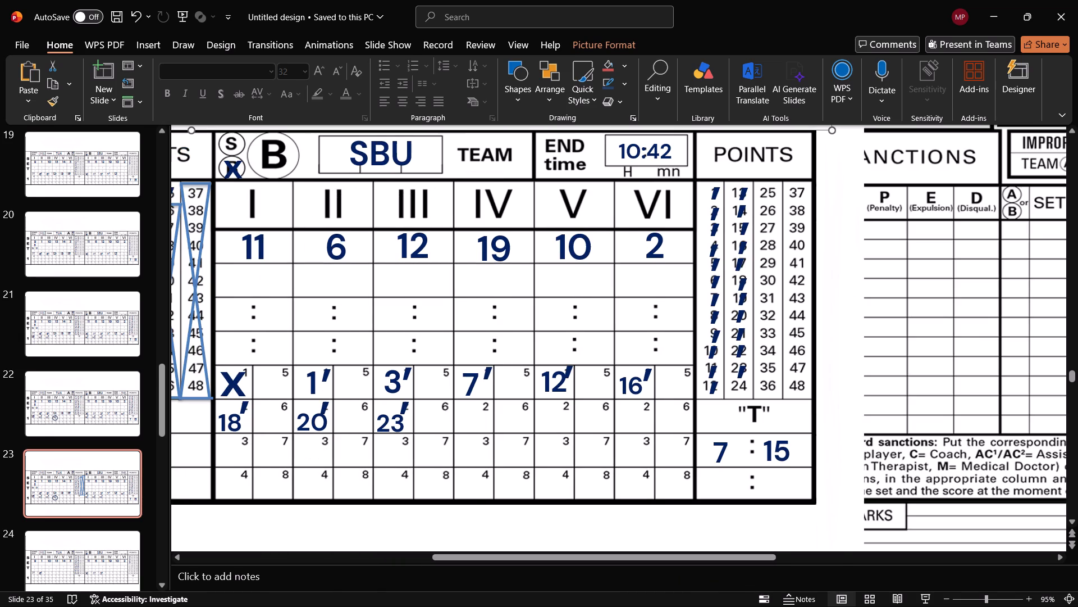
{"action": "key", "text": "ctrl+v"}
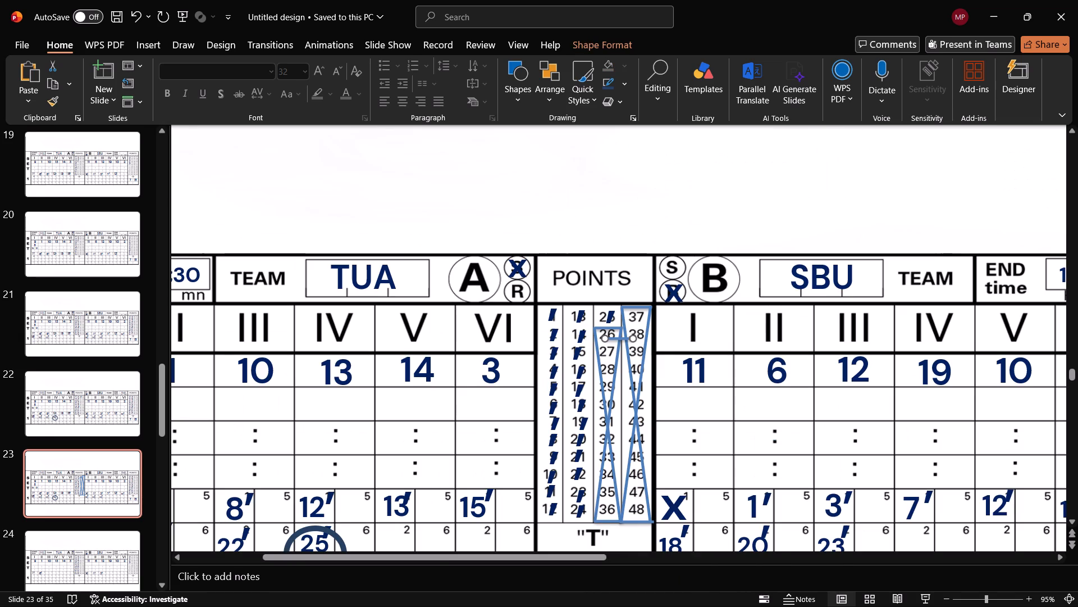
{"action": "left_click_drag", "start_coordinate": [614, 338], "coordinate": [818, 418]}
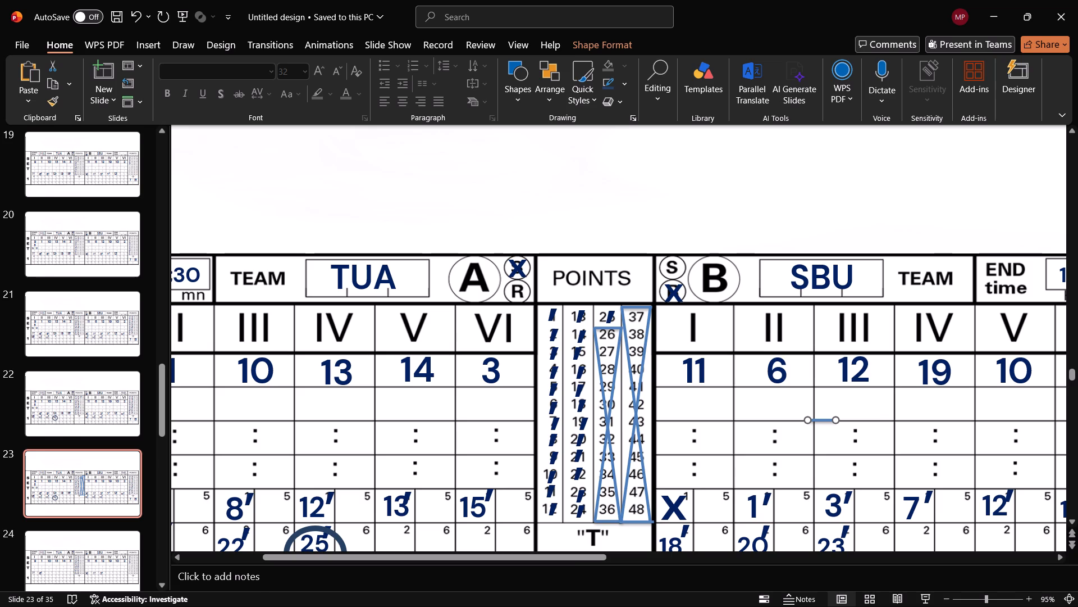
{"action": "left_click_drag", "start_coordinate": [569, 556], "coordinate": [730, 579]}
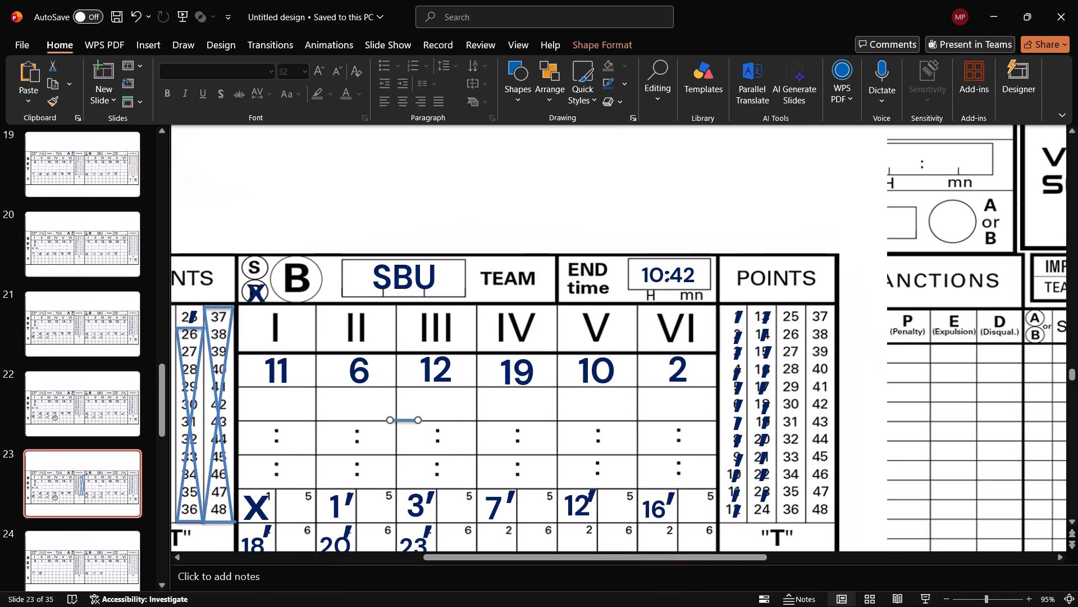
{"action": "left_click_drag", "start_coordinate": [400, 419], "coordinate": [753, 506]}
{"action": "left_click_drag", "start_coordinate": [753, 506], "coordinate": [759, 500]}
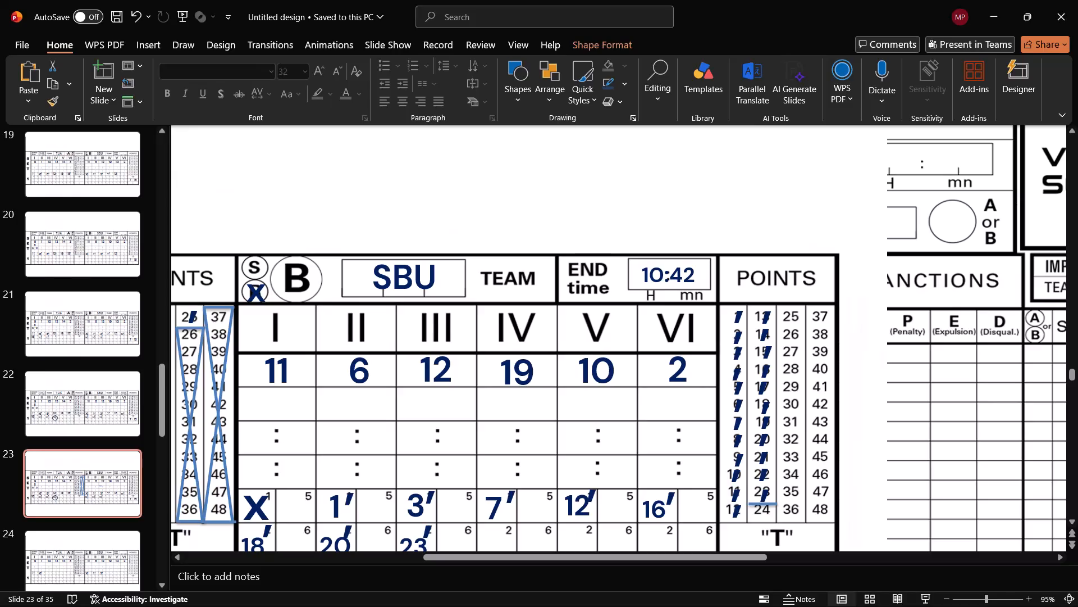
{"action": "left_click_drag", "start_coordinate": [759, 500], "coordinate": [757, 502]}
{"action": "left_click_drag", "start_coordinate": [757, 502], "coordinate": [757, 501]}
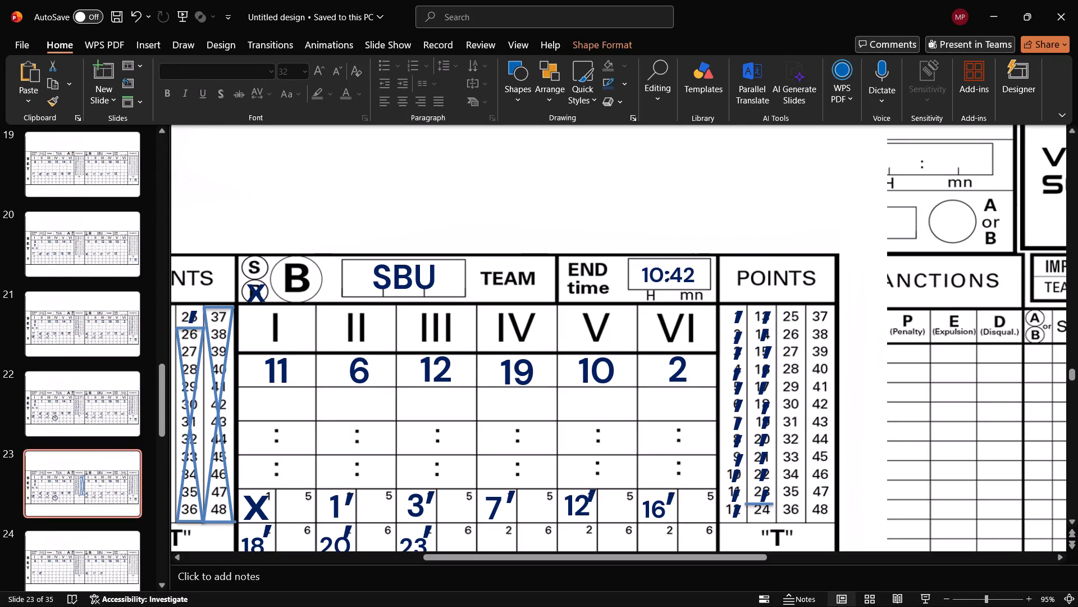
{"action": "left_click_drag", "start_coordinate": [757, 501], "coordinate": [757, 501]}
{"action": "left_click", "coordinate": [748, 504]}
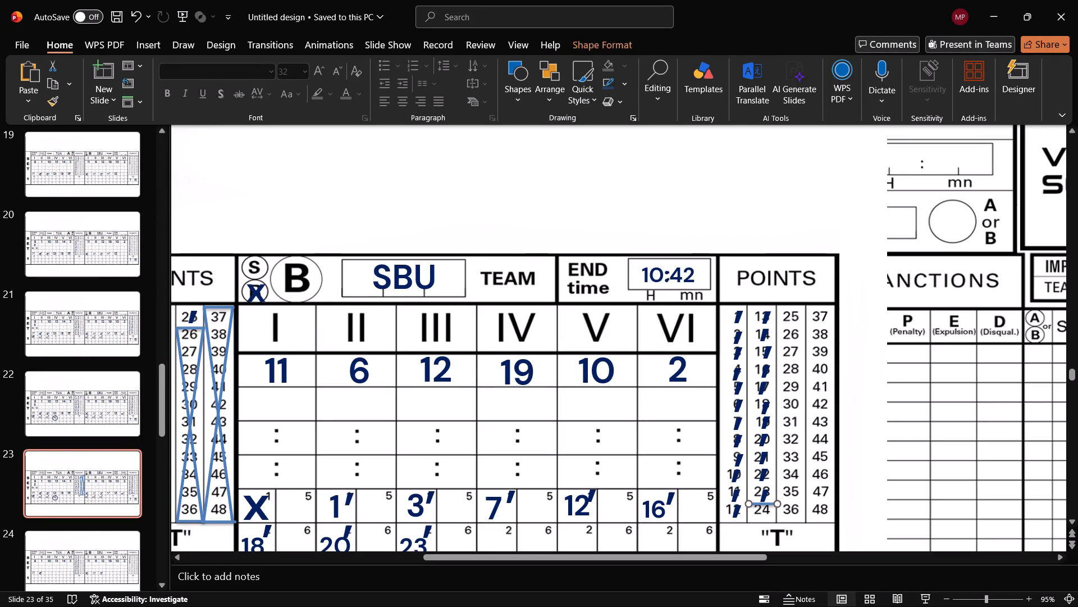
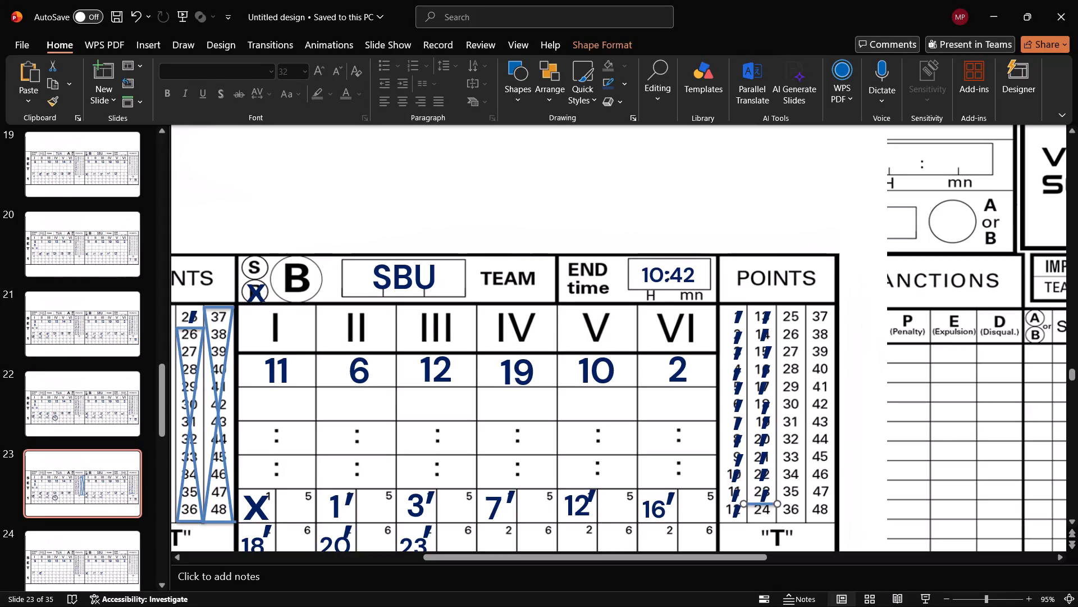
Adjust the short horizontal line above 24 in team B's points grid so it fits the column's width.
{"action": "left_click", "coordinate": [212, 370]}
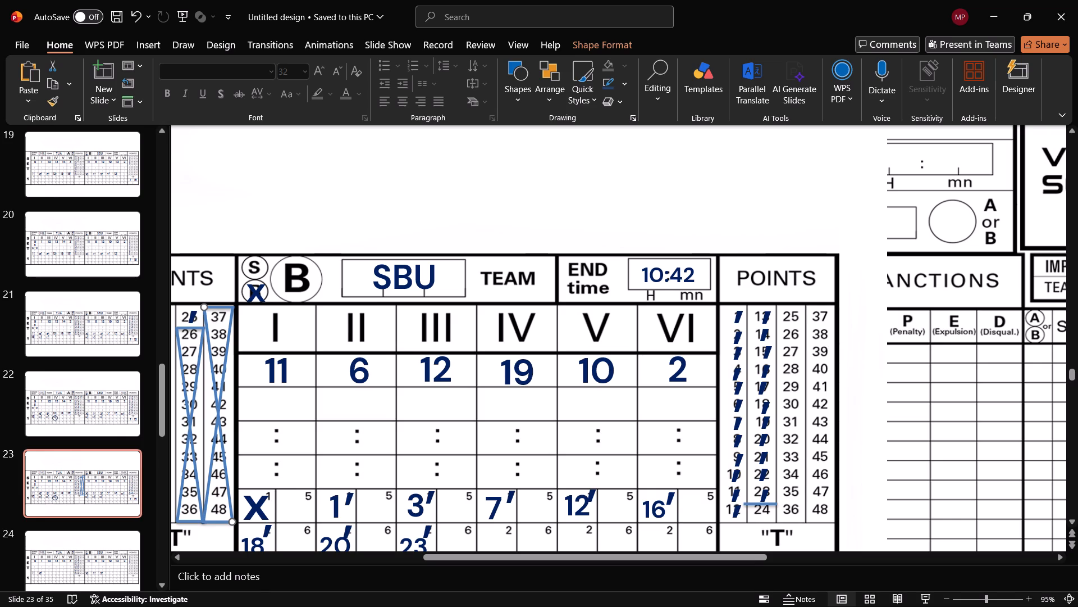
{"action": "left_click", "coordinate": [759, 506]}
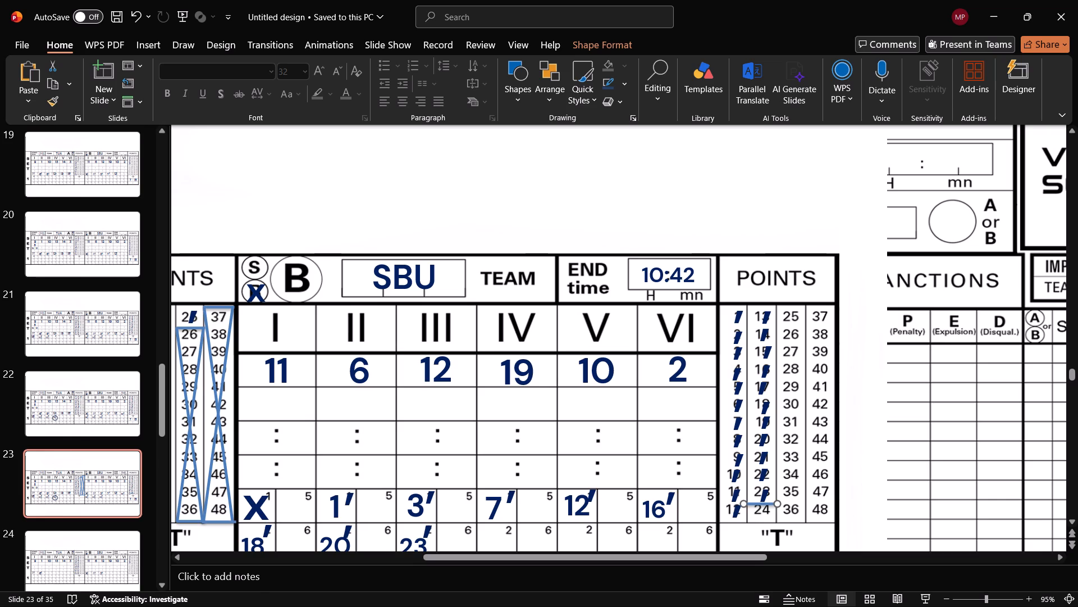
{"action": "left_click", "coordinate": [744, 505]}
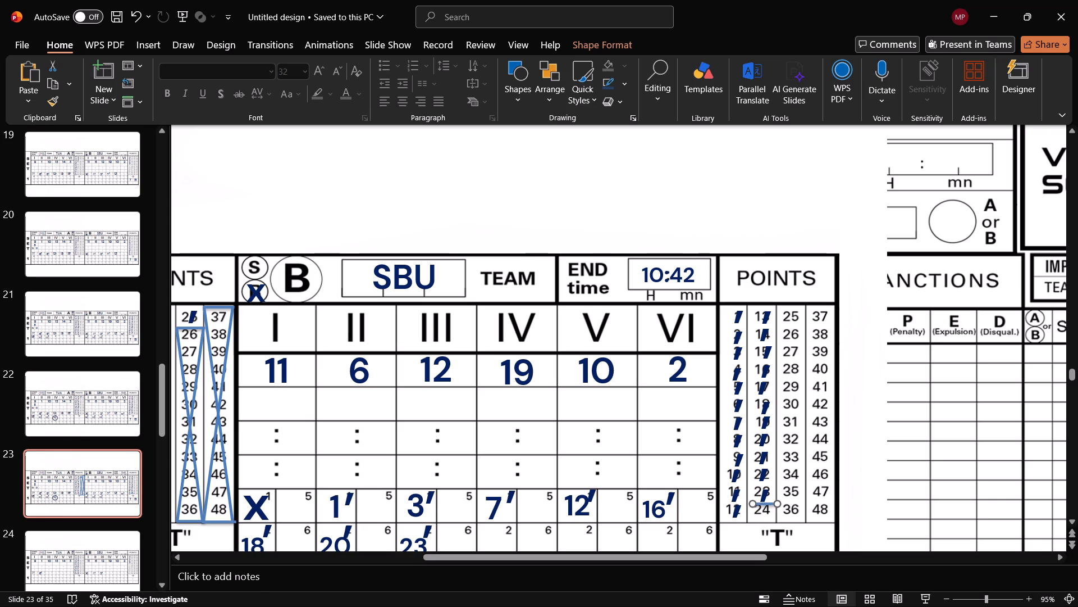
{"action": "left_click", "coordinate": [765, 505]}
{"action": "left_click", "coordinate": [764, 517]}
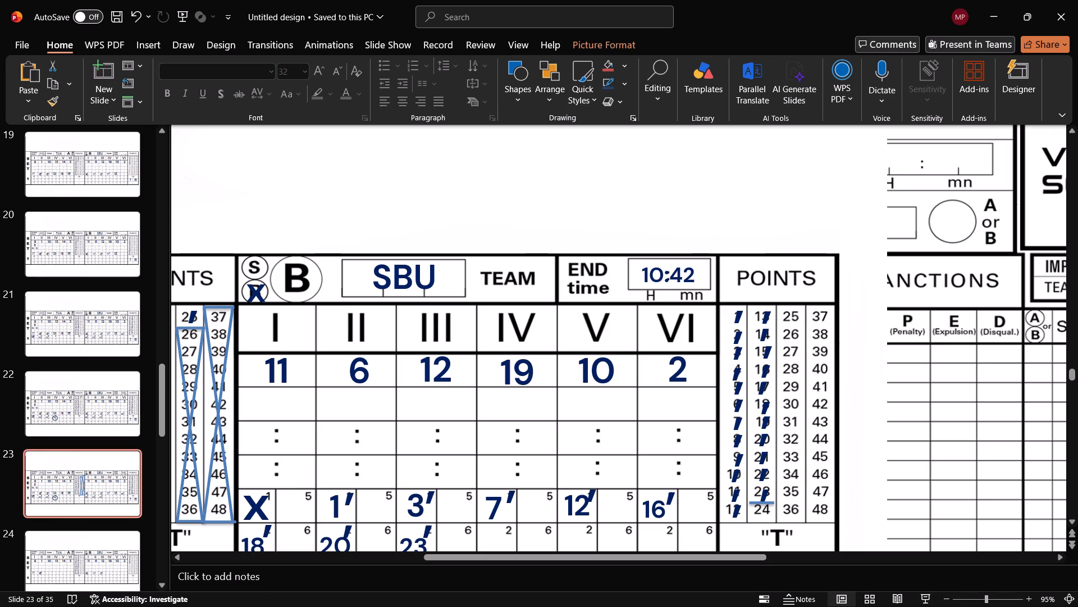
Copy the downward-sloping diagonal from team A's 37–48 points column and place it across team B's 25–36 column.
{"action": "left_click", "coordinate": [210, 360]}
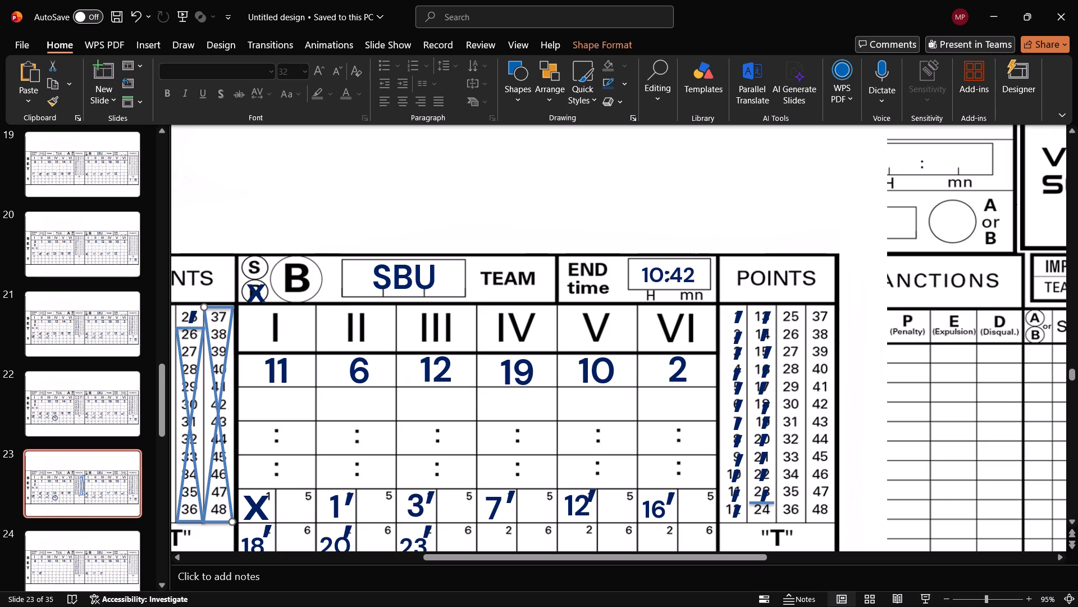
{"action": "key", "text": "ctrl+c"}
{"action": "key", "text": "ctrl+v"}
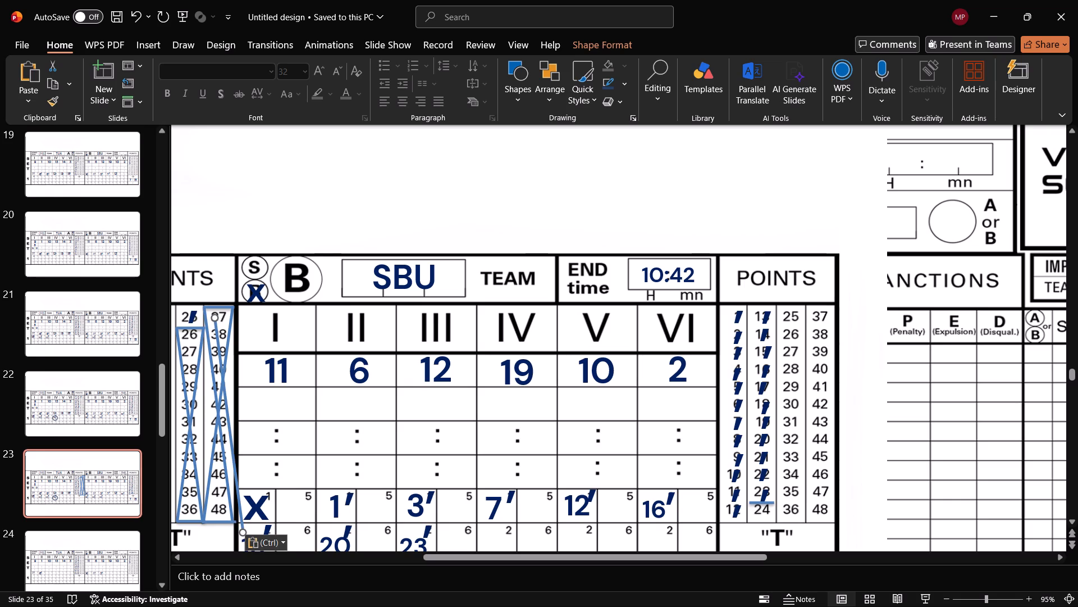
{"action": "left_click_drag", "start_coordinate": [216, 344], "coordinate": [446, 391]}
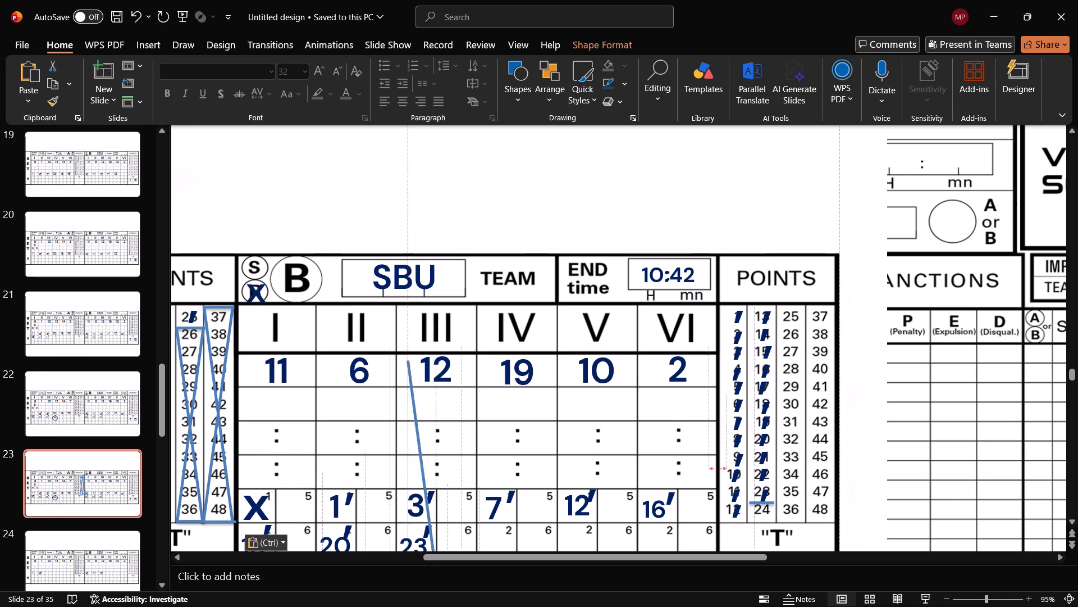
{"action": "left_click_drag", "start_coordinate": [446, 391], "coordinate": [779, 330]}
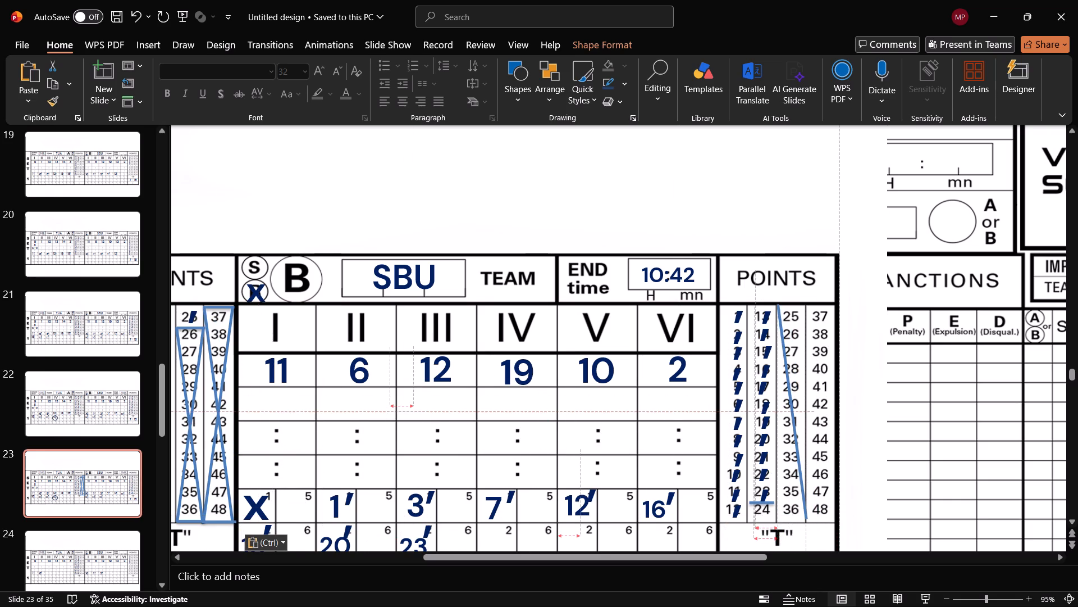
{"action": "left_click_drag", "start_coordinate": [779, 330], "coordinate": [776, 332]}
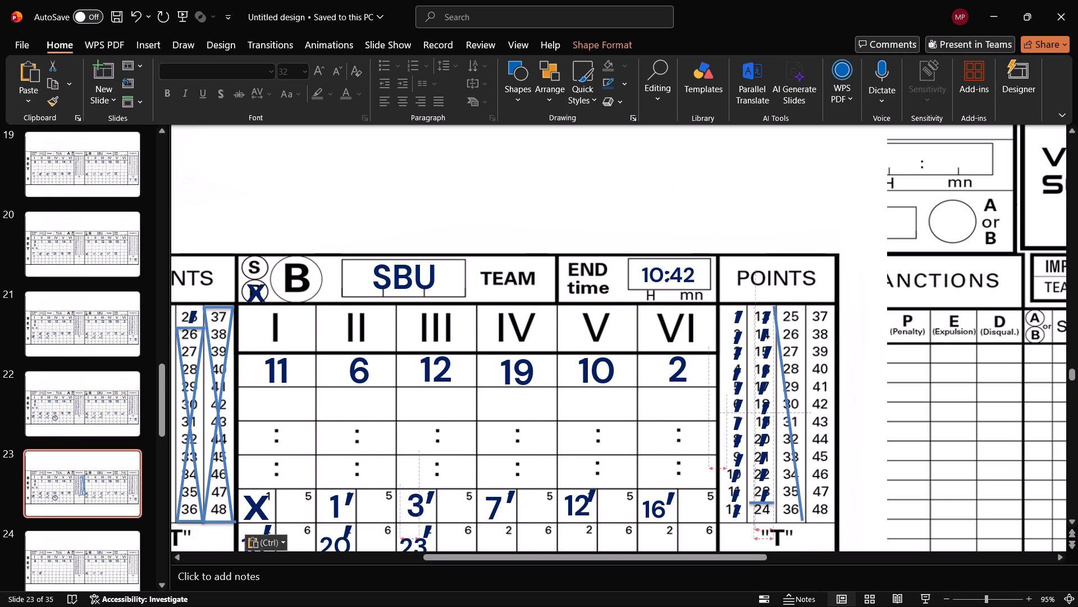
{"action": "left_click_drag", "start_coordinate": [776, 332], "coordinate": [780, 333]}
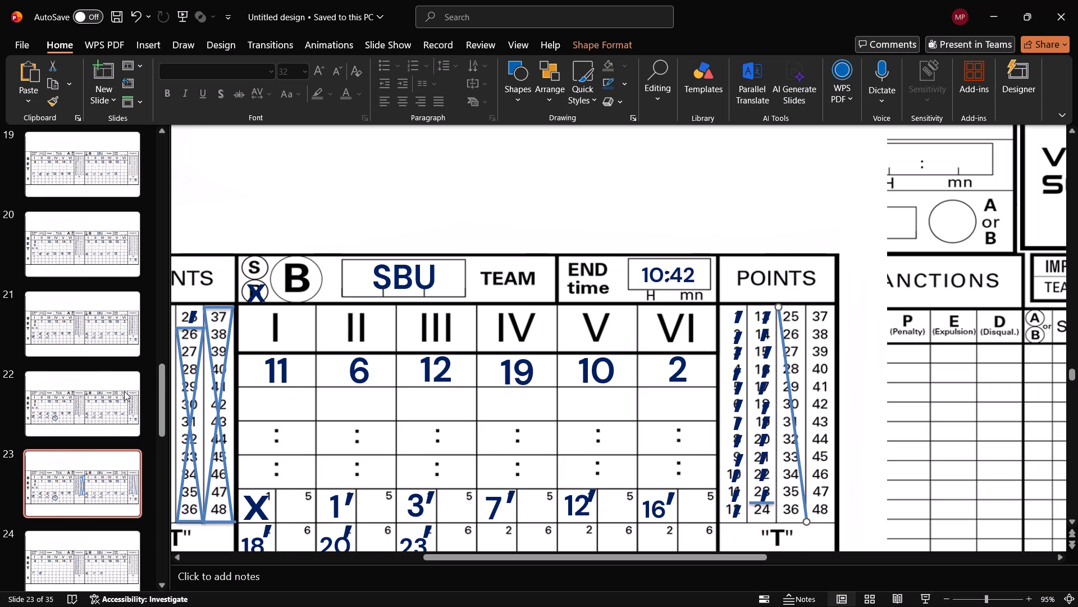
Copy the opposite diagonal from team A's 37–48 column to complete the X over team B's 25–36 column.
{"action": "left_click", "coordinate": [225, 373]}
{"action": "key", "text": "ctrl+c"}
{"action": "key", "text": "ctrl+v"}
{"action": "left_click_drag", "start_coordinate": [237, 354], "coordinate": [242, 357]}
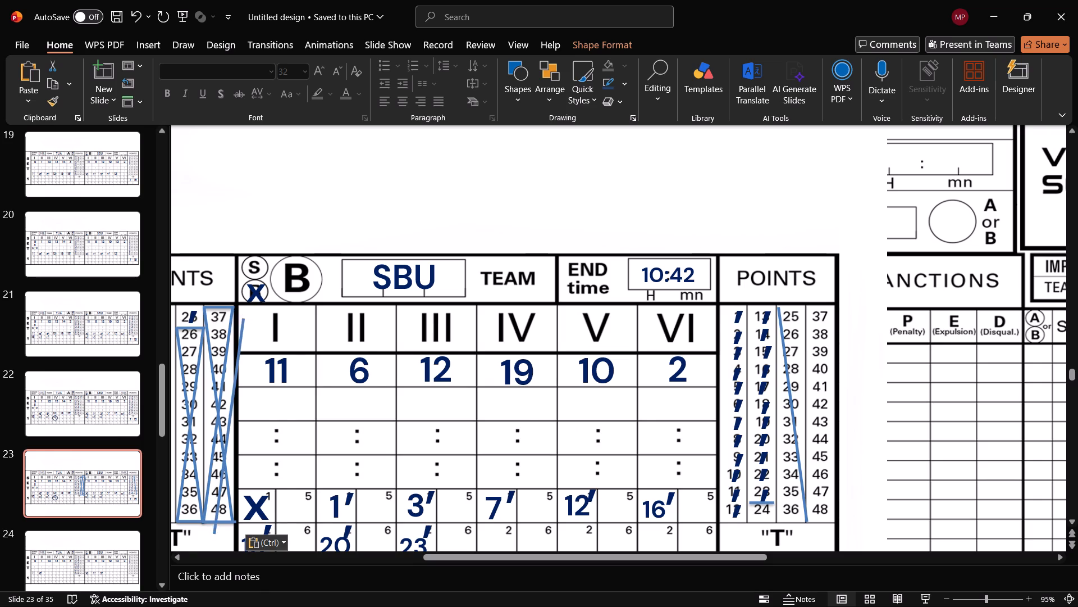
{"action": "left_click_drag", "start_coordinate": [242, 357], "coordinate": [798, 345]}
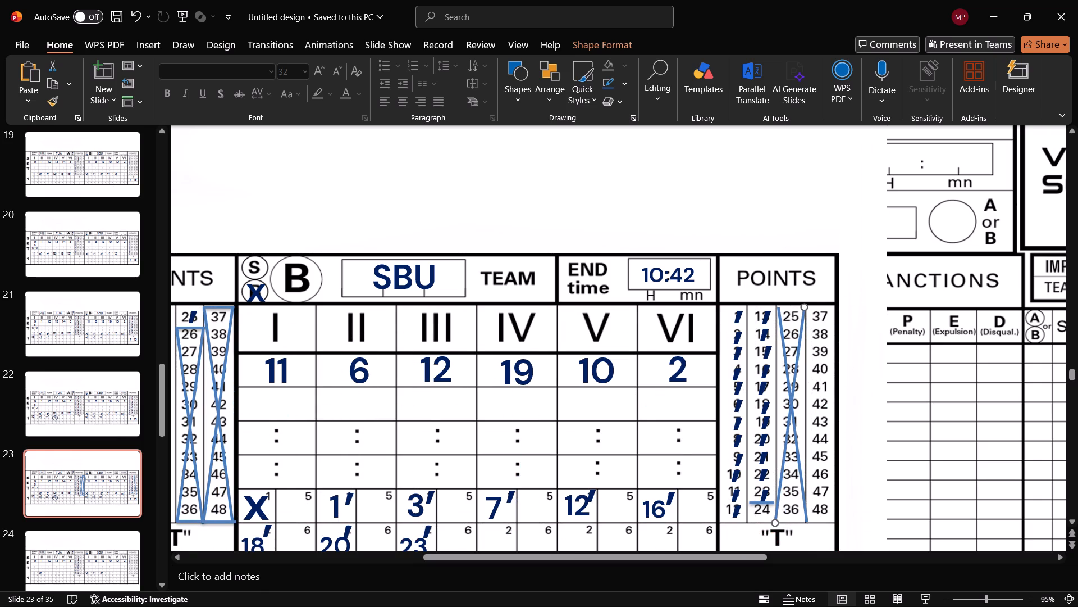
Copy the short horizontal line above 24 and place the copy beneath 36 in team B's points grid.
{"action": "left_click", "coordinate": [766, 504]}
{"action": "key", "text": "ctrl+c"}
{"action": "key", "text": "ctrl+v"}
{"action": "left_click_drag", "start_coordinate": [775, 512], "coordinate": [794, 519]}
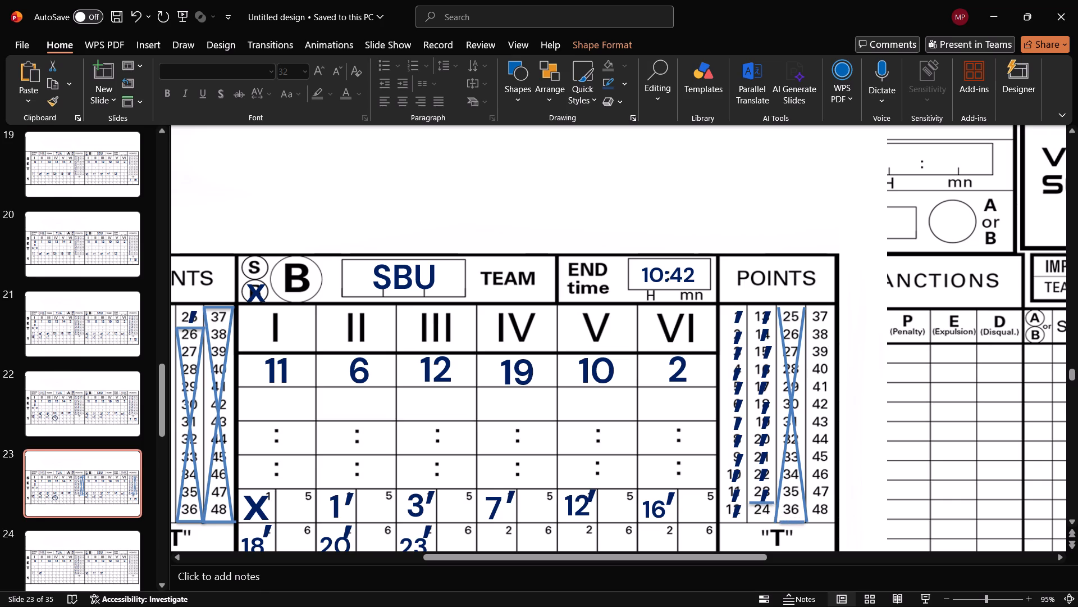
{"action": "left_click_drag", "start_coordinate": [794, 519], "coordinate": [794, 519]}
{"action": "left_click_drag", "start_coordinate": [794, 519], "coordinate": [794, 519]}
Stretch the line beneath 36 so its ends meet the bottoms of both diagonals.
{"action": "left_click", "coordinate": [778, 524]}
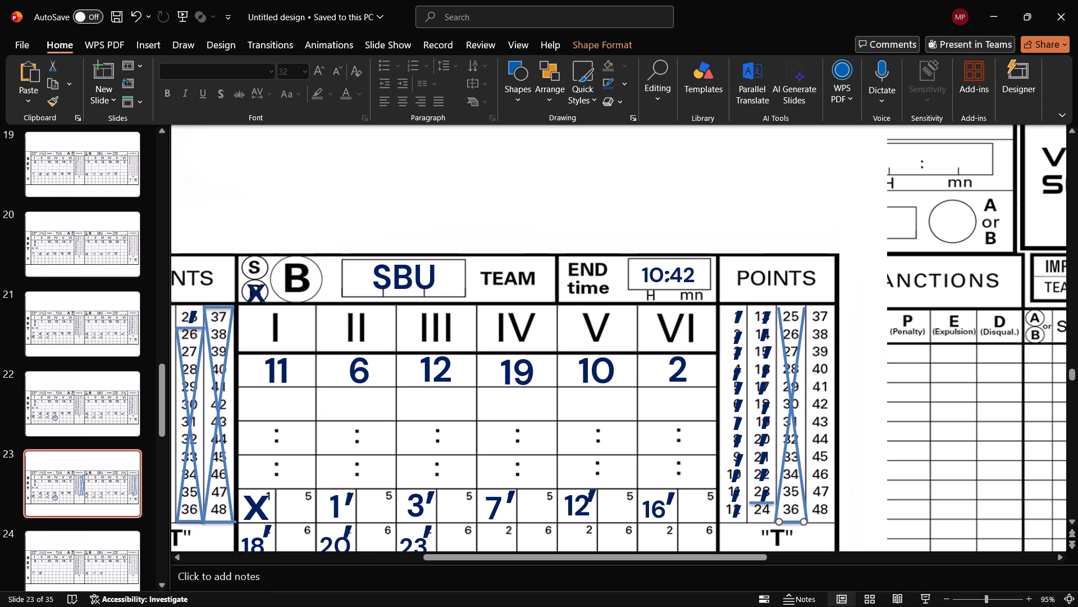
{"action": "left_click", "coordinate": [806, 523]}
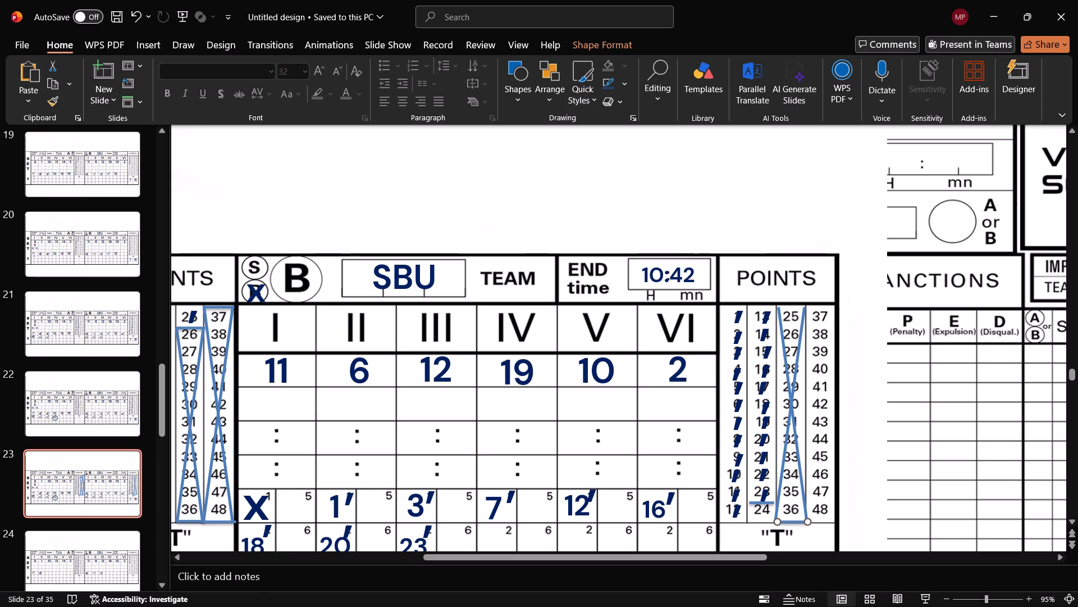
{"action": "left_click", "coordinate": [810, 534]}
{"action": "left_click", "coordinate": [786, 523]}
{"action": "left_click", "coordinate": [779, 523]}
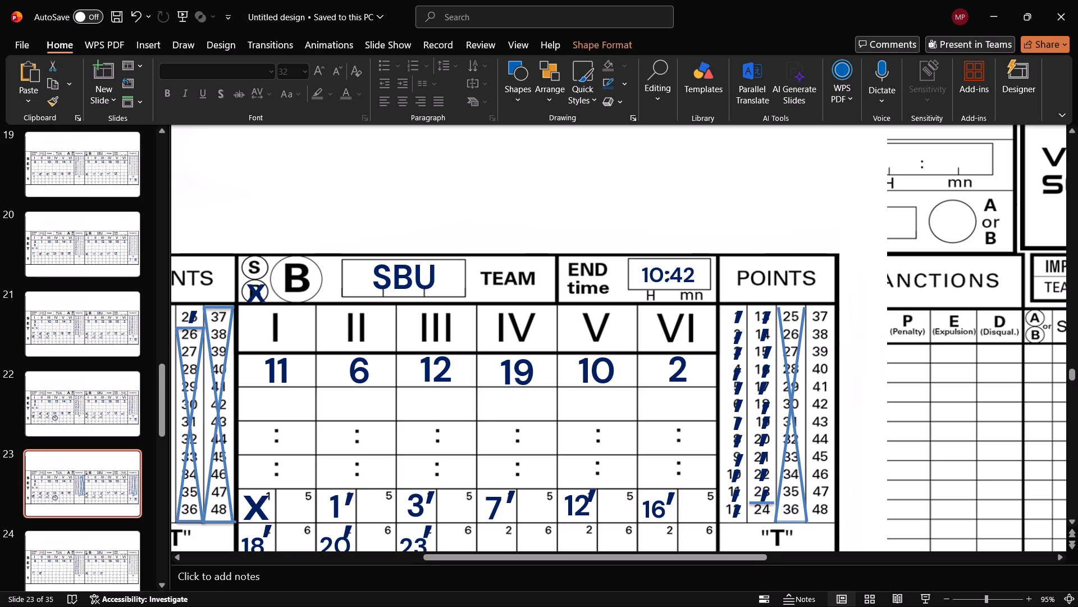
{"action": "left_click", "coordinate": [814, 533]}
{"action": "left_click", "coordinate": [779, 520]}
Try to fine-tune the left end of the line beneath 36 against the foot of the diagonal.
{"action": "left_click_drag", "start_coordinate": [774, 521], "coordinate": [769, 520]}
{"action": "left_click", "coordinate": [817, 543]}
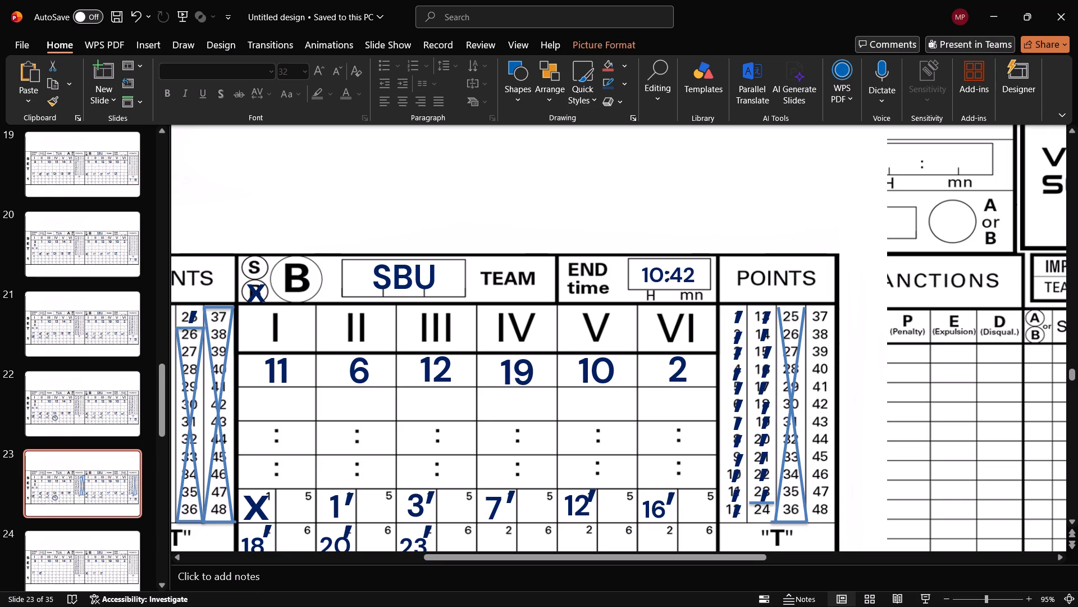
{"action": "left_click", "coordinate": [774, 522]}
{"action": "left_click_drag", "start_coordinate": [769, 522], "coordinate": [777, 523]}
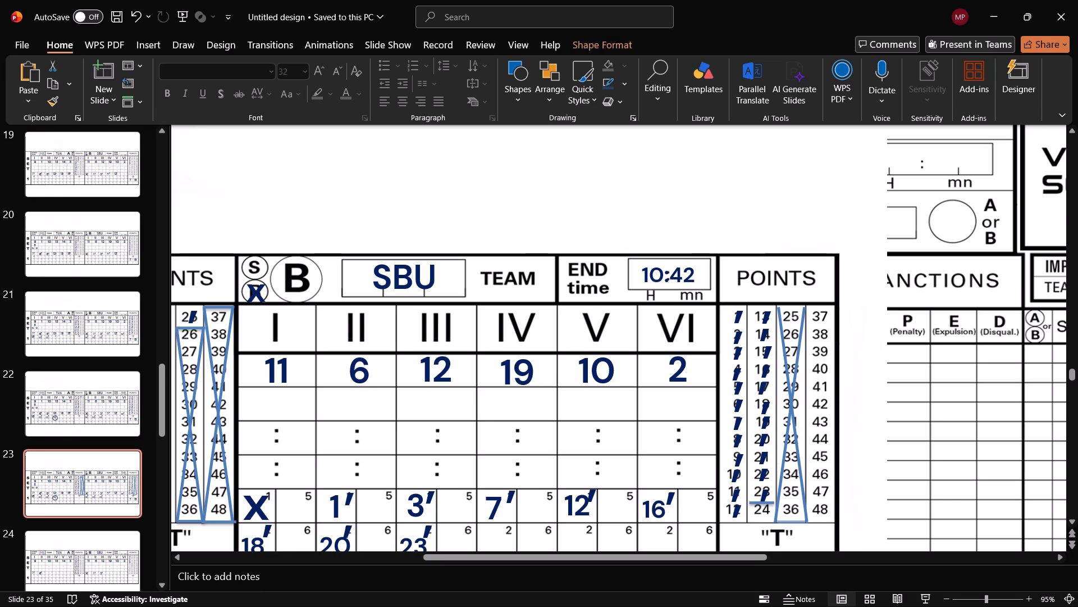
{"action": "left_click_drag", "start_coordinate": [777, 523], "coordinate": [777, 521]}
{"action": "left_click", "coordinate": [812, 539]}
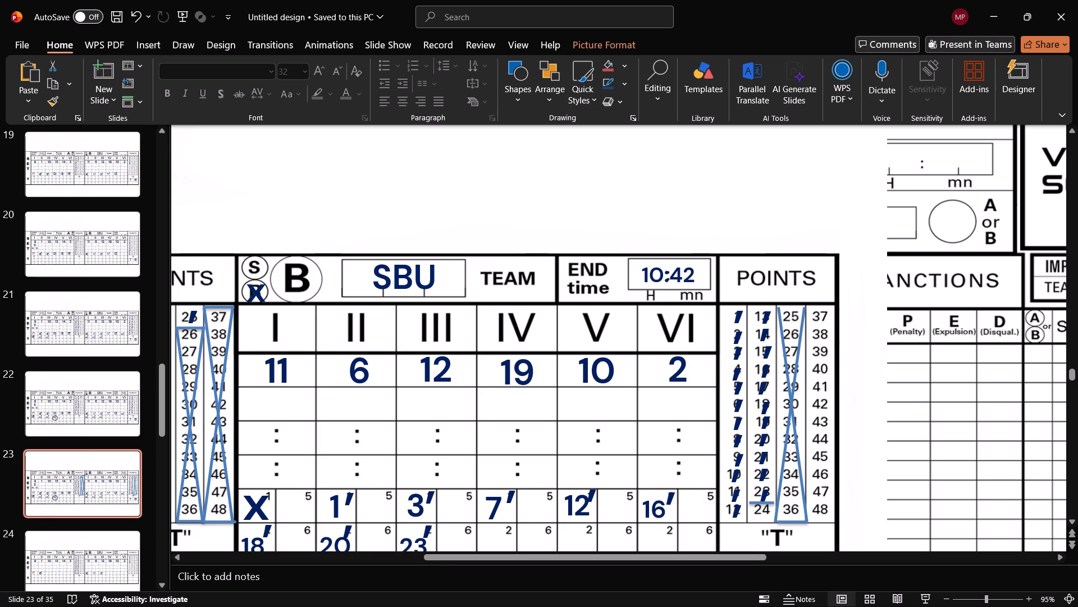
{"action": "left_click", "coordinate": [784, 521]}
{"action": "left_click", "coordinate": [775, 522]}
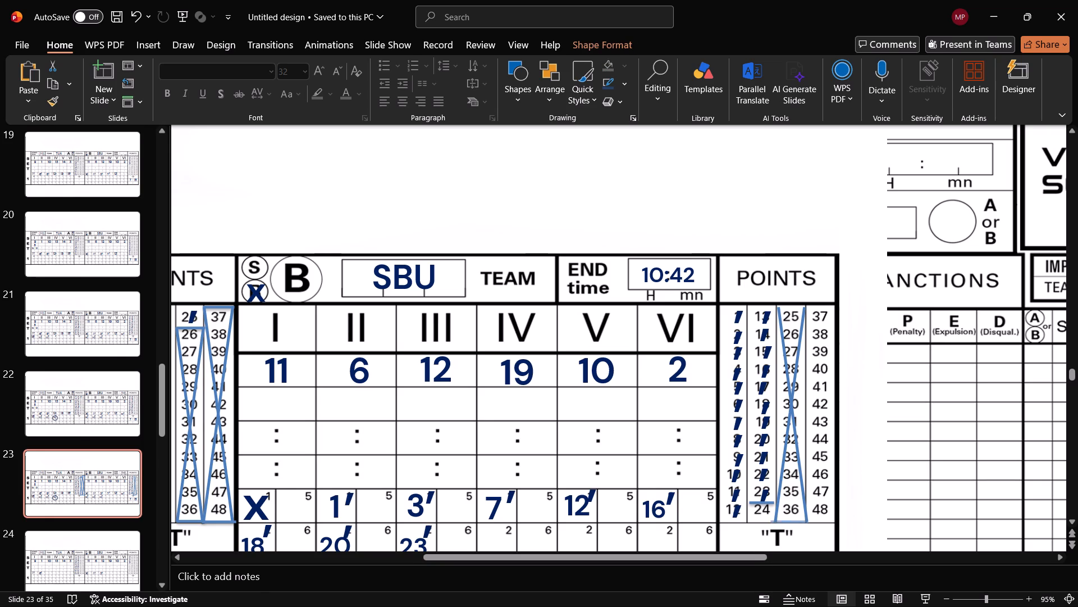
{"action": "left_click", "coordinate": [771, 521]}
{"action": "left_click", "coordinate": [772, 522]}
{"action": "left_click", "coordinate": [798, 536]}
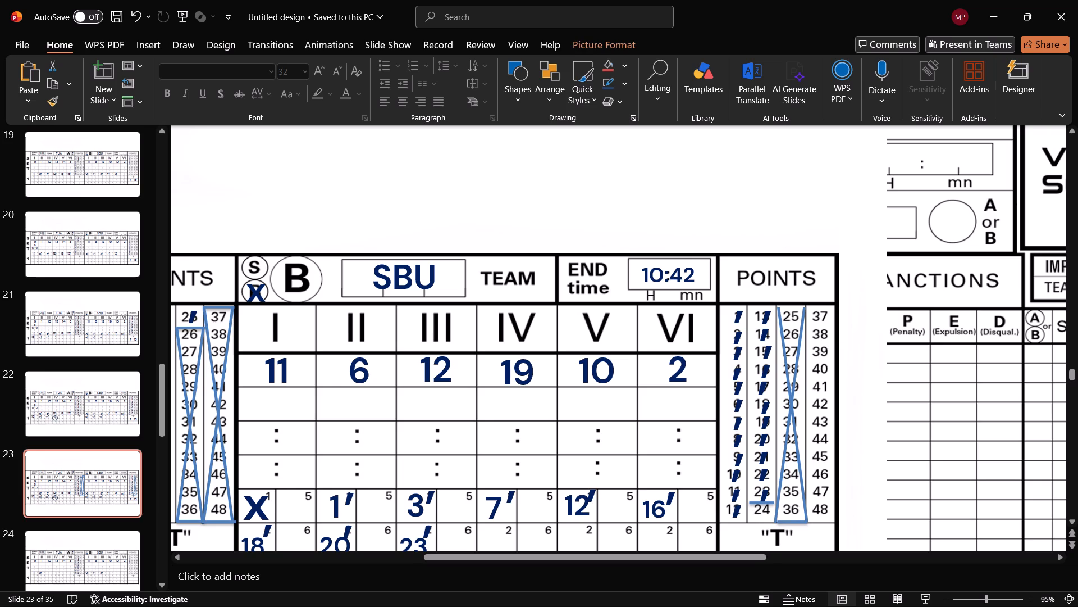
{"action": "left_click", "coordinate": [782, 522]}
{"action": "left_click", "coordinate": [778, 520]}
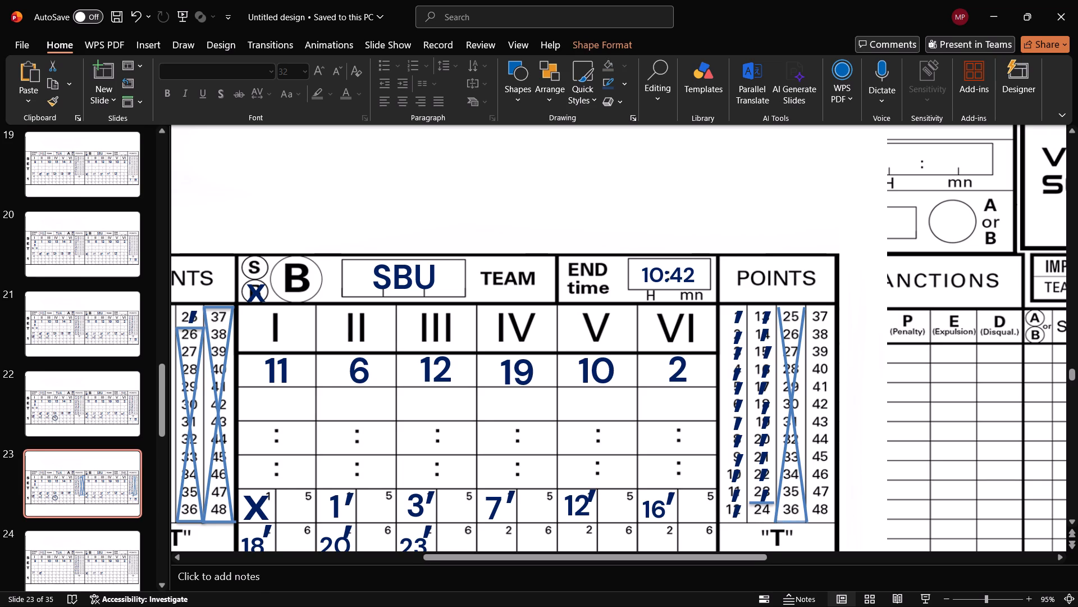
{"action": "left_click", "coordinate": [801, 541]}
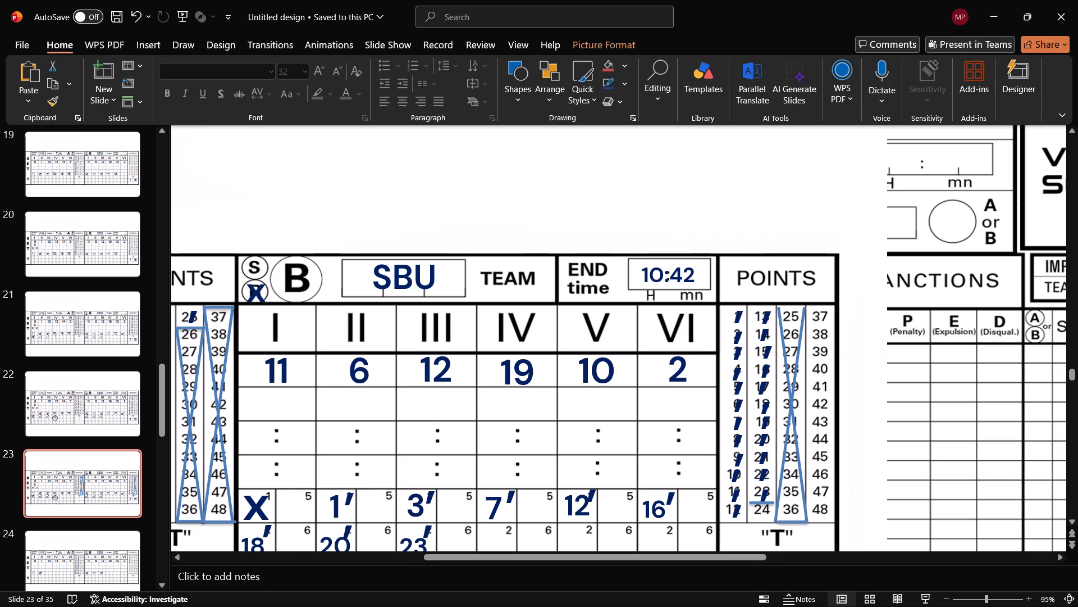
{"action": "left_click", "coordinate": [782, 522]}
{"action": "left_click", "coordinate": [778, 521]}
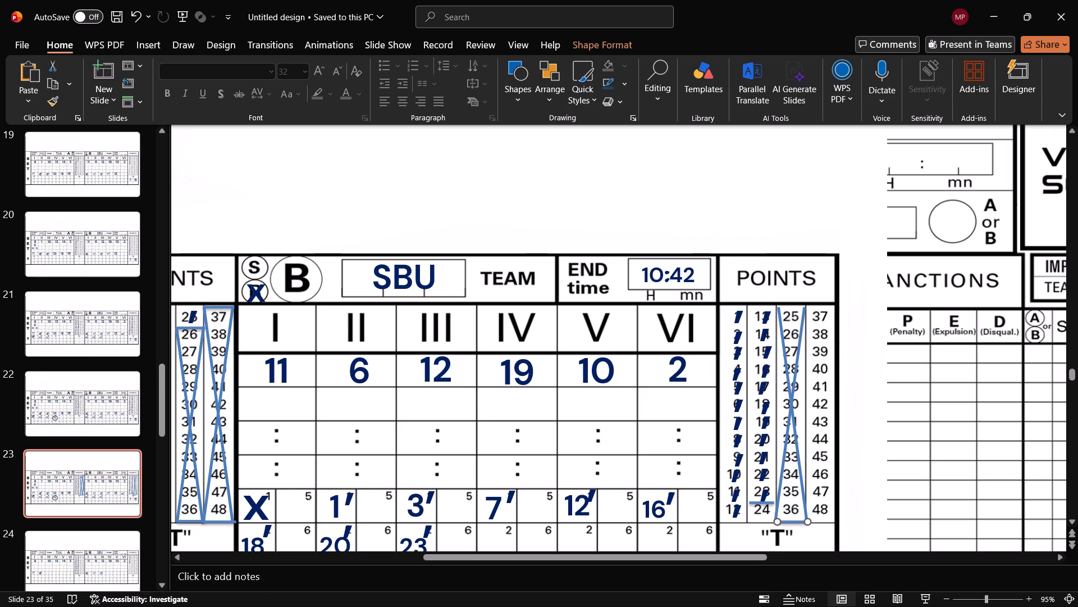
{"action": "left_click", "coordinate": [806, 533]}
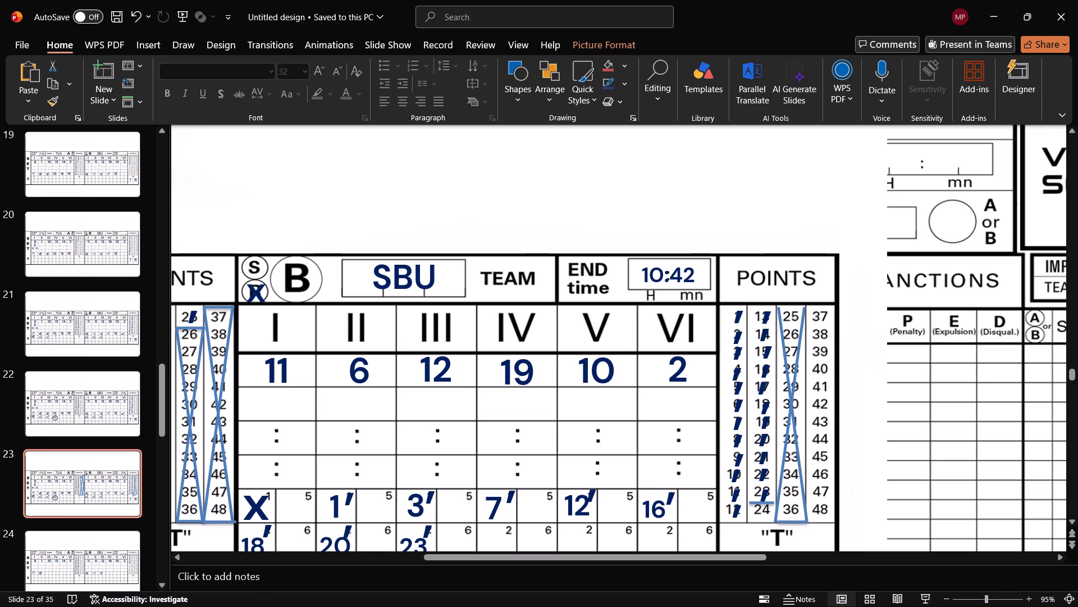
Copy the horizontal line beneath 36 and place the copy above 25 to close the box around team B's 25–36 column.
{"action": "left_click", "coordinate": [799, 523]}
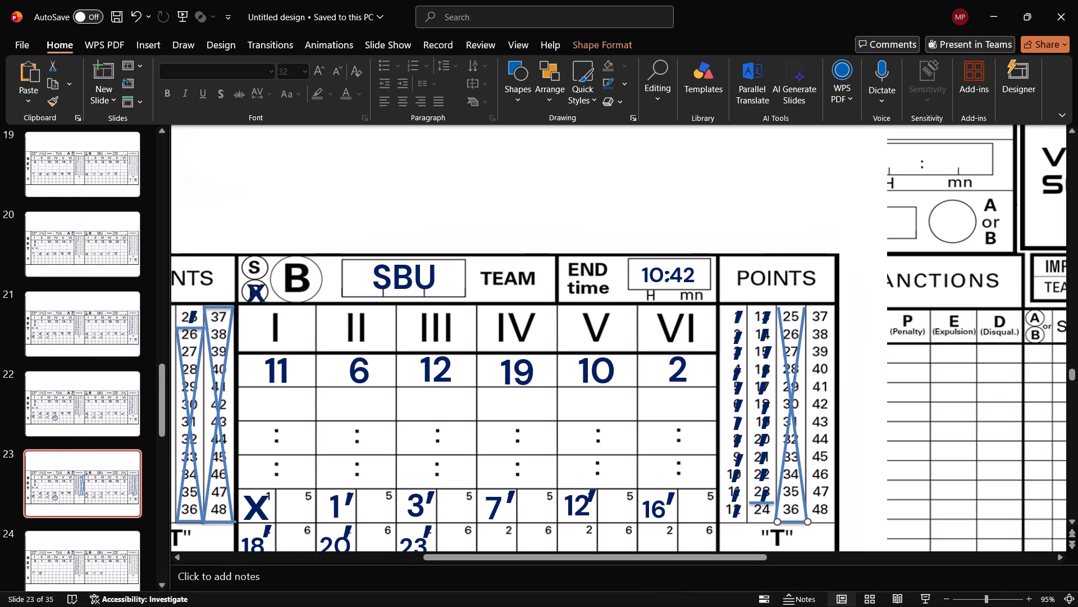
{"action": "key", "text": "ctrl+c"}
{"action": "key", "text": "ctrl+v"}
{"action": "left_click_drag", "start_coordinate": [801, 533], "coordinate": [791, 305]}
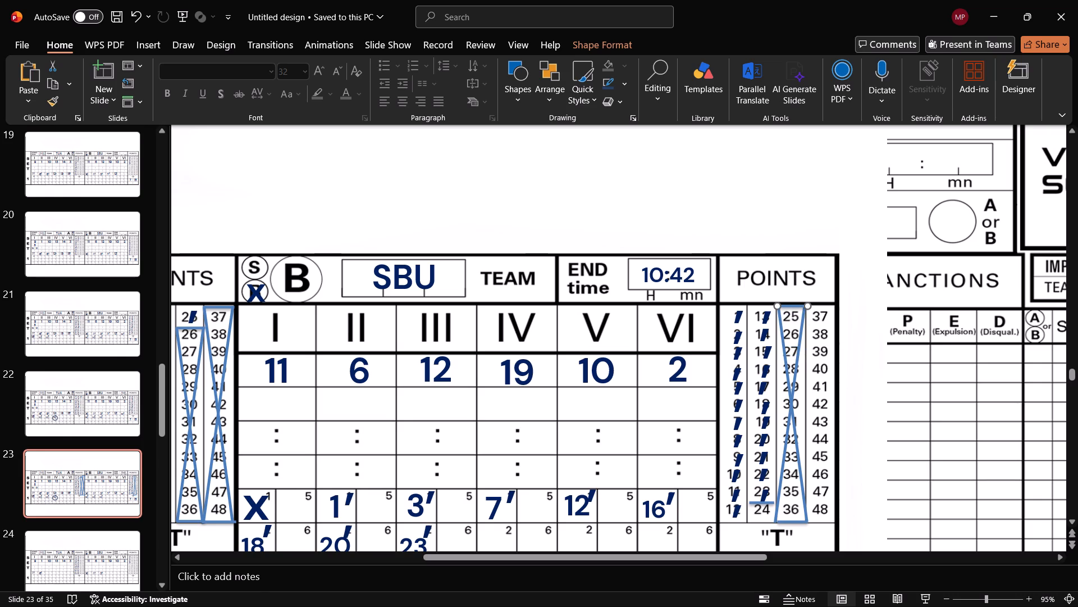
{"action": "left_click", "coordinate": [794, 307]}
{"action": "left_click", "coordinate": [827, 153]}
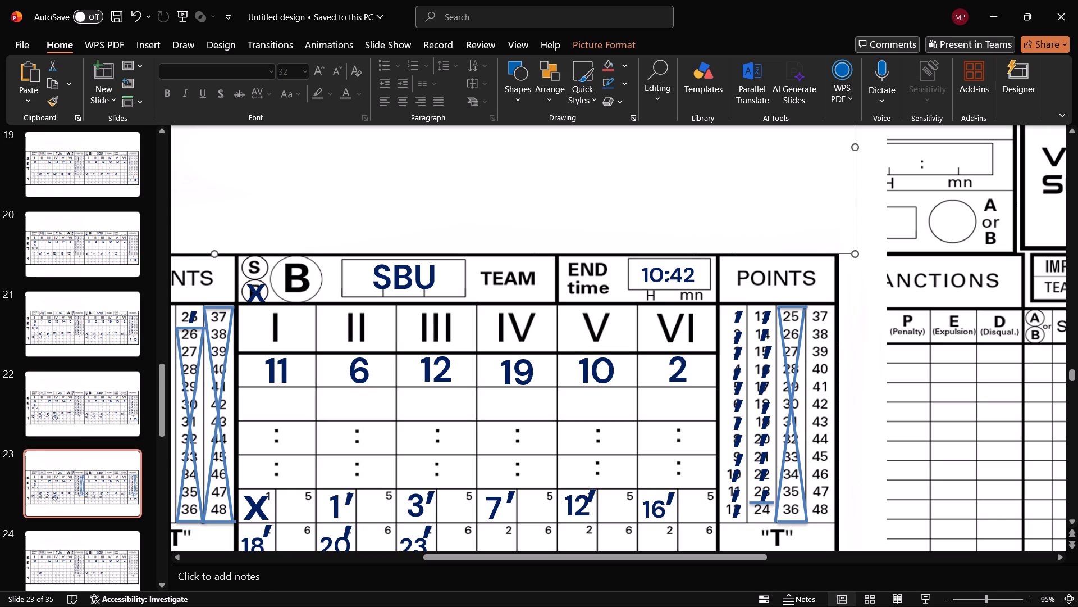
Nudge the slash over 23 slightly upward in team B's 13–24 points column.
{"action": "left_click", "coordinate": [766, 492]}
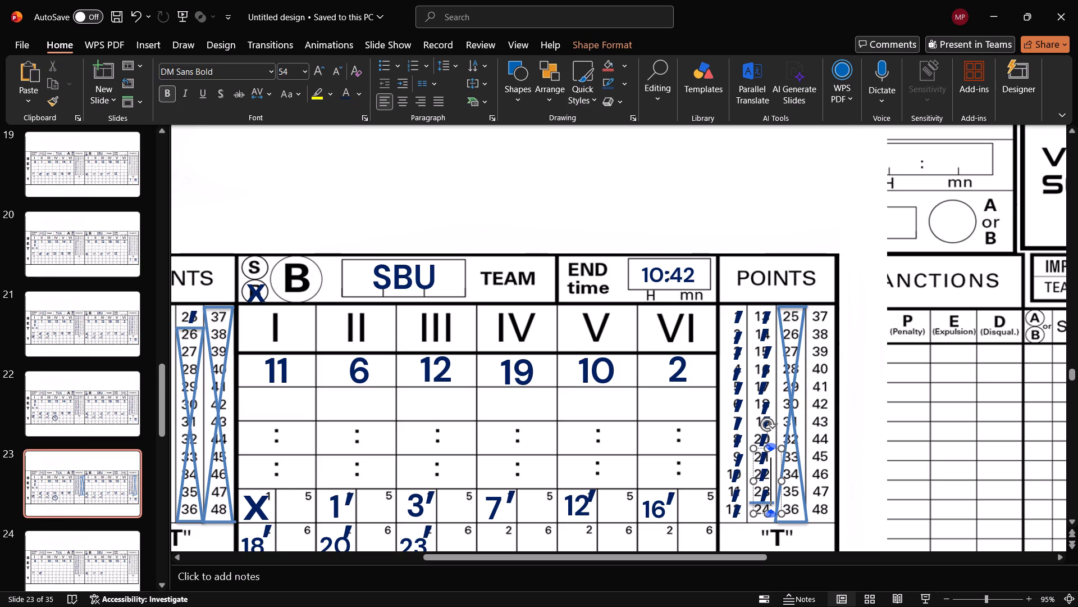
{"action": "left_click", "coordinate": [761, 449]}
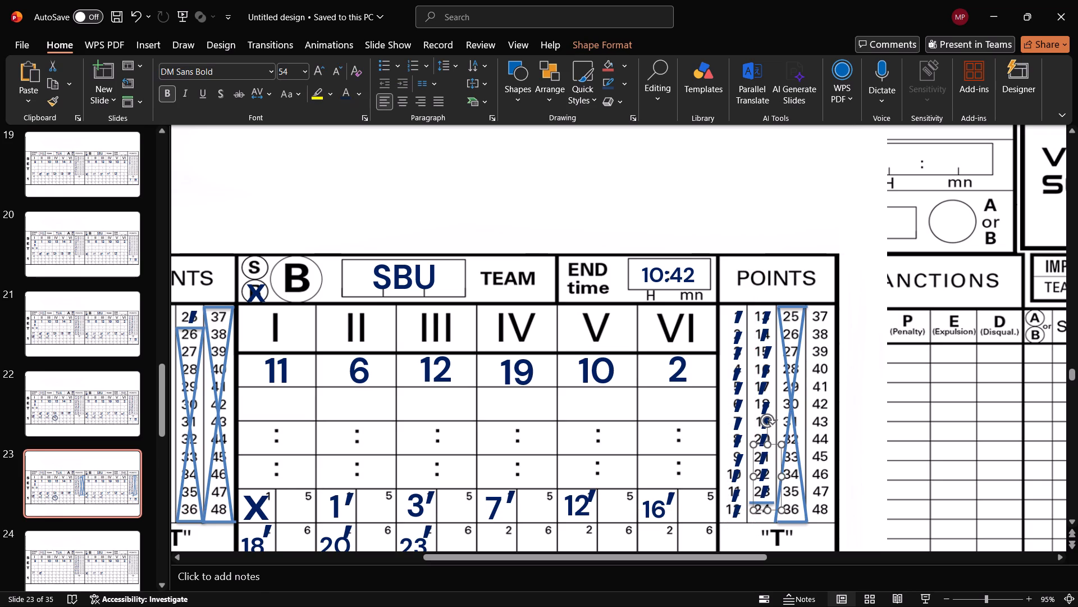
{"action": "left_click", "coordinate": [807, 540]}
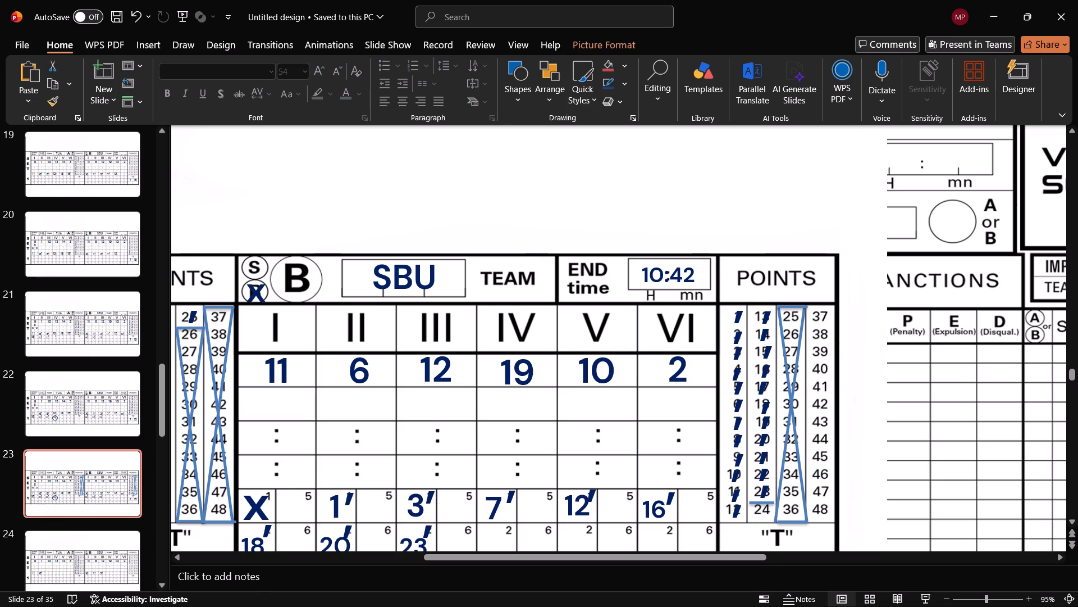
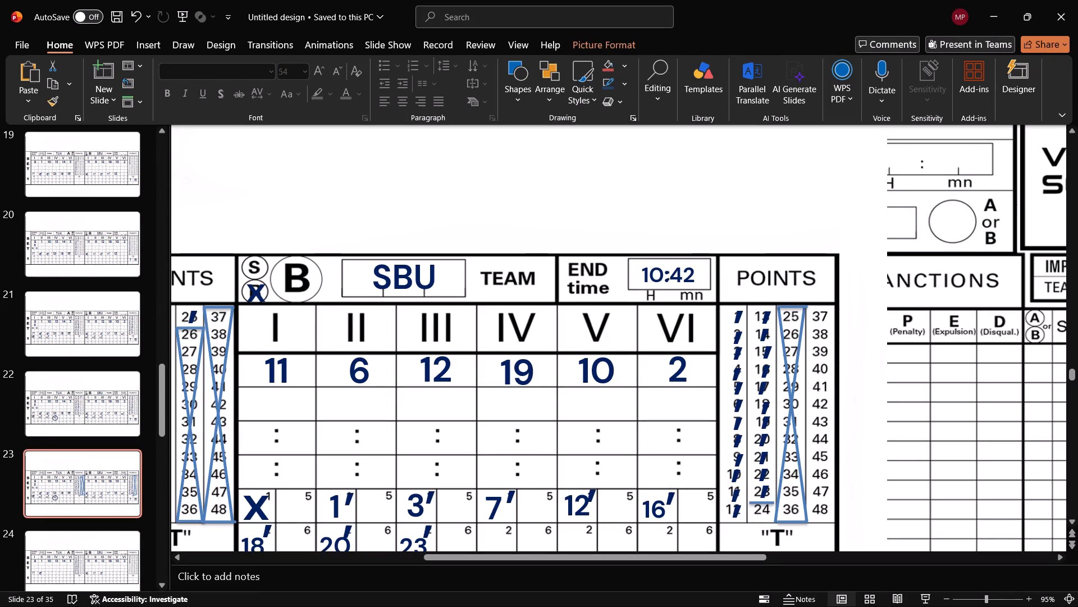
Paste another copy of the horizontal line and place it beneath 48 in team B's 37–48 points column.
{"action": "key", "text": "ctrl+v"}
{"action": "left_click_drag", "start_coordinate": [798, 536], "coordinate": [806, 523]}
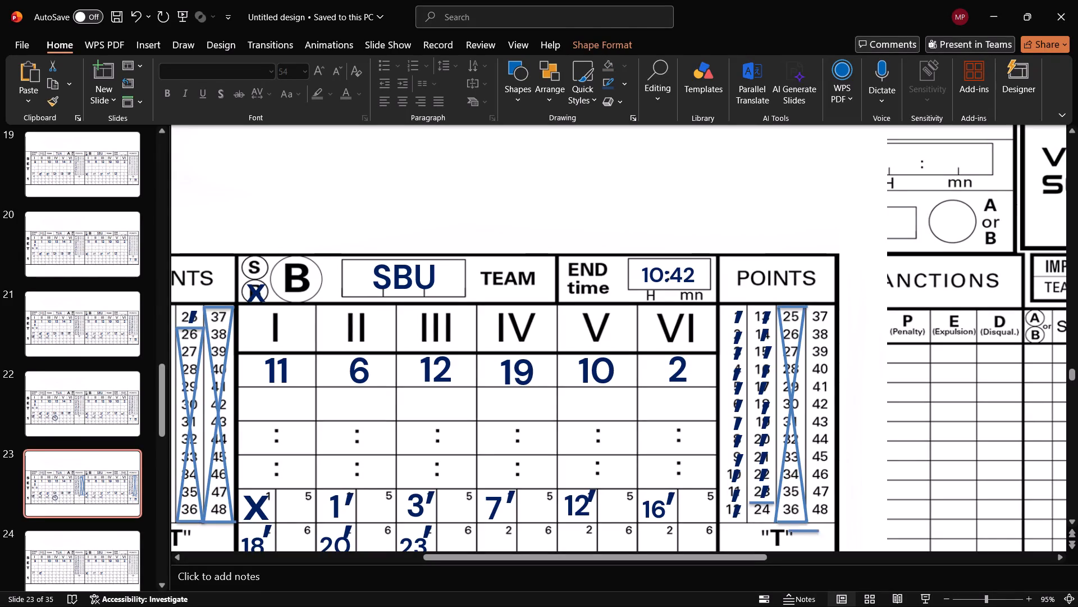
{"action": "left_click_drag", "start_coordinate": [806, 523], "coordinate": [816, 524]}
{"action": "left_click", "coordinate": [816, 524]}
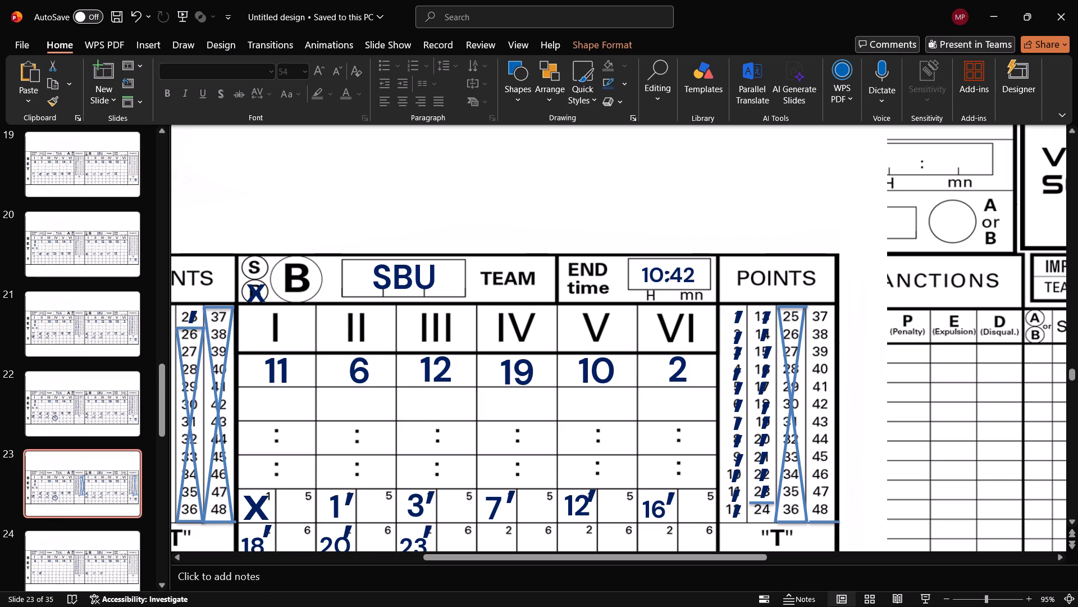
{"action": "left_click", "coordinate": [823, 543]}
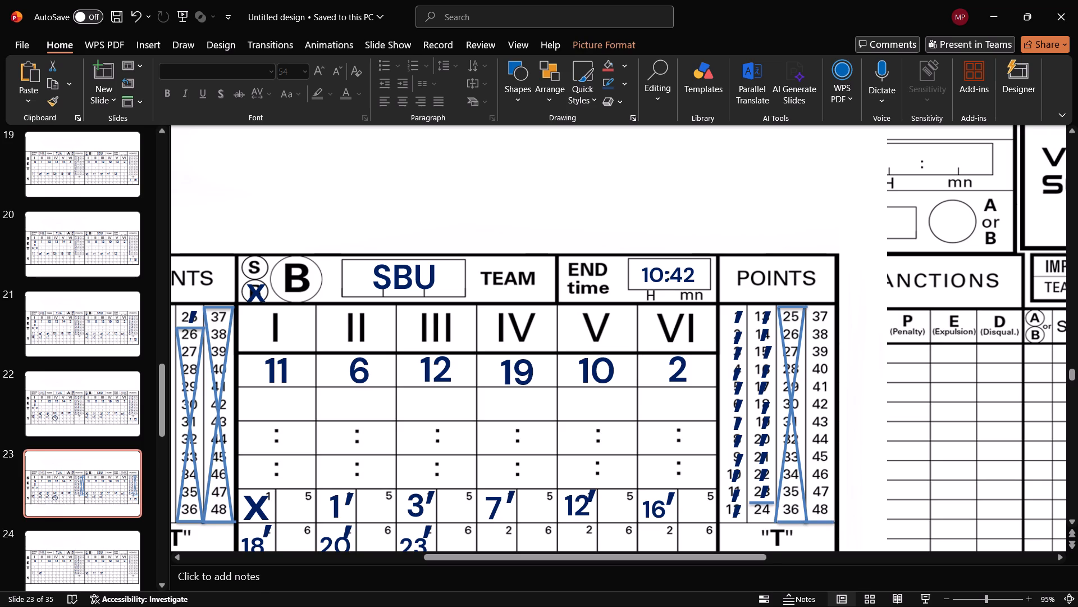
Paste another copy of the horizontal line and align it above 37 at the top of team B's 37–48 points column.
{"action": "key", "text": "ctrl+v"}
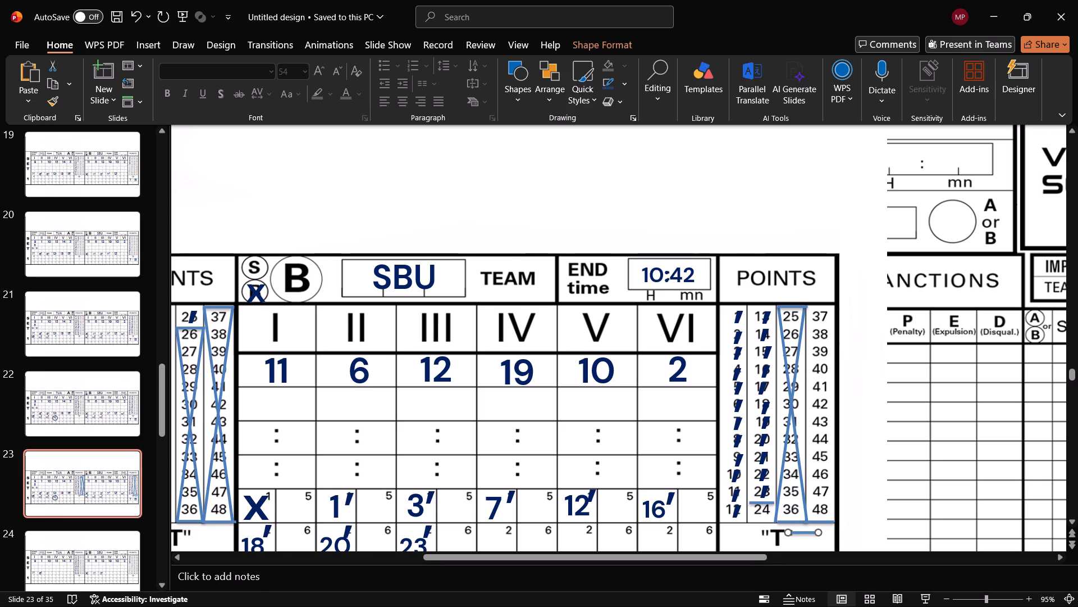
{"action": "left_click_drag", "start_coordinate": [806, 532], "coordinate": [828, 312]}
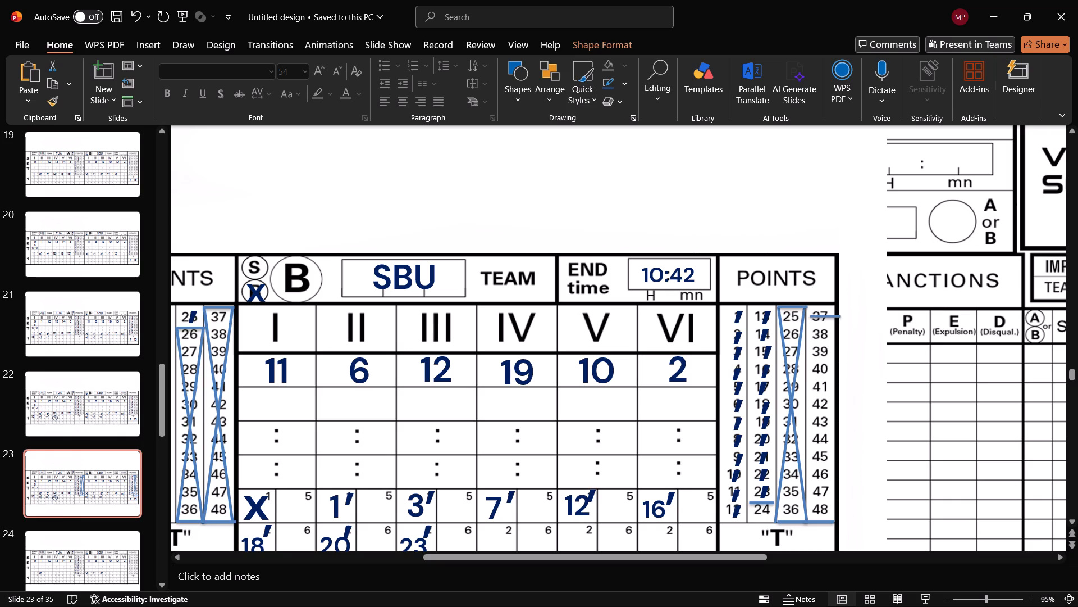
{"action": "left_click_drag", "start_coordinate": [828, 312], "coordinate": [825, 305]}
{"action": "left_click_drag", "start_coordinate": [825, 305], "coordinate": [824, 307]}
{"action": "left_click_drag", "start_coordinate": [824, 307], "coordinate": [825, 306]}
{"action": "left_click_drag", "start_coordinate": [825, 306], "coordinate": [824, 306]}
{"action": "left_click", "coordinate": [853, 300]}
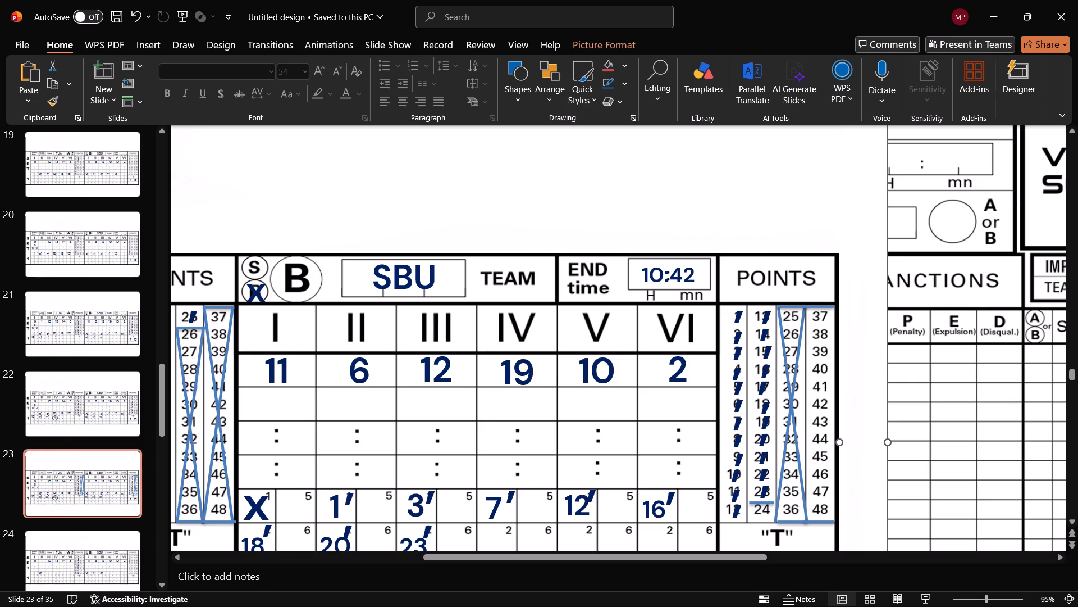
Copy the diagonal running from 25 down to 36 in its box and fit the copy across team B's 37–48 column.
{"action": "left_click", "coordinate": [780, 330]}
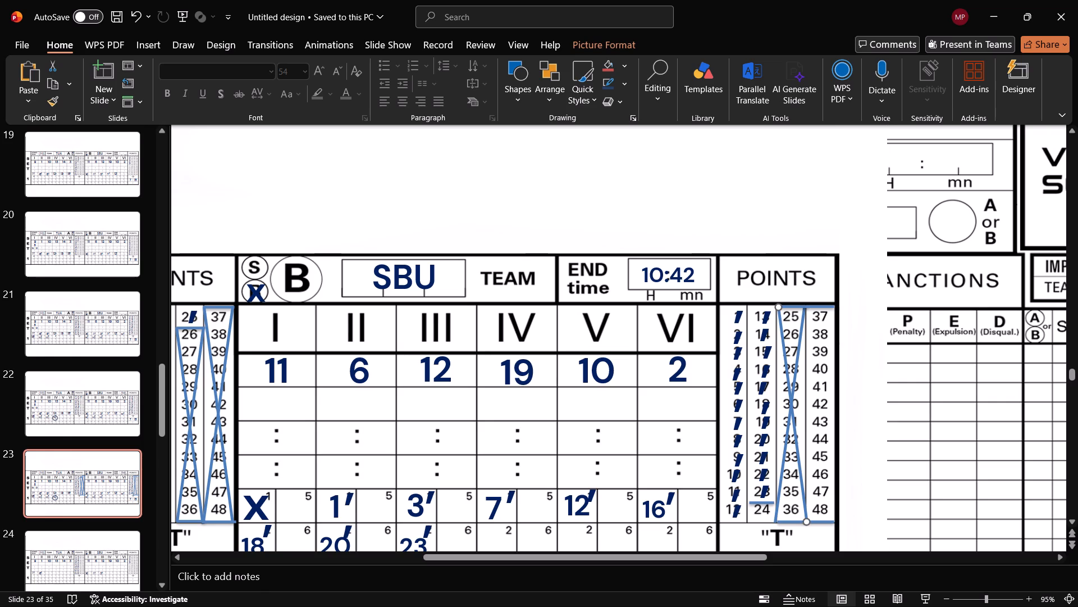
{"action": "key", "text": "ctrl+c"}
{"action": "key", "text": "ctrl+v"}
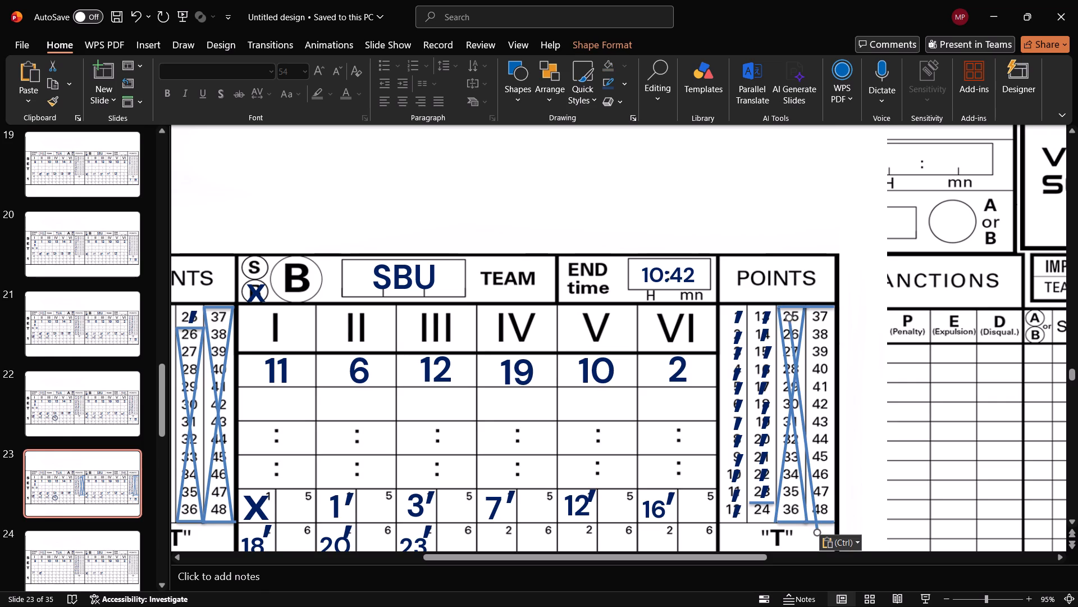
{"action": "left_click_drag", "start_coordinate": [793, 351], "coordinate": [811, 339]}
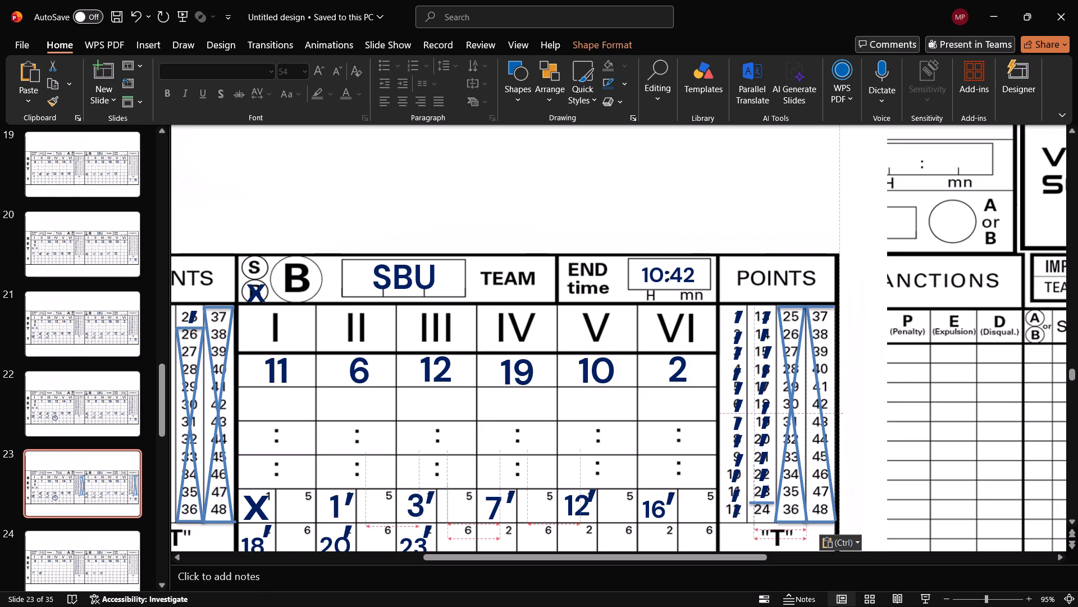
{"action": "left_click_drag", "start_coordinate": [811, 339], "coordinate": [808, 341]}
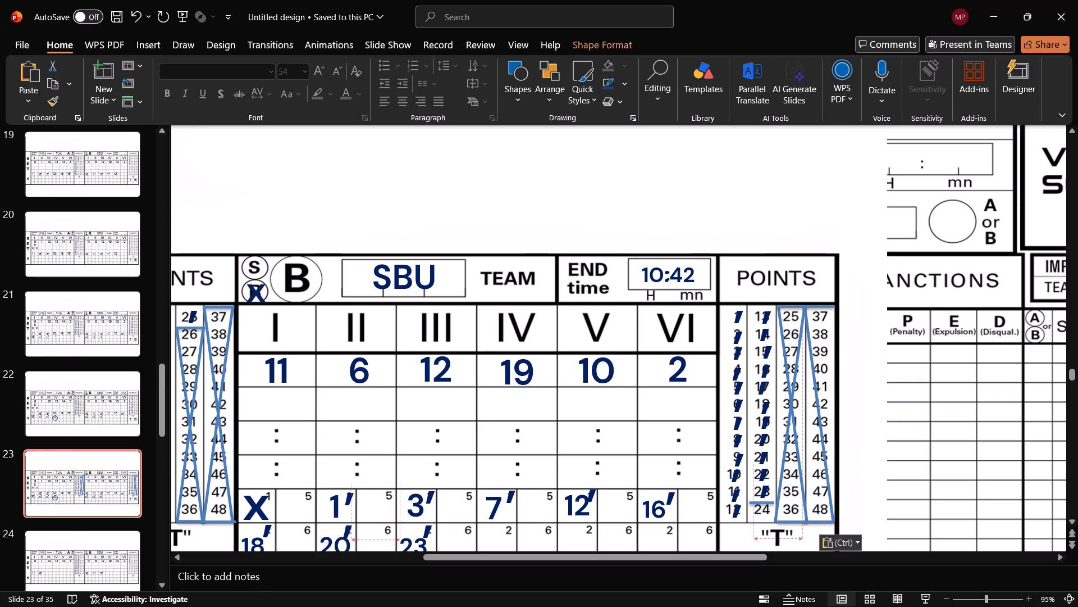
{"action": "left_click_drag", "start_coordinate": [808, 341], "coordinate": [810, 341]}
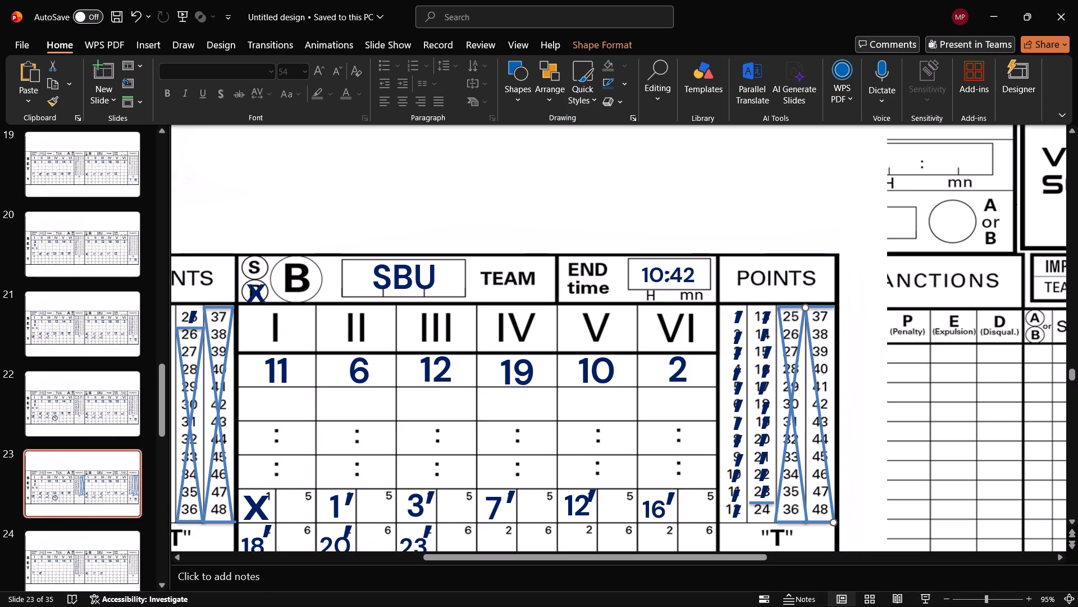
Copy the opposite diagonal of the 25–36 box and place it across team B's 37–48 column to complete the X.
{"action": "left_click", "coordinate": [798, 347]}
{"action": "key", "text": "ctrl+c"}
{"action": "key", "text": "ctrl+v"}
{"action": "left_click_drag", "start_coordinate": [808, 357], "coordinate": [813, 354]}
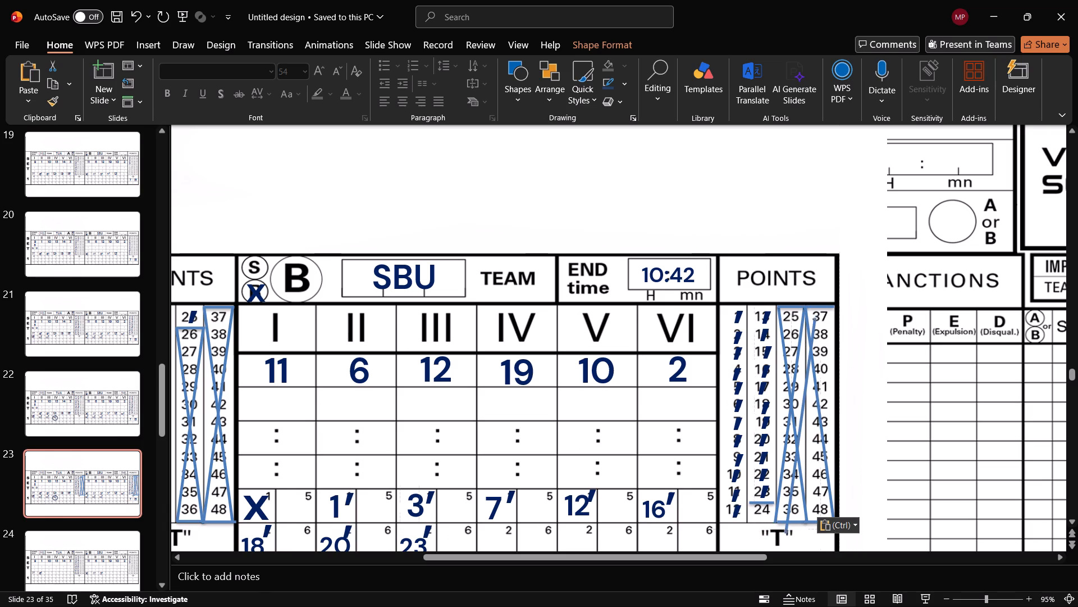
{"action": "left_click_drag", "start_coordinate": [813, 354], "coordinate": [827, 345]}
{"action": "left_click", "coordinate": [865, 370]}
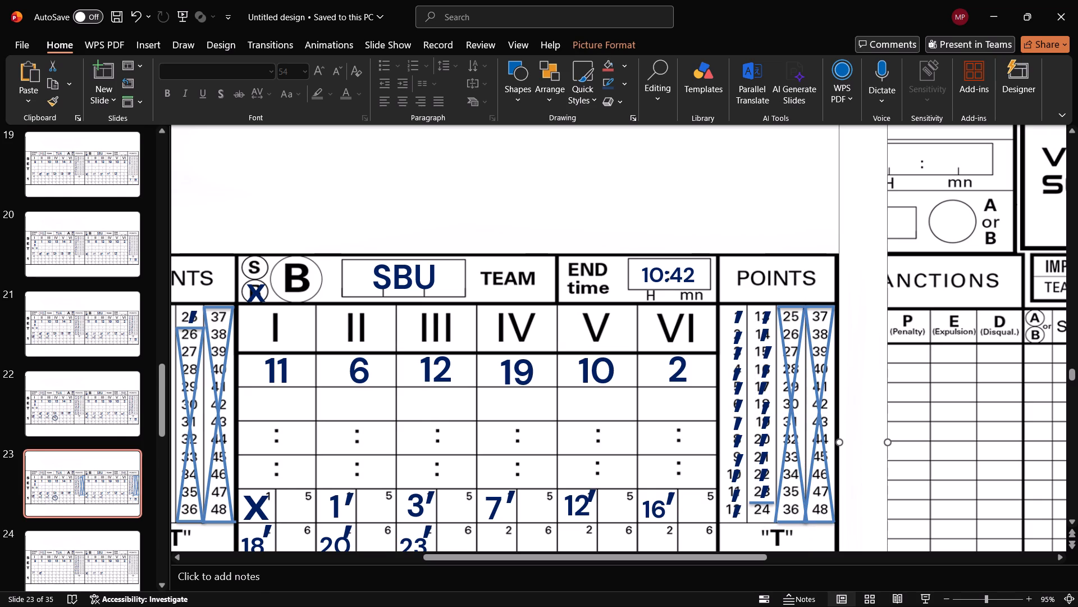
Paste another copy of the long diagonal, shorten it, and fit it as a rising slash across team B's point 24.
{"action": "key", "text": "ctrl+v"}
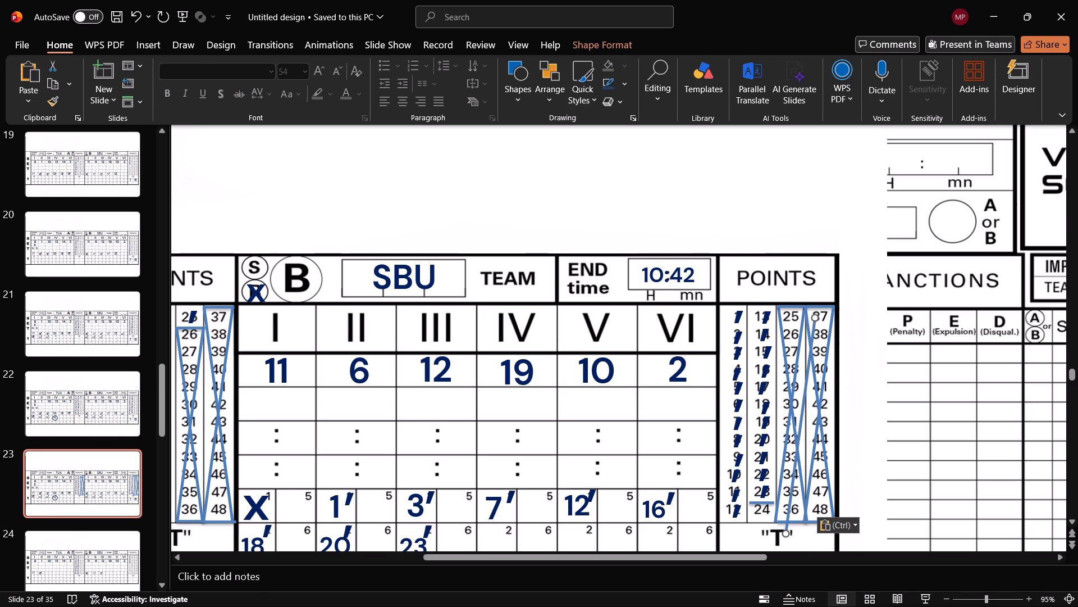
{"action": "left_click_drag", "start_coordinate": [813, 320], "coordinate": [792, 478]}
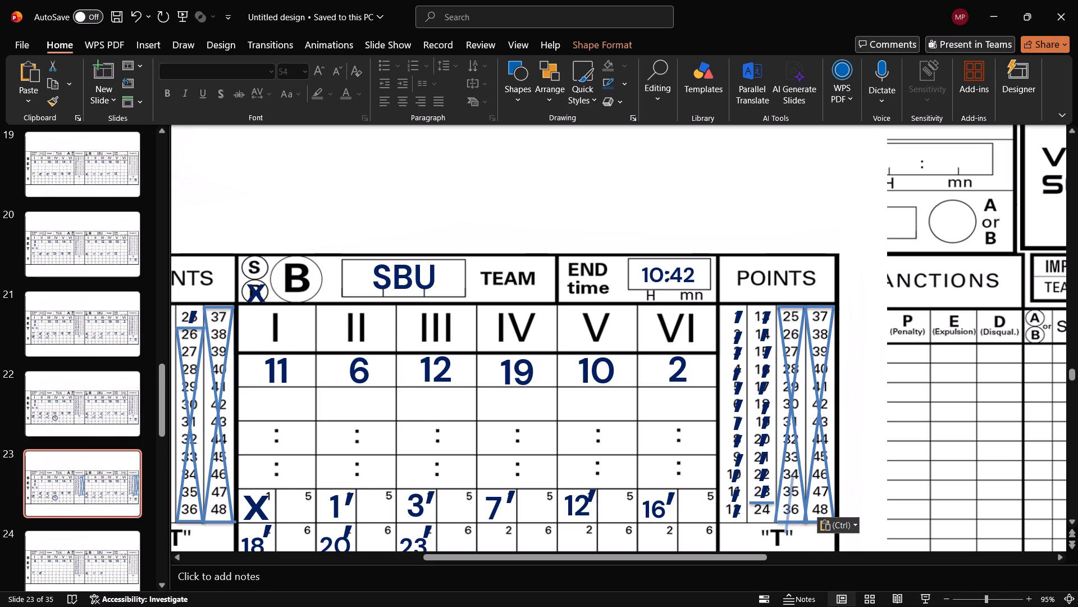
{"action": "left_click_drag", "start_coordinate": [792, 478], "coordinate": [792, 508]}
{"action": "left_click_drag", "start_coordinate": [791, 519], "coordinate": [791, 518]}
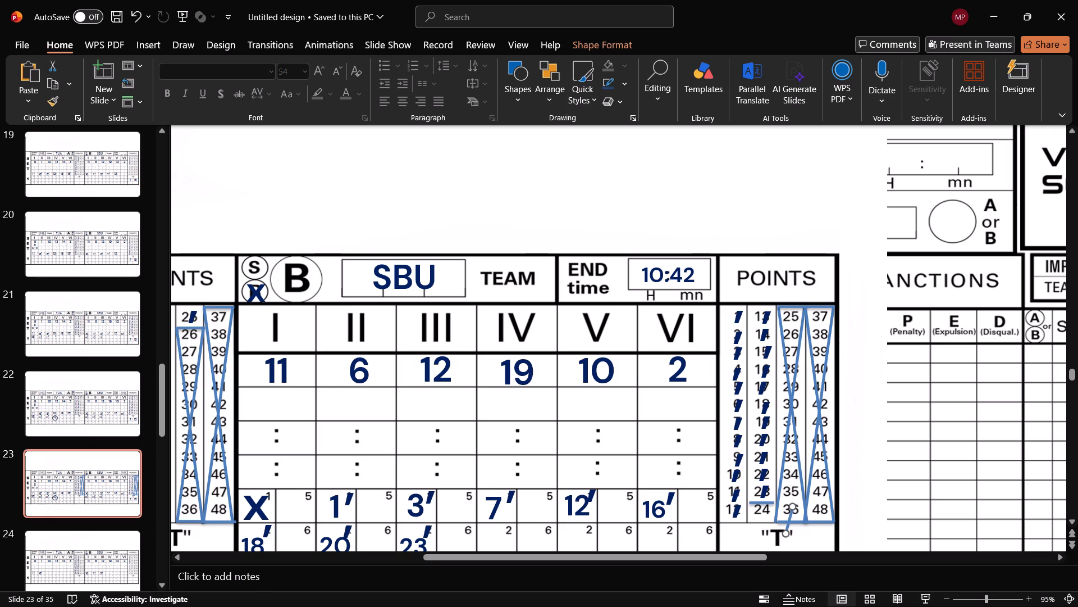
{"action": "left_click_drag", "start_coordinate": [791, 518], "coordinate": [773, 515]}
{"action": "double_click", "coordinate": [768, 534]}
{"action": "left_click_drag", "start_coordinate": [766, 533], "coordinate": [751, 523]}
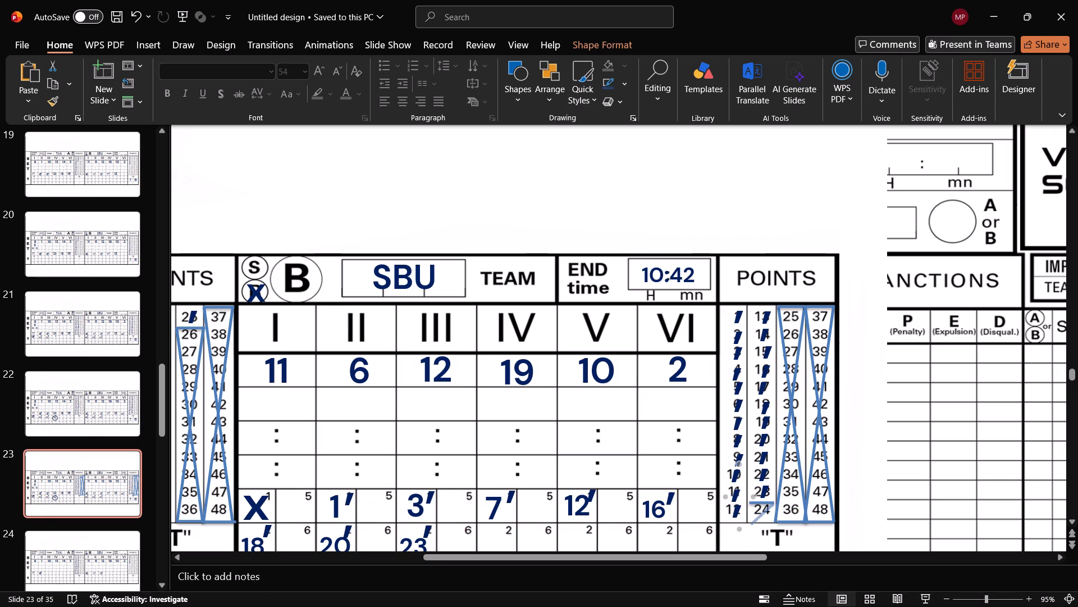
{"action": "left_click_drag", "start_coordinate": [751, 523], "coordinate": [748, 520]}
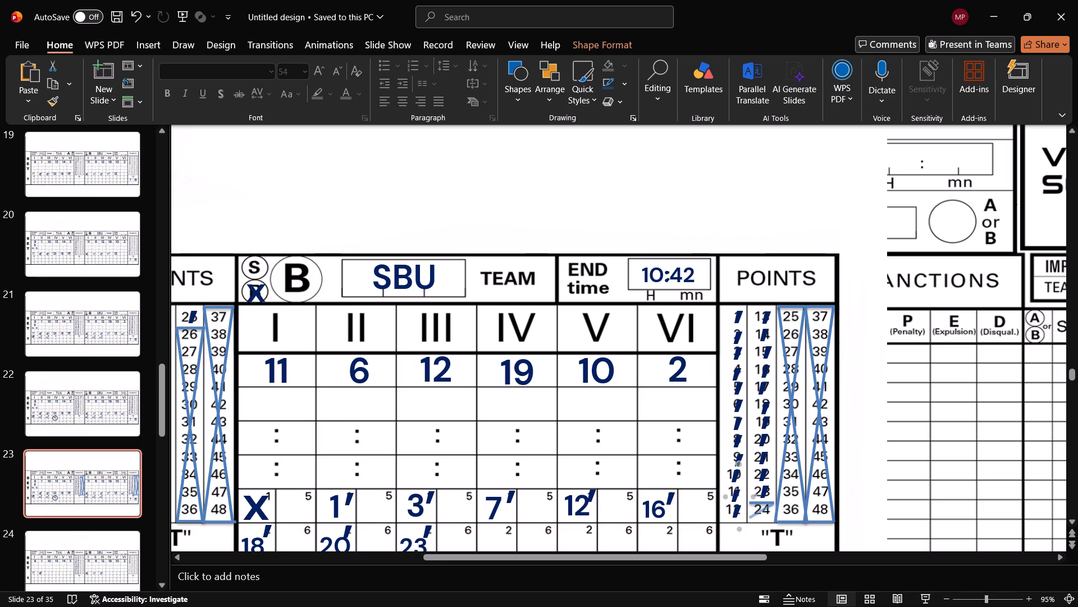
{"action": "left_click_drag", "start_coordinate": [748, 520], "coordinate": [749, 521]}
{"action": "left_click", "coordinate": [754, 531]}
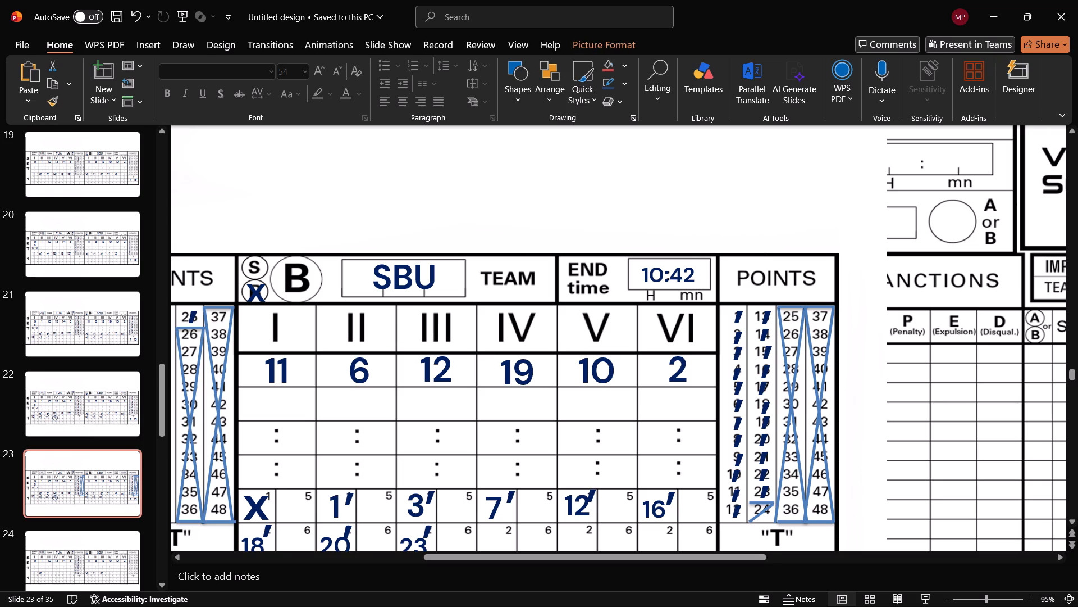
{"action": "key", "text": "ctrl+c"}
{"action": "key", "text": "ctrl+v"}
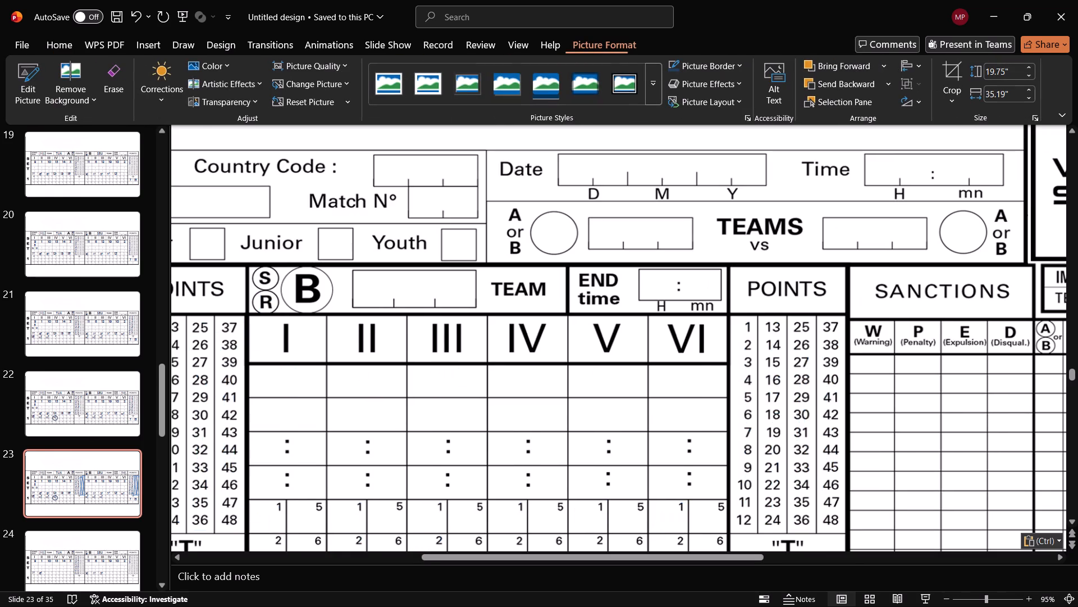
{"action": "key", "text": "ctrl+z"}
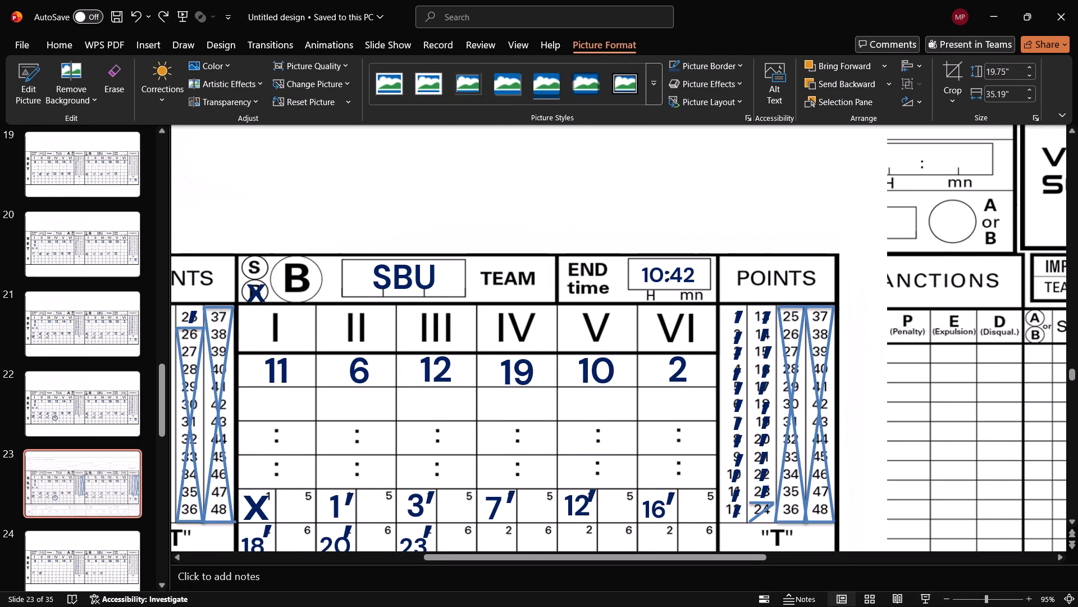
Copy the short slash over team B's point 24 and reverse the copy's slope to complete the X over 24.
{"action": "left_click", "coordinate": [761, 515]}
{"action": "key", "text": "ctrl+c"}
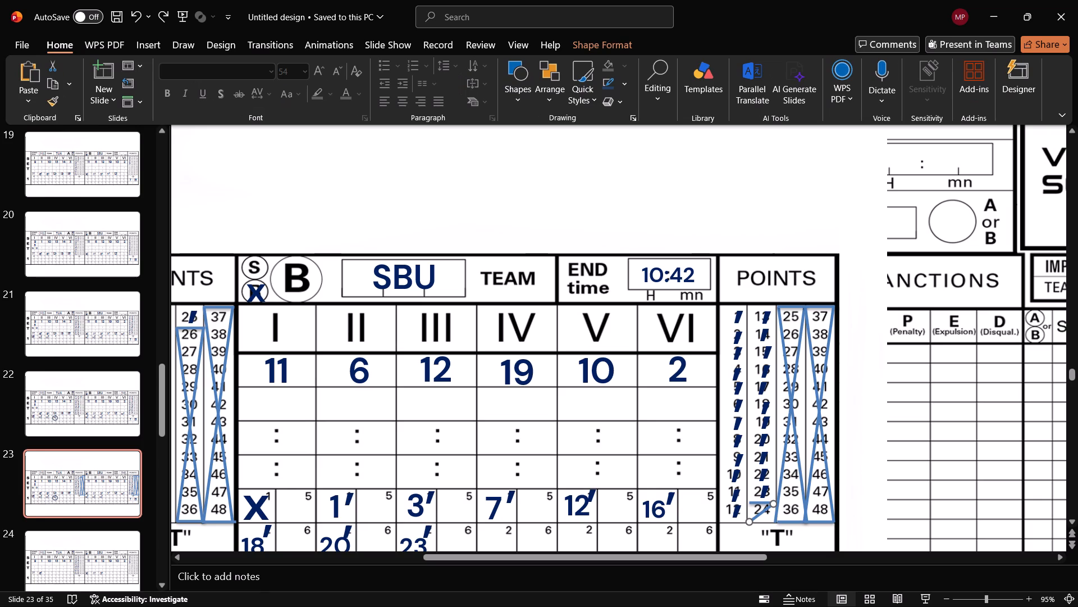
{"action": "key", "text": "ctrl+v"}
{"action": "left_click_drag", "start_coordinate": [781, 515], "coordinate": [757, 507]}
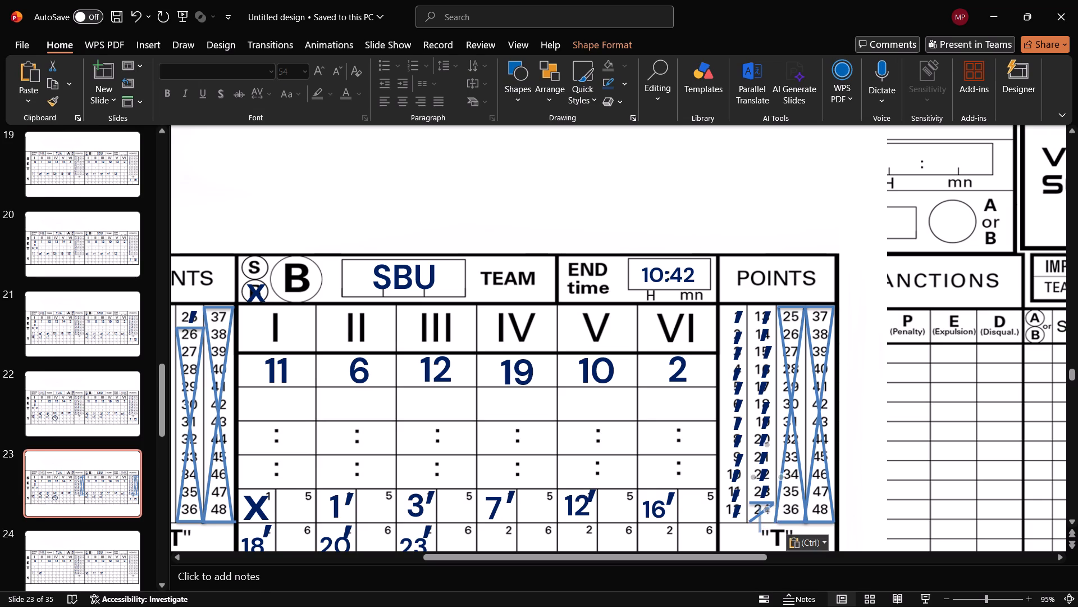
{"action": "left_click_drag", "start_coordinate": [757, 507], "coordinate": [751, 505]}
{"action": "left_click_drag", "start_coordinate": [764, 534], "coordinate": [773, 521]}
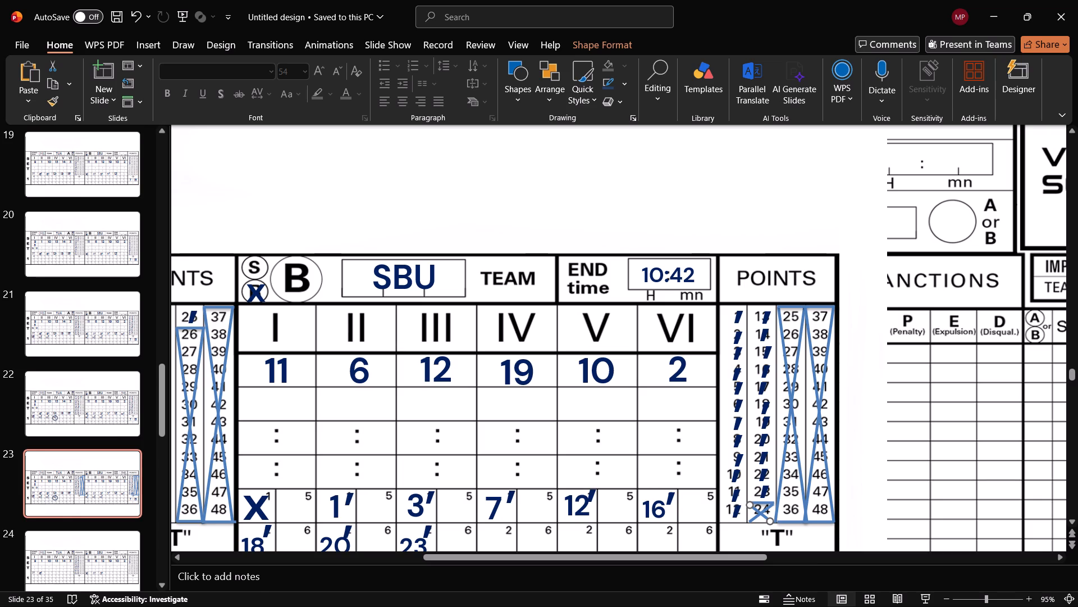
{"action": "left_click", "coordinate": [861, 446]}
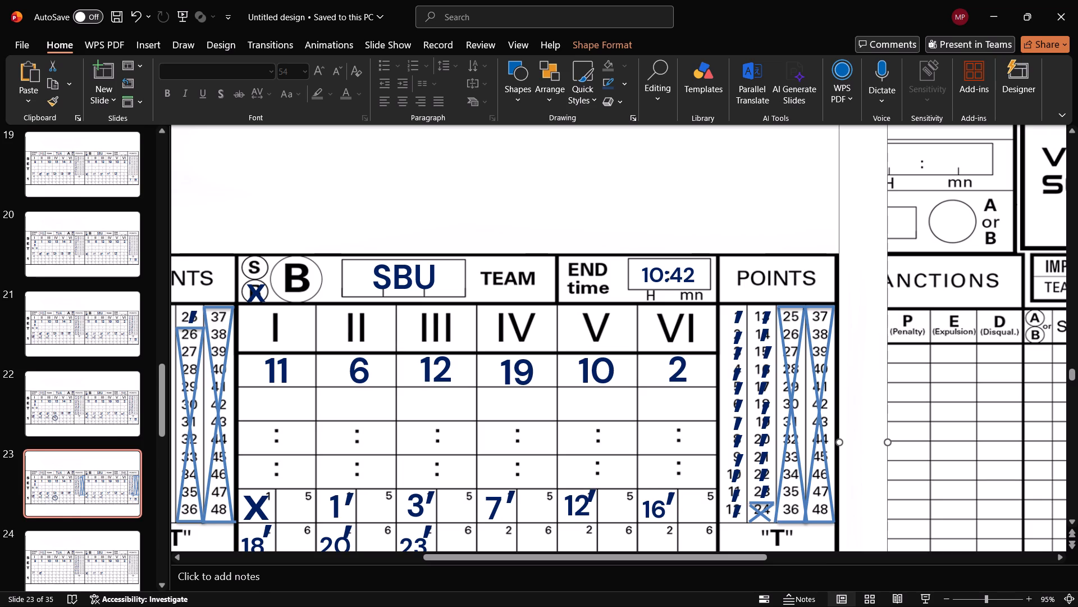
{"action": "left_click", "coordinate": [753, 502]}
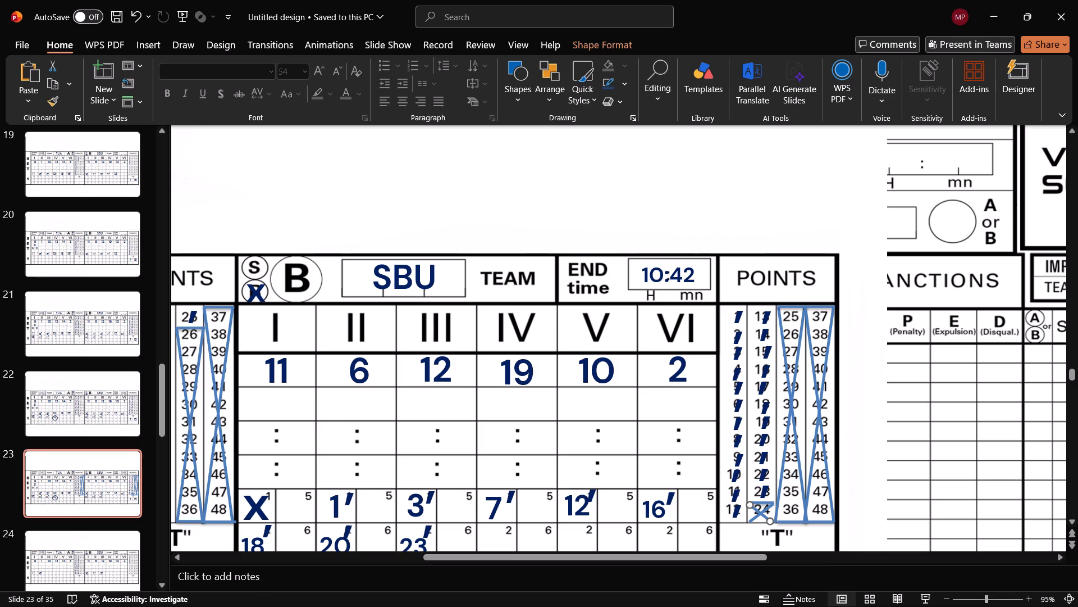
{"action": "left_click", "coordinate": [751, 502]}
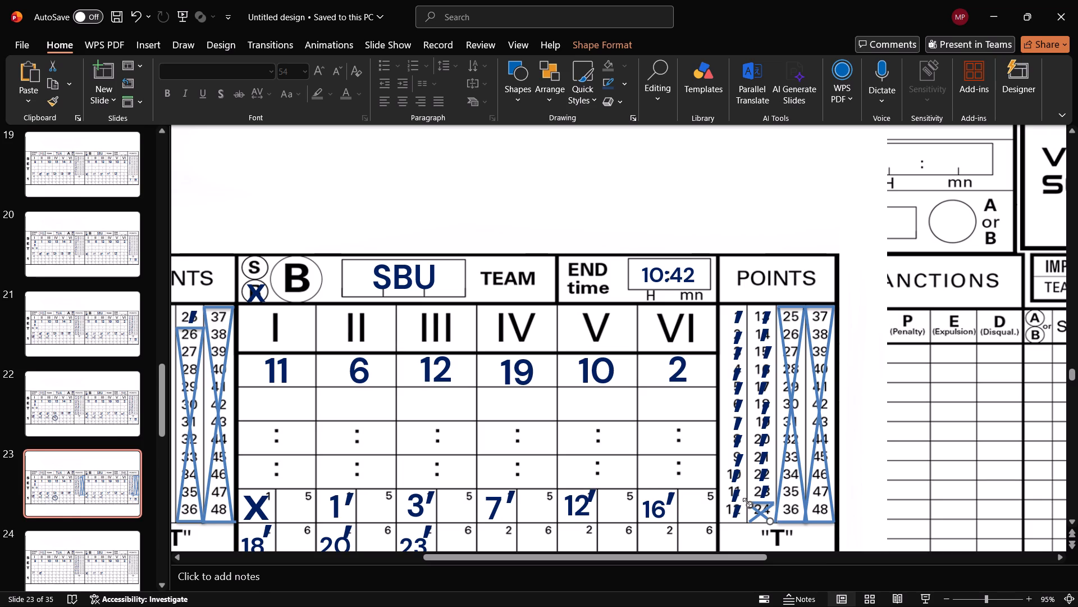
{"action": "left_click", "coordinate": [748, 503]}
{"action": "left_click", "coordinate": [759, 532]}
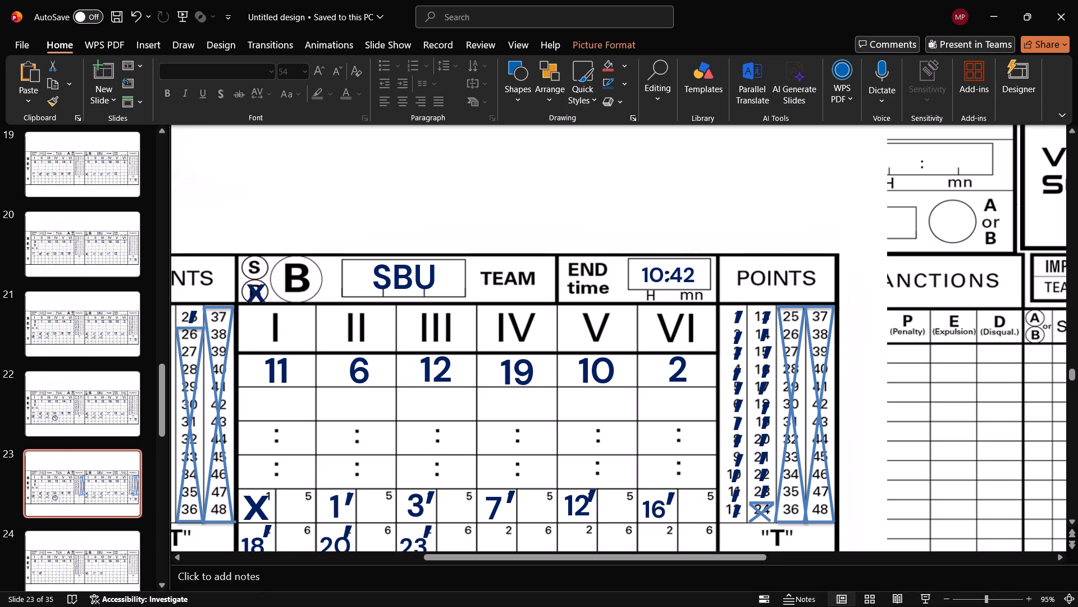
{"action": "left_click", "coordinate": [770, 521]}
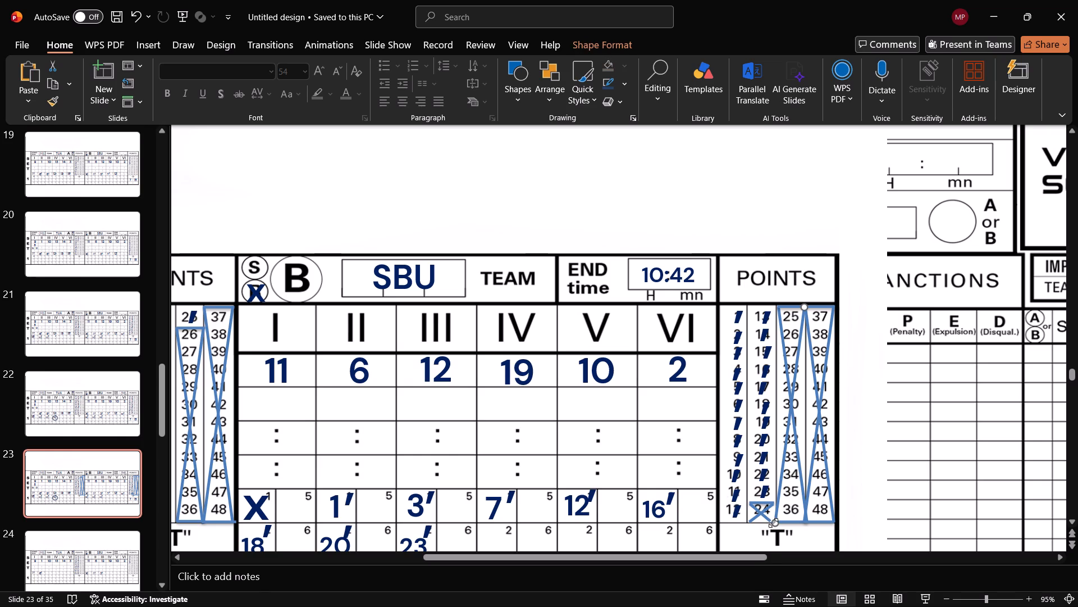
Copy the horizontal line above team B's point 24 and fit the copy beneath the number as the box's bottom edge.
{"action": "left_click", "coordinate": [766, 518]}
{"action": "left_click", "coordinate": [769, 520]}
{"action": "left_click", "coordinate": [753, 532]}
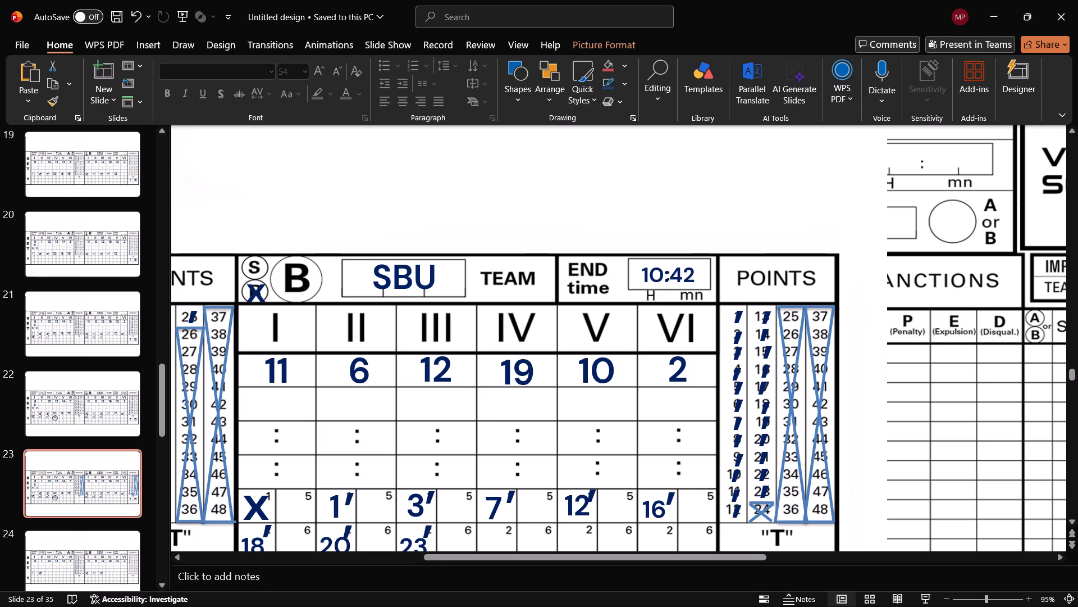
{"action": "left_click", "coordinate": [766, 503]}
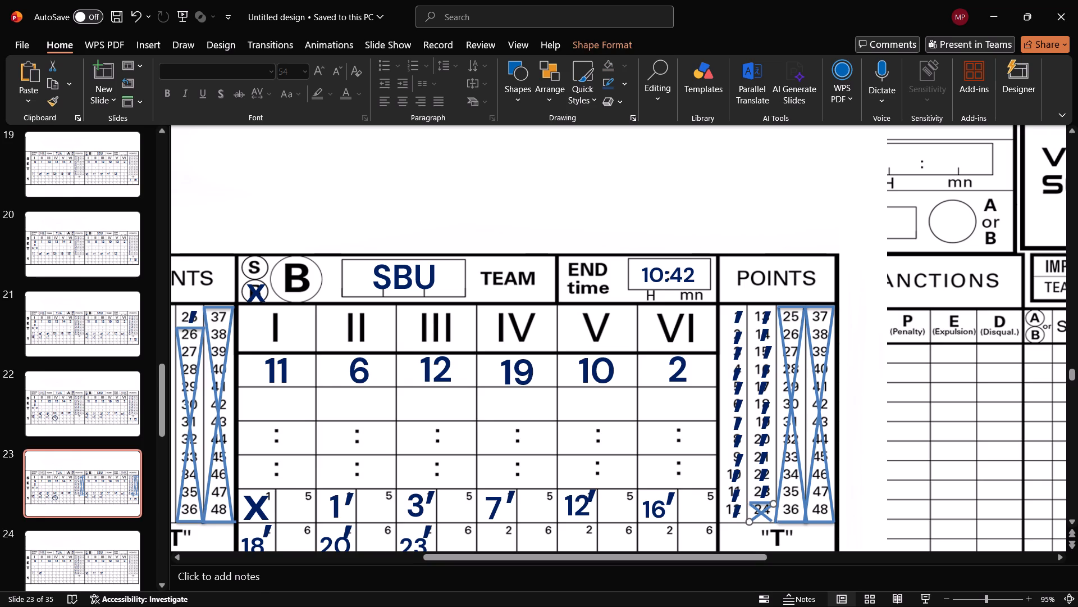
{"action": "left_click", "coordinate": [759, 502]}
{"action": "key", "text": "ctrl+c"}
{"action": "key", "text": "ctrl+v"}
{"action": "left_click_drag", "start_coordinate": [770, 515], "coordinate": [759, 523]}
{"action": "left_click_drag", "start_coordinate": [759, 523], "coordinate": [761, 523]}
{"action": "left_click_drag", "start_coordinate": [753, 524], "coordinate": [753, 525]}
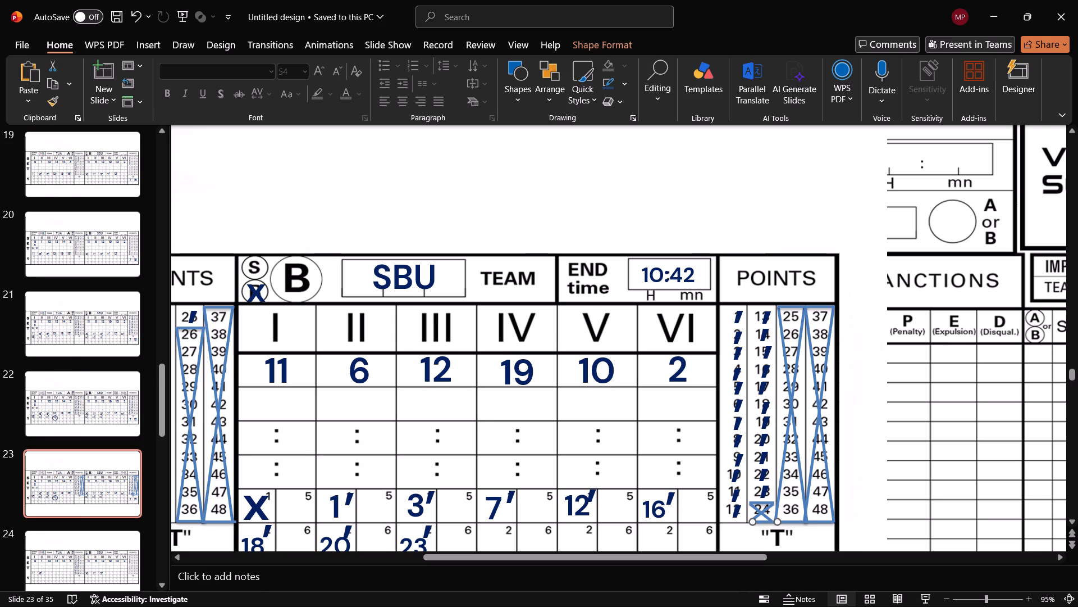
{"action": "left_click_drag", "start_coordinate": [753, 525], "coordinate": [745, 520]}
{"action": "left_click_drag", "start_coordinate": [745, 520], "coordinate": [746, 520]}
{"action": "left_click", "coordinate": [846, 504]}
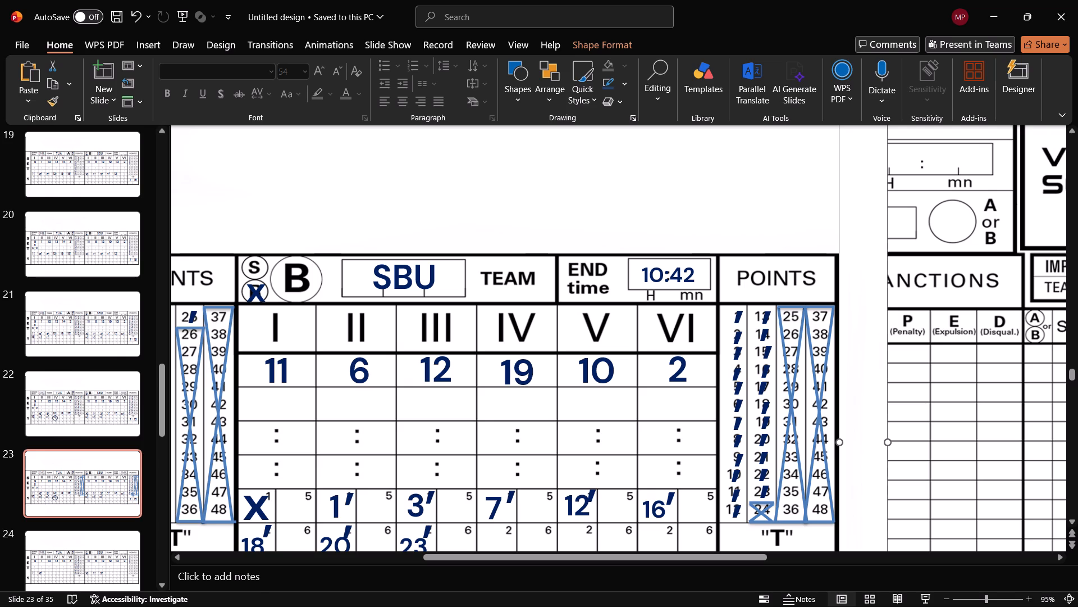
Zoom the slide view out to 50% and start the slide show from slide 7, the blank Set 1 scoresheet.
{"action": "left_click", "coordinate": [969, 601]}
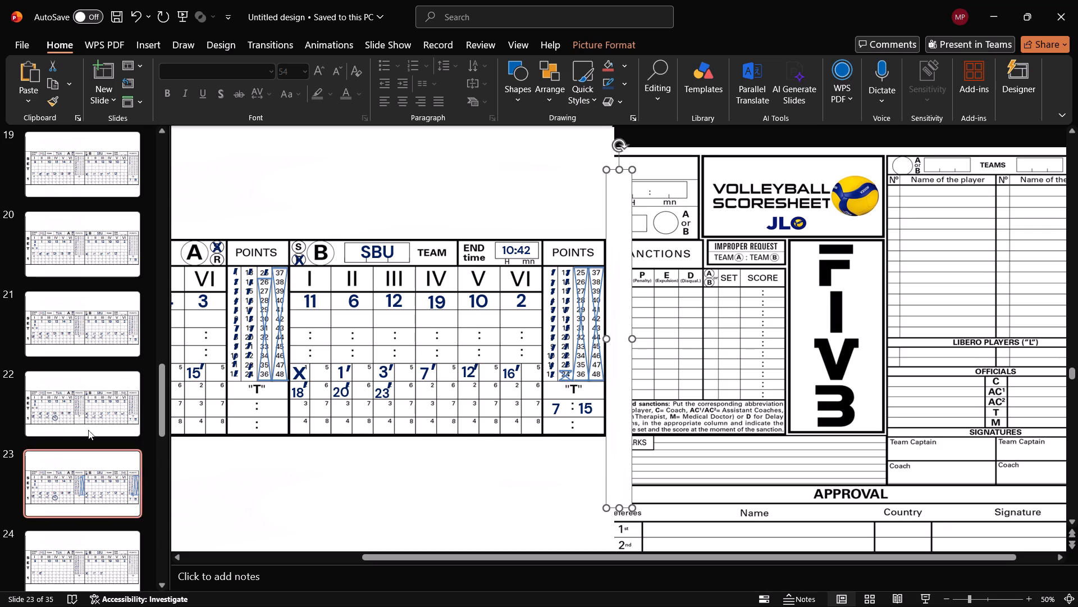
{"action": "left_click", "coordinate": [95, 410]}
{"action": "left_click", "coordinate": [79, 464]}
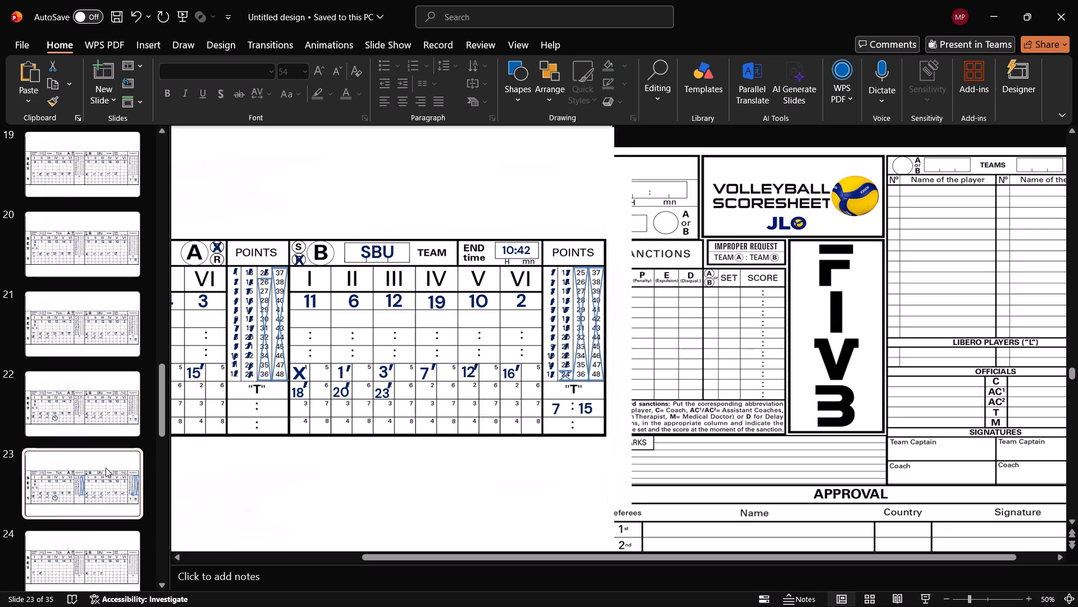
{"action": "left_click", "coordinate": [94, 157]}
{"action": "scroll", "coordinate": [80, 228], "scroll_direction": "up", "scroll_amount": 9}
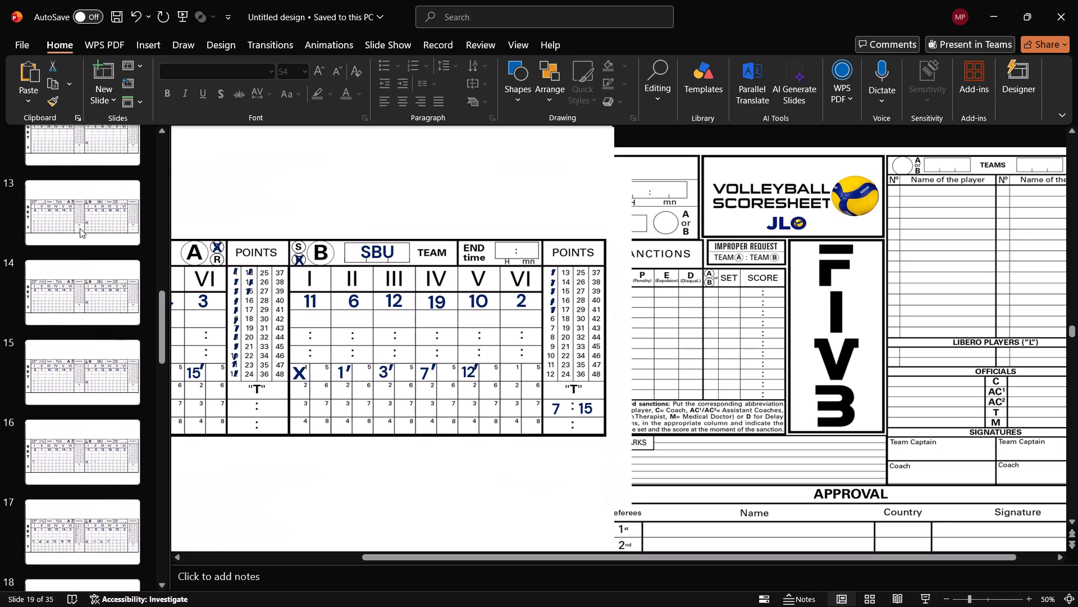
{"action": "scroll", "coordinate": [80, 228], "scroll_direction": "up", "scroll_amount": 10}
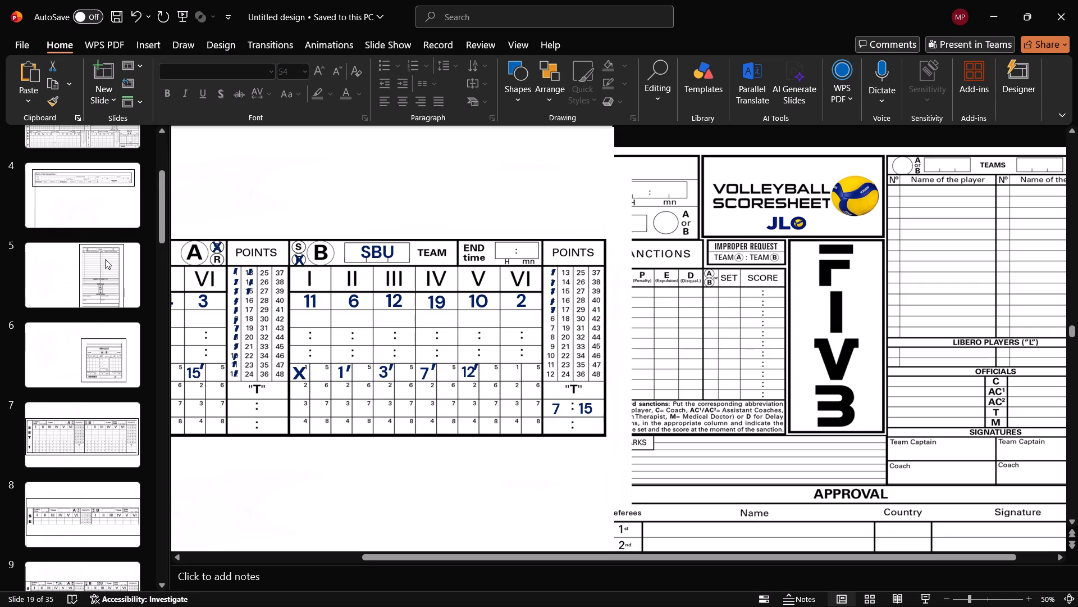
{"action": "left_click", "coordinate": [87, 438]}
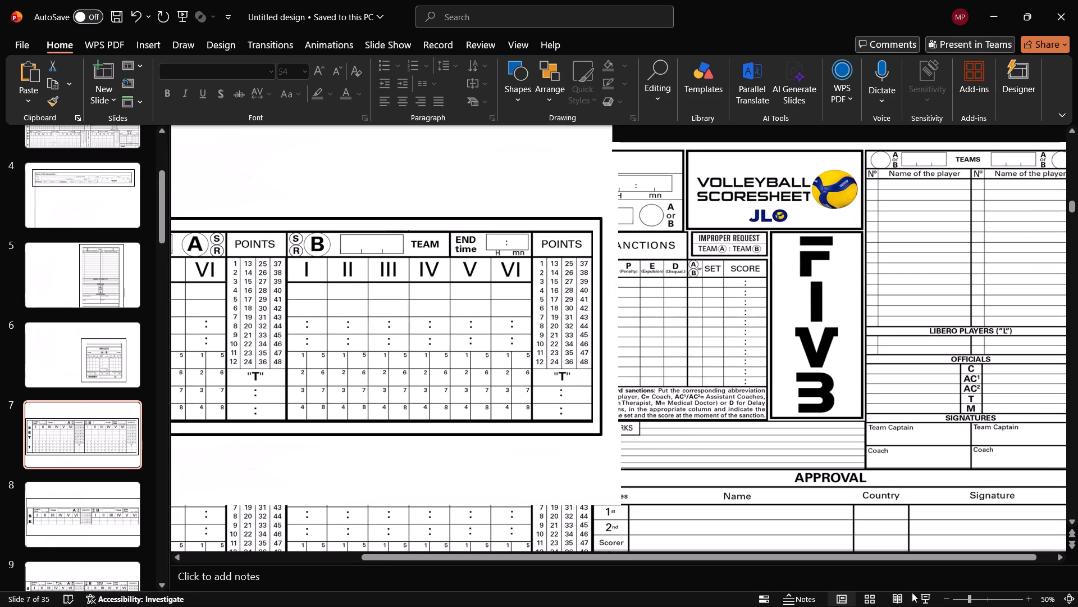
{"action": "left_click", "coordinate": [924, 594]}
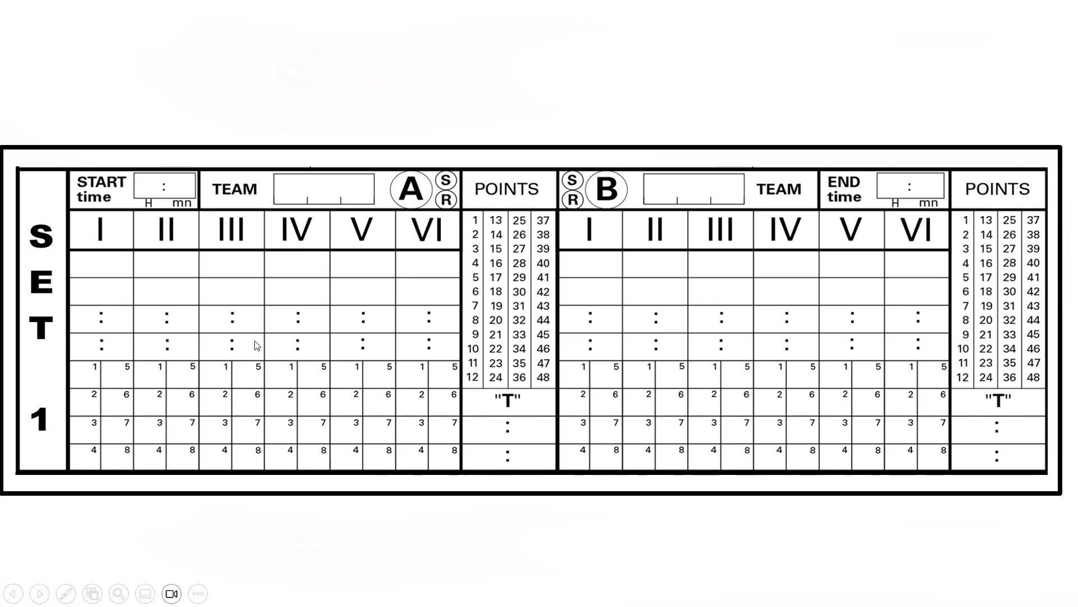
Step forward and back through the slide show between the blank Set 1 scoresheet and the line-up sheets to review the slide sequence.
{"action": "key", "text": "Right"}
{"action": "key", "text": "Right"}
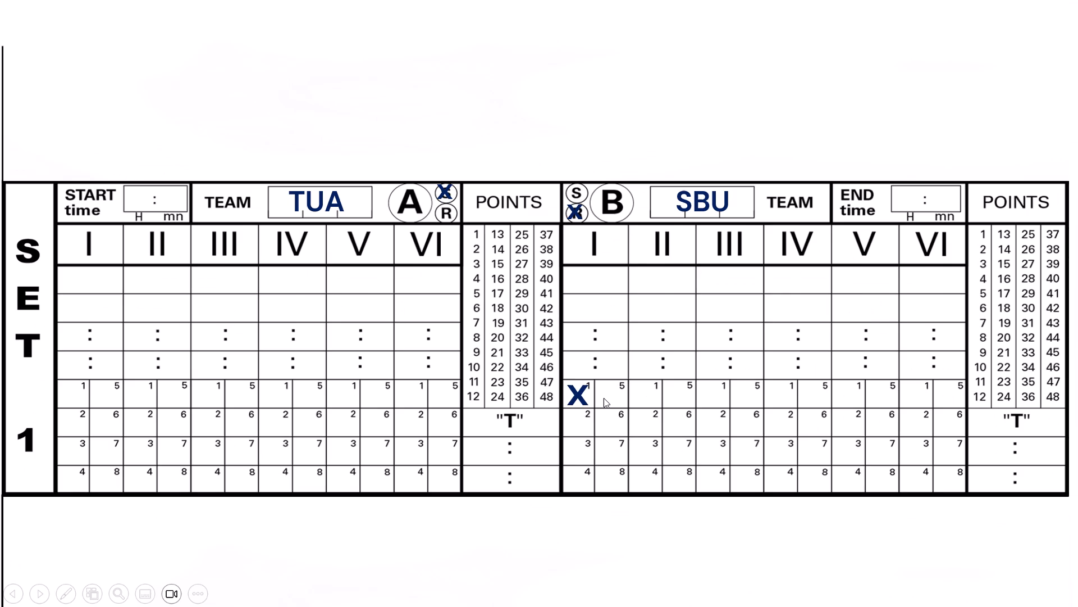
{"action": "key", "text": "Left"}
{"action": "key", "text": "Left"}
{"action": "key", "text": "Right"}
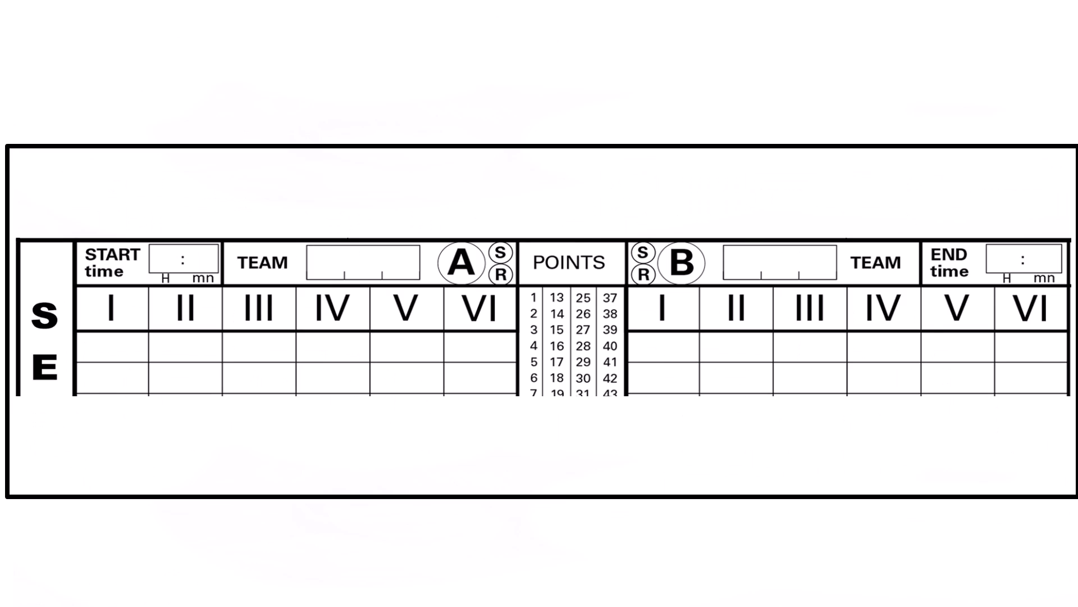
{"action": "key", "text": "Right"}
{"action": "key", "text": "Right"}
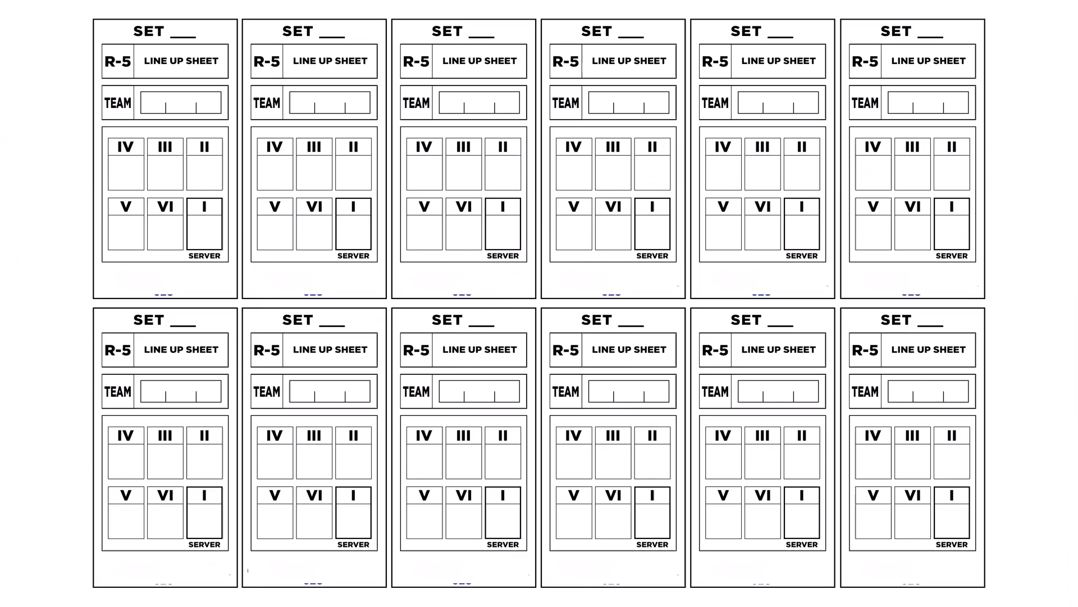
{"action": "key", "text": "Left"}
{"action": "key", "text": "Left"}
{"action": "key", "text": "Left"}
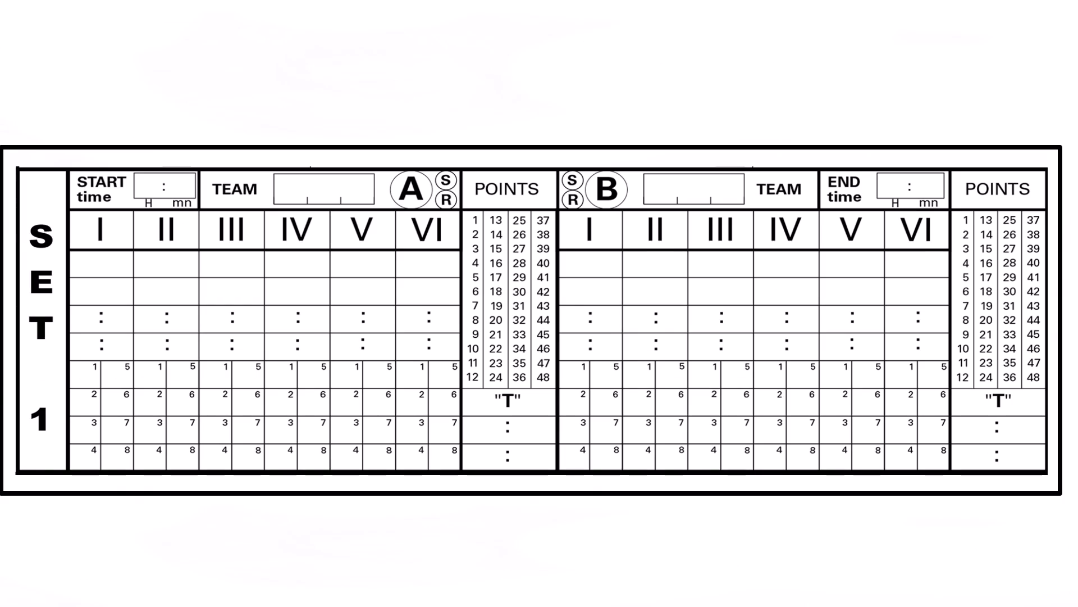
{"action": "key", "text": "Right"}
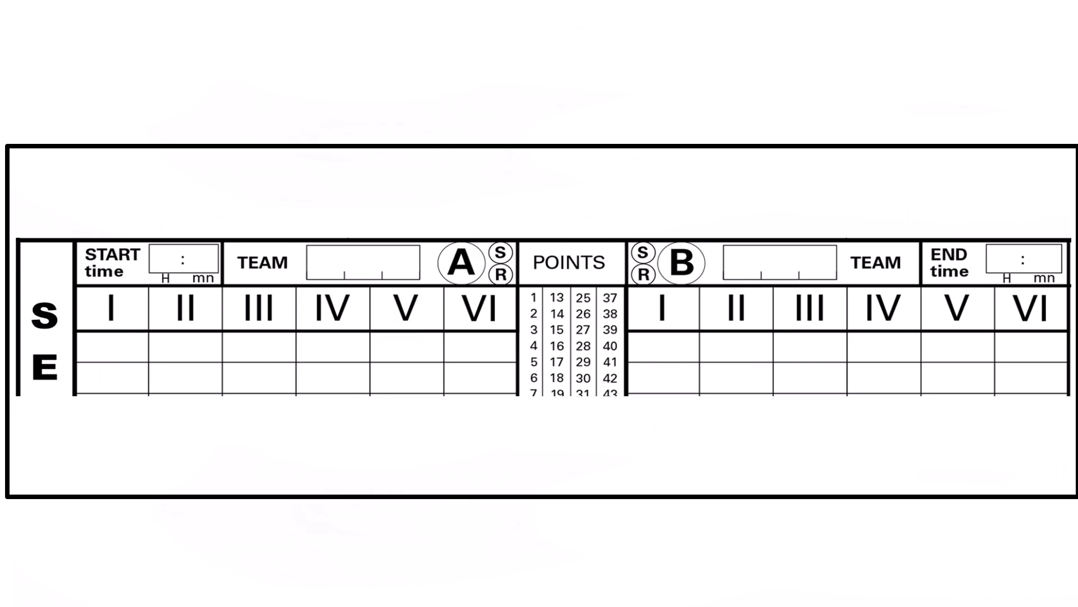
{"action": "key", "text": "Left"}
{"action": "key", "text": "Right"}
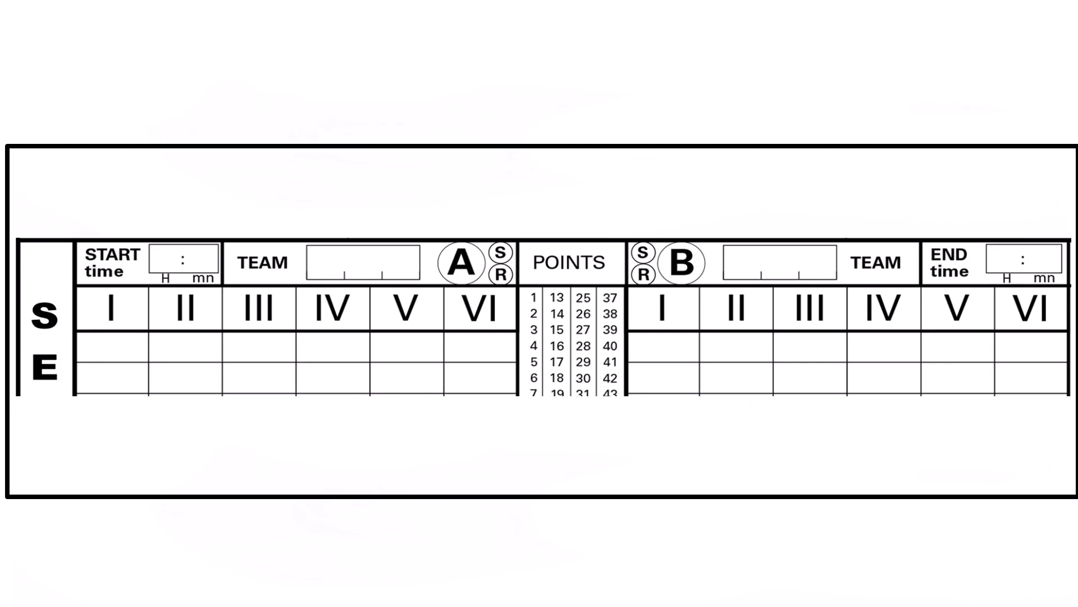
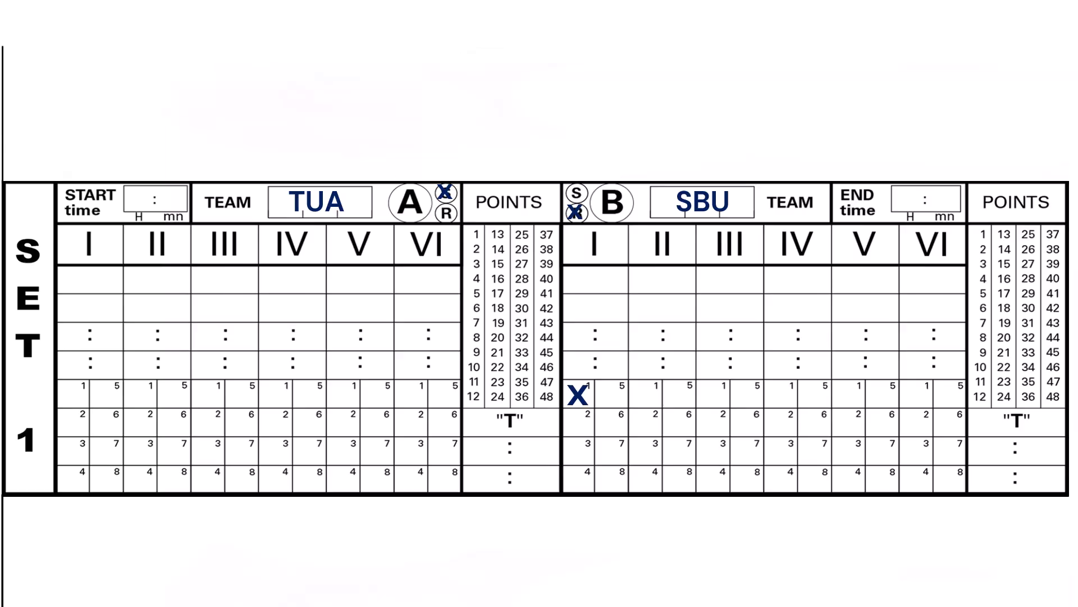
Step back and forth in the slide show between the Set 1 line-up sheets and the adjacent scoresheets to check their order.
{"action": "key", "text": "Left"}
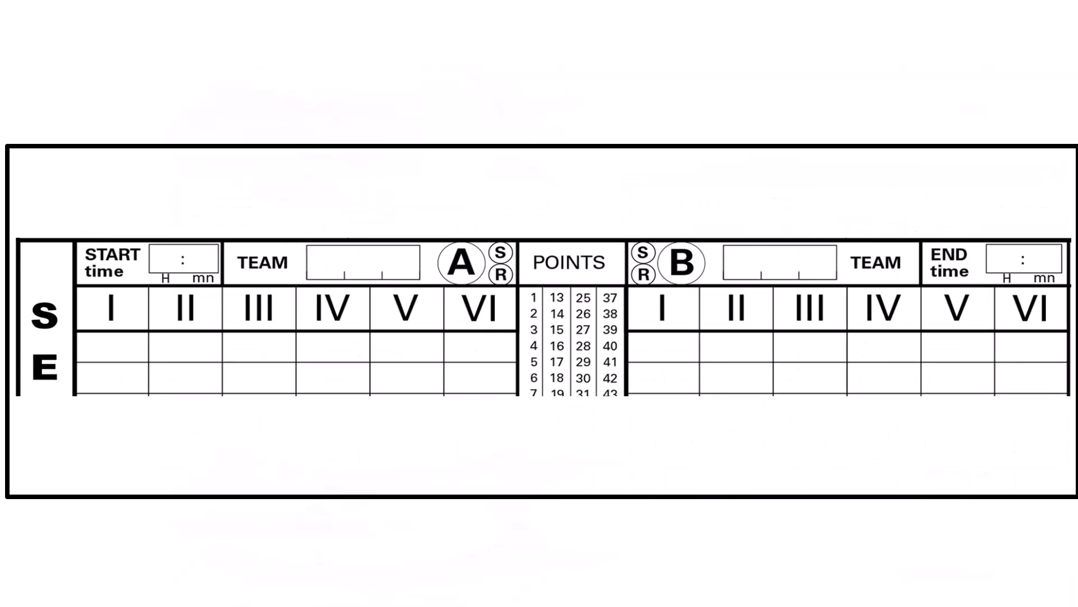
{"action": "key", "text": "Right"}
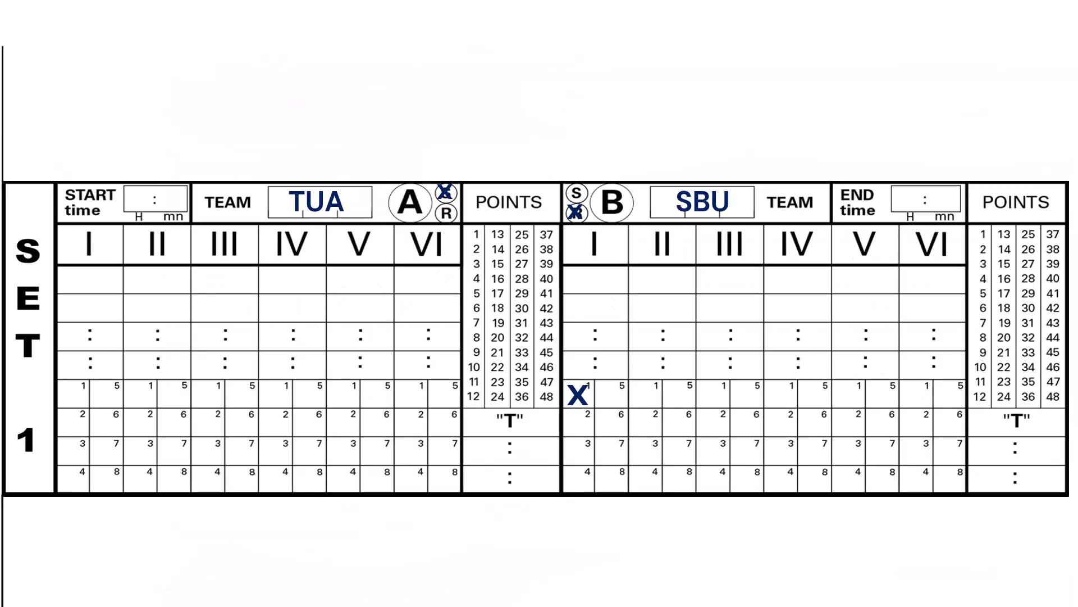
{"action": "key", "text": "Right"}
{"action": "key", "text": "Right"}
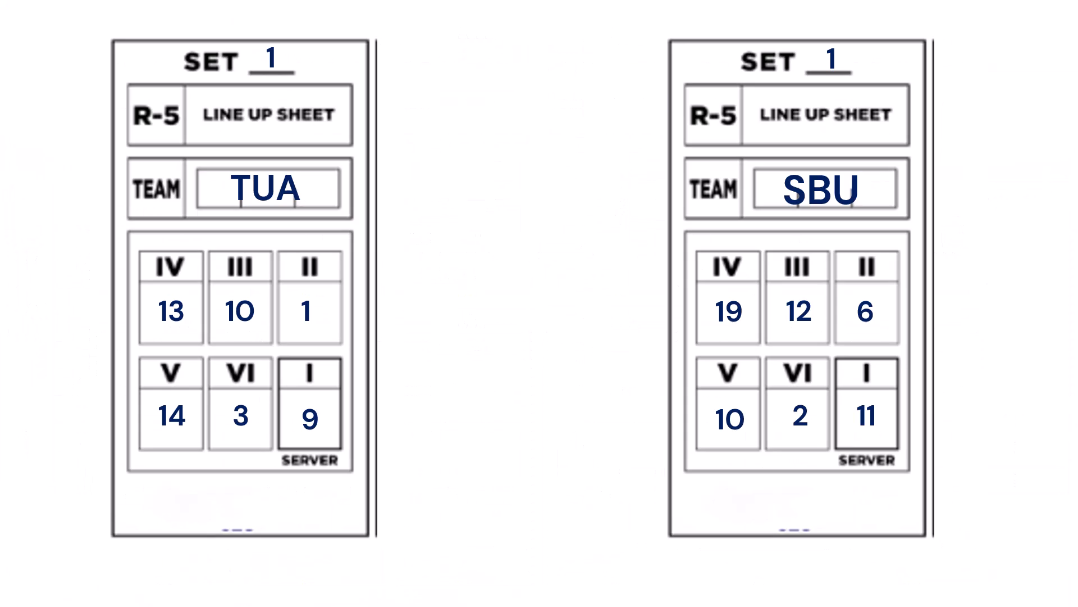
{"action": "key", "text": "Right"}
{"action": "key", "text": "Left"}
{"action": "key", "text": "Right"}
{"action": "key", "text": "Left"}
{"action": "key", "text": "Right"}
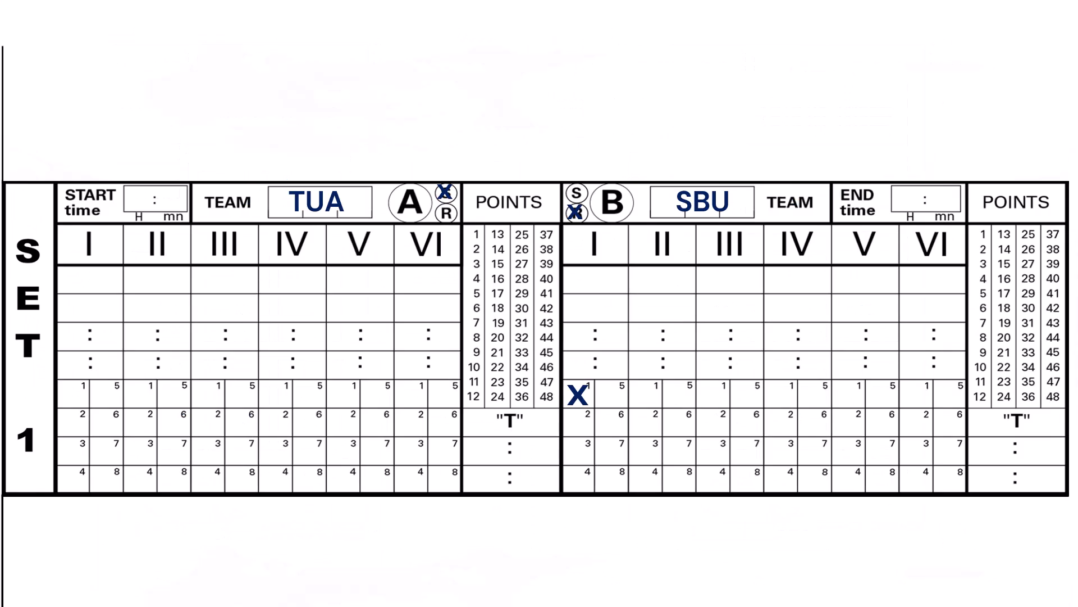
{"action": "key", "text": "Right"}
{"action": "key", "text": "Left"}
Go back to the blank Set 1 scoresheet and step forward through the line-up sheets to the scoresheet following them.
{"action": "key", "text": "Left"}
{"action": "key", "text": "Left"}
{"action": "key", "text": "Left"}
{"action": "key", "text": "Left"}
{"action": "key", "text": "Left"}
{"action": "key", "text": "Left"}
{"action": "key", "text": "Right"}
{"action": "key", "text": "Right"}
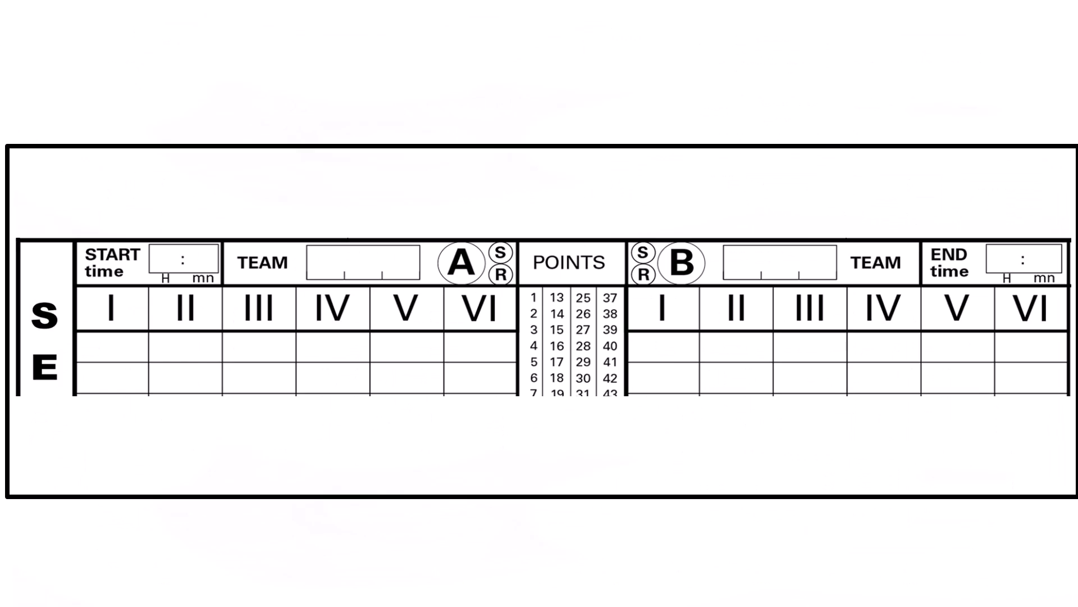
{"action": "key", "text": "Left"}
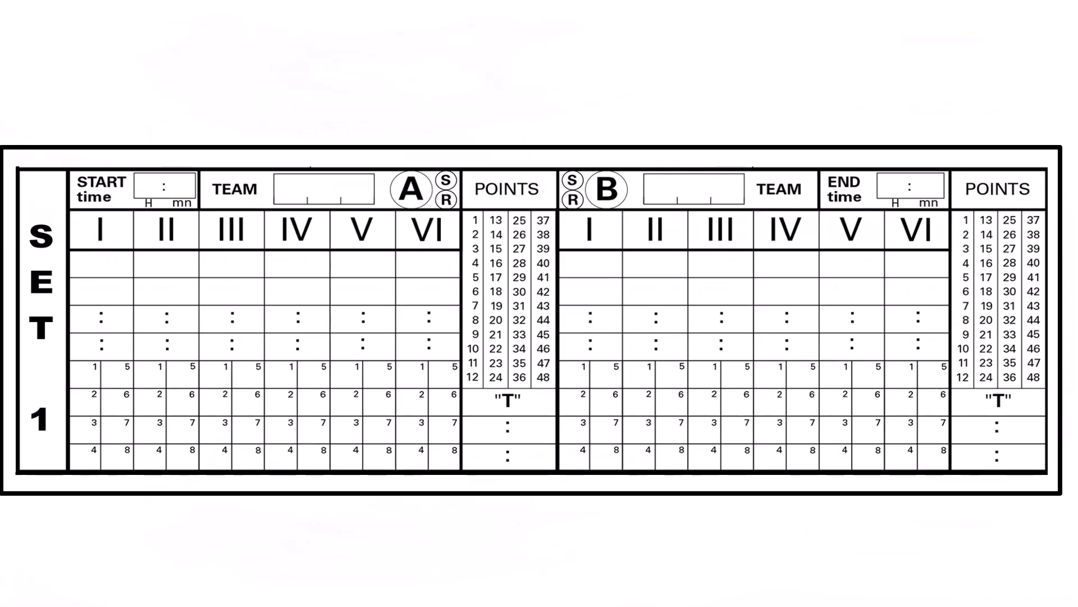
{"action": "key", "text": "Right"}
{"action": "key", "text": "Right"}
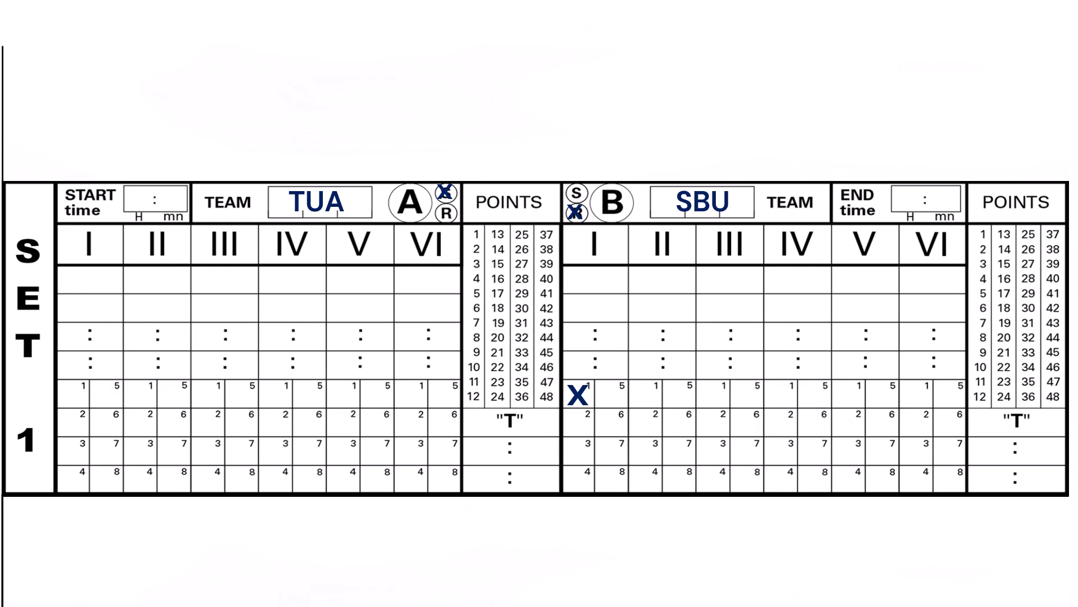
{"action": "key", "text": "Right"}
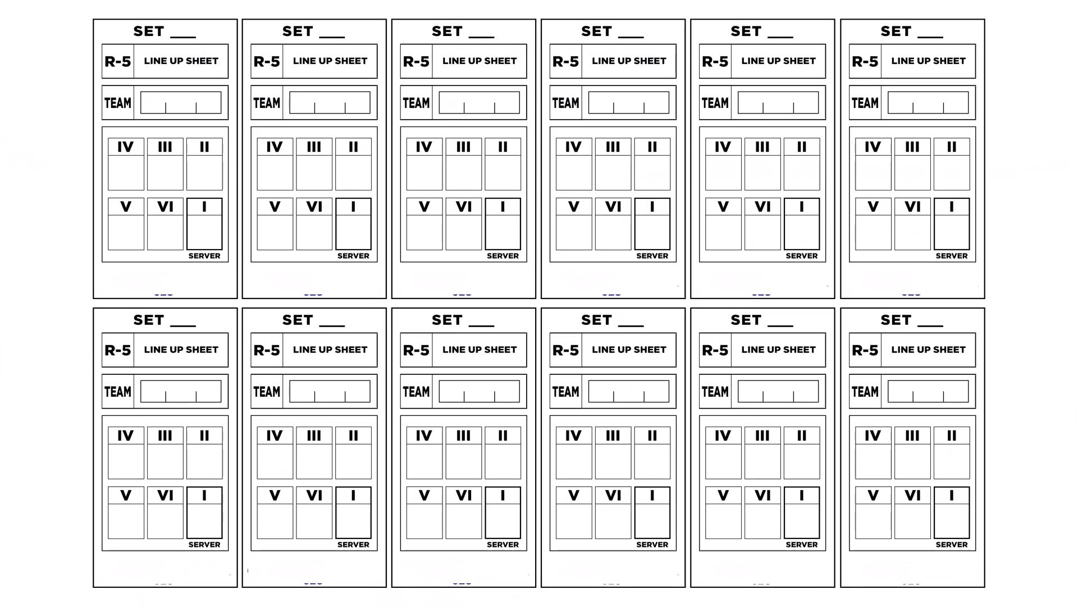
{"action": "key", "text": "Right"}
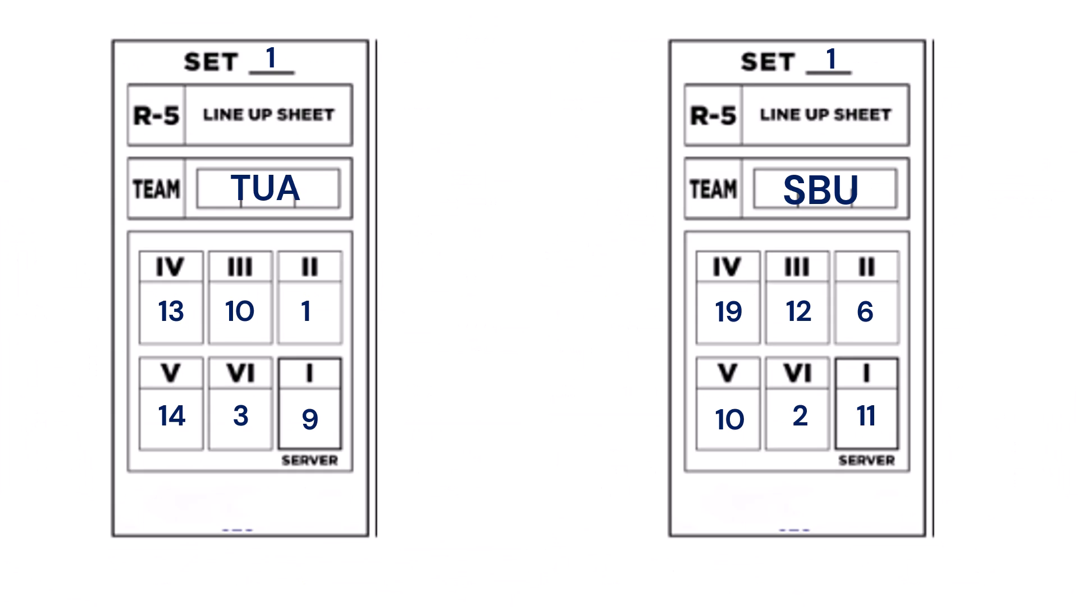
{"action": "key", "text": "Right"}
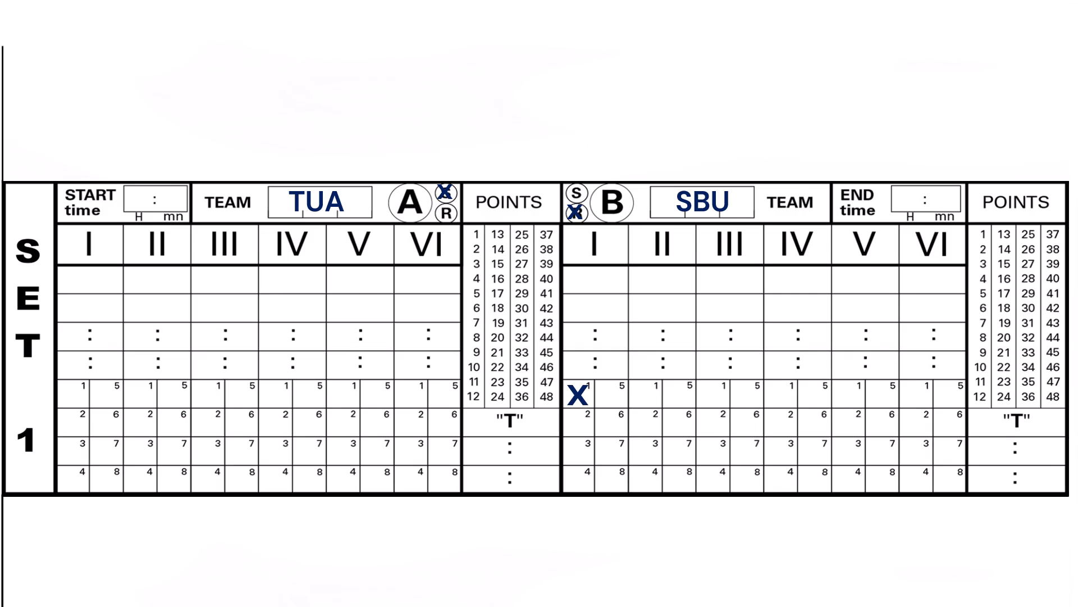
Compare the Set 1 scoresheet without player numbers against the blank line-up sheets and the scoresheet with the line-ups entered.
{"action": "key", "text": "Left"}
{"action": "key", "text": "Left"}
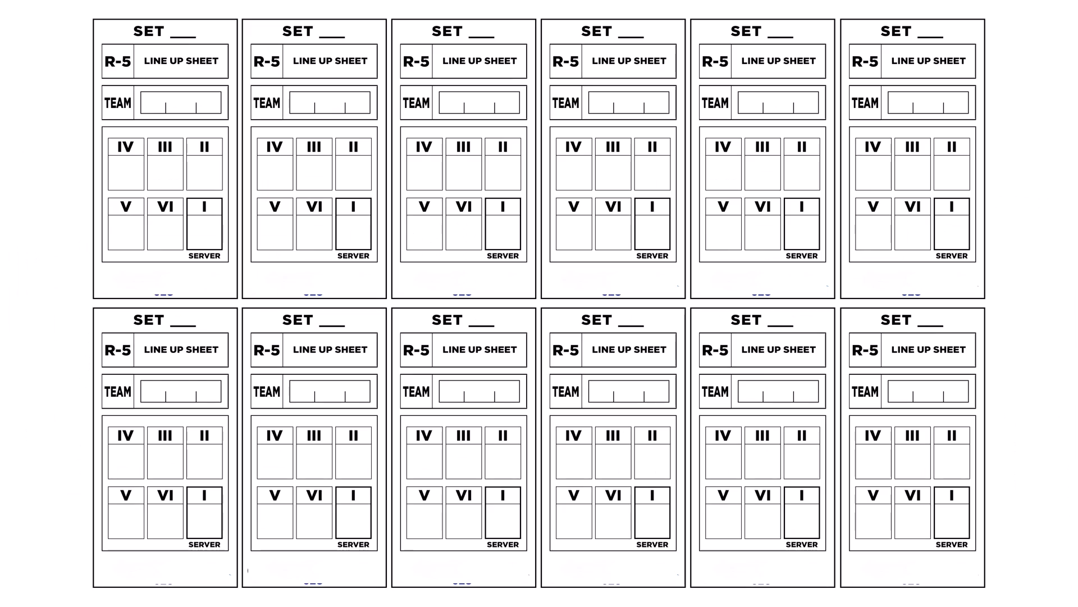
{"action": "key", "text": "Right"}
{"action": "key", "text": "Right"}
{"action": "key", "text": "Right"}
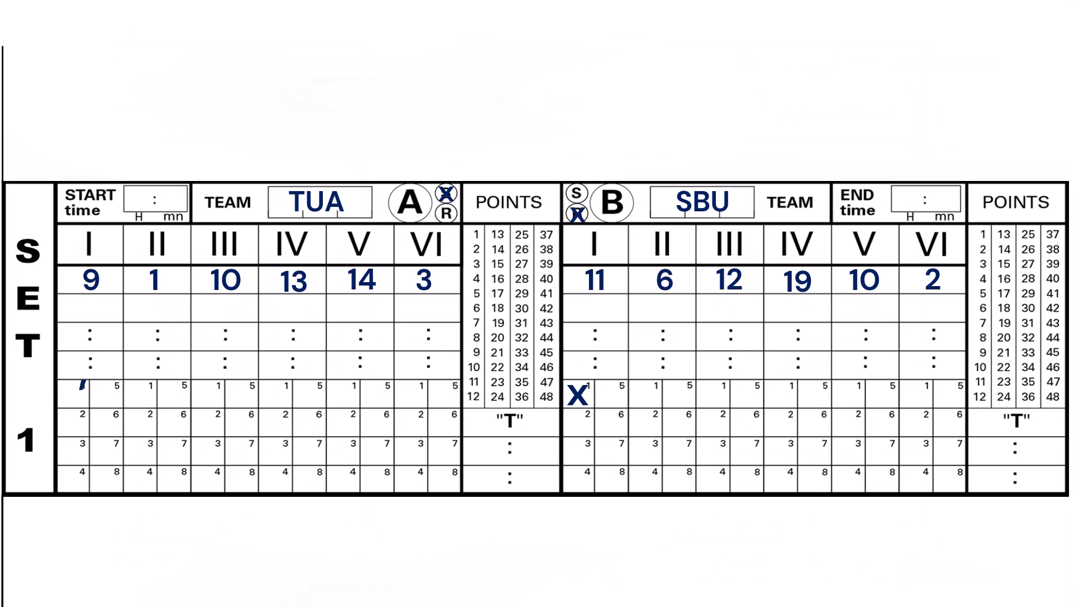
{"action": "key", "text": "Left"}
{"action": "key", "text": "Right"}
{"action": "key", "text": "Left"}
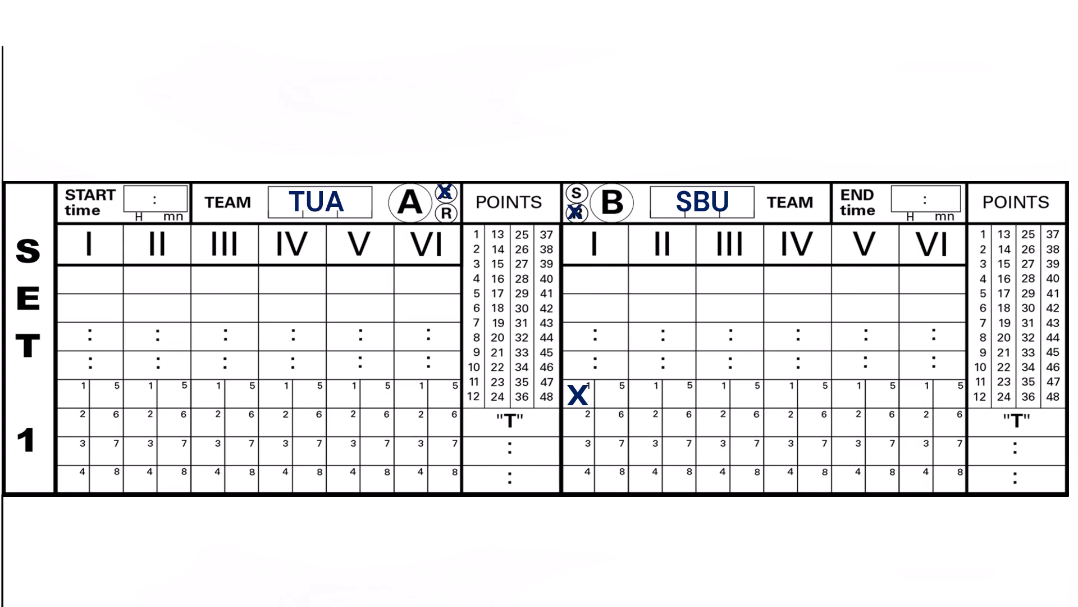
{"action": "key", "text": "Right"}
{"action": "key", "text": "Left"}
{"action": "key", "text": "Right"}
Advance the slide show through the Set 1 scoresheets, from the start-time entry through the point-by-point scoring to slide 24.
{"action": "key", "text": "Right"}
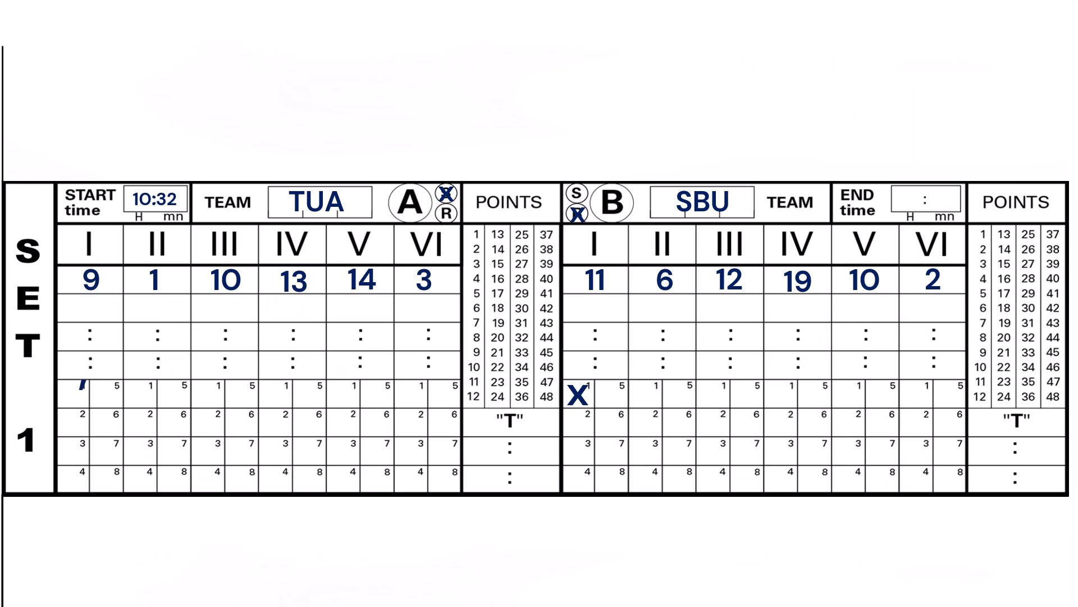
{"action": "key", "text": "Right"}
{"action": "key", "text": "Right"}
{"action": "key", "text": "Right"}
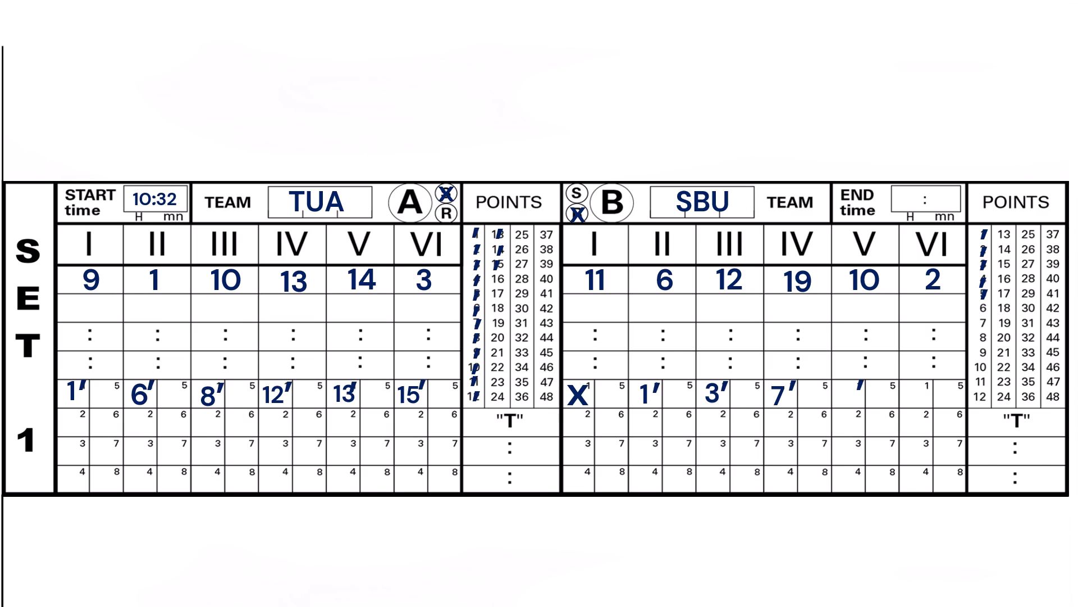
{"action": "key", "text": "Right"}
{"action": "key", "text": "Right"}
{"action": "key", "text": "Right"}
{"action": "key", "text": "Right"}
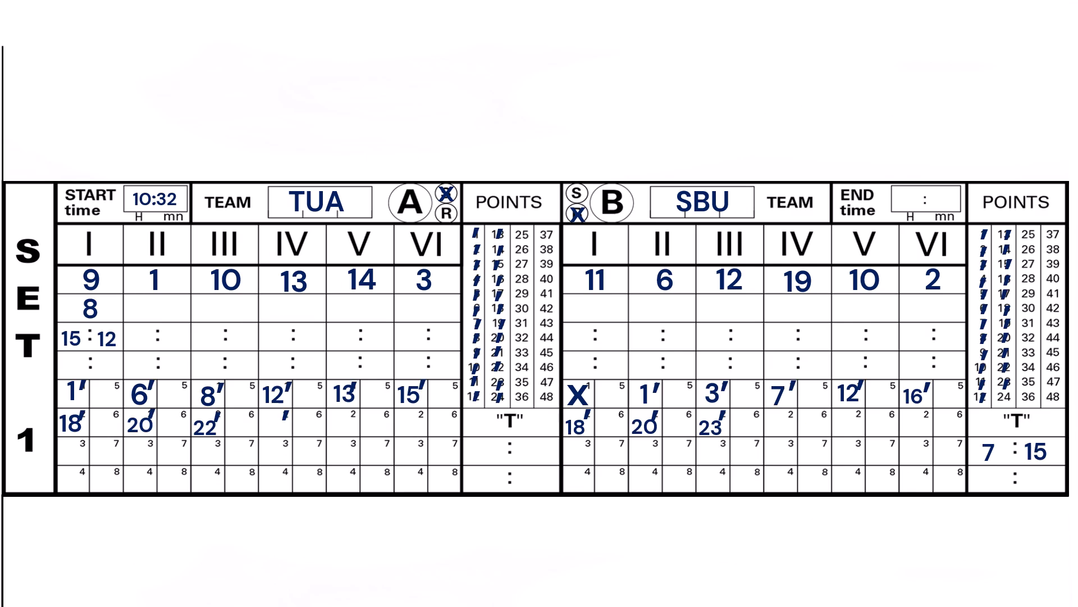
{"action": "key", "text": "Right"}
{"action": "key", "text": "Right"}
{"action": "key", "text": "Right"}
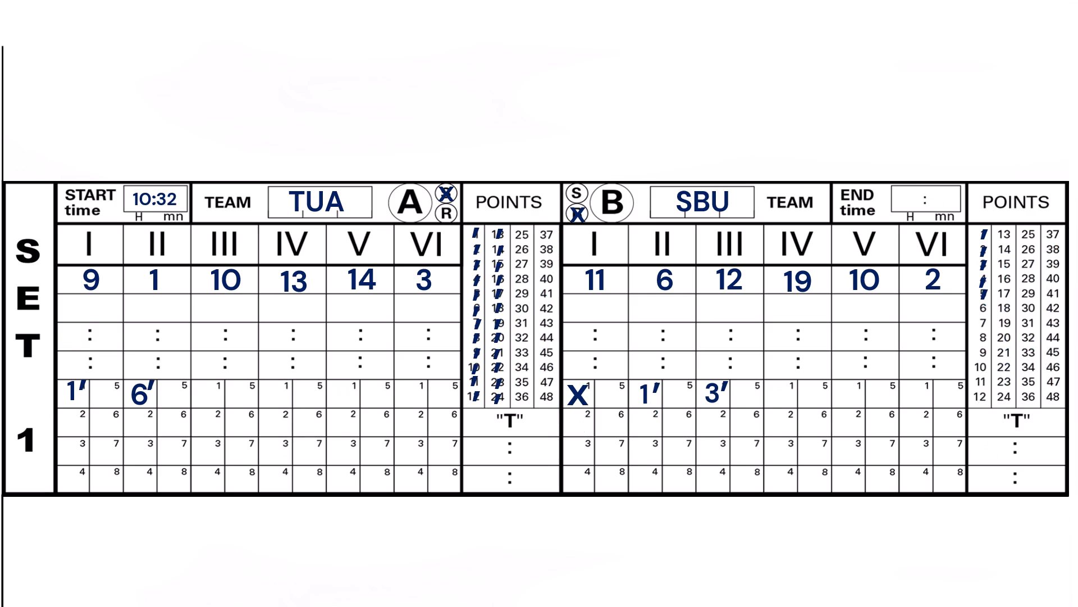
Compare the completed Set 1 scoresheet on slide 23 with the partly filled one on slide 24, and end the slide show.
{"action": "key", "text": "Right"}
{"action": "key", "text": "Left"}
{"action": "key", "text": "Left"}
{"action": "key", "text": "Right"}
{"action": "key", "text": "Left"}
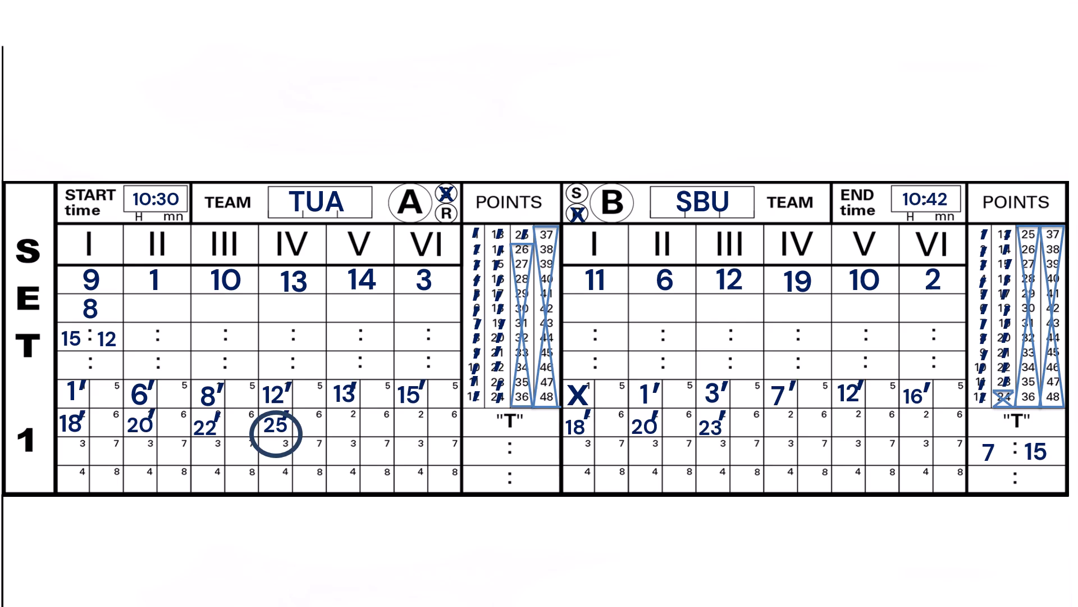
{"action": "key", "text": "Right"}
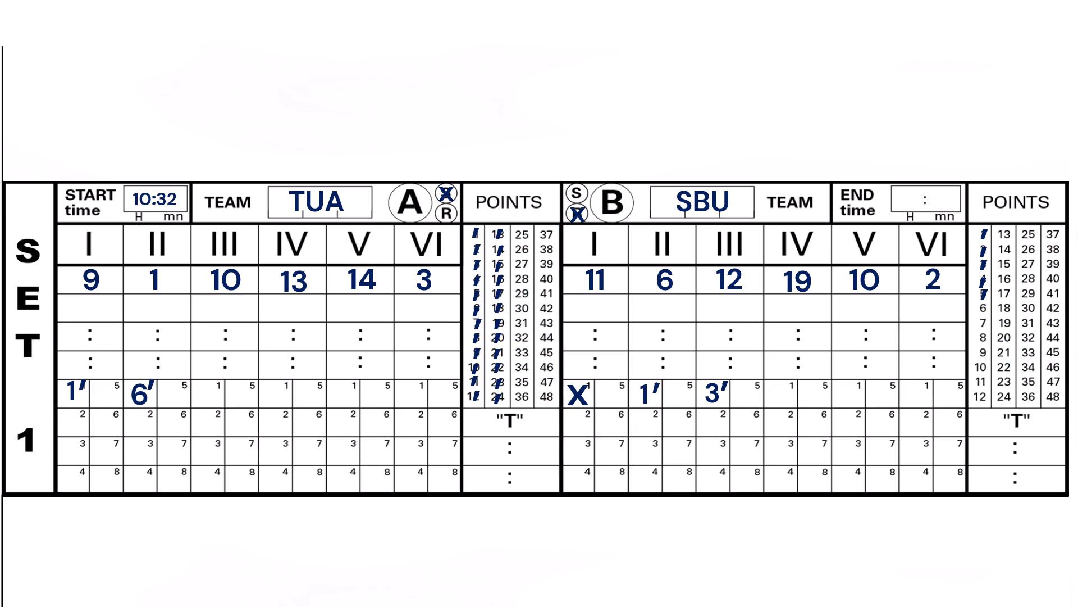
{"action": "key", "text": "Escape"}
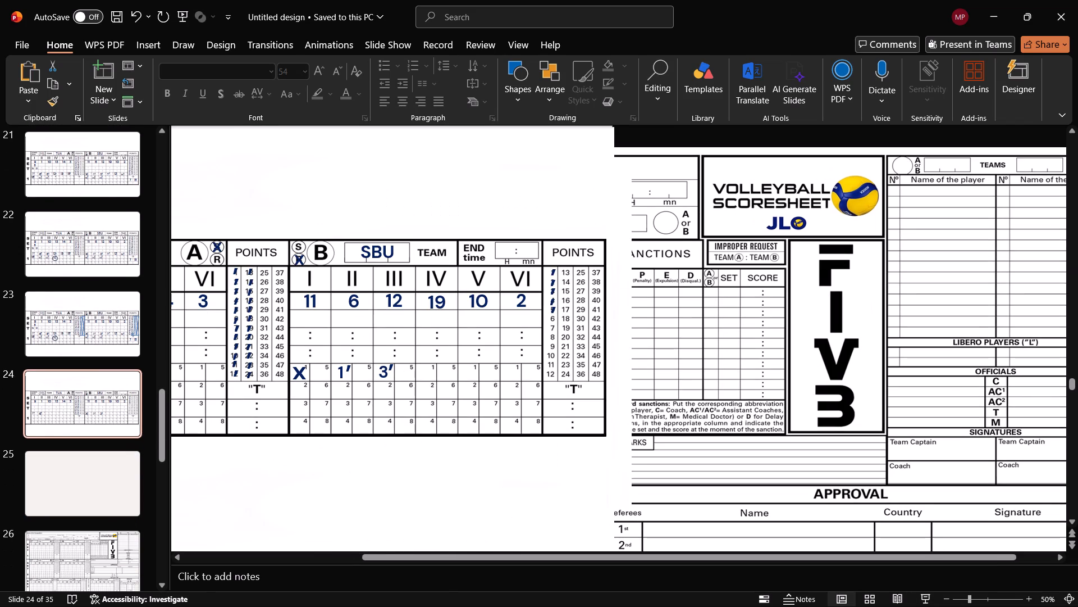
Delete slide 24, the partly filled Set 1 scoresheet that follows the completed one.
{"action": "left_click", "coordinate": [79, 396]}
{"action": "left_click", "coordinate": [101, 321]}
{"action": "left_click", "coordinate": [97, 404]}
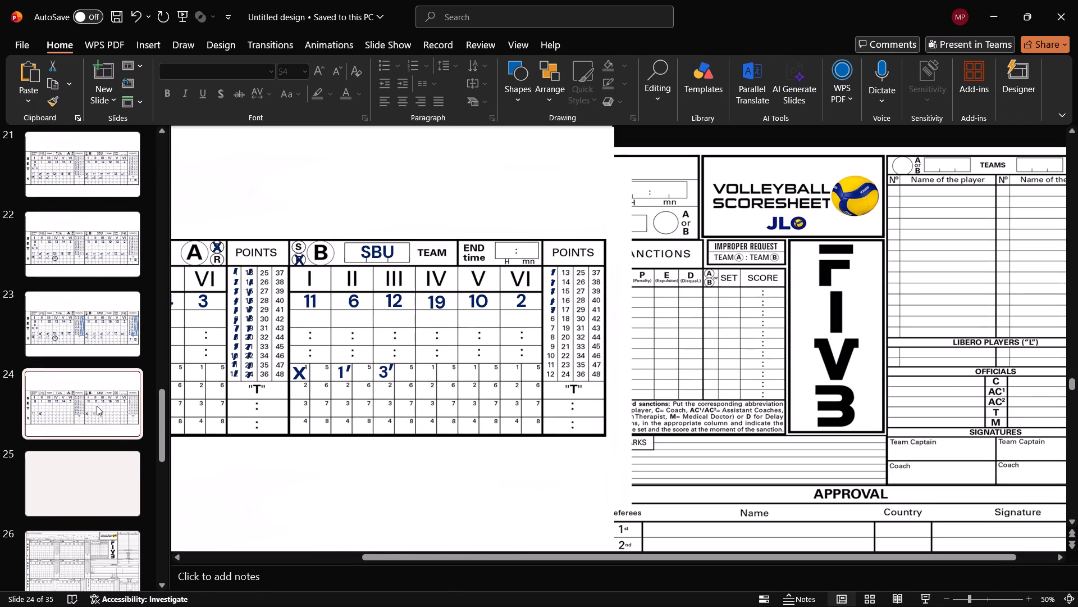
{"action": "right_click", "coordinate": [107, 418]}
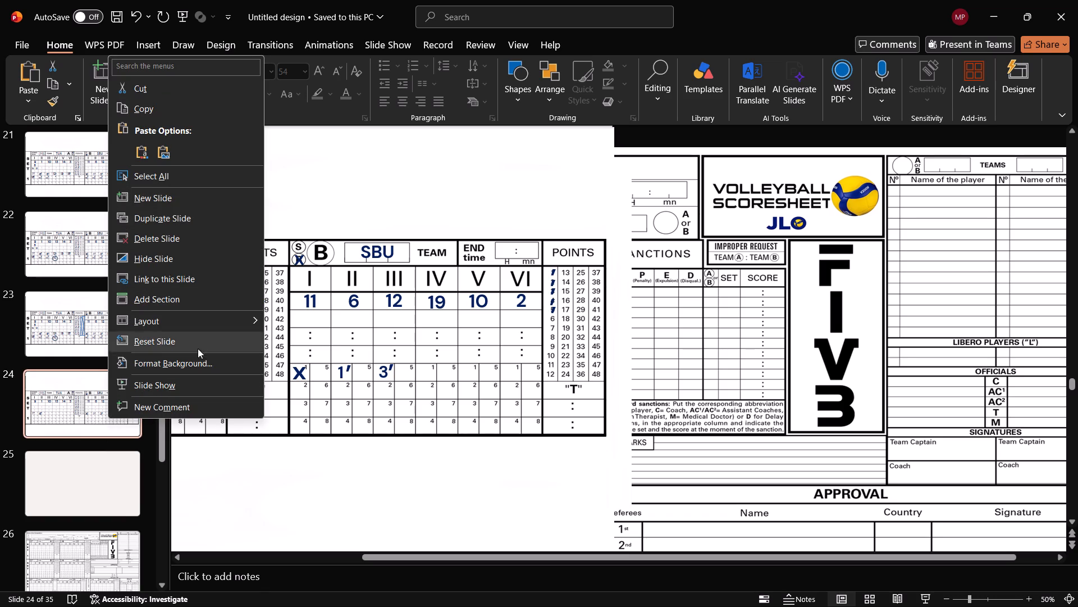
{"action": "left_click", "coordinate": [193, 238]}
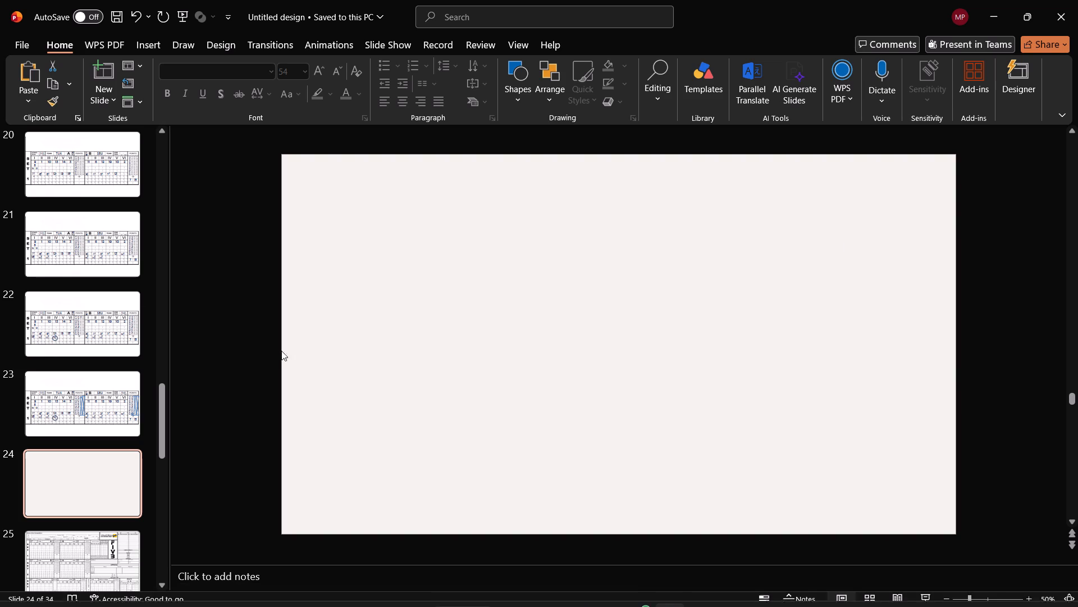
Delete the empty slide 24 between the completed Set 1 scoresheet and the full blank volleyball scoresheet.
{"action": "left_click", "coordinate": [117, 550]}
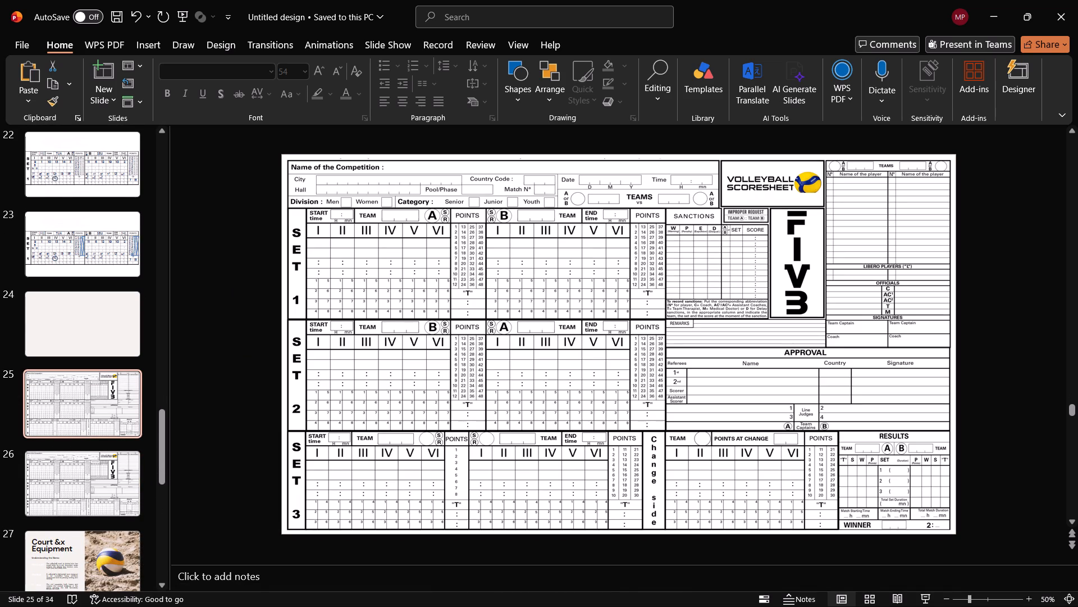
{"action": "left_click", "coordinate": [88, 325]}
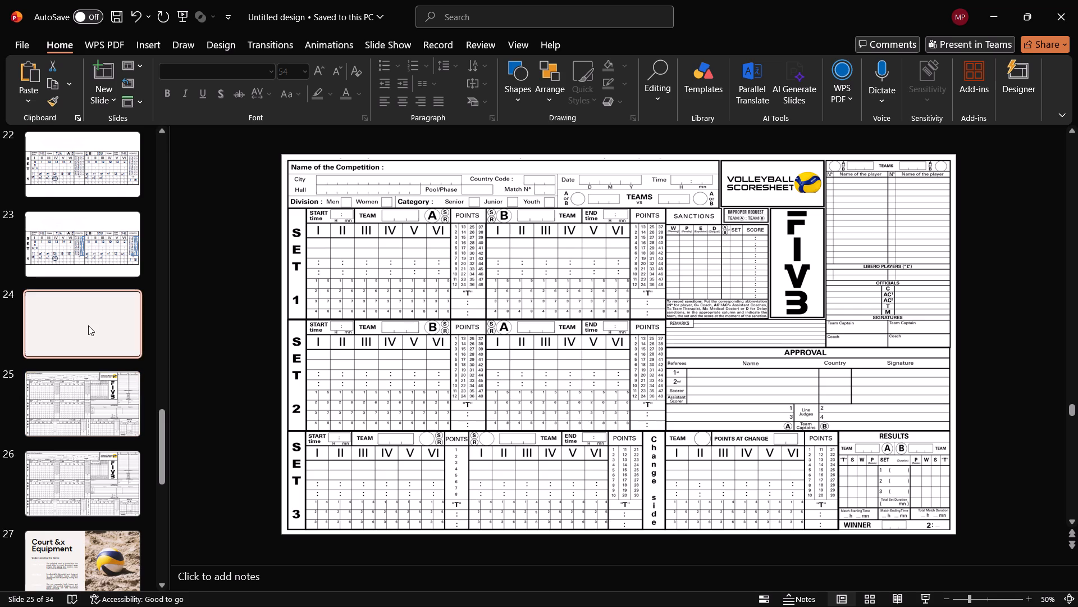
{"action": "key", "text": "Delete"}
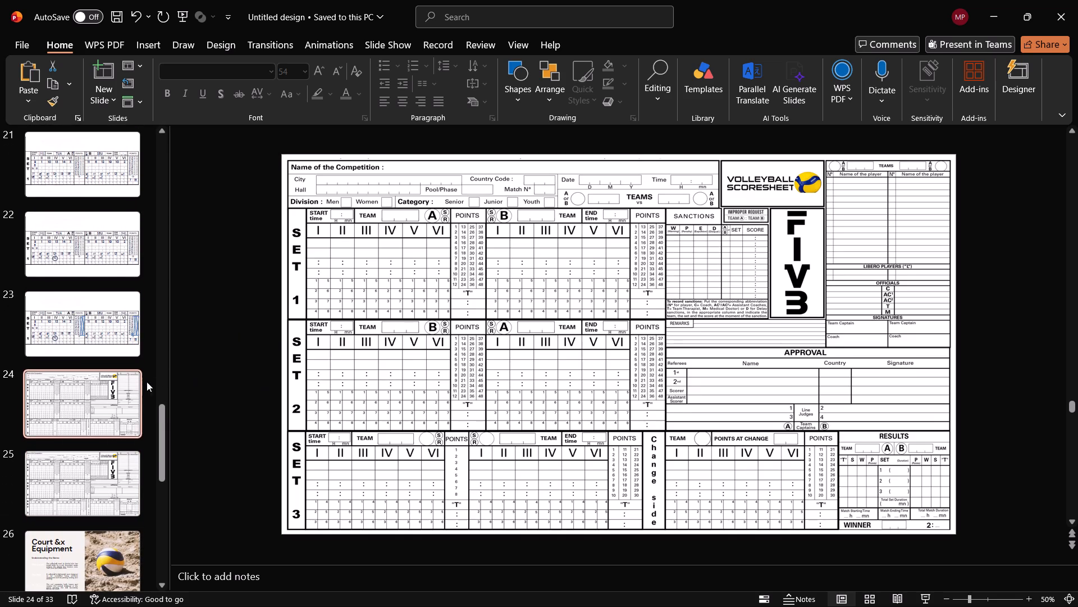
Enlarge the blank volleyball scoresheet picture on slide 24 beyond the slide edges and shift it upward to bring Set 2 toward the middle.
{"action": "left_click", "coordinate": [465, 379]}
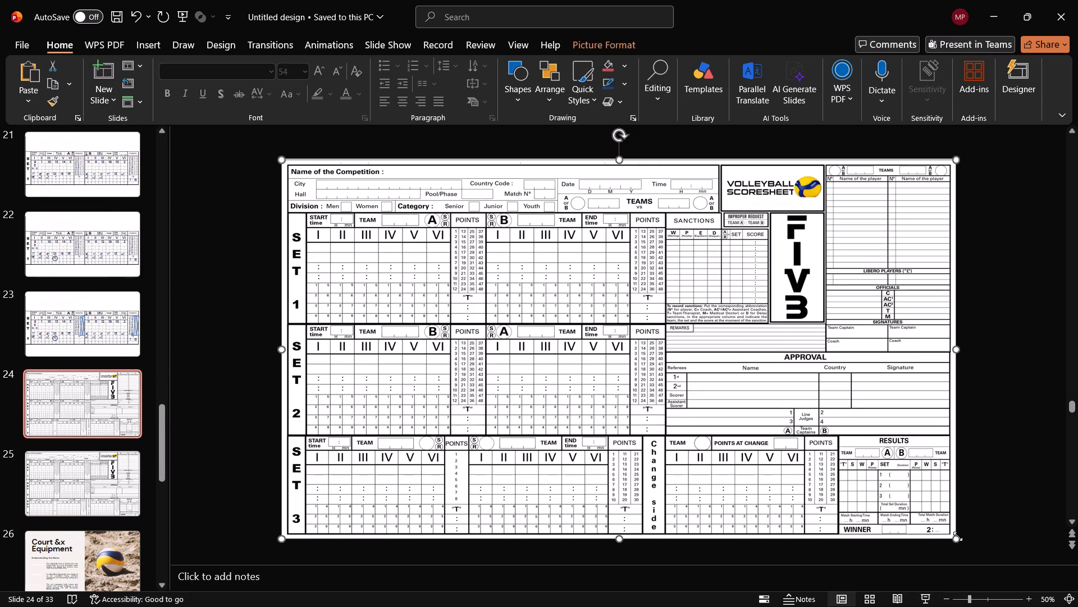
{"action": "left_click_drag", "start_coordinate": [958, 536], "coordinate": [1030, 569]}
{"action": "left_click_drag", "start_coordinate": [736, 423], "coordinate": [761, 361]}
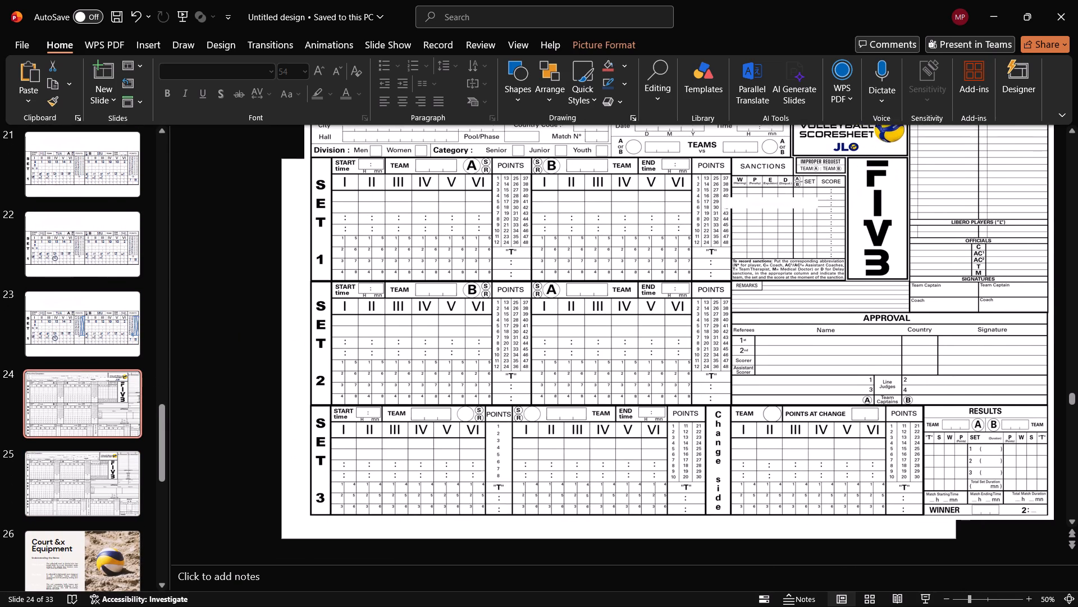
{"action": "left_click_drag", "start_coordinate": [761, 361], "coordinate": [752, 306]}
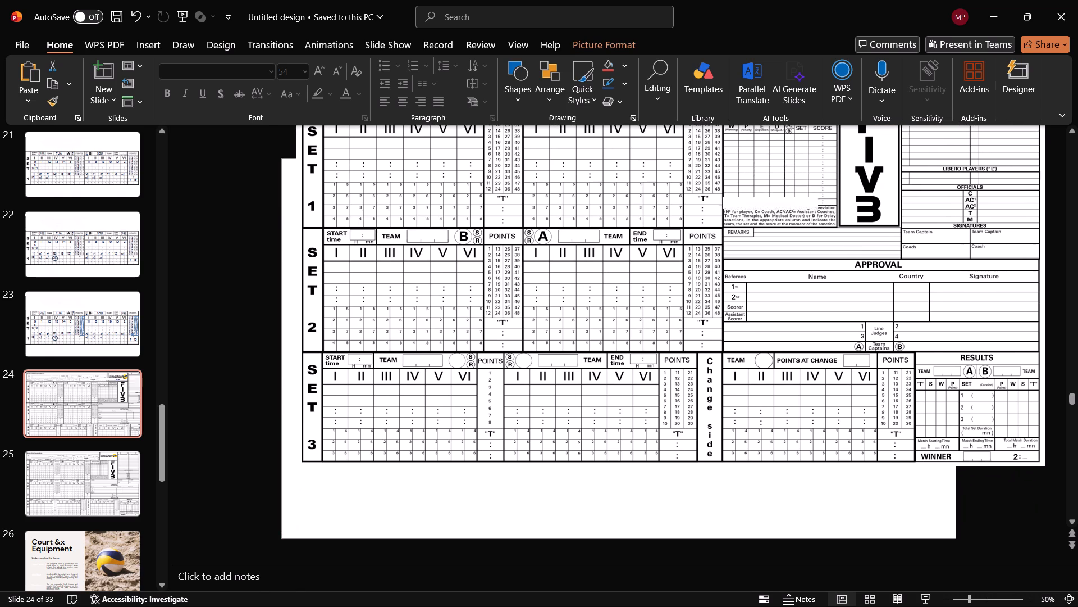
{"action": "left_click_drag", "start_coordinate": [752, 306], "coordinate": [733, 252]}
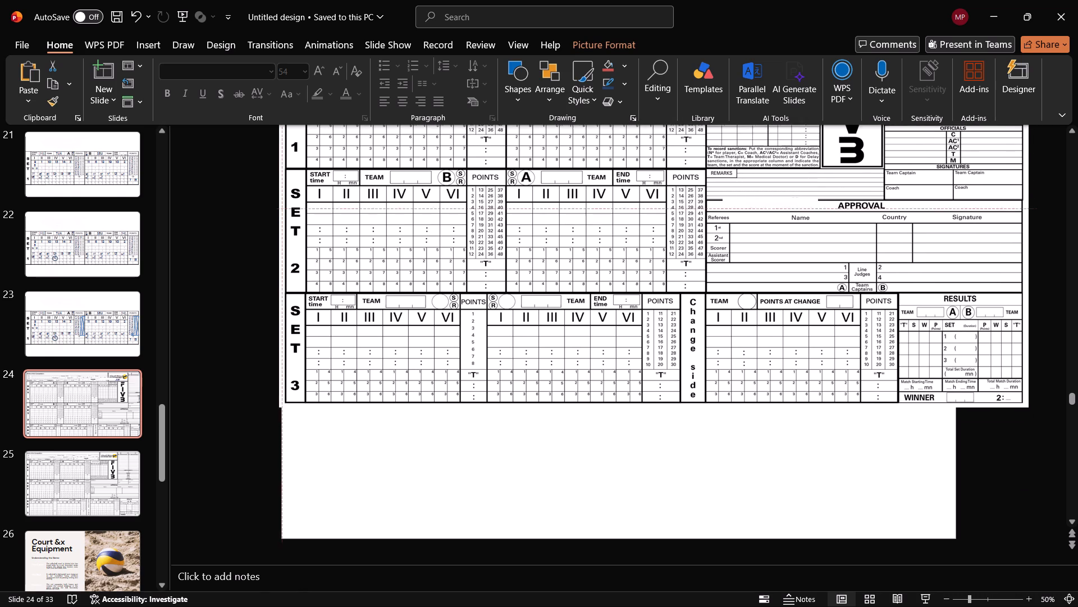
{"action": "left_click_drag", "start_coordinate": [733, 252], "coordinate": [742, 263]}
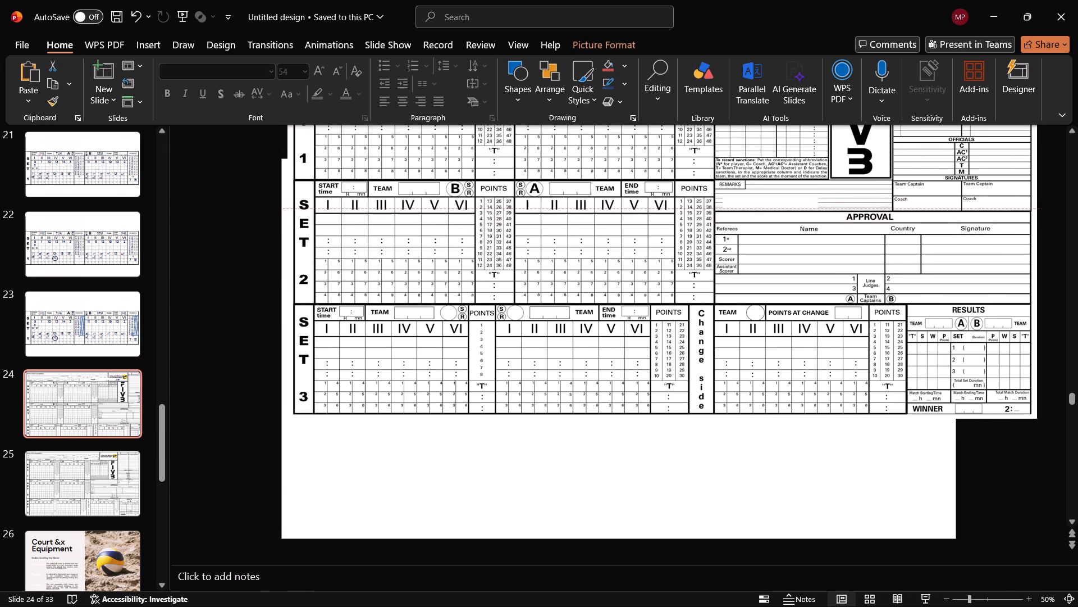
{"action": "left_click_drag", "start_coordinate": [742, 263], "coordinate": [738, 287]}
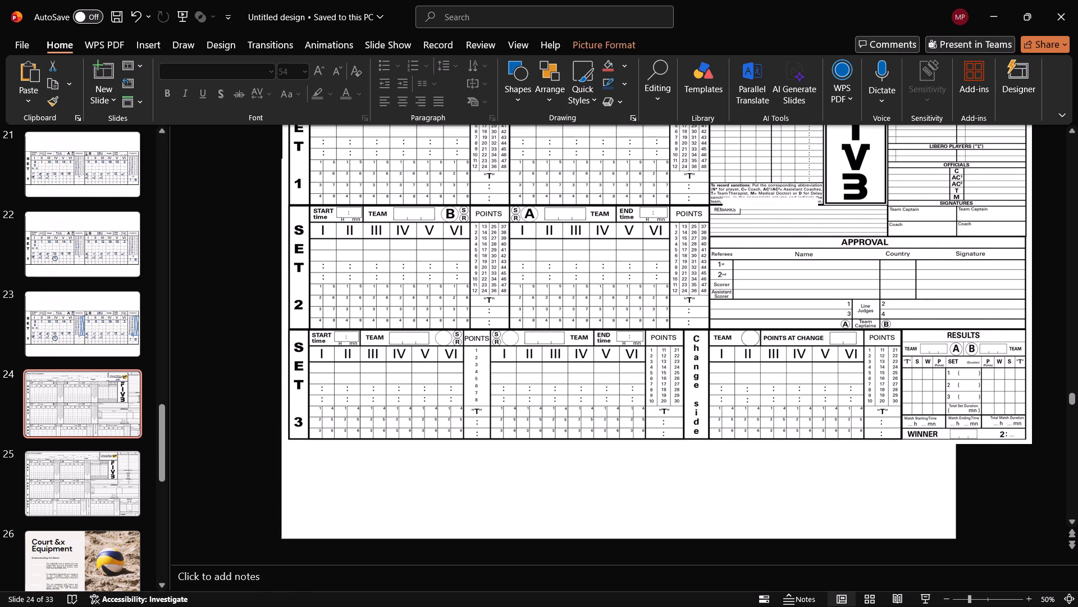
{"action": "left_click_drag", "start_coordinate": [738, 287], "coordinate": [749, 290]}
Enlarge the scoresheet picture further from its lower corner and reposition it so Set 2 spans most of slide 24.
{"action": "left_click_drag", "start_coordinate": [1042, 467], "coordinate": [1077, 582]}
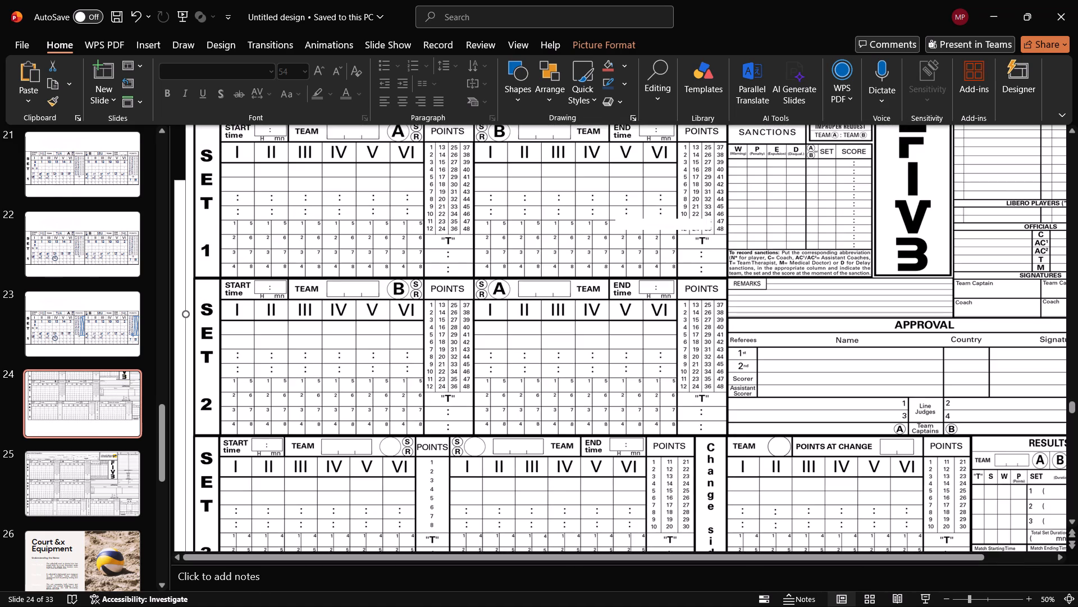
{"action": "scroll", "coordinate": [701, 400], "scroll_direction": "down", "scroll_amount": 1}
{"action": "left_click", "coordinate": [958, 597]}
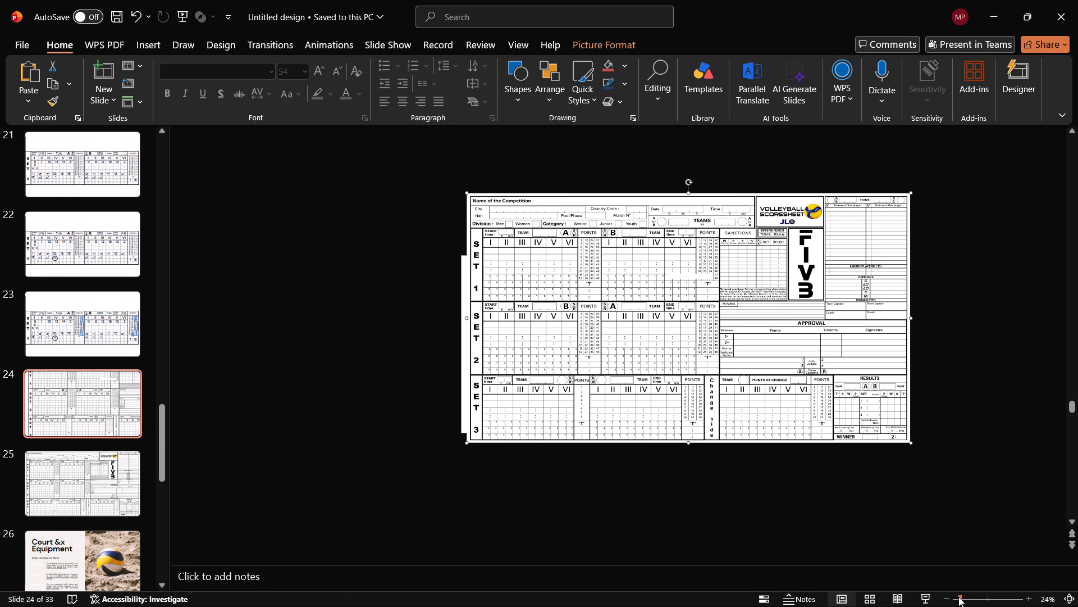
{"action": "left_click_drag", "start_coordinate": [910, 441], "coordinate": [925, 452]}
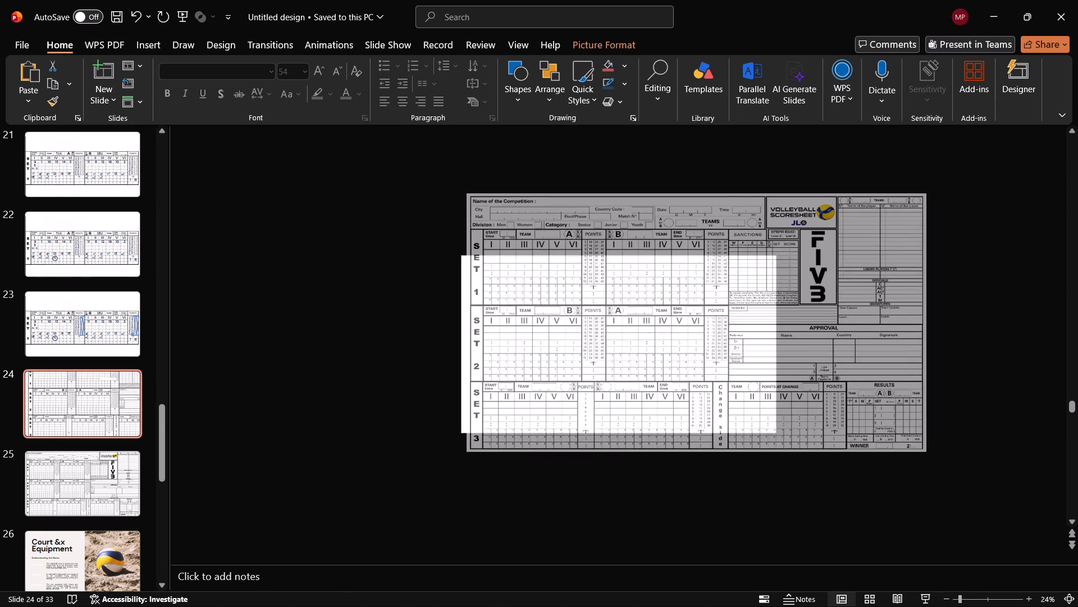
{"action": "left_click_drag", "start_coordinate": [925, 452], "coordinate": [965, 469]}
{"action": "left_click_drag", "start_coordinate": [684, 384], "coordinate": [684, 375]}
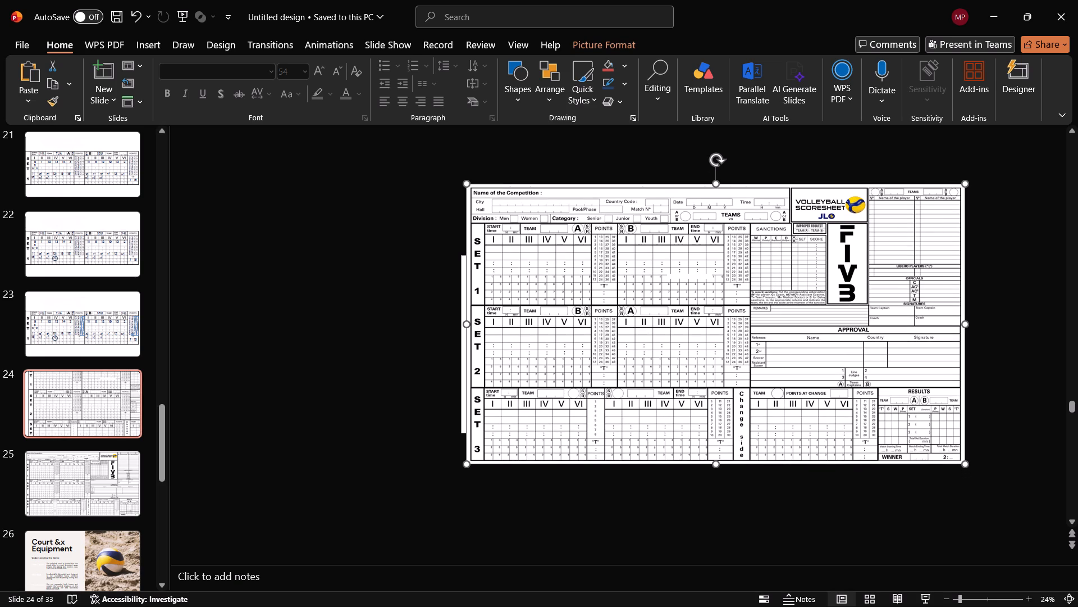
Fine-tune the scoresheet picture's size and position so the Set 2 block fills nearly the full width of slide 24.
{"action": "left_click", "coordinate": [666, 350]}
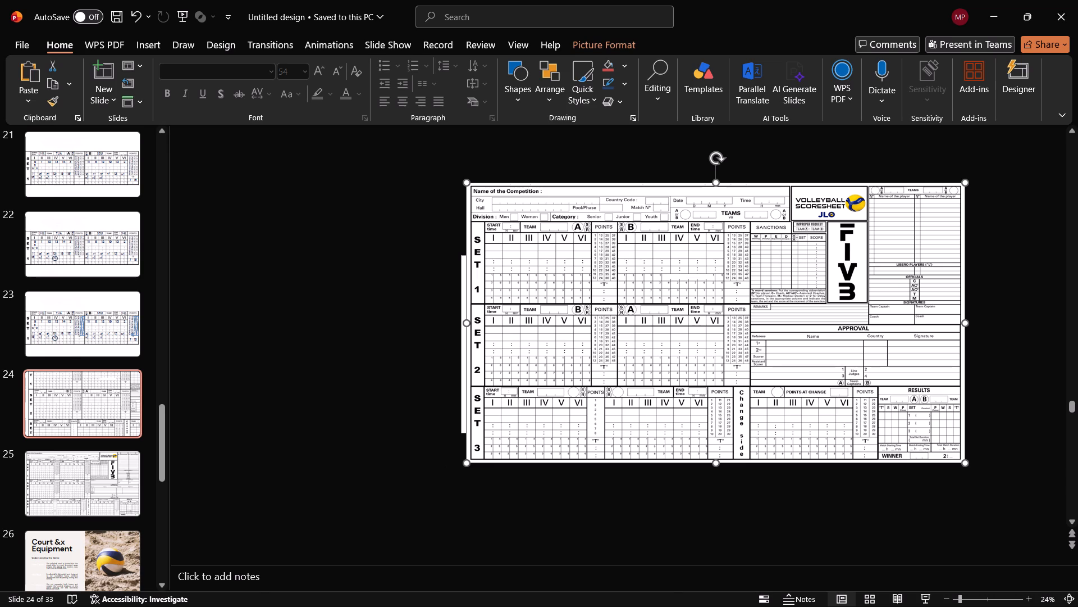
{"action": "left_click", "coordinate": [467, 180]}
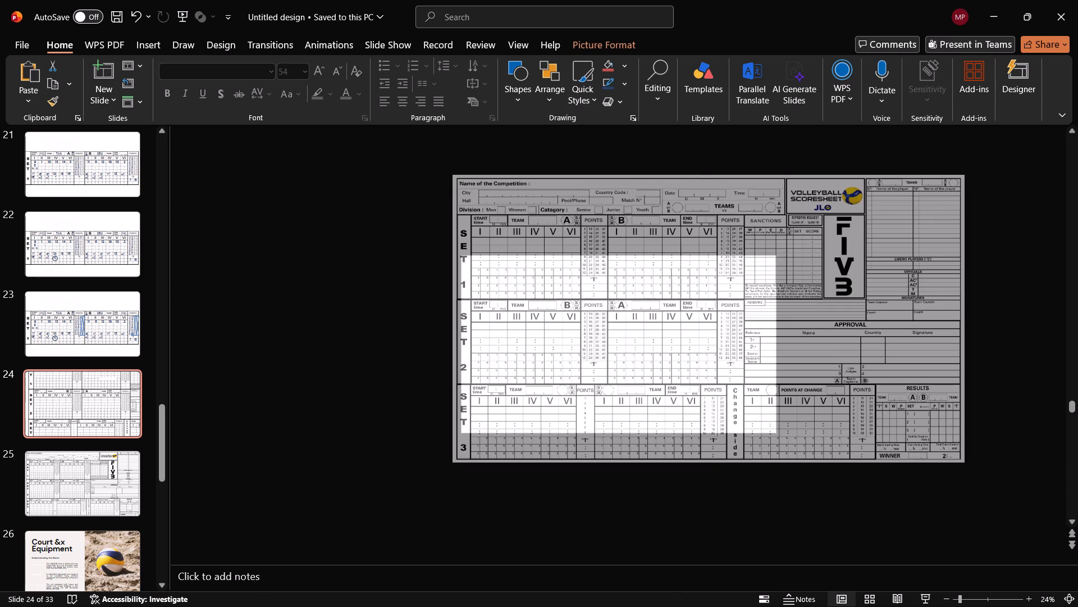
{"action": "left_click_drag", "start_coordinate": [510, 227], "coordinate": [525, 227]}
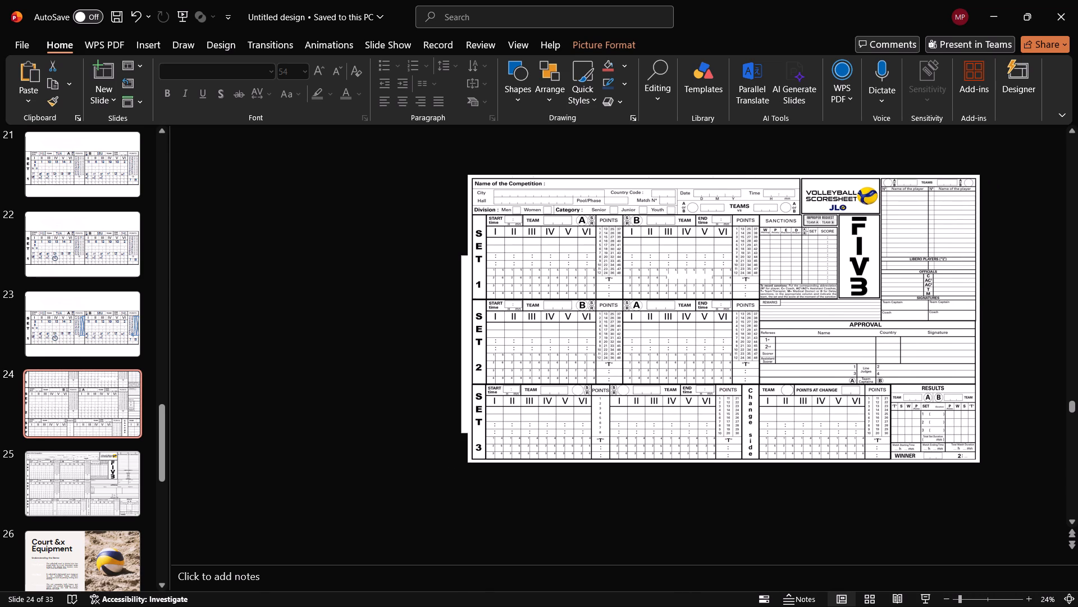
{"action": "left_click_drag", "start_coordinate": [525, 227], "coordinate": [523, 224]}
{"action": "left_click", "coordinate": [686, 286]}
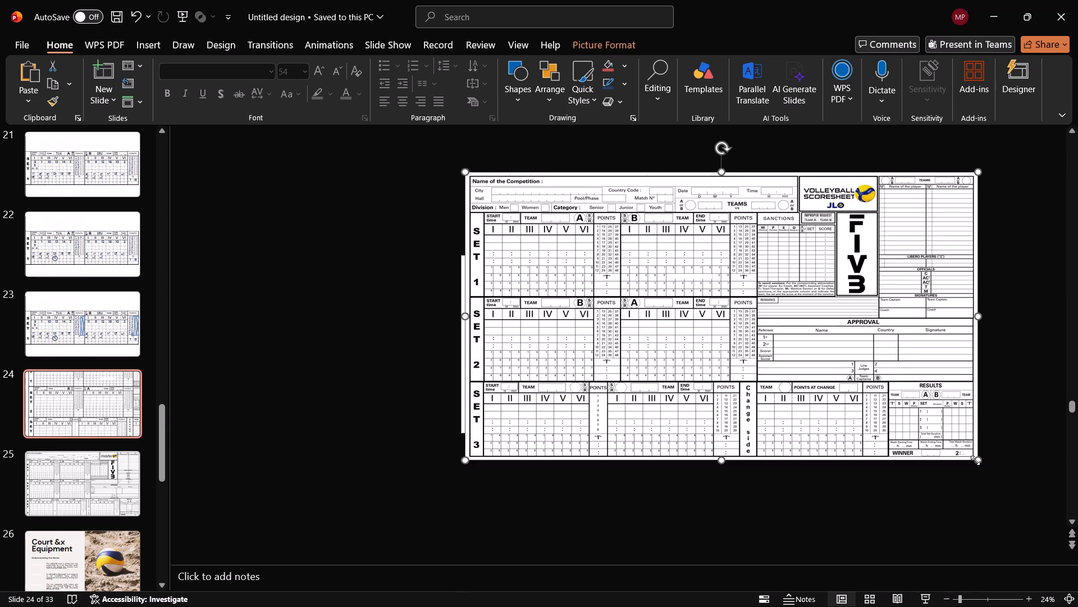
{"action": "left_click_drag", "start_coordinate": [977, 459], "coordinate": [961, 458]}
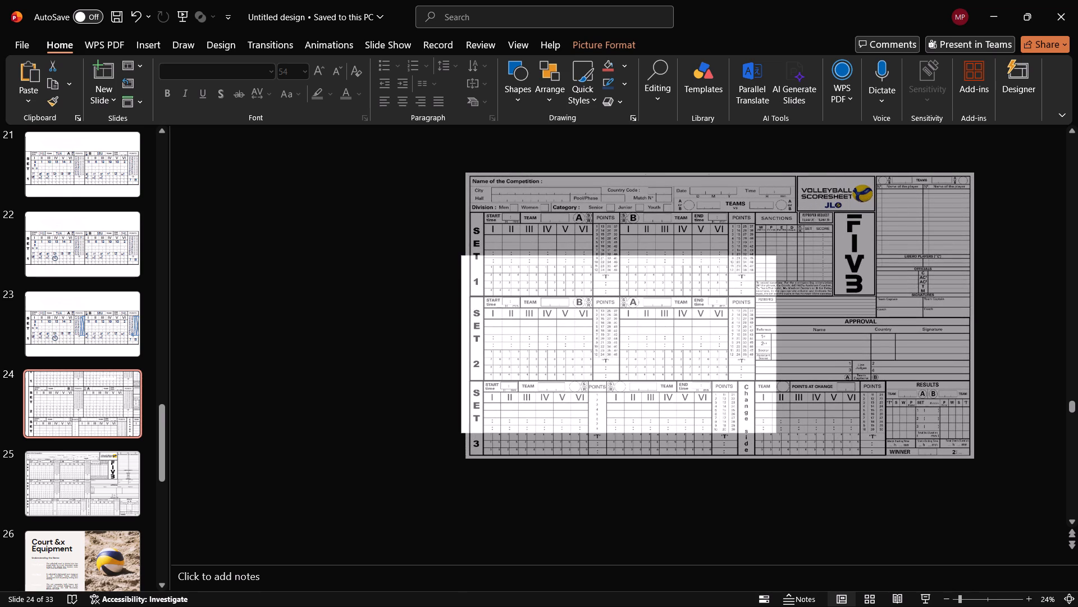
{"action": "left_click_drag", "start_coordinate": [961, 458], "coordinate": [981, 459]}
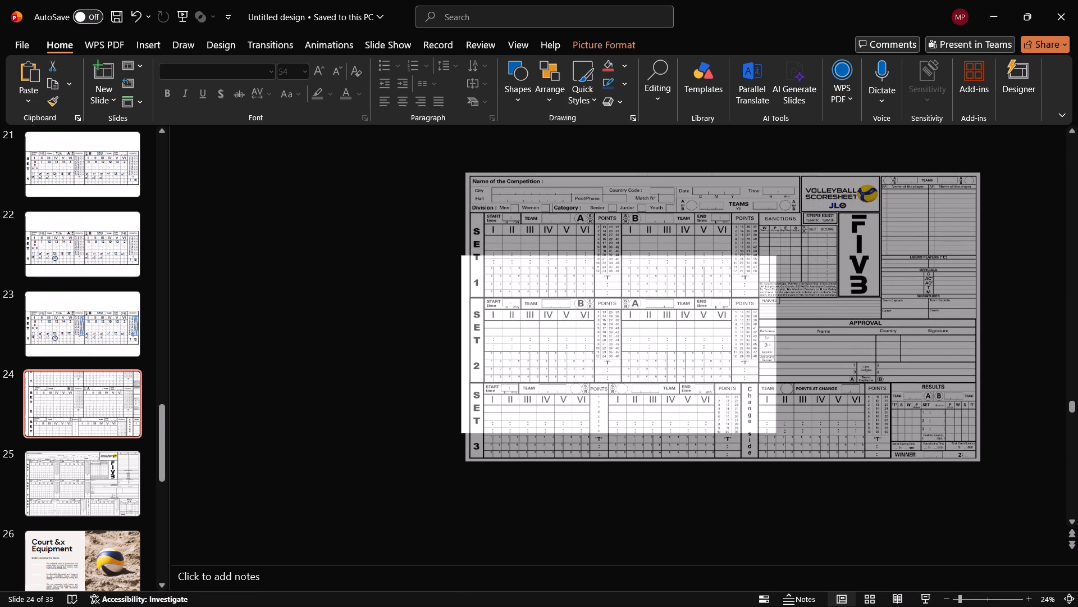
{"action": "left_click_drag", "start_coordinate": [981, 459], "coordinate": [986, 466]}
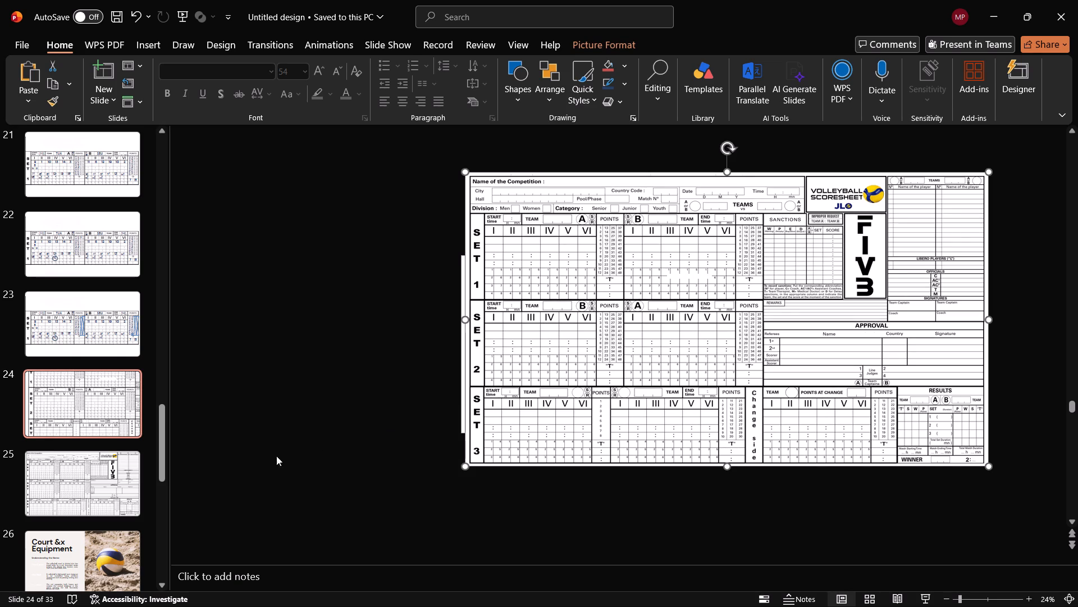
Copy the upper white cover picture from slide 23 to slide 24, place it over Set 1 above Set 2, and make it 19.96" wide.
{"action": "left_click", "coordinate": [106, 297]}
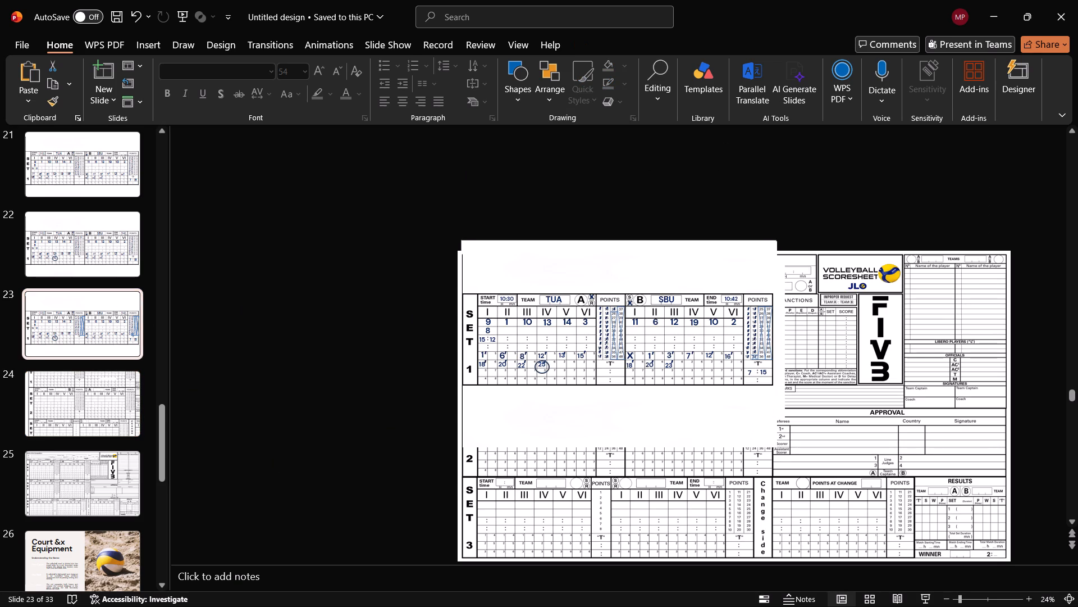
{"action": "left_click", "coordinate": [720, 275]}
{"action": "key", "text": "ctrl+c"}
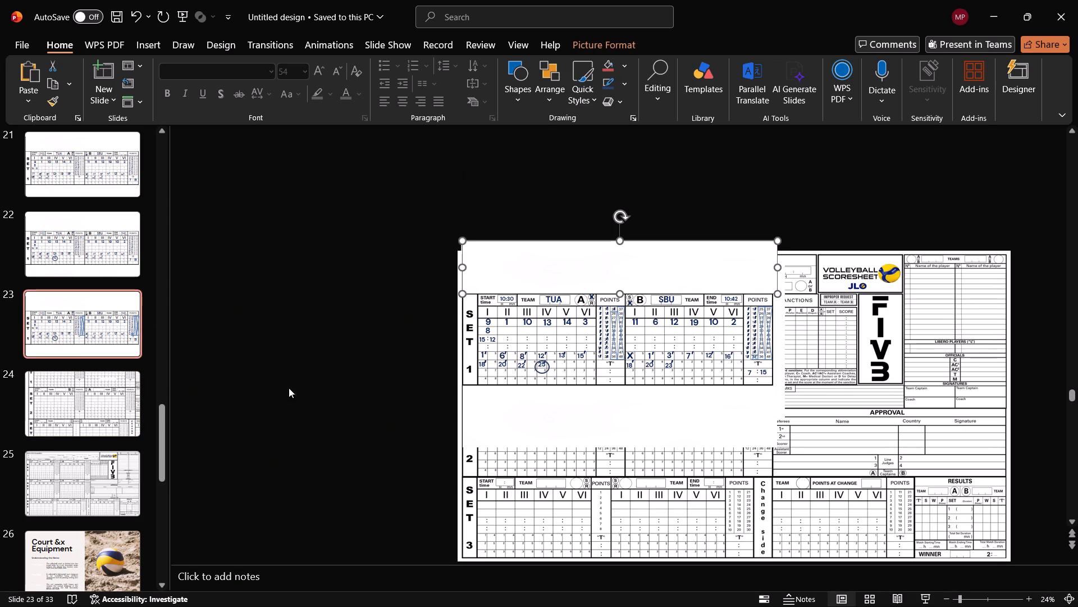
{"action": "left_click", "coordinate": [86, 398]}
{"action": "key", "text": "ctrl+v"}
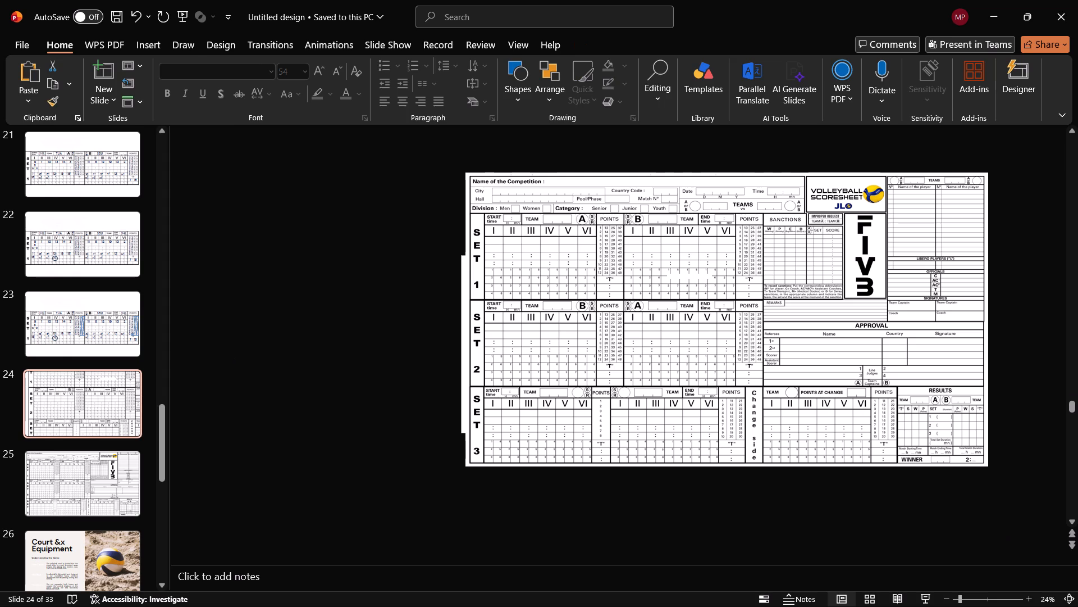
{"action": "left_click_drag", "start_coordinate": [685, 290], "coordinate": [701, 277]}
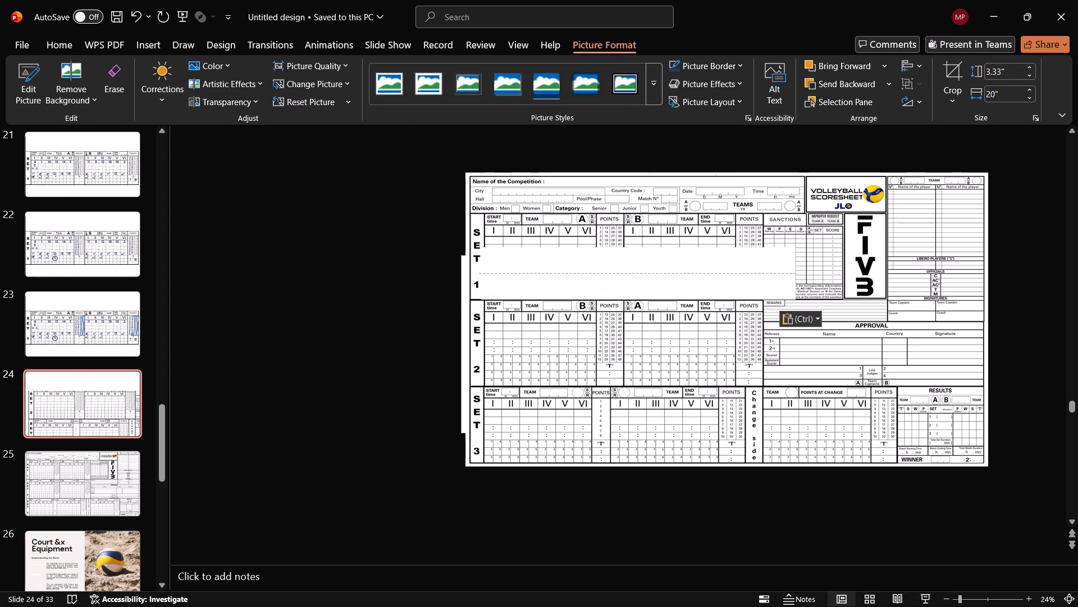
{"action": "left_click_drag", "start_coordinate": [701, 277], "coordinate": [687, 279]}
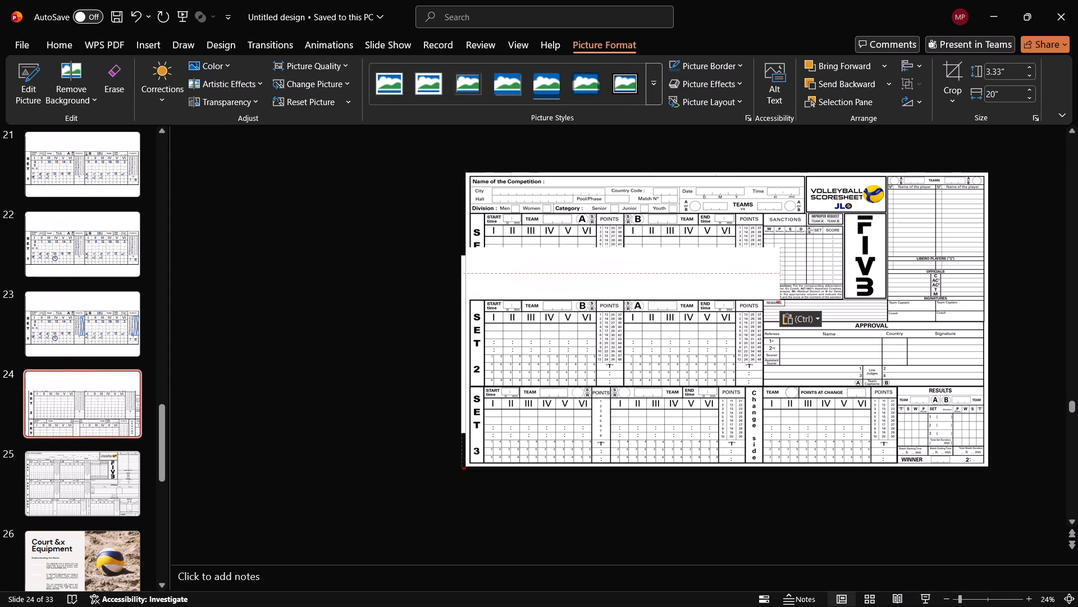
{"action": "left_click_drag", "start_coordinate": [687, 279], "coordinate": [682, 280]}
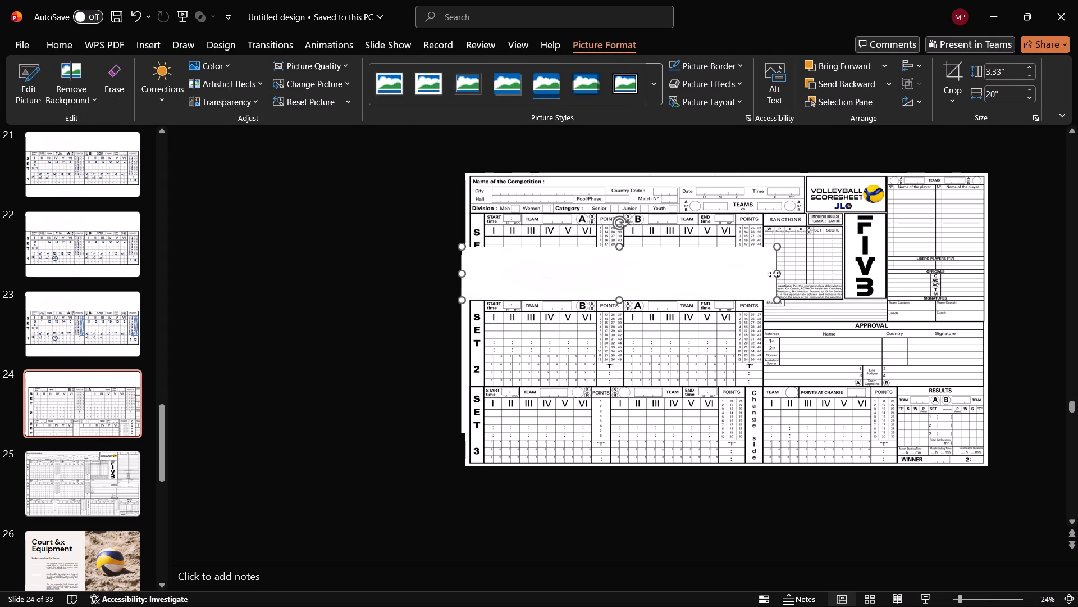
{"action": "left_click_drag", "start_coordinate": [774, 274], "coordinate": [768, 276]}
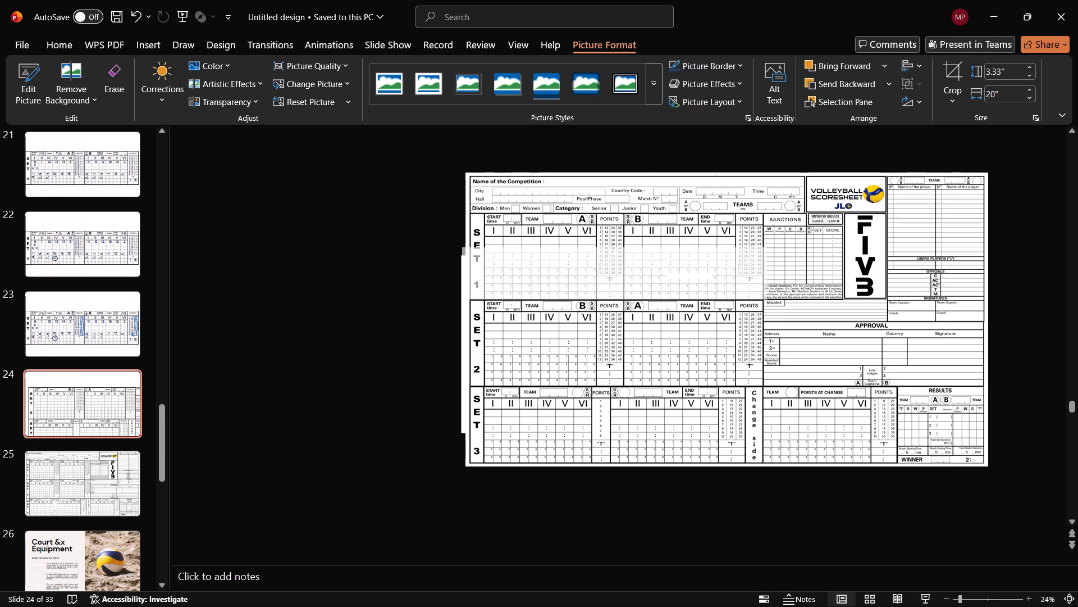
{"action": "left_click_drag", "start_coordinate": [768, 276], "coordinate": [780, 279]}
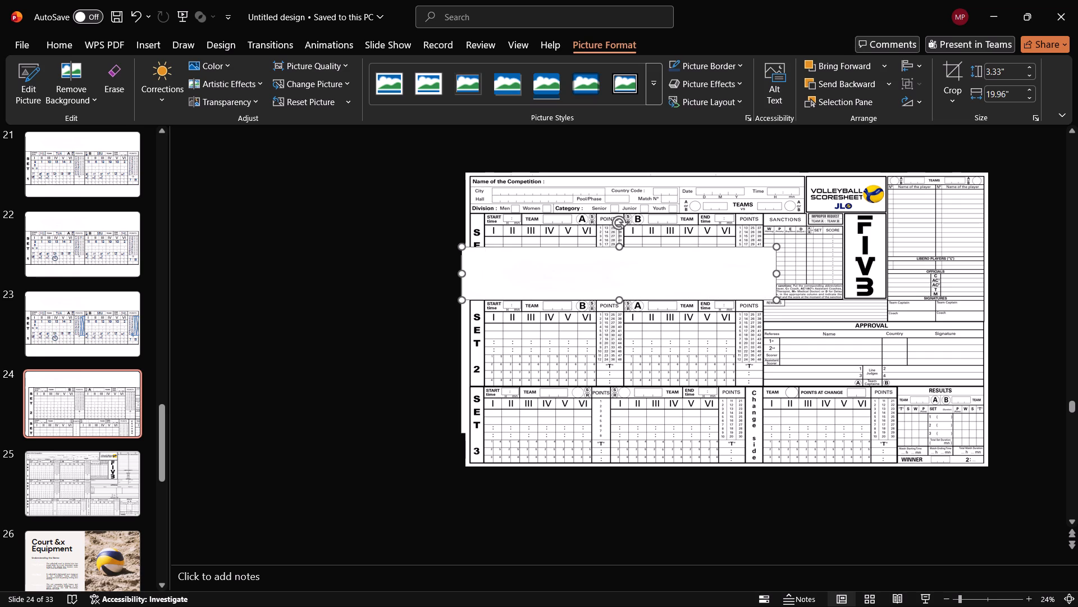
Duplicate the white cover picture on slide 24 and place the copy over Set 3, just below the Set 2 block.
{"action": "left_click", "coordinate": [702, 271]}
{"action": "key", "text": "ctrl+c"}
{"action": "key", "text": "ctrl+v"}
{"action": "left_click_drag", "start_coordinate": [627, 270], "coordinate": [629, 409]}
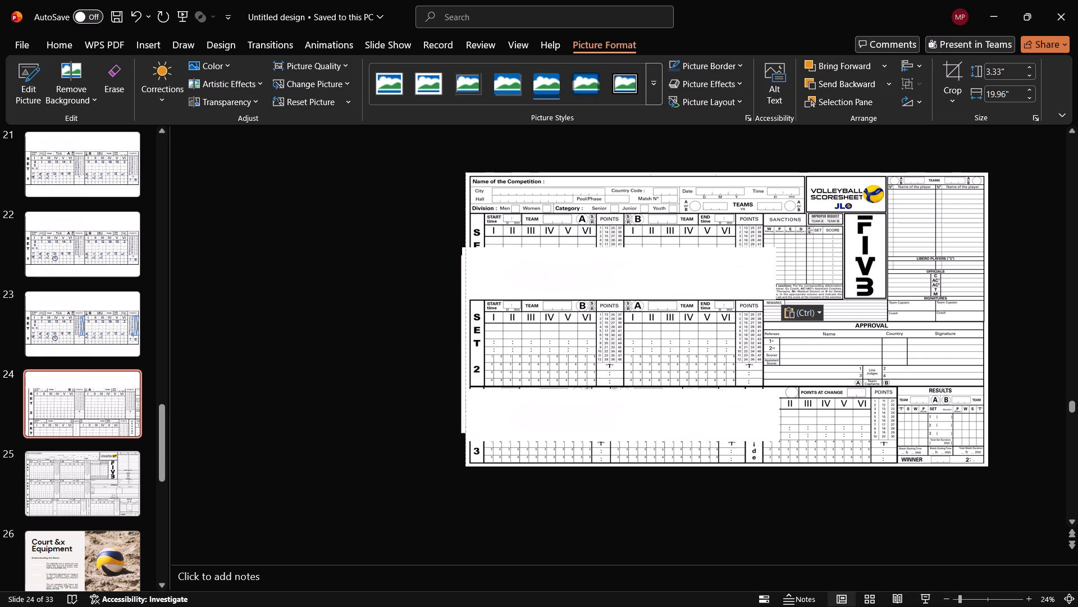
{"action": "left_click_drag", "start_coordinate": [629, 409], "coordinate": [624, 409]}
{"action": "left_click_drag", "start_coordinate": [624, 409], "coordinate": [624, 407]}
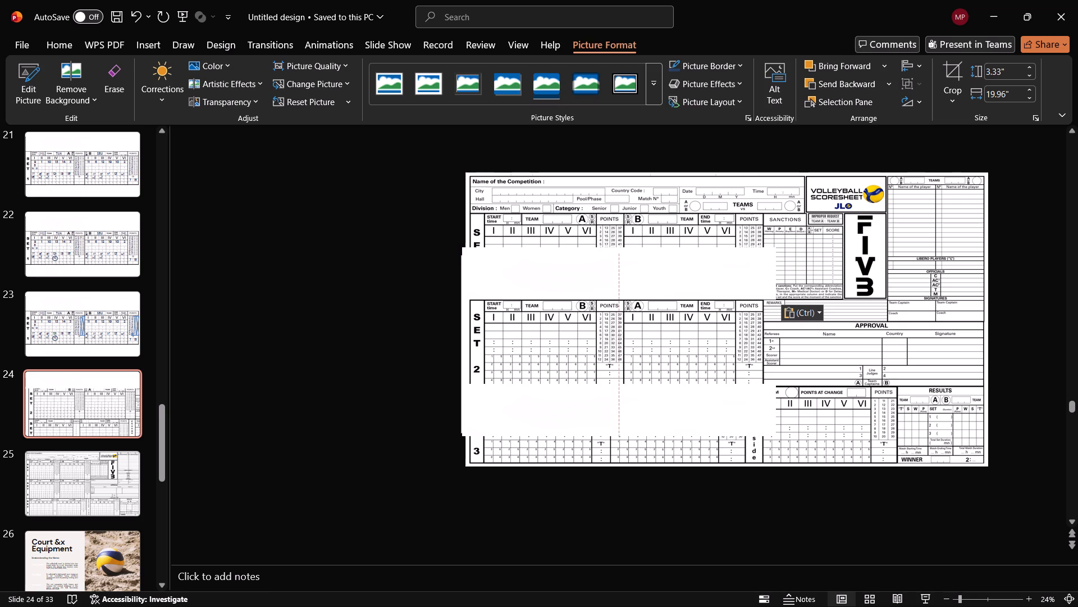
{"action": "left_click_drag", "start_coordinate": [624, 407], "coordinate": [627, 407]}
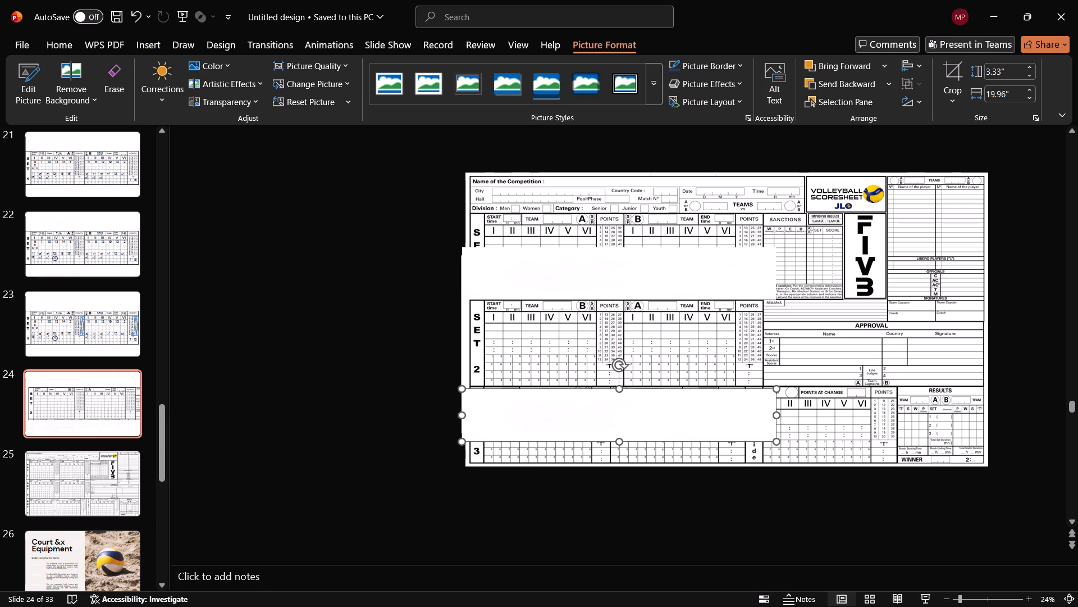
{"action": "left_click", "coordinate": [627, 407]}
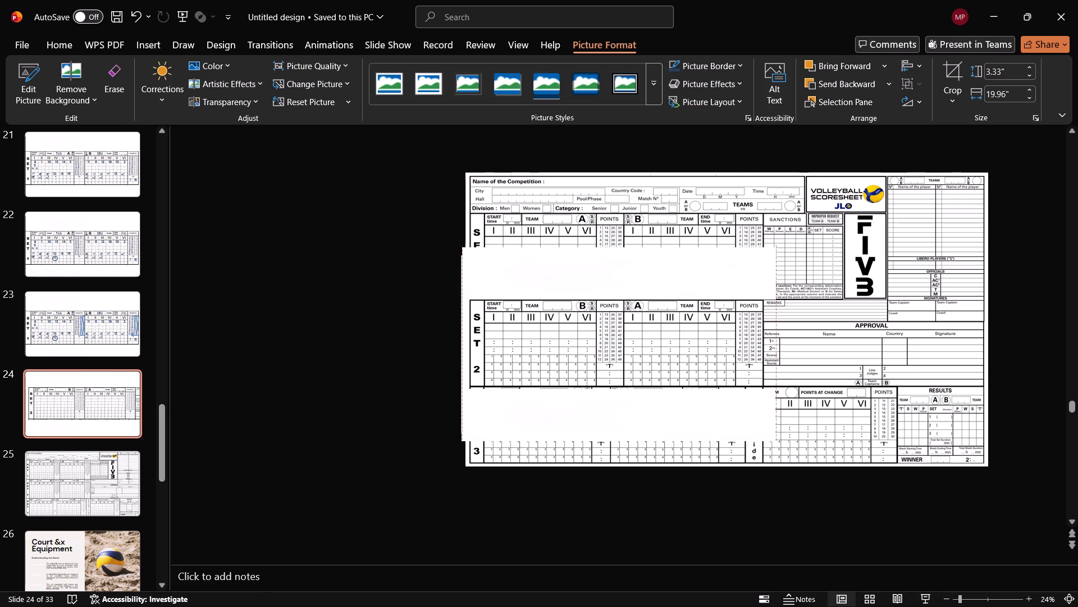
Resize the lower white cover picture on slide 24 to 3.58" high, aligning its upper edge just beneath the Set 2 block.
{"action": "left_click", "coordinate": [617, 388]}
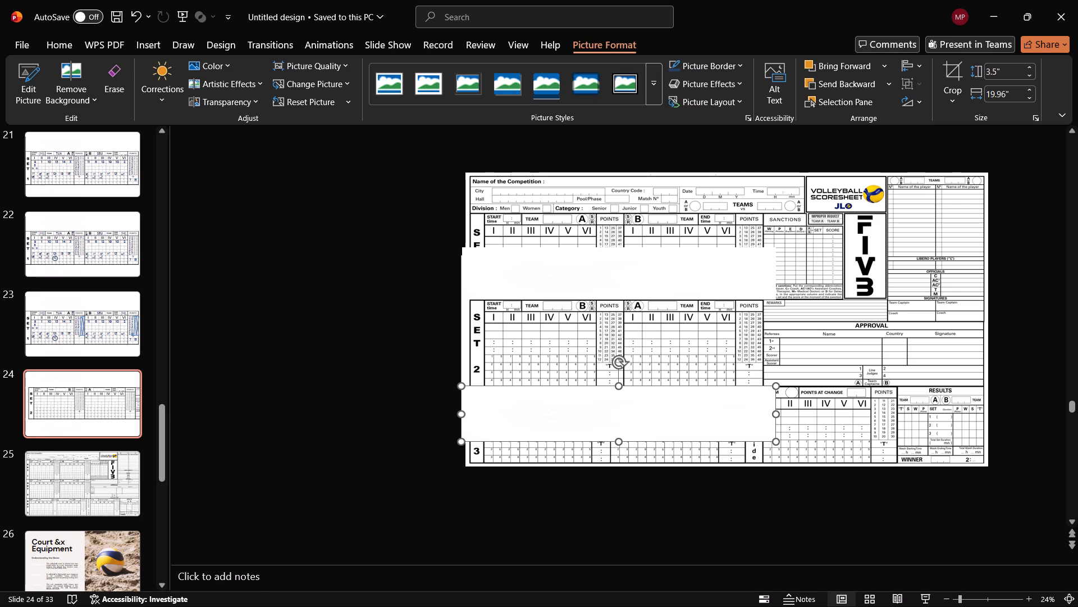
{"action": "left_click", "coordinate": [621, 389]}
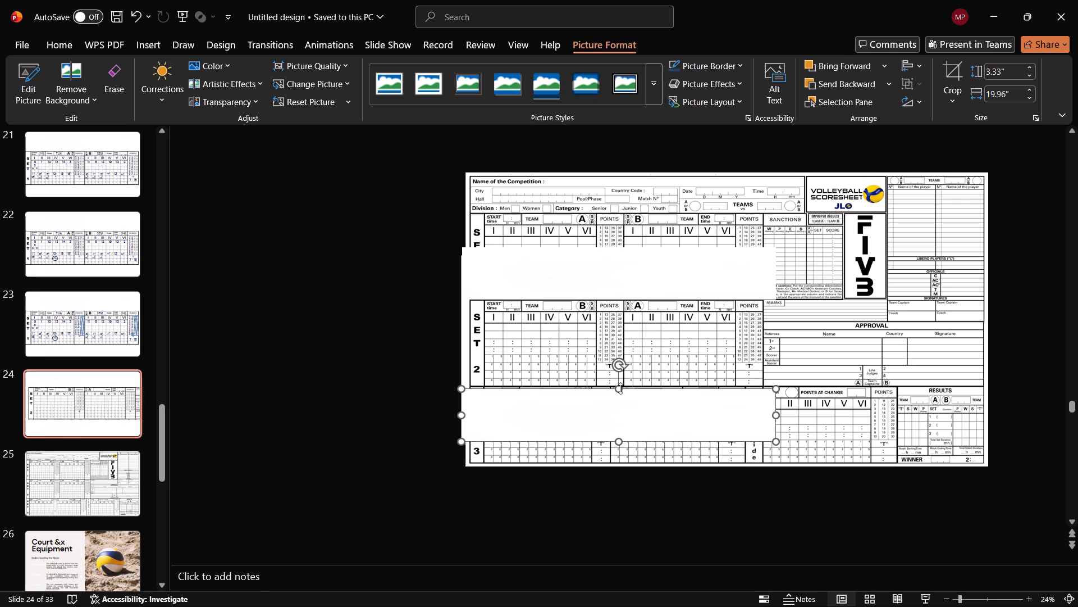
{"action": "left_click", "coordinate": [620, 388]}
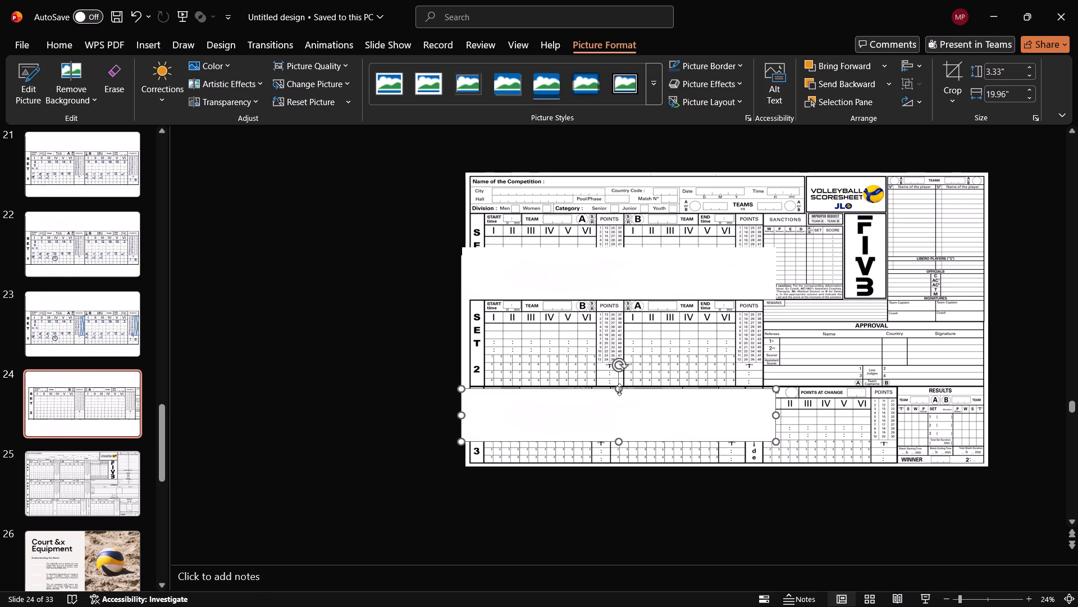
{"action": "left_click", "coordinate": [619, 388]}
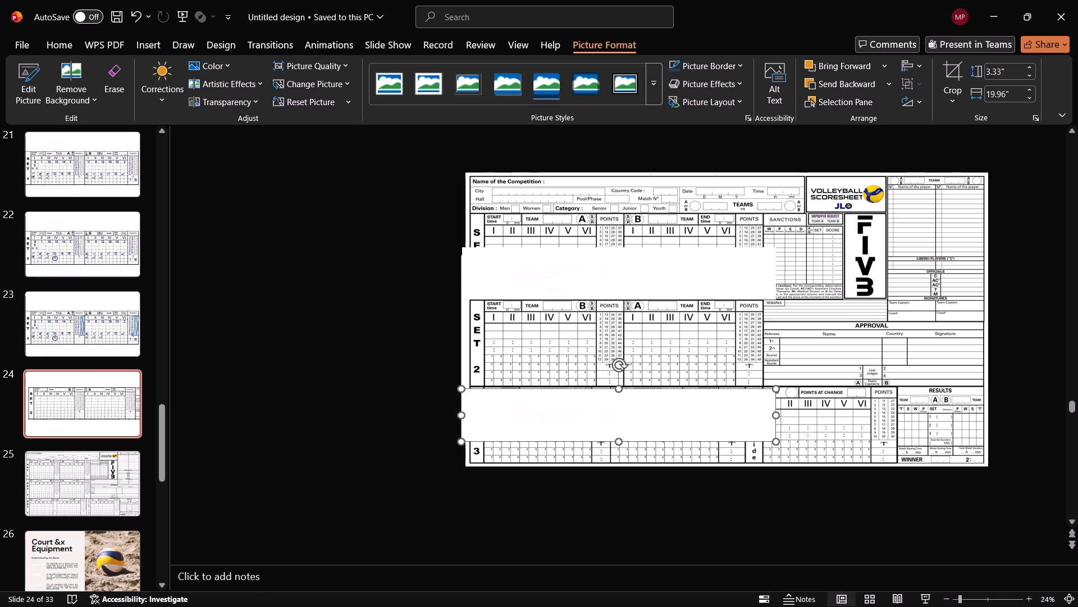
{"action": "left_click", "coordinate": [619, 389]}
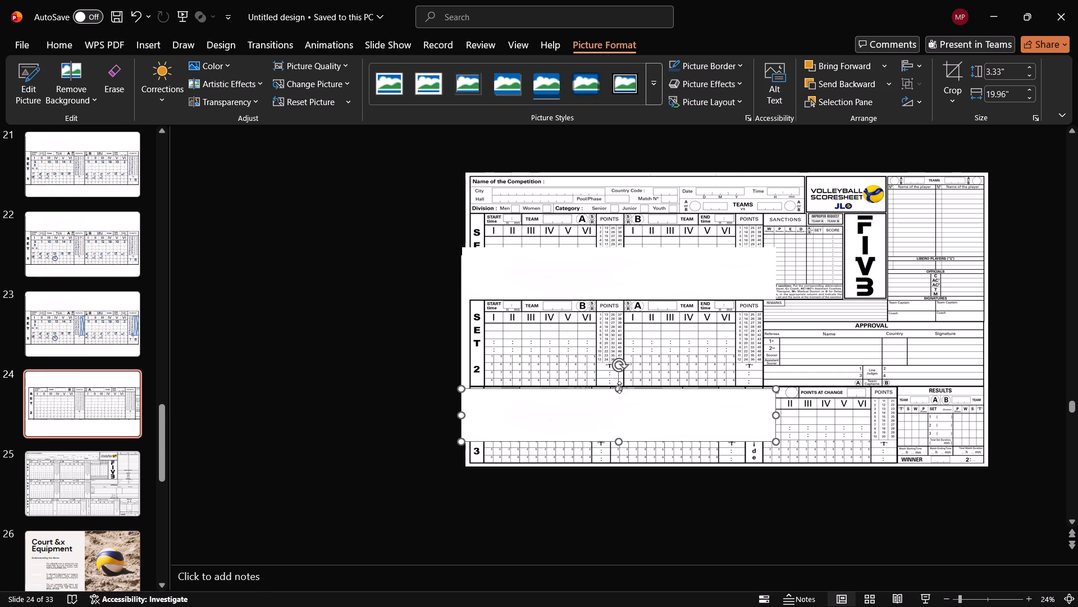
{"action": "left_click", "coordinate": [616, 397]}
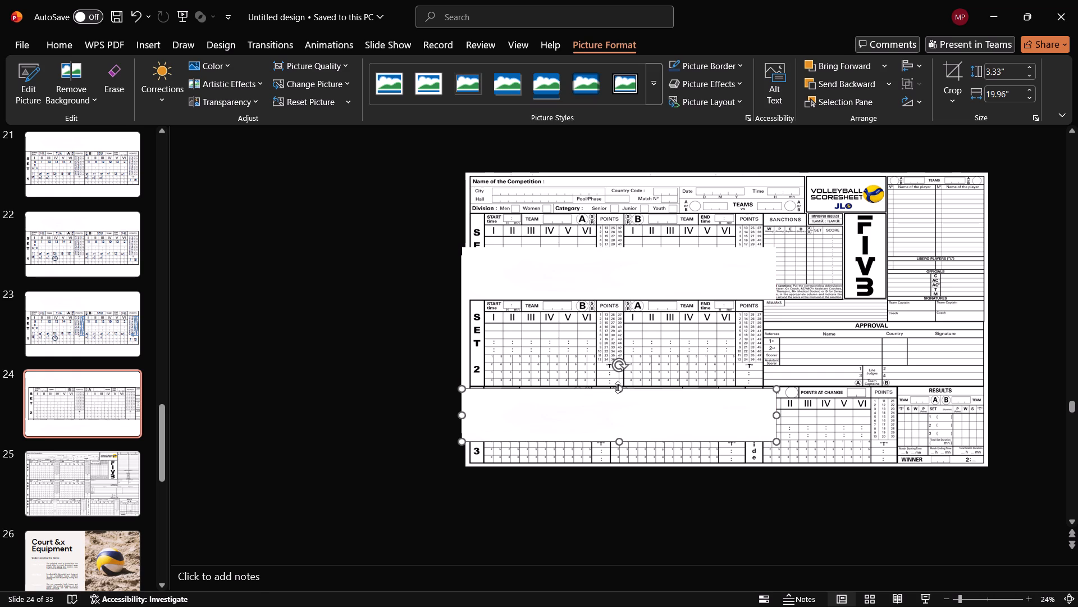
{"action": "left_click", "coordinate": [620, 387]}
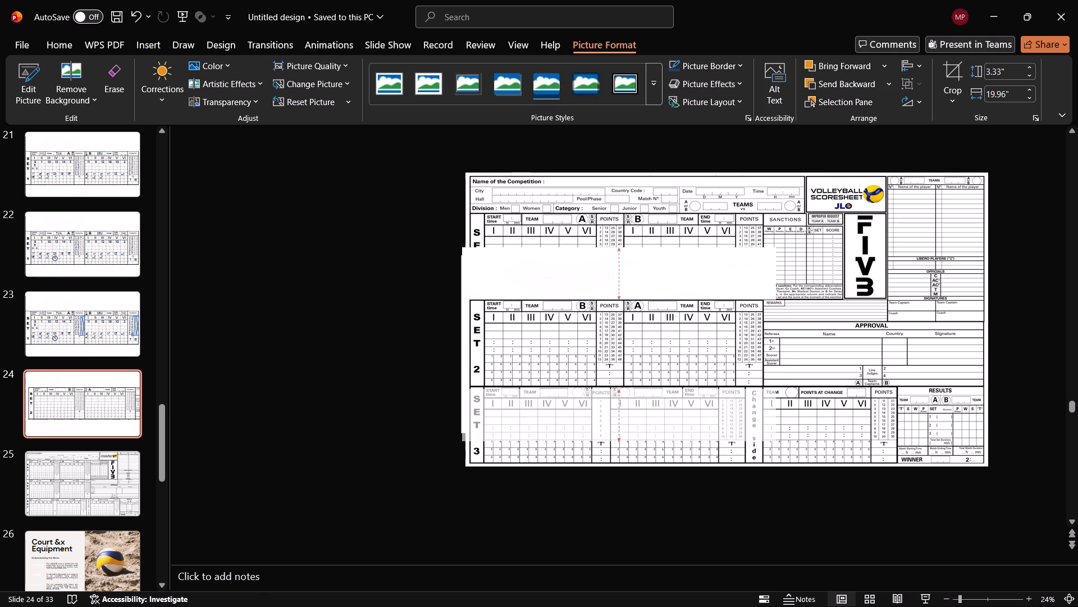
{"action": "left_click", "coordinate": [623, 410]}
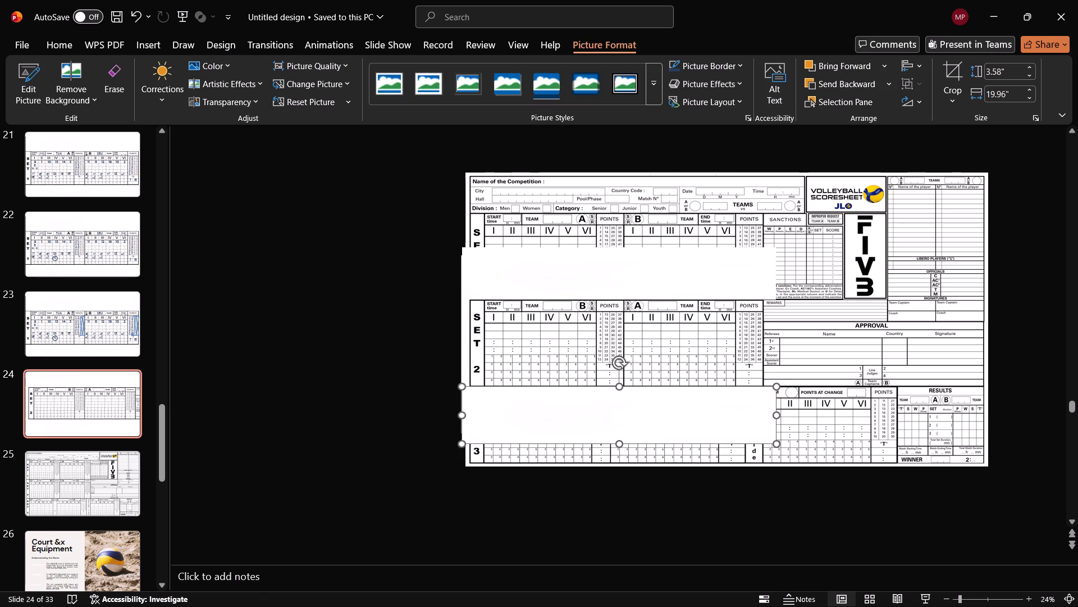
{"action": "left_click", "coordinate": [776, 416]}
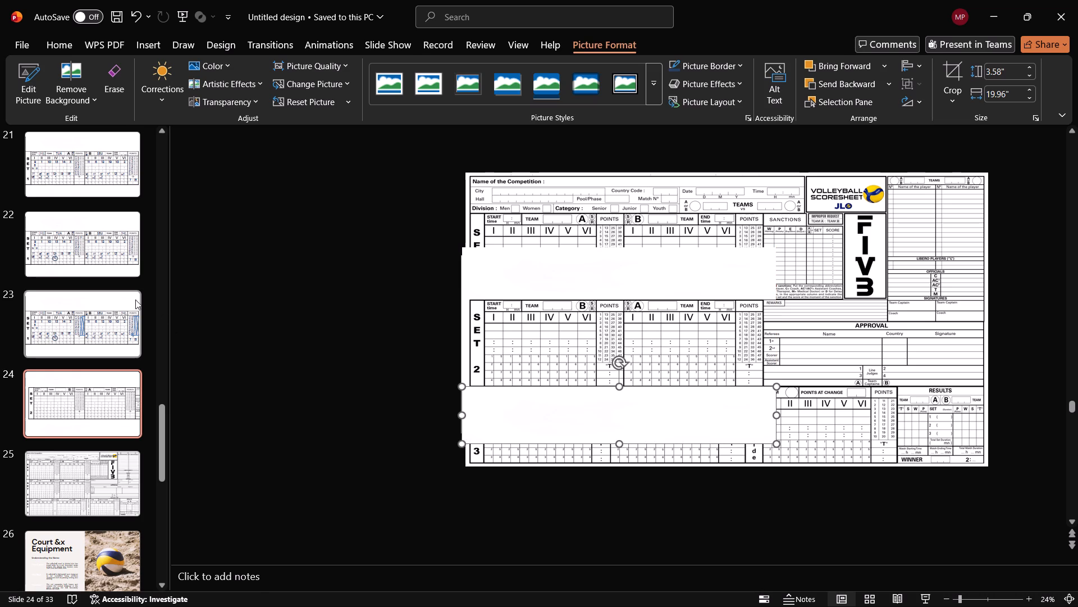
Copy the narrow vertical white cover strip from slide 21 to slide 24 and place it along the Set 2 block's right edge.
{"action": "left_click", "coordinate": [110, 171]}
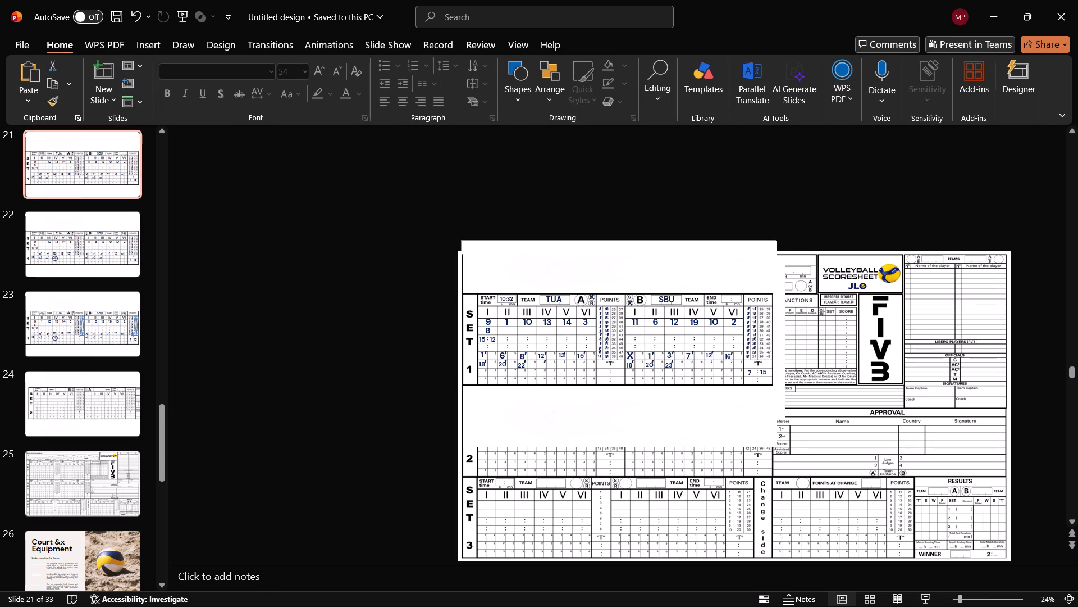
{"action": "left_click", "coordinate": [782, 327]}
{"action": "key", "text": "ctrl+c"}
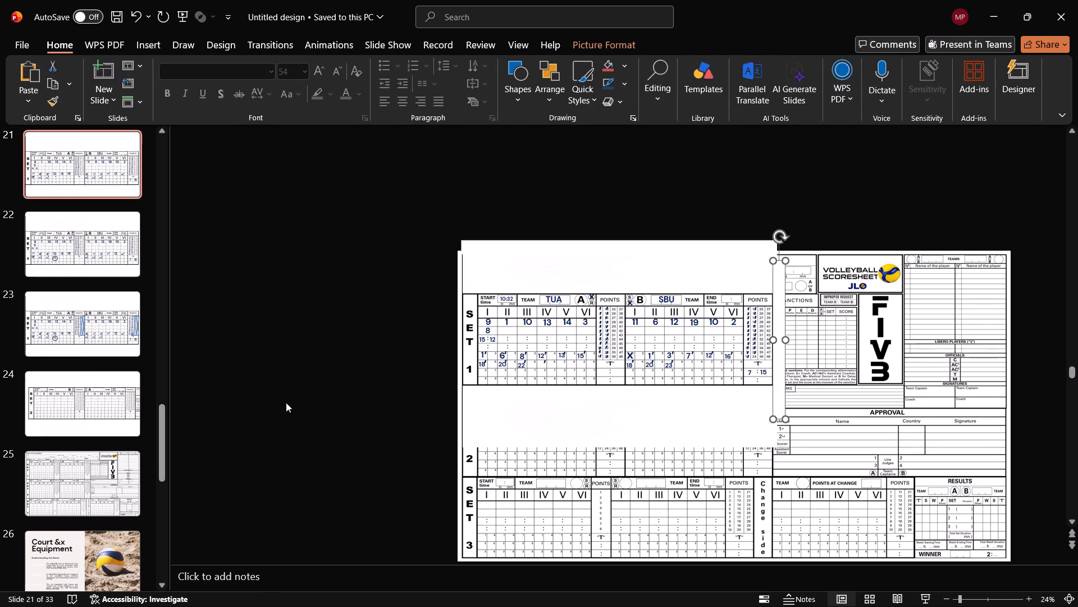
{"action": "left_click", "coordinate": [95, 402]}
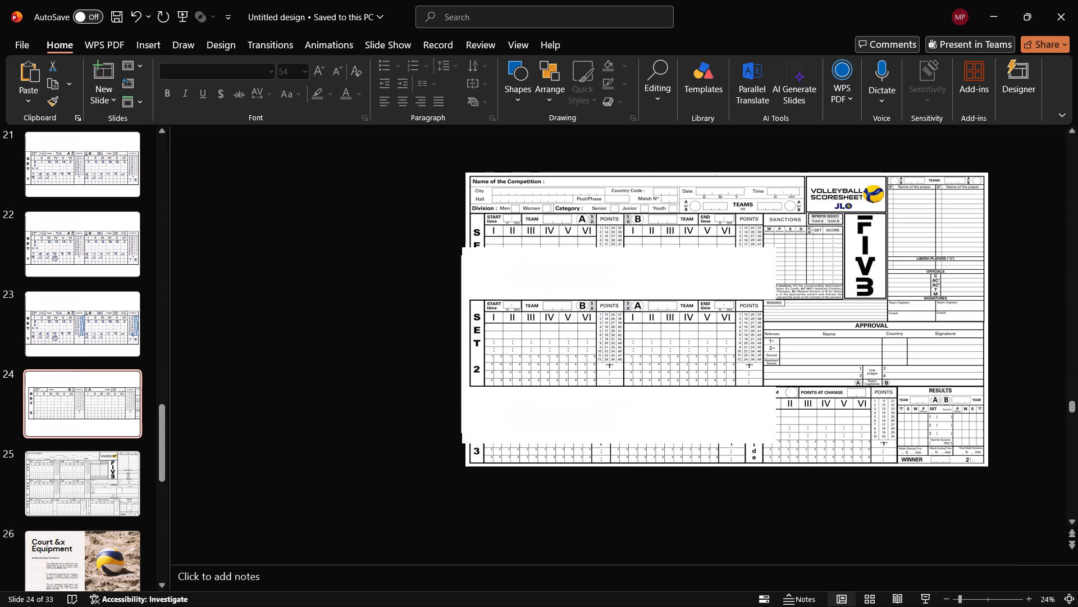
{"action": "key", "text": "ctrl+v"}
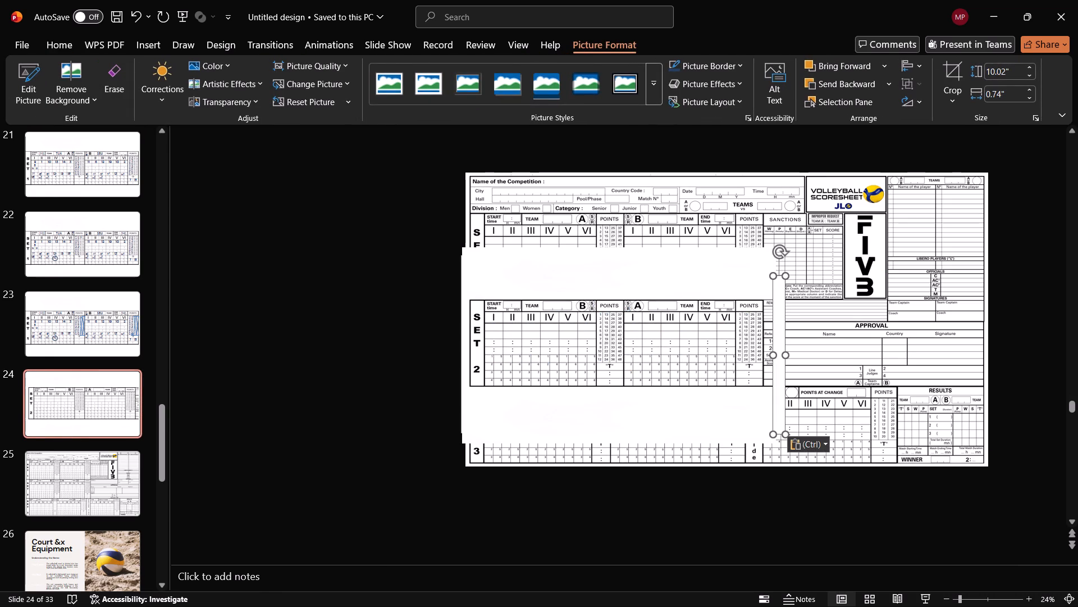
{"action": "left_click_drag", "start_coordinate": [779, 327], "coordinate": [770, 321]}
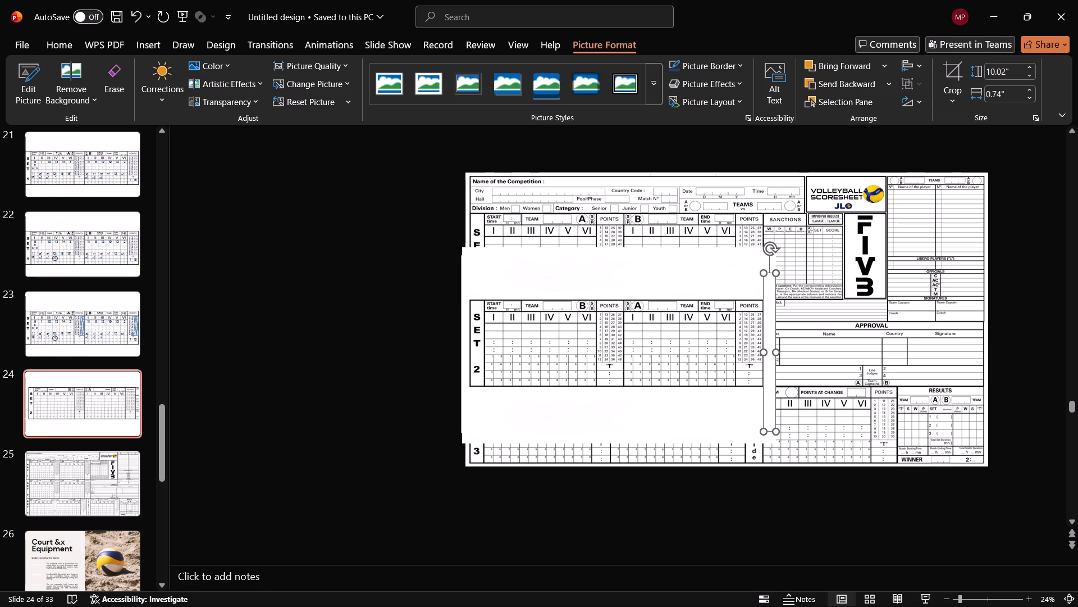
{"action": "left_click", "coordinate": [770, 321]}
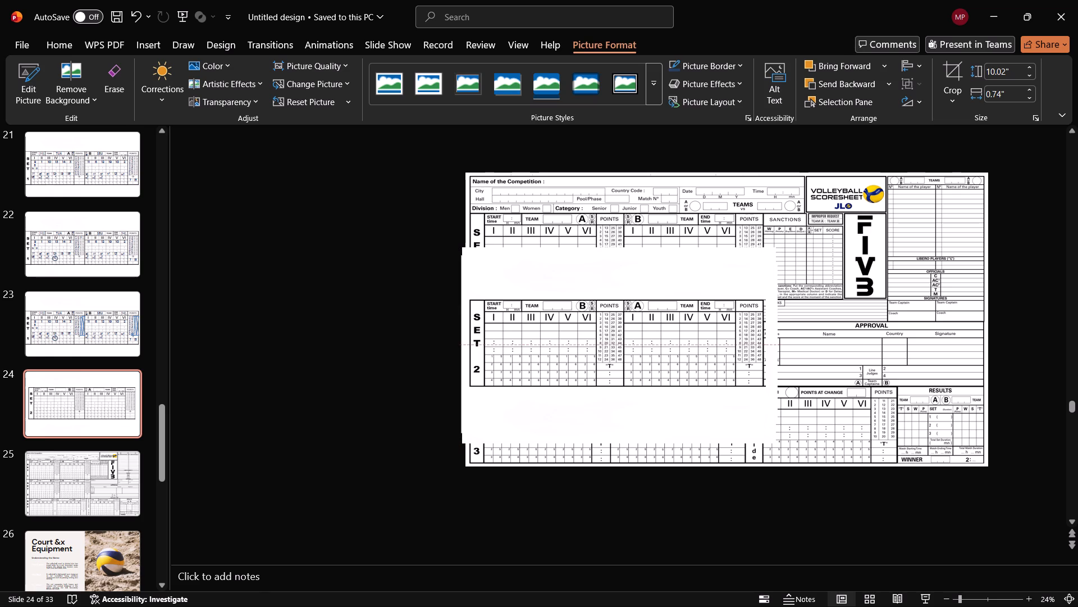
{"action": "left_click", "coordinate": [807, 522]}
Preview slide 24 full screen and widen the narrow white strip slightly to cover the stray marks right of Set 2.
{"action": "left_click", "coordinate": [923, 601]}
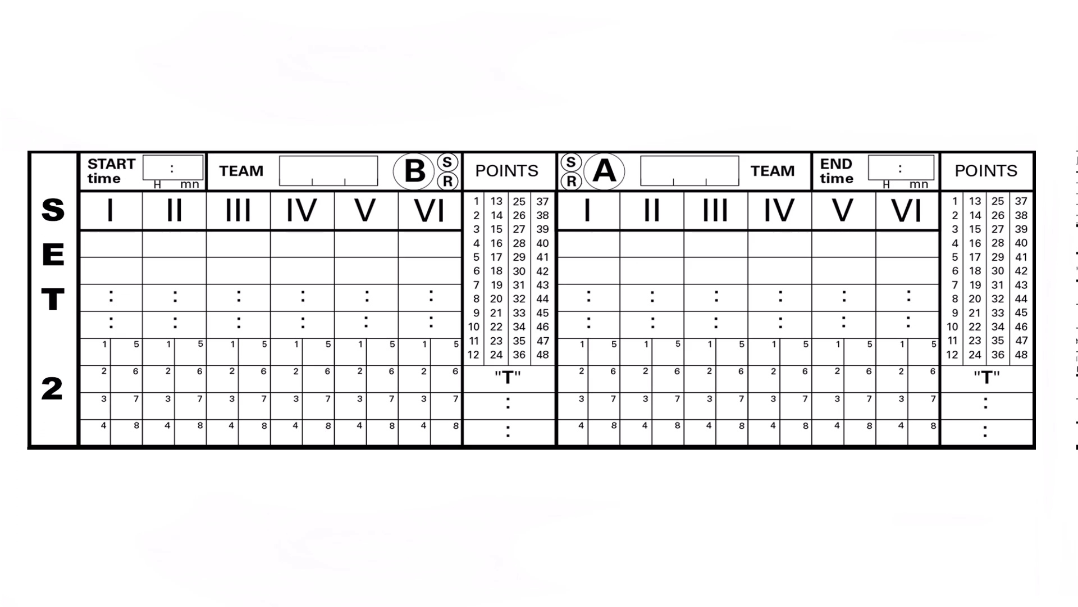
{"action": "key", "text": "Escape"}
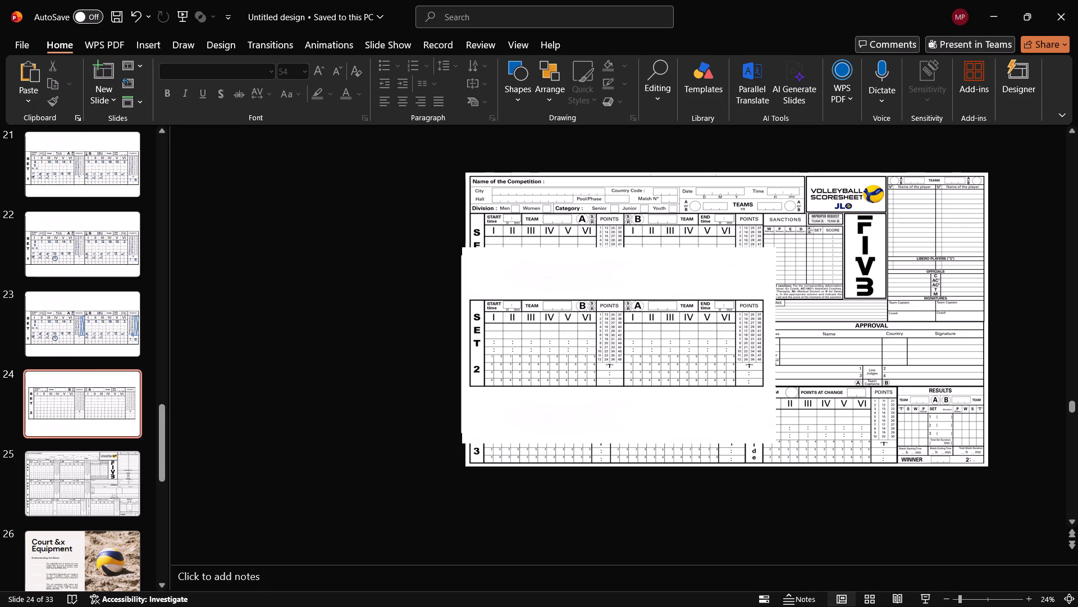
{"action": "left_click", "coordinate": [774, 340]}
{"action": "left_click", "coordinate": [777, 349]}
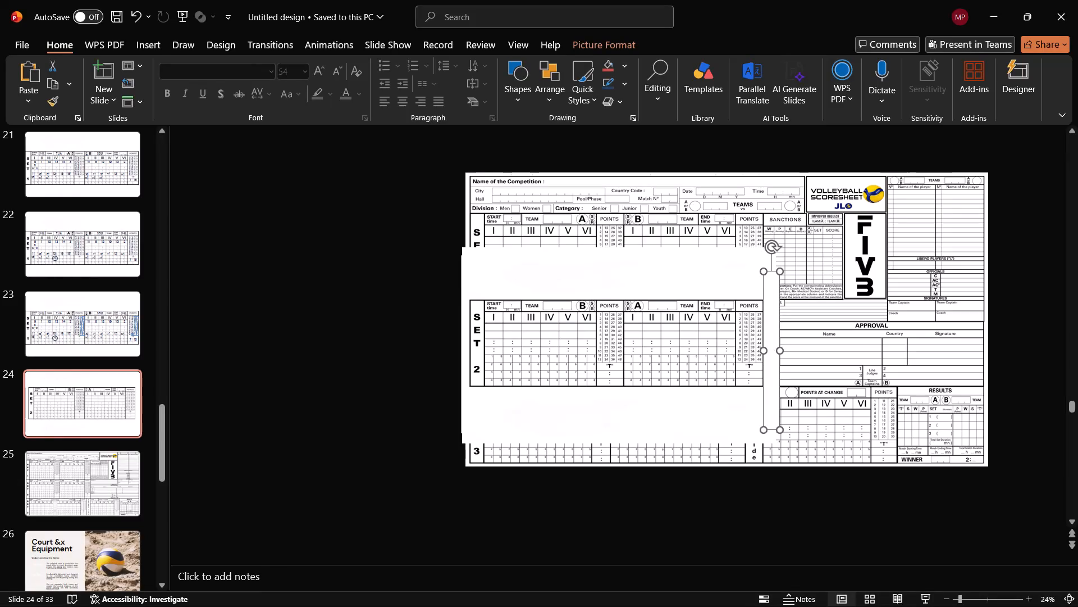
{"action": "left_click", "coordinate": [928, 601]}
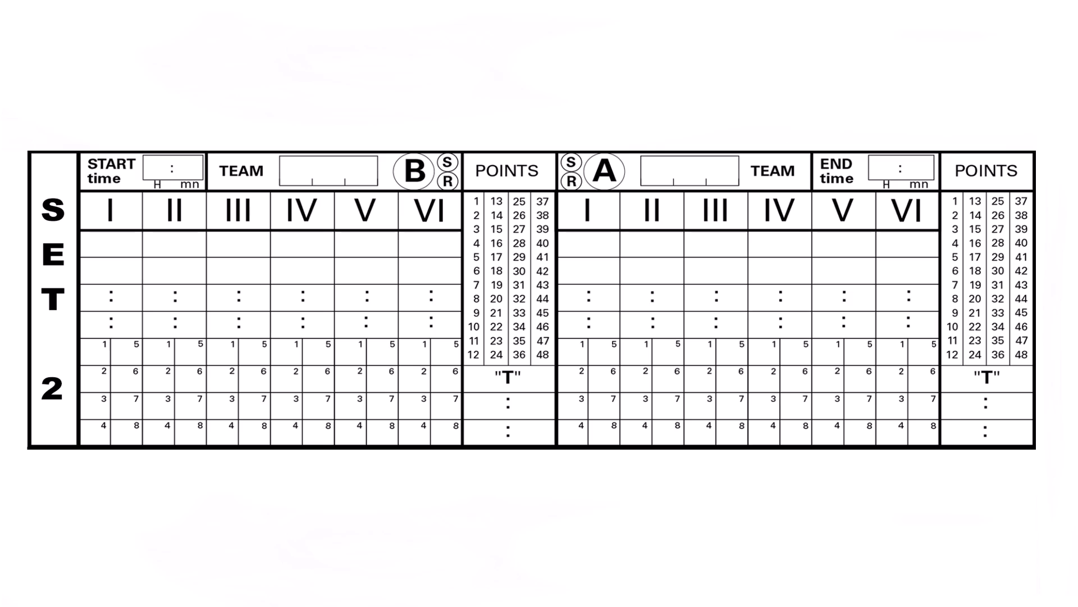
{"action": "key", "text": "Escape"}
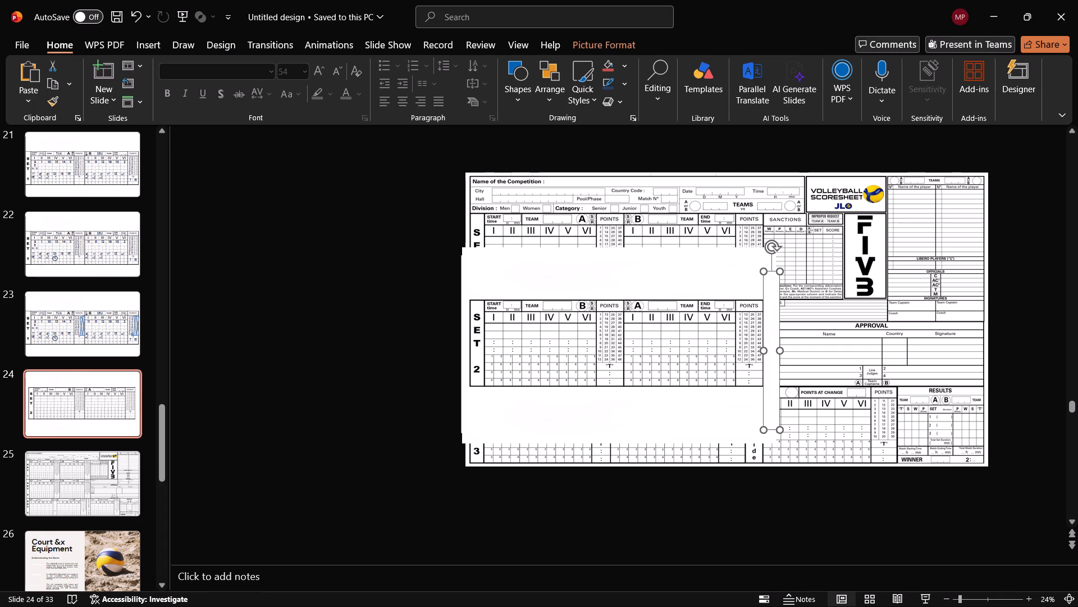
{"action": "left_click", "coordinate": [815, 494]}
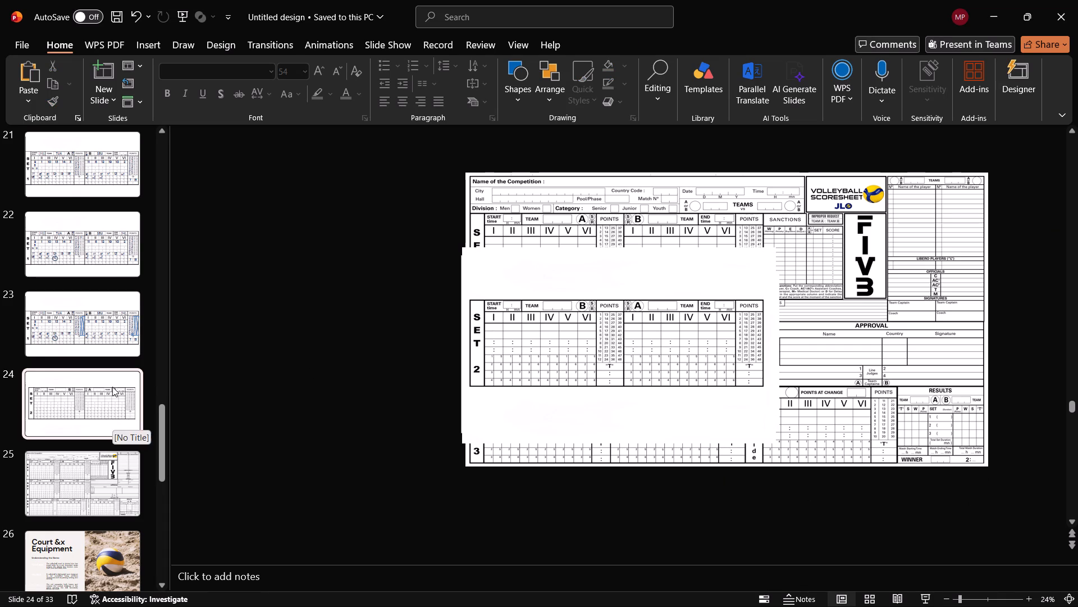
Copy the 10:42 end-time text box from slide 23 to slide 24 and place it in Set 2's START time box.
{"action": "left_click", "coordinate": [131, 334]}
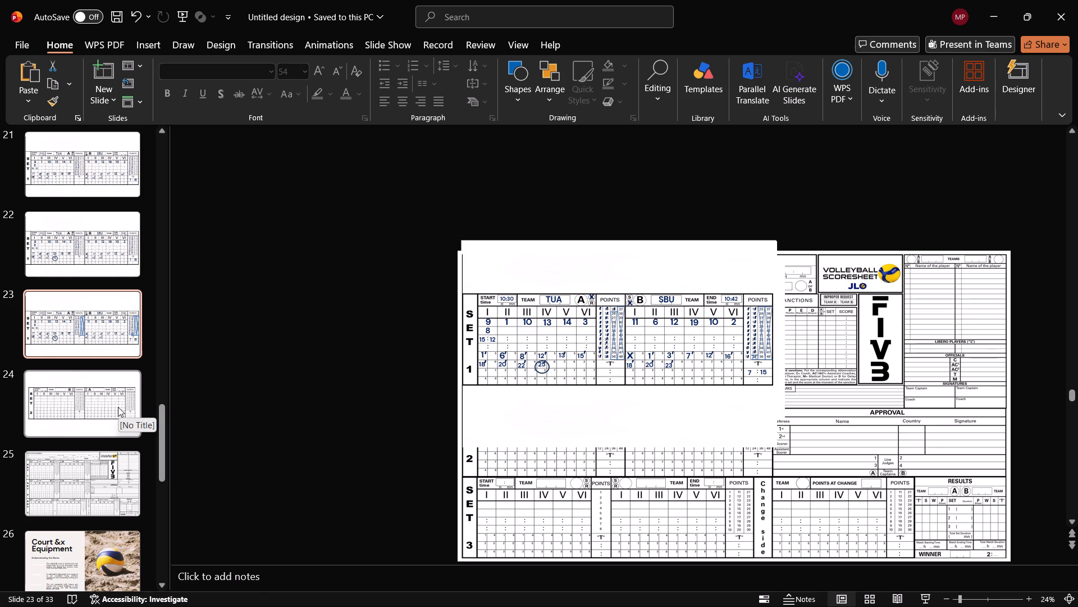
{"action": "left_click", "coordinate": [118, 407]}
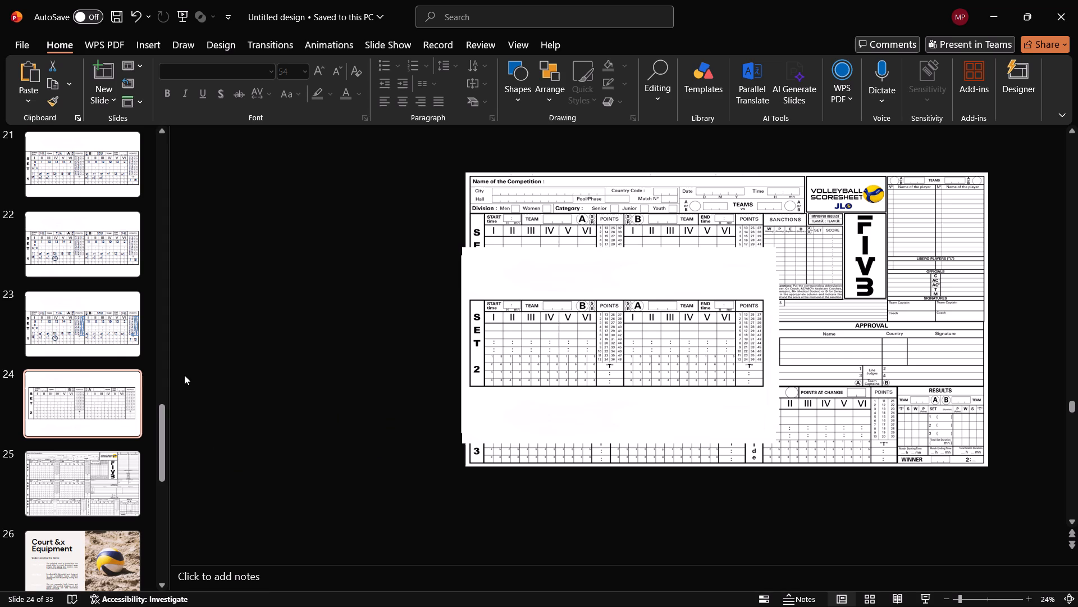
{"action": "left_click", "coordinate": [112, 335]}
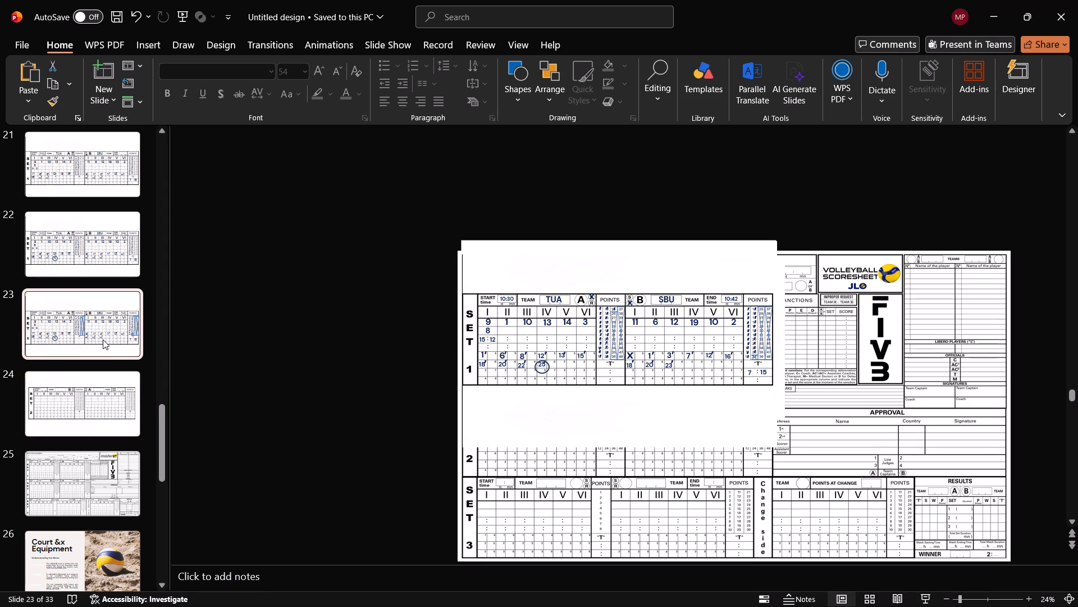
{"action": "left_click", "coordinate": [732, 300]}
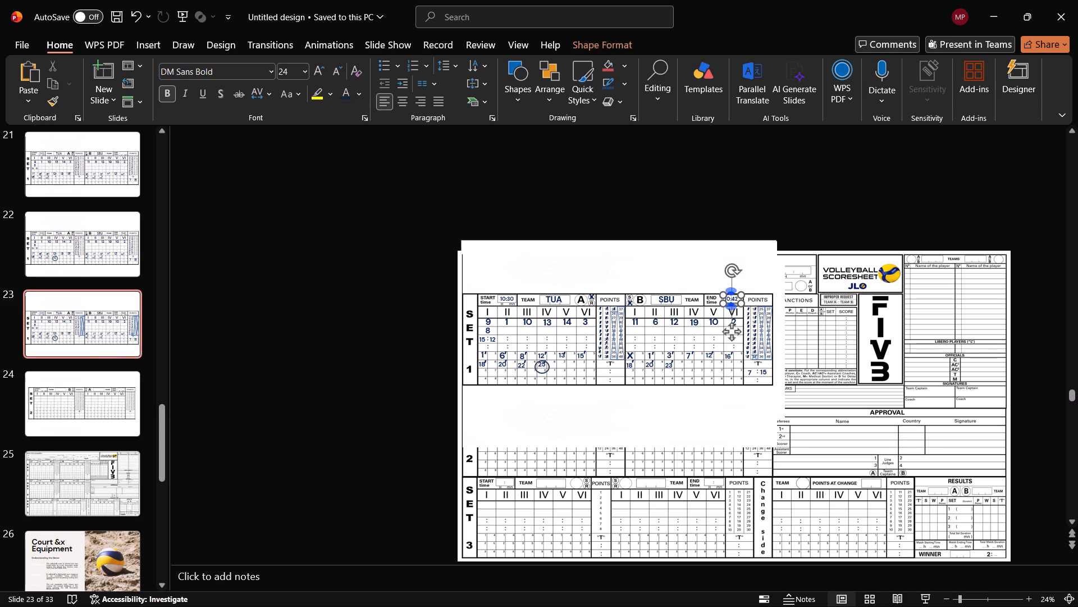
{"action": "left_click", "coordinate": [733, 329]}
{"action": "key", "text": "ctrl+c"}
{"action": "left_click", "coordinate": [86, 409]}
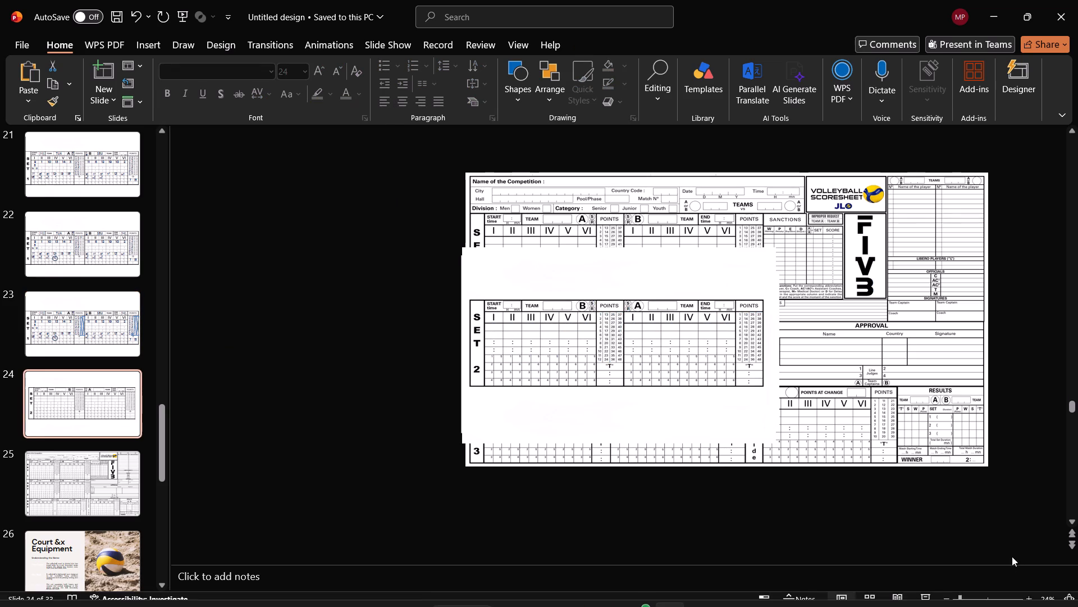
{"action": "double_click", "coordinate": [1027, 597]}
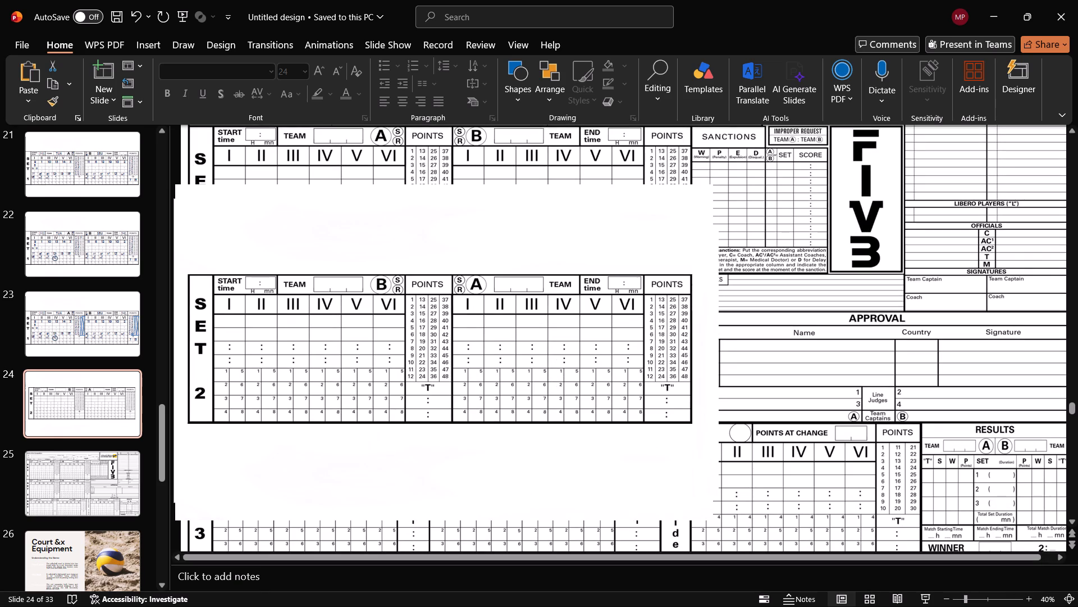
{"action": "key", "text": "ctrl+v"}
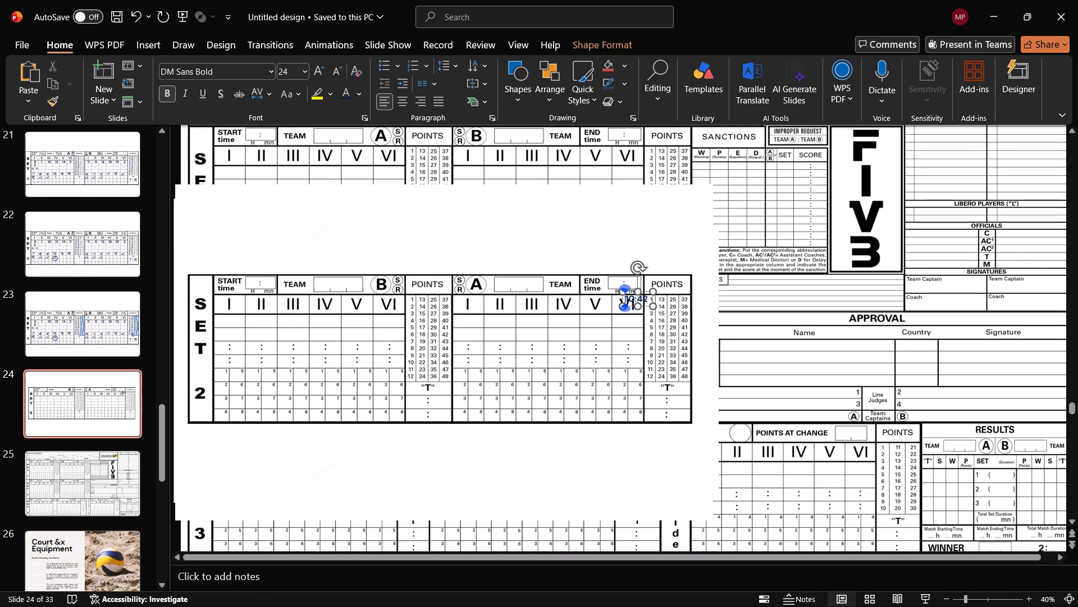
{"action": "left_click_drag", "start_coordinate": [629, 291], "coordinate": [288, 268]}
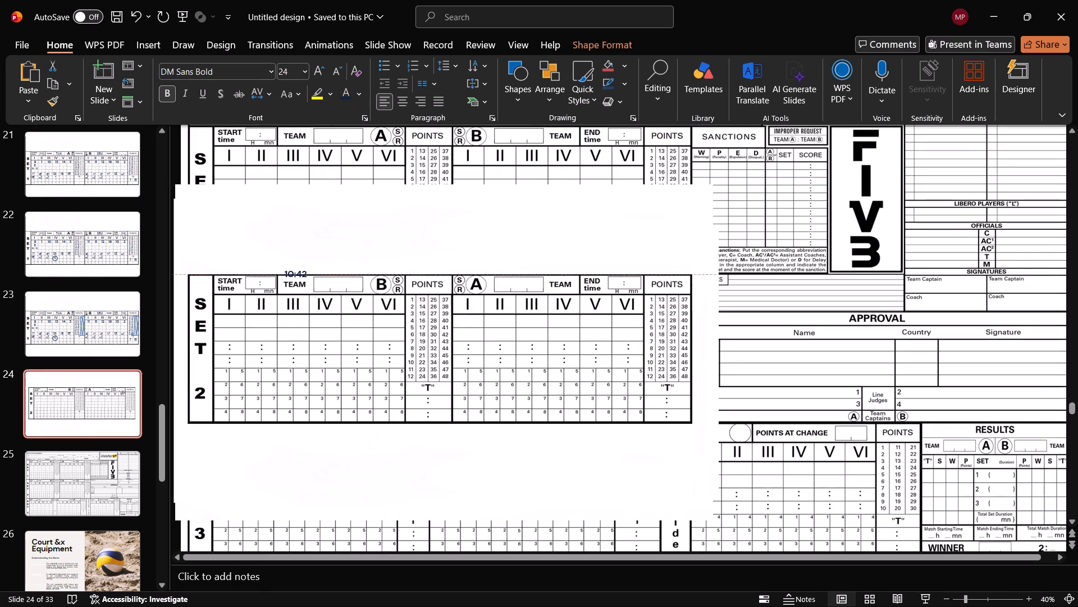
{"action": "left_click_drag", "start_coordinate": [288, 268], "coordinate": [255, 274]}
{"action": "left_click_drag", "start_coordinate": [255, 274], "coordinate": [255, 276]}
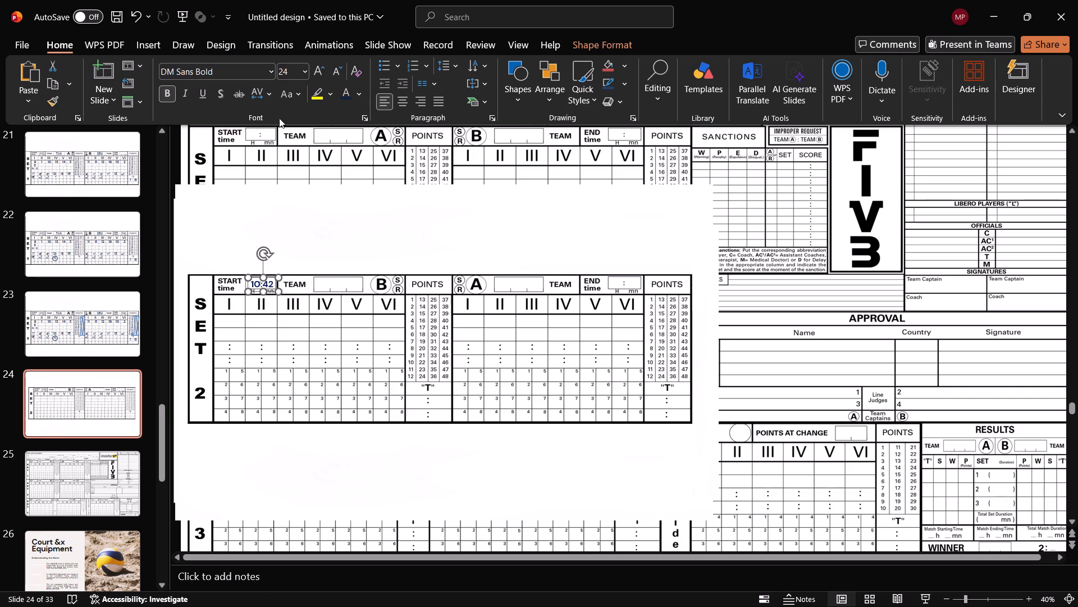
Set the font size of the 10:42 start-time text in Set 2 to 25.
{"action": "left_click", "coordinate": [274, 285]}
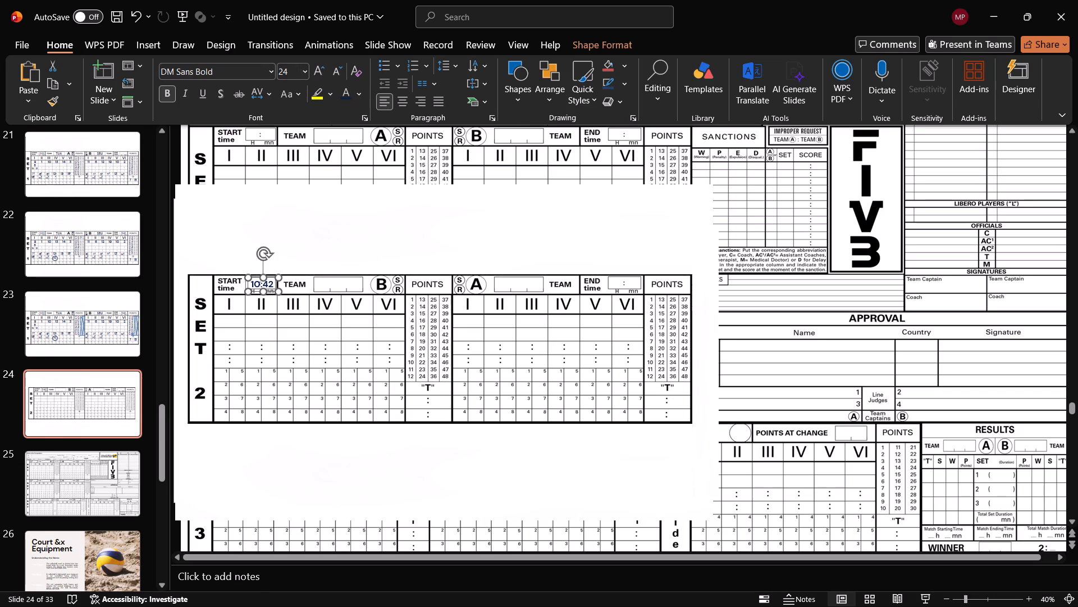
{"action": "left_click", "coordinate": [266, 285]}
{"action": "key", "text": "ctrl+a"}
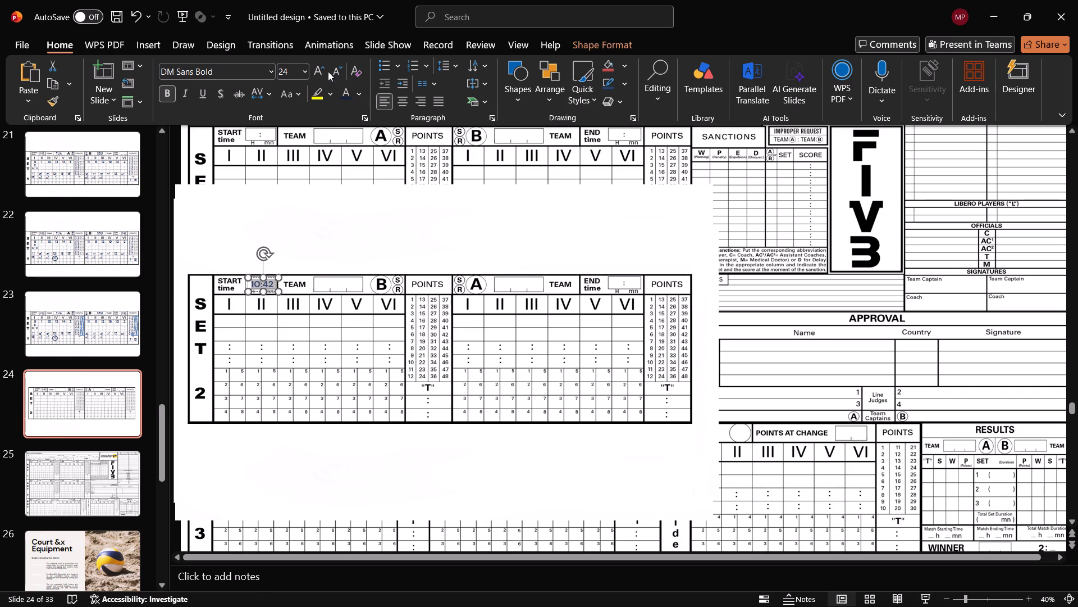
{"action": "left_click", "coordinate": [318, 71]}
{"action": "left_click", "coordinate": [337, 72]}
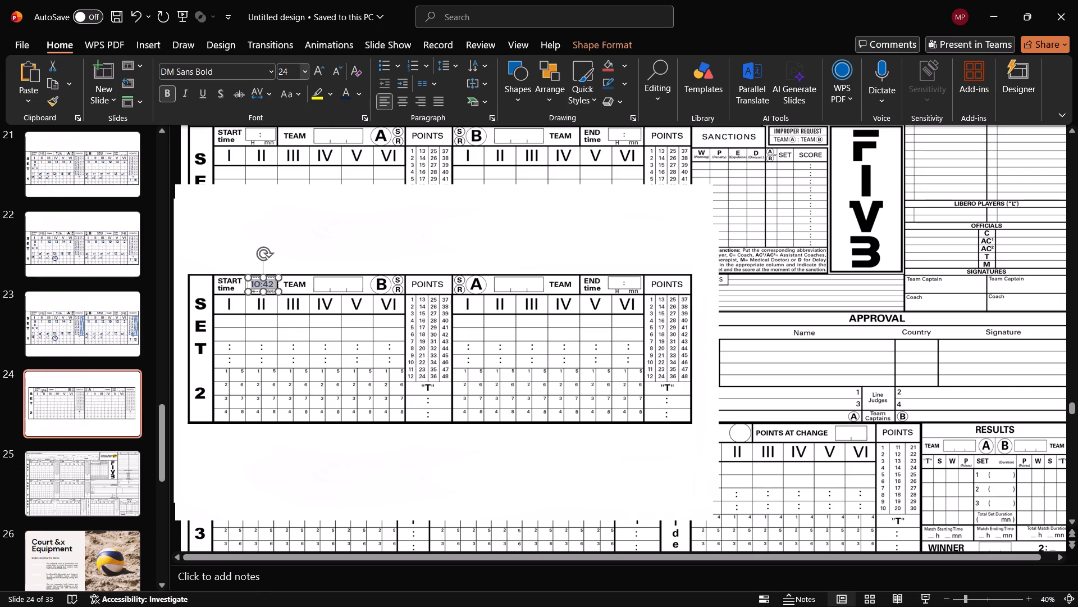
{"action": "left_click", "coordinate": [294, 70]}
{"action": "type", "text": "25"}
{"action": "key", "text": "Return"}
Nudge the 10:42 text box slightly so it sits centred in Set 2's START time box.
{"action": "left_click", "coordinate": [271, 277]}
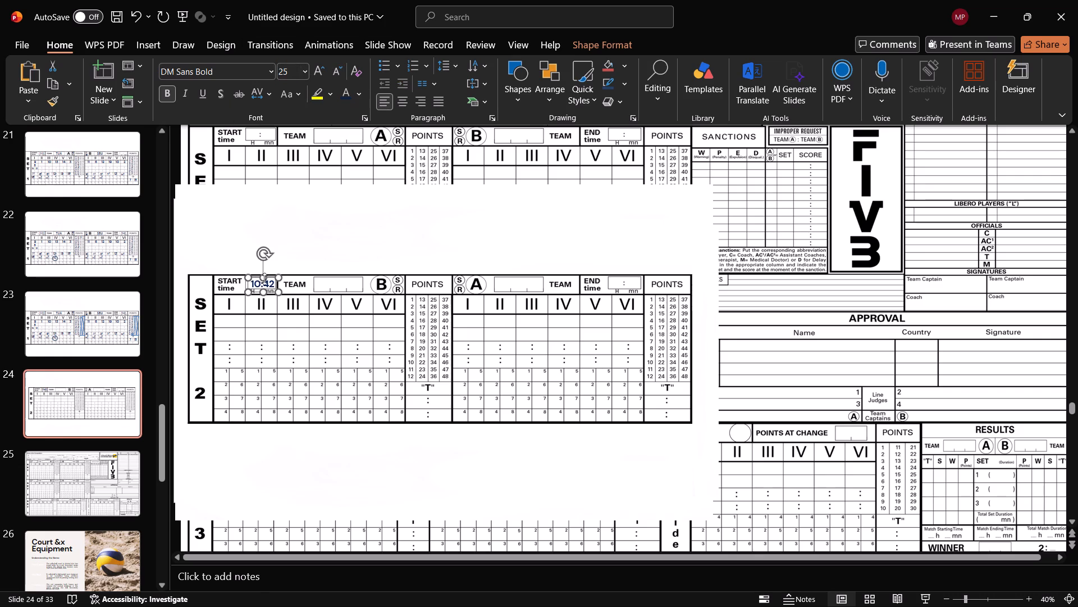
{"action": "left_click", "coordinate": [303, 244]}
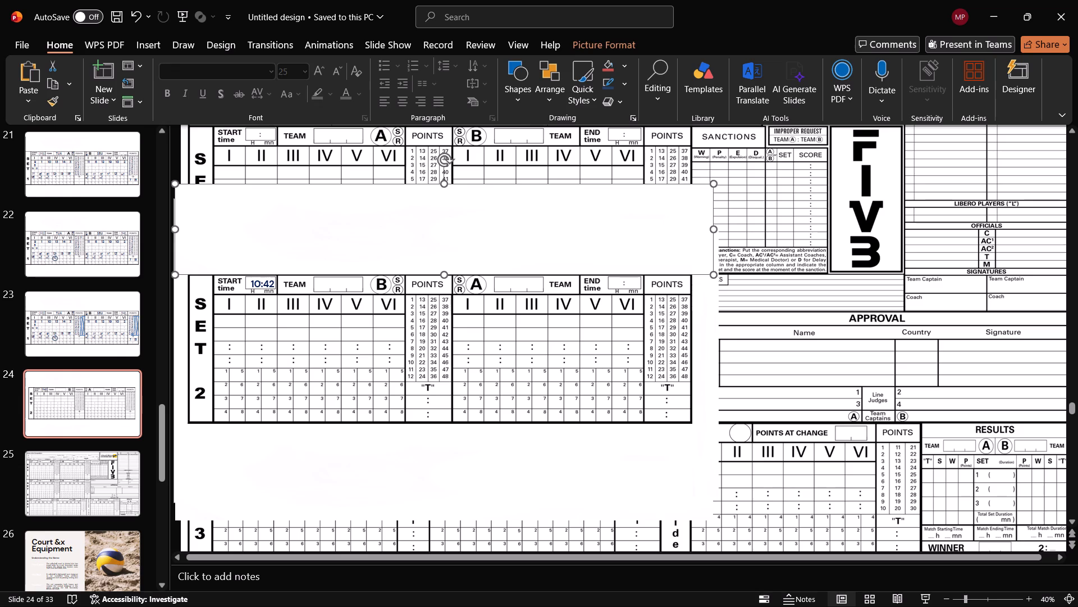
{"action": "left_click", "coordinate": [259, 283]}
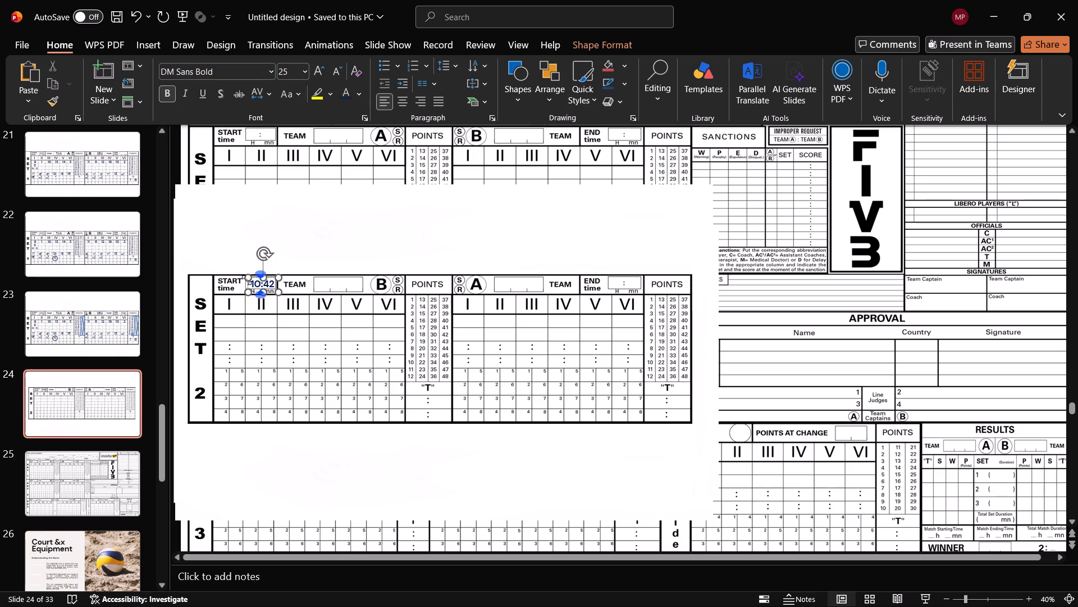
{"action": "left_click", "coordinate": [250, 282]}
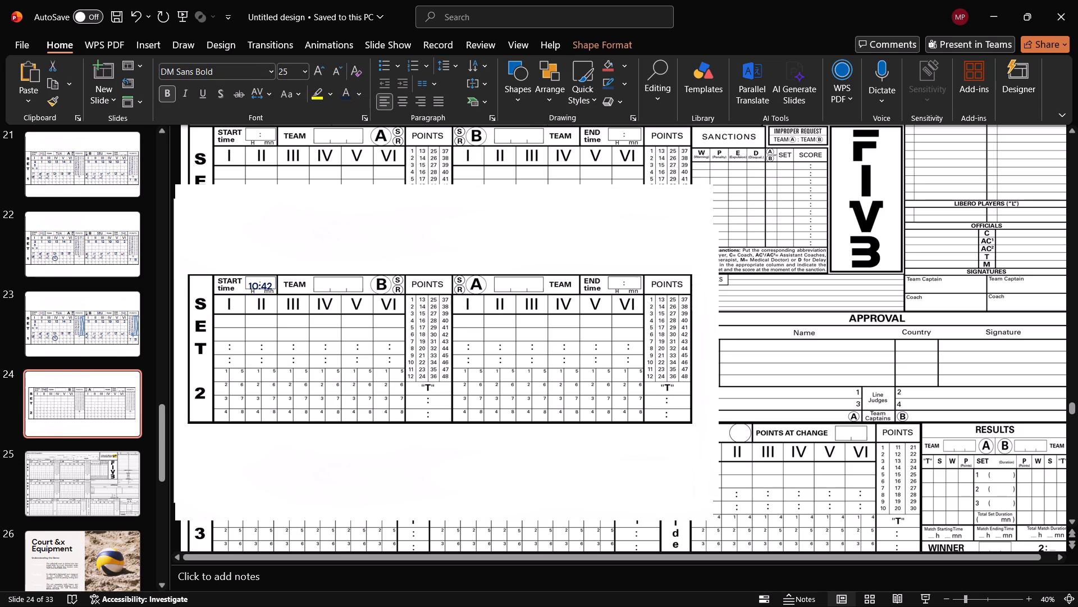
{"action": "left_click", "coordinate": [326, 321]}
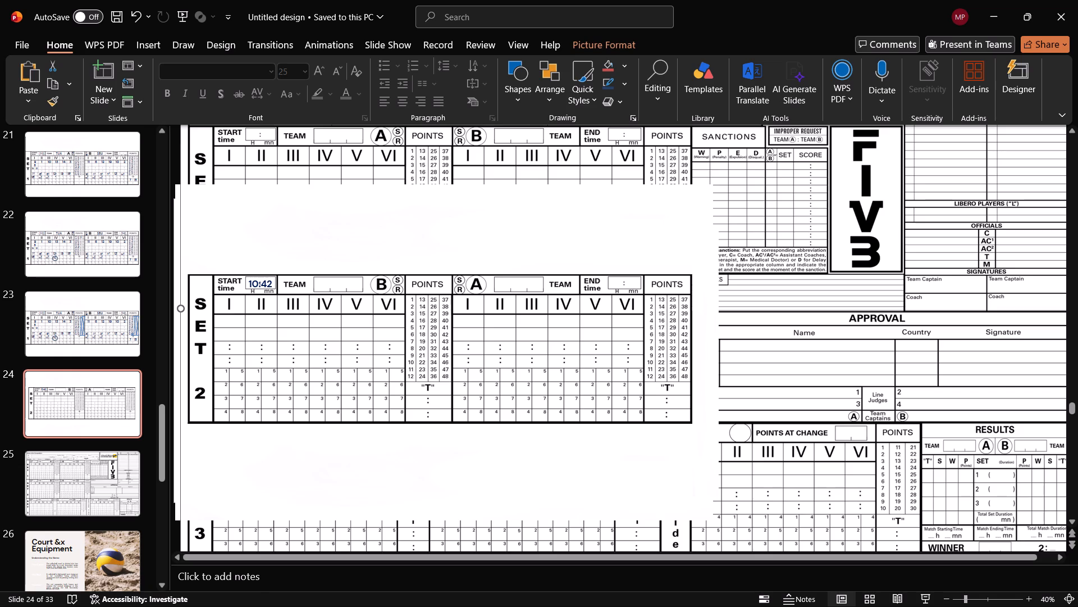
Duplicate slide 24 to get a second copy of the Set 2 scoresheet view.
{"action": "right_click", "coordinate": [77, 410]}
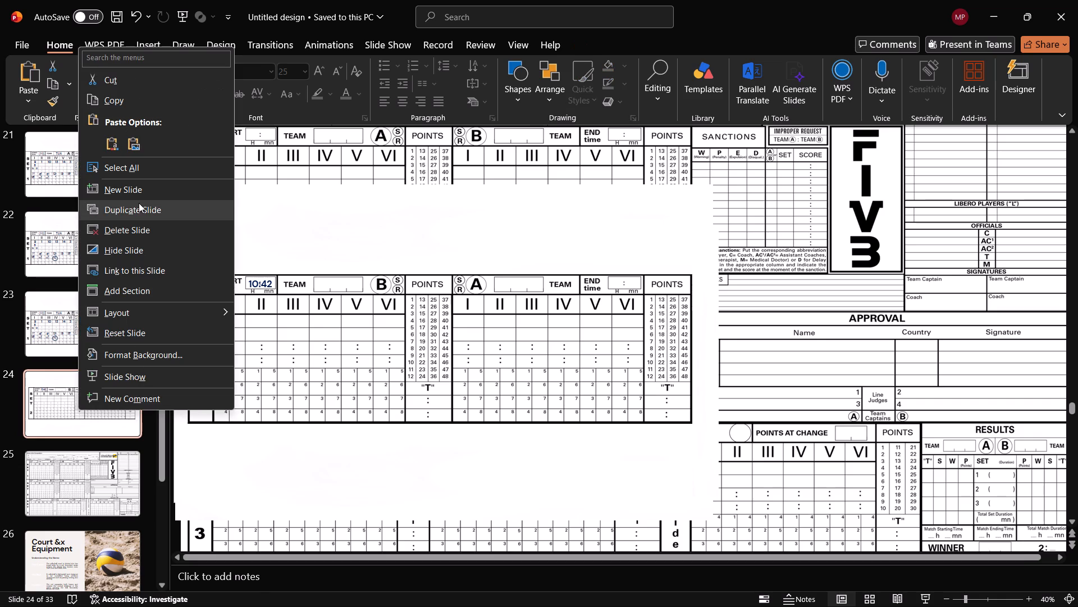
{"action": "left_click", "coordinate": [139, 203]}
{"action": "left_click", "coordinate": [103, 474]}
{"action": "left_click", "coordinate": [88, 398]}
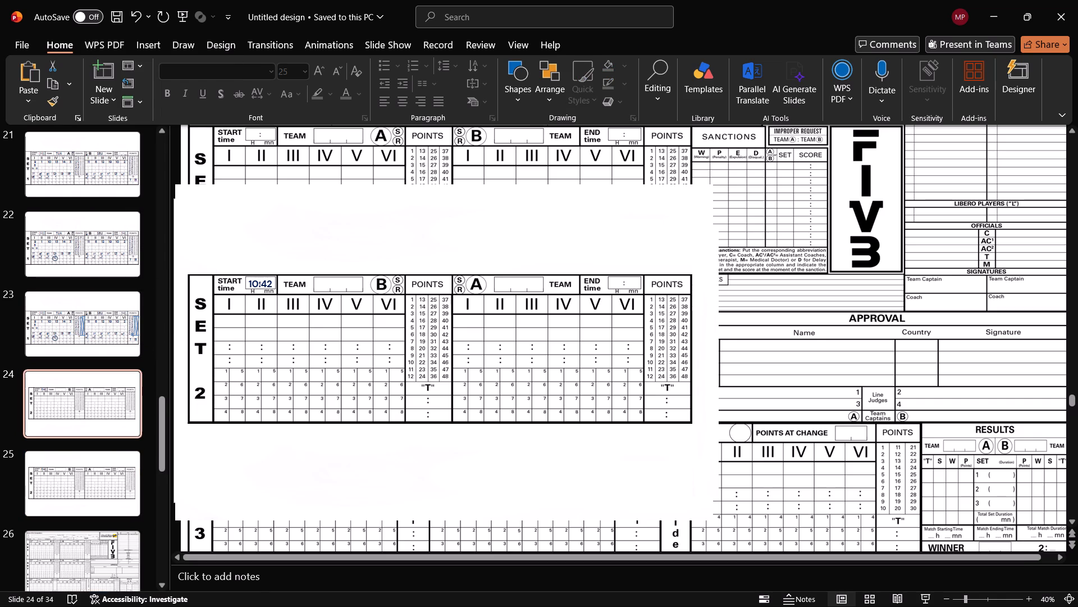
Delete the 10:42 start-time text box from slide 24 and compare the slide with its copy, slide 25.
{"action": "left_click", "coordinate": [257, 282]}
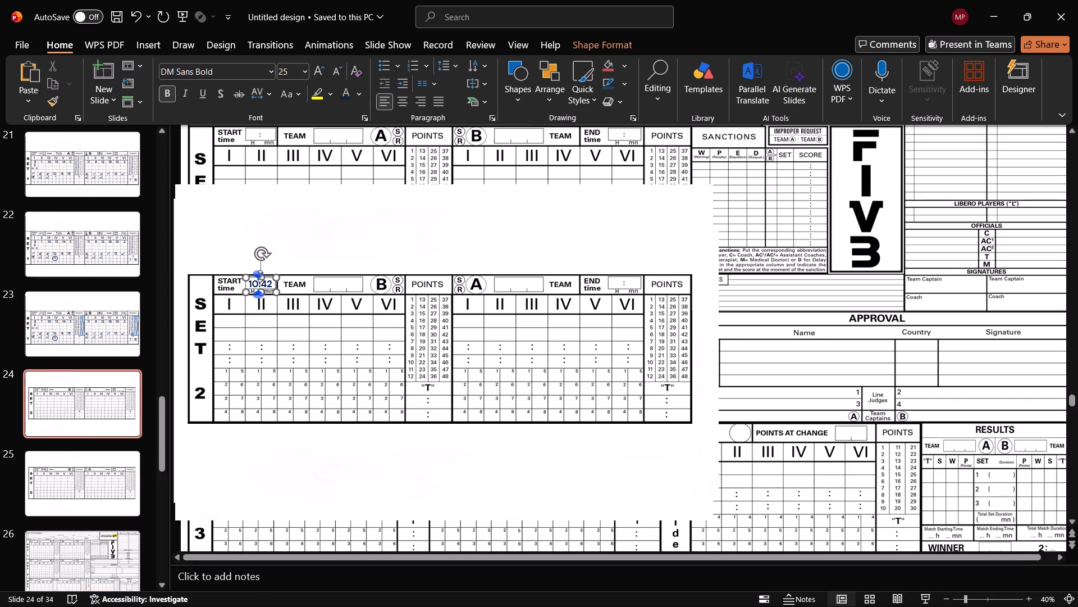
{"action": "left_click", "coordinate": [259, 272]}
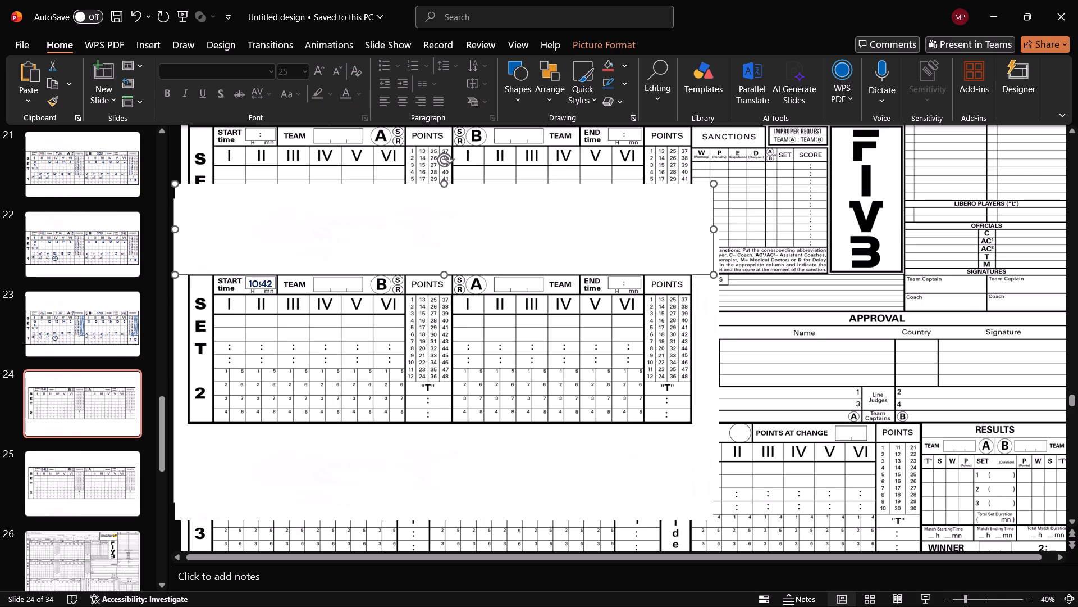
{"action": "left_click", "coordinate": [253, 283]}
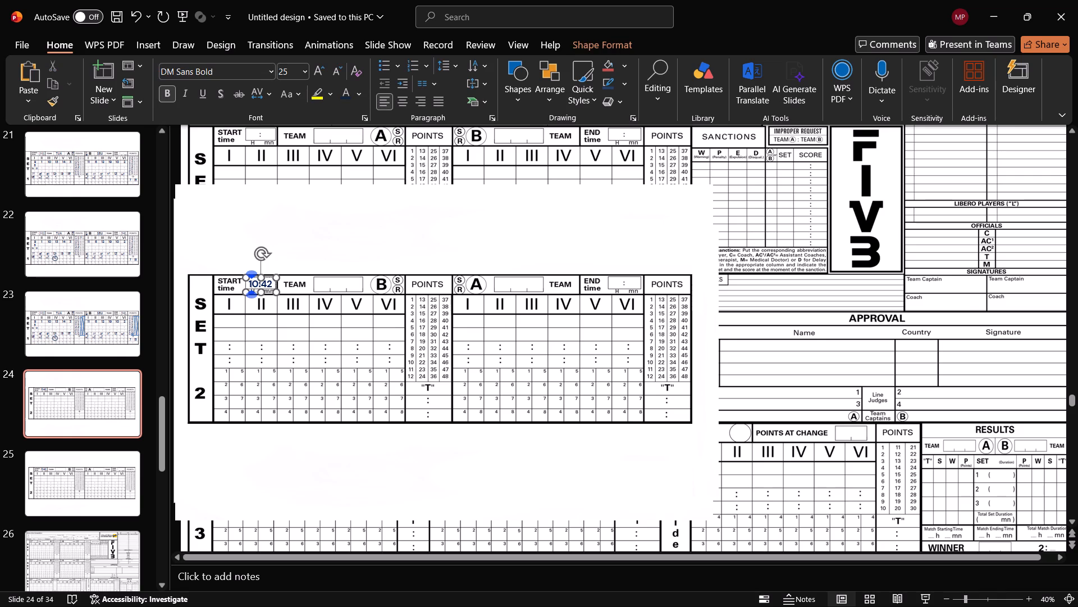
{"action": "left_click", "coordinate": [268, 277]}
{"action": "key", "text": "Delete"}
{"action": "left_click", "coordinate": [90, 335]}
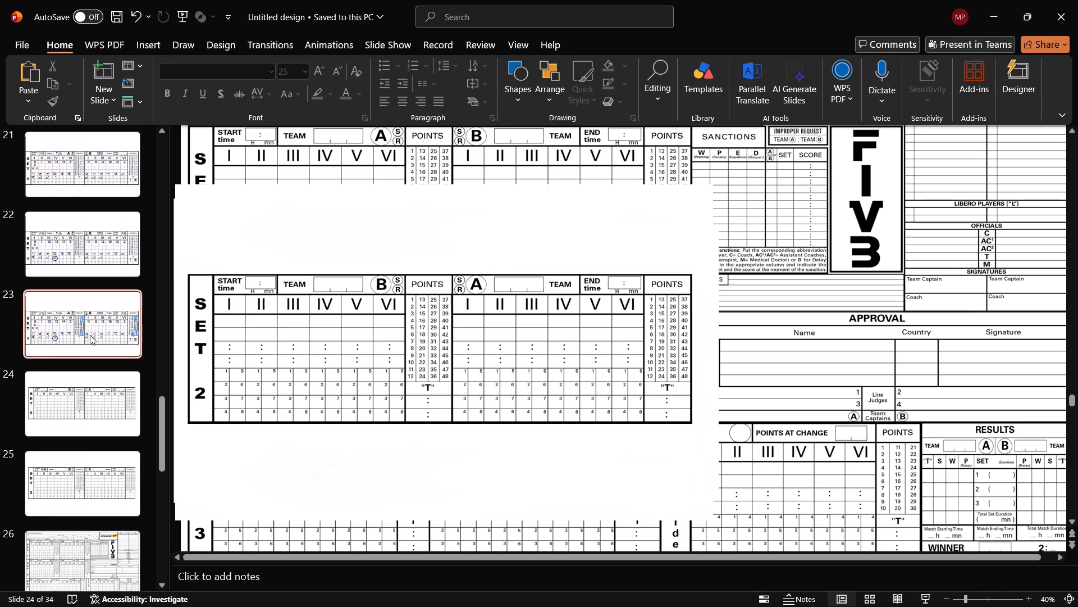
{"action": "left_click", "coordinate": [88, 386]}
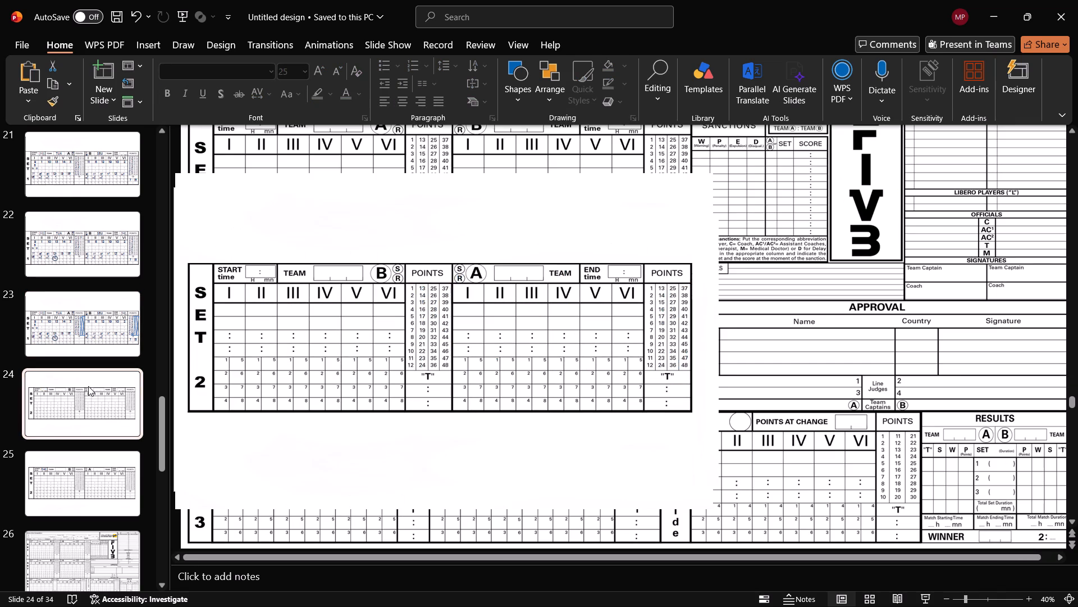
{"action": "left_click", "coordinate": [115, 484]}
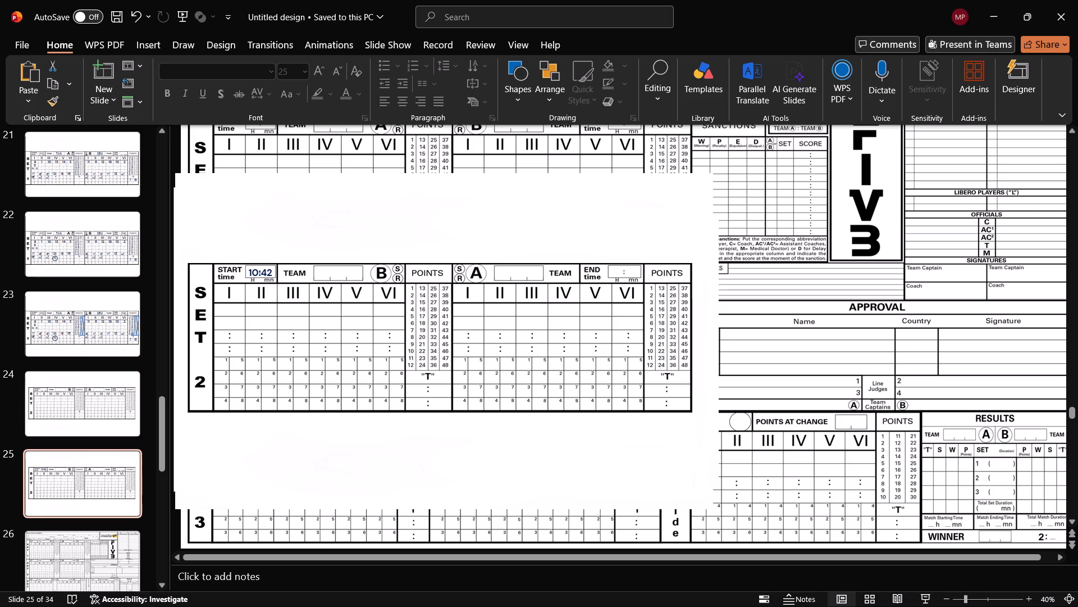
Save the presentation.
{"action": "key", "text": "ctrl+s"}
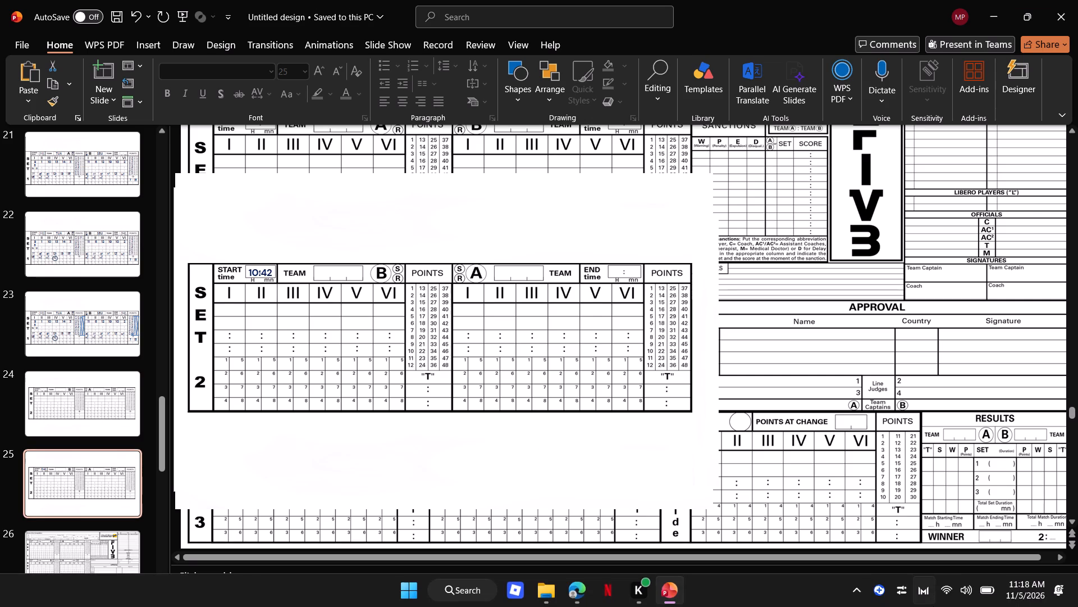
On slide 25, change Set 2's start time to 10:45.
{"action": "left_click", "coordinate": [71, 405]}
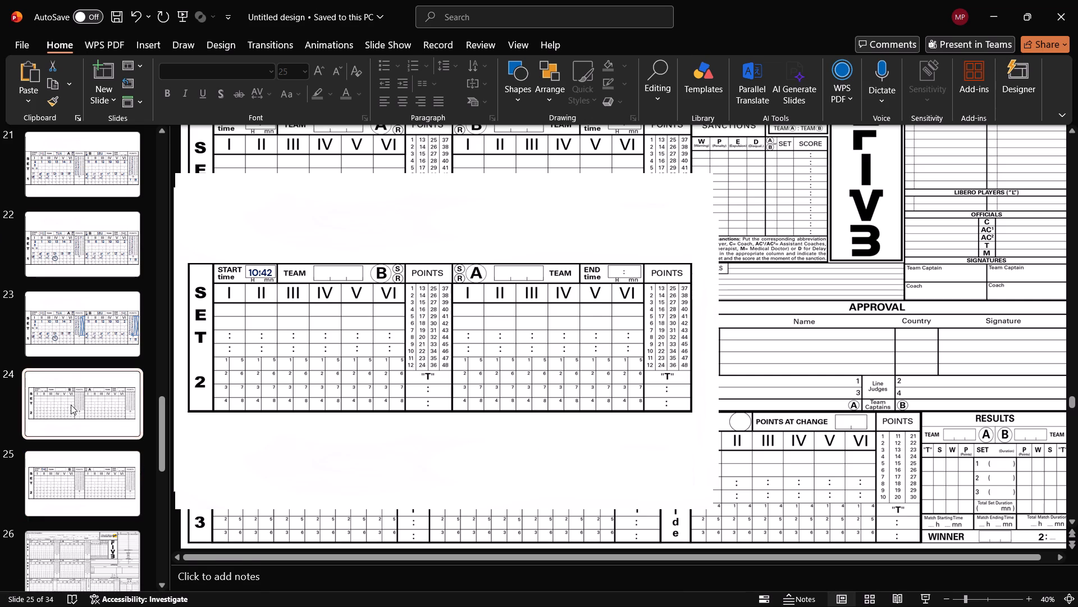
{"action": "left_click", "coordinate": [83, 328]}
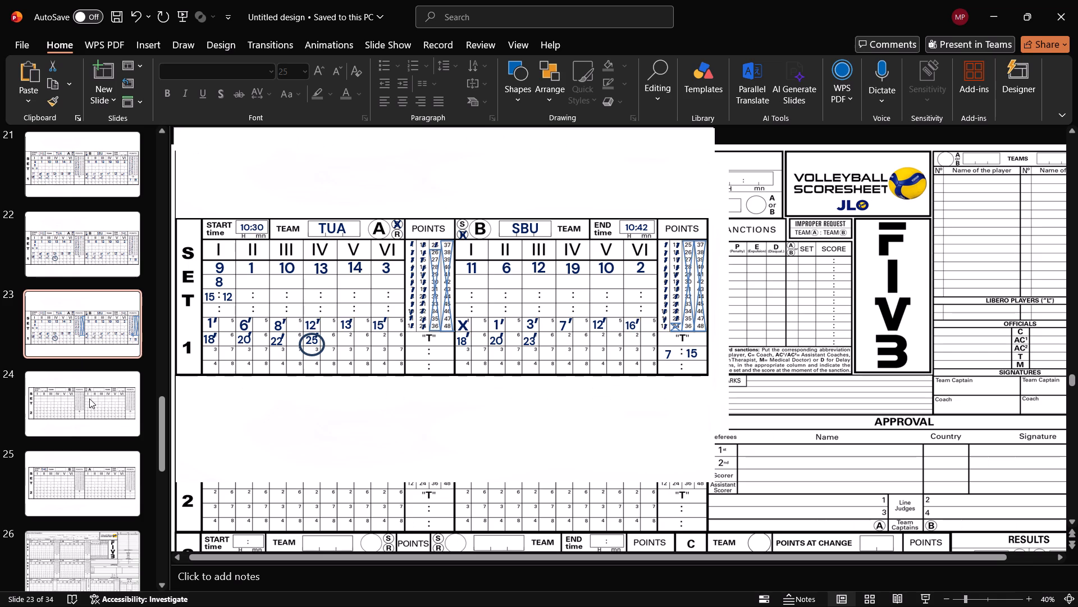
{"action": "left_click", "coordinate": [89, 398]}
{"action": "left_click", "coordinate": [103, 493]}
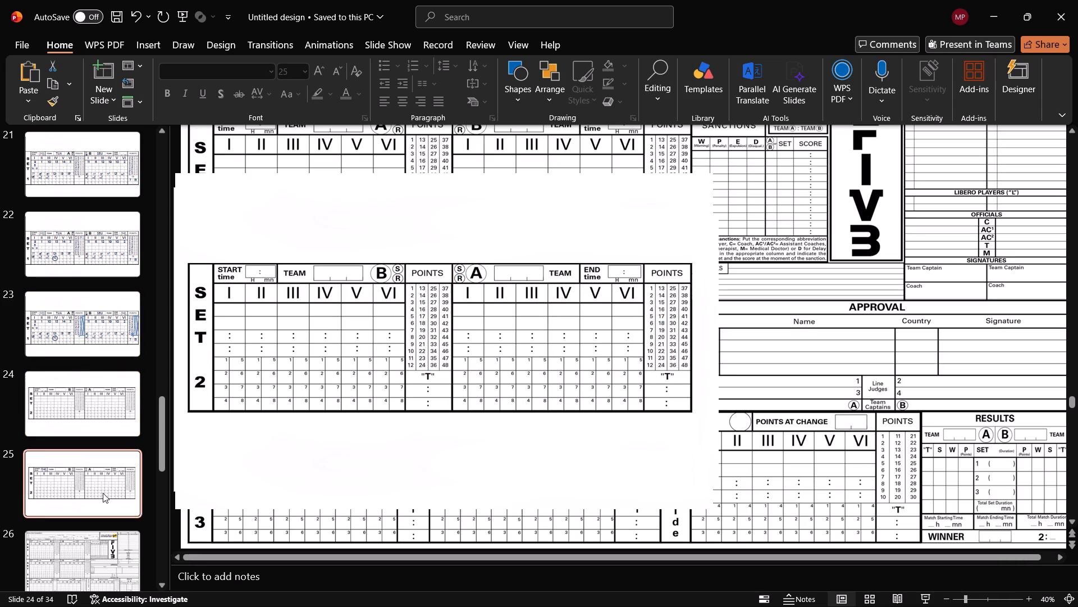
{"action": "left_click", "coordinate": [97, 385]}
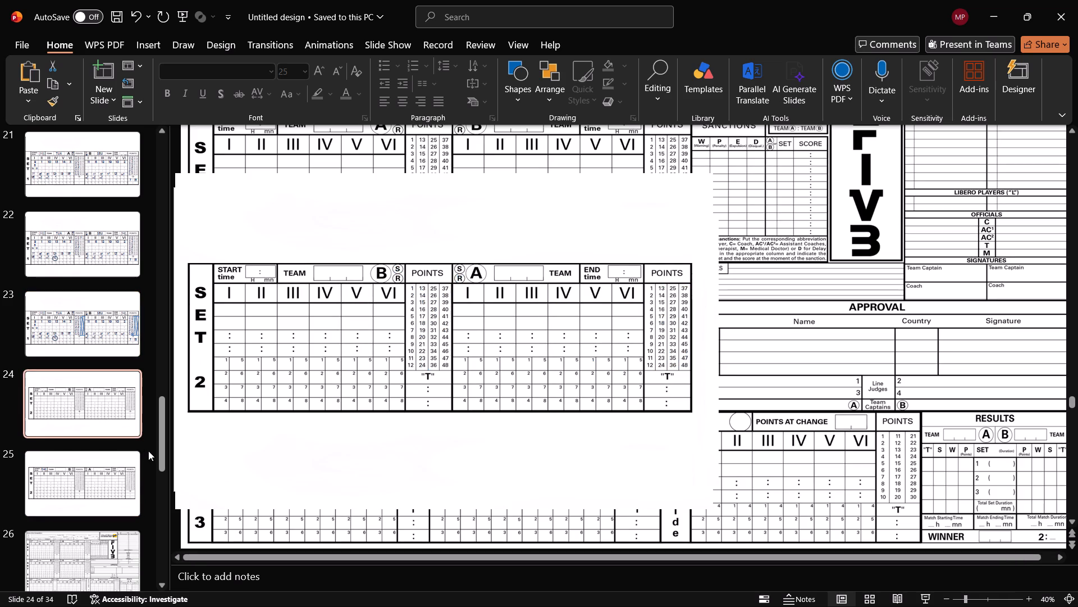
{"action": "left_click", "coordinate": [93, 495]}
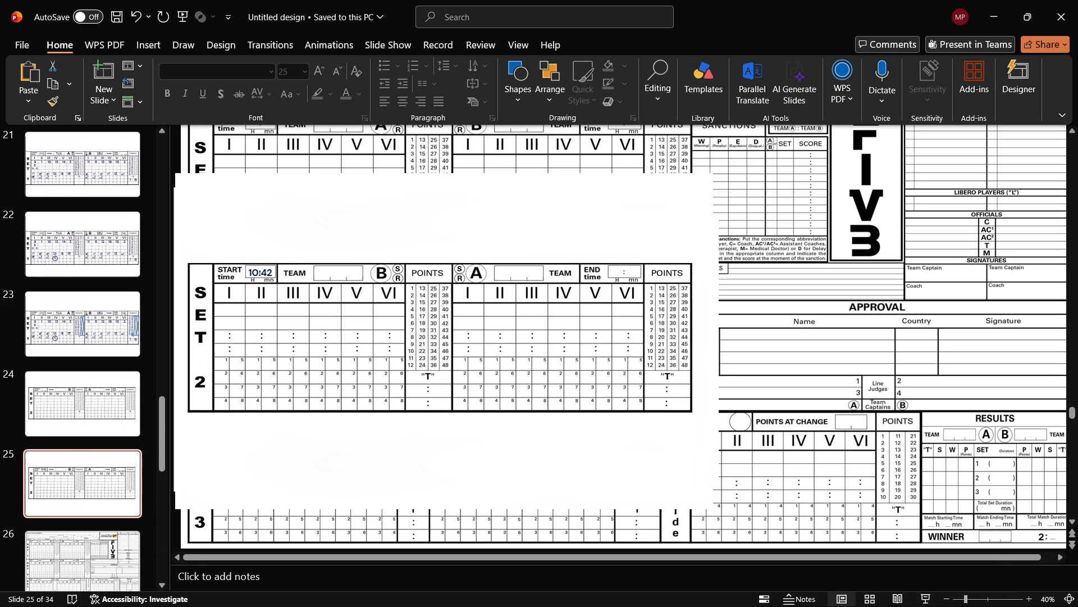
{"action": "left_click", "coordinate": [273, 270]}
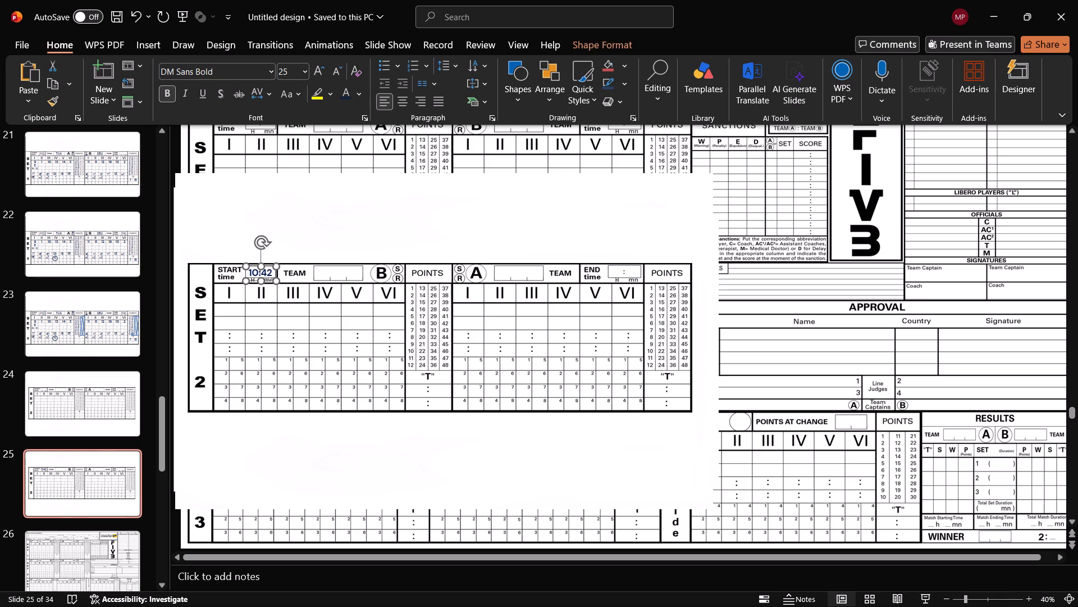
{"action": "left_click", "coordinate": [272, 274]}
{"action": "key", "text": "BackSpace"}
{"action": "key", "text": "5"}
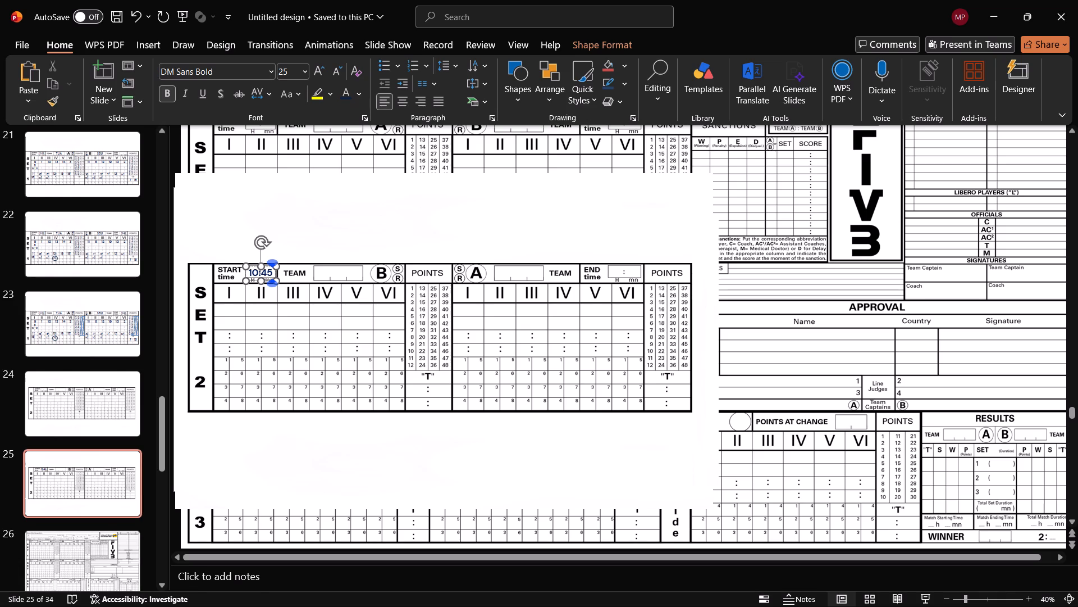
{"action": "left_click", "coordinate": [779, 482]}
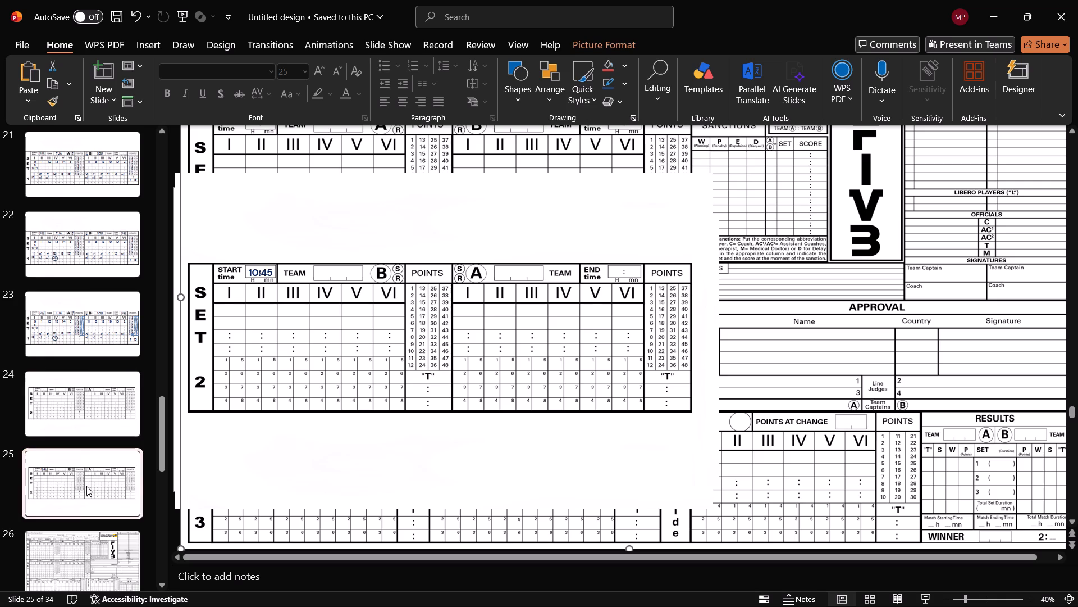
Copy the SBU team name text box from slide 23 to slide 25 and place it in team B's TEAM box in Set 2.
{"action": "left_click", "coordinate": [70, 325]}
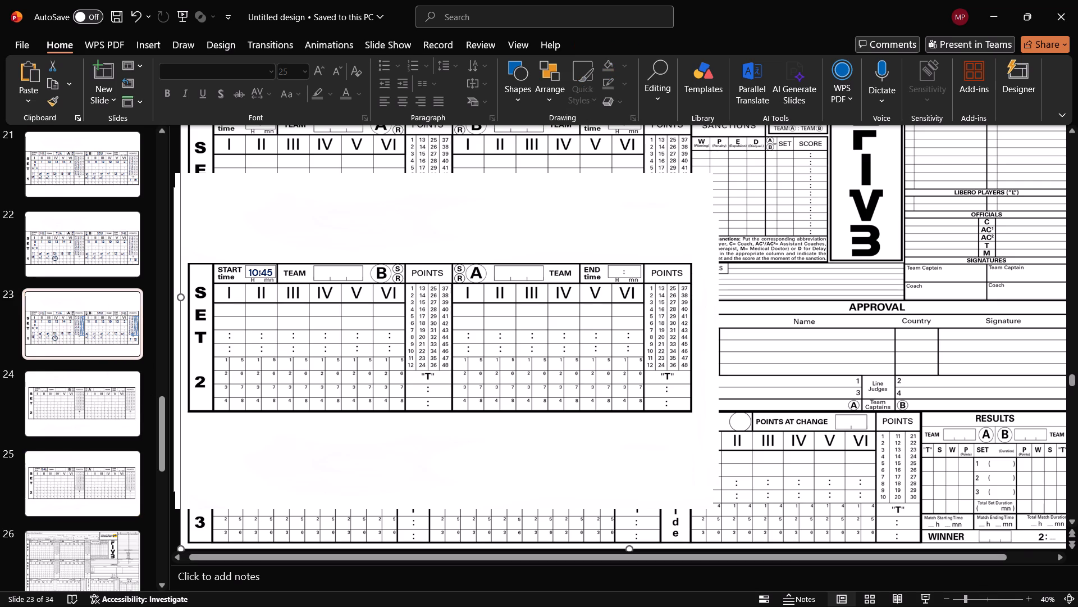
{"action": "left_click", "coordinate": [526, 232]}
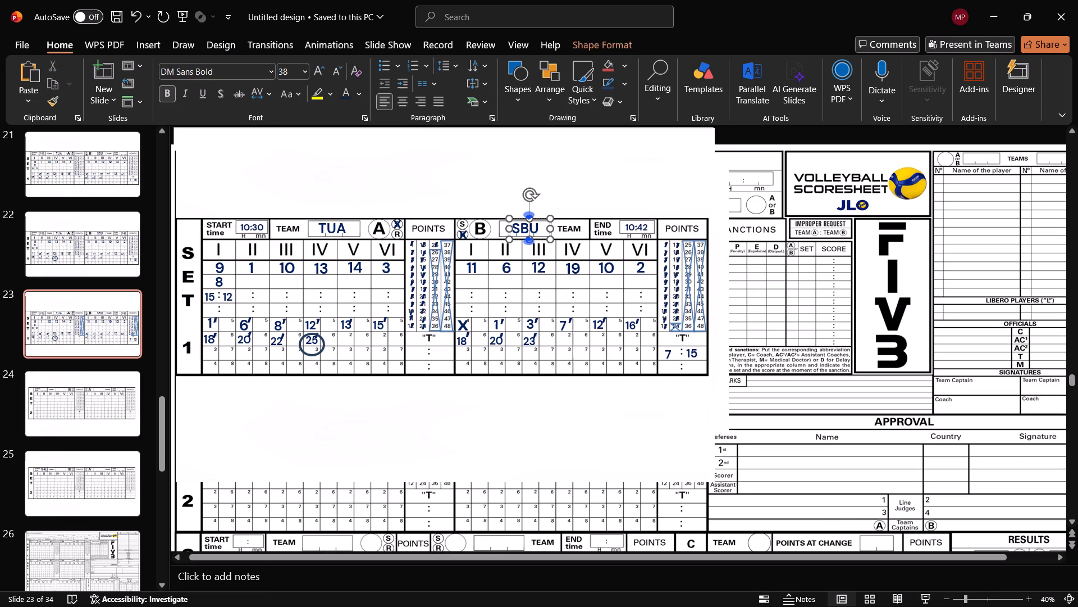
{"action": "left_click", "coordinate": [514, 218]}
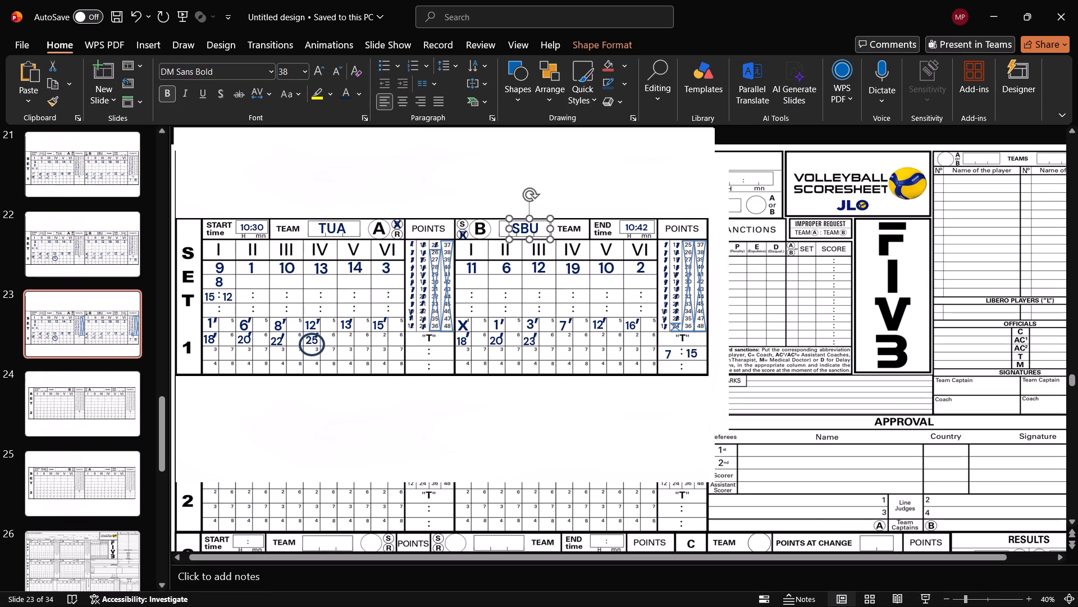
{"action": "key", "text": "ctrl+c"}
{"action": "left_click", "coordinate": [99, 410]}
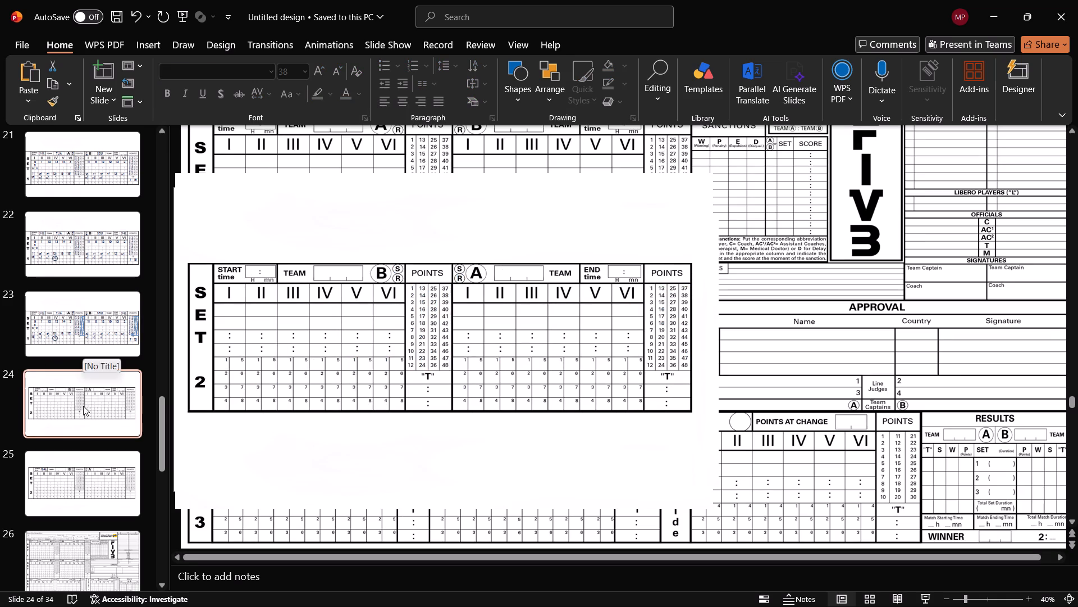
{"action": "left_click", "coordinate": [85, 401]}
{"action": "left_click", "coordinate": [74, 319]}
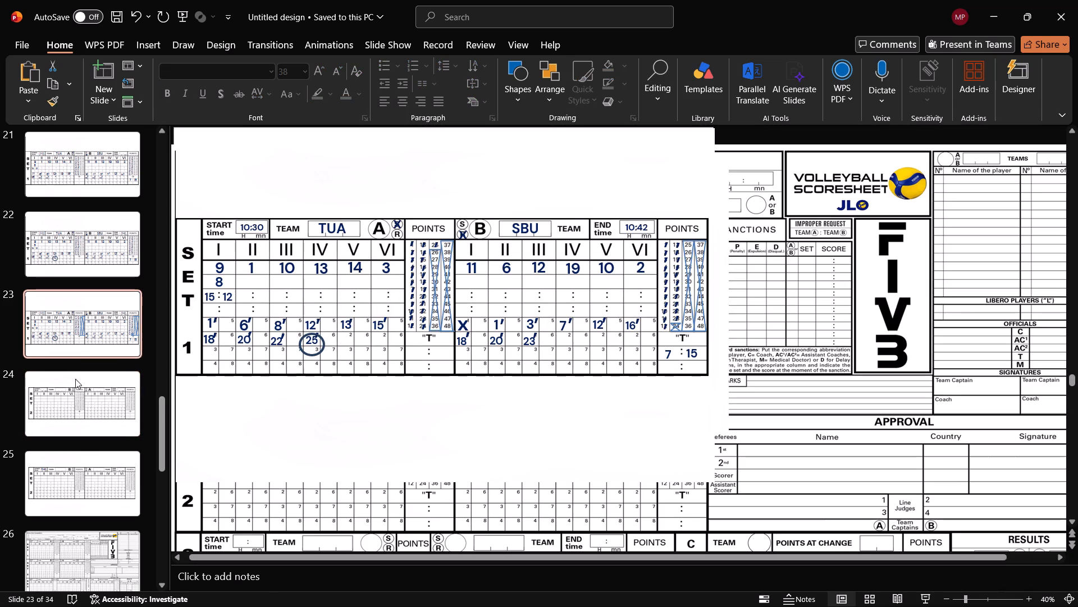
{"action": "left_click", "coordinate": [83, 416]}
{"action": "left_click", "coordinate": [76, 495]}
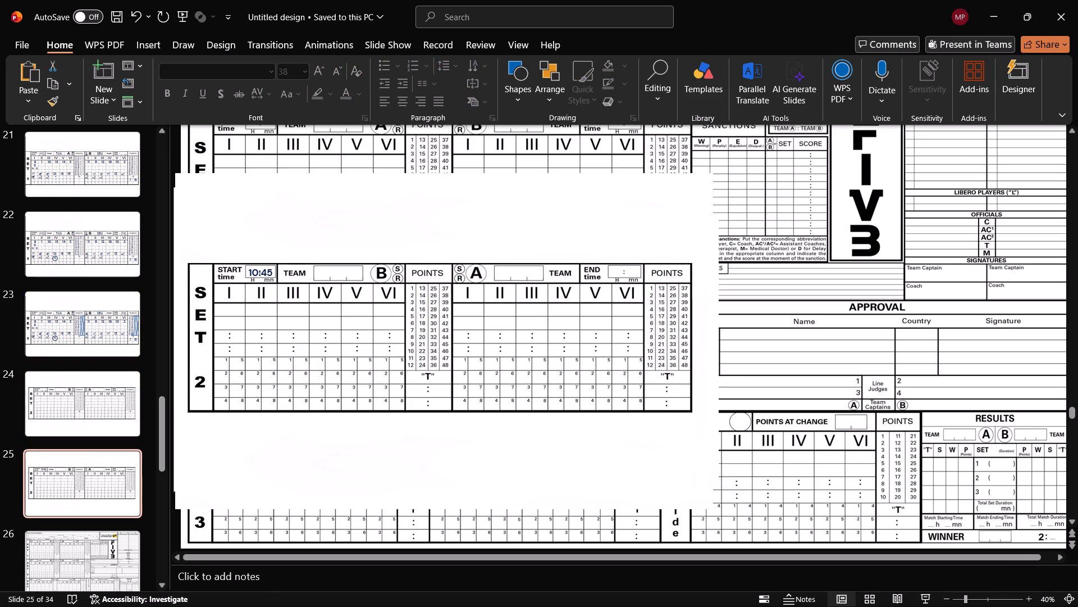
{"action": "key", "text": "ctrl+v"}
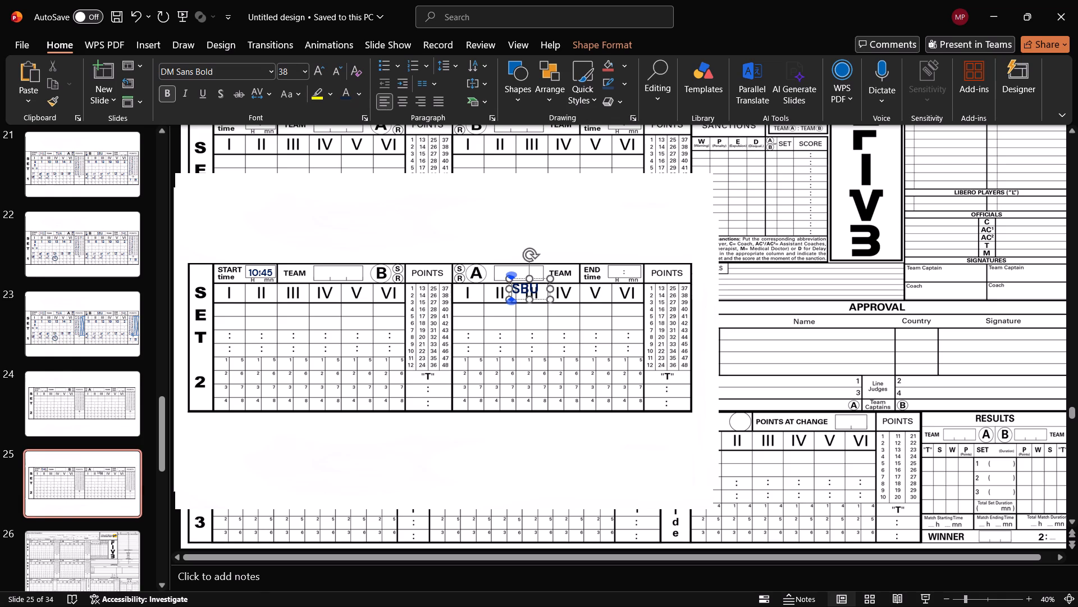
{"action": "left_click_drag", "start_coordinate": [517, 280], "coordinate": [348, 289]}
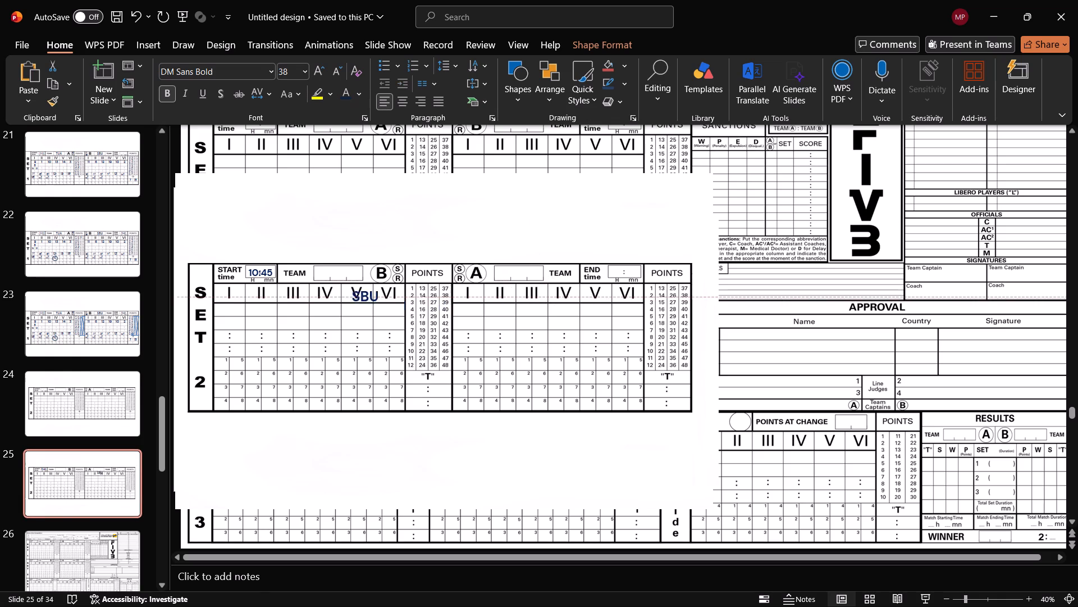
{"action": "left_click_drag", "start_coordinate": [348, 289], "coordinate": [331, 264]}
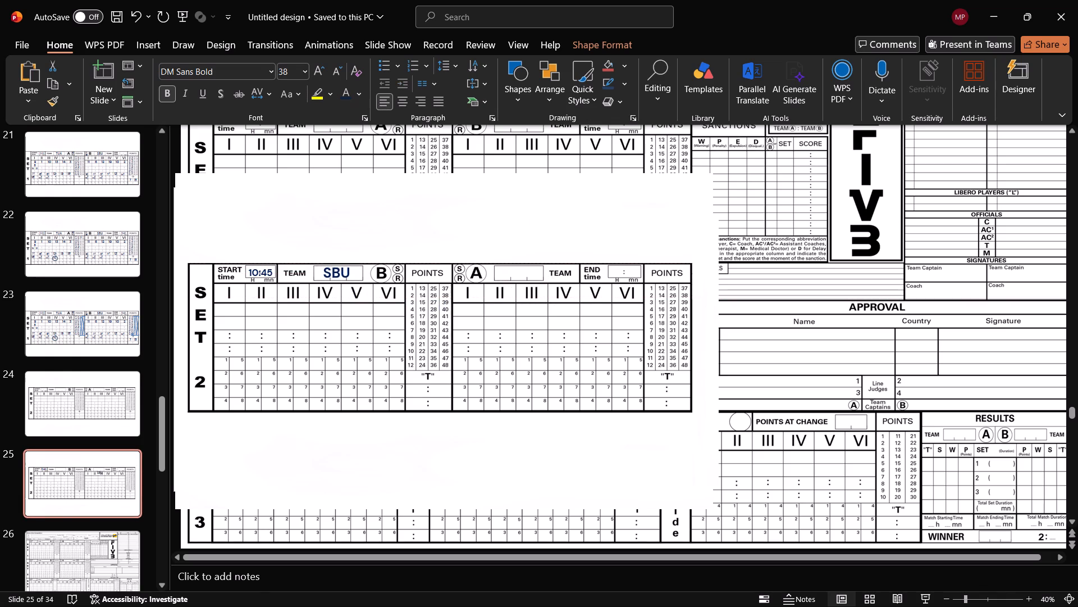
{"action": "left_click_drag", "start_coordinate": [331, 264], "coordinate": [330, 265]}
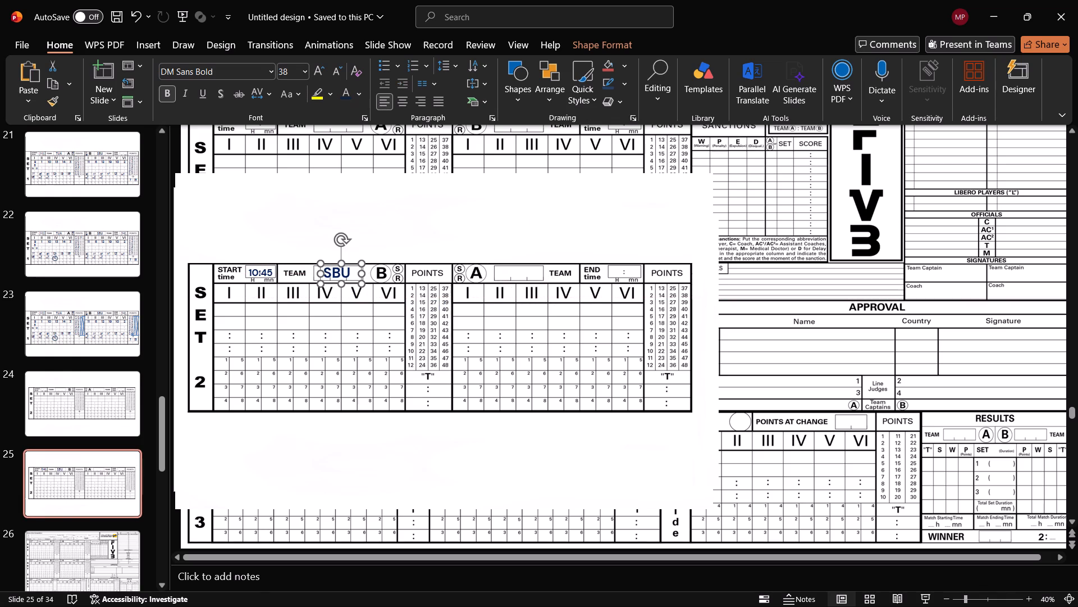
Duplicate the SBU text box on slide 25 and place the copy in team A's TEAM box in Set 2.
{"action": "key", "text": "ctrl+c"}
{"action": "key", "text": "ctrl+v"}
{"action": "left_click_drag", "start_coordinate": [338, 268], "coordinate": [366, 270]}
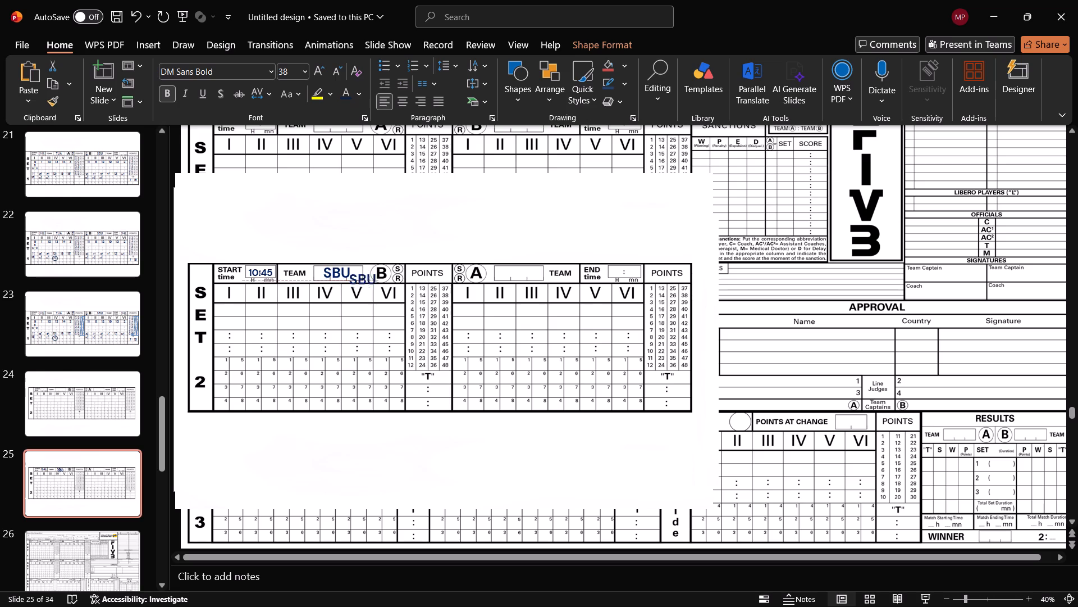
{"action": "left_click_drag", "start_coordinate": [366, 270], "coordinate": [513, 265]}
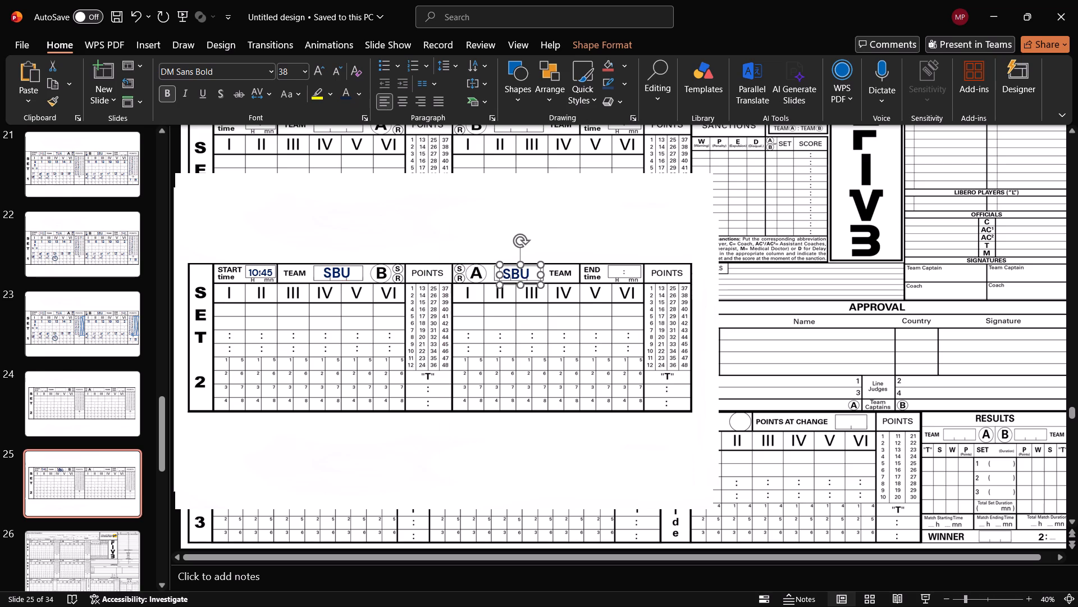
Replace the text in team A's TEAM box in Set 2 on slide 25 with TUA.
{"action": "left_click", "coordinate": [528, 271]}
{"action": "key", "text": "BackSpace"}
{"action": "key", "text": "BackSpace"}
{"action": "key", "text": "BackSpace"}
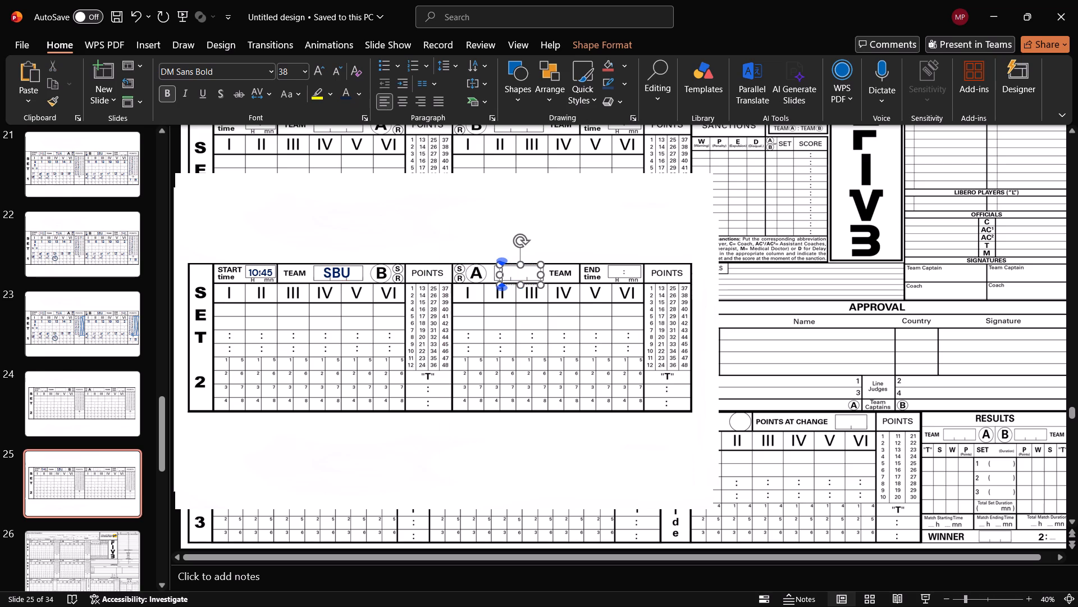
{"action": "type", "text": "TUA"}
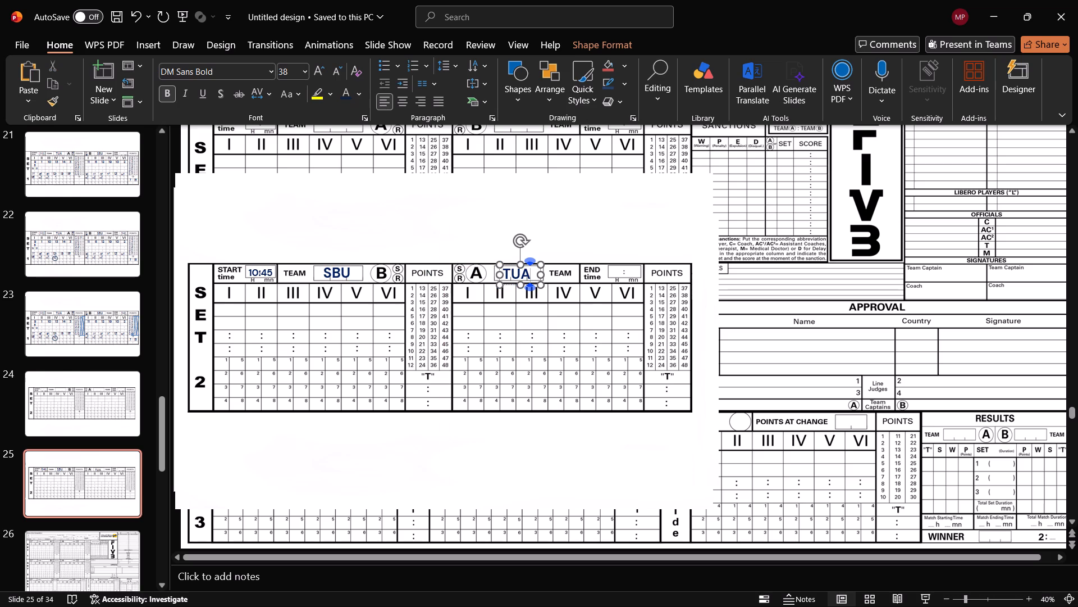
{"action": "left_click", "coordinate": [421, 216]}
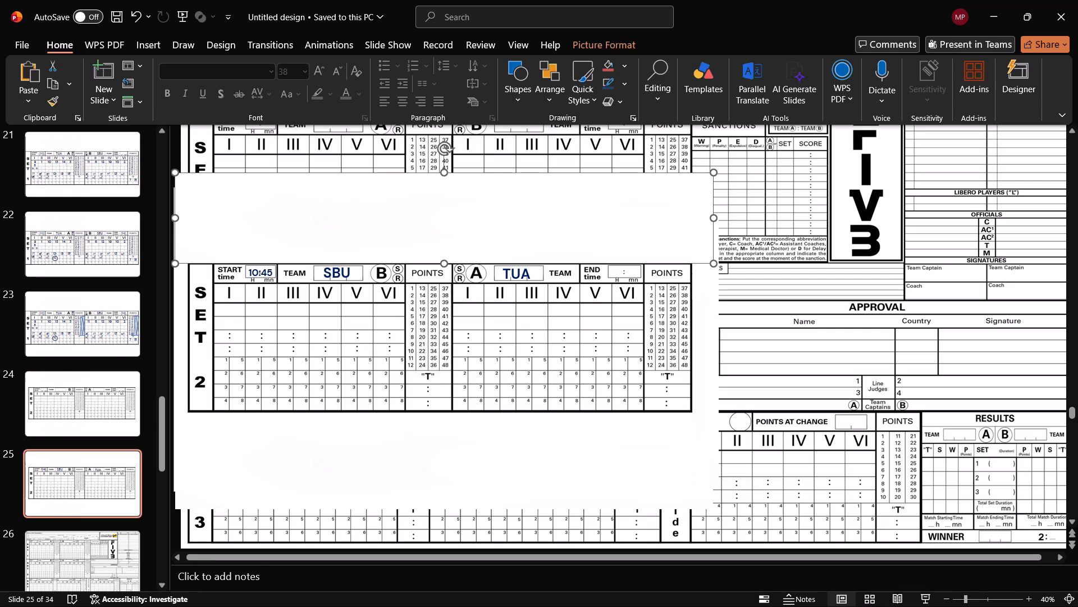
Save the presentation.
{"action": "key", "text": "ctrl+s"}
Preview slide 25 as a full-screen slide show and compare it with the neighbouring slides.
{"action": "left_click", "coordinate": [934, 595]}
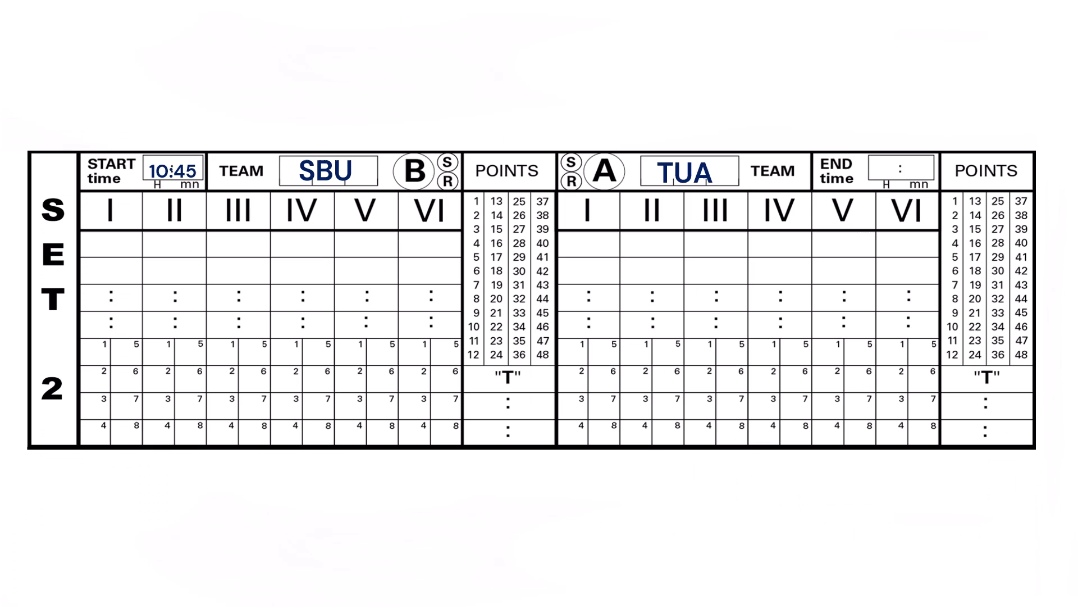
{"action": "key", "text": "Right"}
{"action": "key", "text": "Left"}
{"action": "key", "text": "Left"}
{"action": "key", "text": "Right"}
{"action": "key", "text": "Right"}
{"action": "key", "text": "Left"}
{"action": "key", "text": "Escape"}
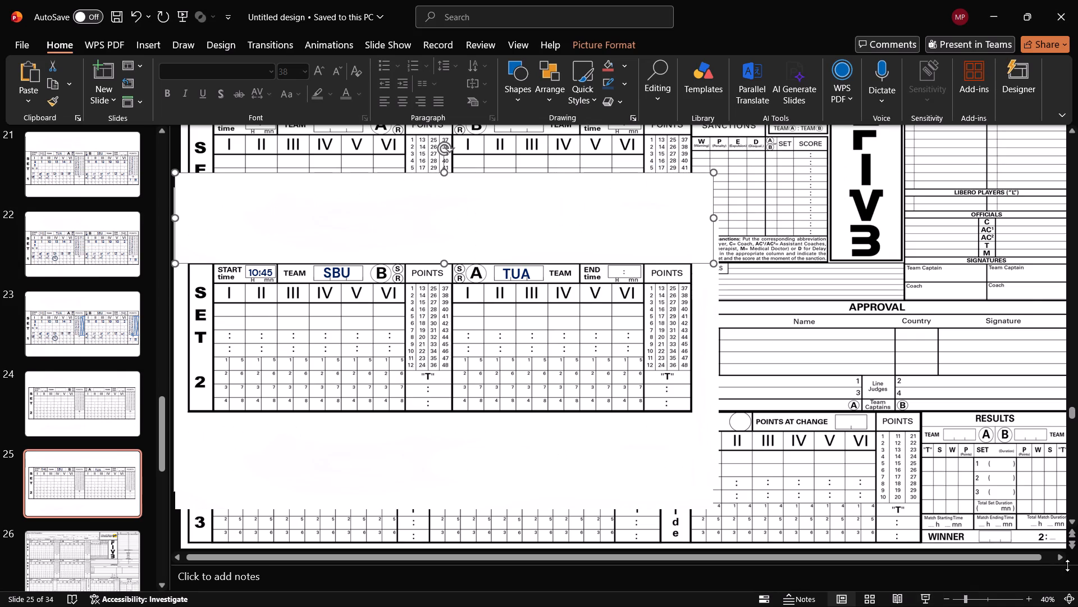
Nudge the 10:45 text box slightly upward within Set 2's START time box on slide 25.
{"action": "left_click", "coordinate": [255, 271]}
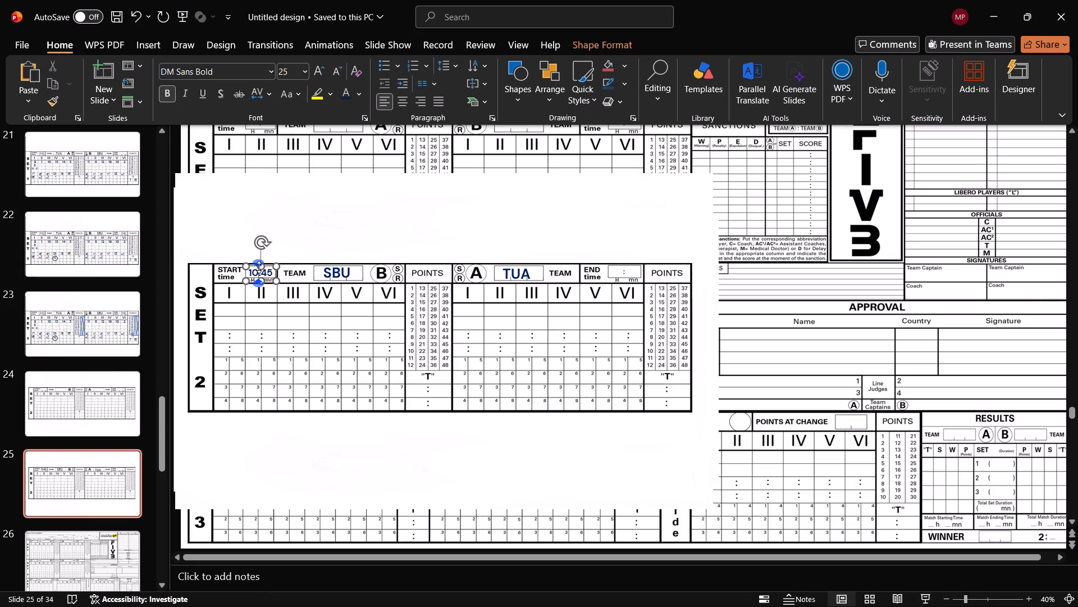
{"action": "left_click", "coordinate": [259, 267]}
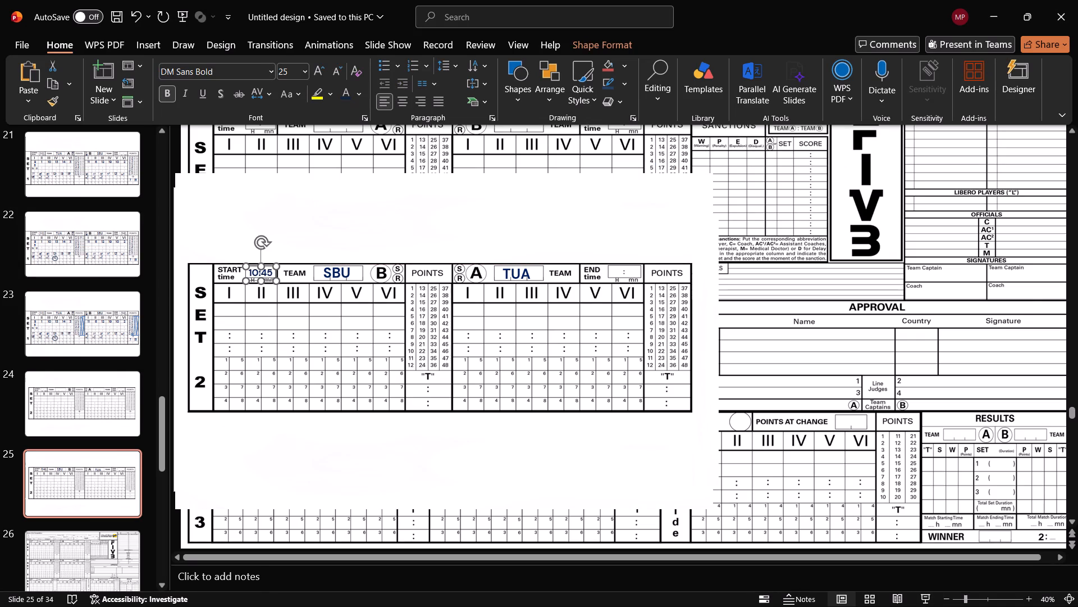
{"action": "left_click", "coordinate": [271, 271]}
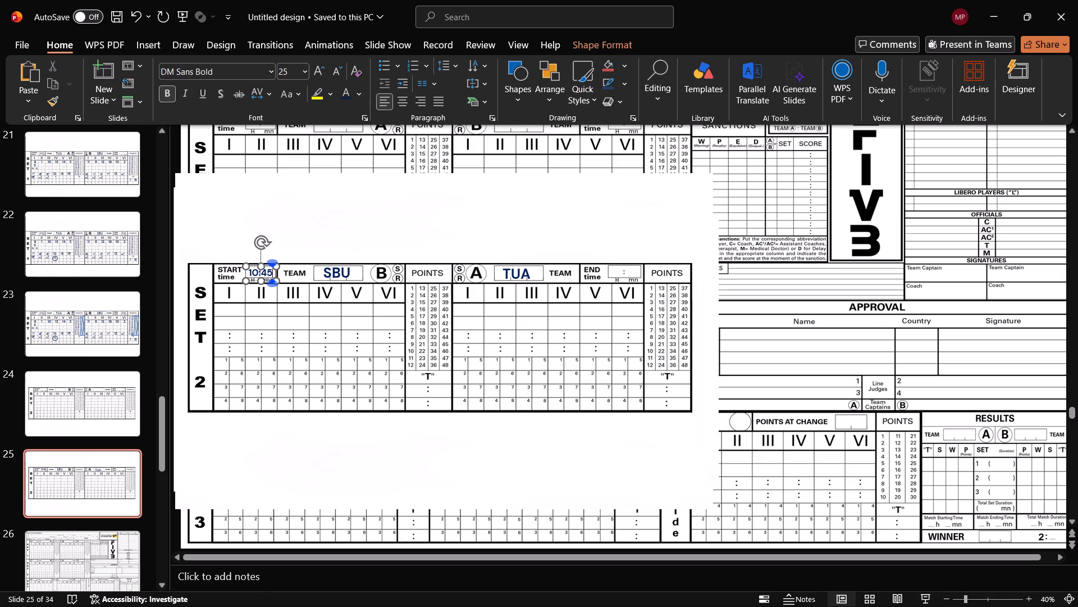
{"action": "left_click", "coordinate": [254, 267]}
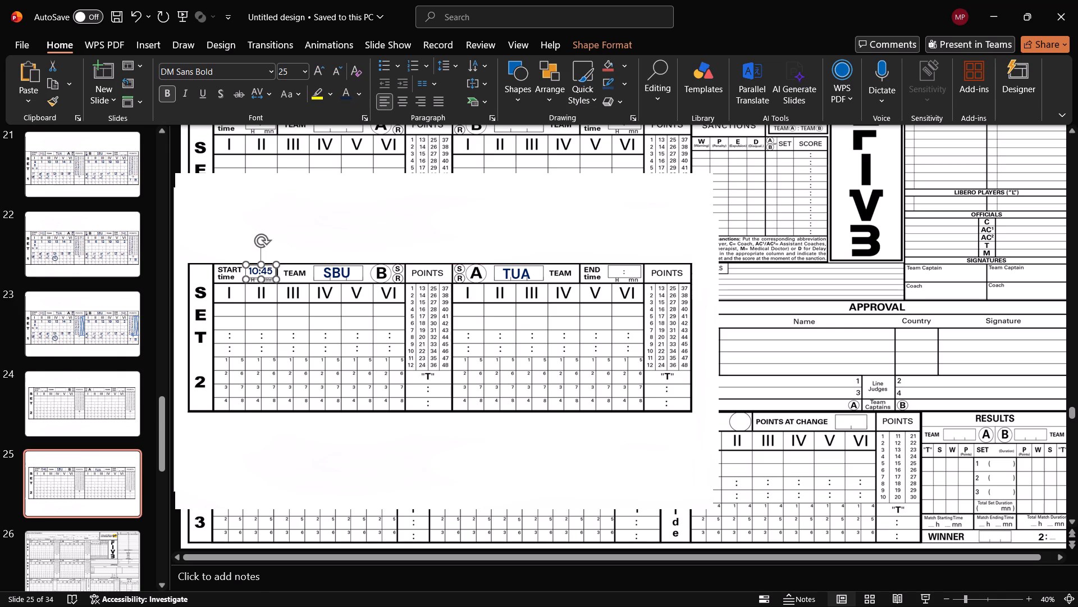
{"action": "left_click", "coordinate": [320, 234]}
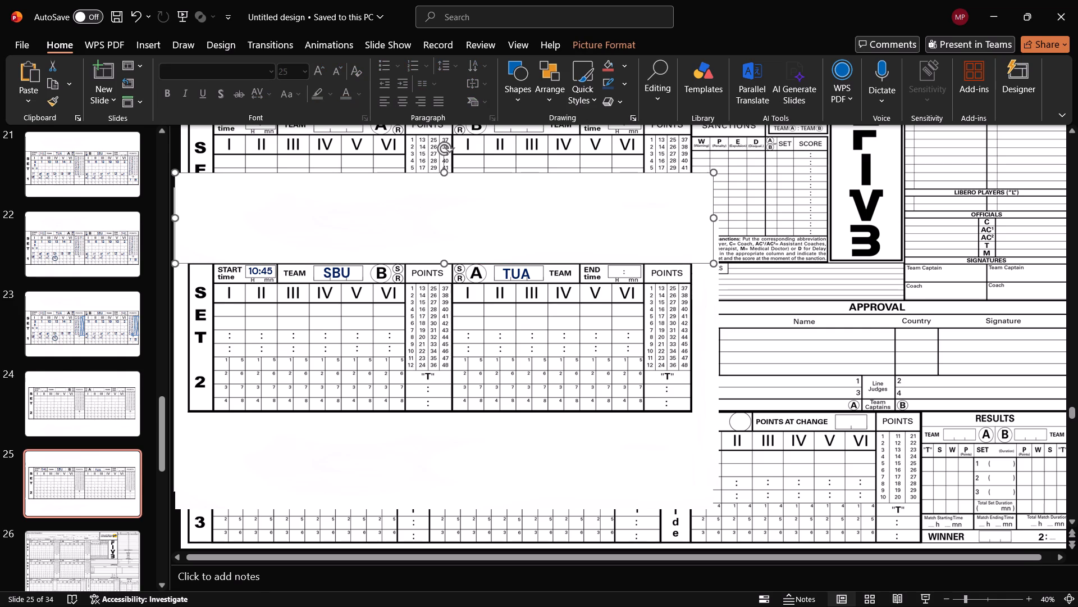
Preview slide 25 full screen to check the start time's placement, and return to editing.
{"action": "left_click", "coordinate": [927, 598]}
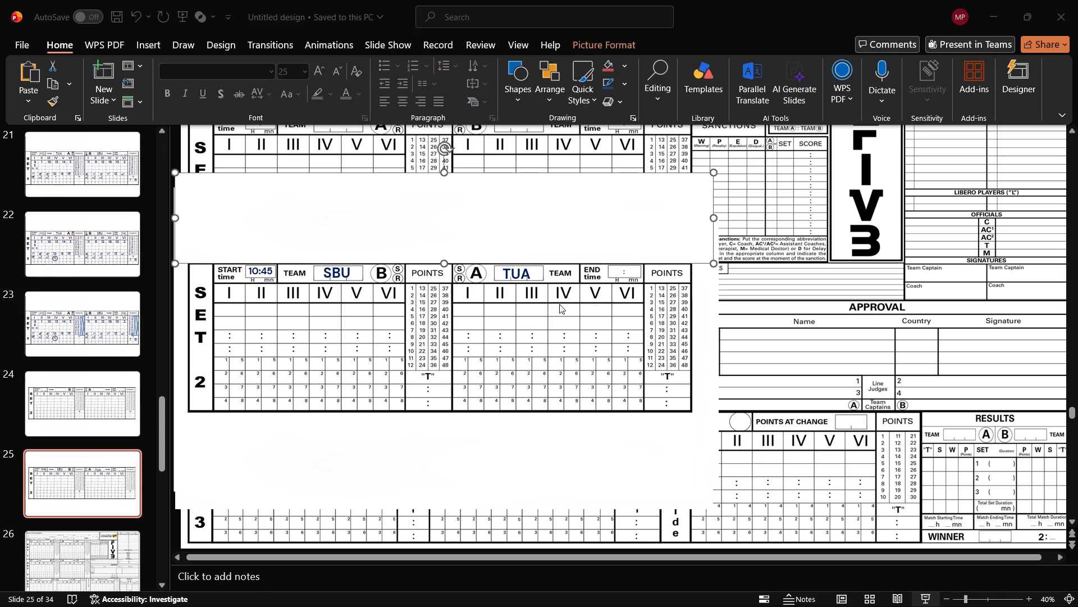
{"action": "key", "text": "Escape"}
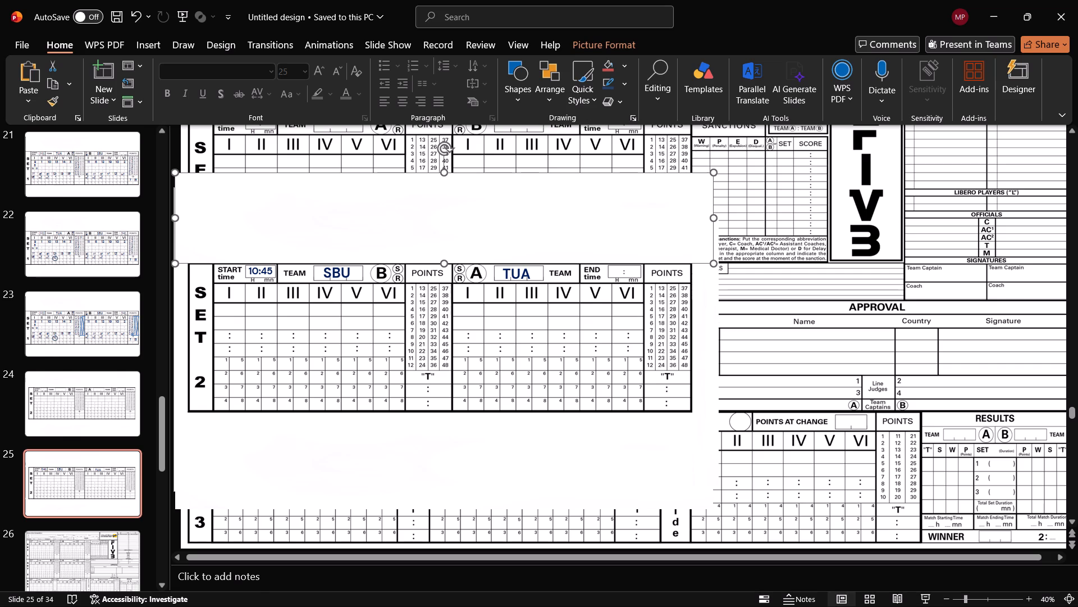
Save the presentation with the current slide 25 edits.
{"action": "key", "text": "ctrl+s"}
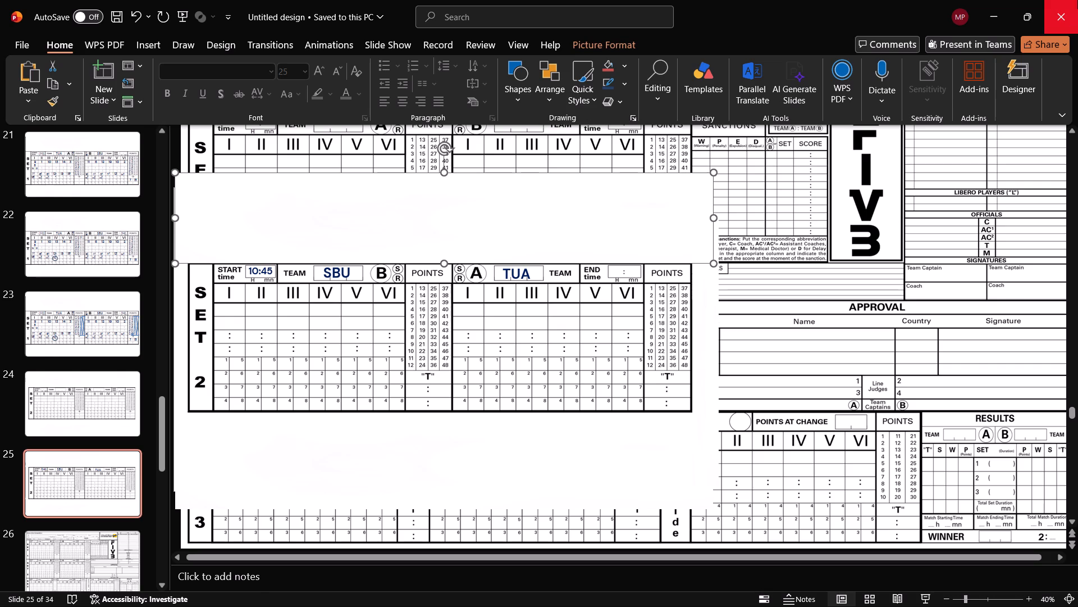
{"action": "key", "text": "ctrl+s"}
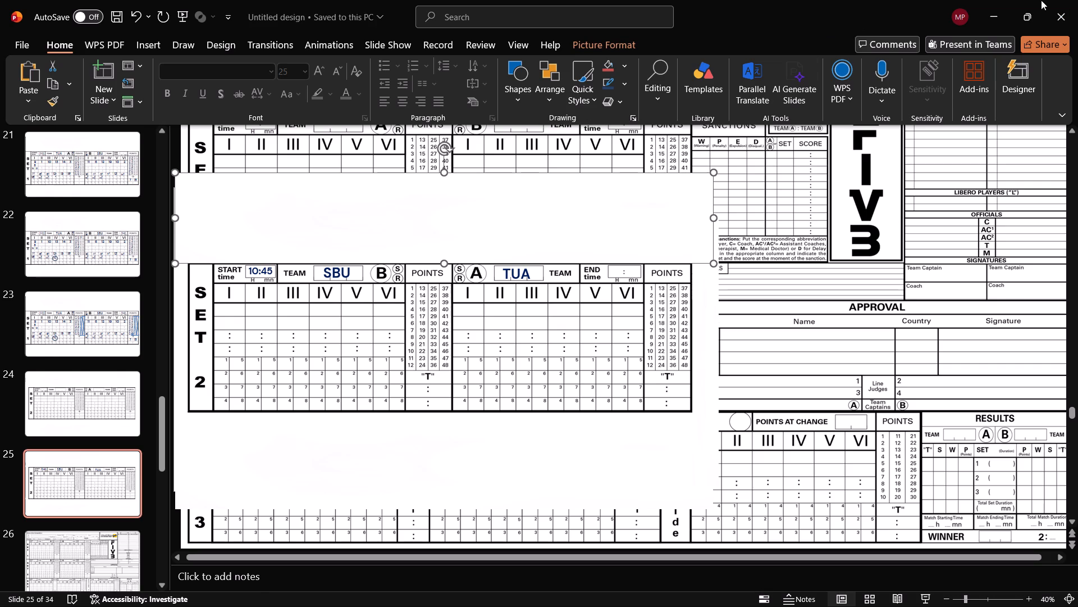
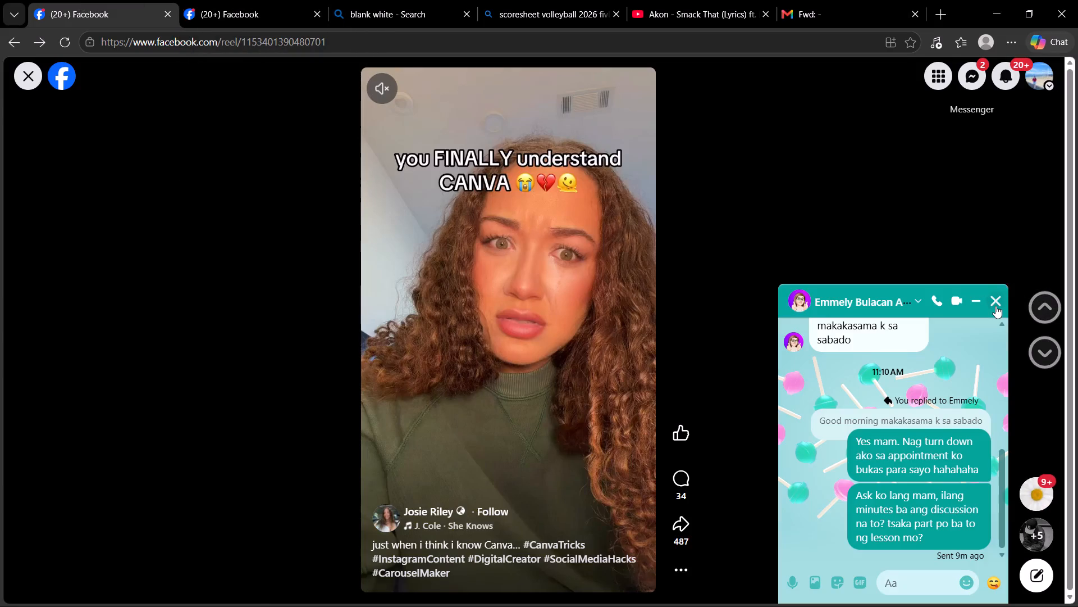
Close the open chat windows one after another over the Canva reel in the first Facebook tab.
{"action": "left_click", "coordinate": [995, 306]}
{"action": "left_click", "coordinate": [995, 306]}
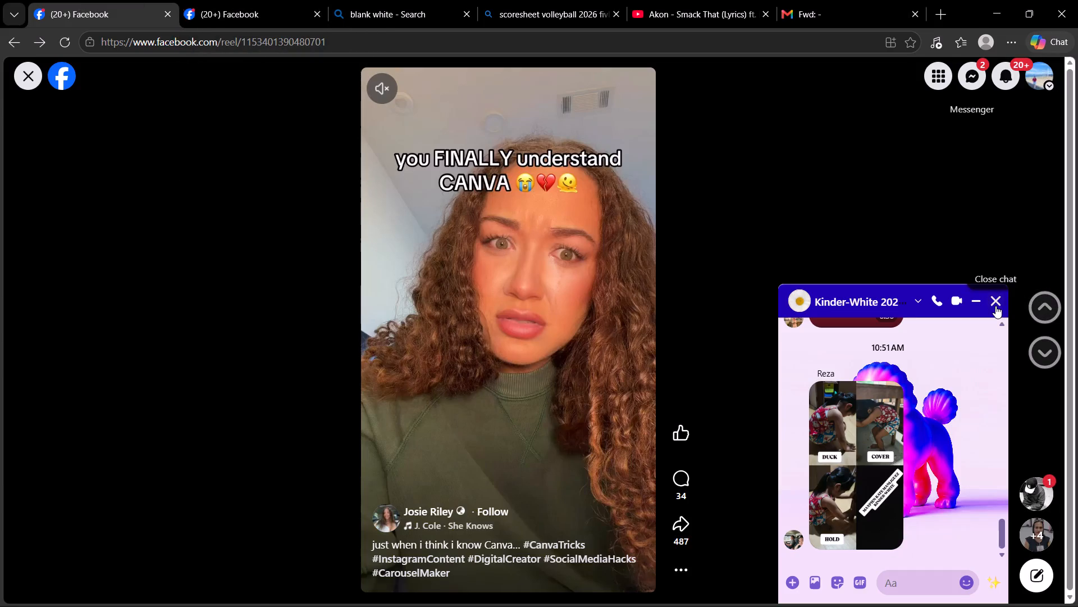
{"action": "left_click", "coordinate": [995, 306]}
{"action": "left_click", "coordinate": [995, 306]}
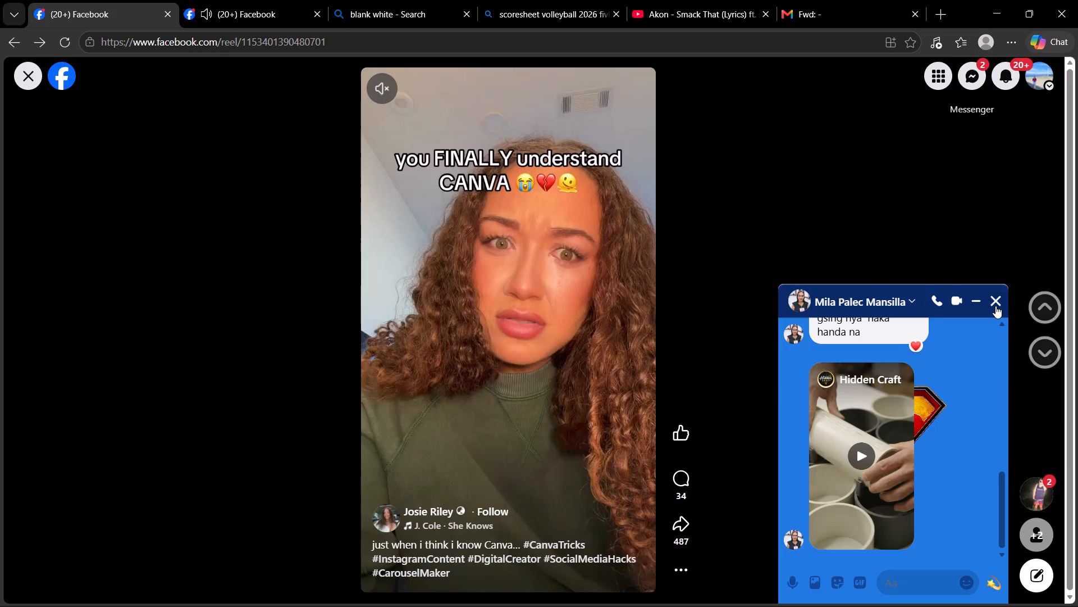
{"action": "left_click", "coordinate": [995, 306]}
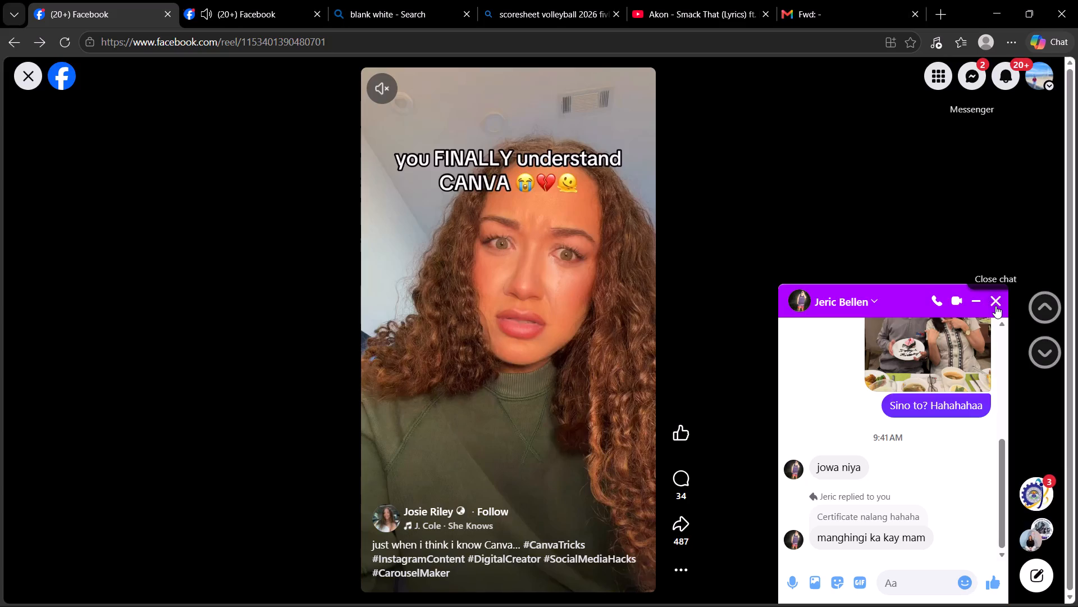
{"action": "left_click", "coordinate": [995, 306]}
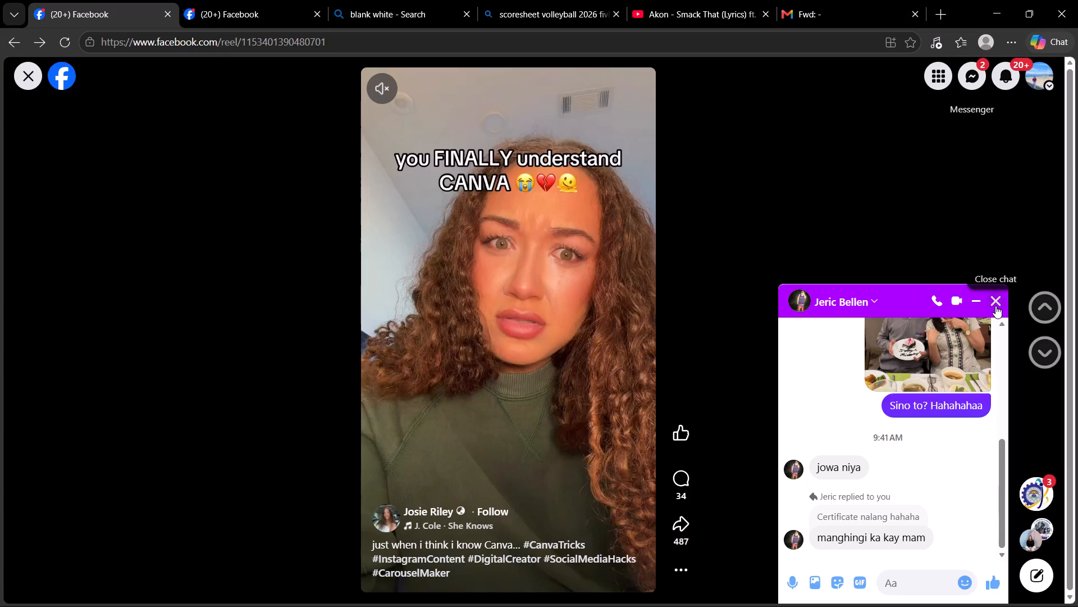
{"action": "left_click", "coordinate": [995, 306]}
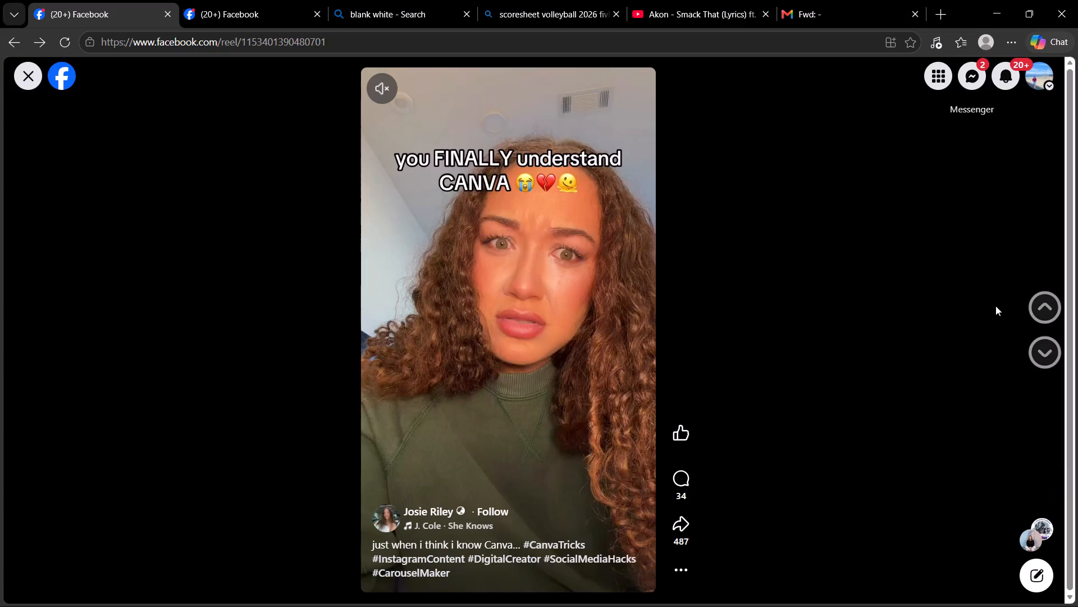
Switch to the second Facebook tab, briefly play the Thugrillz reel about custom grillz, and pause it.
{"action": "left_click", "coordinate": [280, 0]}
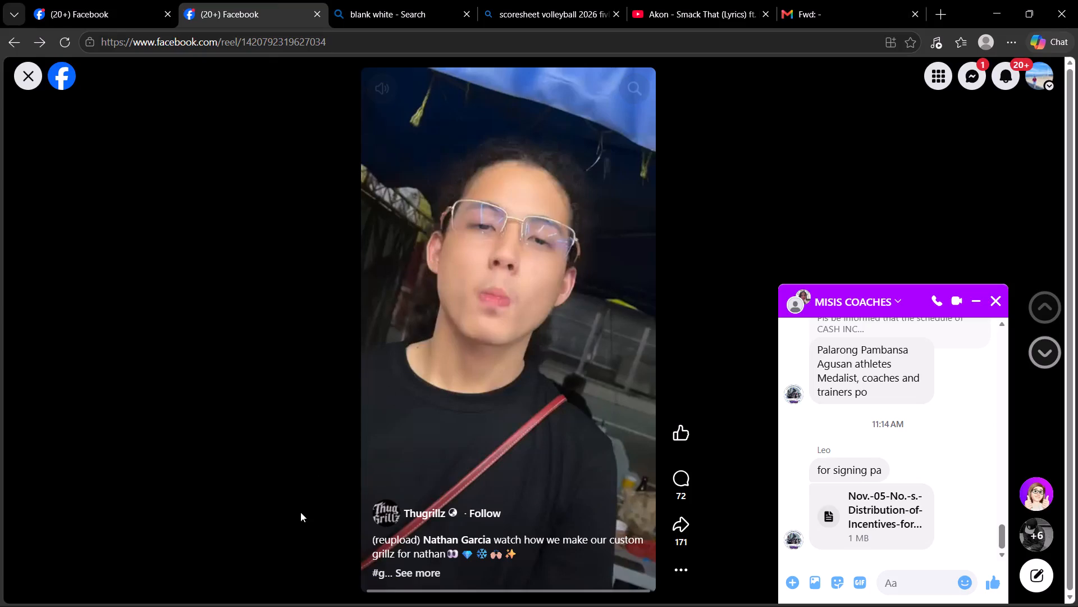
{"action": "left_click", "coordinate": [461, 429]}
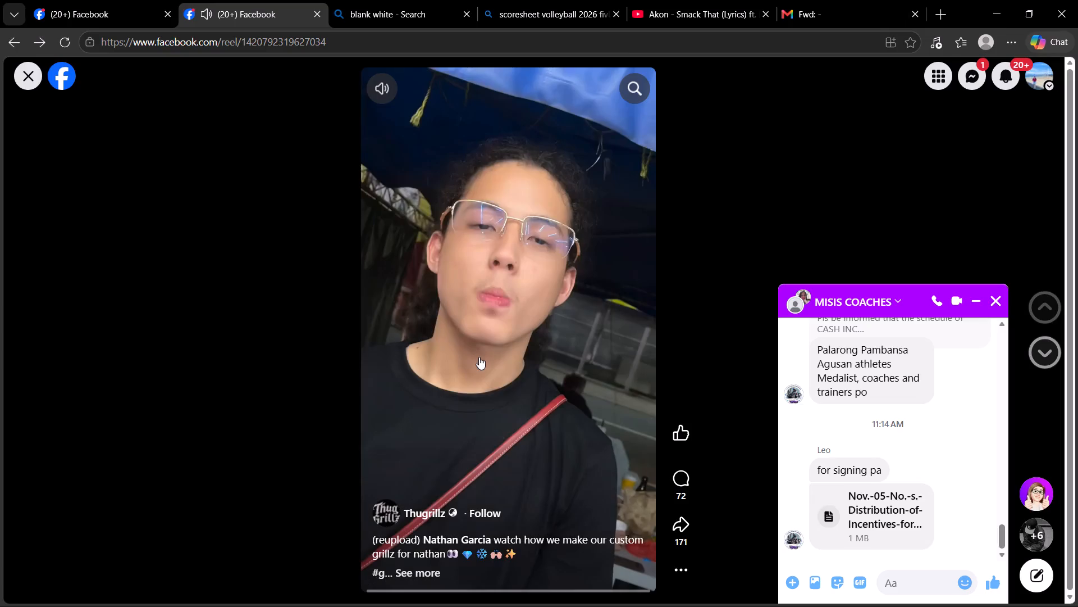
{"action": "left_click", "coordinate": [479, 357]}
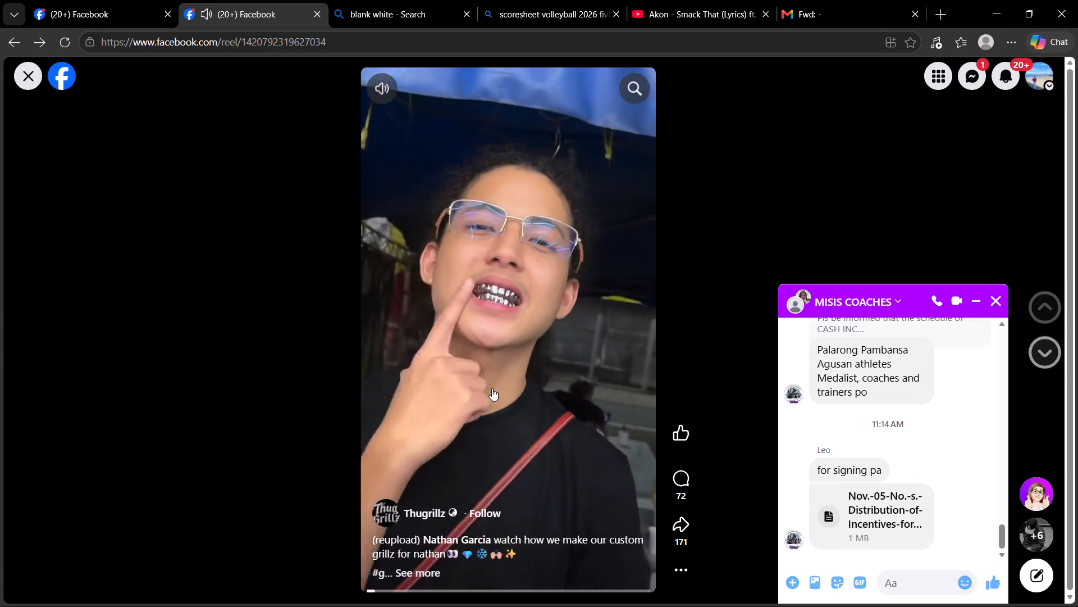
{"action": "left_click", "coordinate": [492, 388]}
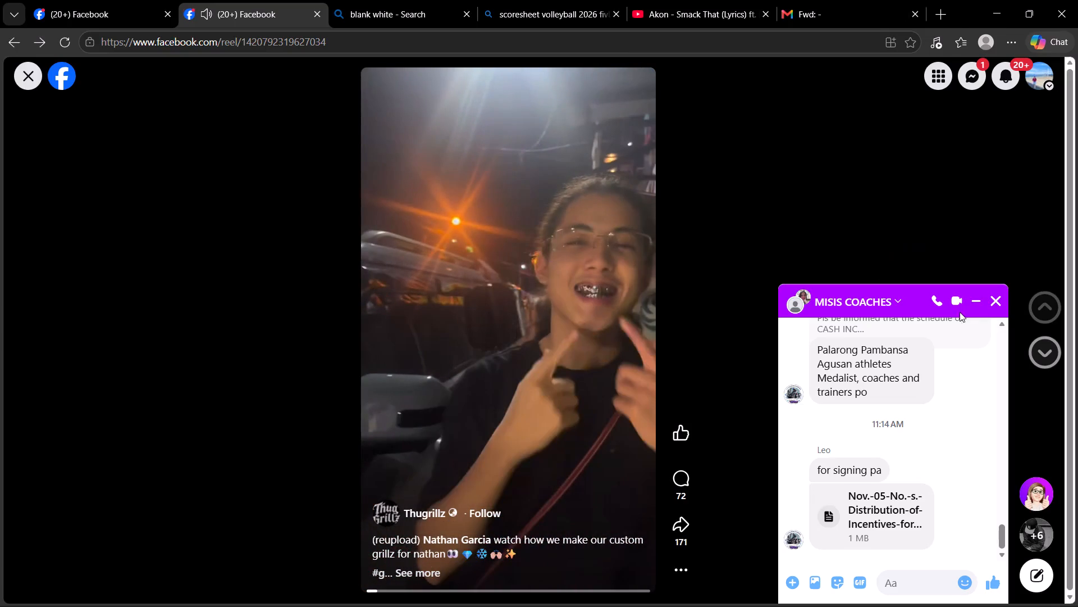
Close the MISIS COACHES group chat and the chat windows that follow it in the second Facebook tab.
{"action": "left_click", "coordinate": [990, 301]}
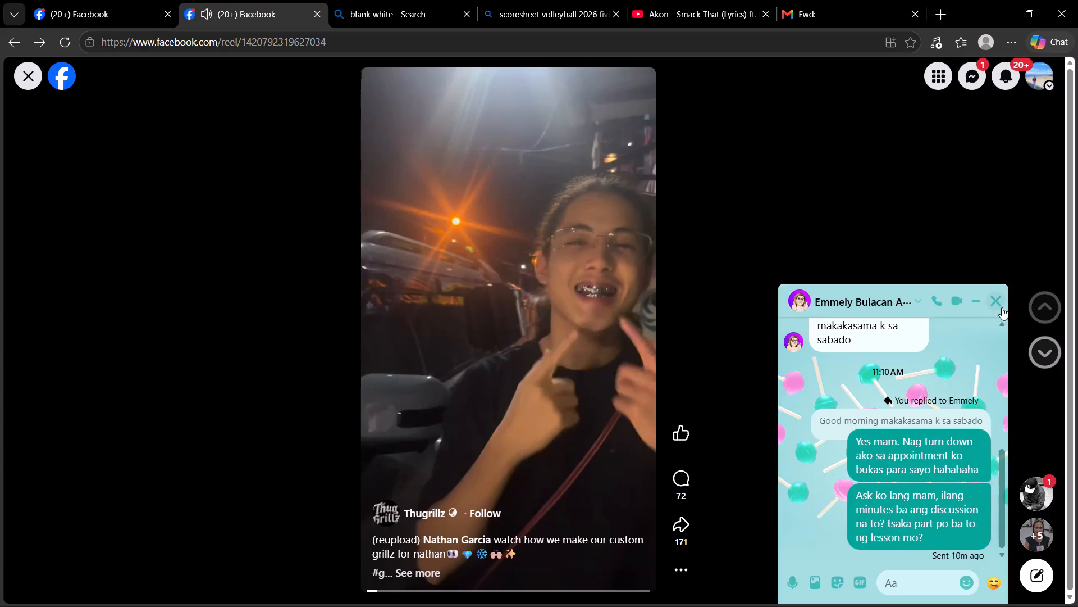
{"action": "left_click", "coordinate": [1001, 309]}
{"action": "left_click", "coordinate": [996, 305]}
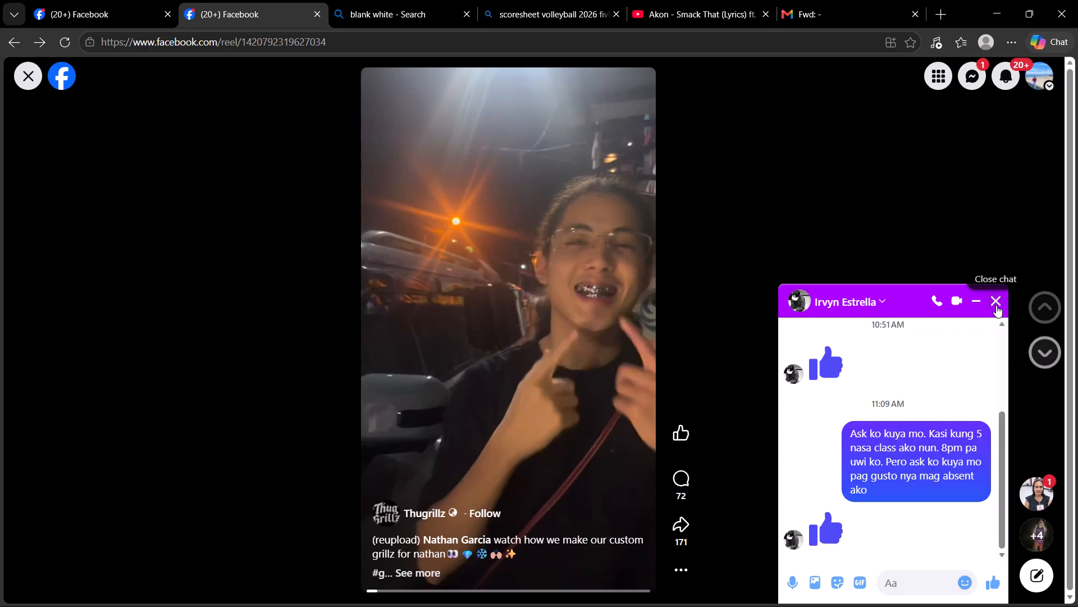
{"action": "left_click", "coordinate": [995, 304]}
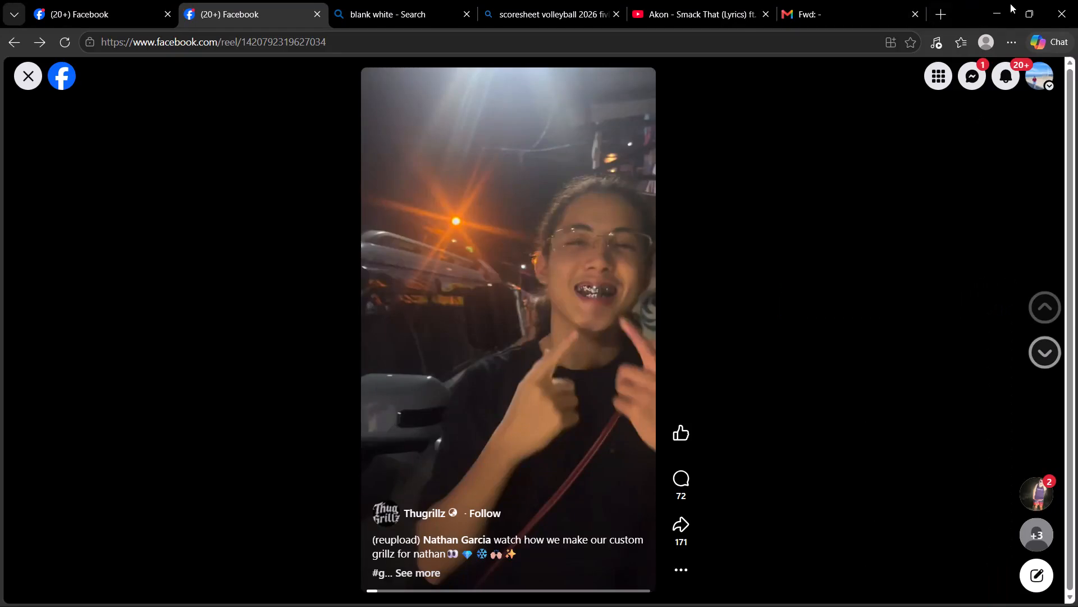